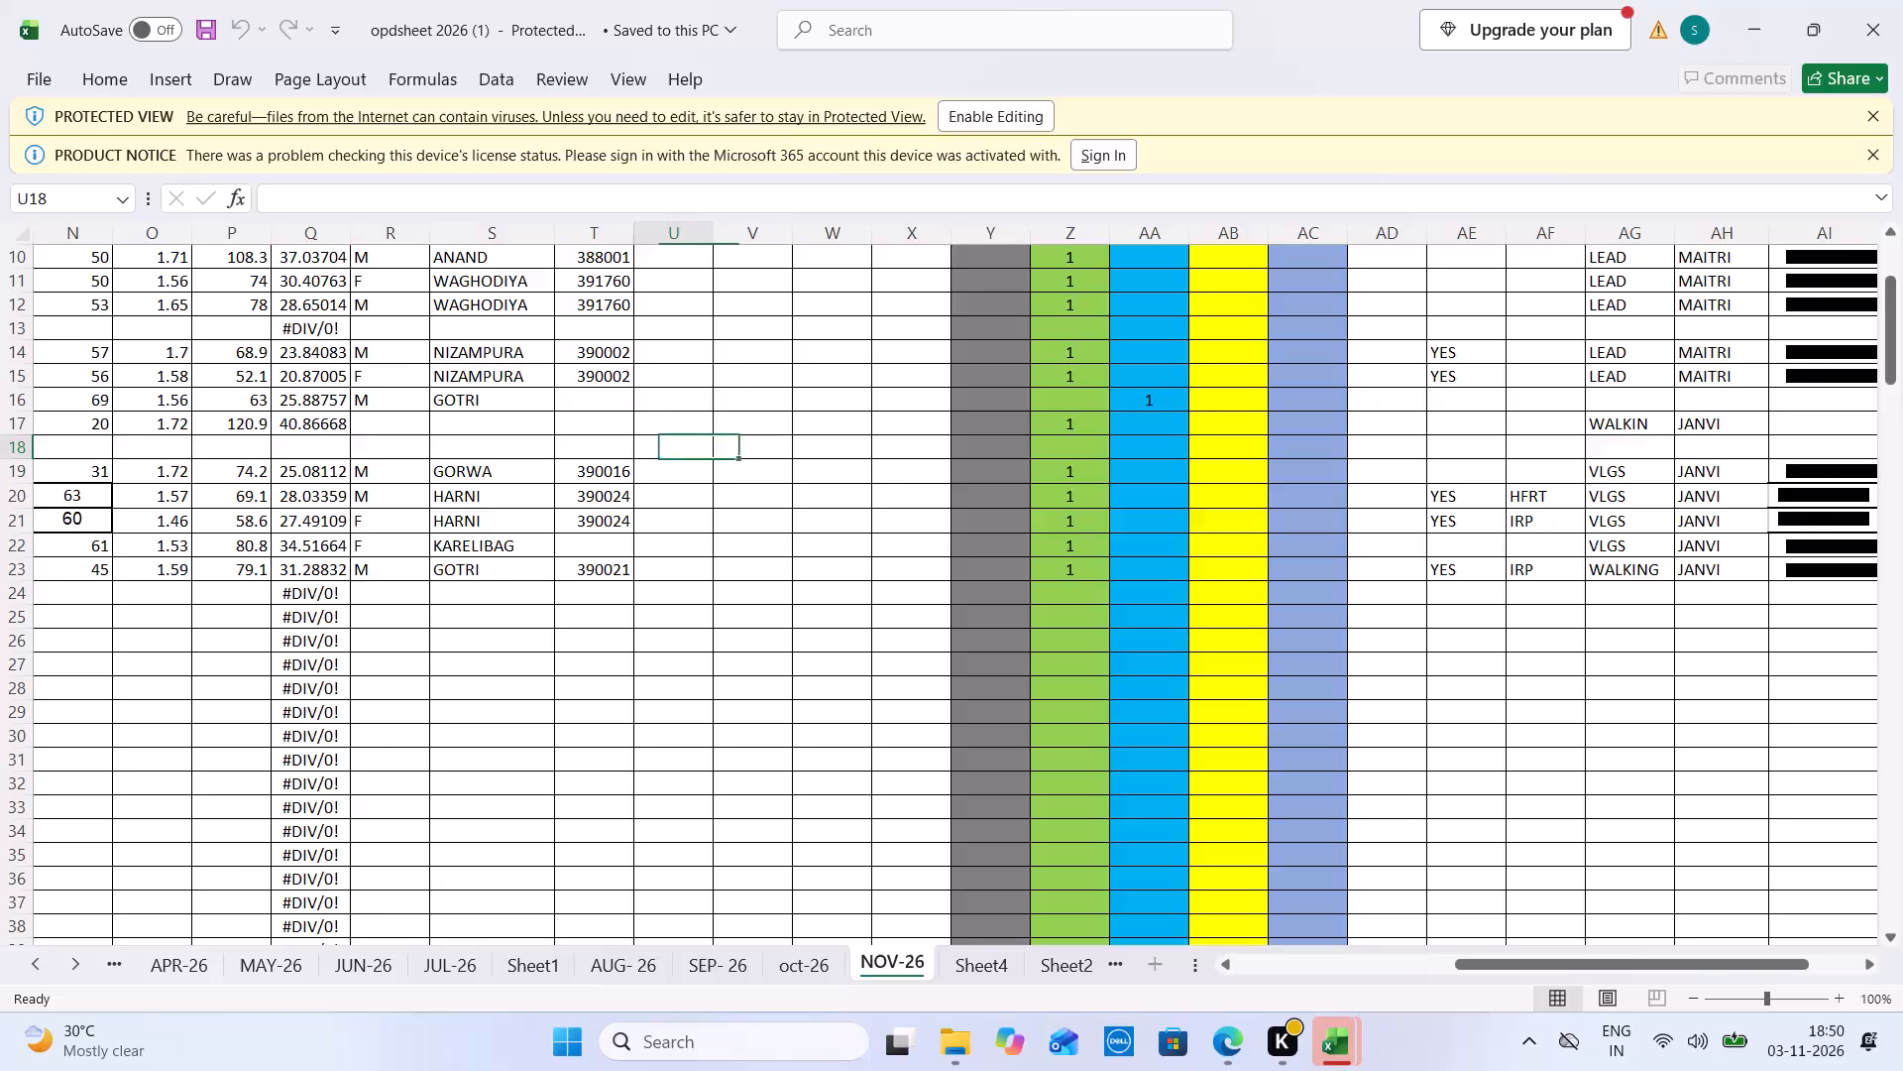
Examine the November patient entries in opdsheet 2026 (1), back to the date column.
{"action": "key", "text": "Left"}
{"action": "key", "text": "Left"}
{"action": "key", "text": "Left"}
{"action": "key", "text": "Left"}
{"action": "key", "text": "Left"}
{"action": "key", "text": "Left"}
{"action": "key", "text": "Left"}
{"action": "key", "text": "Left"}
{"action": "key", "text": "Left"}
{"action": "key", "text": "Left"}
{"action": "key", "text": "Left"}
{"action": "key", "text": "Left"}
{"action": "key", "text": "Left"}
{"action": "key", "text": "Left"}
{"action": "key", "text": "Left"}
{"action": "key", "text": "Left"}
{"action": "key", "text": "Left"}
{"action": "key", "text": "Left"}
{"action": "key", "text": "Left"}
{"action": "key", "text": "Left"}
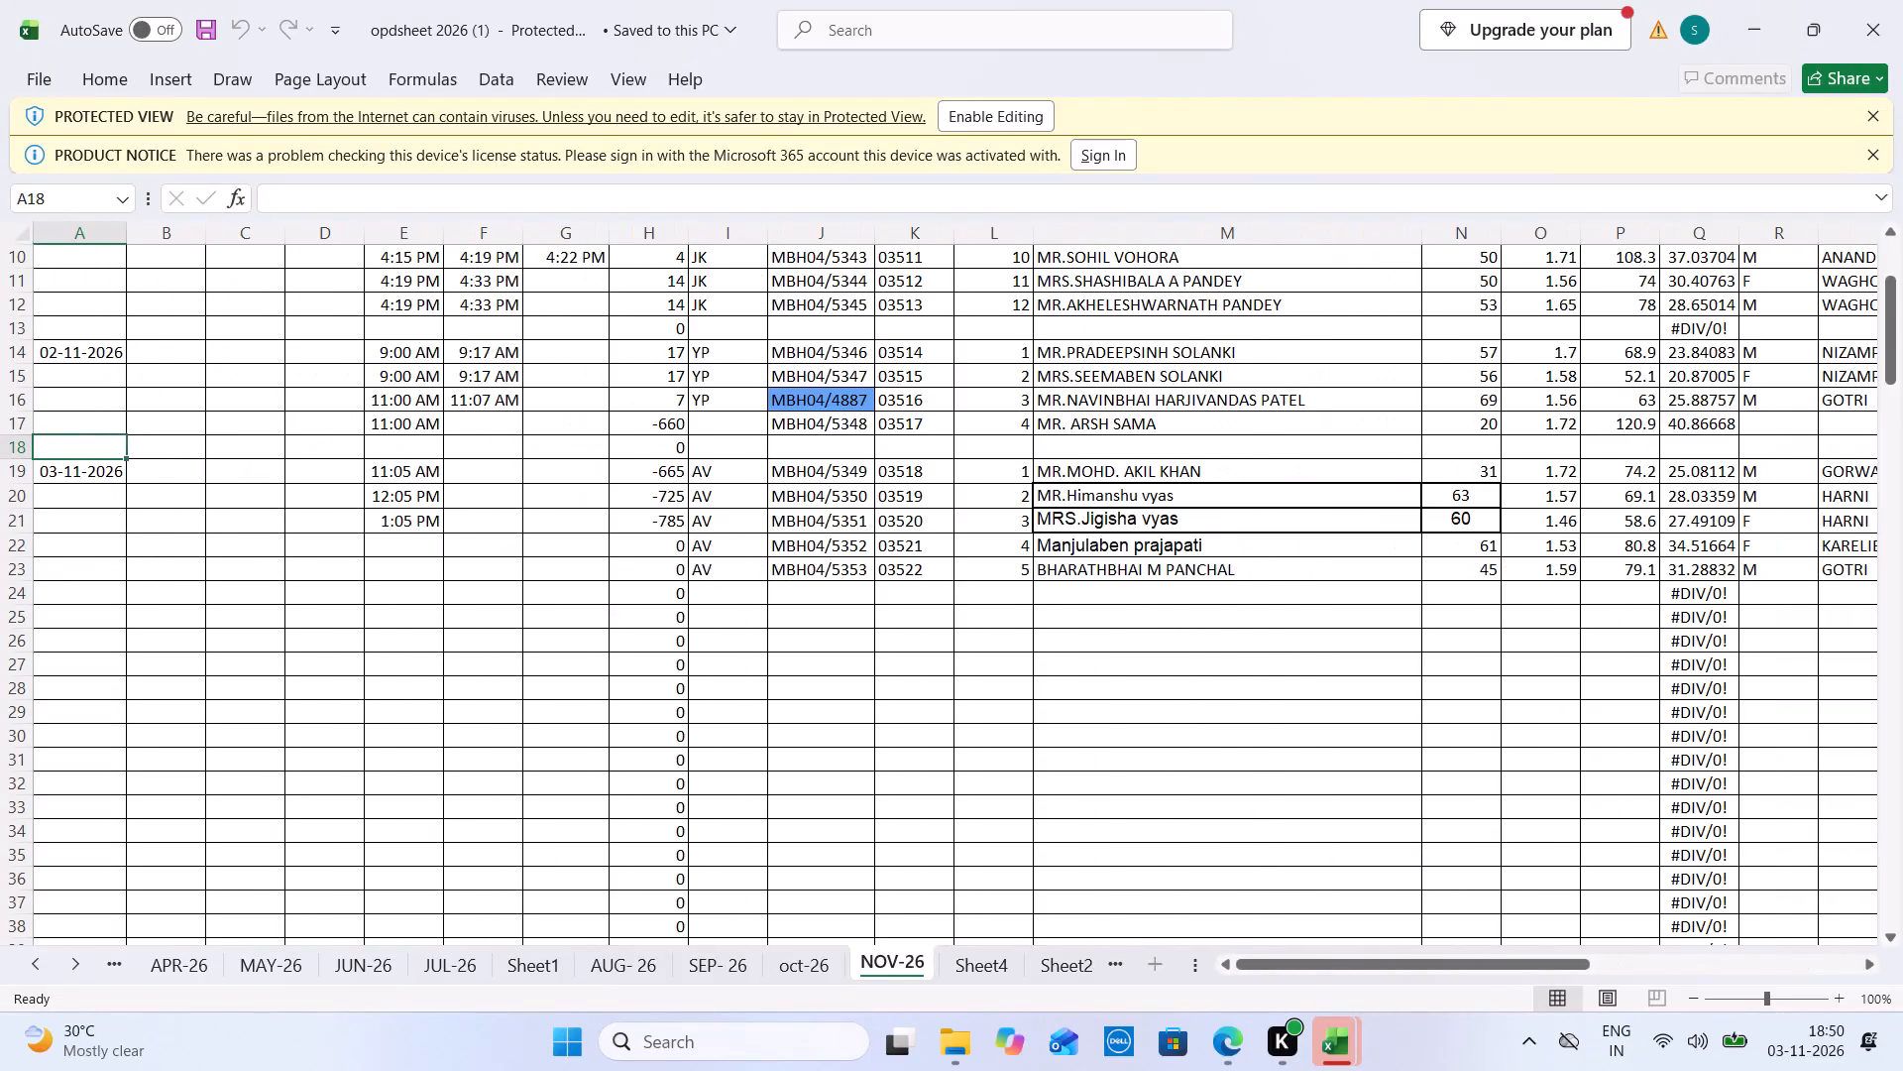
Select the New OPD cell for 03-11-2026 in OPD Sheet Vadodara, and return to the opdsheet 2026 (1) workbook.
{"action": "key", "text": "ctrl+Tab"}
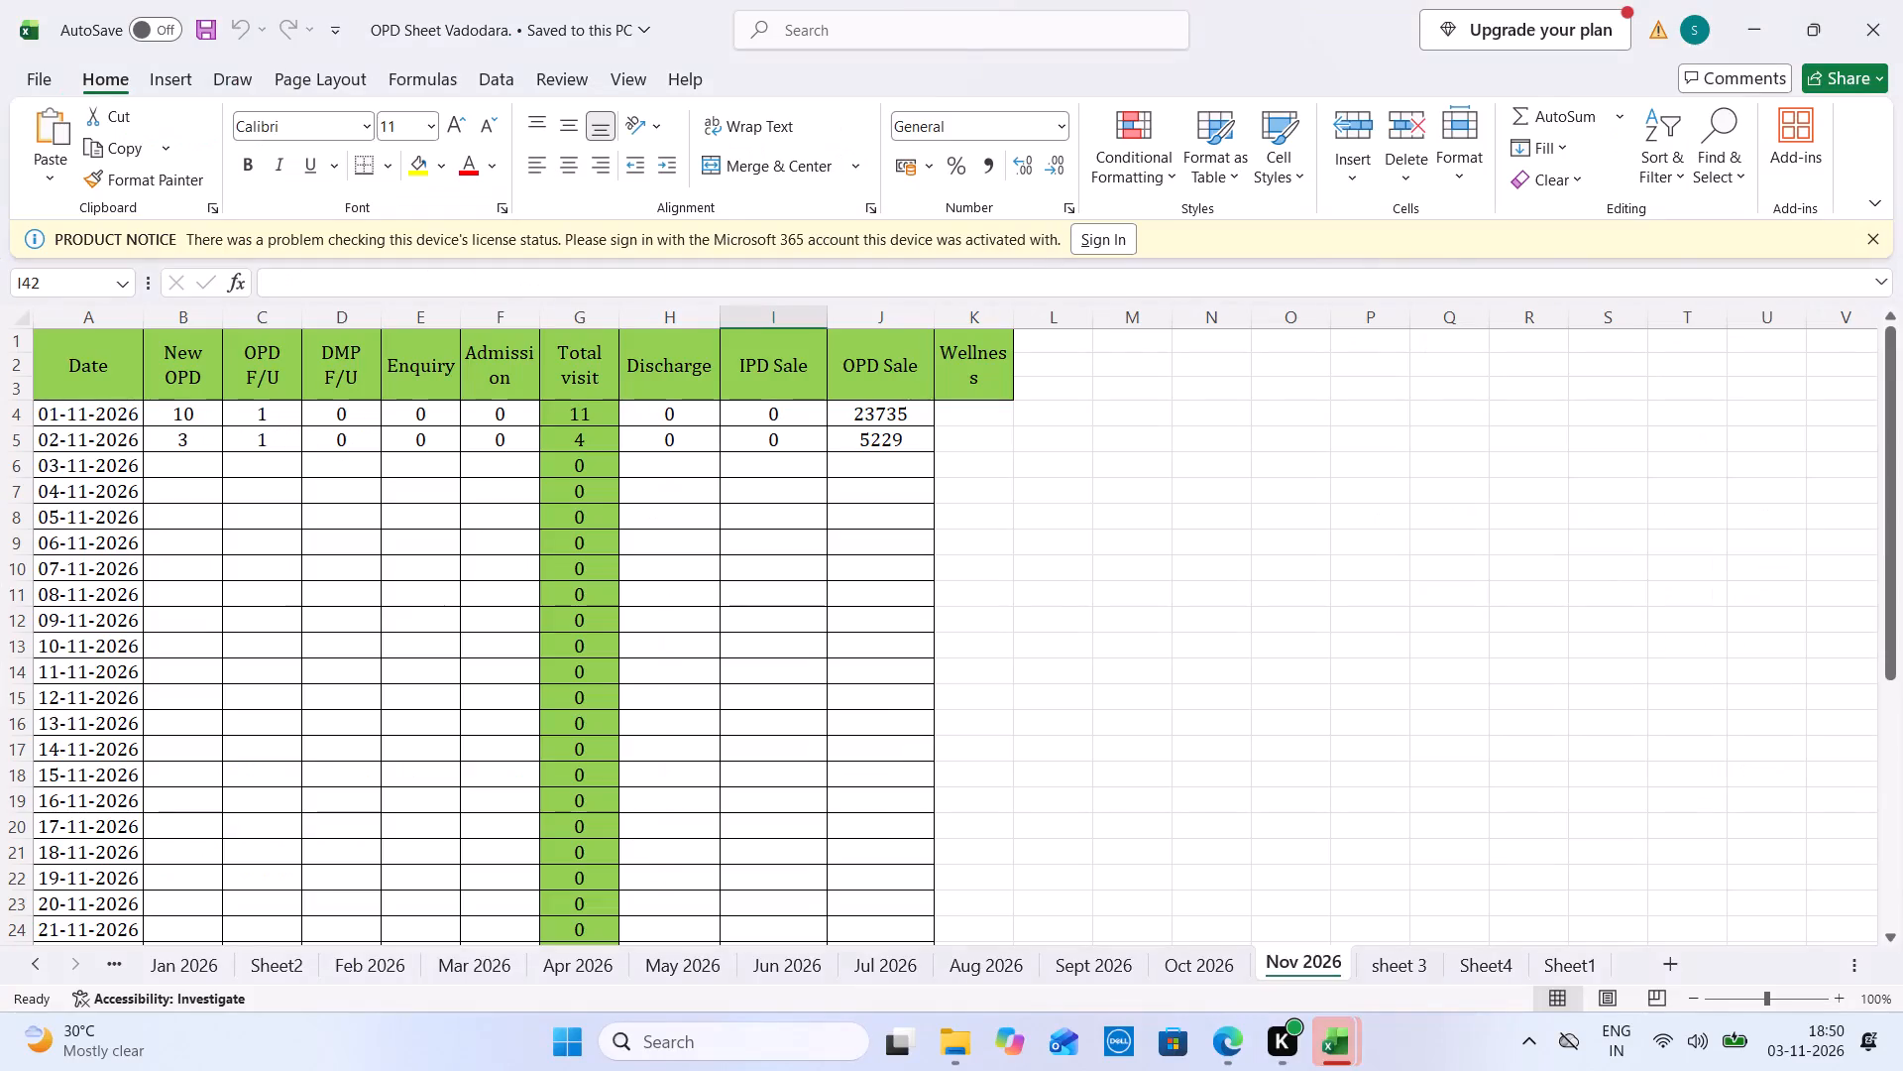
{"action": "left_click", "coordinate": [196, 471]}
{"action": "key", "text": "ctrl+Tab"}
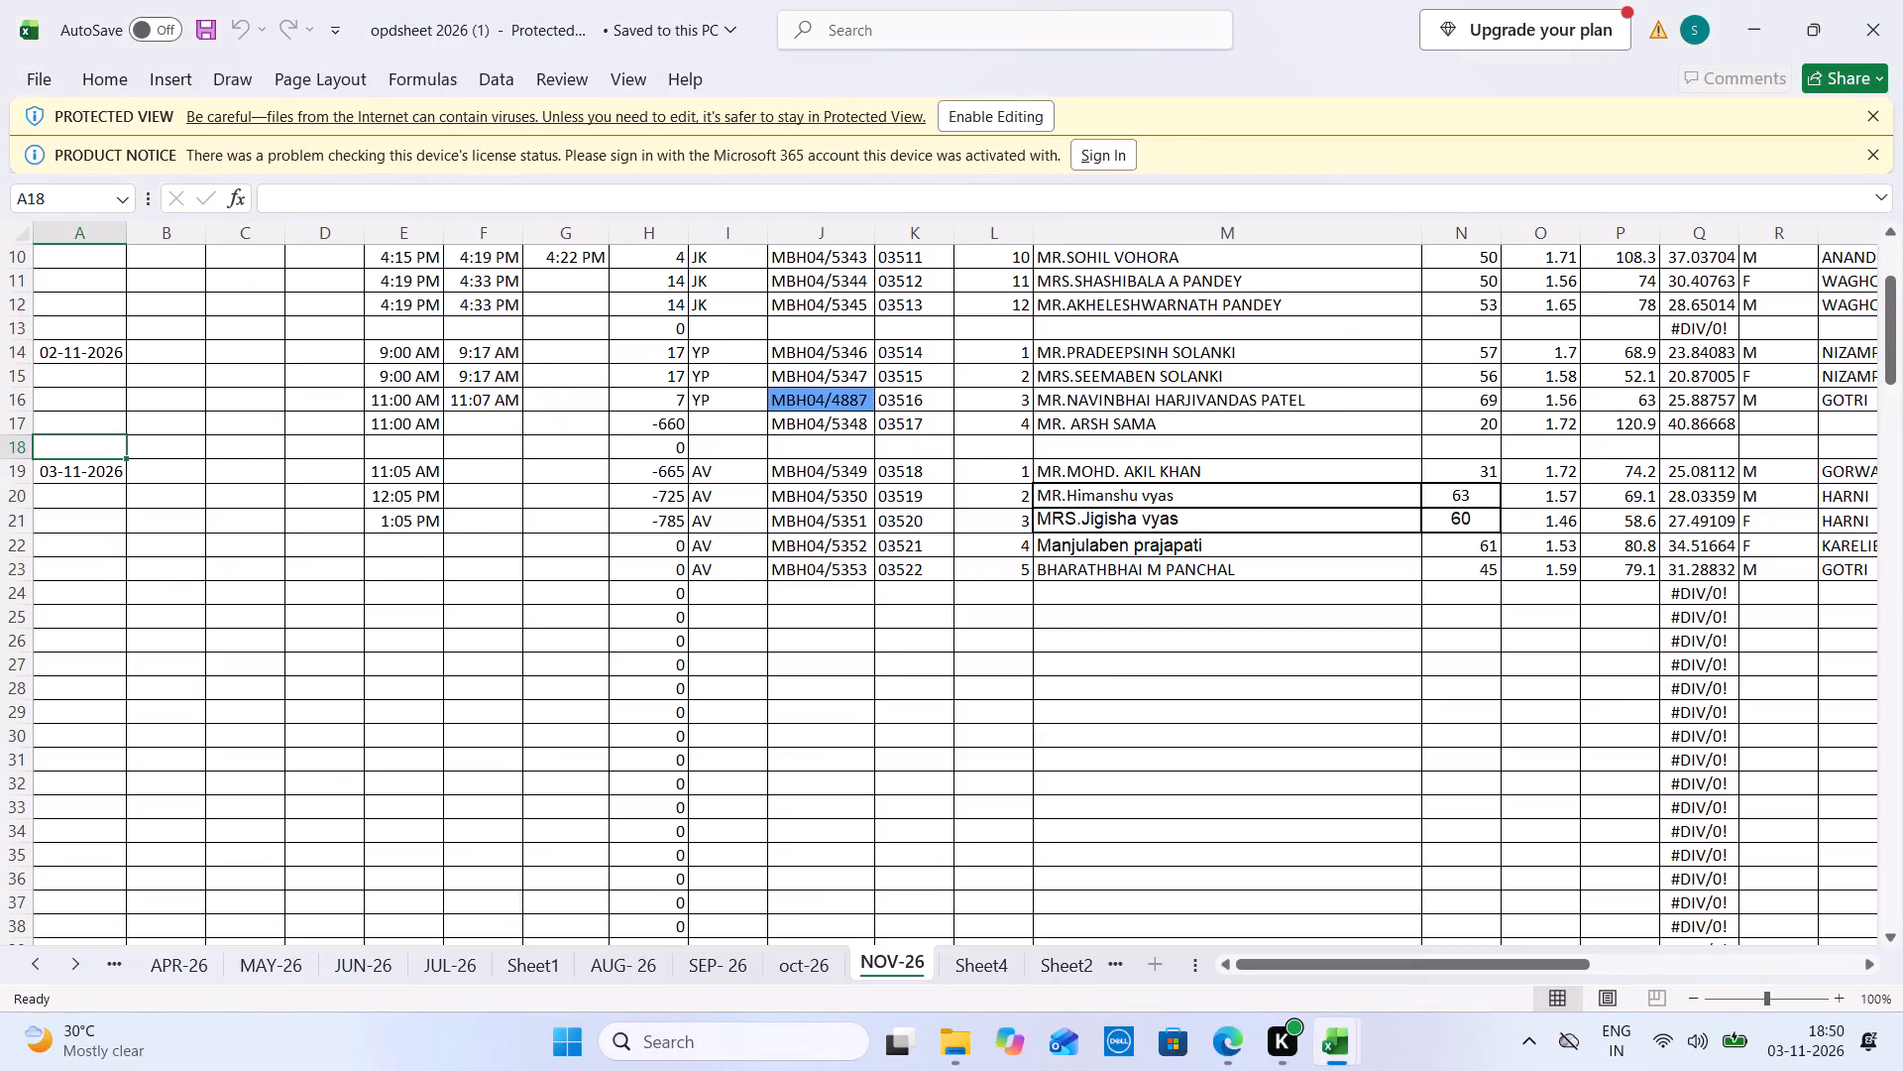
Examine the 03-11-2026 patient rows on the NOV-26 sheet across all columns to tally the day's visits by type.
{"action": "key", "text": "Down"}
{"action": "key", "text": "Right"}
{"action": "key", "text": "Right"}
{"action": "key", "text": "Right"}
{"action": "key", "text": "Right"}
{"action": "key", "text": "Right"}
{"action": "key", "text": "Right"}
{"action": "key", "text": "Right"}
{"action": "key", "text": "Right"}
{"action": "key", "text": "Right"}
{"action": "key", "text": "Right"}
{"action": "key", "text": "Right"}
{"action": "key", "text": "Right"}
{"action": "key", "text": "Right"}
{"action": "key", "text": "Right"}
{"action": "key", "text": "Right"}
{"action": "key", "text": "Right"}
{"action": "key", "text": "Right"}
{"action": "key", "text": "Right"}
{"action": "key", "text": "Right"}
{"action": "key", "text": "Right"}
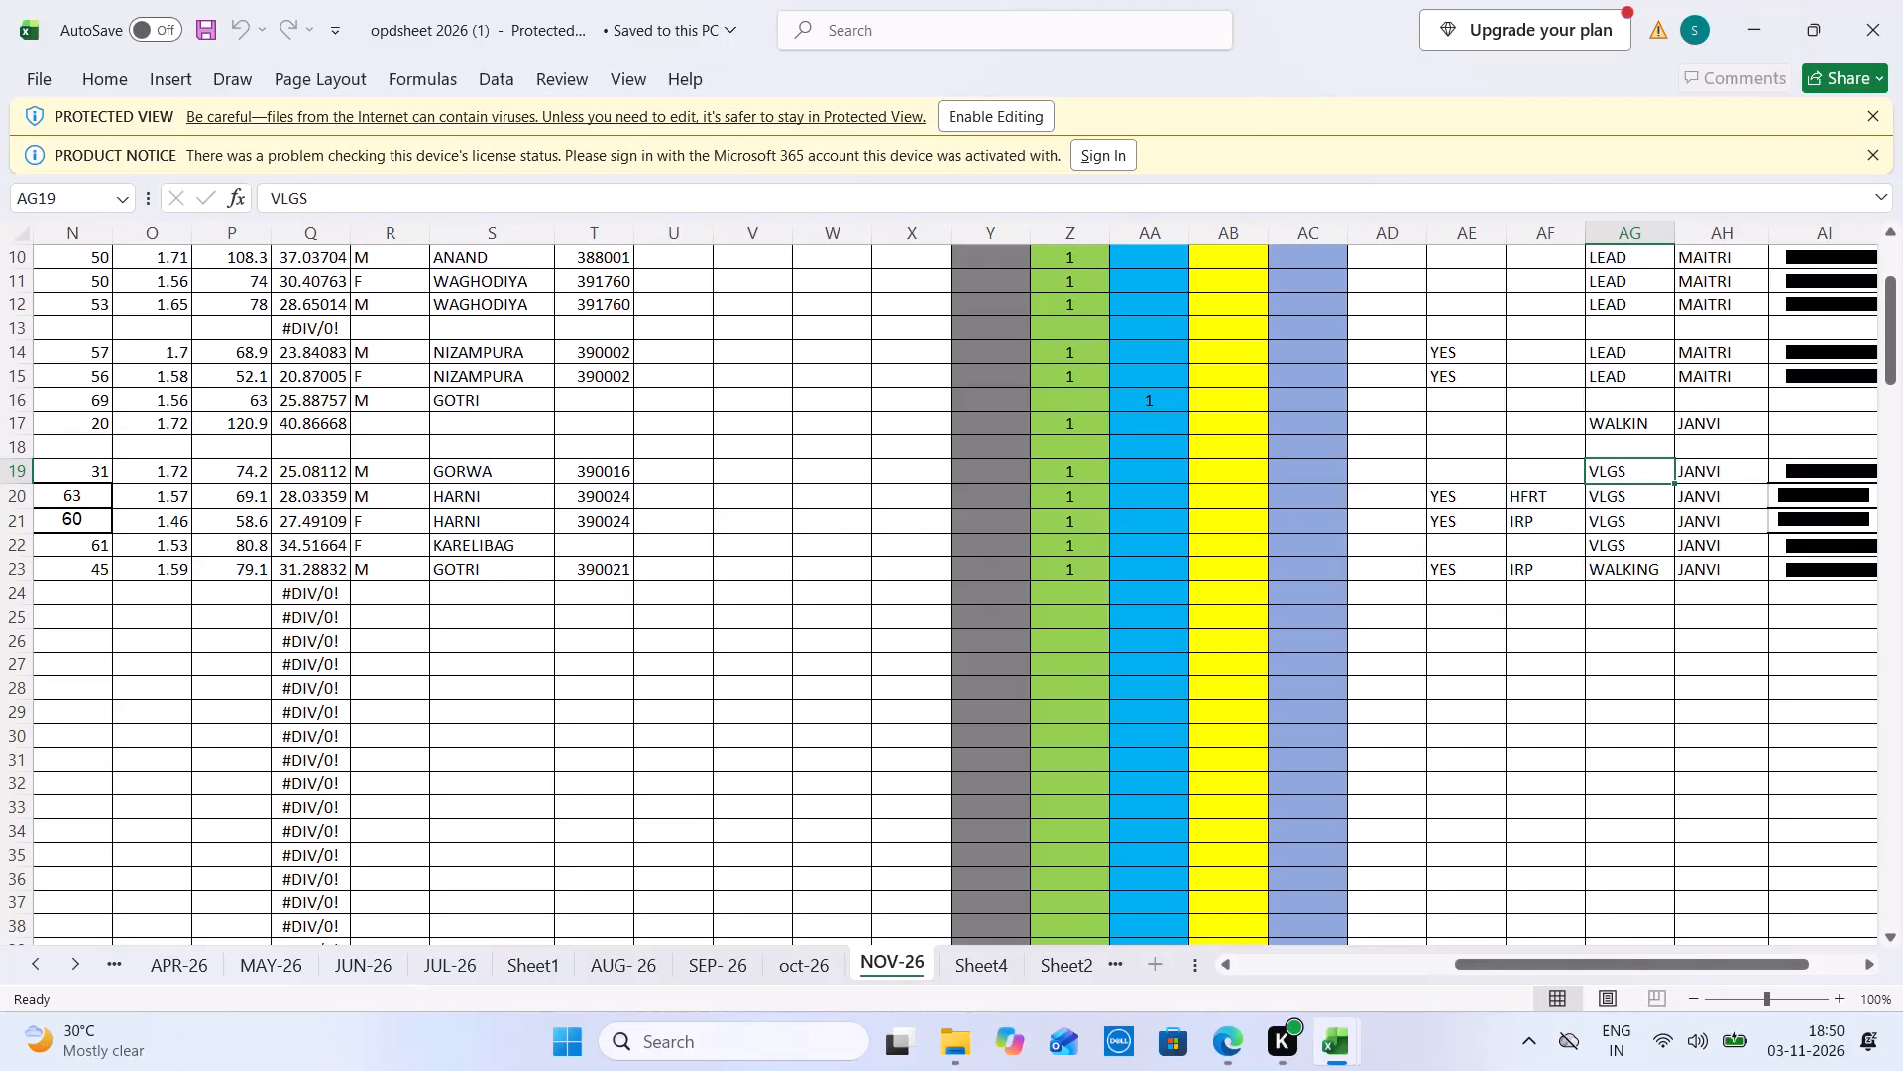
{"action": "key", "text": "Up"}
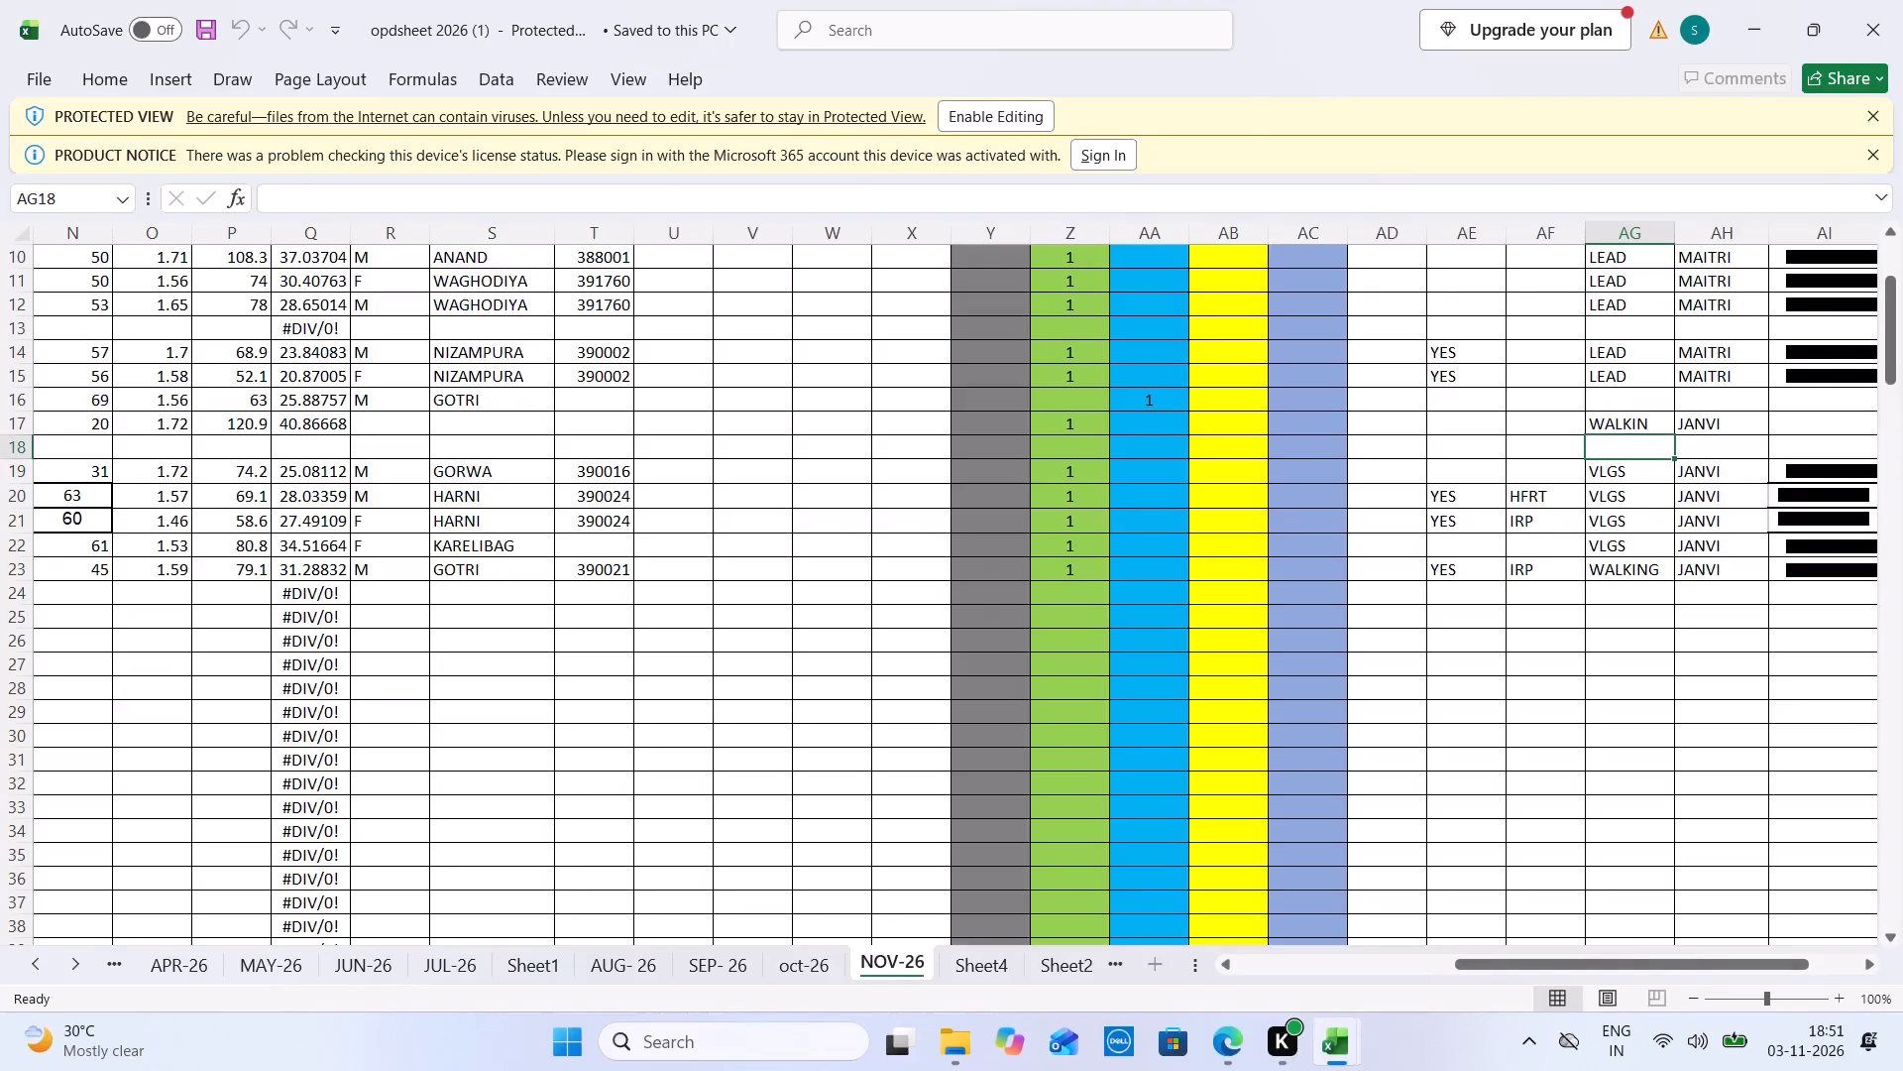
{"action": "key", "text": "Down"}
{"action": "key", "text": "Left"}
{"action": "key", "text": "Left"}
{"action": "key", "text": "Left"}
{"action": "key", "text": "Left"}
{"action": "key", "text": "Left"}
{"action": "key", "text": "Left"}
{"action": "key", "text": "Left"}
{"action": "key", "text": "Left"}
{"action": "key", "text": "Left"}
{"action": "key", "text": "Left"}
{"action": "key", "text": "Left"}
{"action": "key", "text": "Left"}
{"action": "key", "text": "Left"}
{"action": "key", "text": "Left"}
{"action": "key", "text": "Left"}
{"action": "key", "text": "Left"}
{"action": "key", "text": "Left"}
{"action": "key", "text": "Left"}
{"action": "key", "text": "Left"}
{"action": "key", "text": "Left"}
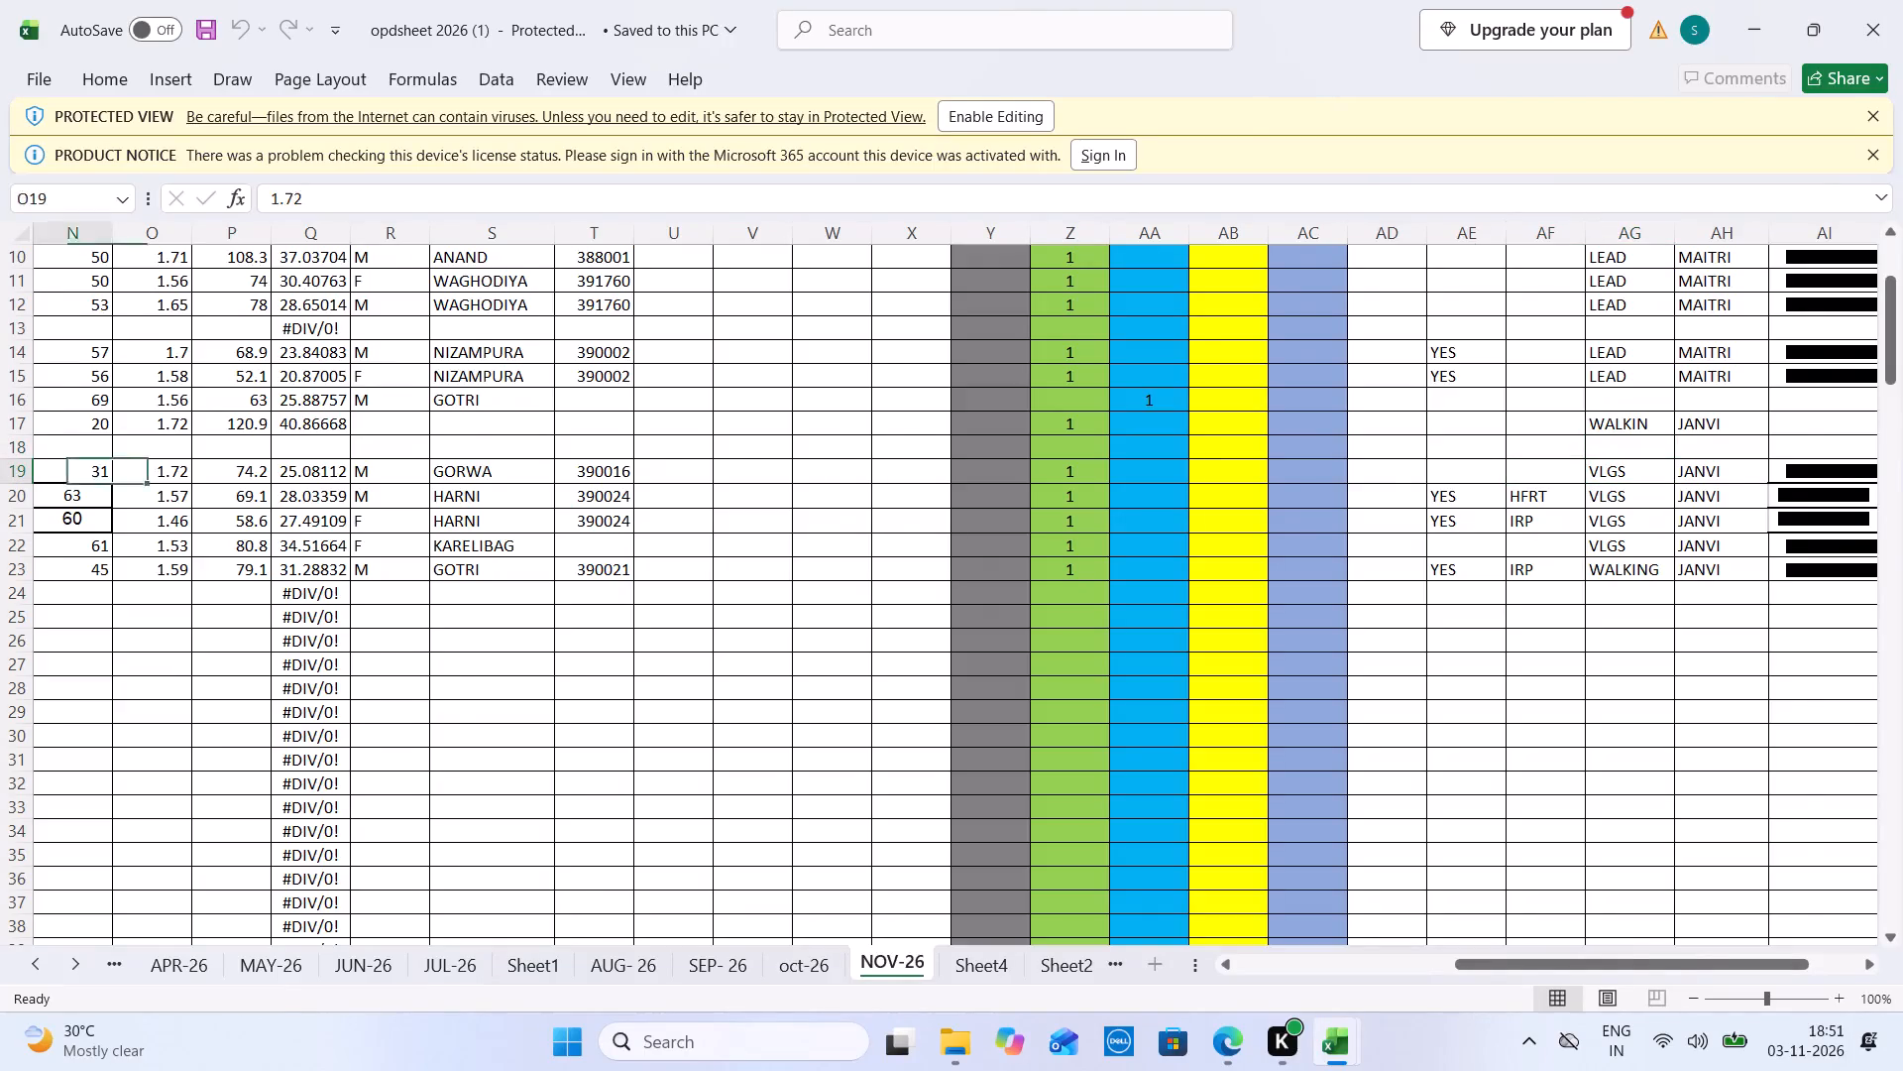
{"action": "key", "text": "Down"}
{"action": "key", "text": "Down"}
{"action": "key", "text": "Down"}
{"action": "key", "text": "Down"}
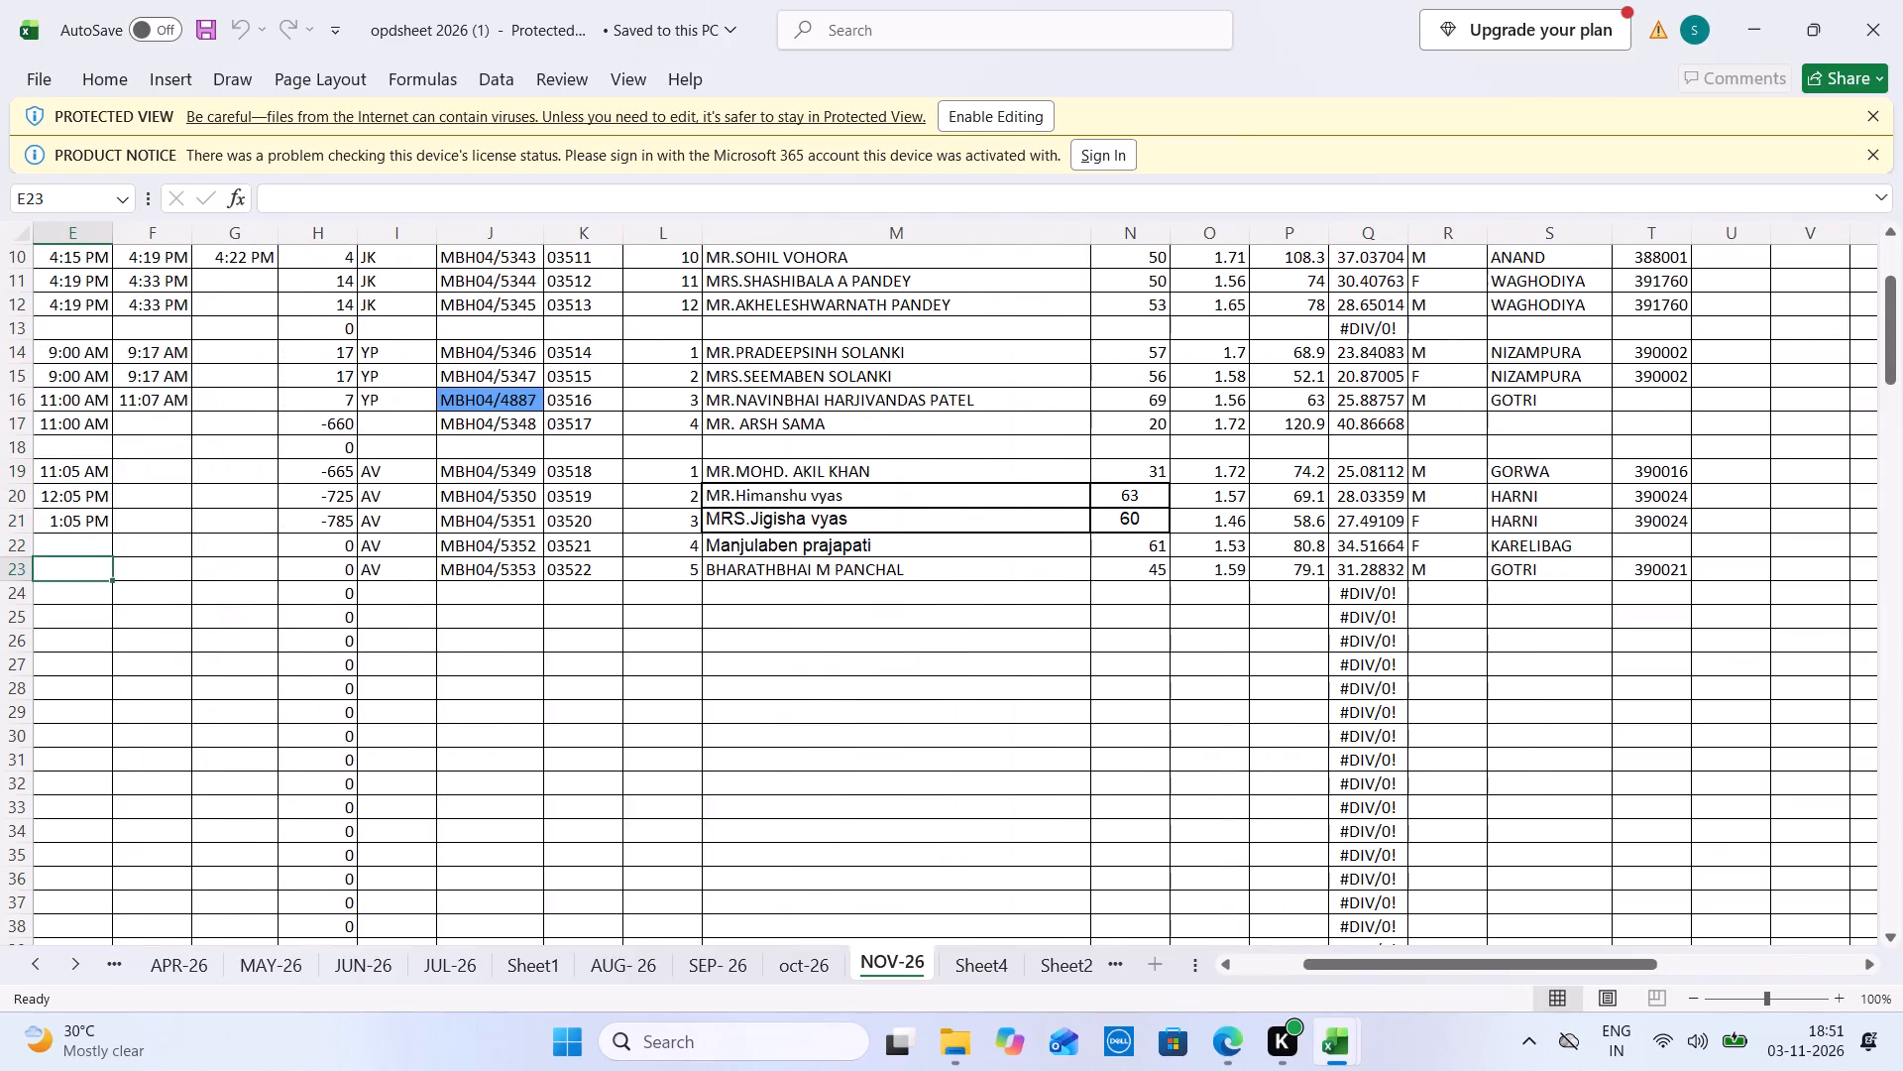
{"action": "key", "text": "Right"}
{"action": "key", "text": "Right"}
{"action": "key", "text": "Right"}
{"action": "key", "text": "Right"}
{"action": "key", "text": "Right"}
{"action": "key", "text": "Right"}
{"action": "key", "text": "Right"}
{"action": "key", "text": "Right"}
{"action": "key", "text": "Right"}
{"action": "key", "text": "Right"}
{"action": "key", "text": "Right"}
{"action": "key", "text": "Right"}
{"action": "key", "text": "Right"}
{"action": "key", "text": "Right"}
{"action": "key", "text": "Right"}
{"action": "key", "text": "Right"}
{"action": "key", "text": "Right"}
{"action": "key", "text": "Right"}
{"action": "key", "text": "Right"}
{"action": "key", "text": "Right"}
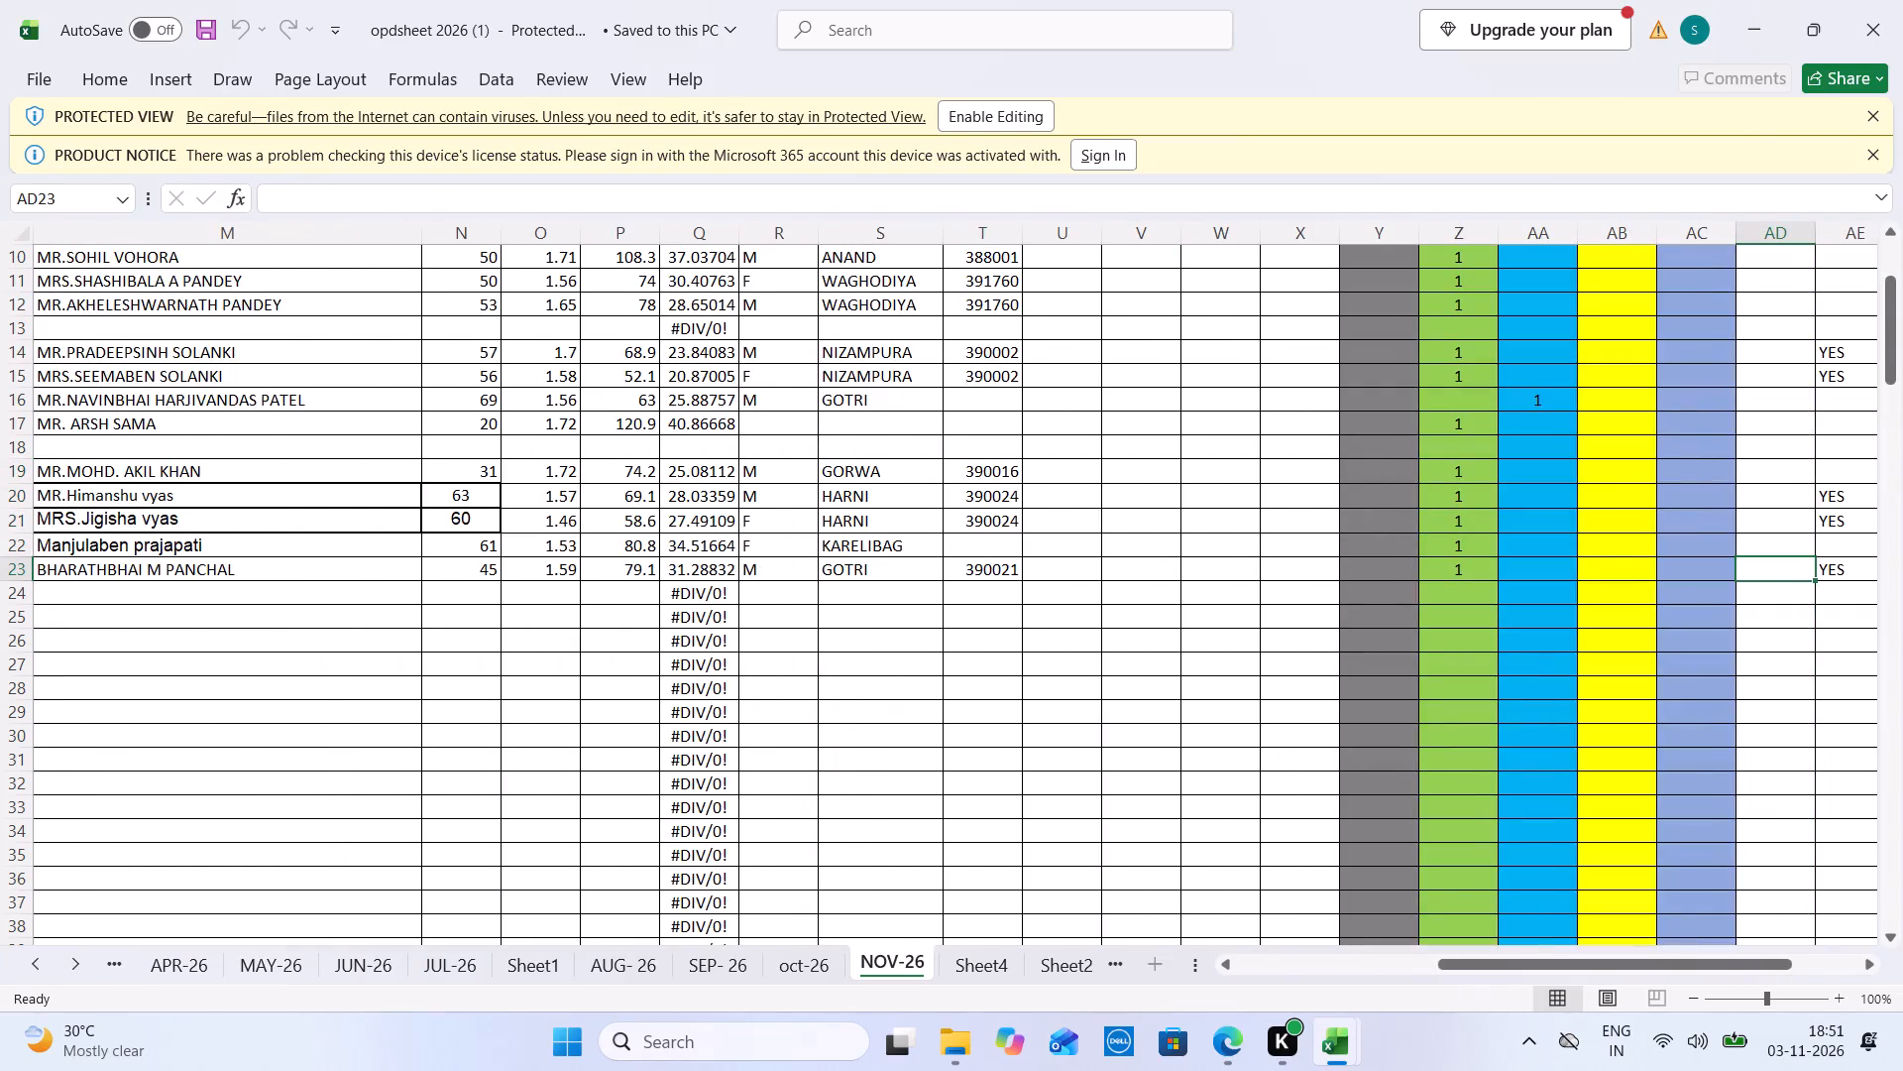
In OPD Sheet Vadodara, enter 5 for New OPD and 0 for OPD F/U, DMP F/U, Enquiry and Admission on 03-11-2026.
{"action": "key", "text": "ctrl+Tab"}
{"action": "key", "text": "5"}
{"action": "key", "text": "Tab"}
{"action": "key", "text": "0"}
{"action": "key", "text": "Tab"}
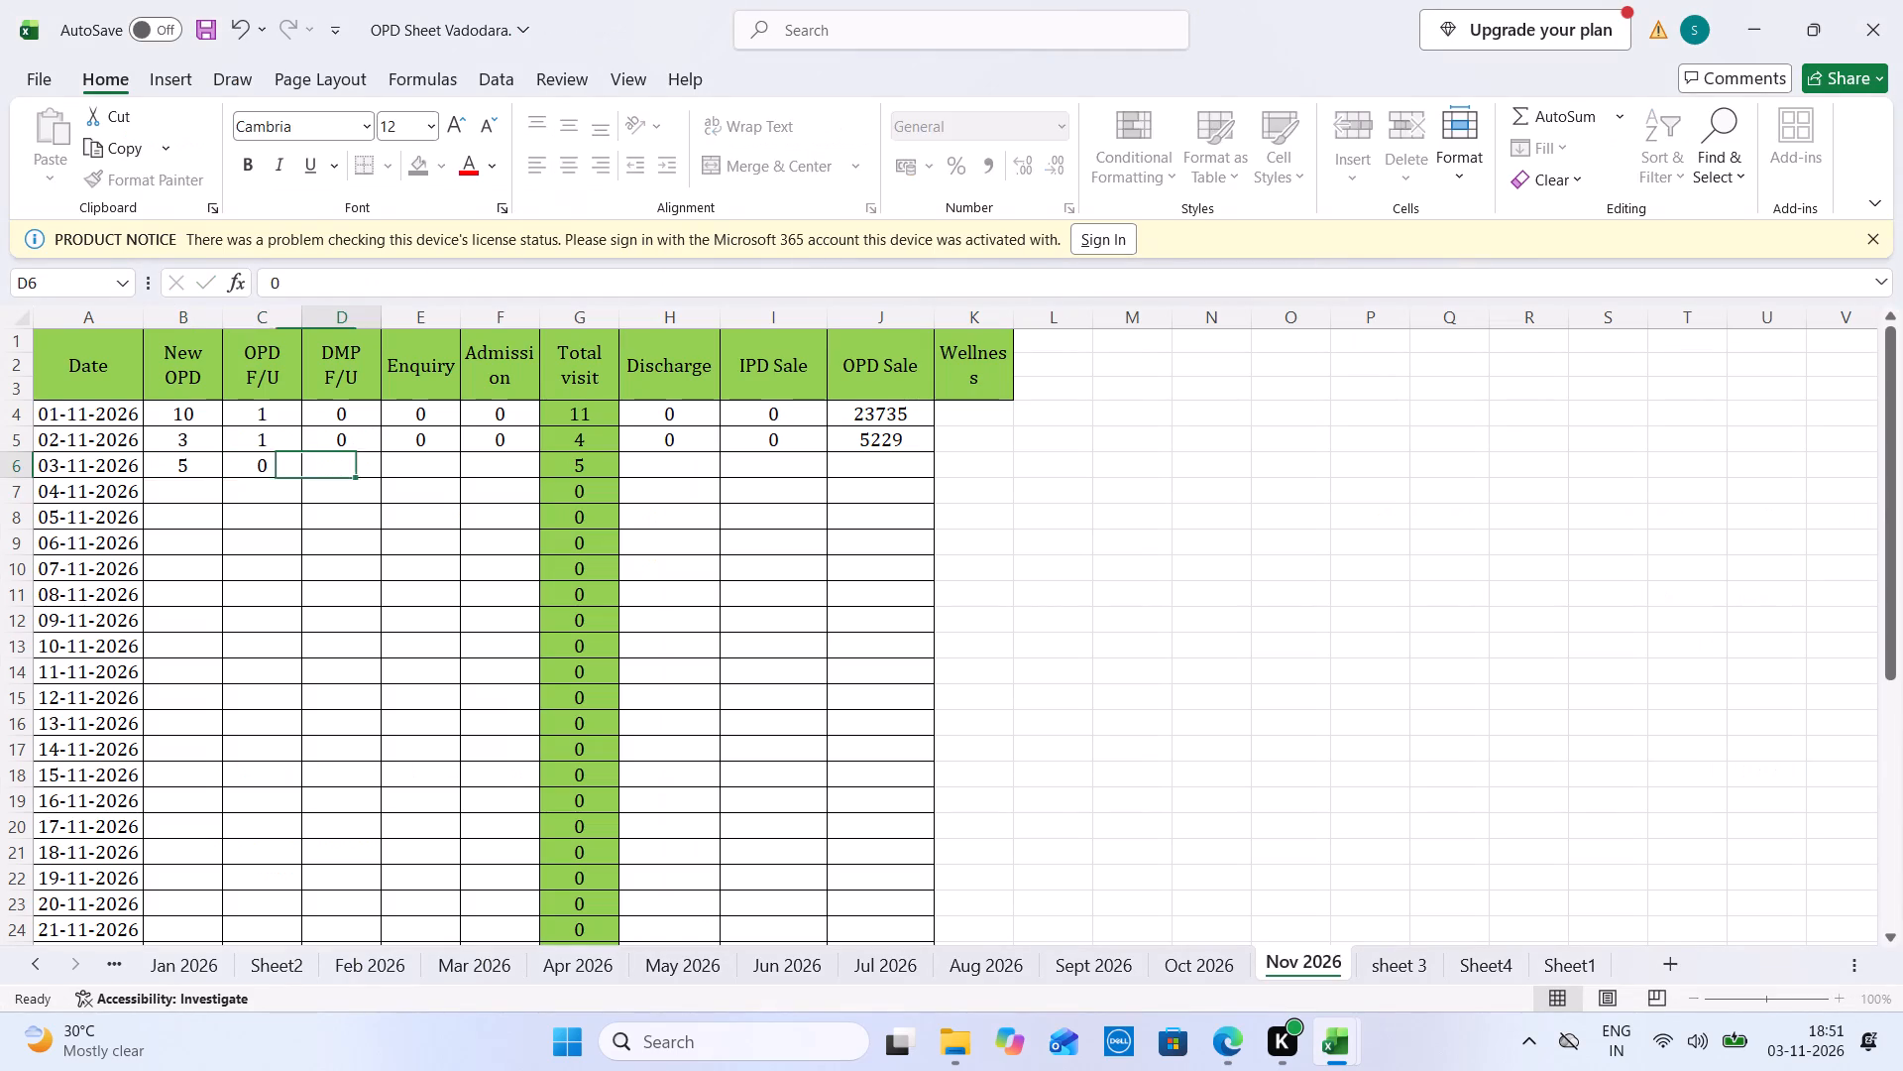
{"action": "key", "text": "0"}
{"action": "key", "text": "Tab"}
{"action": "key", "text": "0"}
{"action": "key", "text": "Tab"}
{"action": "key", "text": "0"}
{"action": "key", "text": "Down"}
{"action": "key", "text": "Down"}
{"action": "key", "text": "Down"}
{"action": "key", "text": "Down"}
{"action": "key", "text": "Down"}
{"action": "key", "text": "Down"}
{"action": "key", "text": "Down"}
{"action": "key", "text": "Down"}
{"action": "key", "text": "Down"}
{"action": "key", "text": "Down"}
{"action": "key", "text": "Down"}
{"action": "key", "text": "Down"}
{"action": "key", "text": "Down"}
{"action": "key", "text": "Down"}
{"action": "key", "text": "Down"}
{"action": "key", "text": "Down"}
{"action": "key", "text": "Down"}
{"action": "key", "text": "Down"}
{"action": "key", "text": "Down"}
{"action": "key", "text": "Down"}
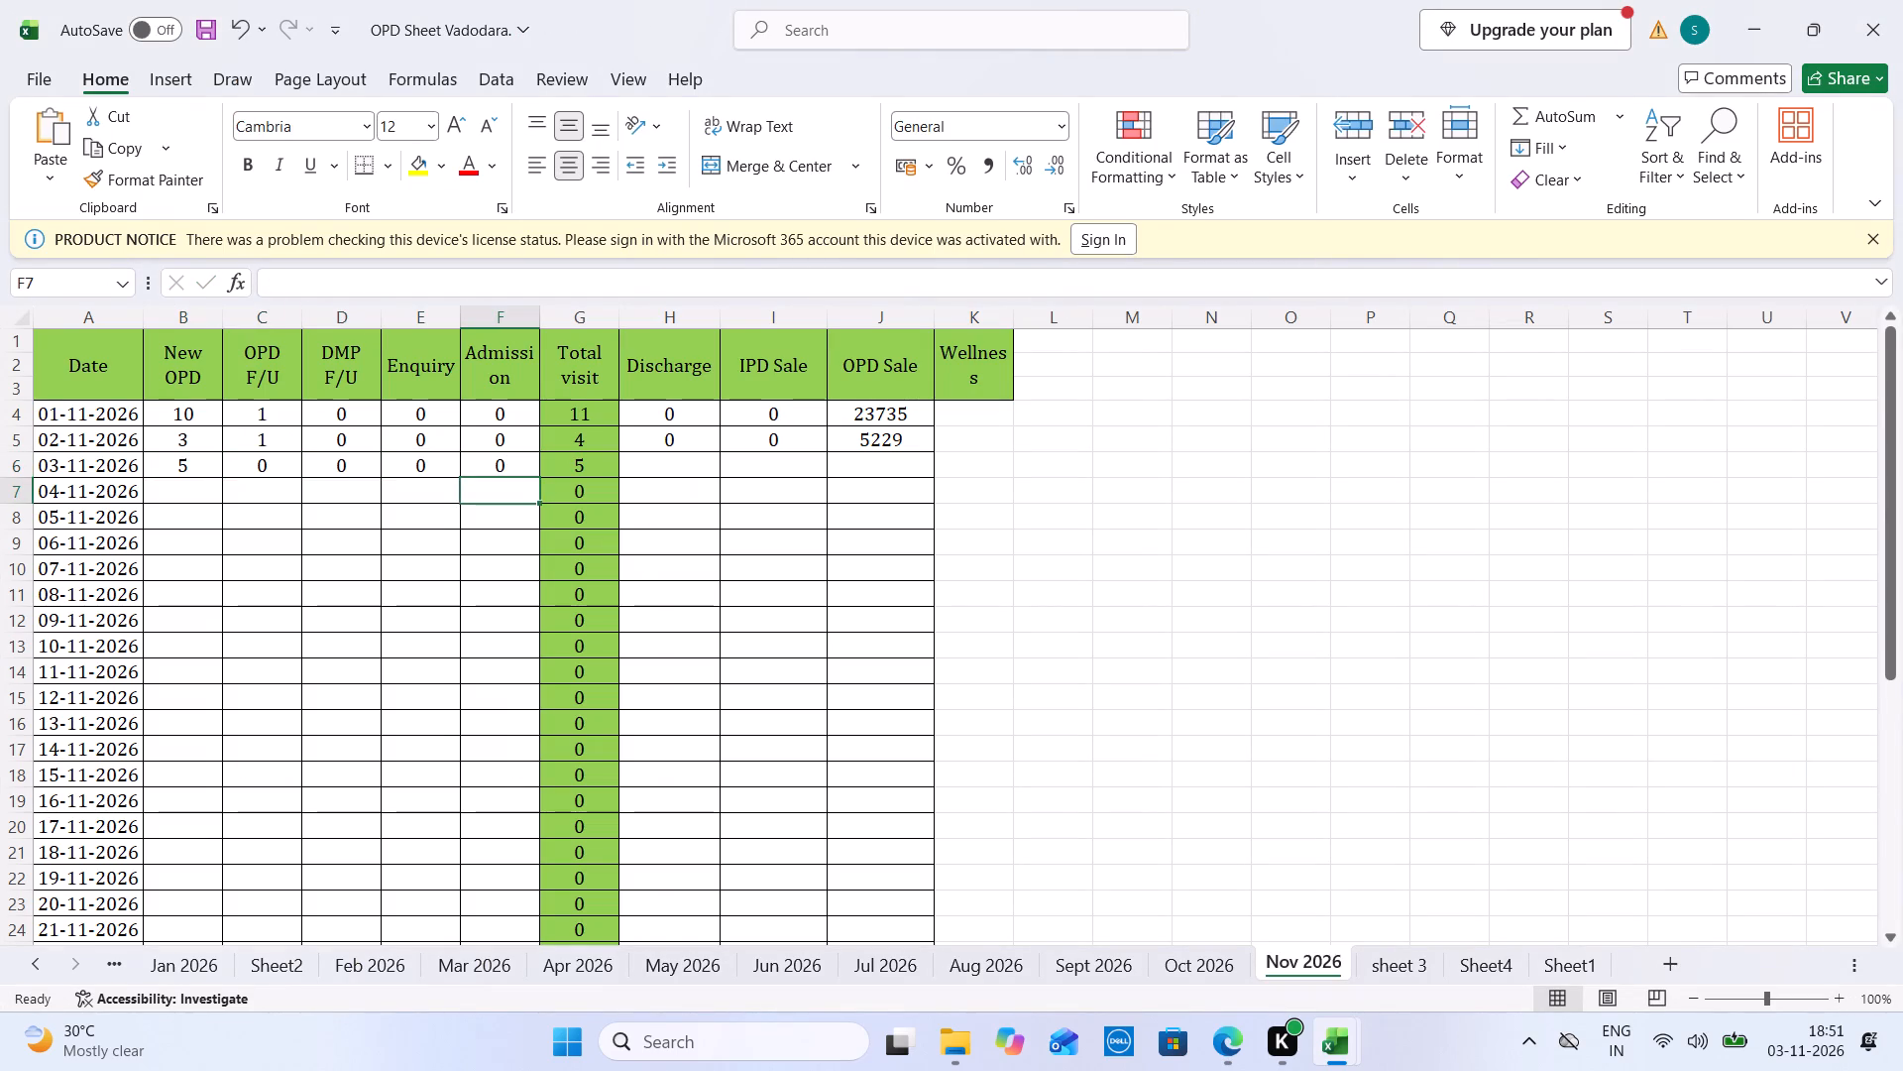
Switch back to the opdsheet 2026 (1) workbook and close it.
{"action": "key", "text": "ctrl+Tab"}
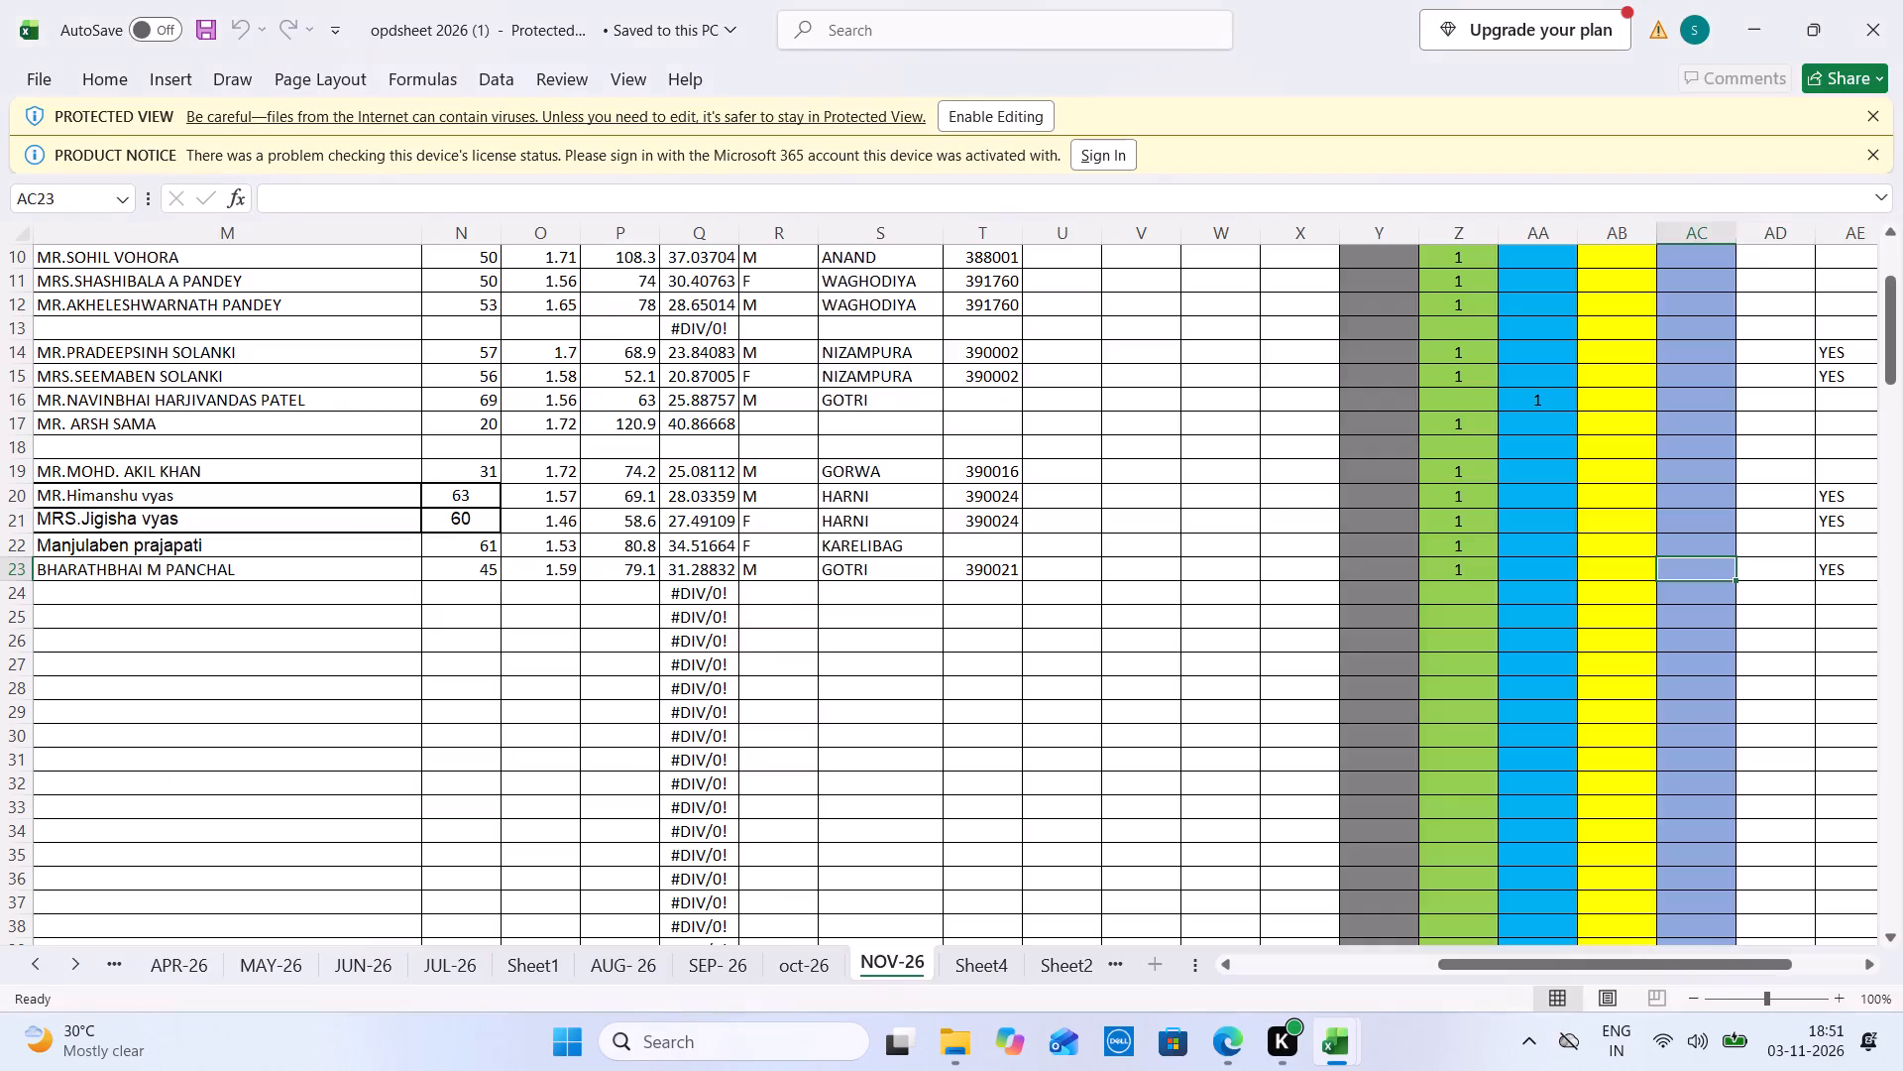
{"action": "key", "text": "Left"}
{"action": "key", "text": "Left"}
{"action": "key", "text": "Left"}
{"action": "key", "text": "Left"}
{"action": "key", "text": "Left"}
{"action": "key", "text": "Left"}
{"action": "key", "text": "Left"}
{"action": "key", "text": "Left"}
{"action": "key", "text": "Left"}
{"action": "key", "text": "Left"}
{"action": "key", "text": "Left"}
{"action": "key", "text": "Left"}
{"action": "key", "text": "Left"}
{"action": "key", "text": "Left"}
{"action": "key", "text": "Left"}
{"action": "key", "text": "Left"}
{"action": "key", "text": "Left"}
{"action": "key", "text": "Left"}
{"action": "key", "text": "Left"}
{"action": "key", "text": "Left"}
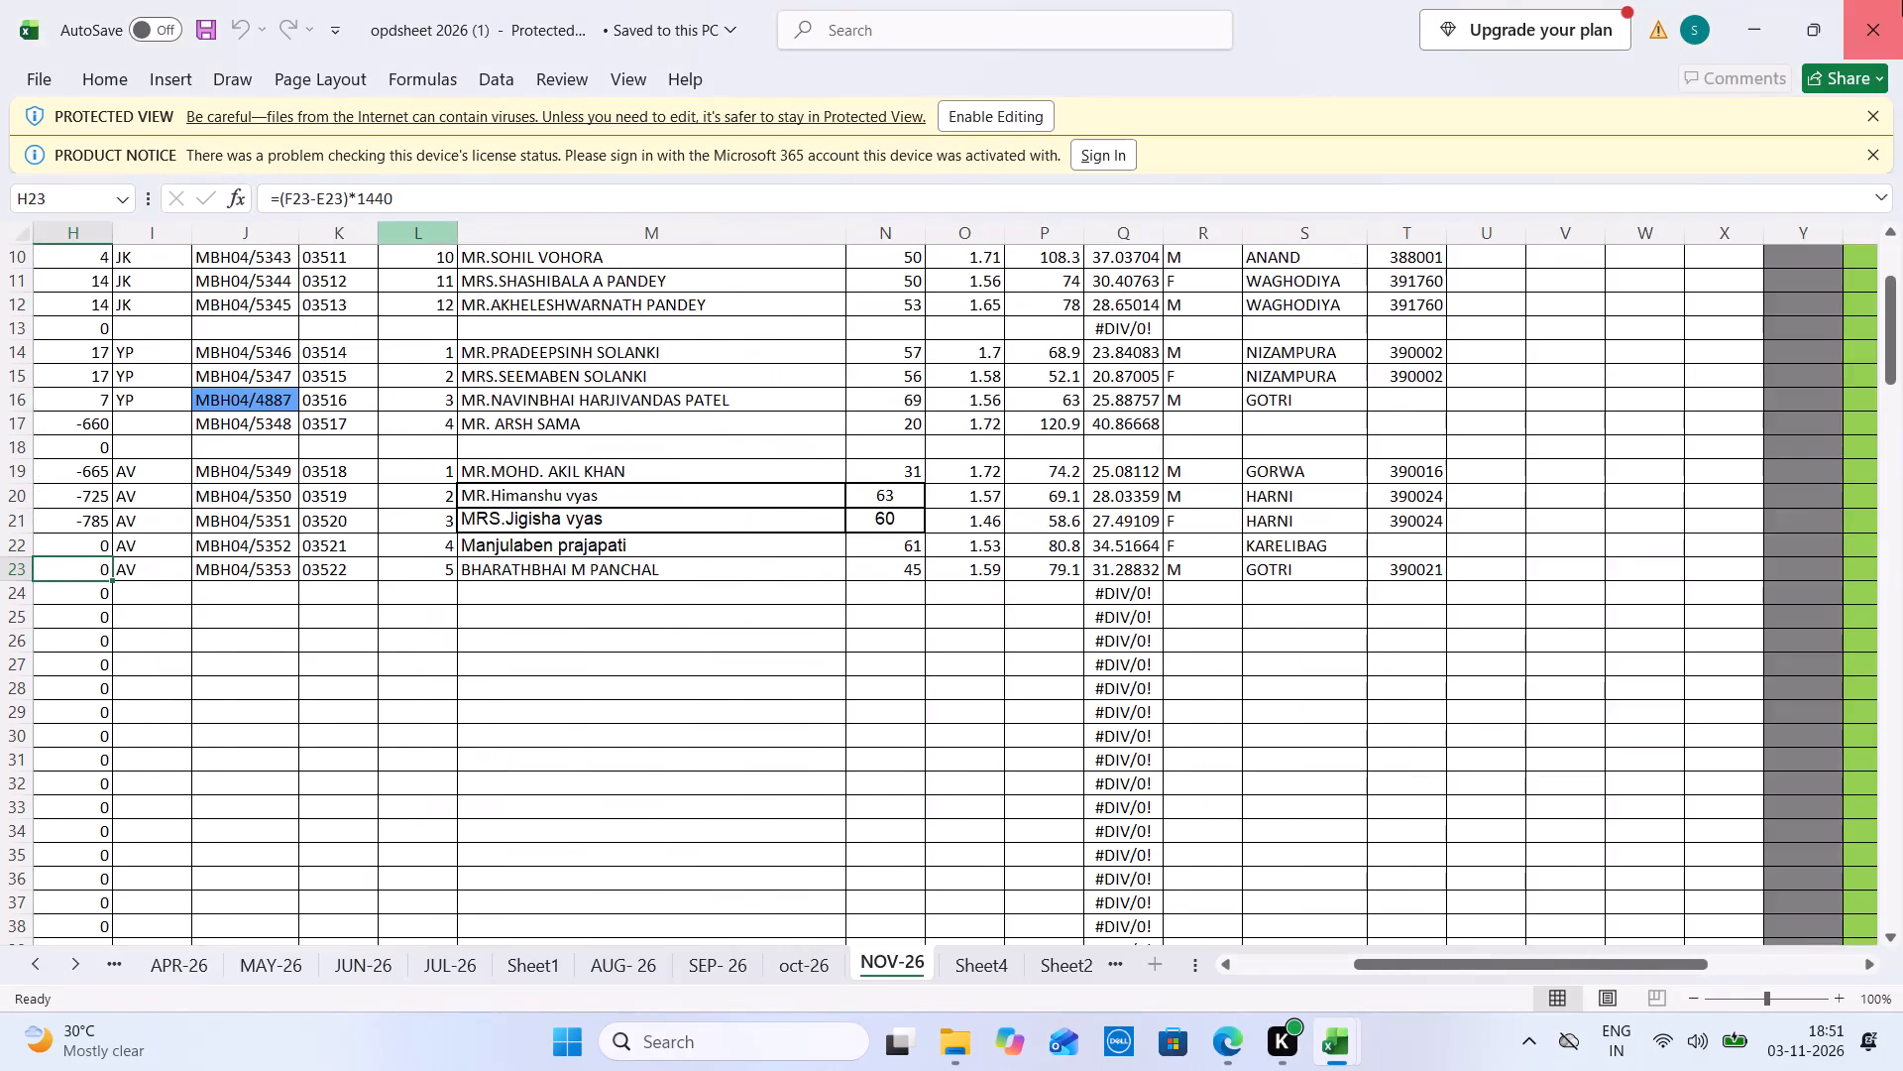
{"action": "left_click", "coordinate": [1902, 0]}
{"action": "left_click", "coordinate": [1899, 472]}
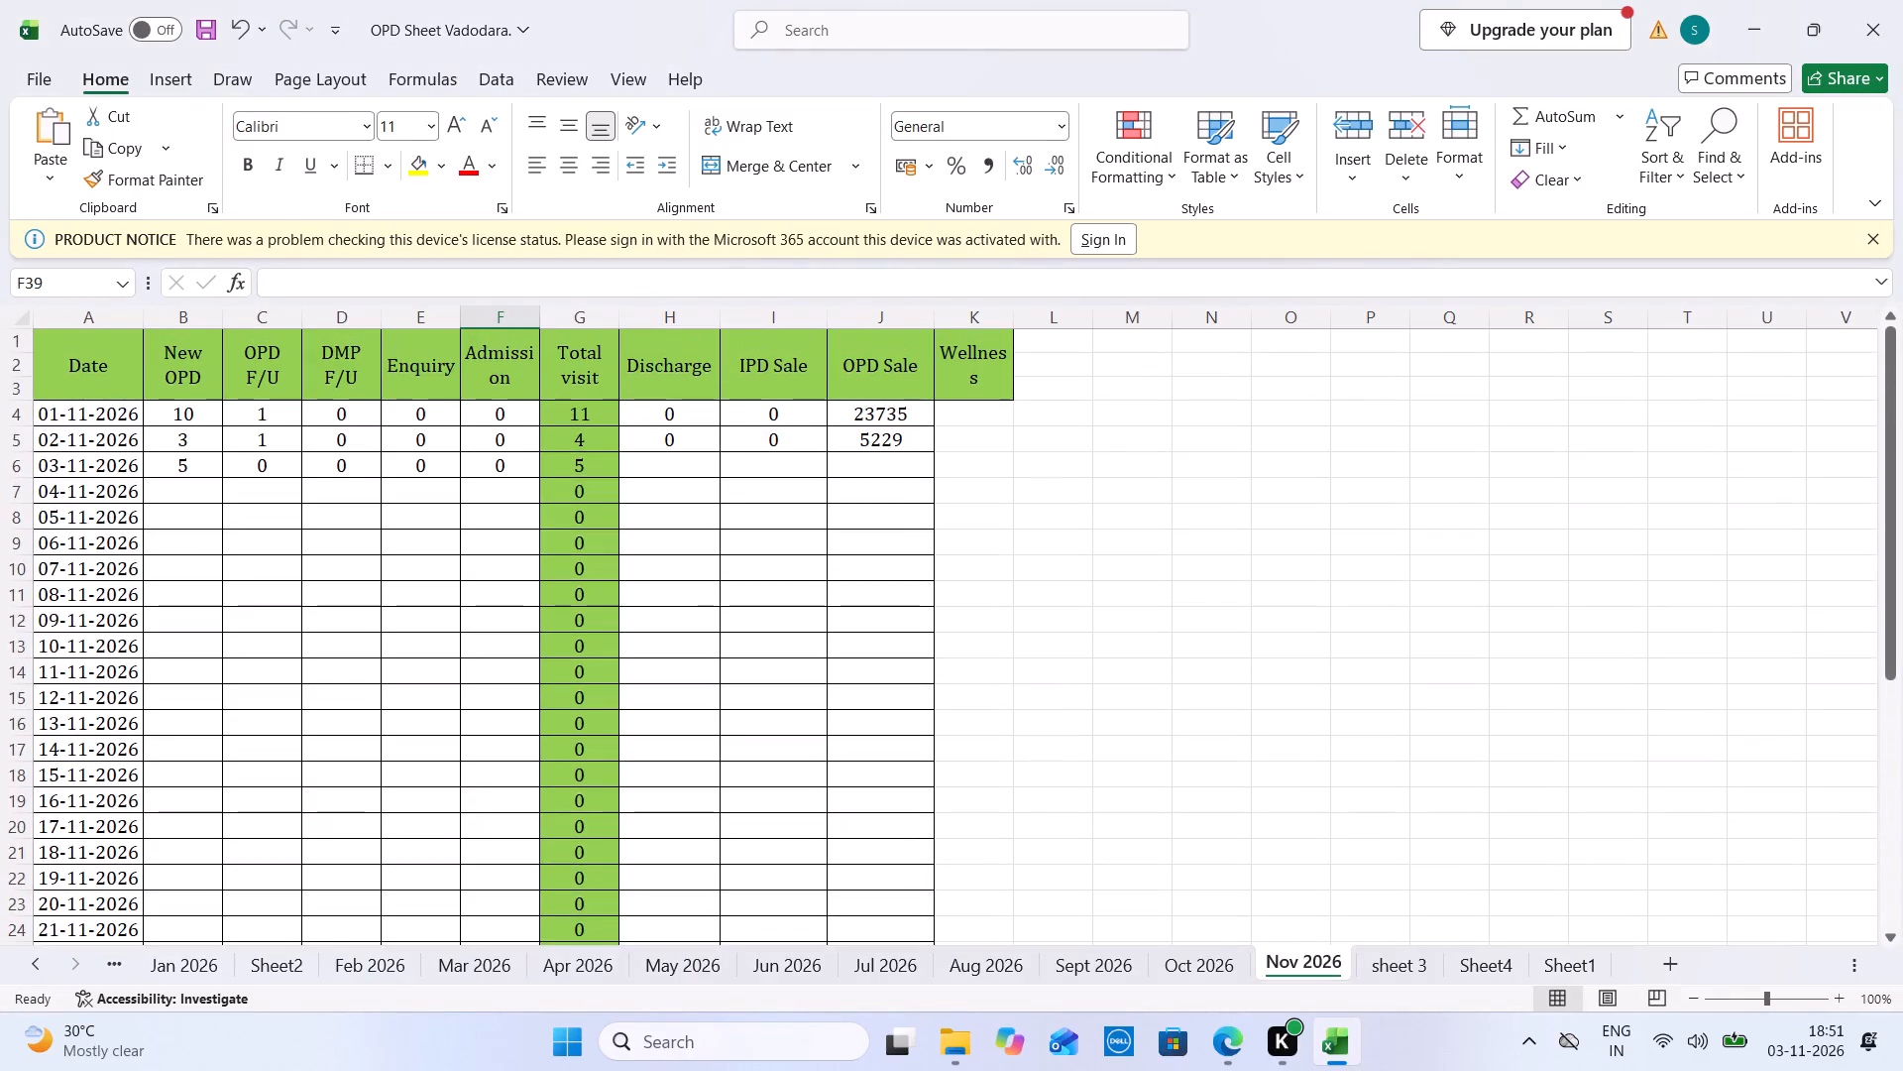
Switch to File Explorer and delete the opdsheet 2026 (1) file from the Downloads folder.
{"action": "left_click", "coordinate": [962, 1035]}
{"action": "left_click", "coordinate": [98, 458]}
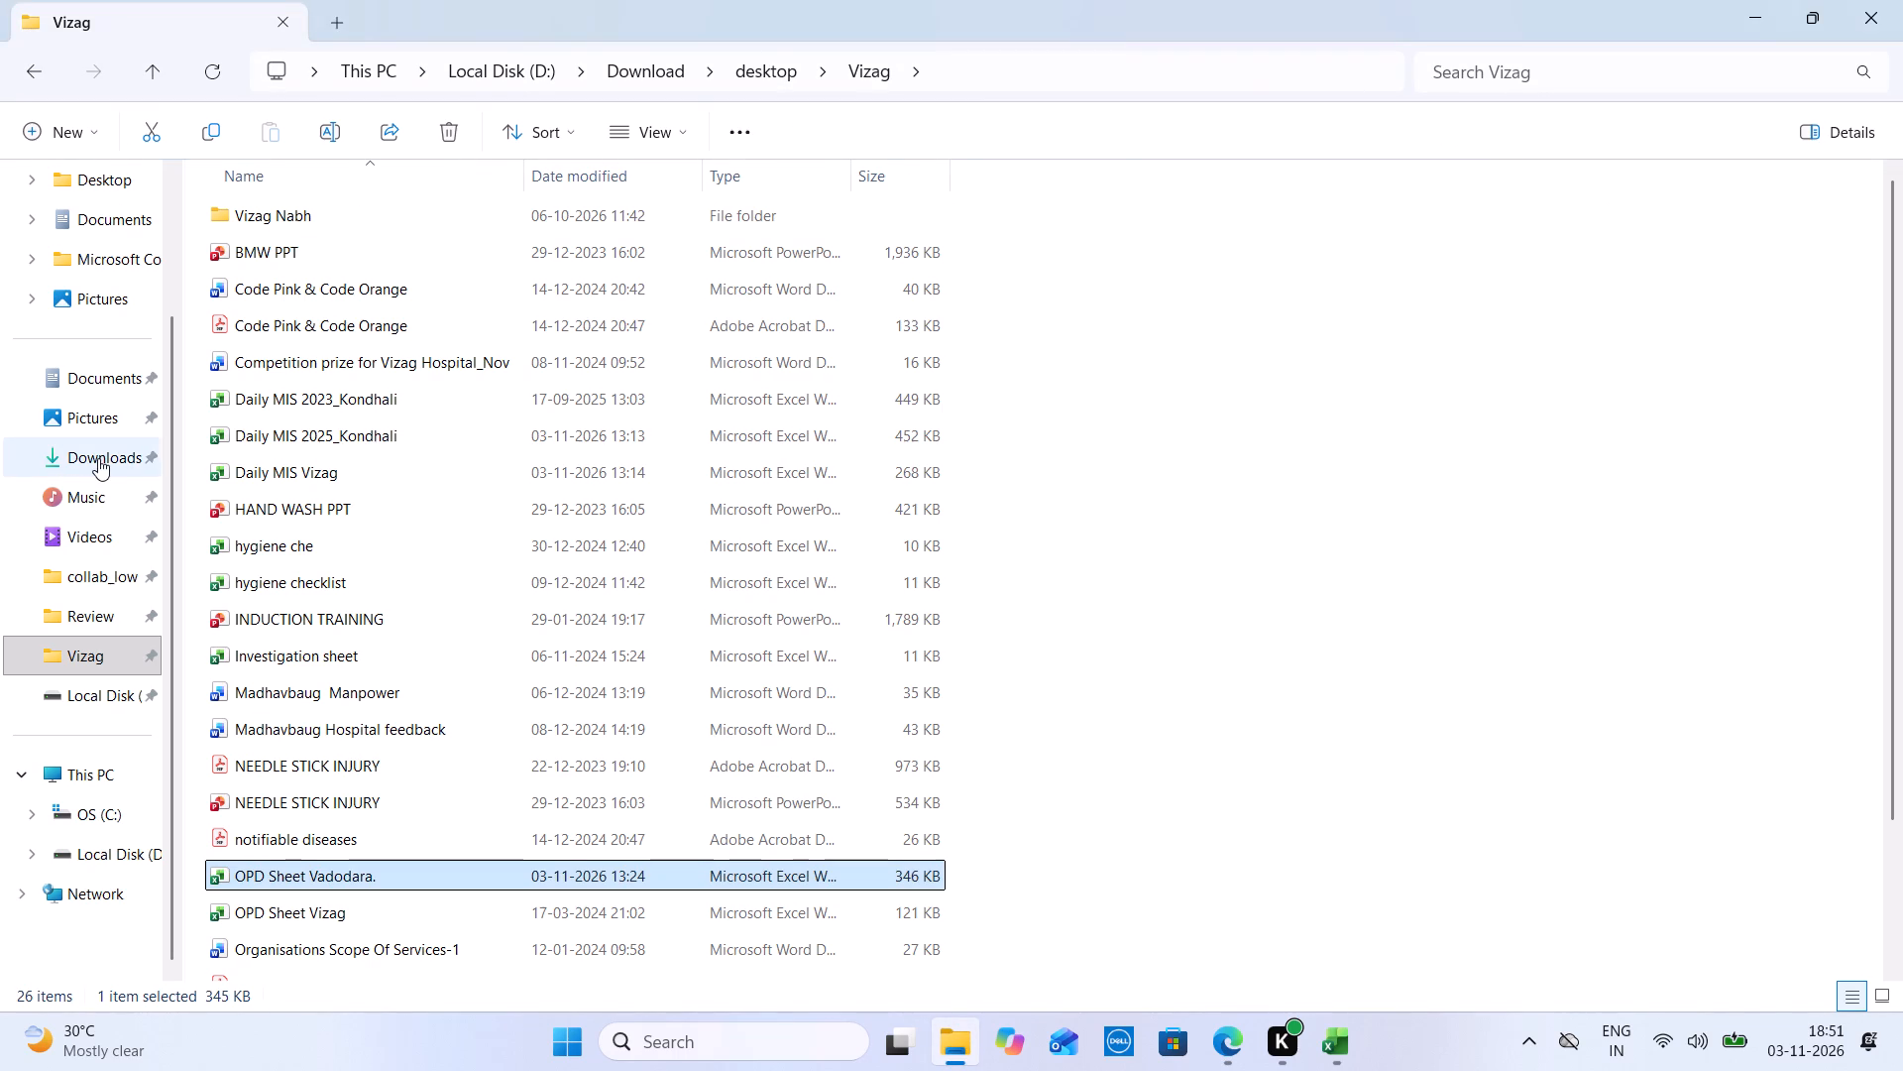
{"action": "left_click", "coordinate": [296, 255]}
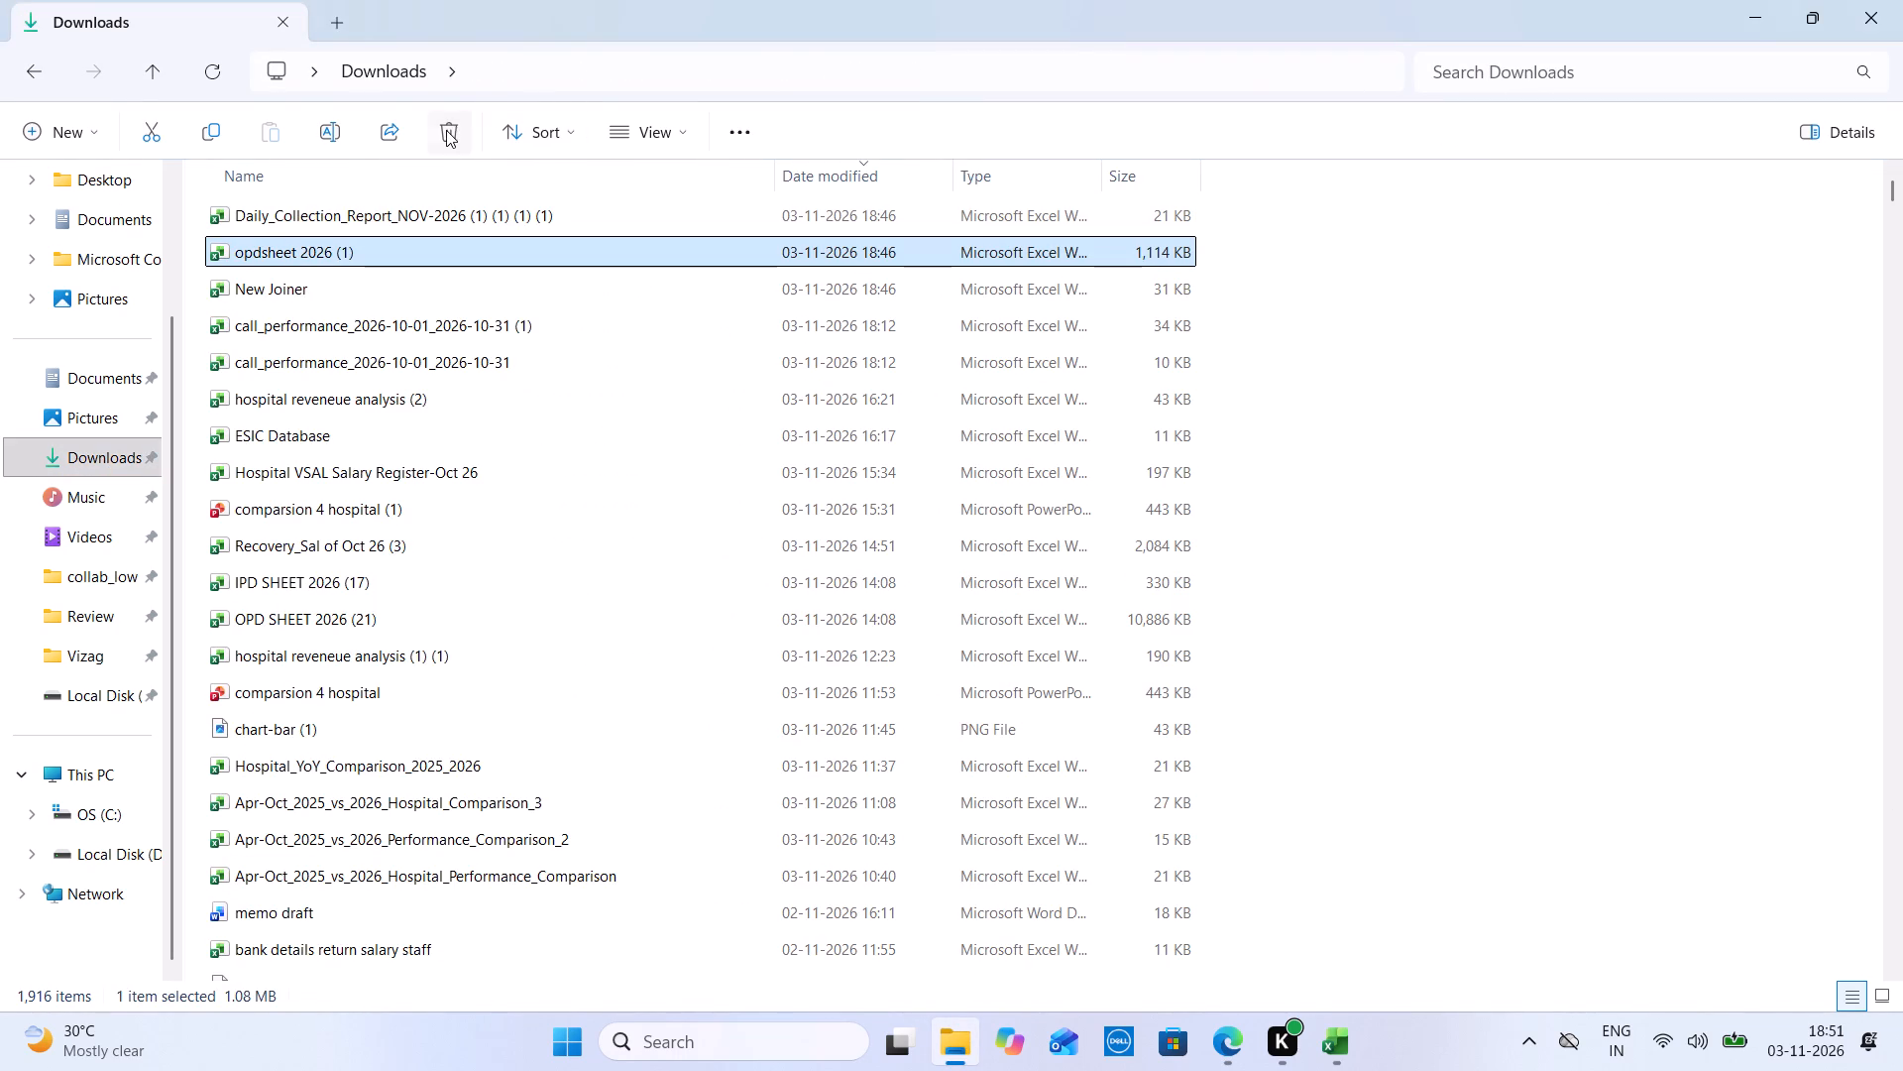
{"action": "left_click", "coordinate": [446, 130]}
Open the Daily_Collection_Report_NOV-2026 (1) (1) (1) (1) workbook from the Downloads folder.
{"action": "double_click", "coordinate": [372, 215]}
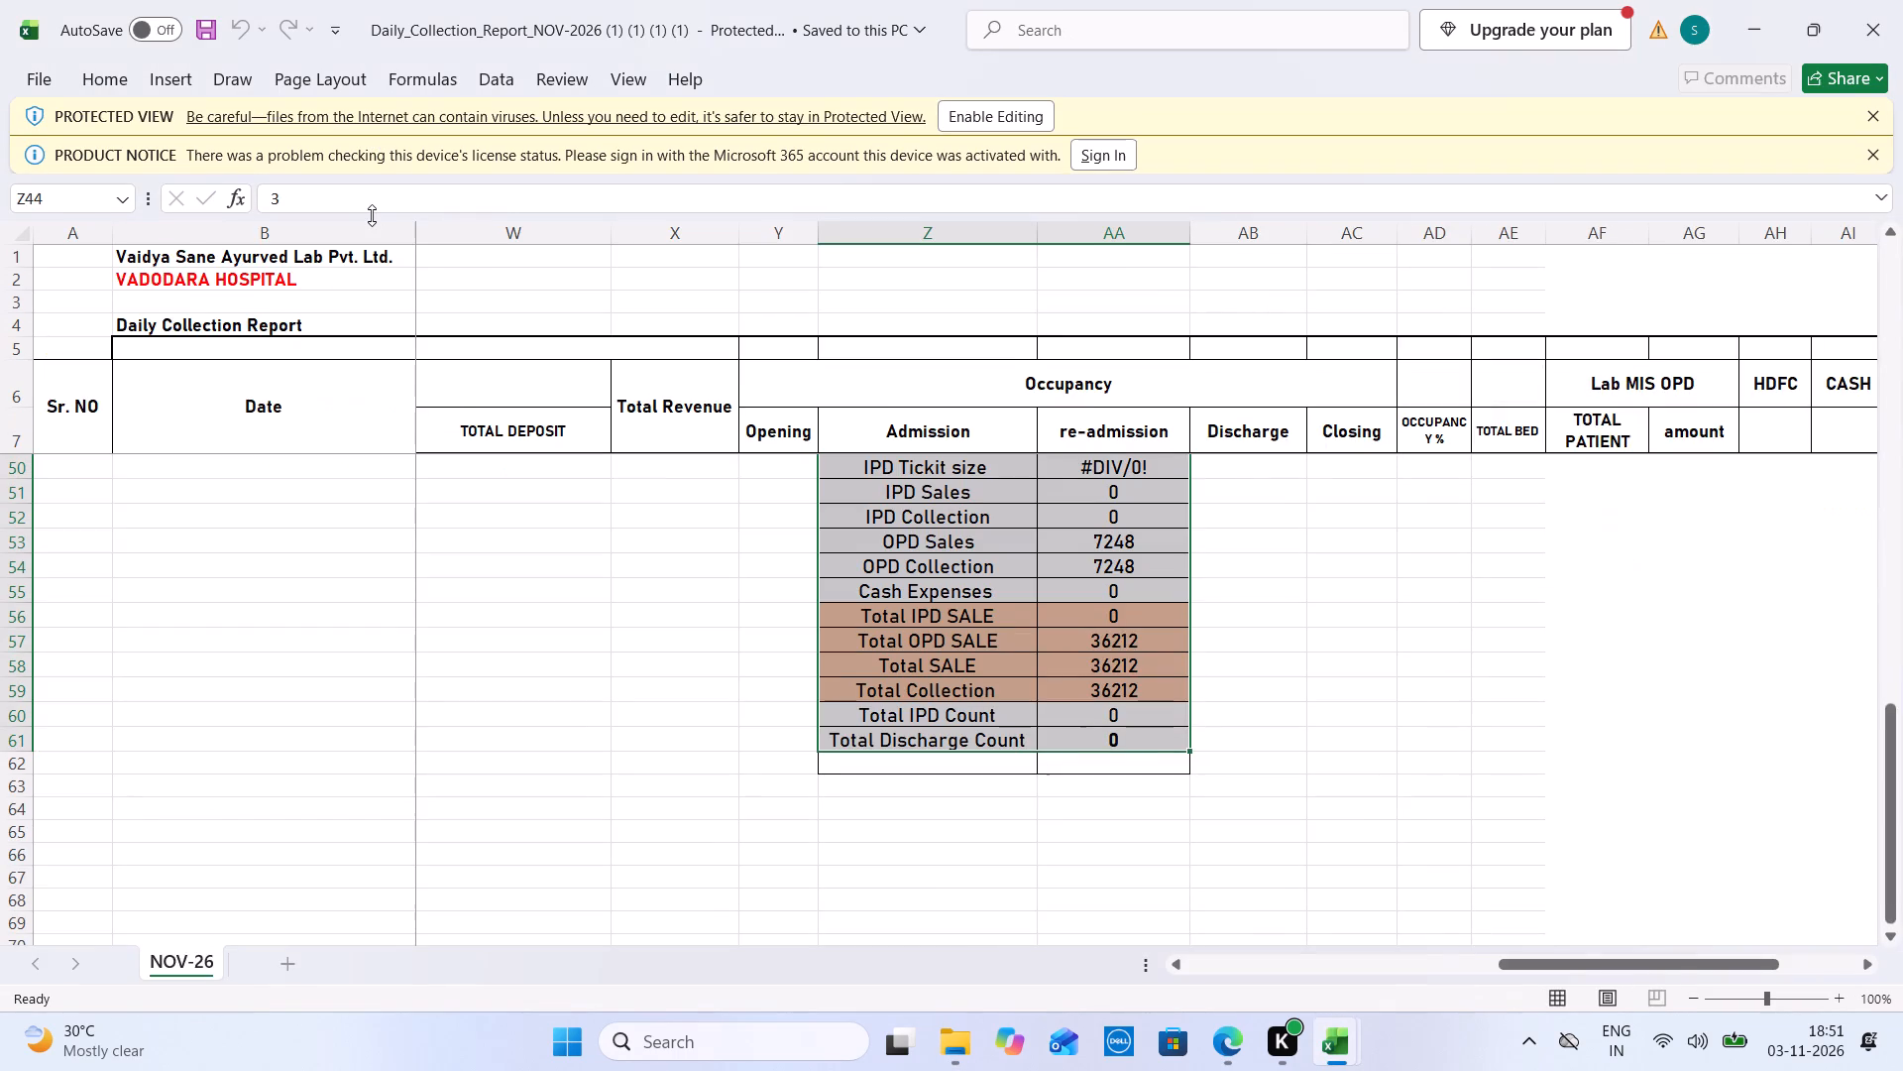
In the daily collection report, look up the discharge, IPD sale and total OPD sale entries for 03 November 2026.
{"action": "left_click", "coordinate": [673, 489]}
{"action": "key", "text": "Up"}
{"action": "key", "text": "Up"}
{"action": "key", "text": "Up"}
{"action": "key", "text": "Up"}
{"action": "key", "text": "Up"}
{"action": "key", "text": "Up"}
{"action": "key", "text": "Up"}
{"action": "key", "text": "Up"}
{"action": "key", "text": "Up"}
{"action": "key", "text": "Up"}
{"action": "key", "text": "Up"}
{"action": "key", "text": "Up"}
{"action": "key", "text": "Up"}
{"action": "key", "text": "Up"}
{"action": "key", "text": "Up"}
{"action": "key", "text": "Up"}
{"action": "key", "text": "Up"}
{"action": "key", "text": "Up"}
{"action": "key", "text": "Up"}
{"action": "key", "text": "Up"}
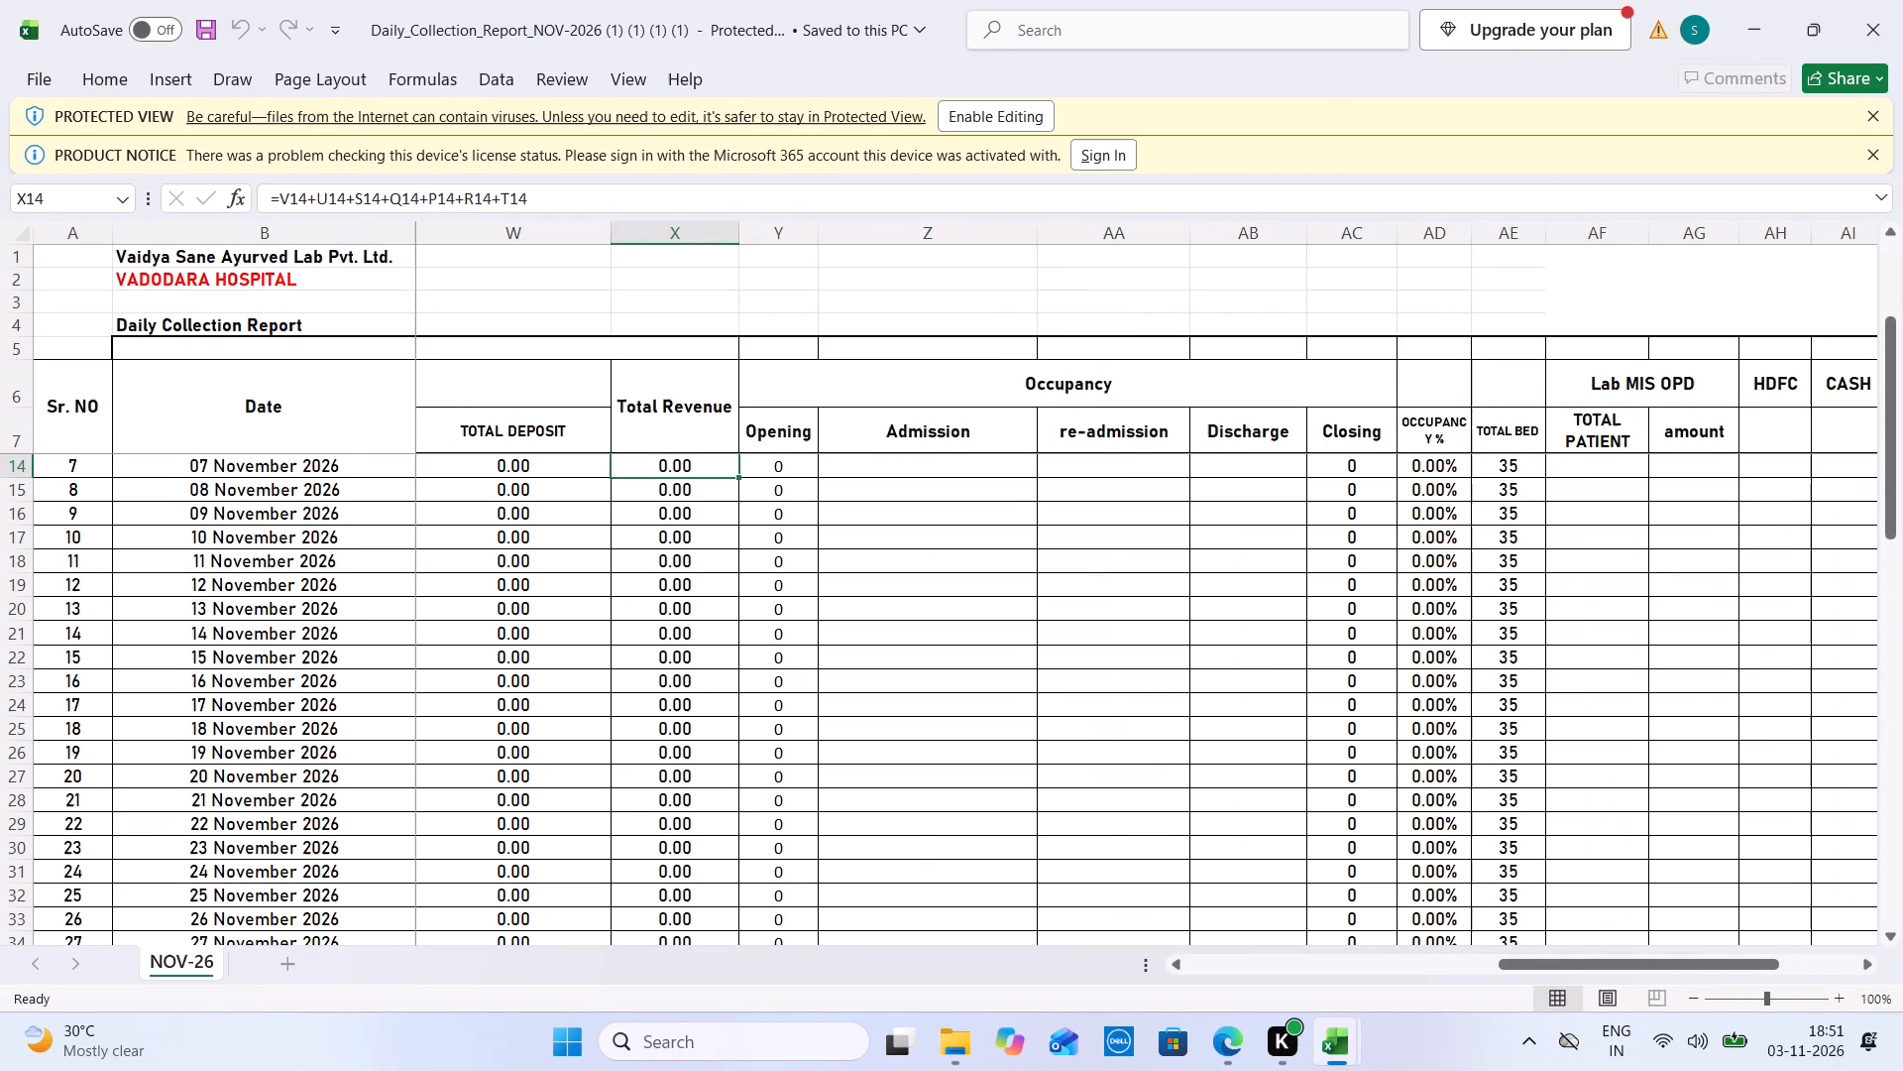
{"action": "key", "text": "Left"}
{"action": "key", "text": "Left"}
{"action": "key", "text": "Left"}
{"action": "key", "text": "Left"}
{"action": "key", "text": "Left"}
{"action": "key", "text": "Left"}
{"action": "key", "text": "Left"}
{"action": "key", "text": "Left"}
{"action": "key", "text": "Left"}
{"action": "key", "text": "Left"}
{"action": "key", "text": "Left"}
{"action": "key", "text": "Left"}
{"action": "key", "text": "Left"}
{"action": "key", "text": "Left"}
{"action": "key", "text": "Left"}
{"action": "key", "text": "Left"}
{"action": "key", "text": "Left"}
{"action": "key", "text": "Left"}
{"action": "key", "text": "Left"}
{"action": "key", "text": "Left"}
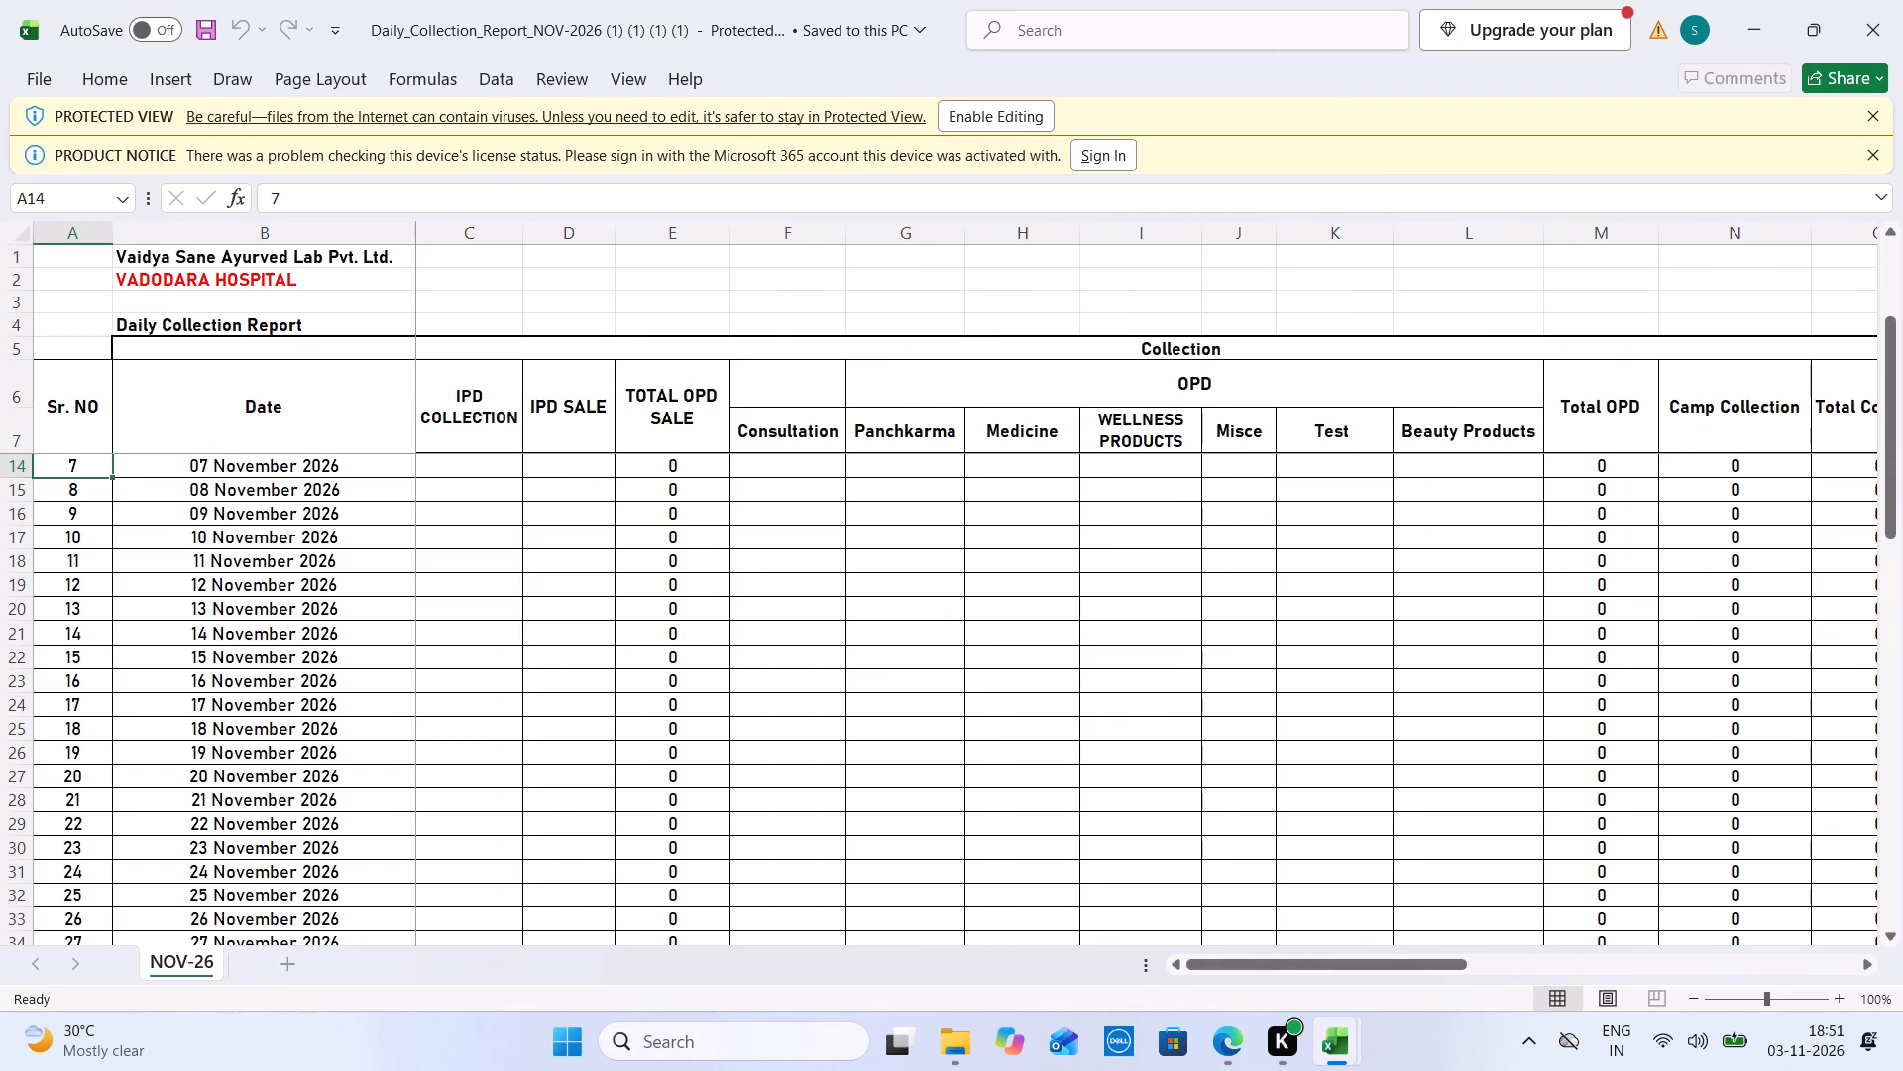
{"action": "left_click", "coordinate": [536, 486]}
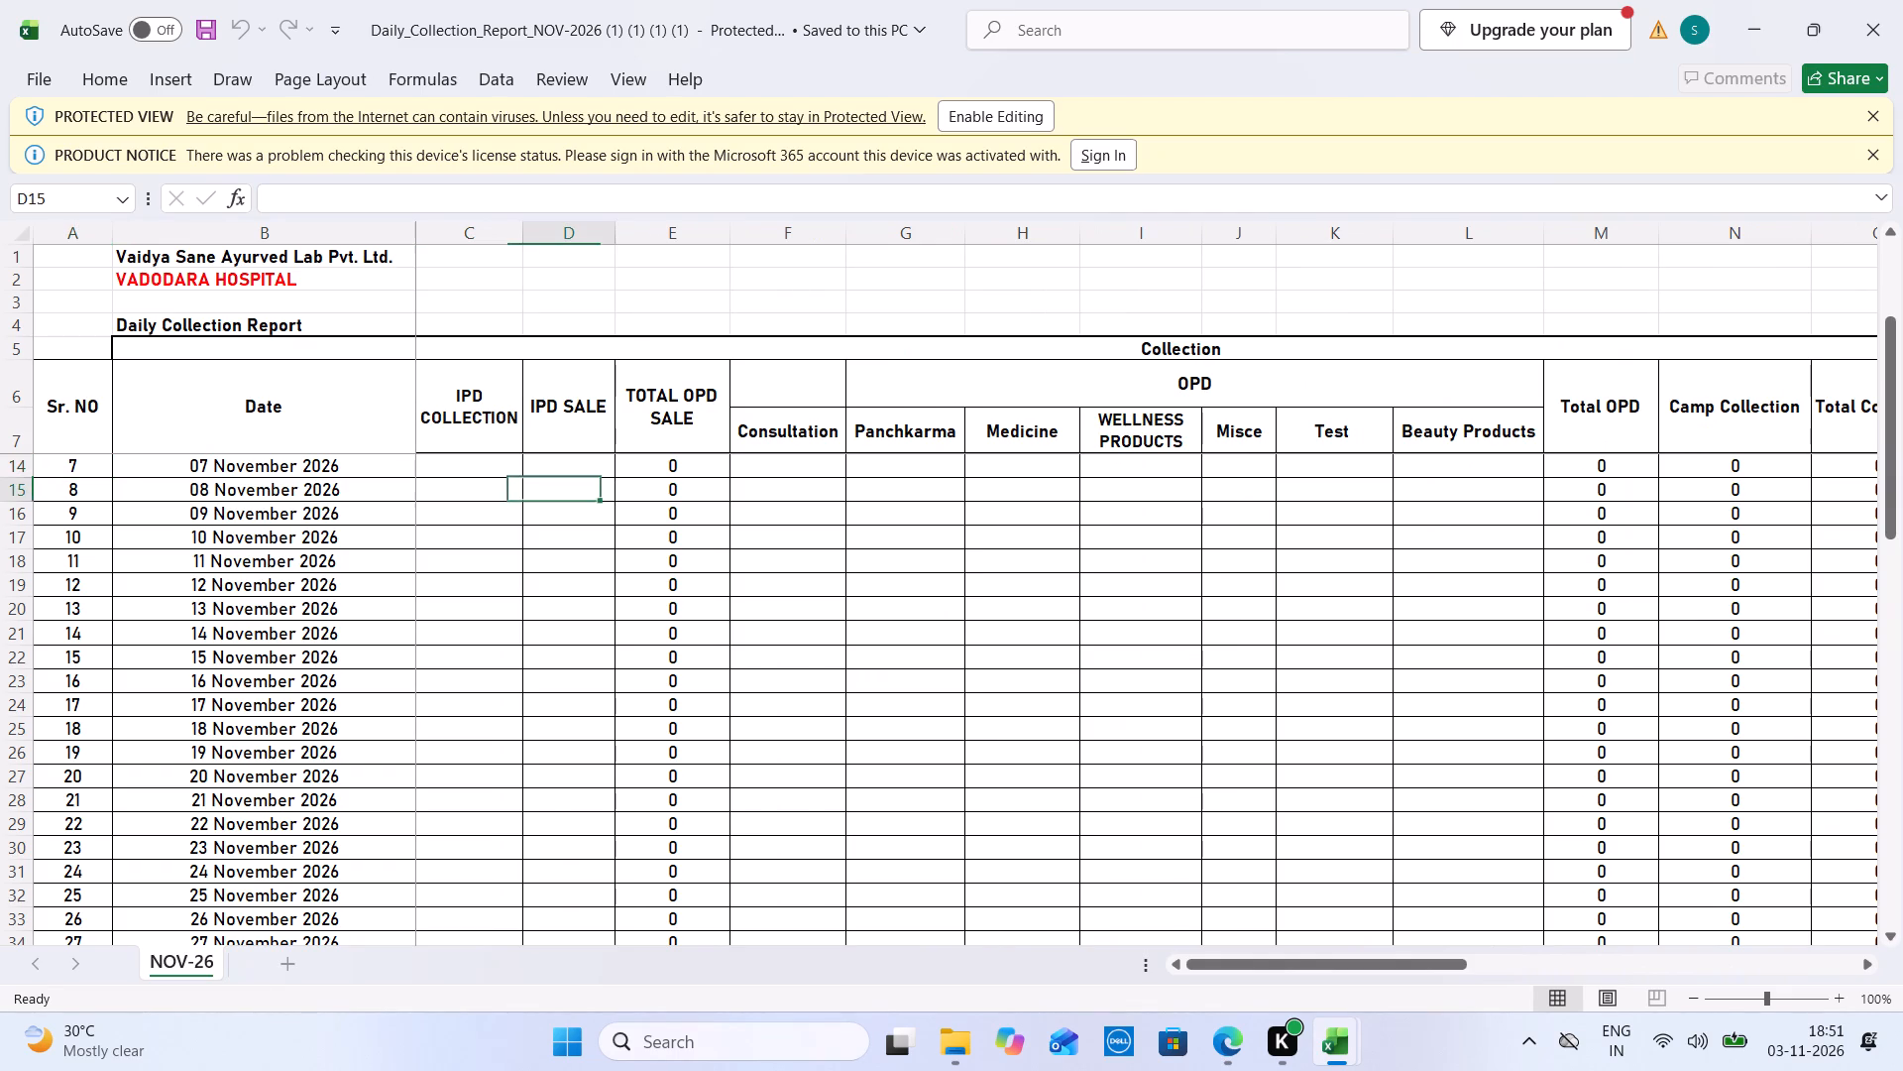
{"action": "key", "text": "Up"}
{"action": "key", "text": "Up"}
{"action": "key", "text": "Up"}
{"action": "key", "text": "Up"}
{"action": "key", "text": "Up"}
{"action": "key", "text": "Up"}
{"action": "key", "text": "Up"}
{"action": "key", "text": "Up"}
{"action": "key", "text": "Up"}
{"action": "key", "text": "Up"}
{"action": "key", "text": "Up"}
{"action": "key", "text": "Up"}
{"action": "key", "text": "Up"}
{"action": "key", "text": "Up"}
{"action": "key", "text": "Up"}
{"action": "key", "text": "Up"}
{"action": "key", "text": "Up"}
{"action": "key", "text": "Up"}
{"action": "key", "text": "Up"}
{"action": "key", "text": "Up"}
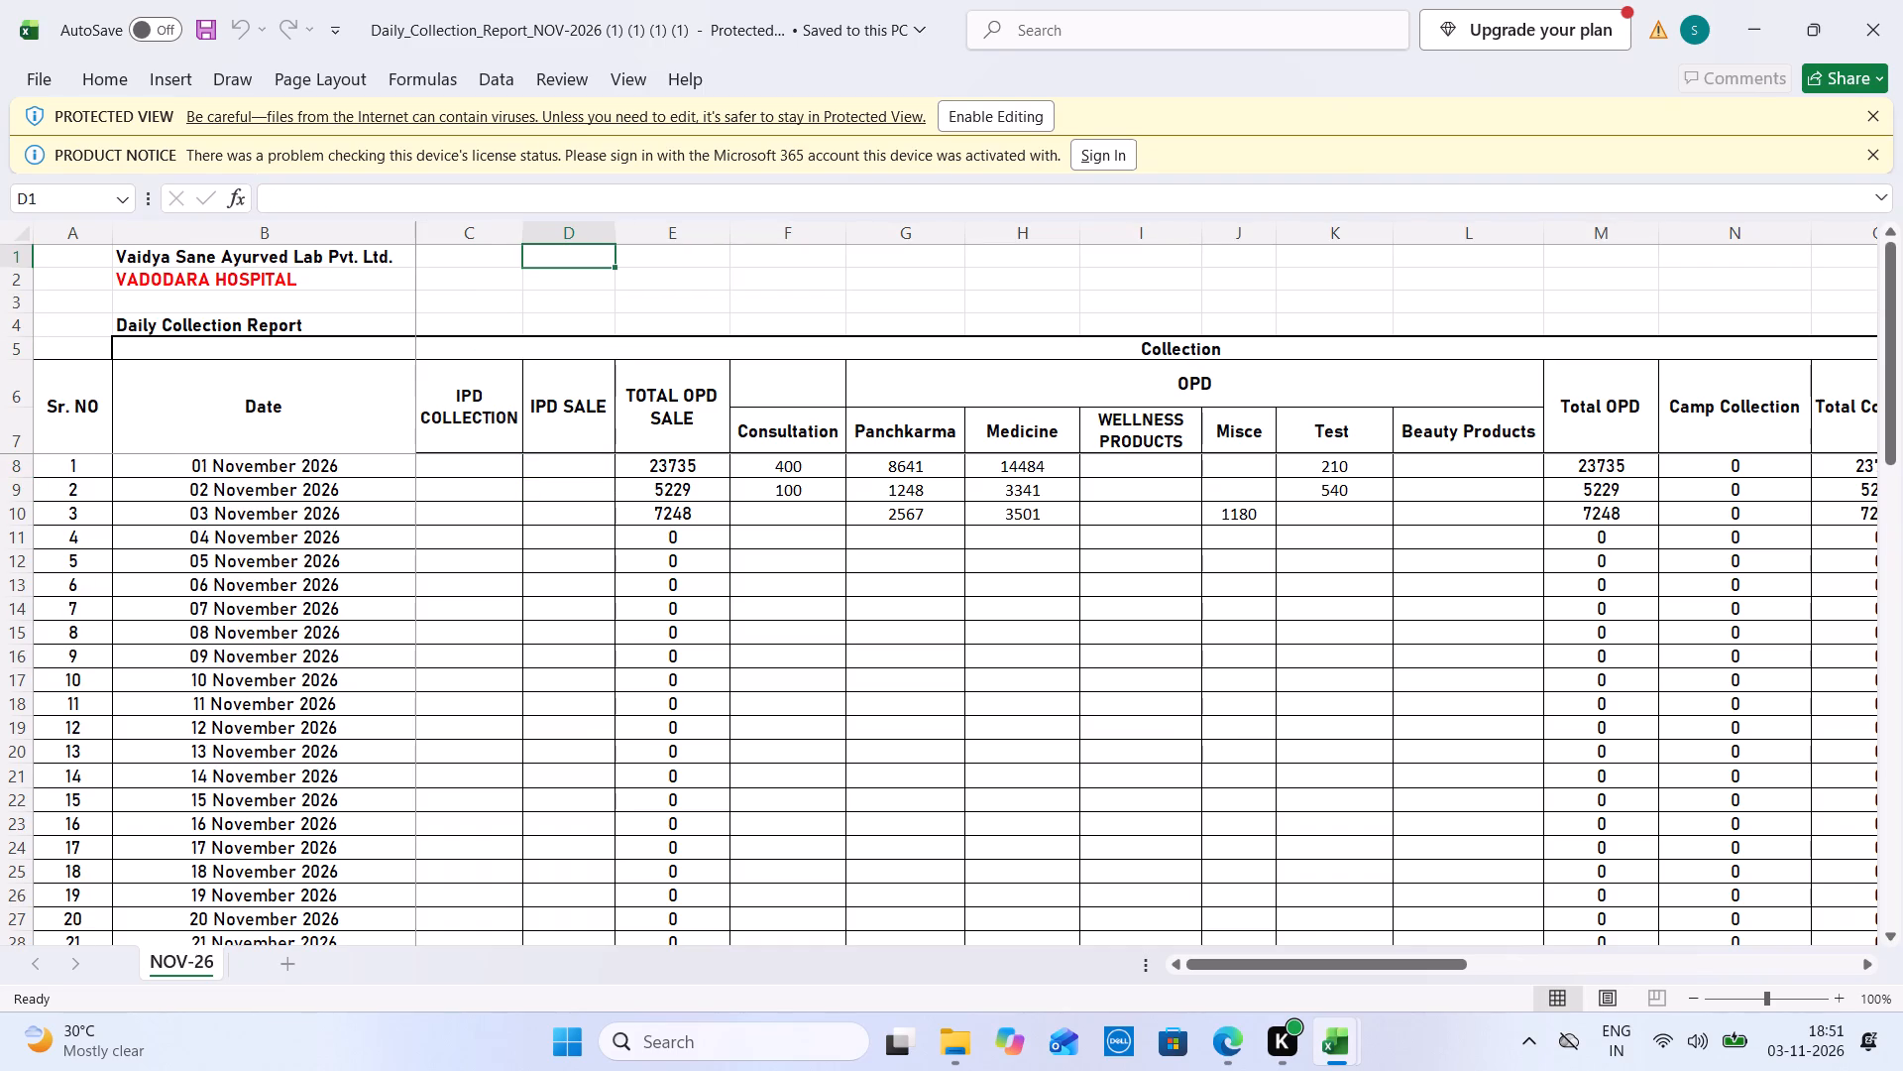
{"action": "key", "text": "Up"}
Switch to OPD Sheet Vadodara and enter 0 for Discharge, 0 for IPD Sale and 7248 for OPD Sale on 03-11-2026.
{"action": "key", "text": "ctrl+Tab"}
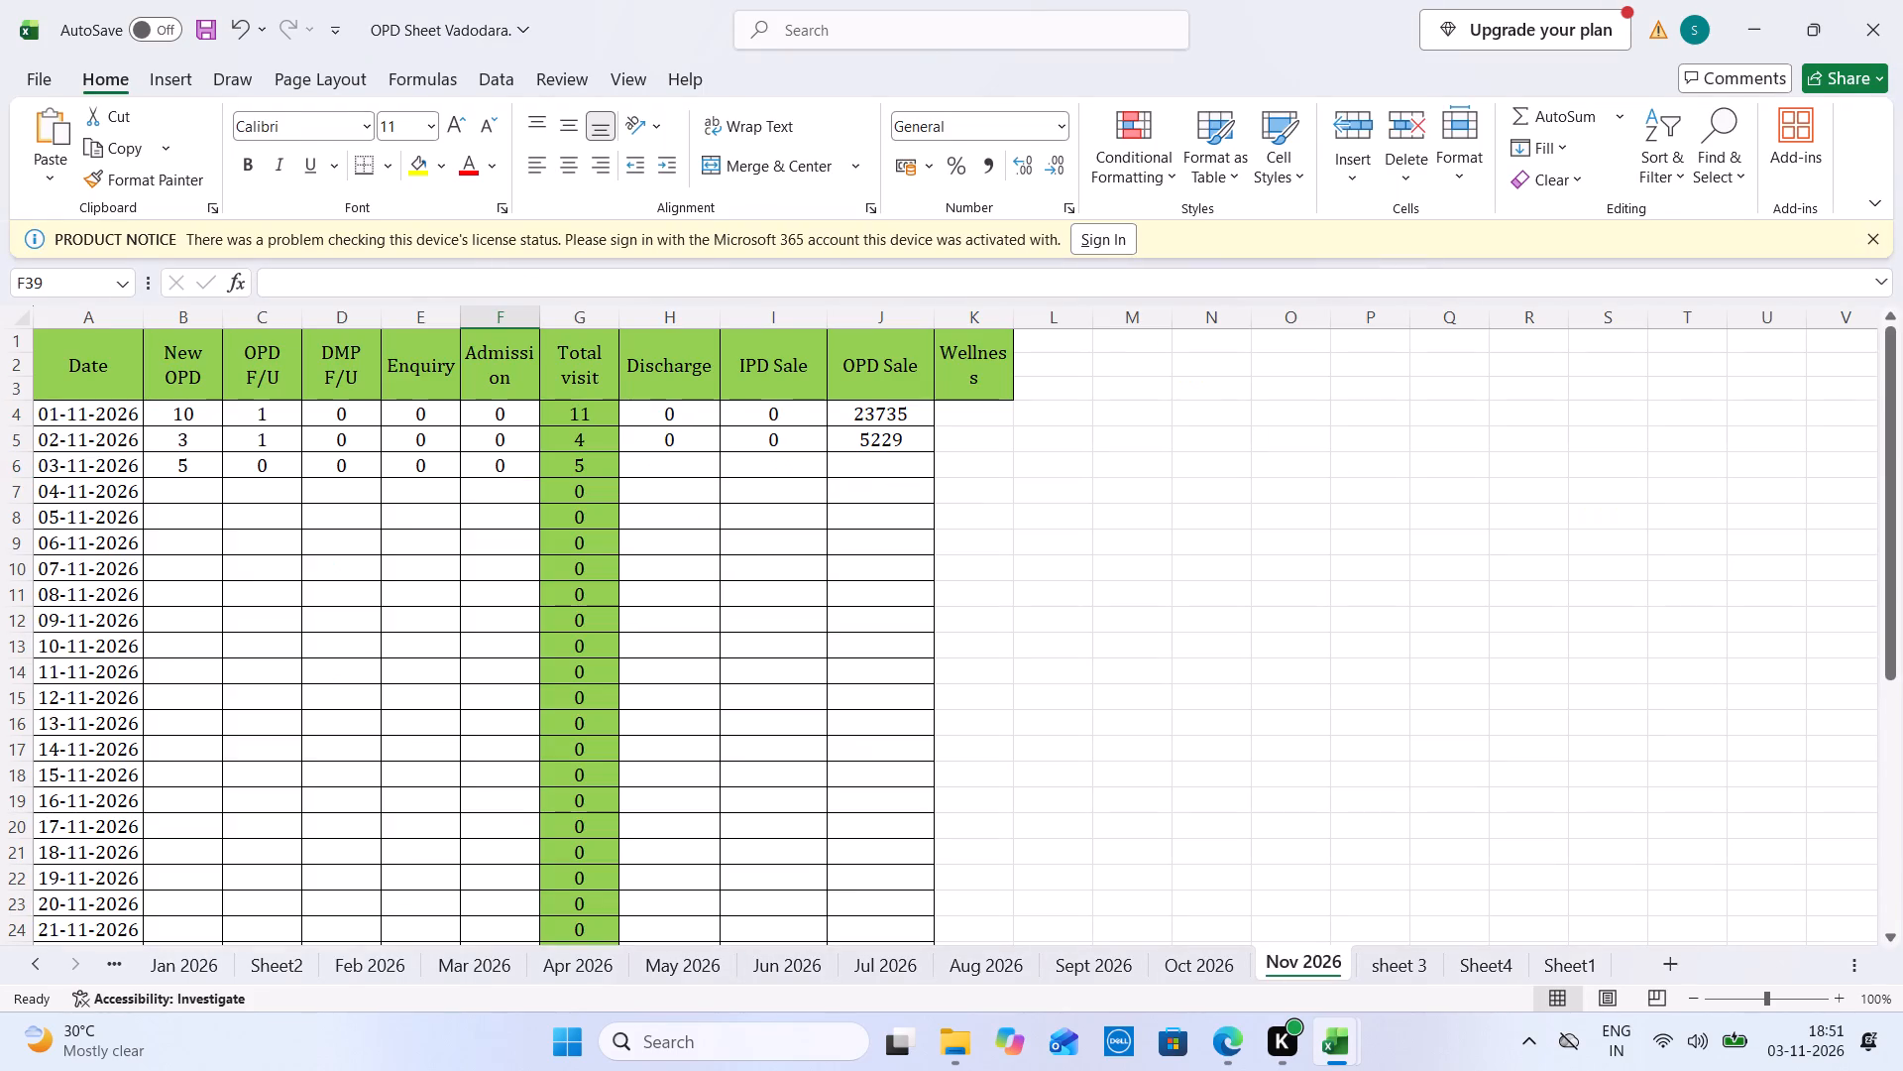
{"action": "left_click", "coordinate": [645, 467]}
{"action": "key", "text": "0"}
{"action": "key", "text": "Tab"}
{"action": "key", "text": "0"}
{"action": "key", "text": "Tab"}
{"action": "key", "text": "ctrl+Tab"}
{"action": "key", "text": "ctrl+Tab"}
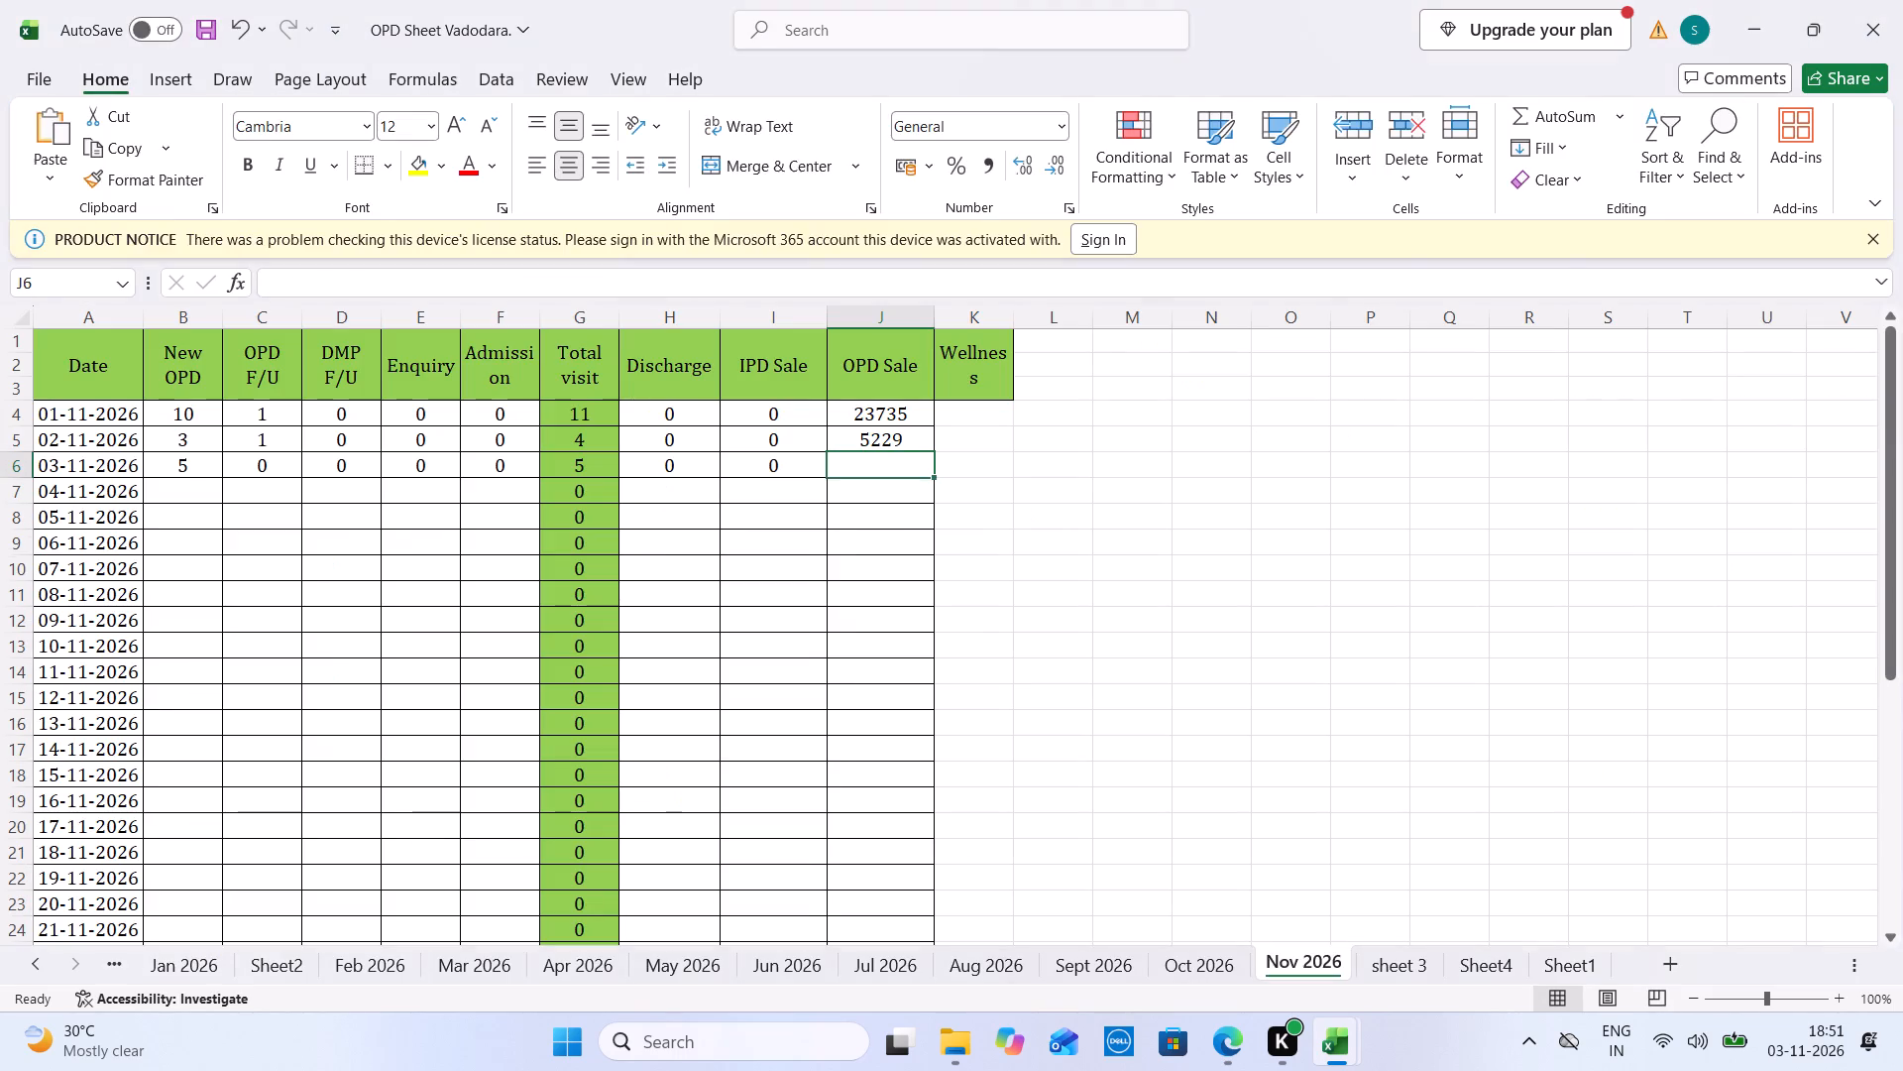
{"action": "type", "text": "7248"}
{"action": "key", "text": "Down"}
Compare the monthly totals below the Nov 2026 table with the collection and sale totals in the daily collection report.
{"action": "key", "text": "Down"}
{"action": "key", "text": "Down"}
{"action": "key", "text": "Down"}
{"action": "key", "text": "Down"}
{"action": "key", "text": "Down"}
{"action": "key", "text": "Down"}
{"action": "key", "text": "Down"}
{"action": "key", "text": "Down"}
{"action": "key", "text": "Down"}
{"action": "key", "text": "Down"}
{"action": "key", "text": "Down"}
{"action": "key", "text": "Down"}
{"action": "key", "text": "Down"}
{"action": "key", "text": "Down"}
{"action": "key", "text": "Down"}
{"action": "key", "text": "Down"}
{"action": "key", "text": "Down"}
{"action": "key", "text": "Down"}
{"action": "key", "text": "Down"}
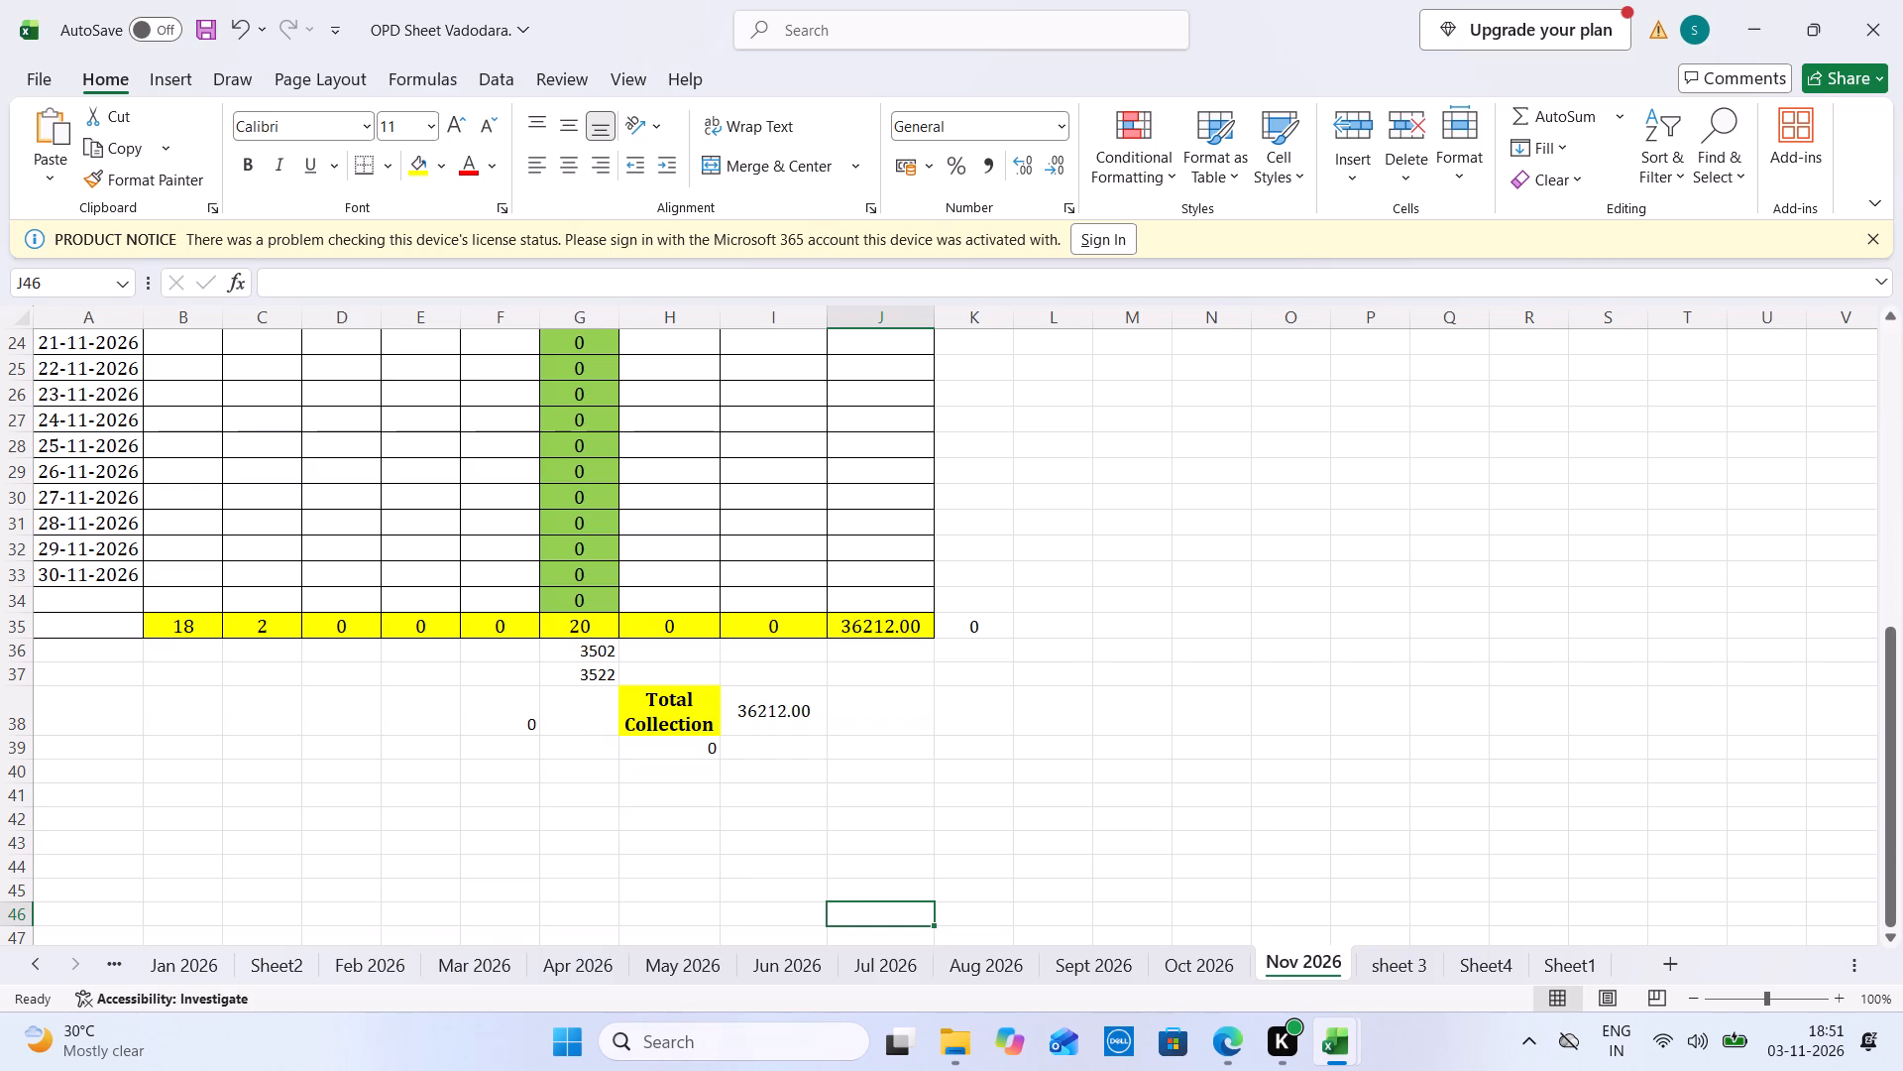
{"action": "key", "text": "ctrl+Tab"}
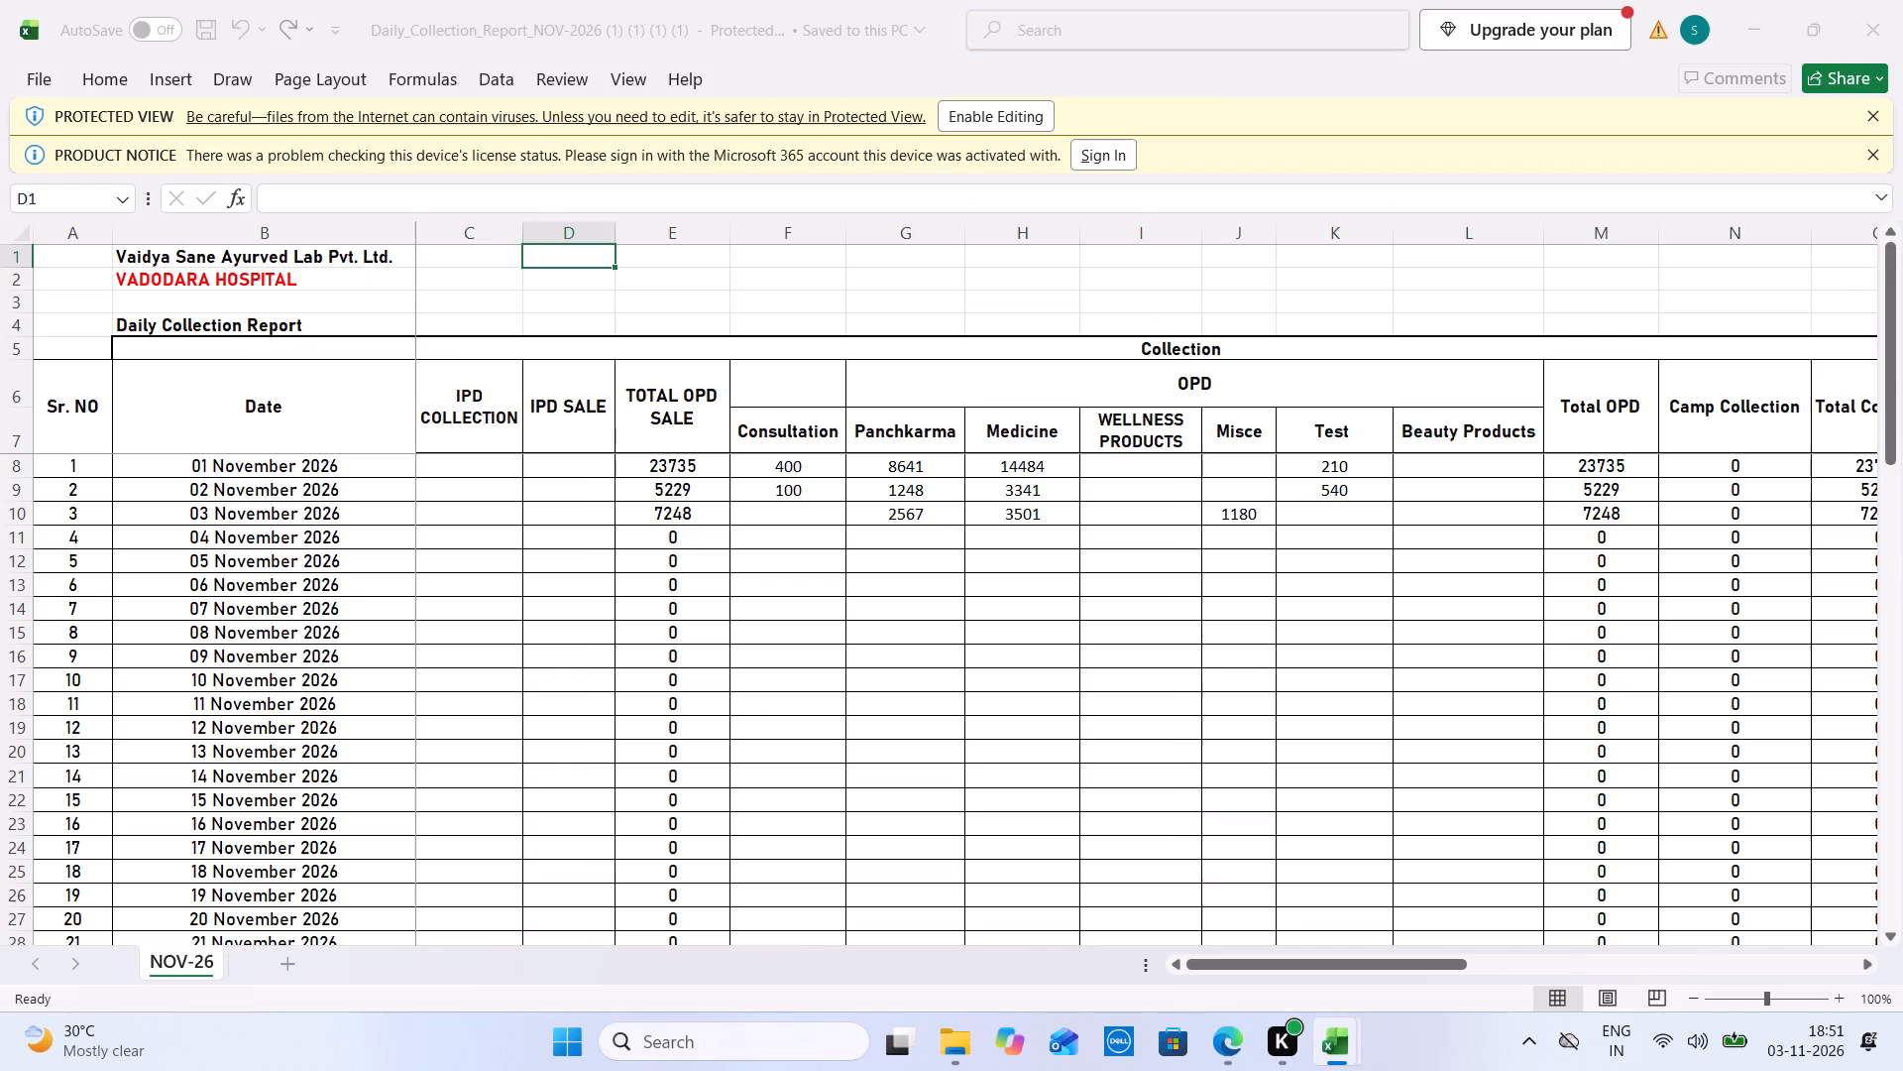
{"action": "key", "text": "Down"}
{"action": "key", "text": "Down"}
{"action": "key", "text": "Down"}
{"action": "key", "text": "Down"}
{"action": "key", "text": "Down"}
{"action": "key", "text": "Down"}
{"action": "key", "text": "Down"}
{"action": "key", "text": "Down"}
{"action": "key", "text": "Down"}
{"action": "key", "text": "Down"}
{"action": "key", "text": "Down"}
{"action": "key", "text": "Down"}
{"action": "key", "text": "Down"}
{"action": "key", "text": "Down"}
{"action": "key", "text": "Down"}
{"action": "key", "text": "Down"}
{"action": "key", "text": "Down"}
{"action": "key", "text": "Down"}
{"action": "key", "text": "Down"}
{"action": "key", "text": "Down"}
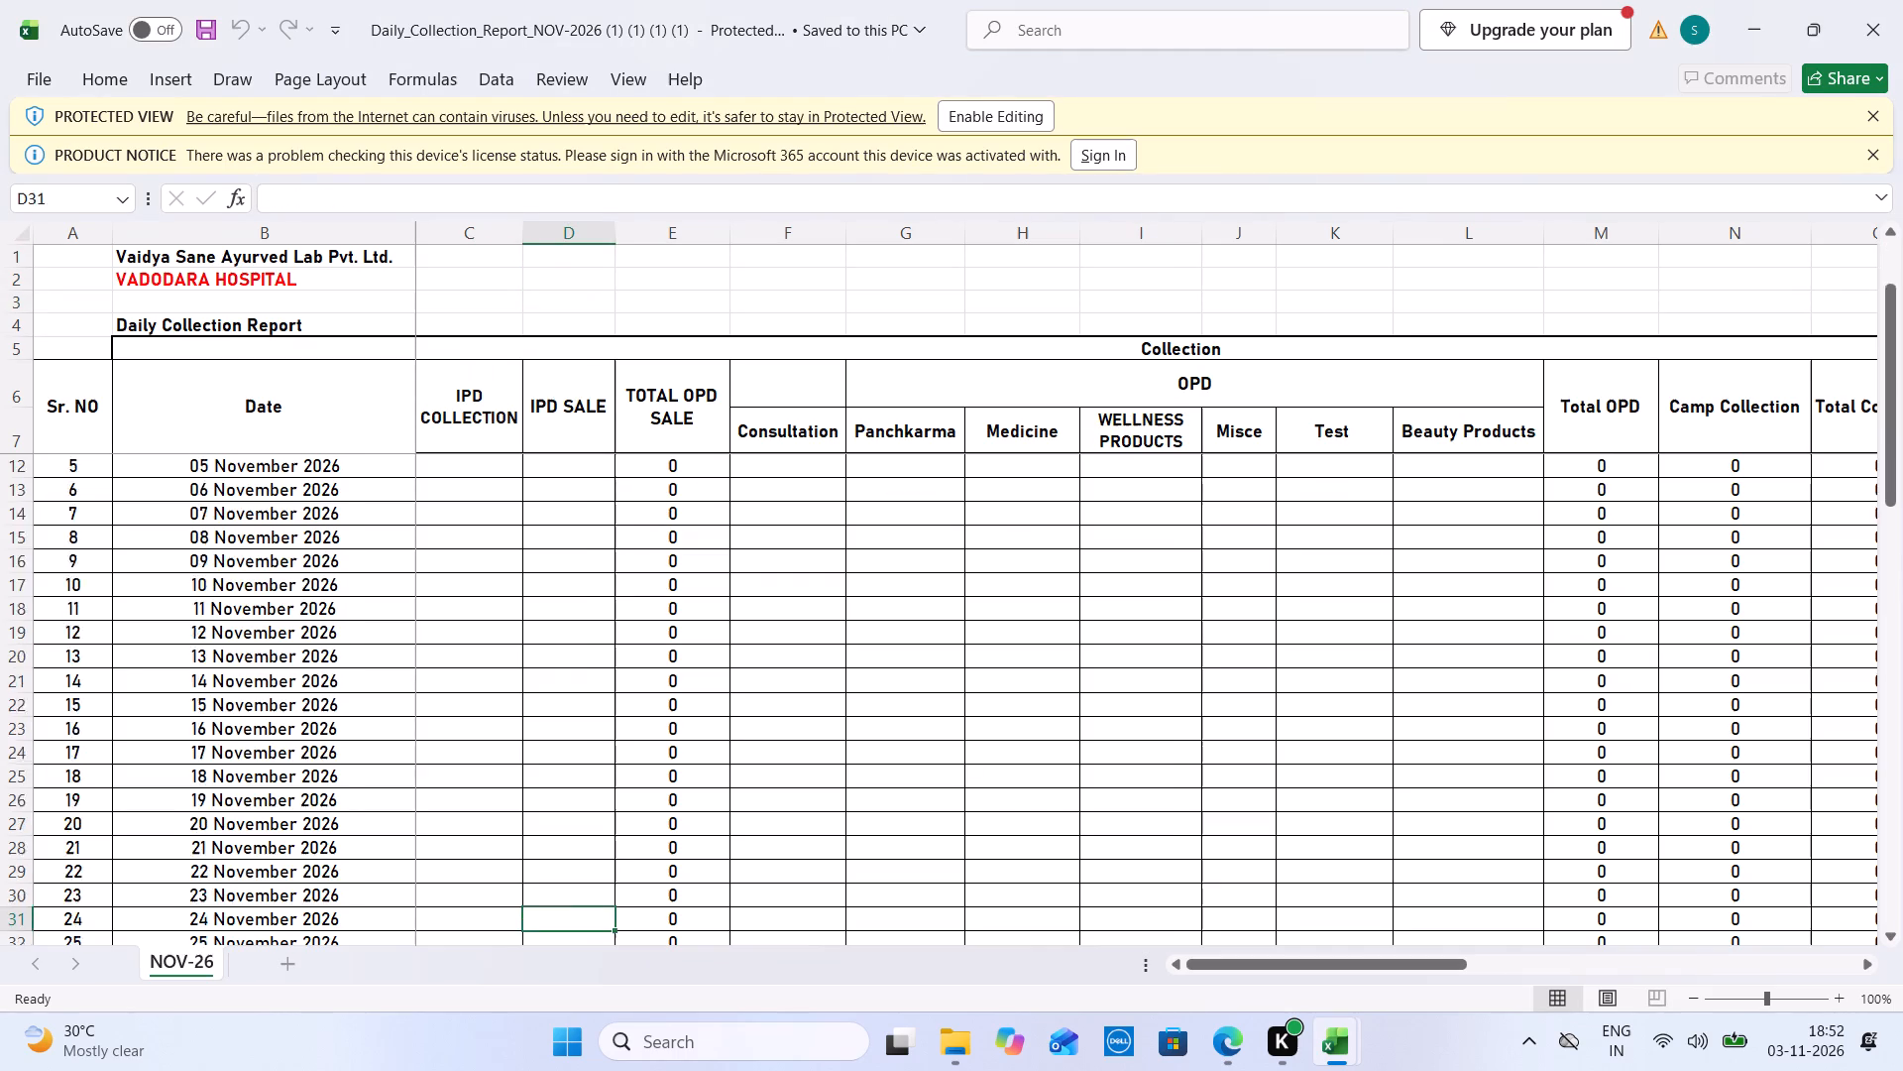
{"action": "key", "text": "Right"}
{"action": "key", "text": "Right"}
{"action": "key", "text": "Right"}
{"action": "key", "text": "Right"}
{"action": "key", "text": "Right"}
{"action": "key", "text": "Right"}
{"action": "key", "text": "Right"}
{"action": "key", "text": "Right"}
{"action": "key", "text": "Right"}
{"action": "key", "text": "Right"}
{"action": "key", "text": "Right"}
{"action": "key", "text": "Right"}
{"action": "key", "text": "Right"}
{"action": "key", "text": "Right"}
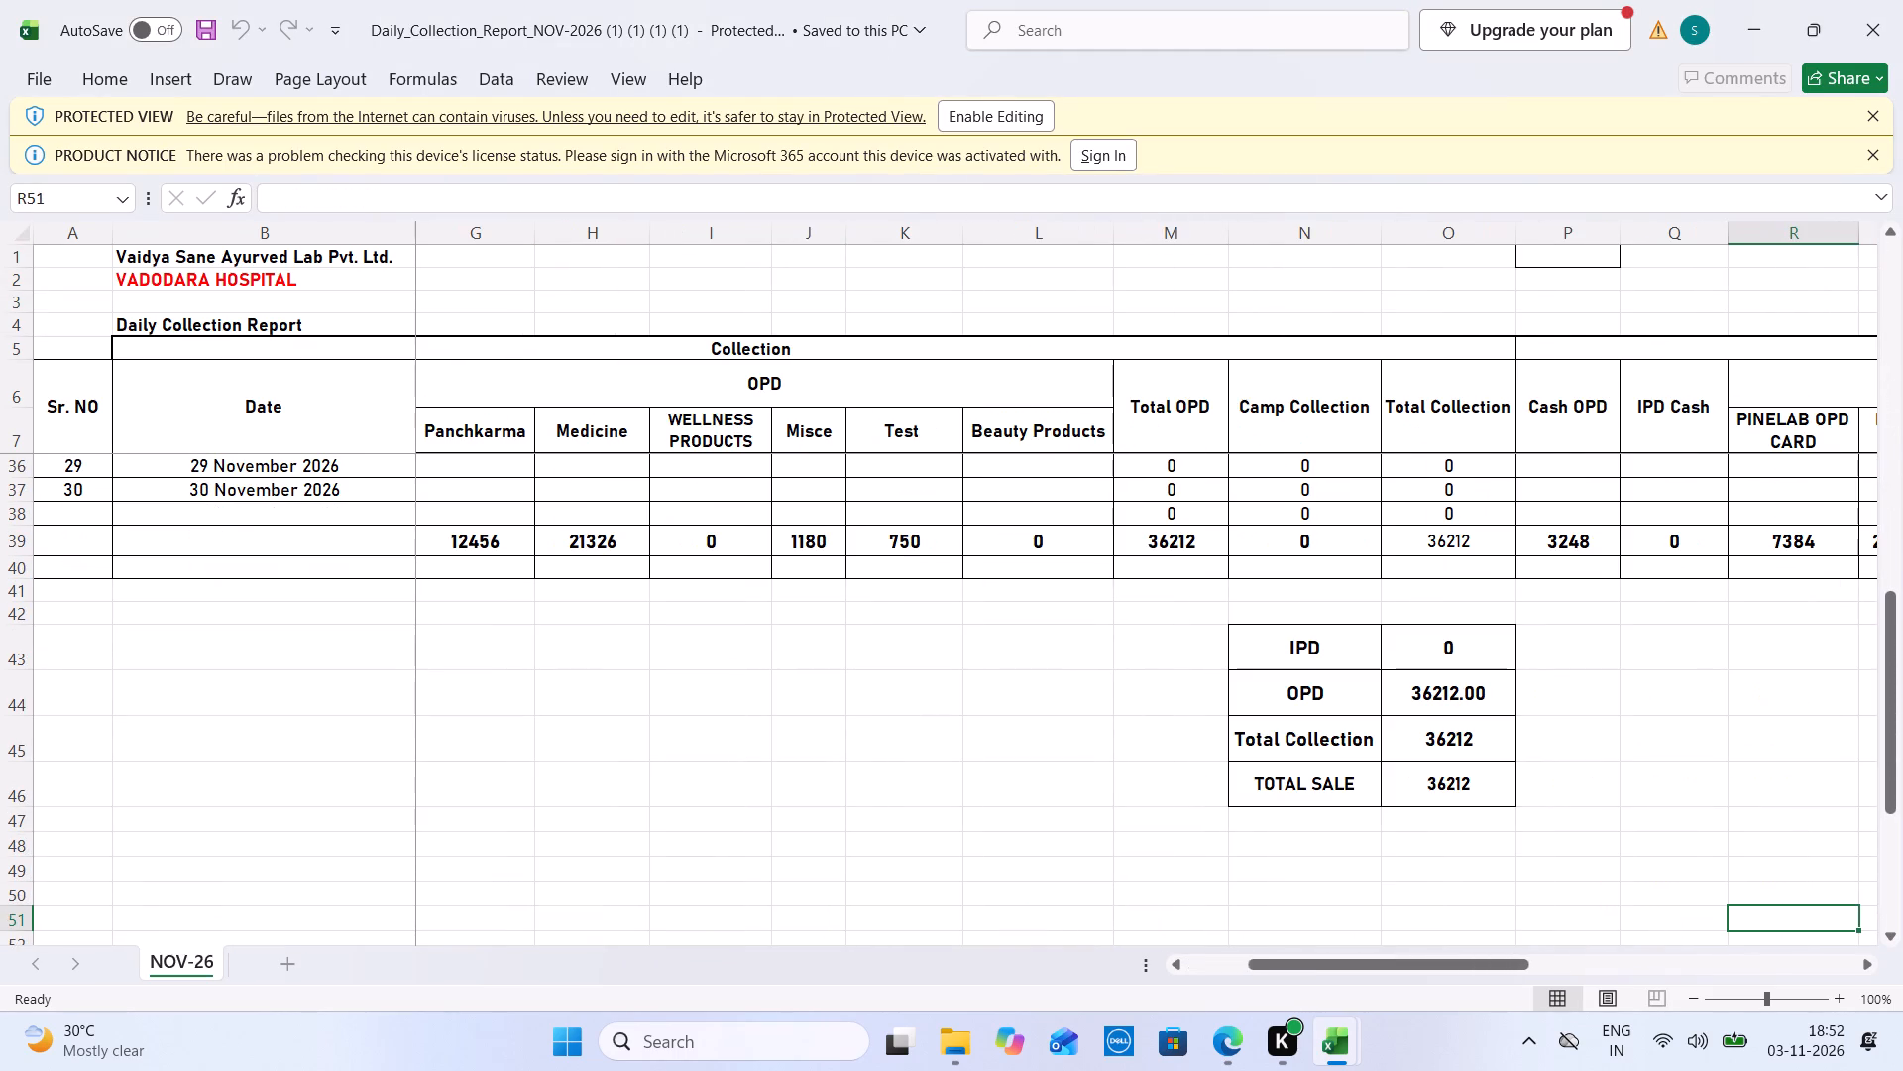
Close the Daily_Collection_Report_NOV-2026 workbook.
{"action": "left_click", "coordinate": [1902, 0]}
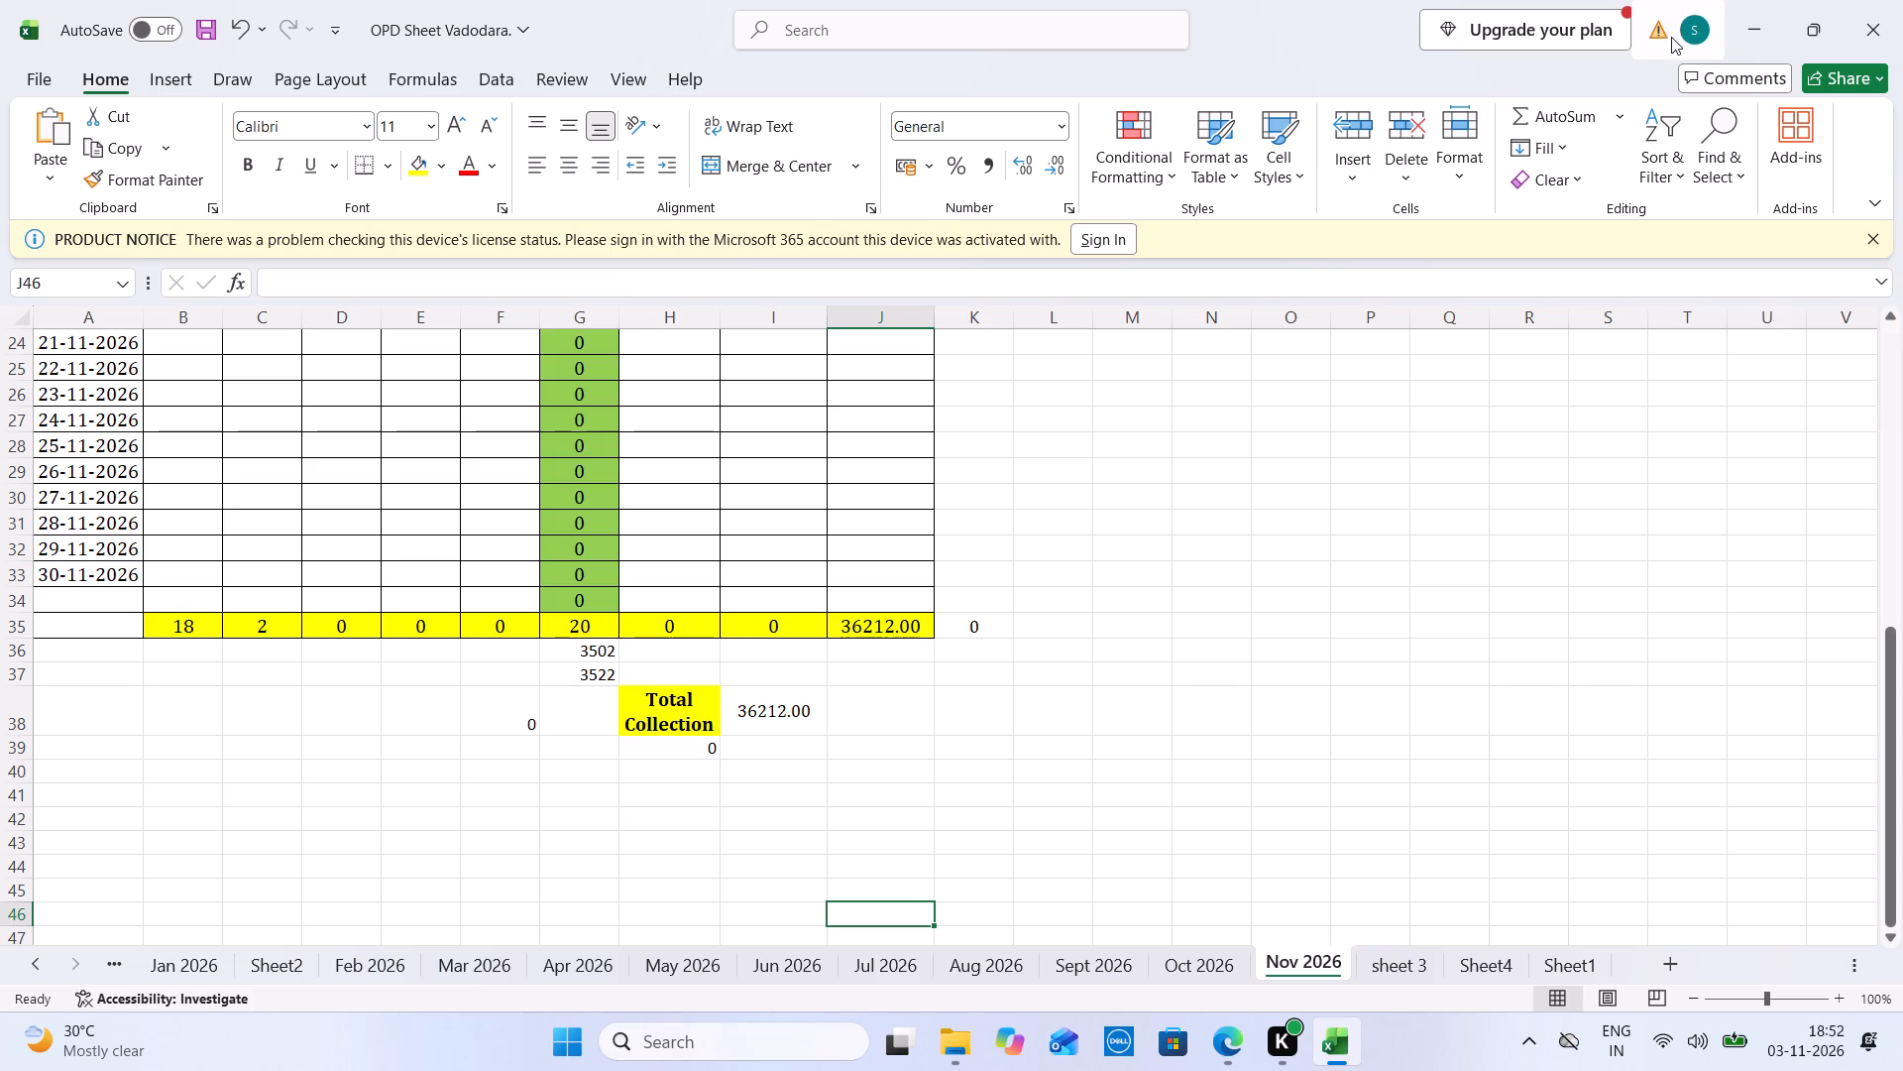
On sheet 3 of OPD Sheet Vadodara, set New OPD to 18 in the November 2026 summary block.
{"action": "left_click", "coordinate": [1419, 964]}
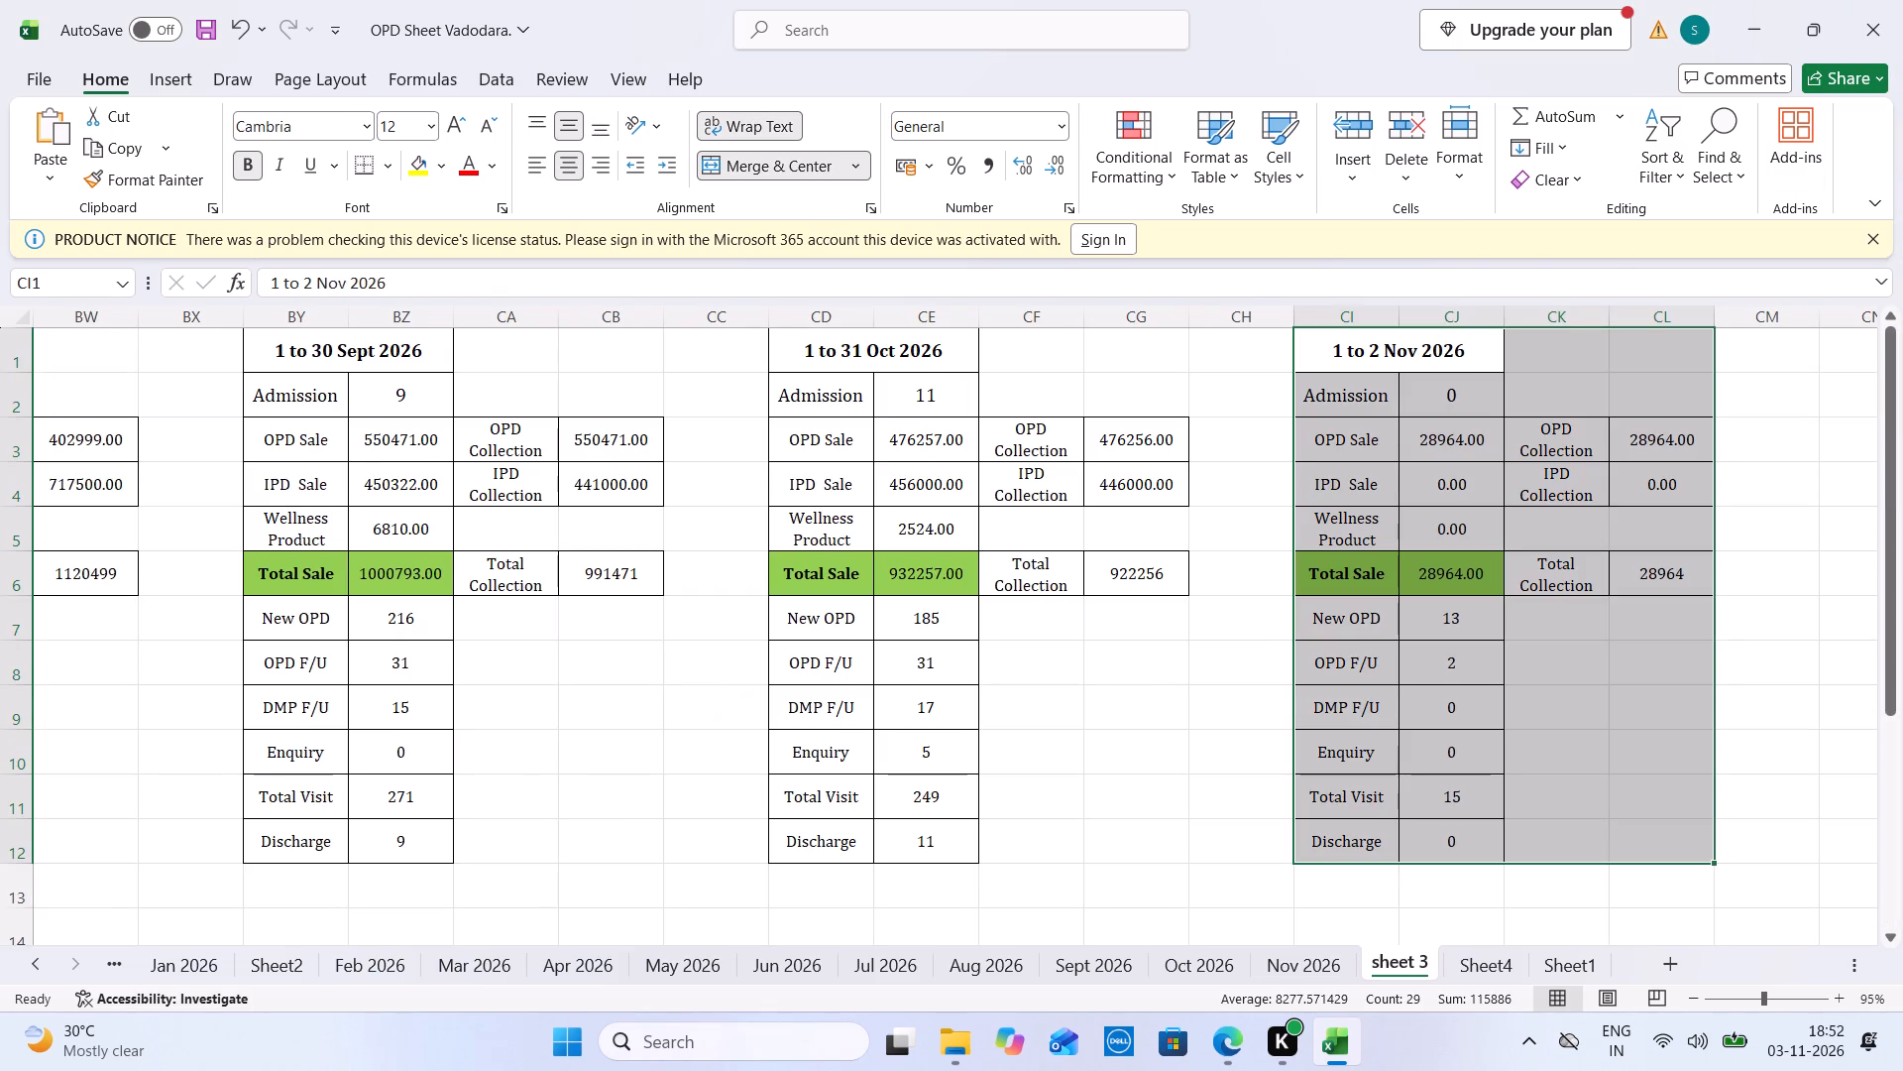
{"action": "left_click", "coordinate": [1470, 634]}
{"action": "type", "text": "18"}
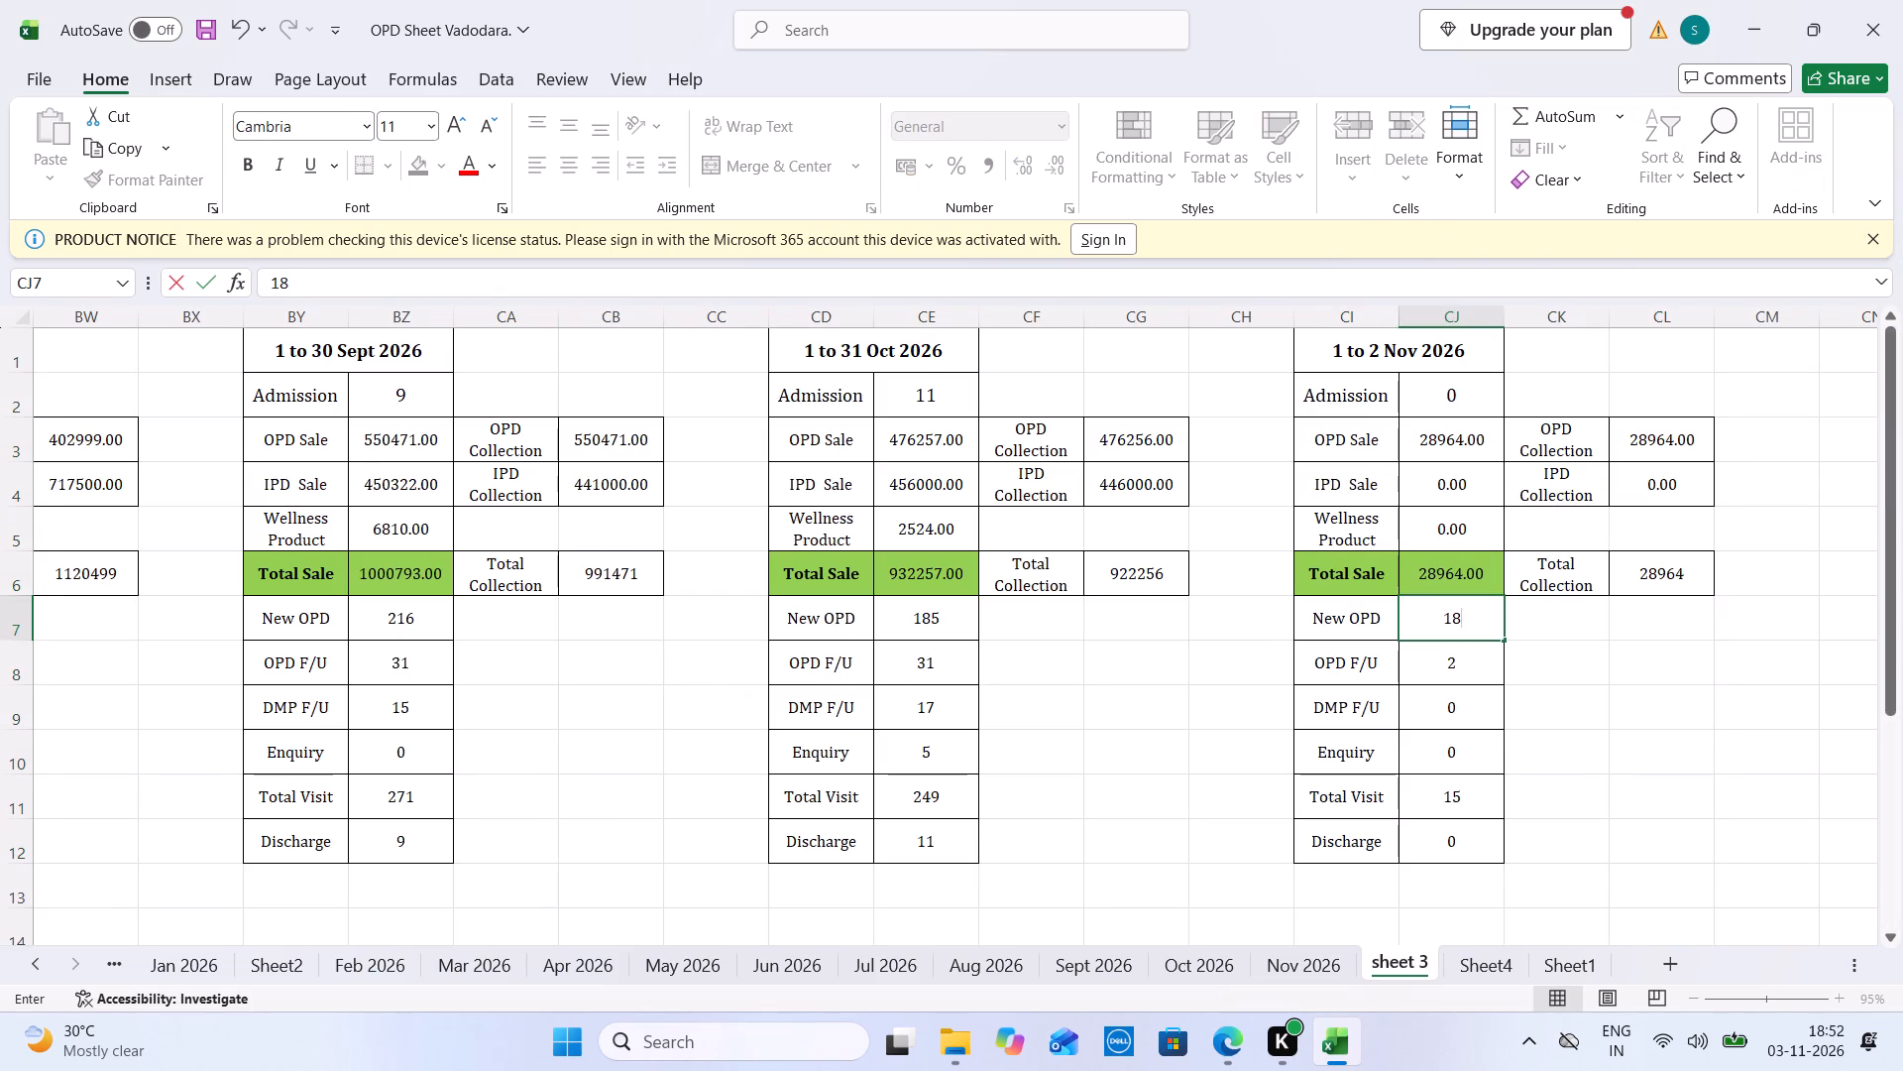
Check the Nov 2026 totals and set both OPD Sale and OPD Collection to 36212 in sheet 3's November summary.
{"action": "left_click", "coordinate": [1328, 966]}
{"action": "left_click", "coordinate": [1400, 965]}
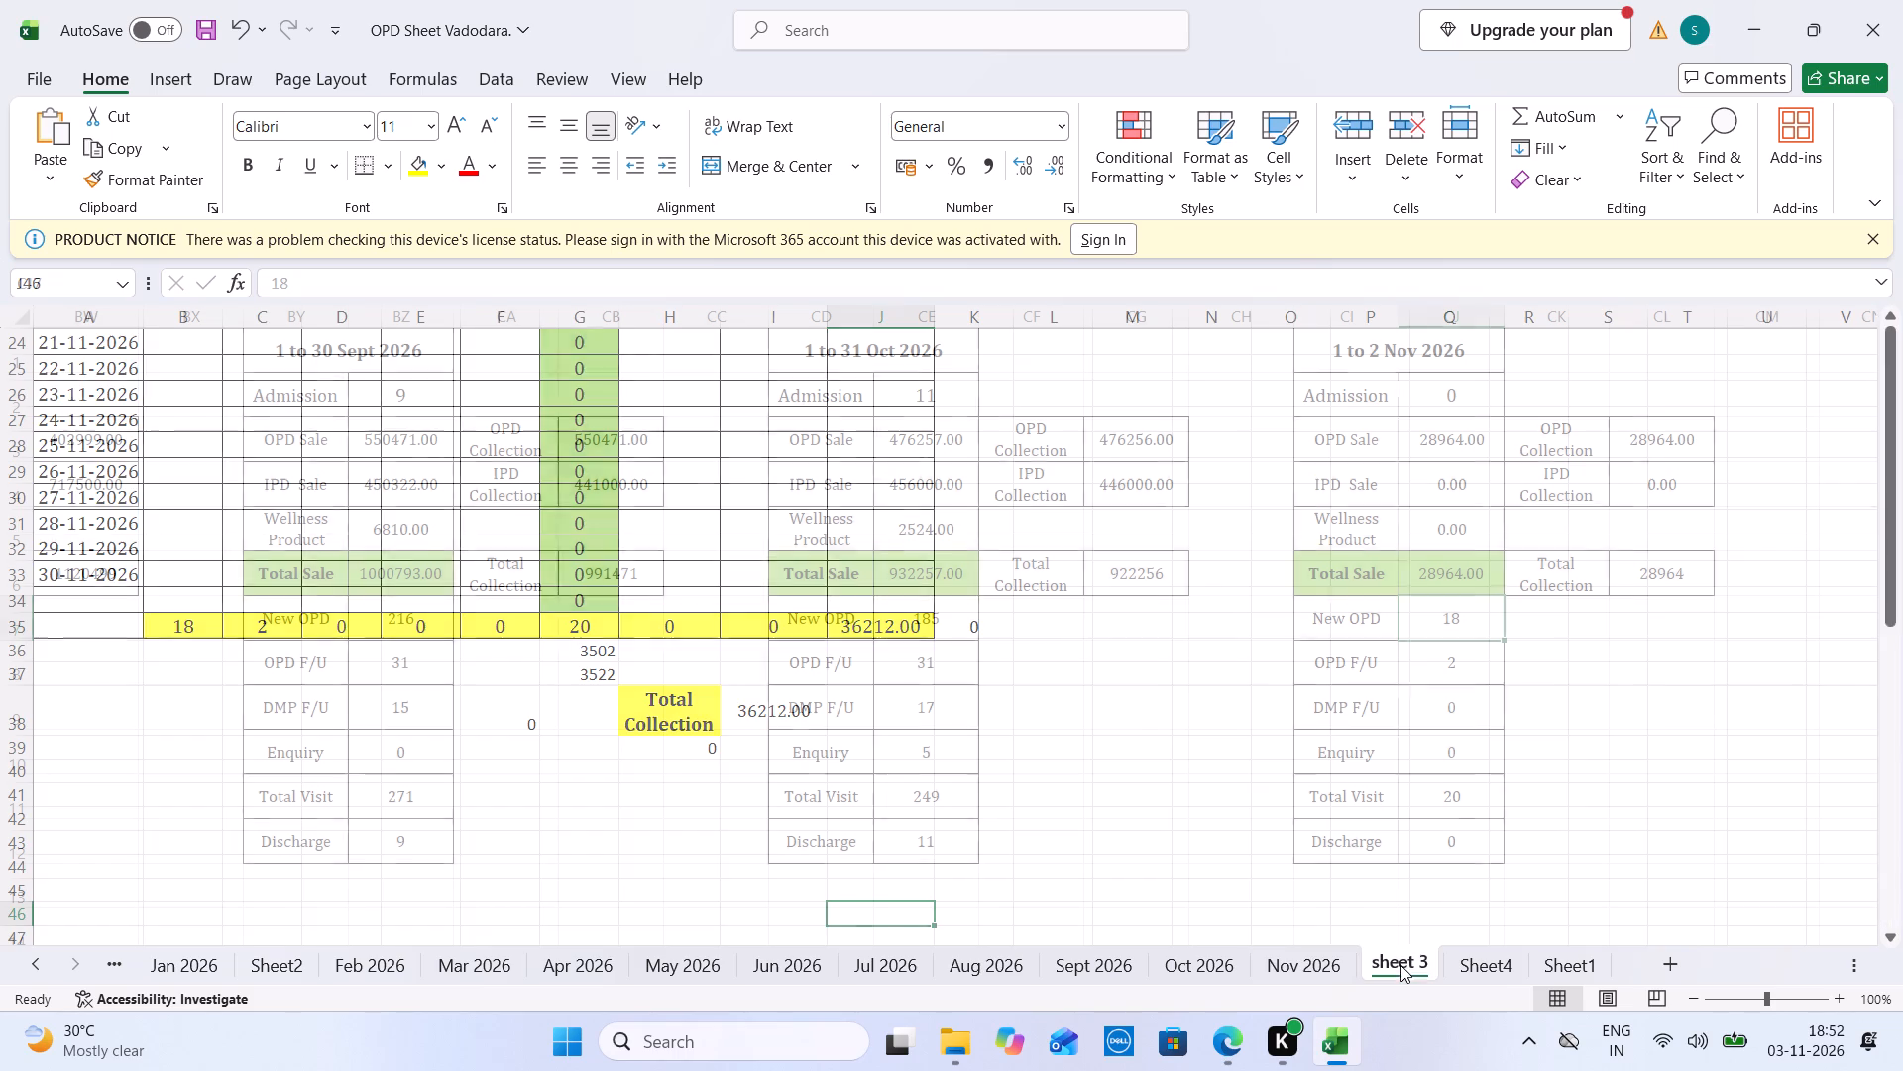
{"action": "left_click", "coordinate": [1470, 430]}
{"action": "type", "text": "36212"}
{"action": "key", "text": "Right"}
{"action": "key", "text": "Right"}
{"action": "type", "text": "36212"}
{"action": "key", "text": "Down"}
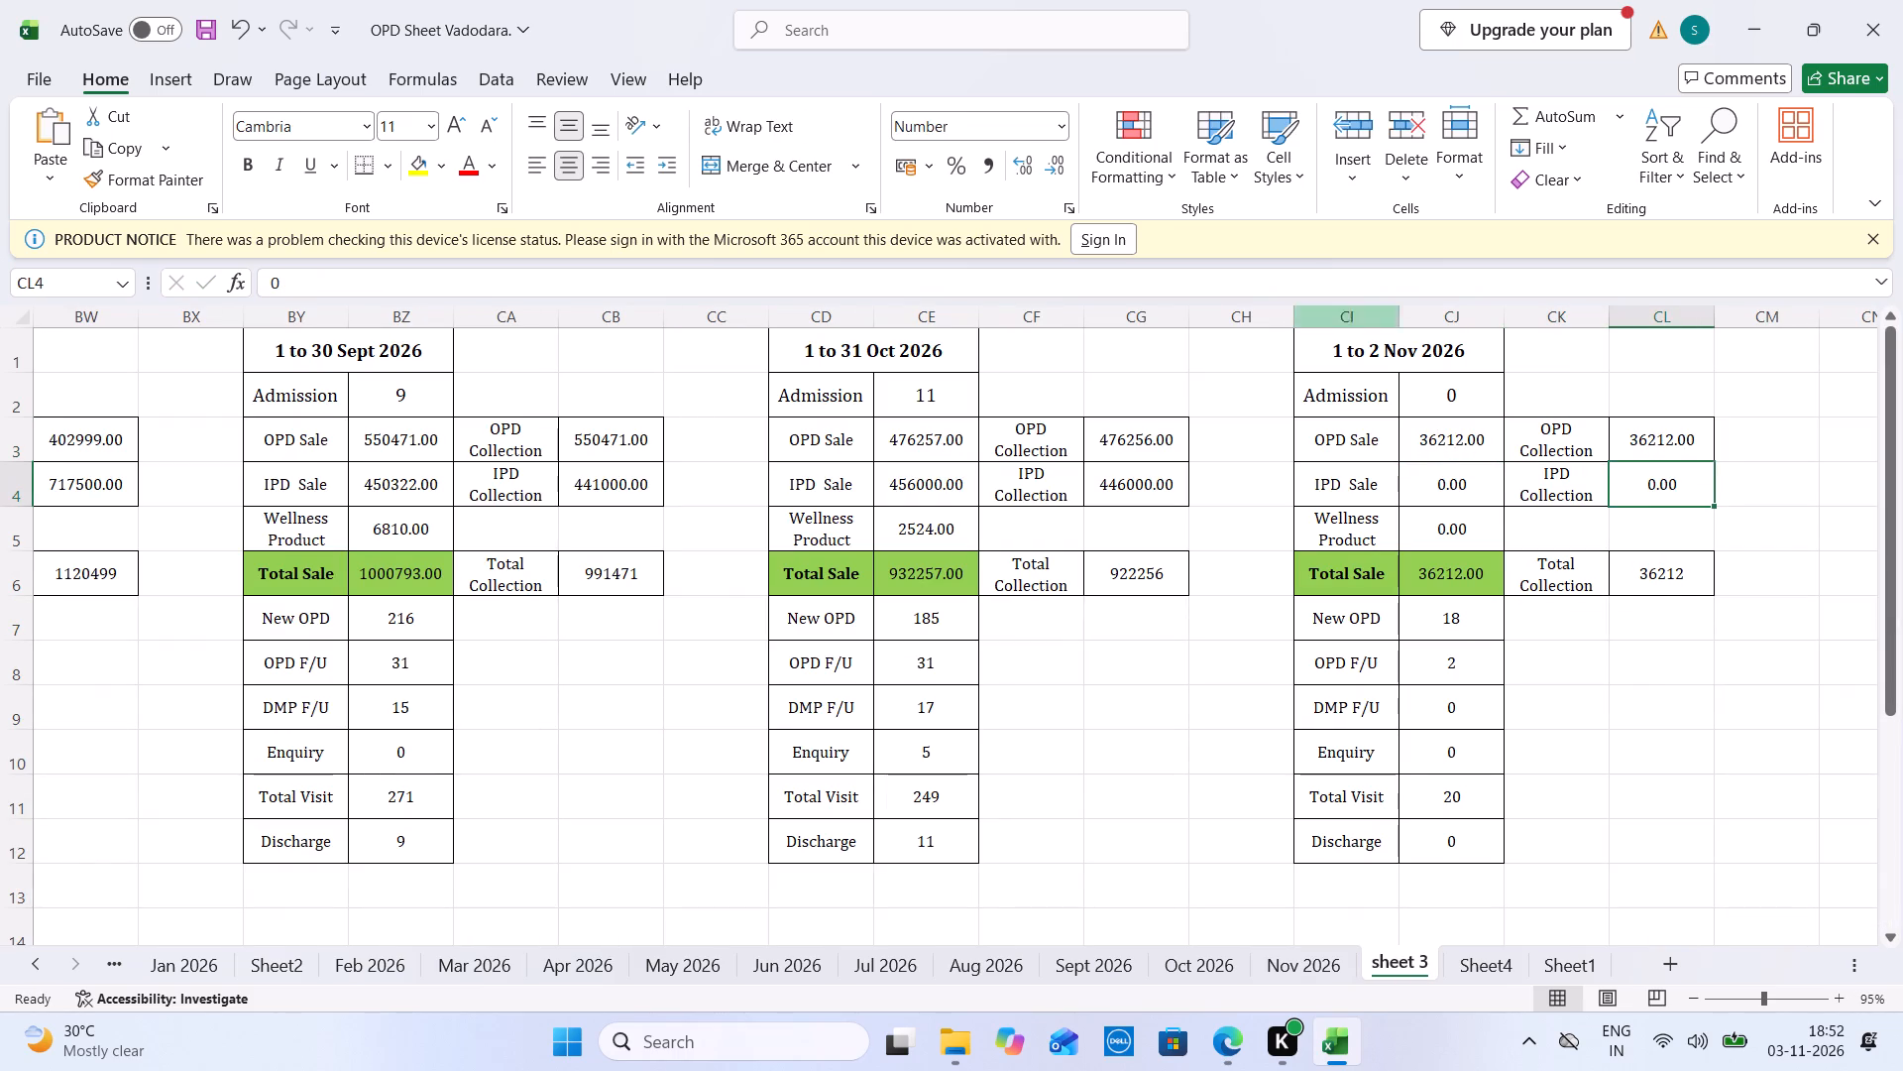
Change the November summary block's heading to 1 to 3 Nov 2026.
{"action": "double_click", "coordinate": [1384, 348]}
{"action": "left_click", "coordinate": [1375, 350]}
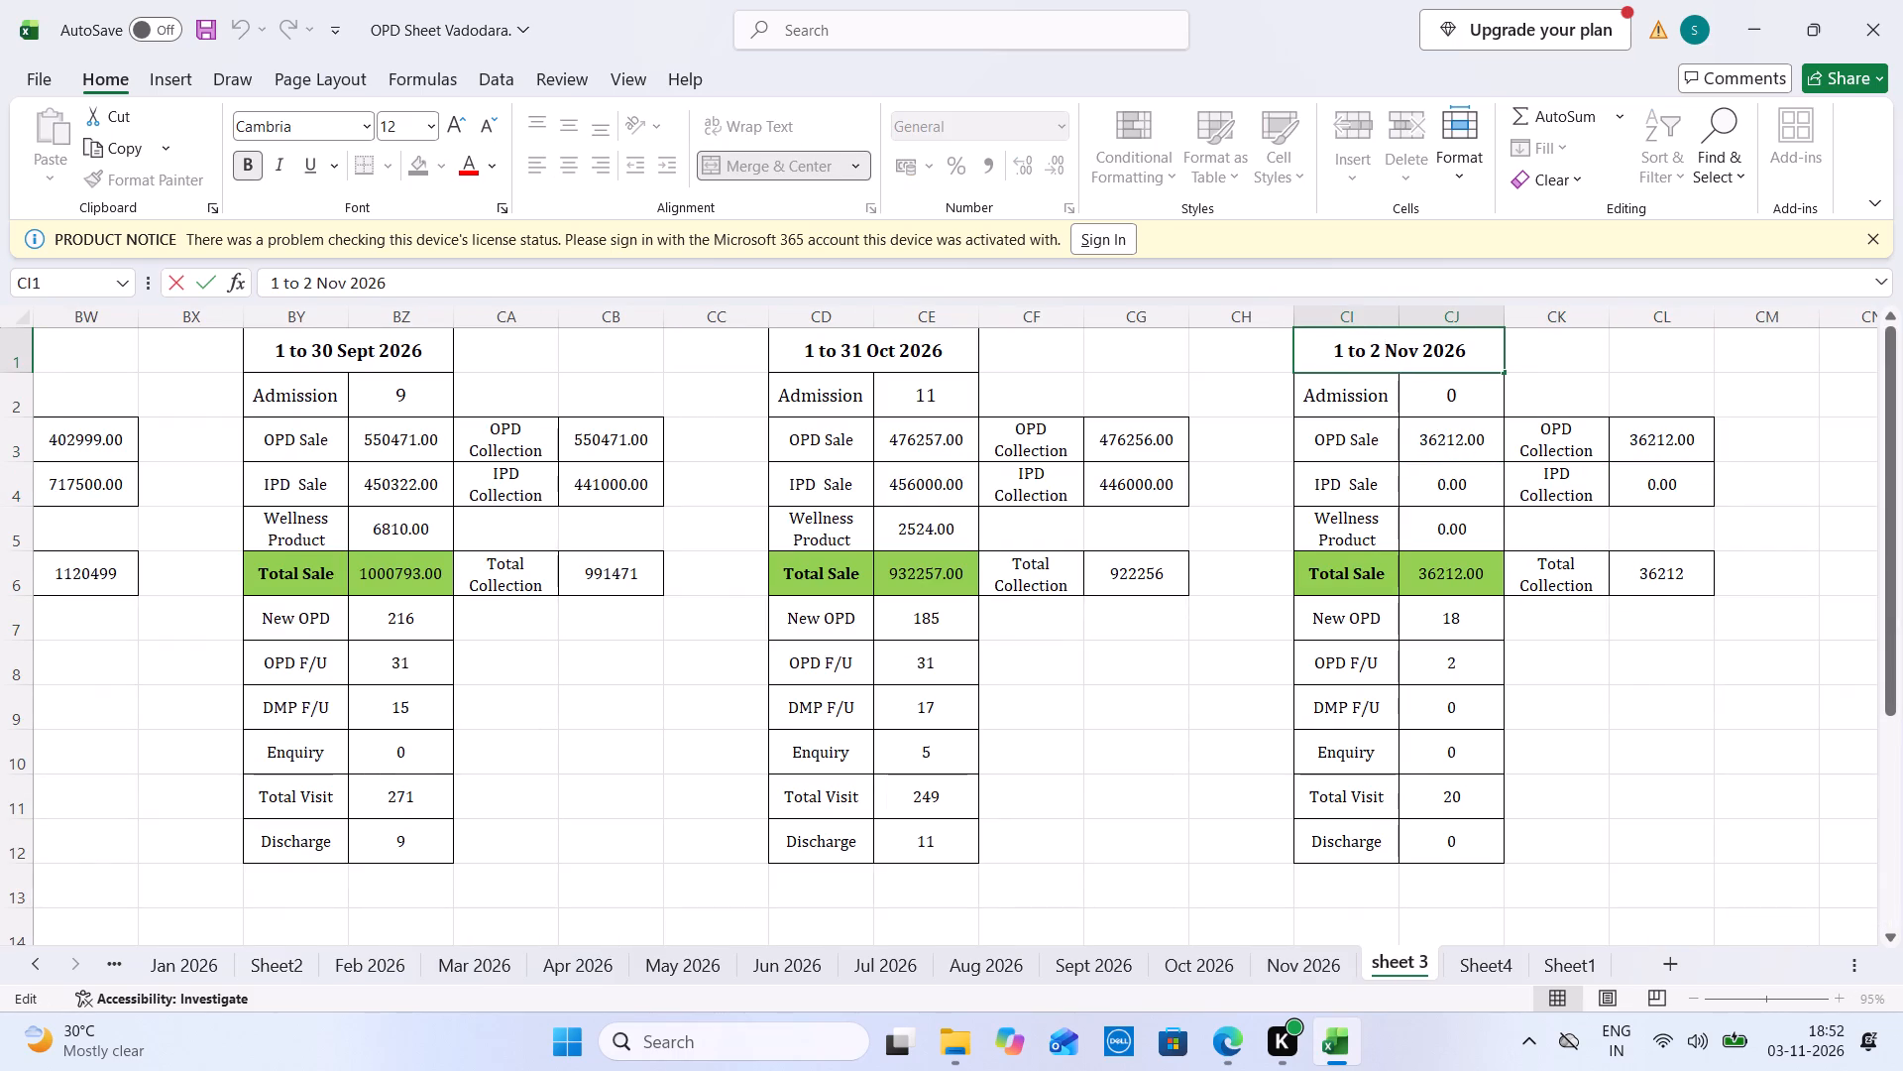
{"action": "left_click", "coordinate": [1375, 350]}
{"action": "key", "text": "3"}
{"action": "left_click", "coordinate": [1612, 383]}
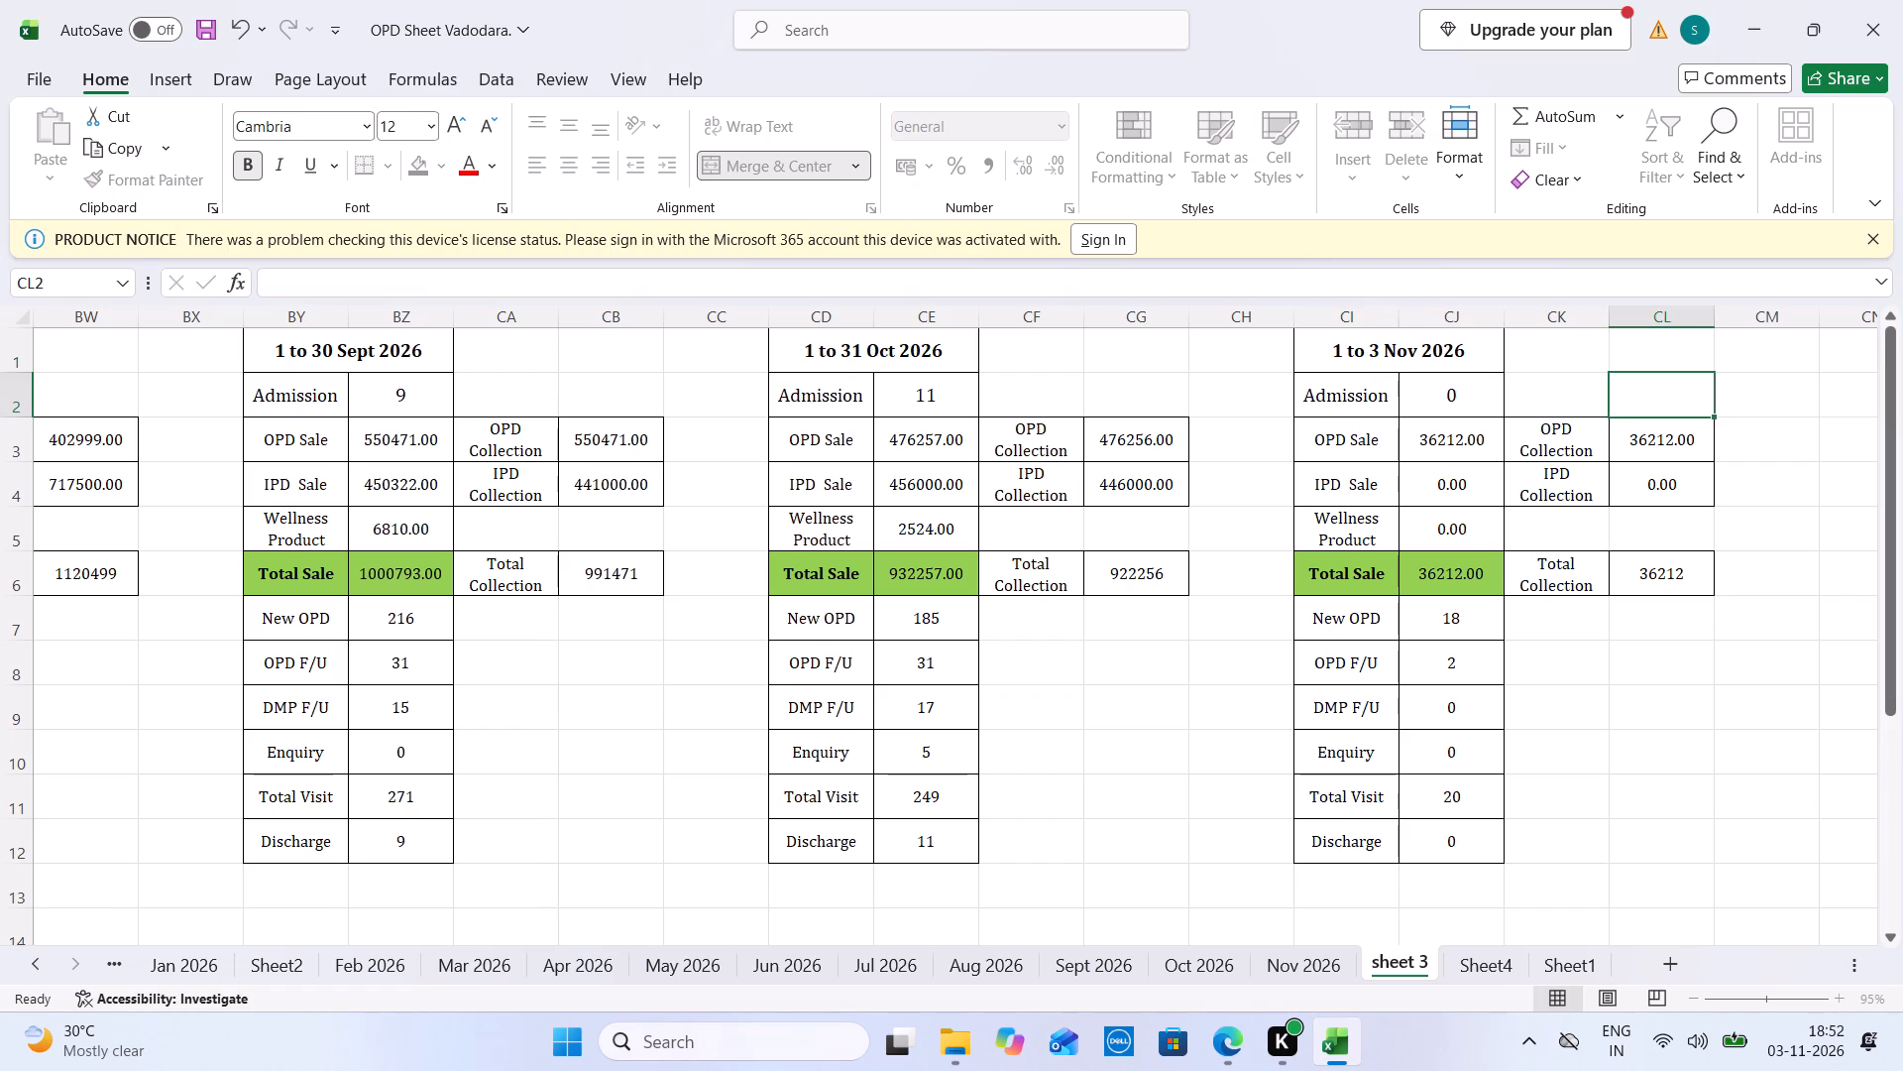
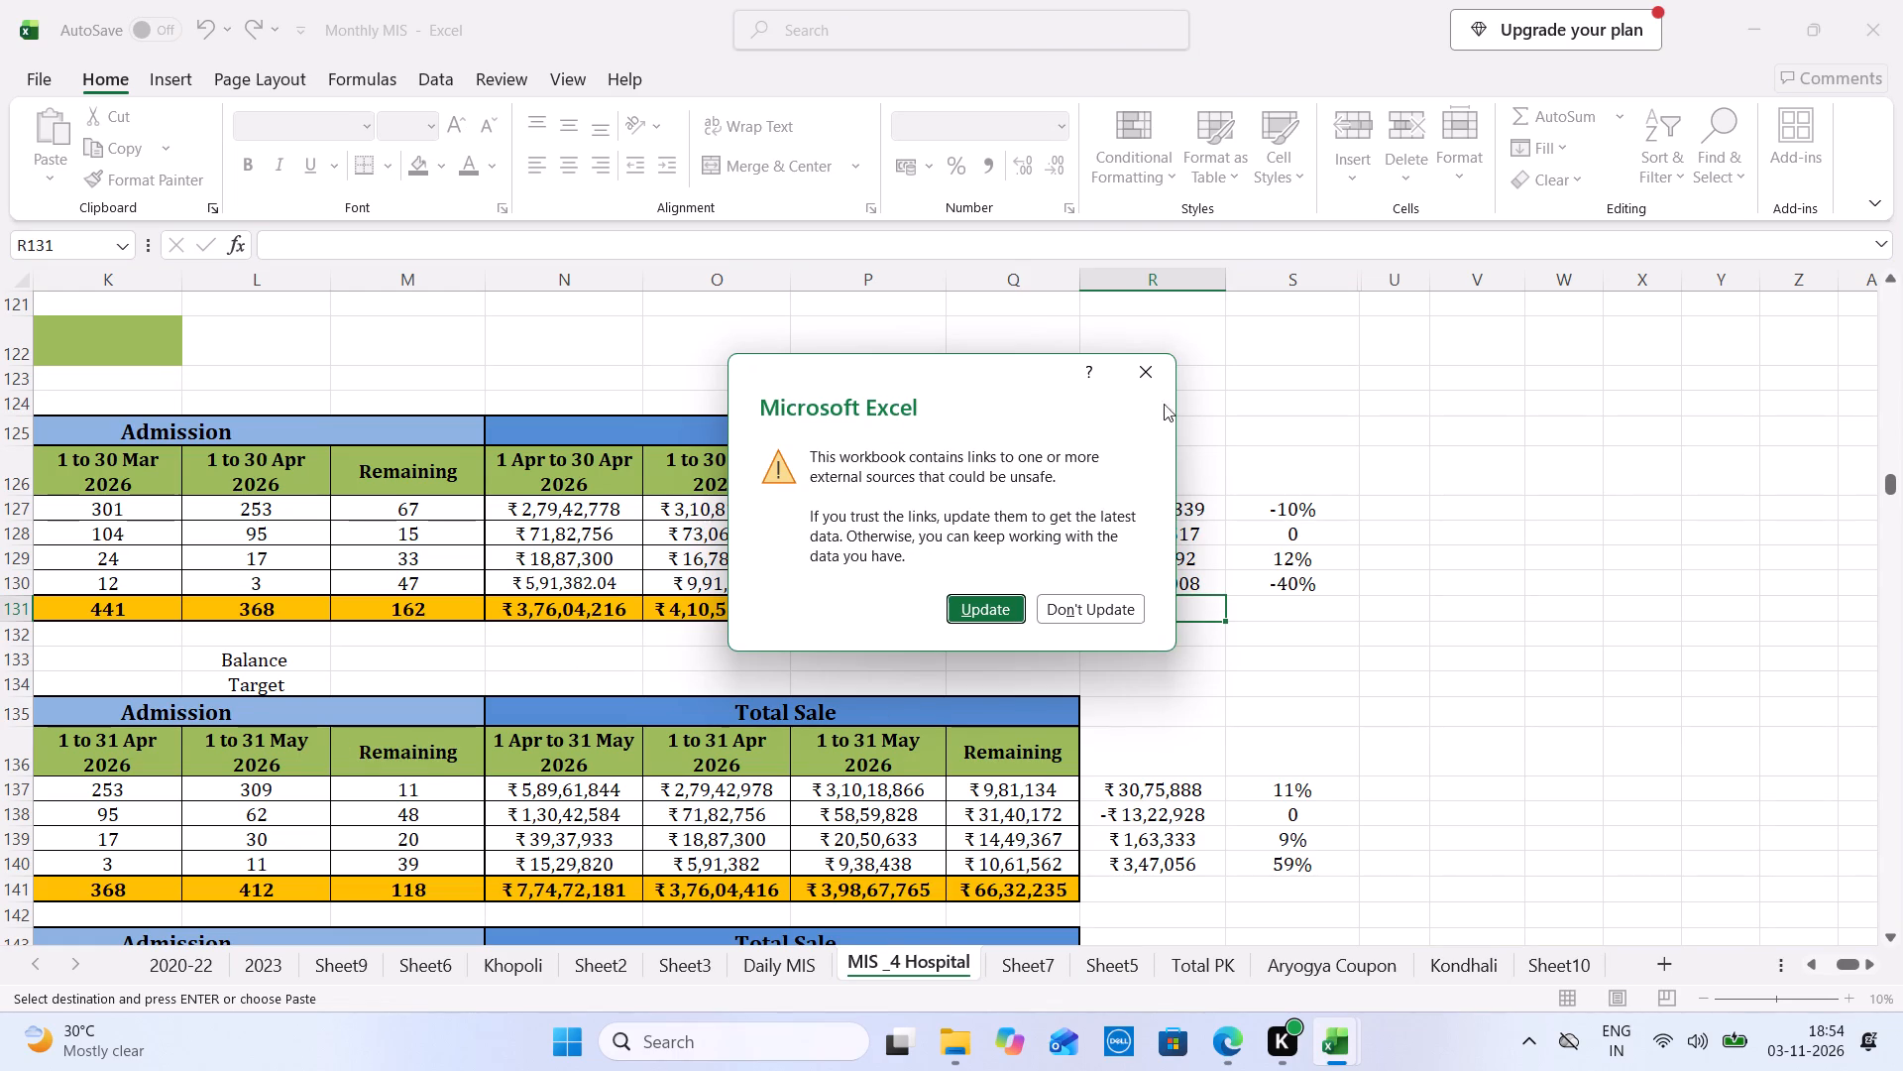
Dismiss the external links prompt in the Monthly MIS workbook without updating the links.
{"action": "left_click", "coordinate": [1154, 367]}
In MIS _4 Hospital's November block, set the Total Visit headings to 1 Apr to 3 Nov, 1 Oct to 3 Oct and 1 Nov to 3 Nov 2026.
{"action": "key", "text": "Left"}
{"action": "key", "text": "Left"}
{"action": "key", "text": "Left"}
{"action": "key", "text": "Left"}
{"action": "key", "text": "Left"}
{"action": "key", "text": "Left"}
{"action": "key", "text": "Left"}
{"action": "key", "text": "Left"}
{"action": "key", "text": "Left"}
{"action": "key", "text": "Left"}
{"action": "key", "text": "Left"}
{"action": "key", "text": "Left"}
{"action": "key", "text": "Left"}
{"action": "key", "text": "Left"}
{"action": "key", "text": "Left"}
{"action": "key", "text": "Left"}
{"action": "key", "text": "Left"}
{"action": "key", "text": "Left"}
{"action": "key", "text": "Left"}
{"action": "key", "text": "Left"}
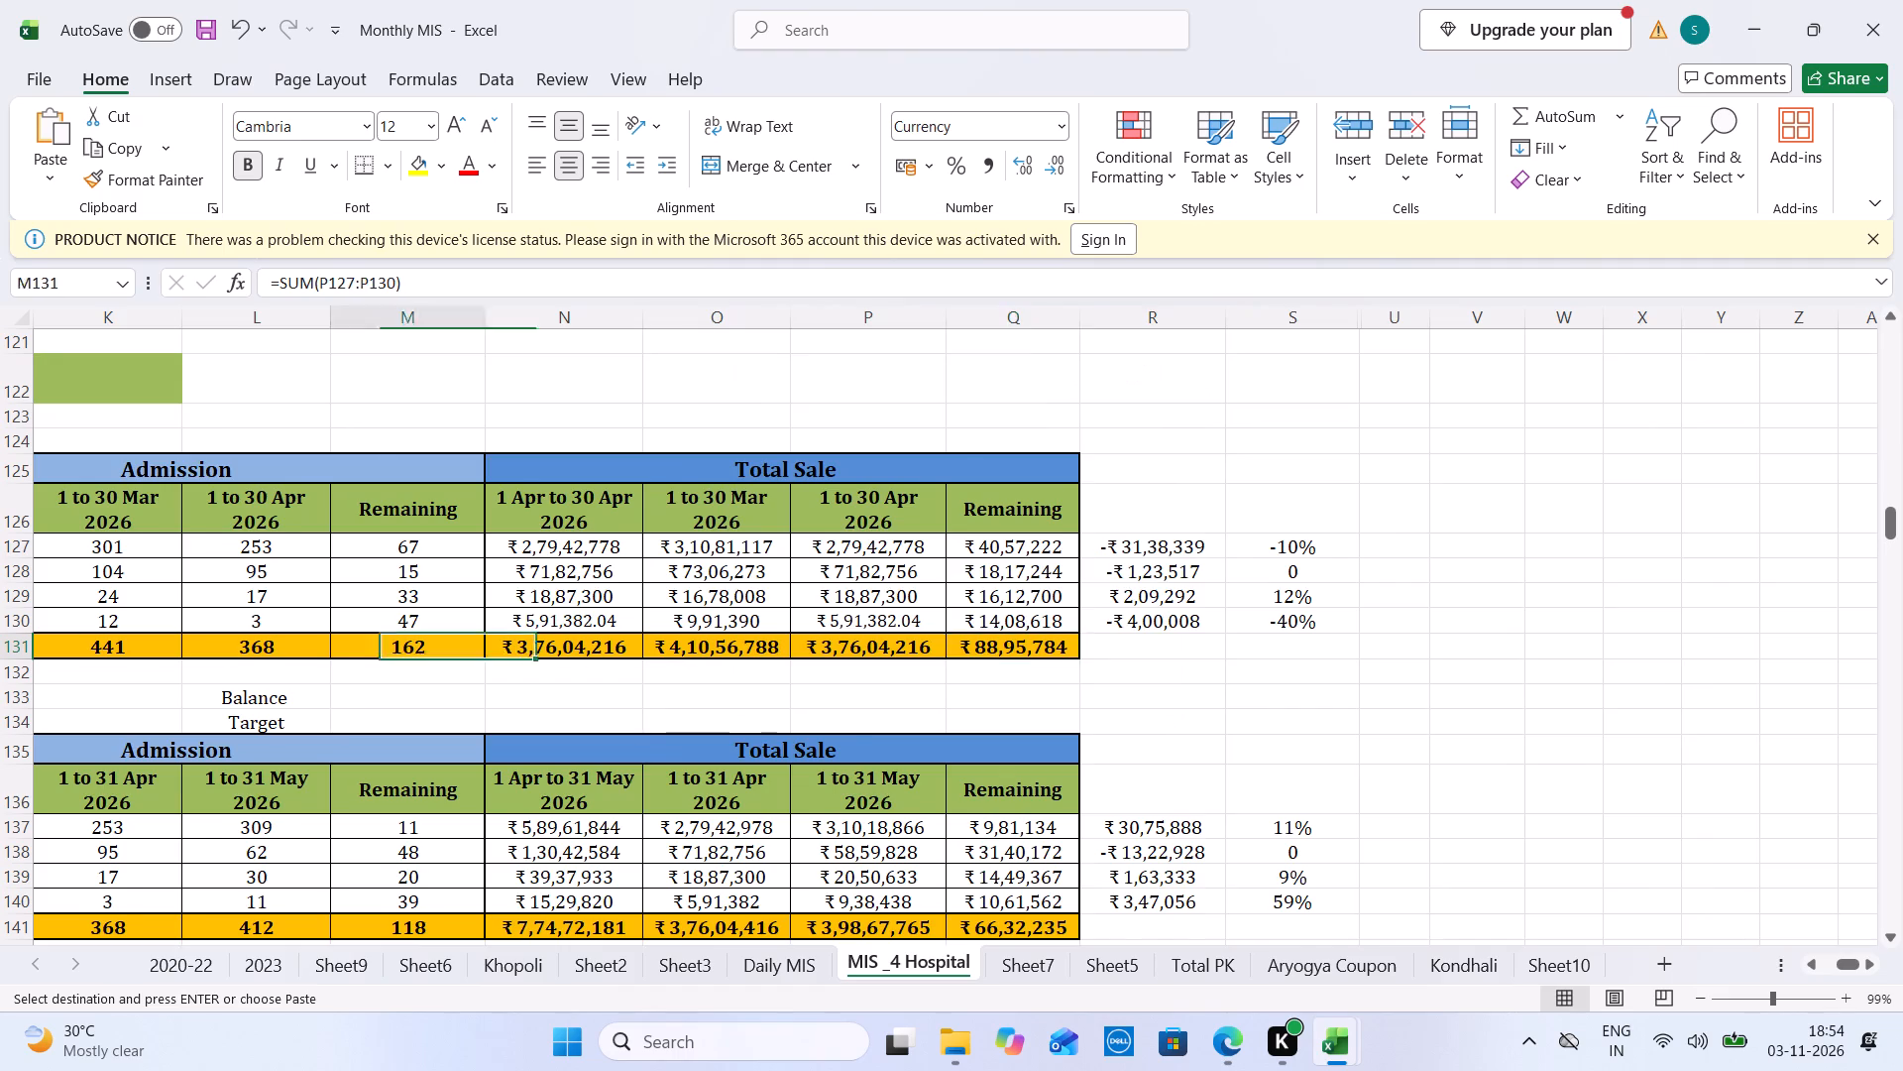
{"action": "key", "text": "Down"}
{"action": "key", "text": "Down"}
{"action": "key", "text": "Down"}
{"action": "key", "text": "Down"}
{"action": "key", "text": "Down"}
{"action": "key", "text": "Down"}
{"action": "key", "text": "Down"}
{"action": "key", "text": "Down"}
{"action": "key", "text": "Down"}
{"action": "key", "text": "Down"}
{"action": "key", "text": "Down"}
{"action": "key", "text": "Down"}
{"action": "key", "text": "Down"}
{"action": "key", "text": "Down"}
{"action": "key", "text": "Down"}
{"action": "key", "text": "Down"}
{"action": "key", "text": "Down"}
{"action": "key", "text": "Down"}
{"action": "key", "text": "Down"}
{"action": "key", "text": "Down"}
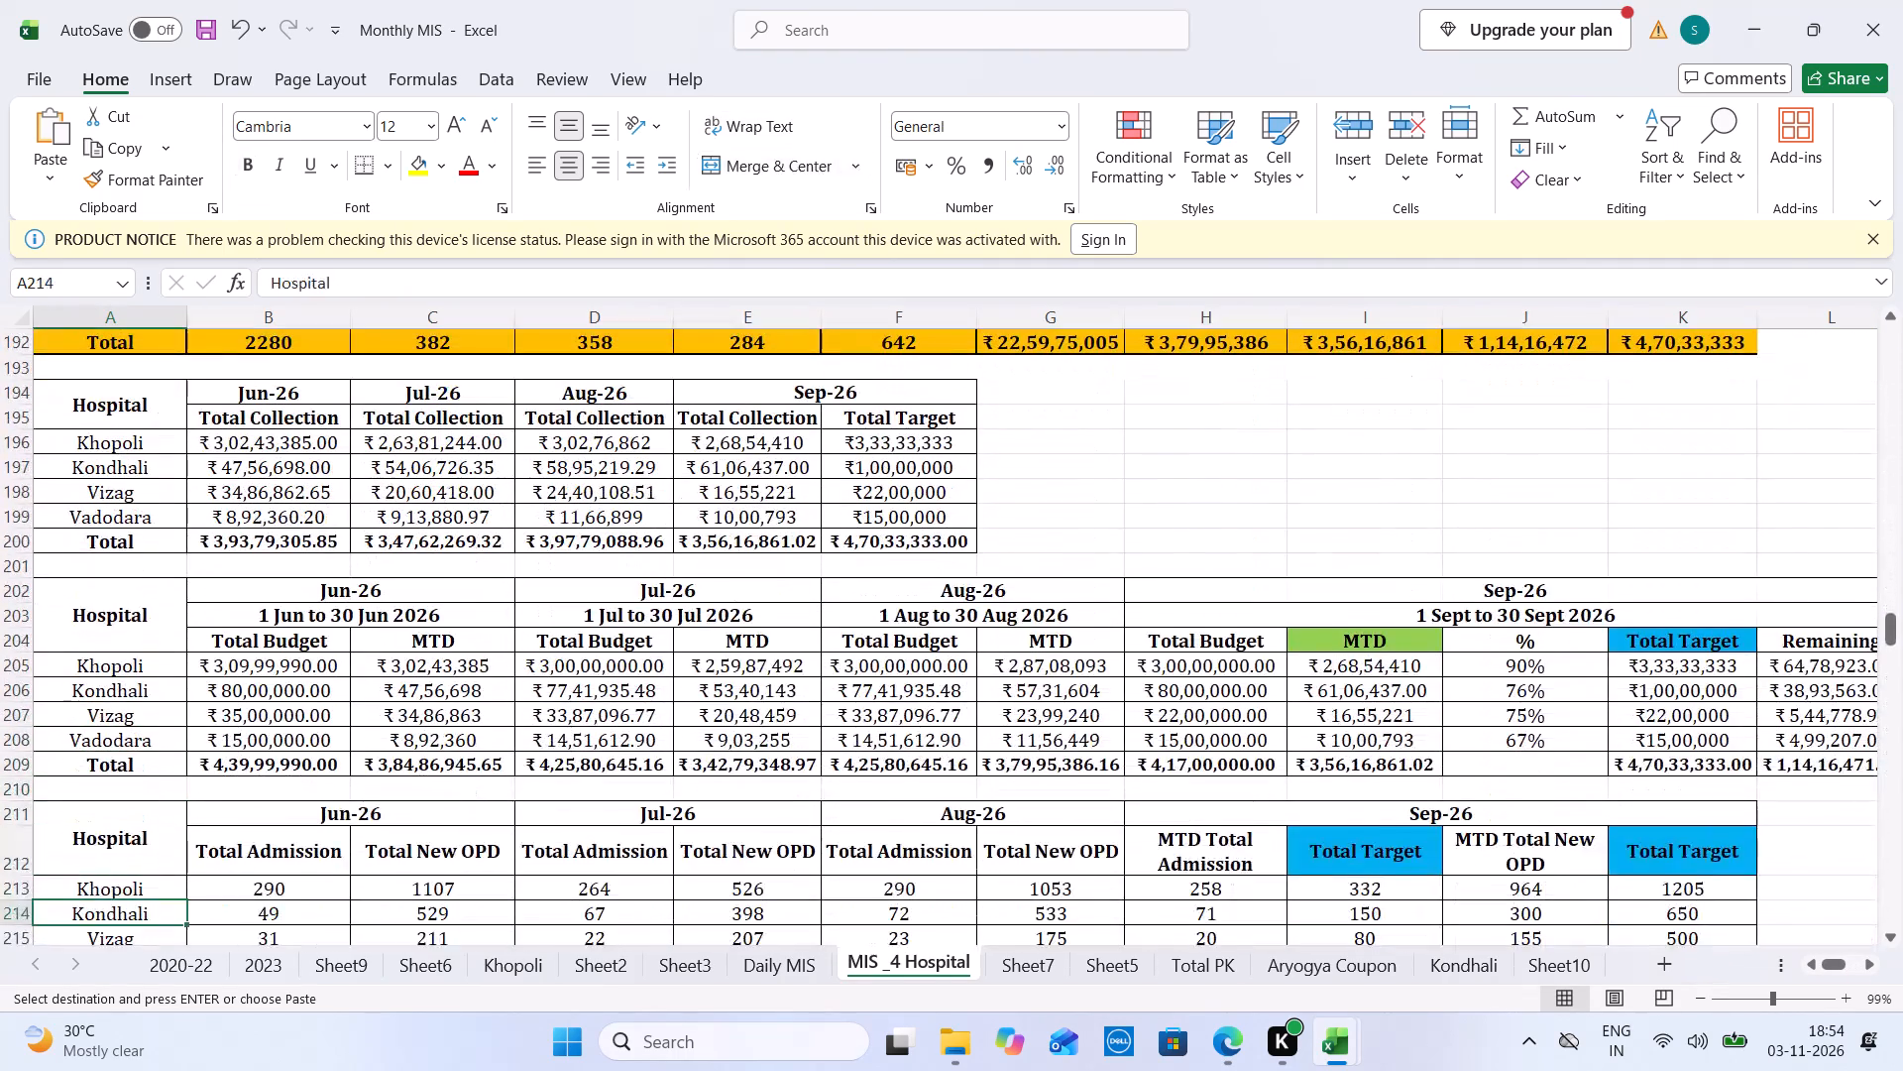
{"action": "key", "text": "Down"}
{"action": "key", "text": "Down"}
{"action": "key", "text": "Down"}
{"action": "key", "text": "Down"}
{"action": "key", "text": "Down"}
{"action": "key", "text": "Down"}
{"action": "key", "text": "Down"}
{"action": "key", "text": "Down"}
{"action": "key", "text": "Down"}
{"action": "key", "text": "Down"}
{"action": "key", "text": "Down"}
{"action": "key", "text": "Down"}
{"action": "key", "text": "Down"}
{"action": "key", "text": "Down"}
{"action": "key", "text": "Down"}
{"action": "key", "text": "Down"}
{"action": "key", "text": "Down"}
{"action": "key", "text": "Down"}
{"action": "key", "text": "Down"}
{"action": "key", "text": "Down"}
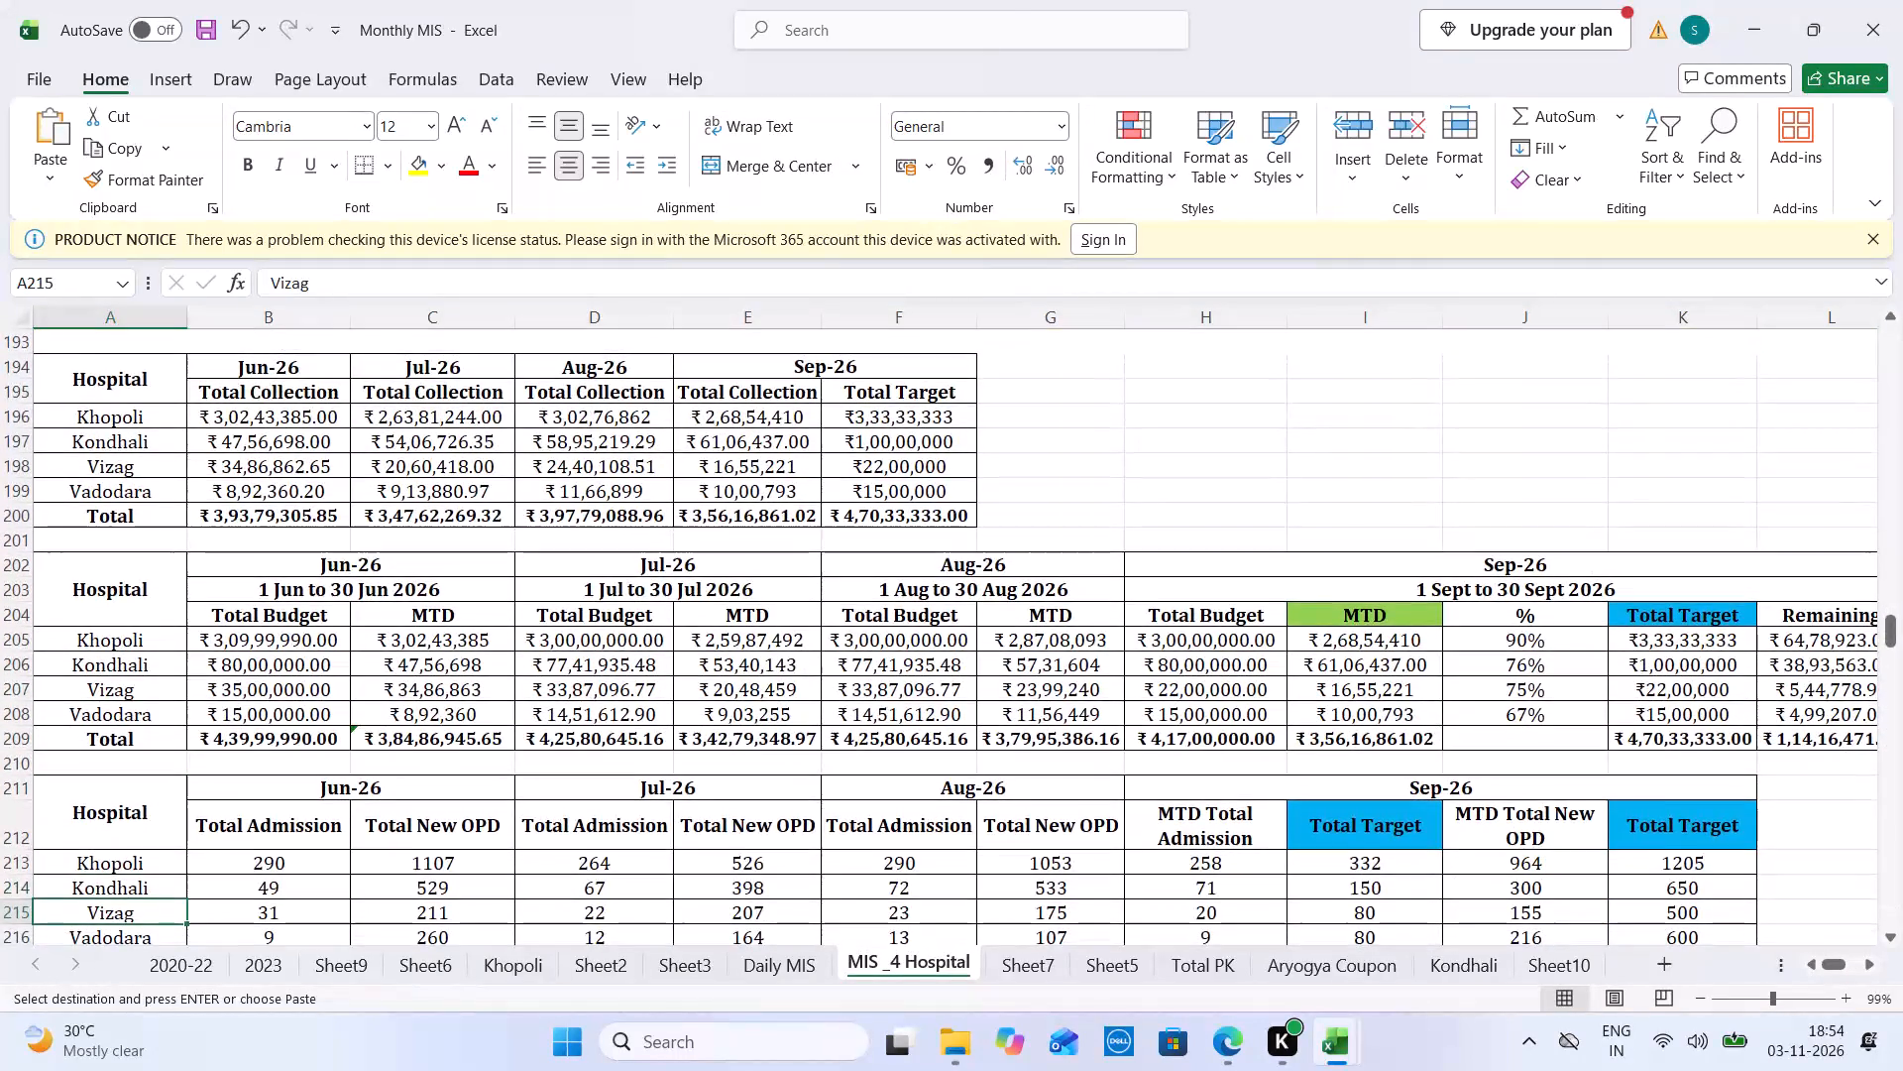
{"action": "key", "text": "Down"}
{"action": "key", "text": "Down"}
{"action": "key", "text": "Down"}
{"action": "key", "text": "Down"}
{"action": "key", "text": "Down"}
{"action": "key", "text": "Down"}
{"action": "key", "text": "Down"}
{"action": "key", "text": "Down"}
{"action": "key", "text": "Down"}
{"action": "key", "text": "Down"}
{"action": "key", "text": "Down"}
{"action": "key", "text": "Down"}
{"action": "key", "text": "Down"}
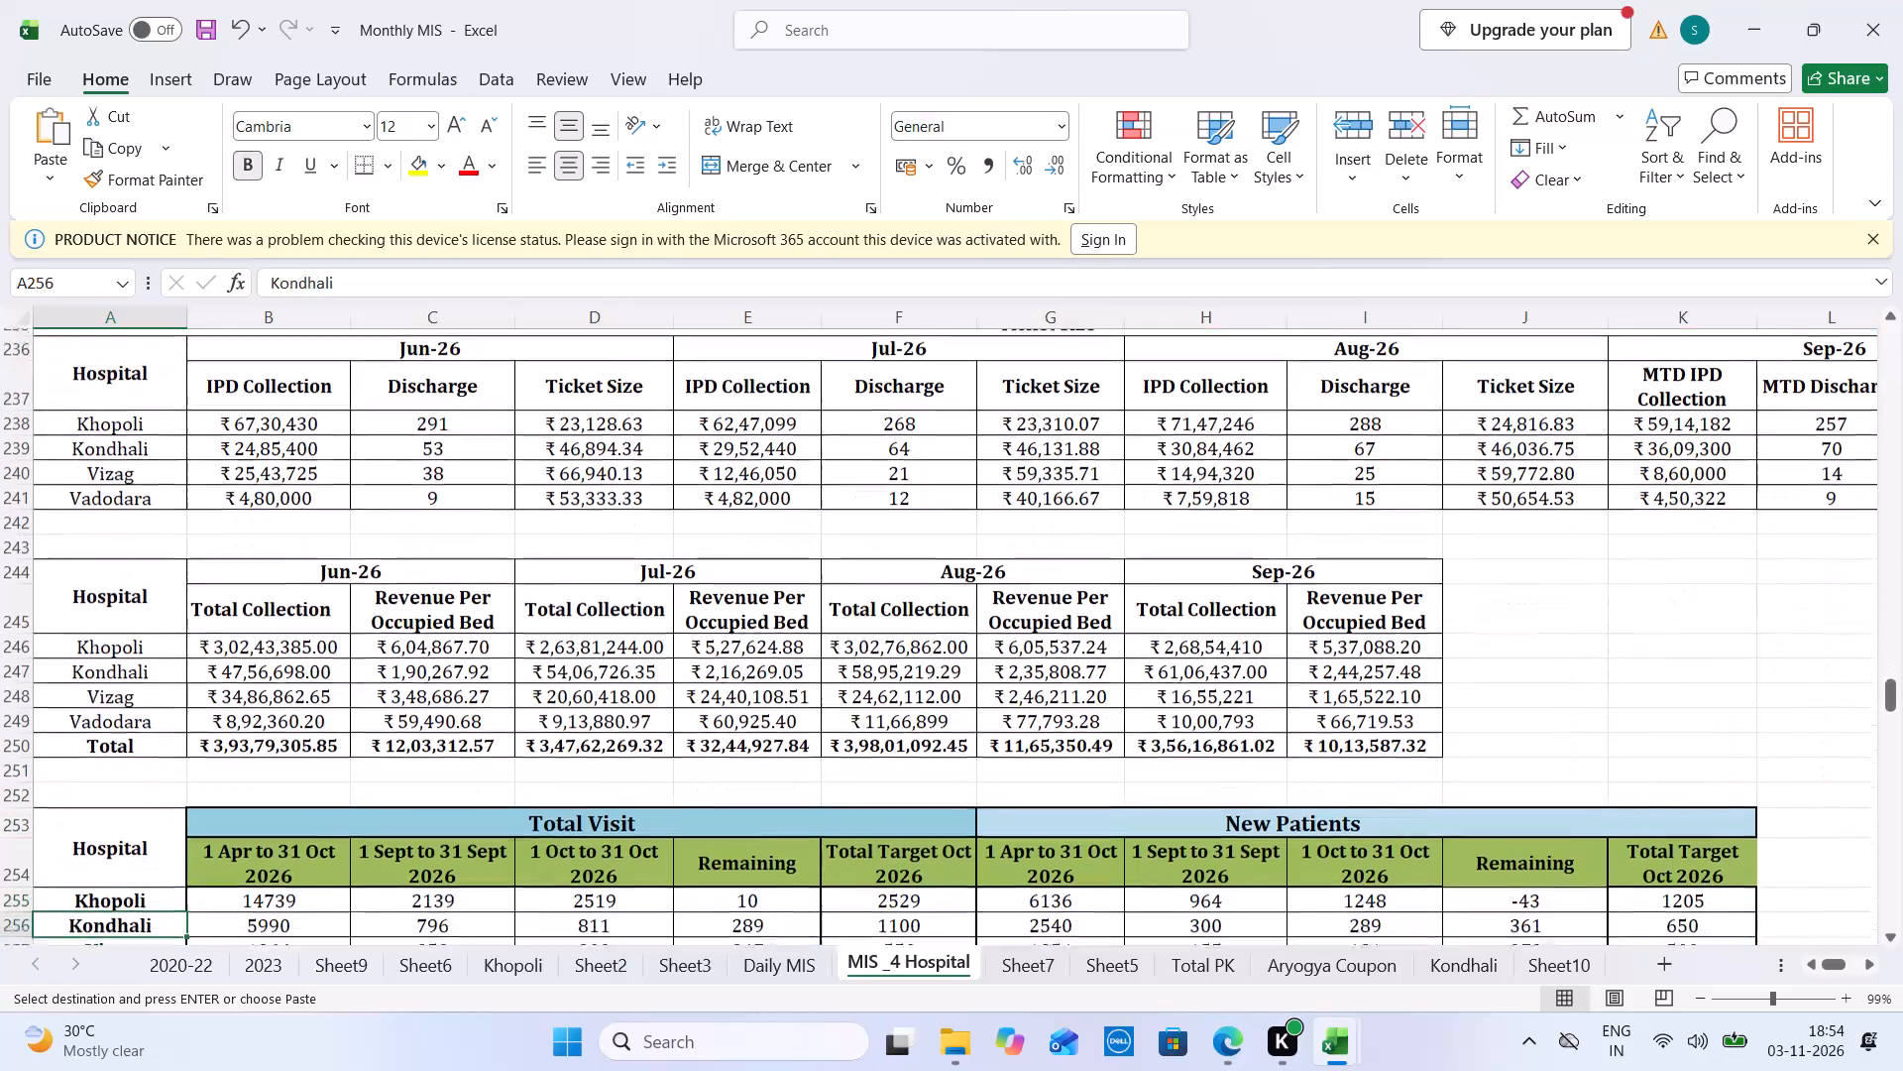
{"action": "key", "text": "Down"}
{"action": "key", "text": "Down"}
{"action": "key", "text": "Down"}
{"action": "key", "text": "Down"}
{"action": "key", "text": "Down"}
{"action": "key", "text": "Down"}
{"action": "key", "text": "Down"}
{"action": "key", "text": "Down"}
{"action": "key", "text": "Down"}
{"action": "key", "text": "Down"}
{"action": "key", "text": "Down"}
{"action": "key", "text": "Down"}
{"action": "key", "text": "Down"}
{"action": "key", "text": "Down"}
{"action": "key", "text": "Down"}
{"action": "key", "text": "Down"}
{"action": "key", "text": "Down"}
{"action": "key", "text": "Down"}
{"action": "key", "text": "Down"}
{"action": "key", "text": "Down"}
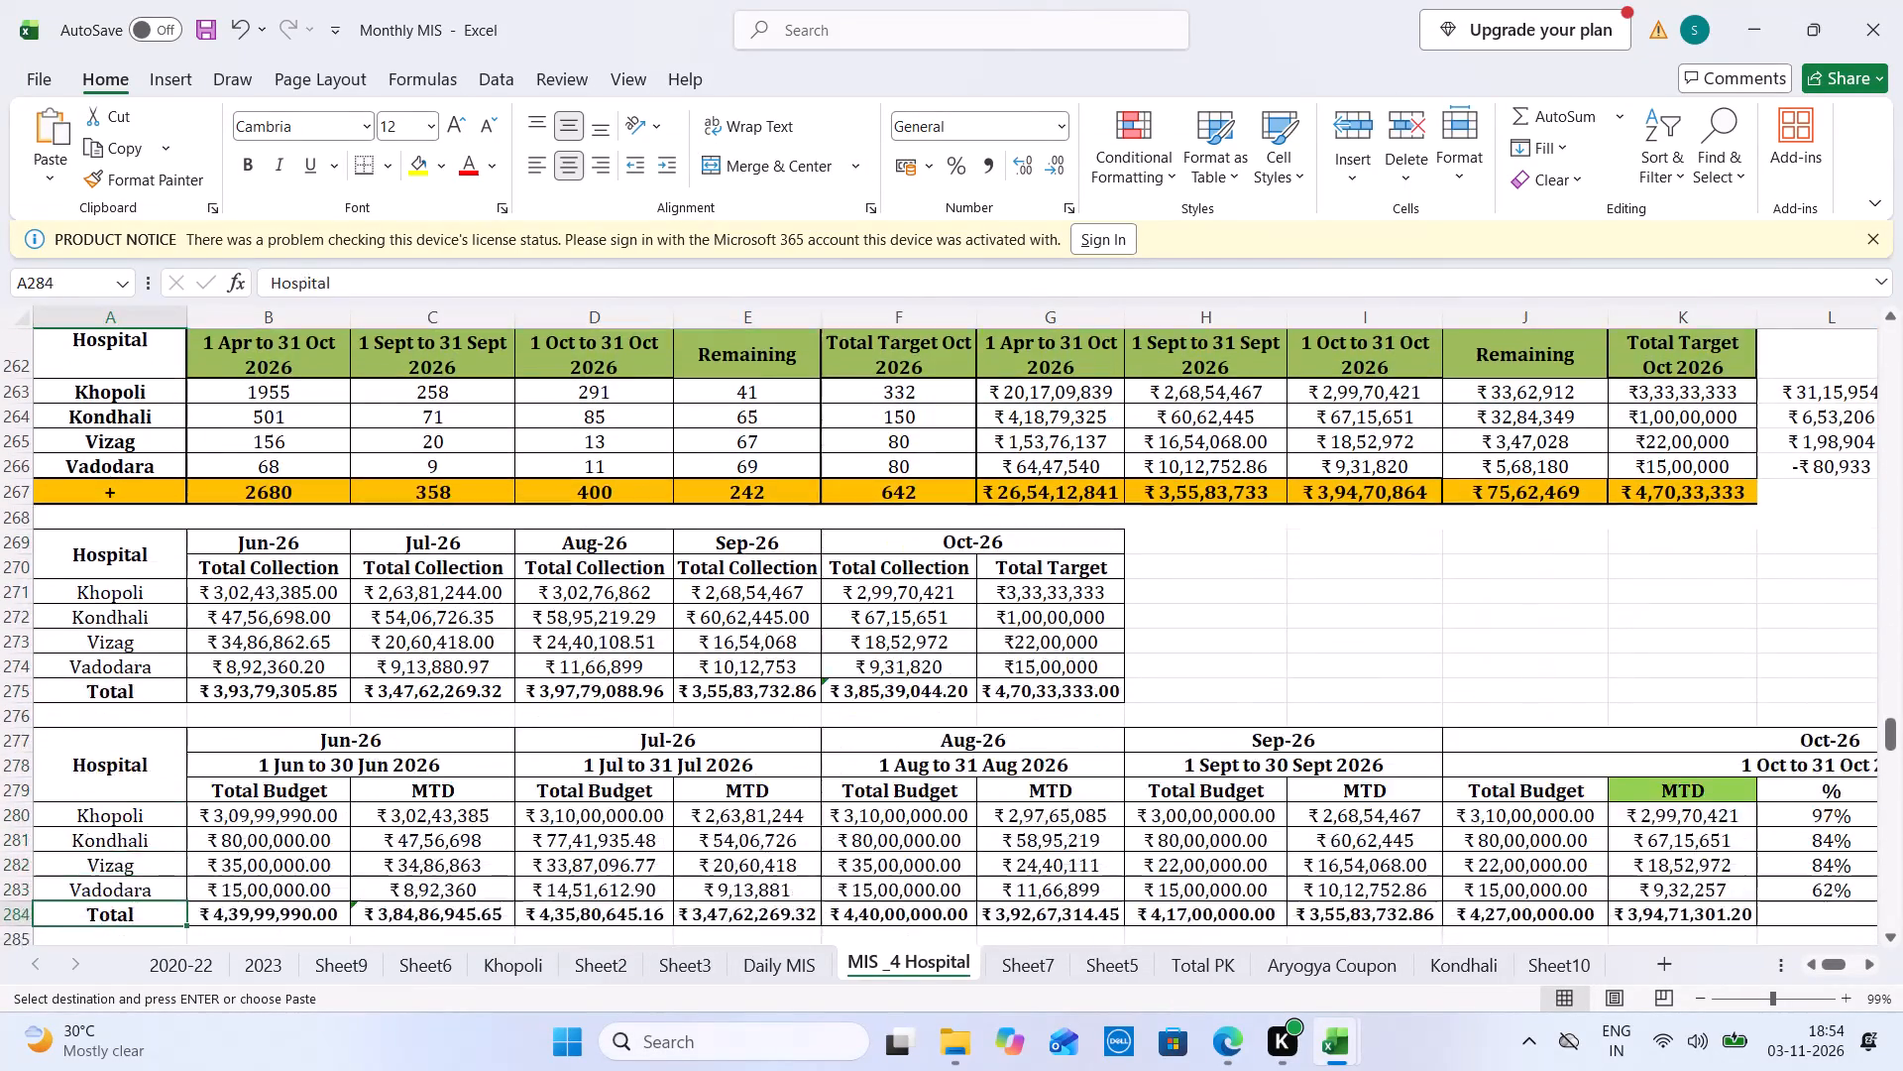
{"action": "key", "text": "Down"}
{"action": "key", "text": "Down"}
{"action": "key", "text": "Down"}
{"action": "key", "text": "Down"}
{"action": "key", "text": "Down"}
{"action": "key", "text": "Down"}
{"action": "key", "text": "Down"}
{"action": "key", "text": "Down"}
{"action": "key", "text": "Down"}
{"action": "key", "text": "Down"}
{"action": "key", "text": "Down"}
{"action": "key", "text": "Down"}
{"action": "key", "text": "Down"}
{"action": "key", "text": "Down"}
{"action": "key", "text": "Down"}
{"action": "key", "text": "Down"}
{"action": "key", "text": "Down"}
{"action": "key", "text": "Down"}
{"action": "key", "text": "Down"}
{"action": "key", "text": "Down"}
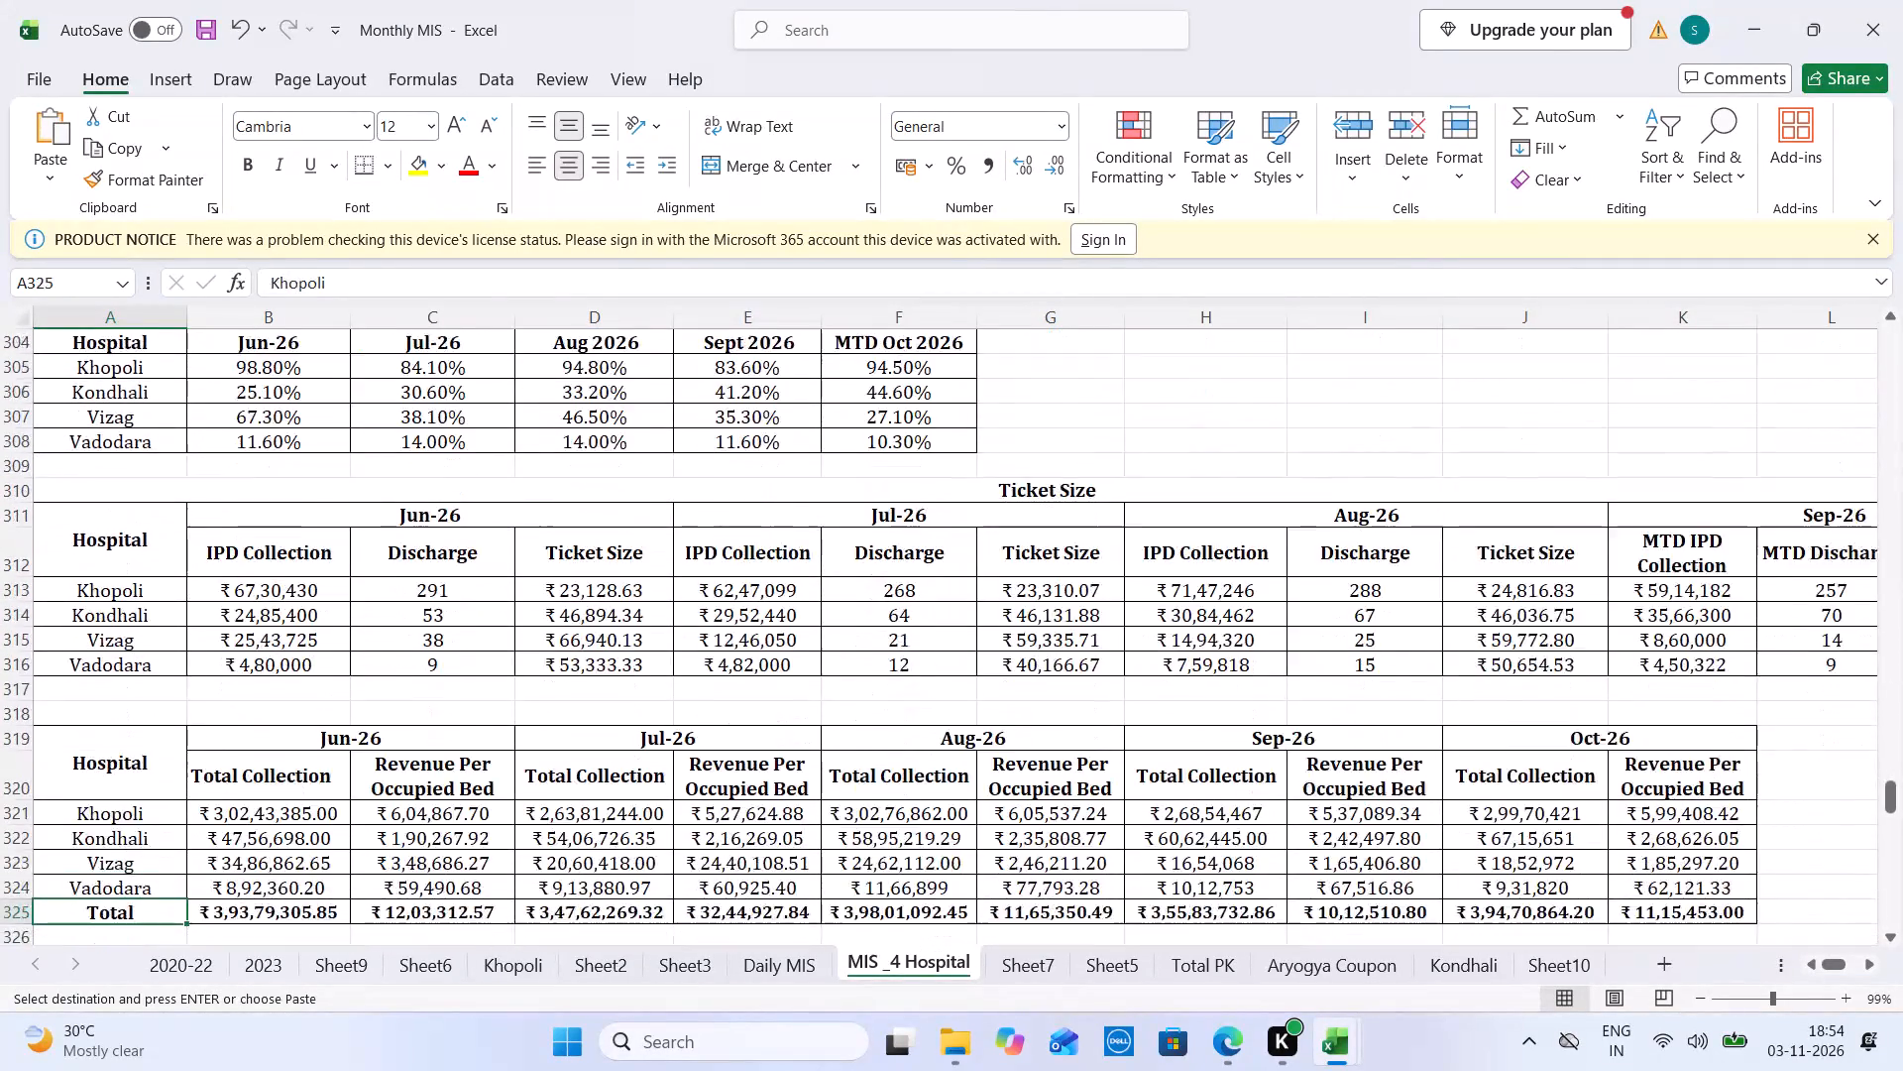
{"action": "key", "text": "Down"}
{"action": "key", "text": "Down"}
{"action": "key", "text": "Down"}
{"action": "key", "text": "Down"}
{"action": "key", "text": "Down"}
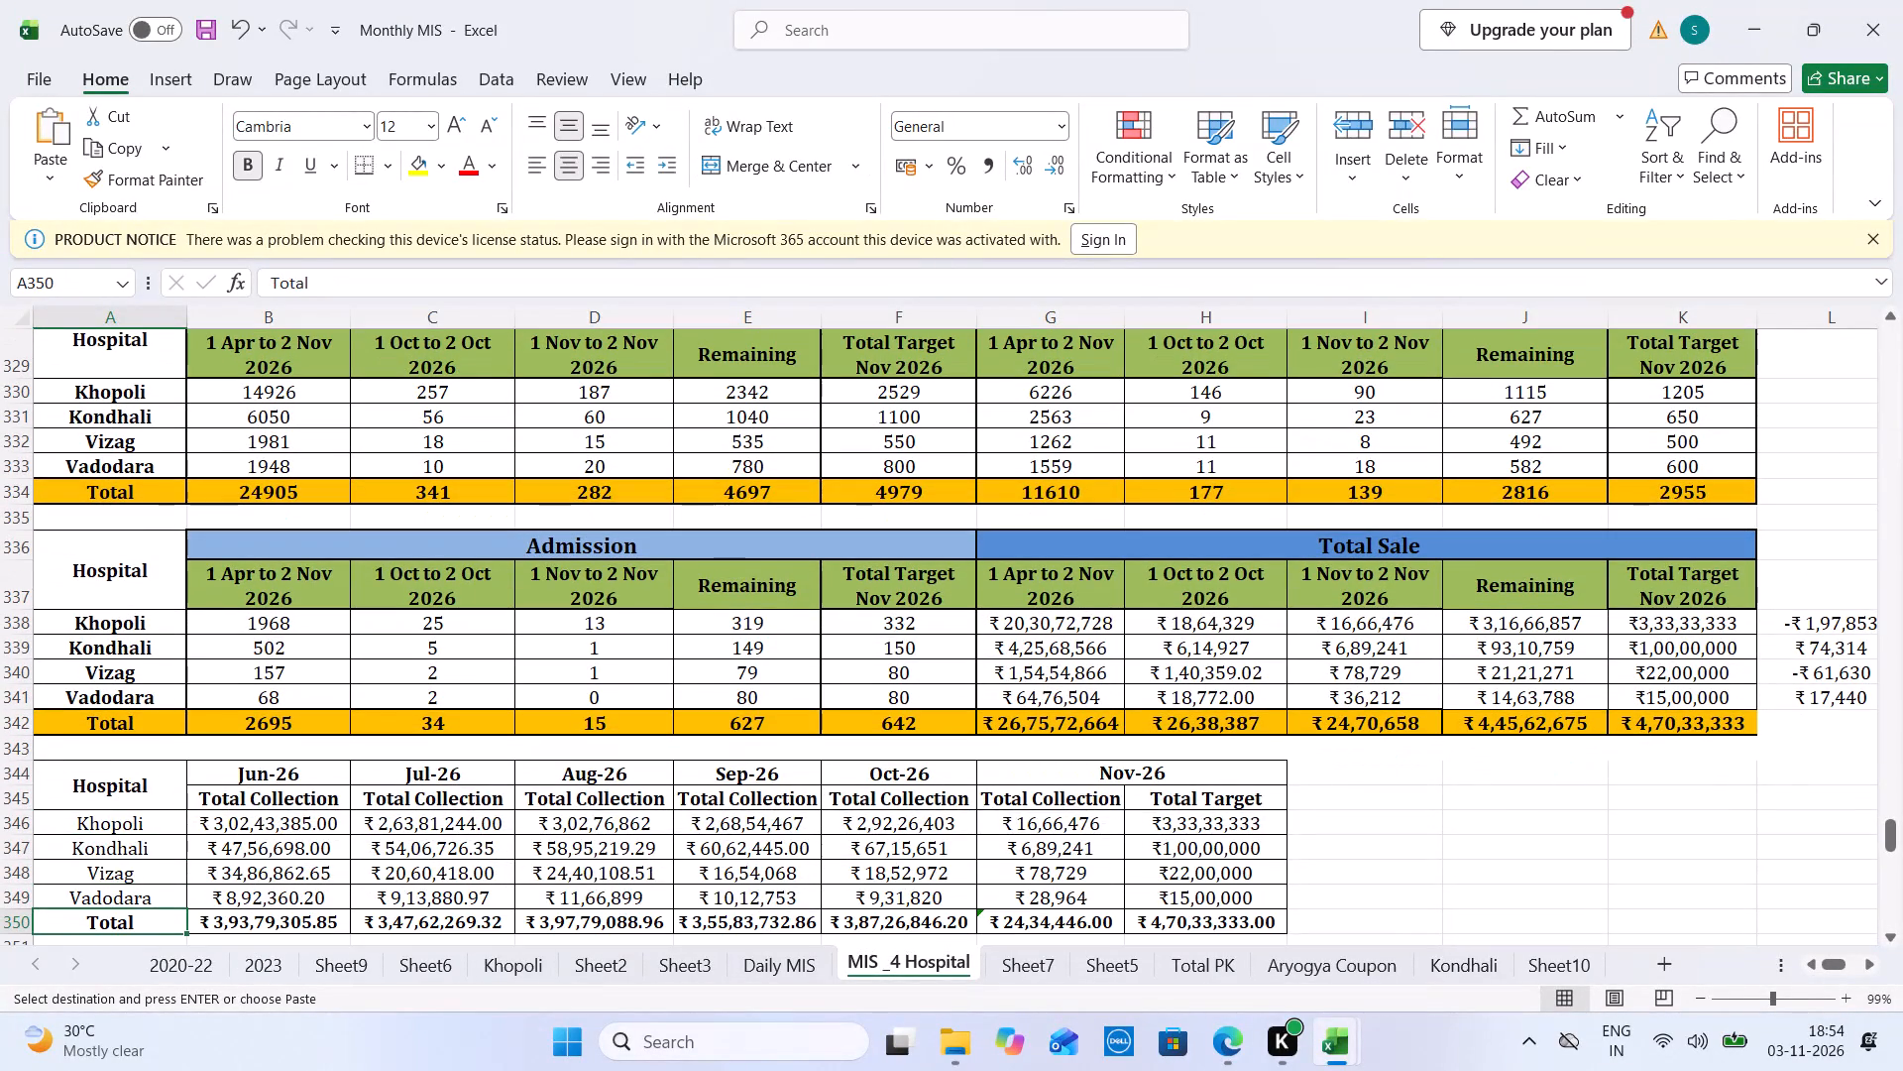
{"action": "key", "text": "Up"}
{"action": "key", "text": "Up"}
{"action": "key", "text": "Up"}
{"action": "key", "text": "Up"}
{"action": "key", "text": "Up"}
{"action": "key", "text": "Up"}
{"action": "key", "text": "Up"}
{"action": "key", "text": "Up"}
{"action": "key", "text": "Up"}
{"action": "key", "text": "Up"}
{"action": "key", "text": "Up"}
{"action": "key", "text": "Up"}
{"action": "key", "text": "Up"}
{"action": "key", "text": "Up"}
{"action": "key", "text": "Up"}
{"action": "key", "text": "Up"}
{"action": "key", "text": "Up"}
{"action": "key", "text": "Up"}
{"action": "key", "text": "Up"}
{"action": "key", "text": "Up"}
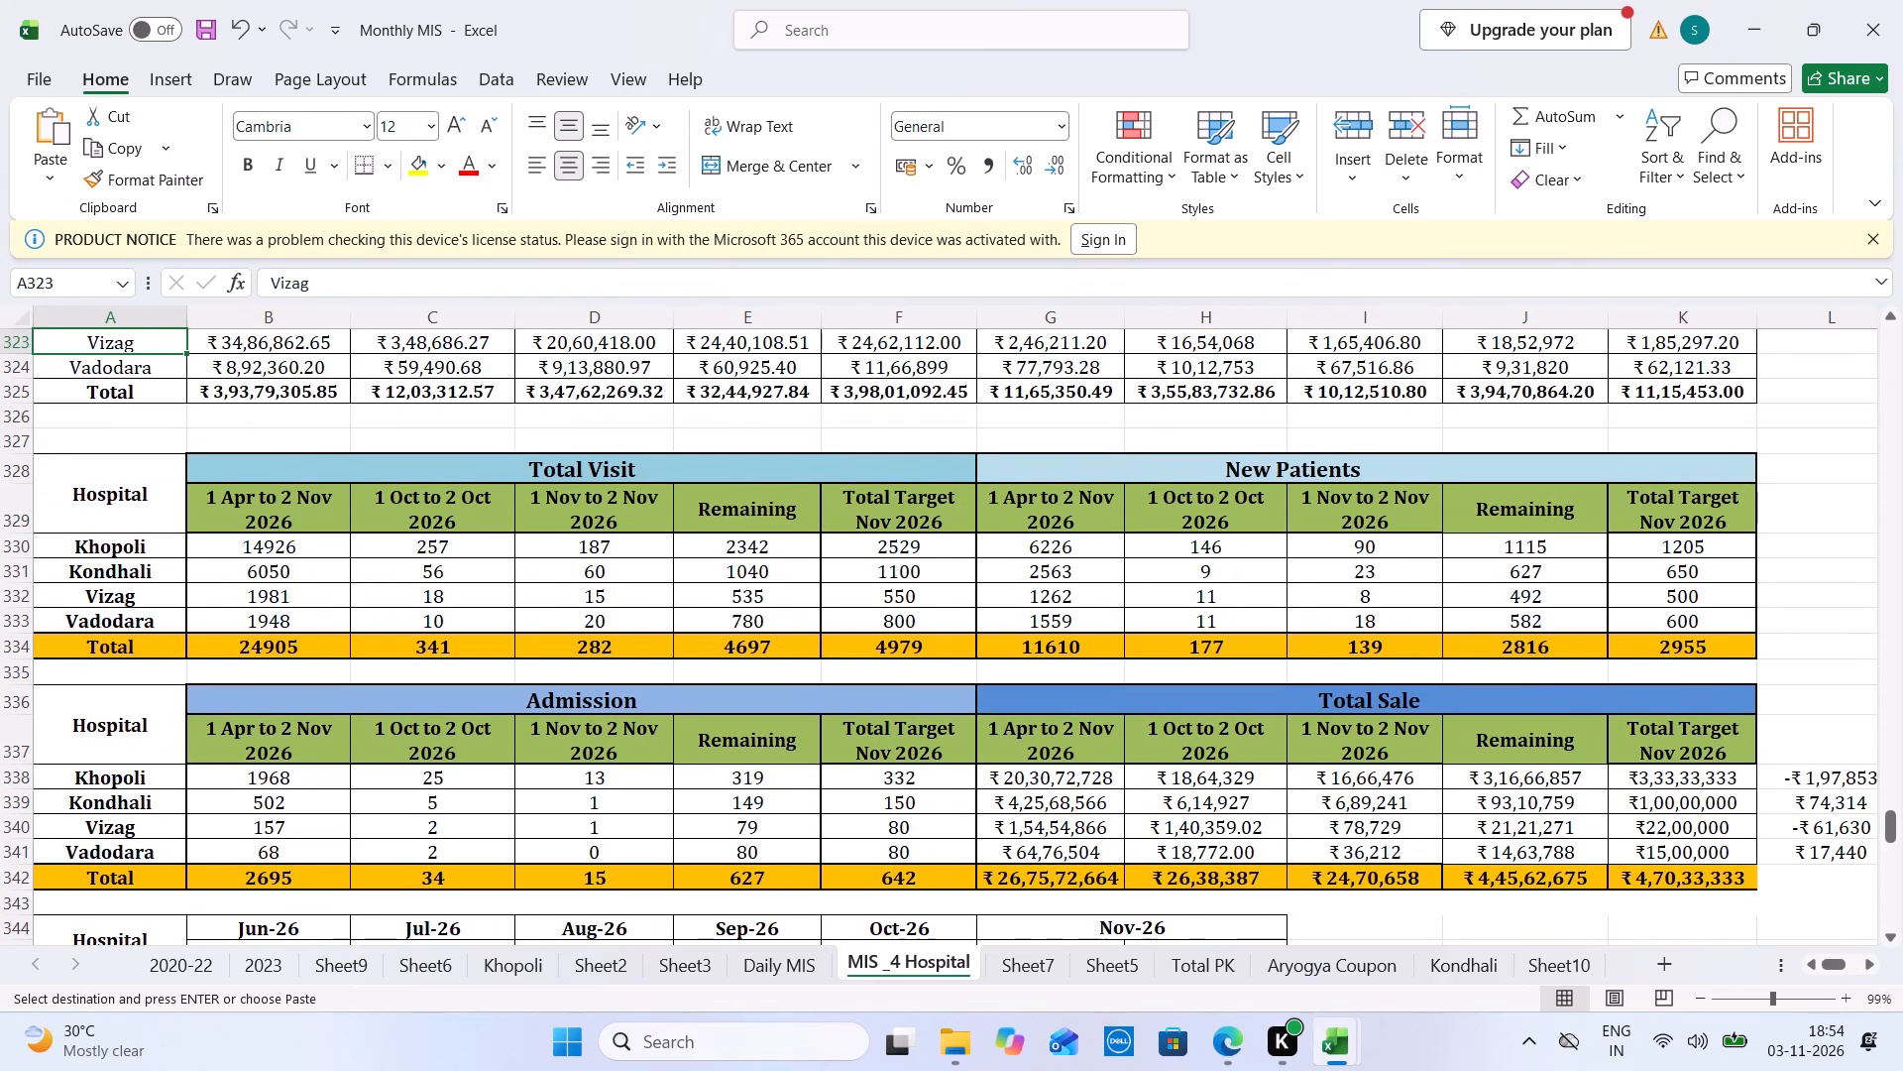
{"action": "double_click", "coordinate": [284, 499]}
{"action": "double_click", "coordinate": [284, 499]}
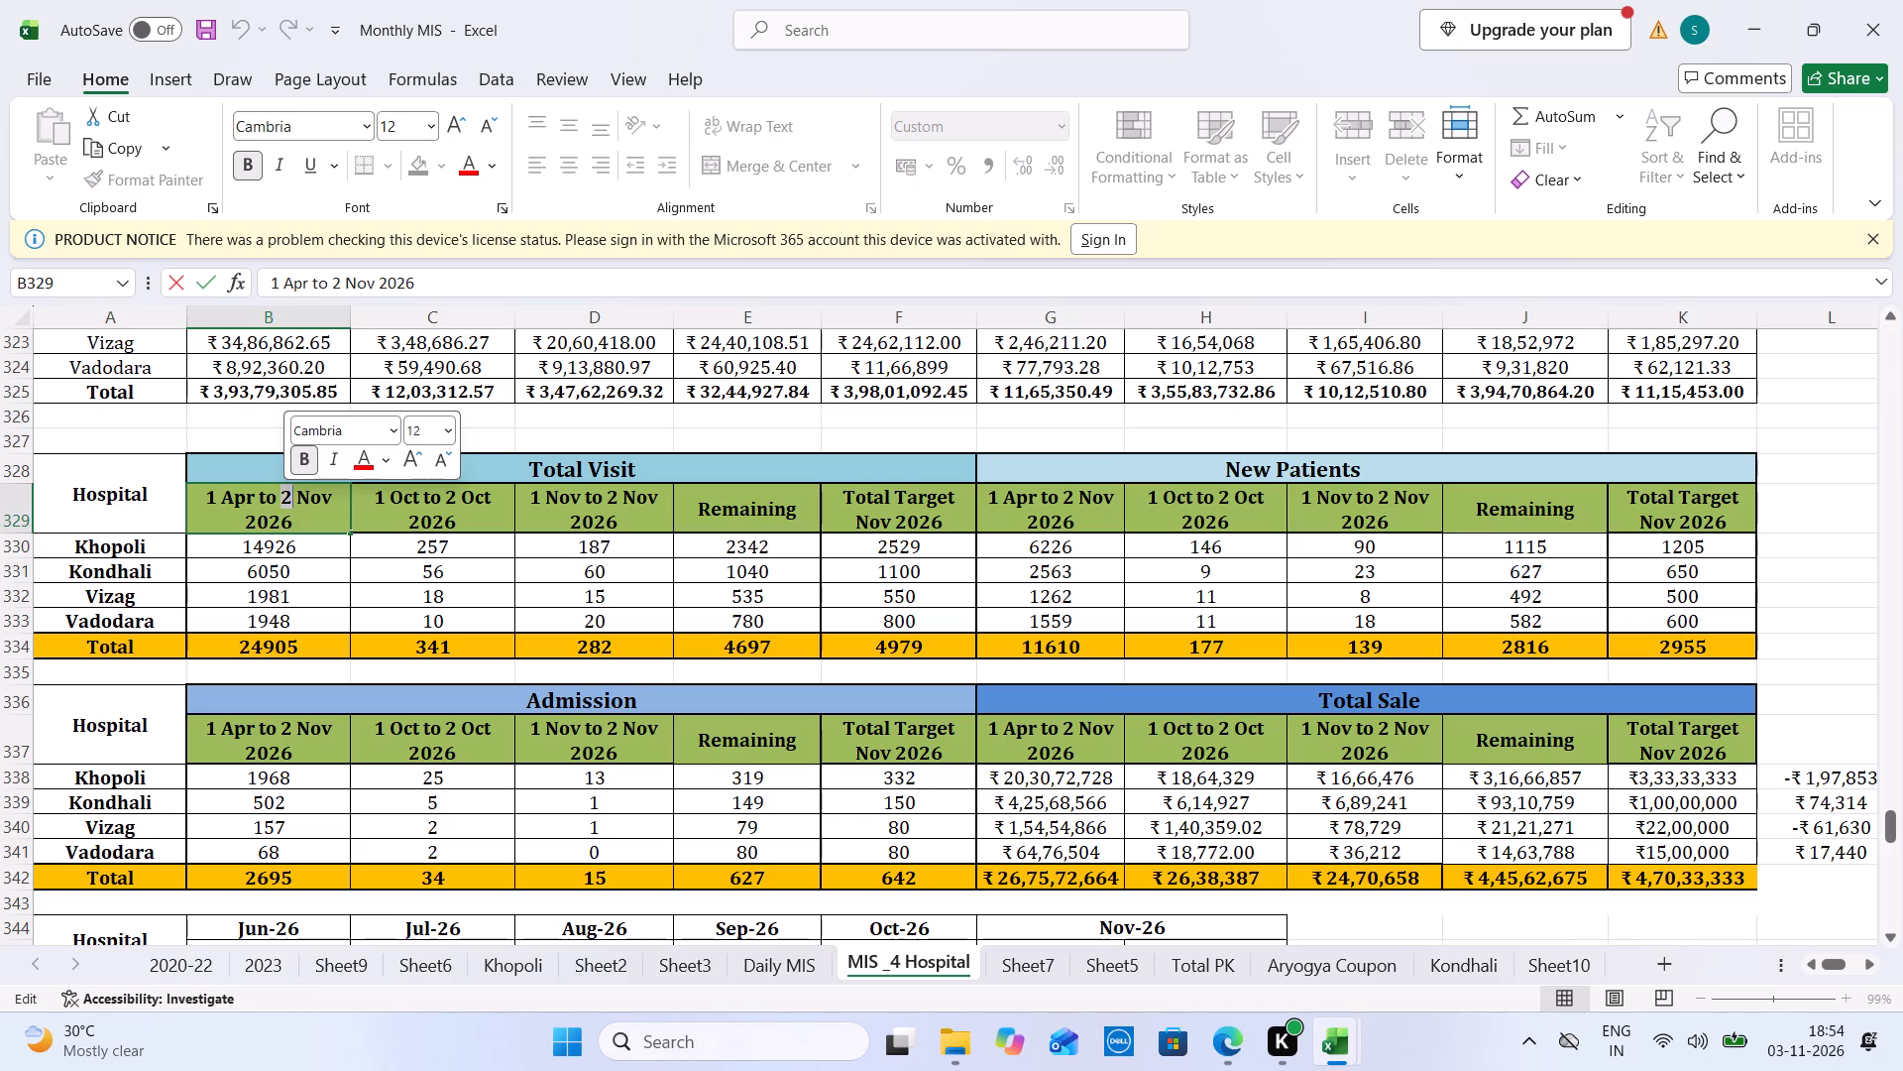
{"action": "key", "text": "3"}
{"action": "double_click", "coordinate": [457, 500]}
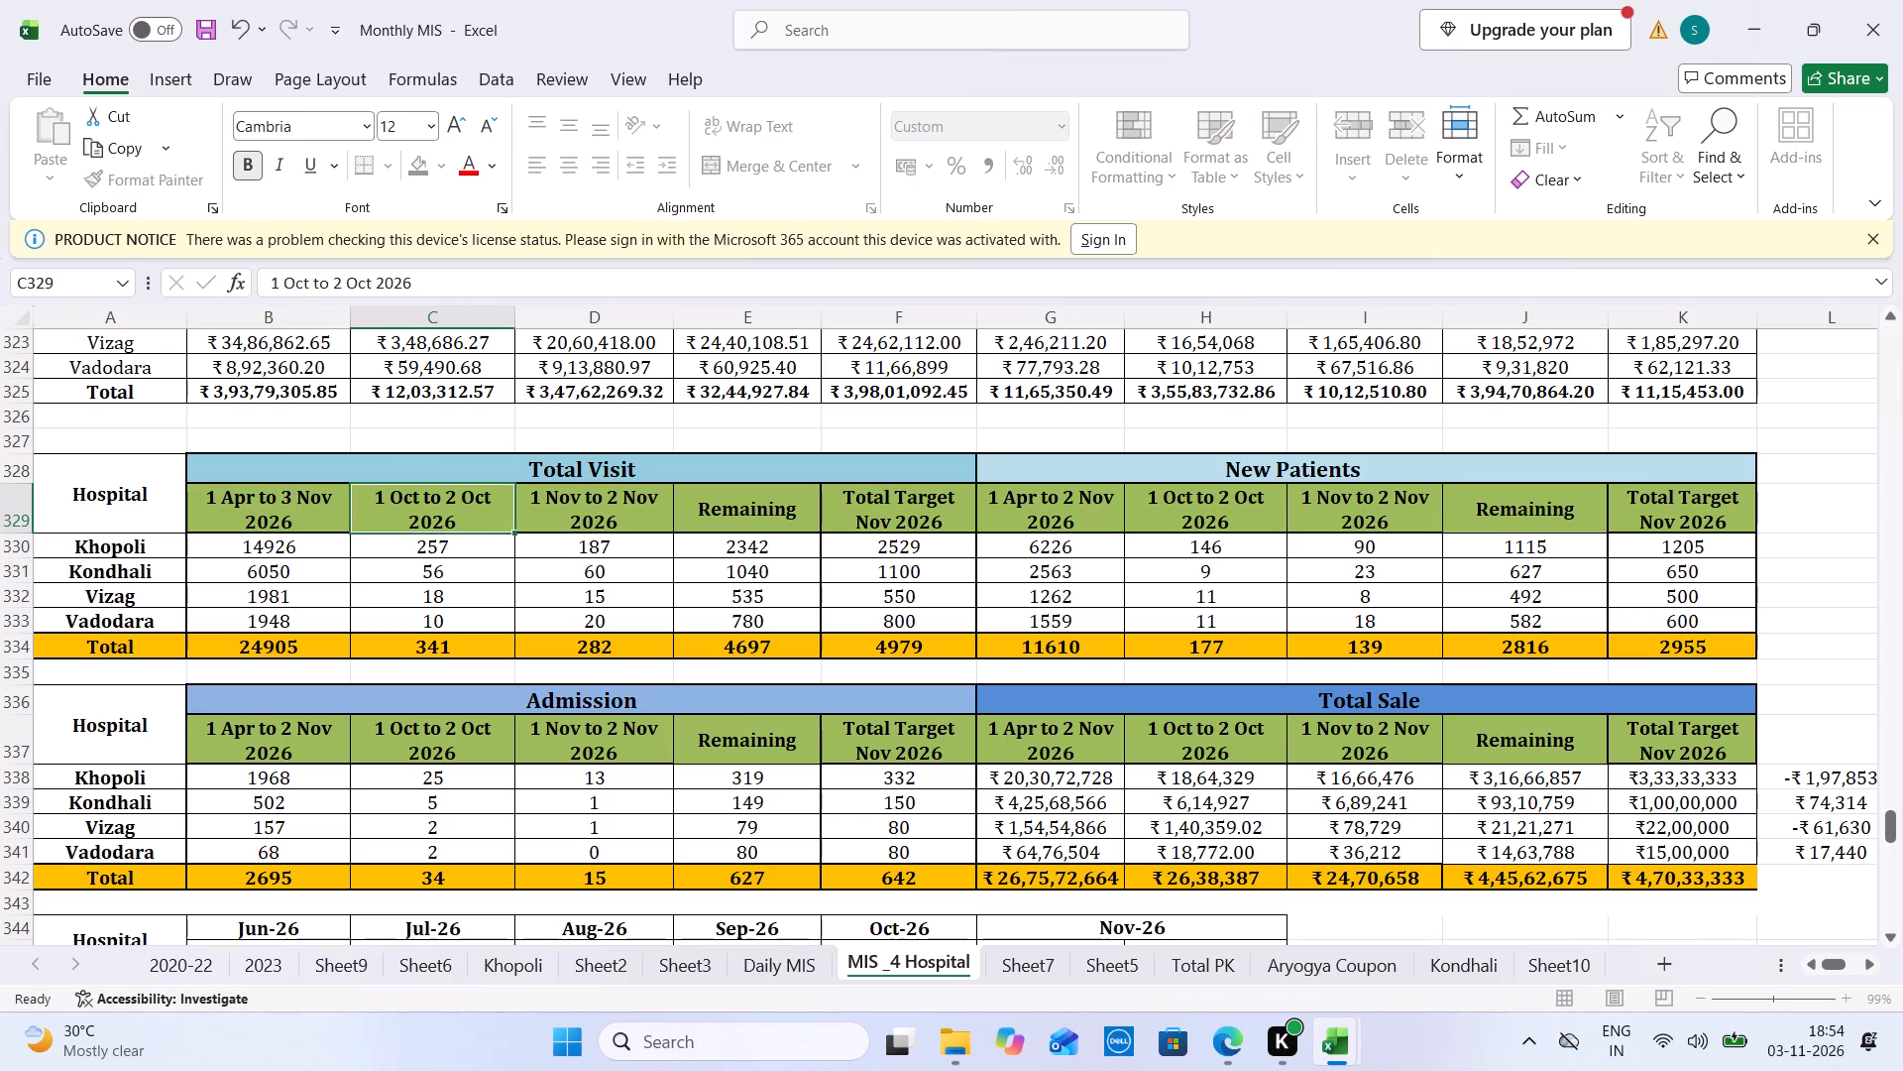
{"action": "key", "text": "BackSpace"}
{"action": "key", "text": "3"}
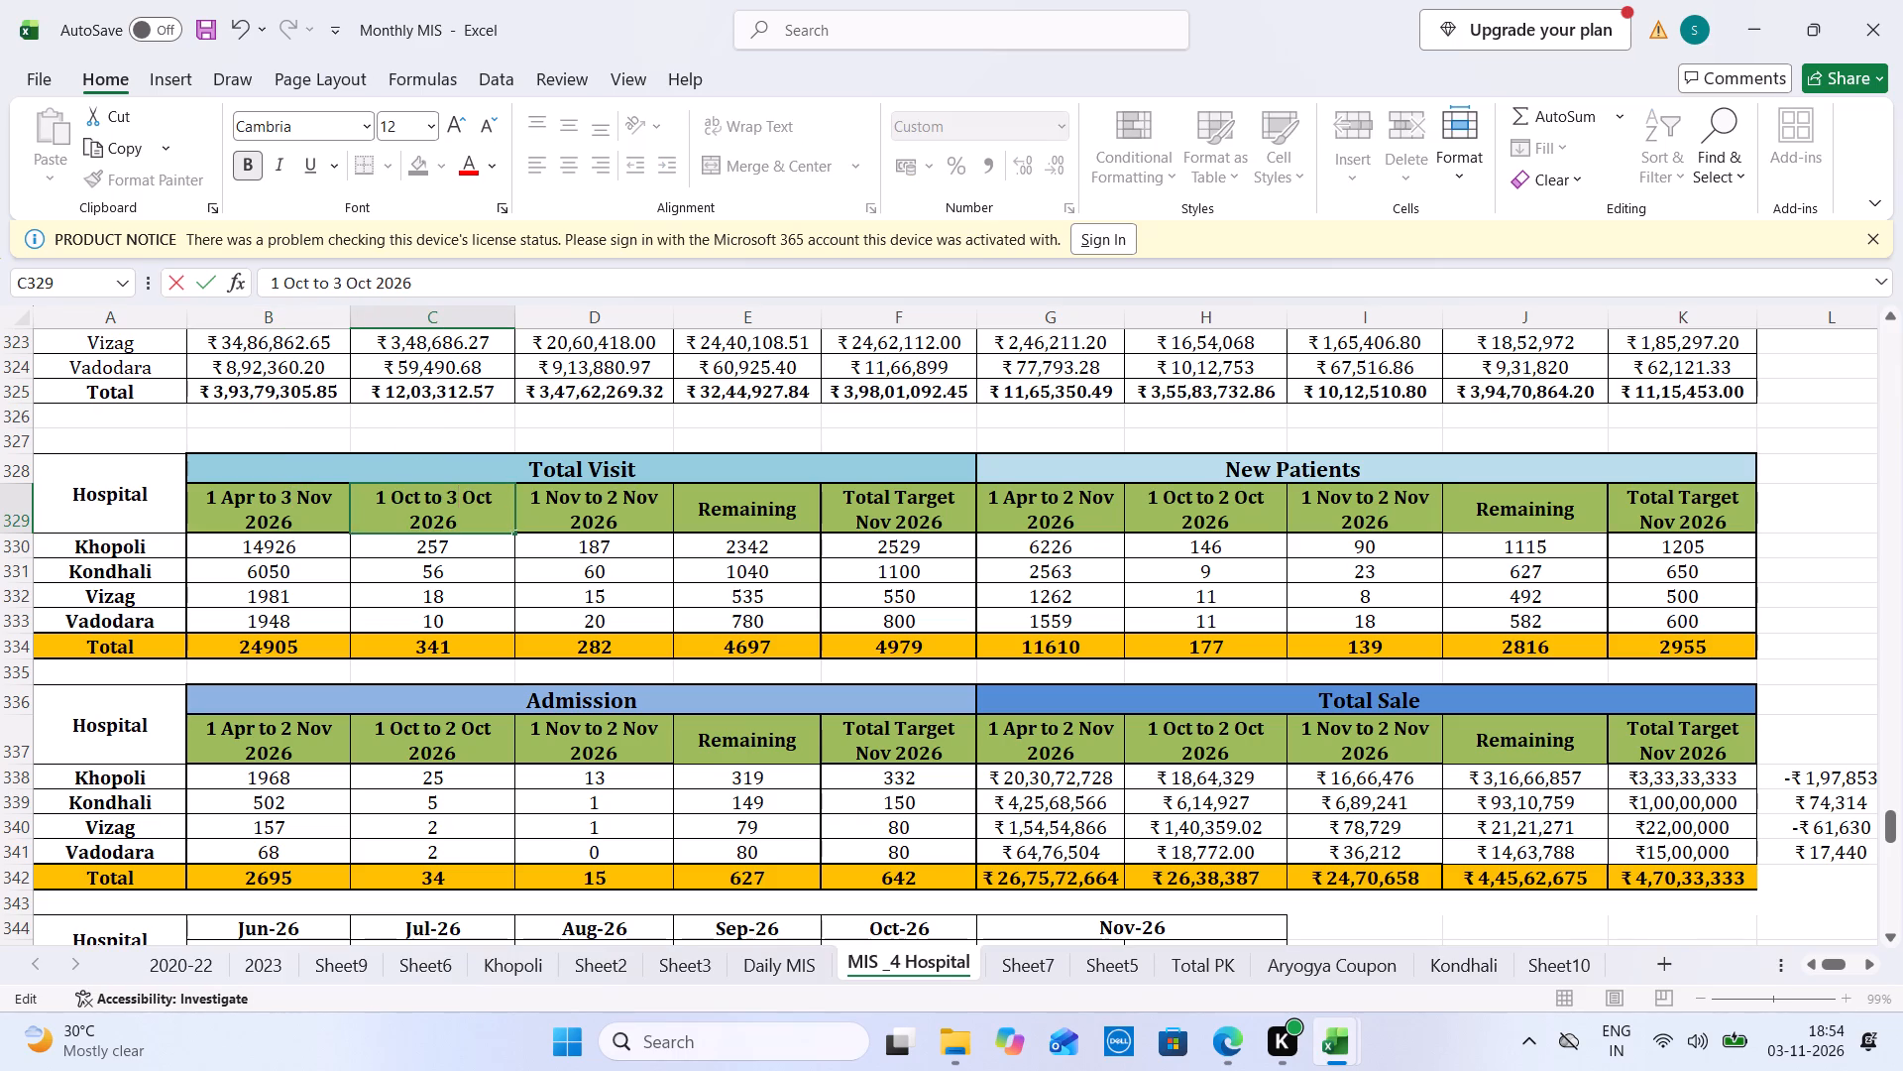
{"action": "double_click", "coordinate": [615, 499]}
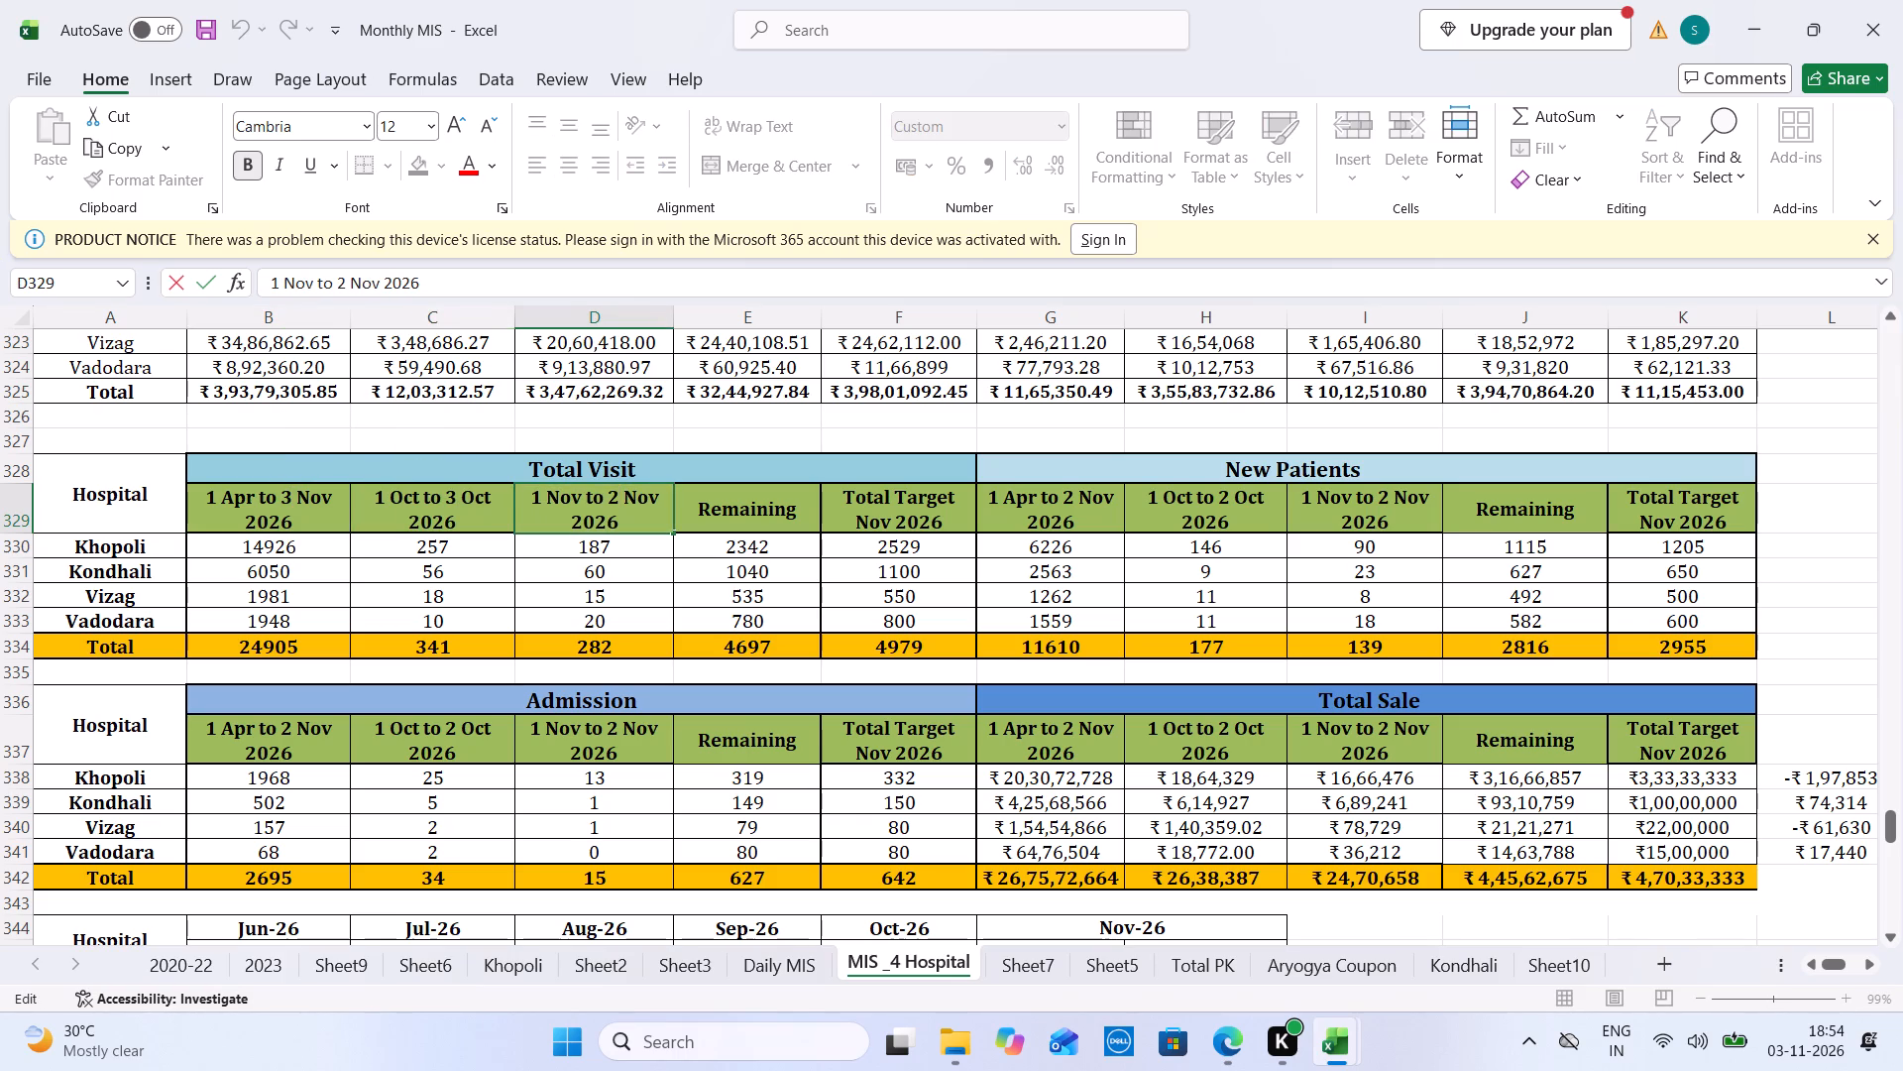
{"action": "key", "text": "BackSpace"}
{"action": "key", "text": "3"}
{"action": "left_click", "coordinate": [828, 497]}
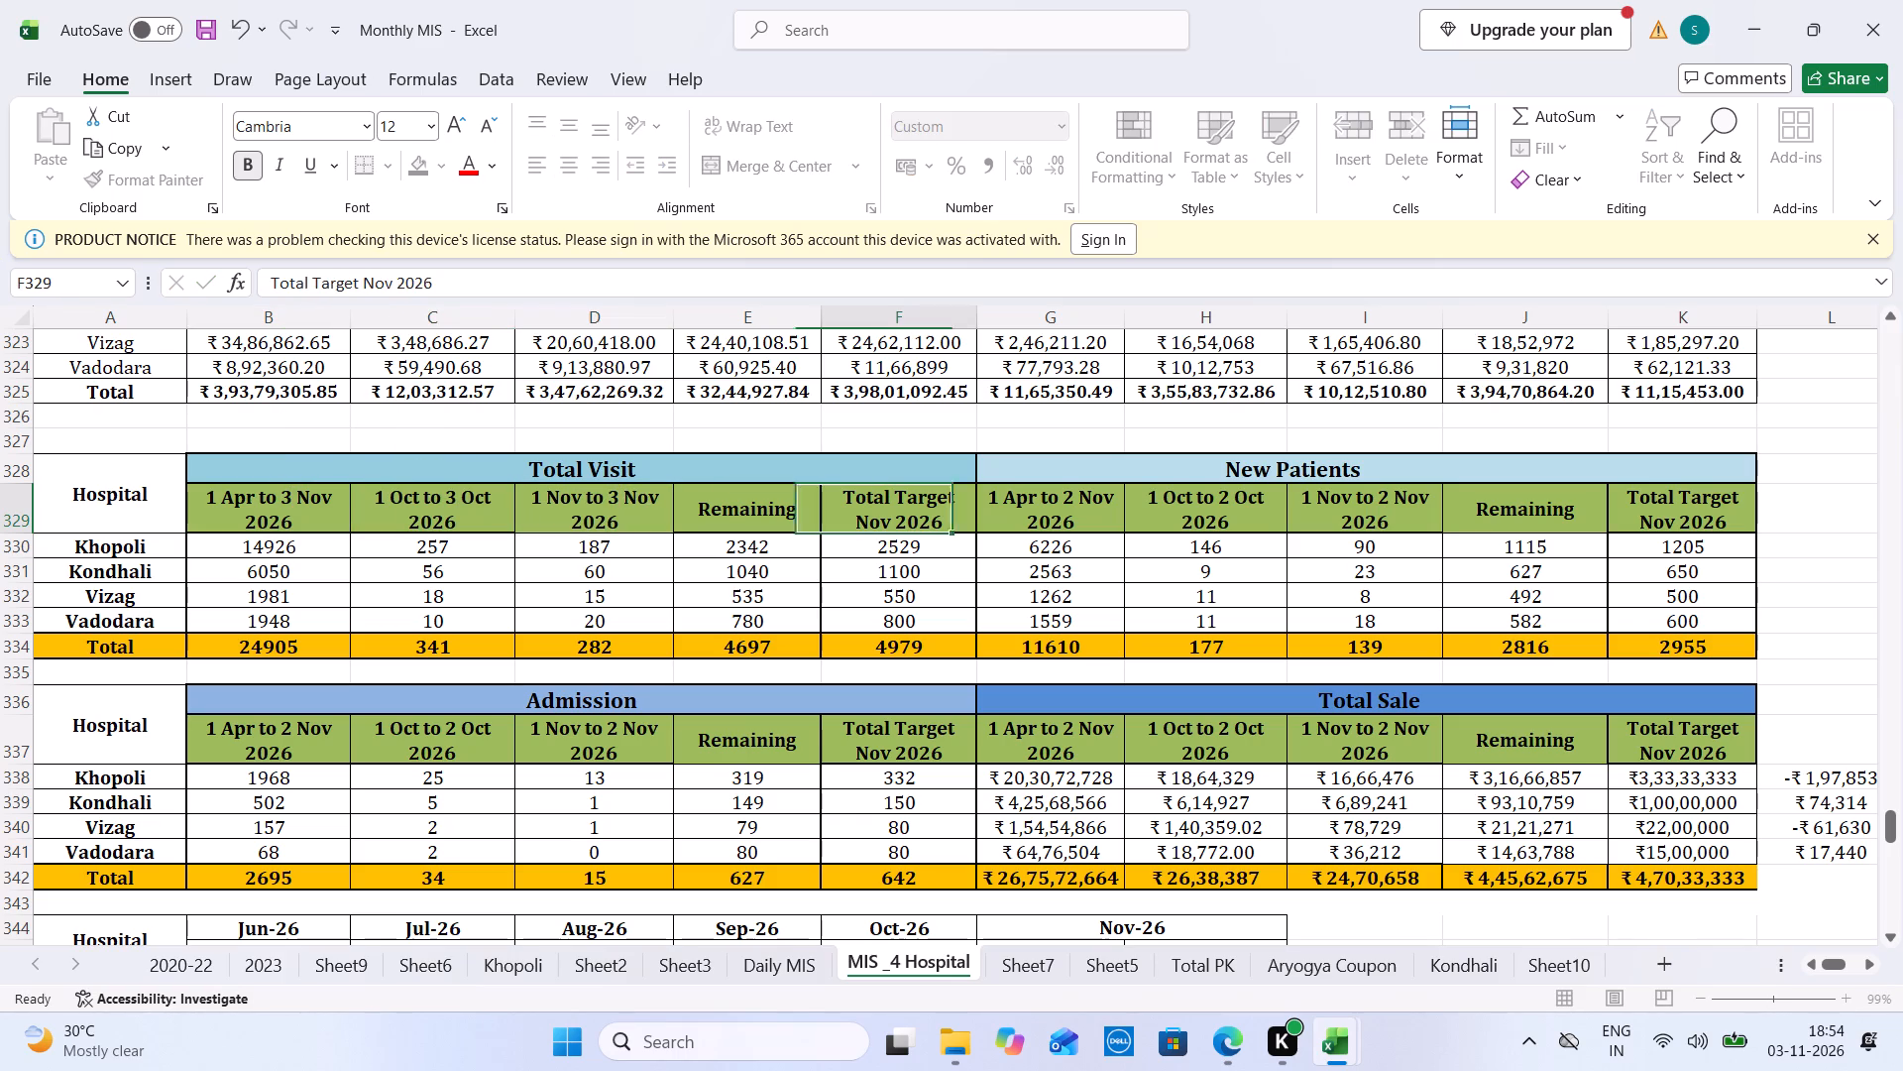
Copy the three updated Total Visit date headings over the matching headings of the Admission, New Patients and Total Sale tables.
{"action": "left_click_drag", "start_coordinate": [267, 499], "coordinate": [575, 506]}
{"action": "key", "text": "ctrl+c"}
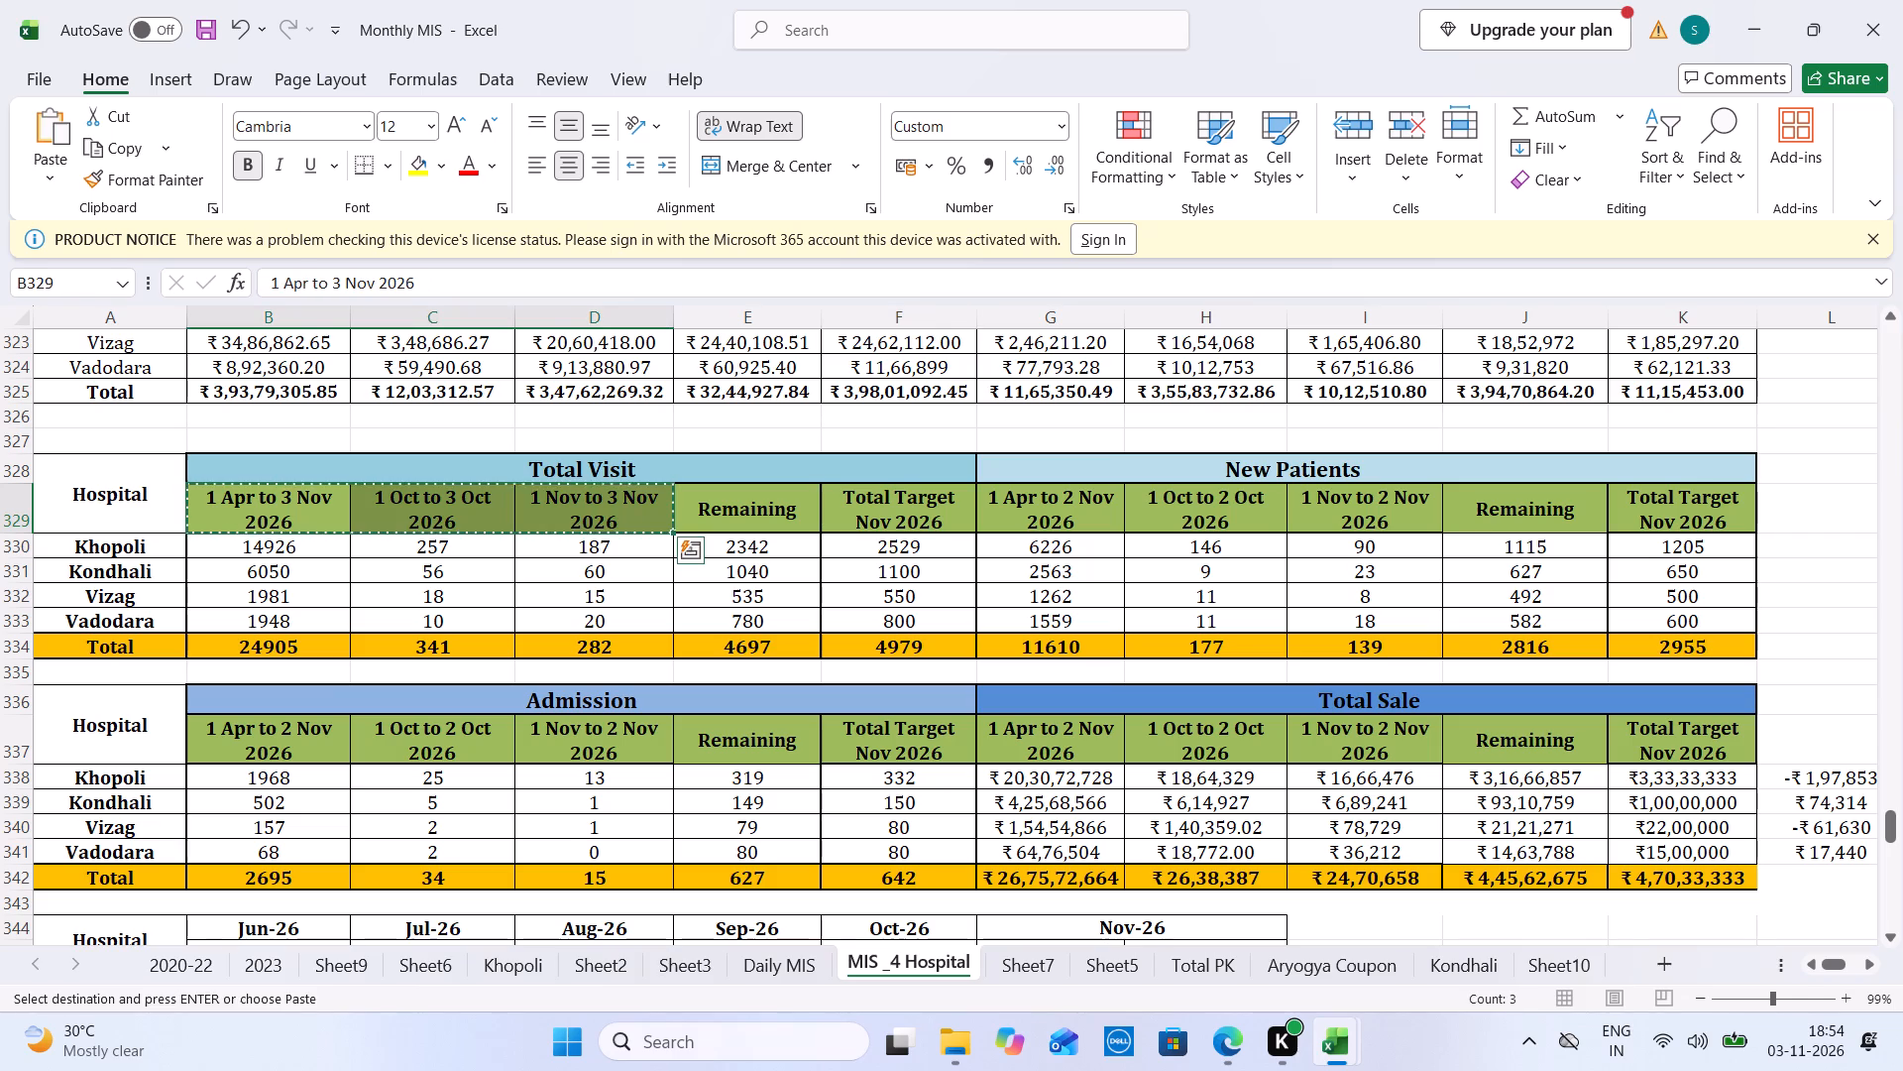
{"action": "left_click", "coordinate": [289, 713]}
{"action": "key", "text": "Down"}
{"action": "key", "text": "ctrl+v"}
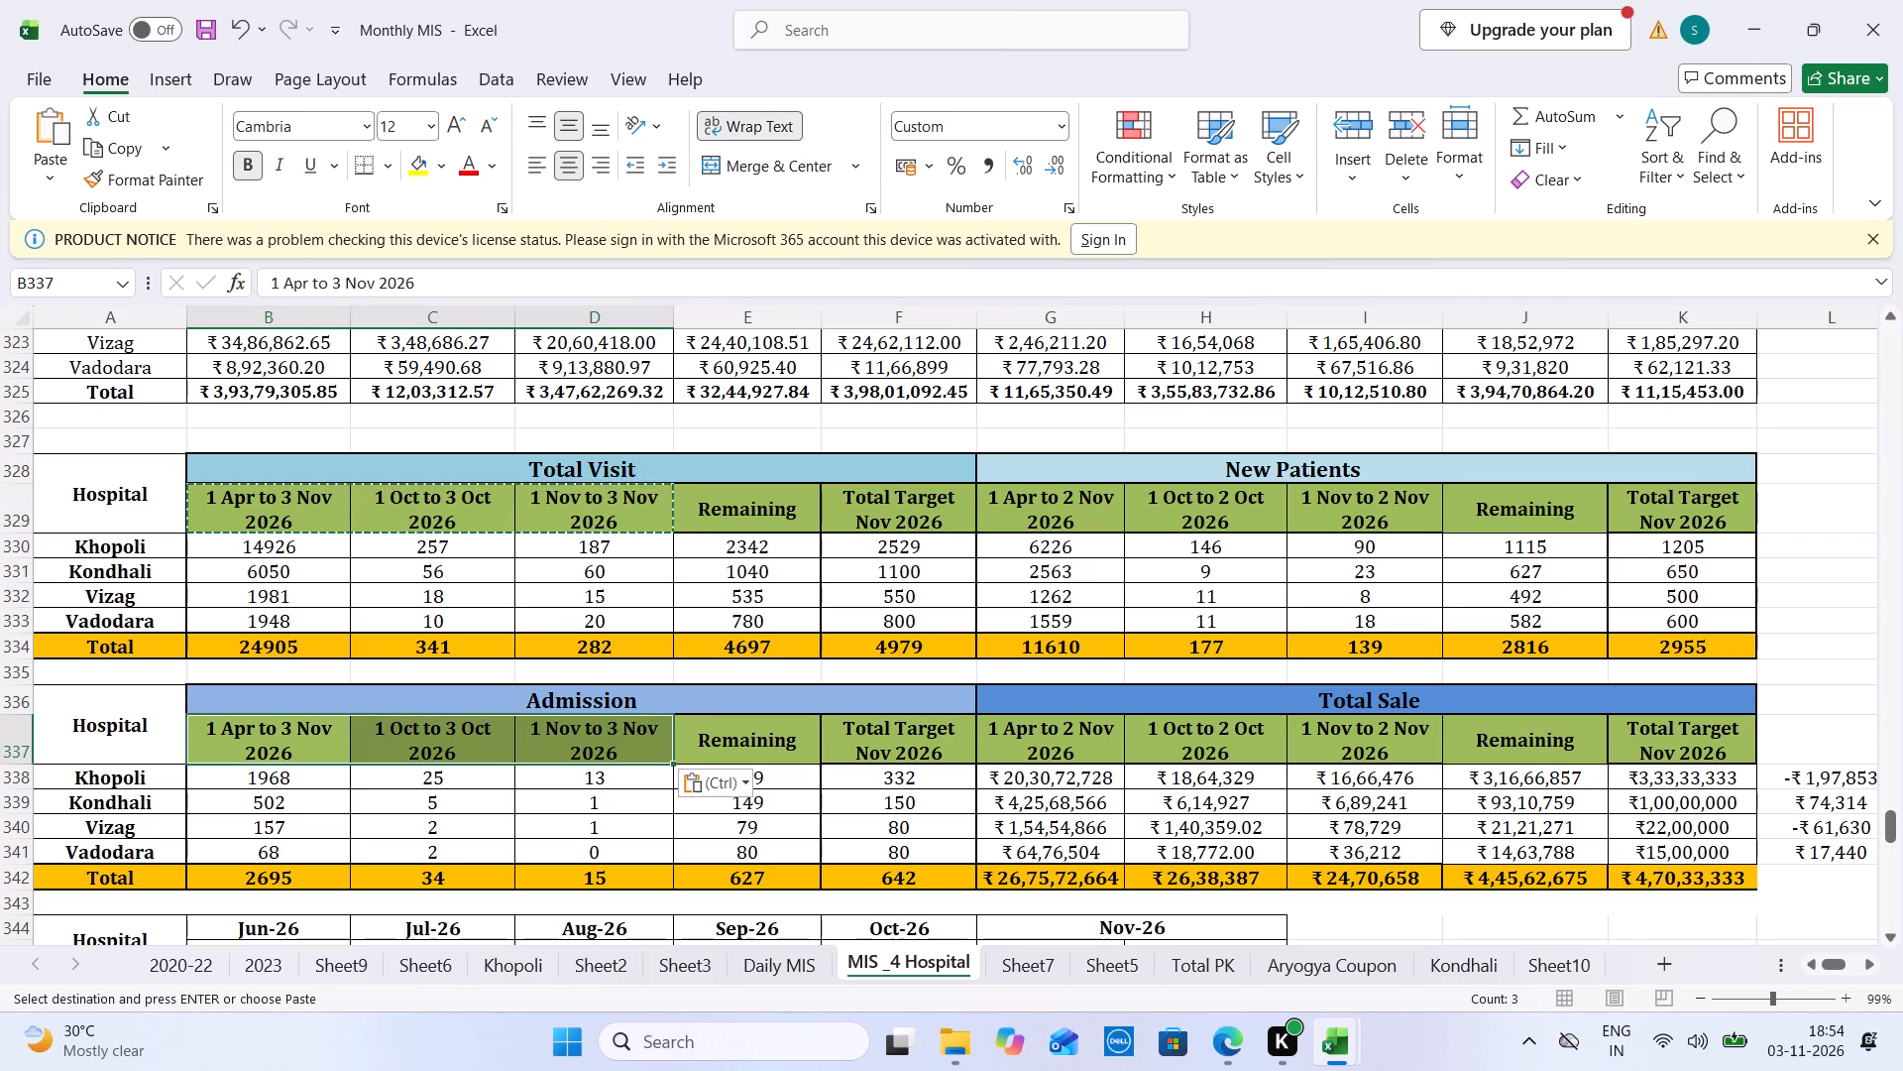
{"action": "left_click", "coordinate": [1063, 491]}
{"action": "key", "text": "ctrl+v"}
{"action": "left_click", "coordinate": [1031, 721]}
{"action": "key", "text": "ctrl+v"}
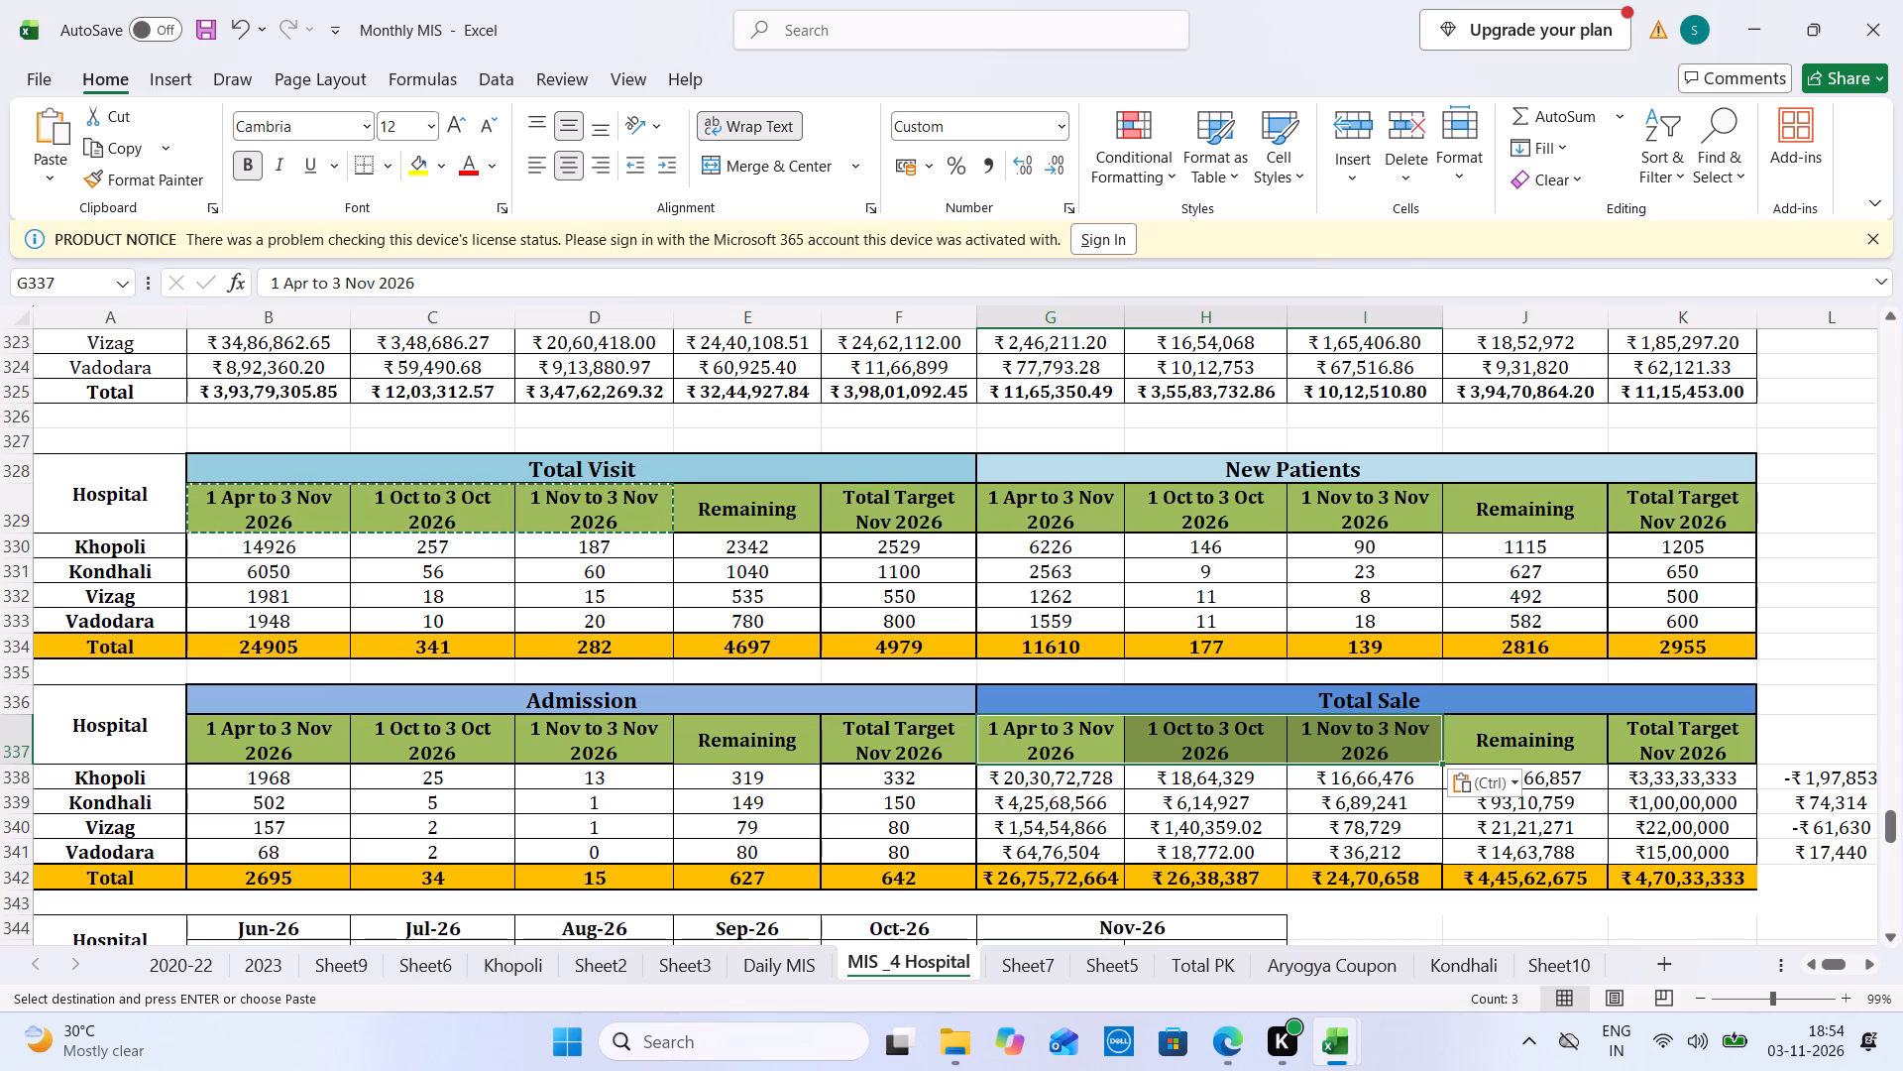
Clear the four hospitals' 1 Oct to 3 Oct 2026 values in the Total Visit and Admission tables.
{"action": "left_click", "coordinate": [418, 537]}
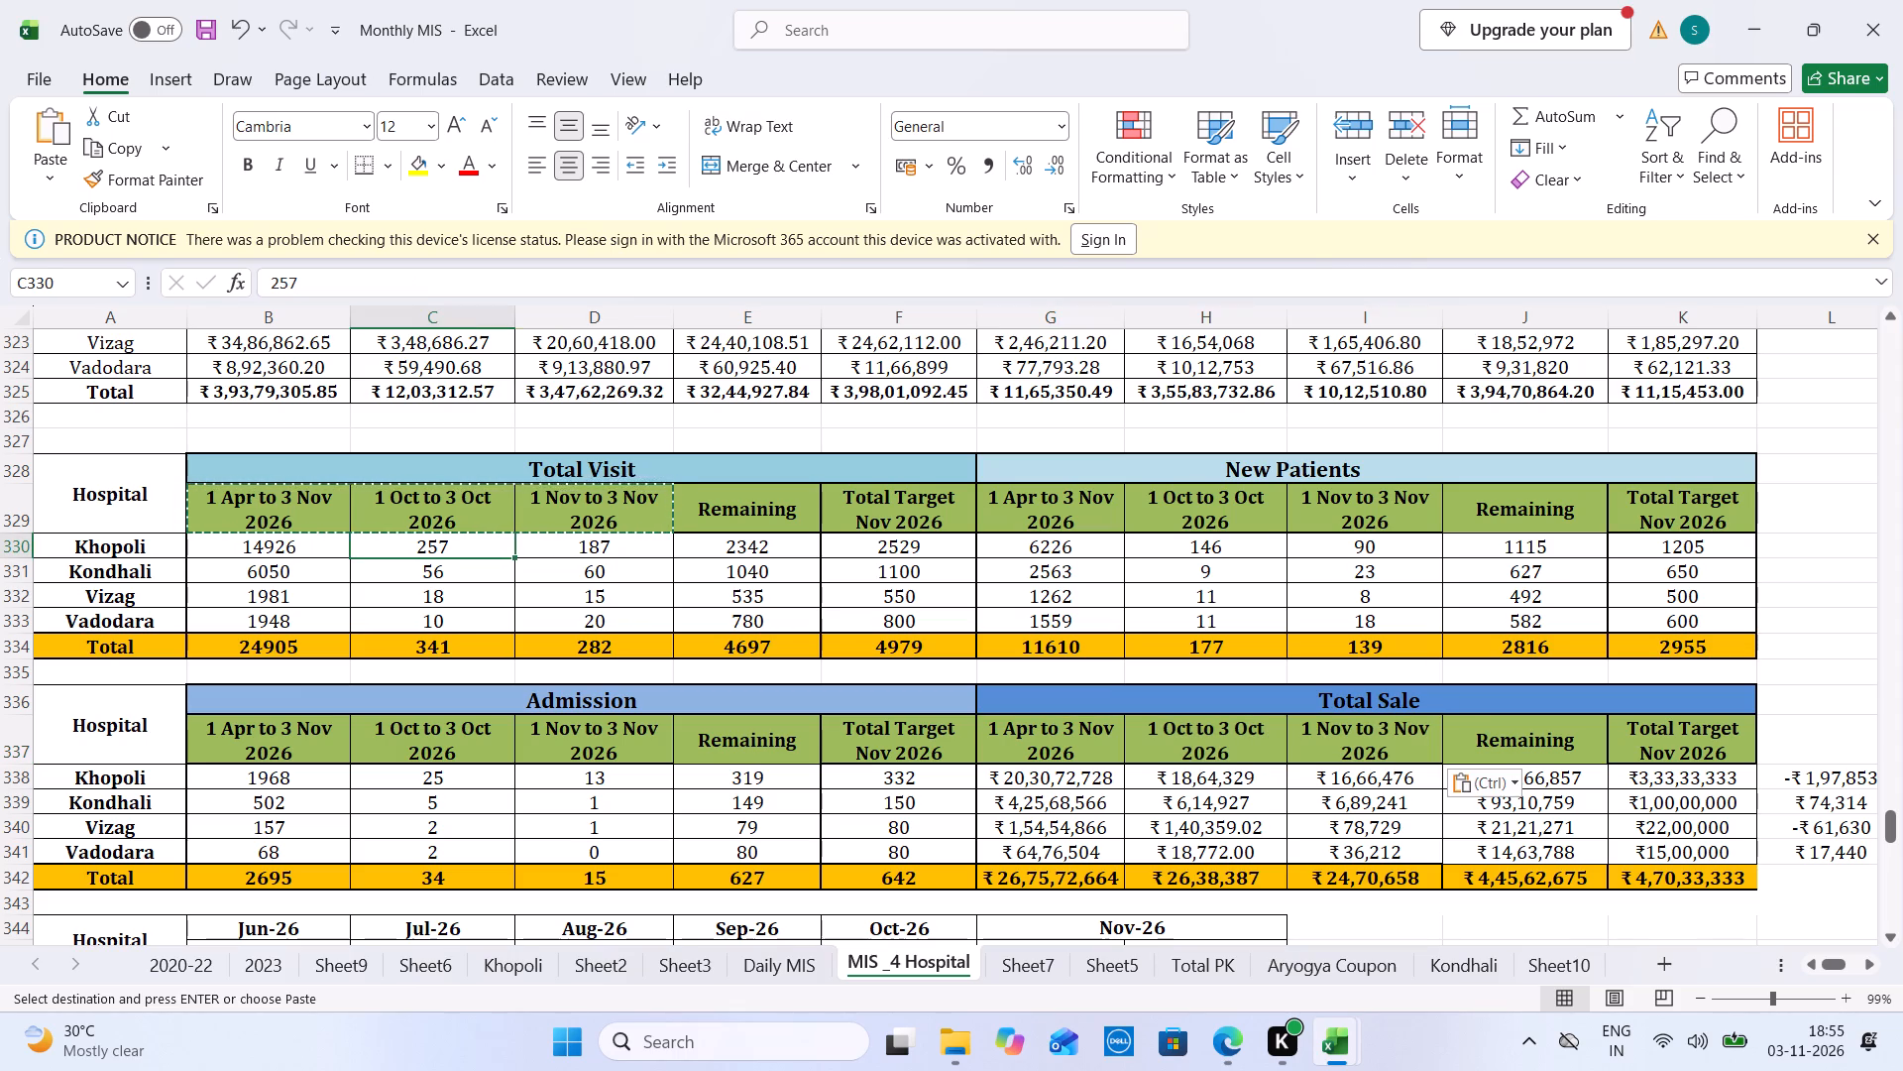
{"action": "key", "text": "BackSpace"}
{"action": "key", "text": "BackSpace"}
{"action": "key", "text": "Down"}
{"action": "key", "text": "BackSpace"}
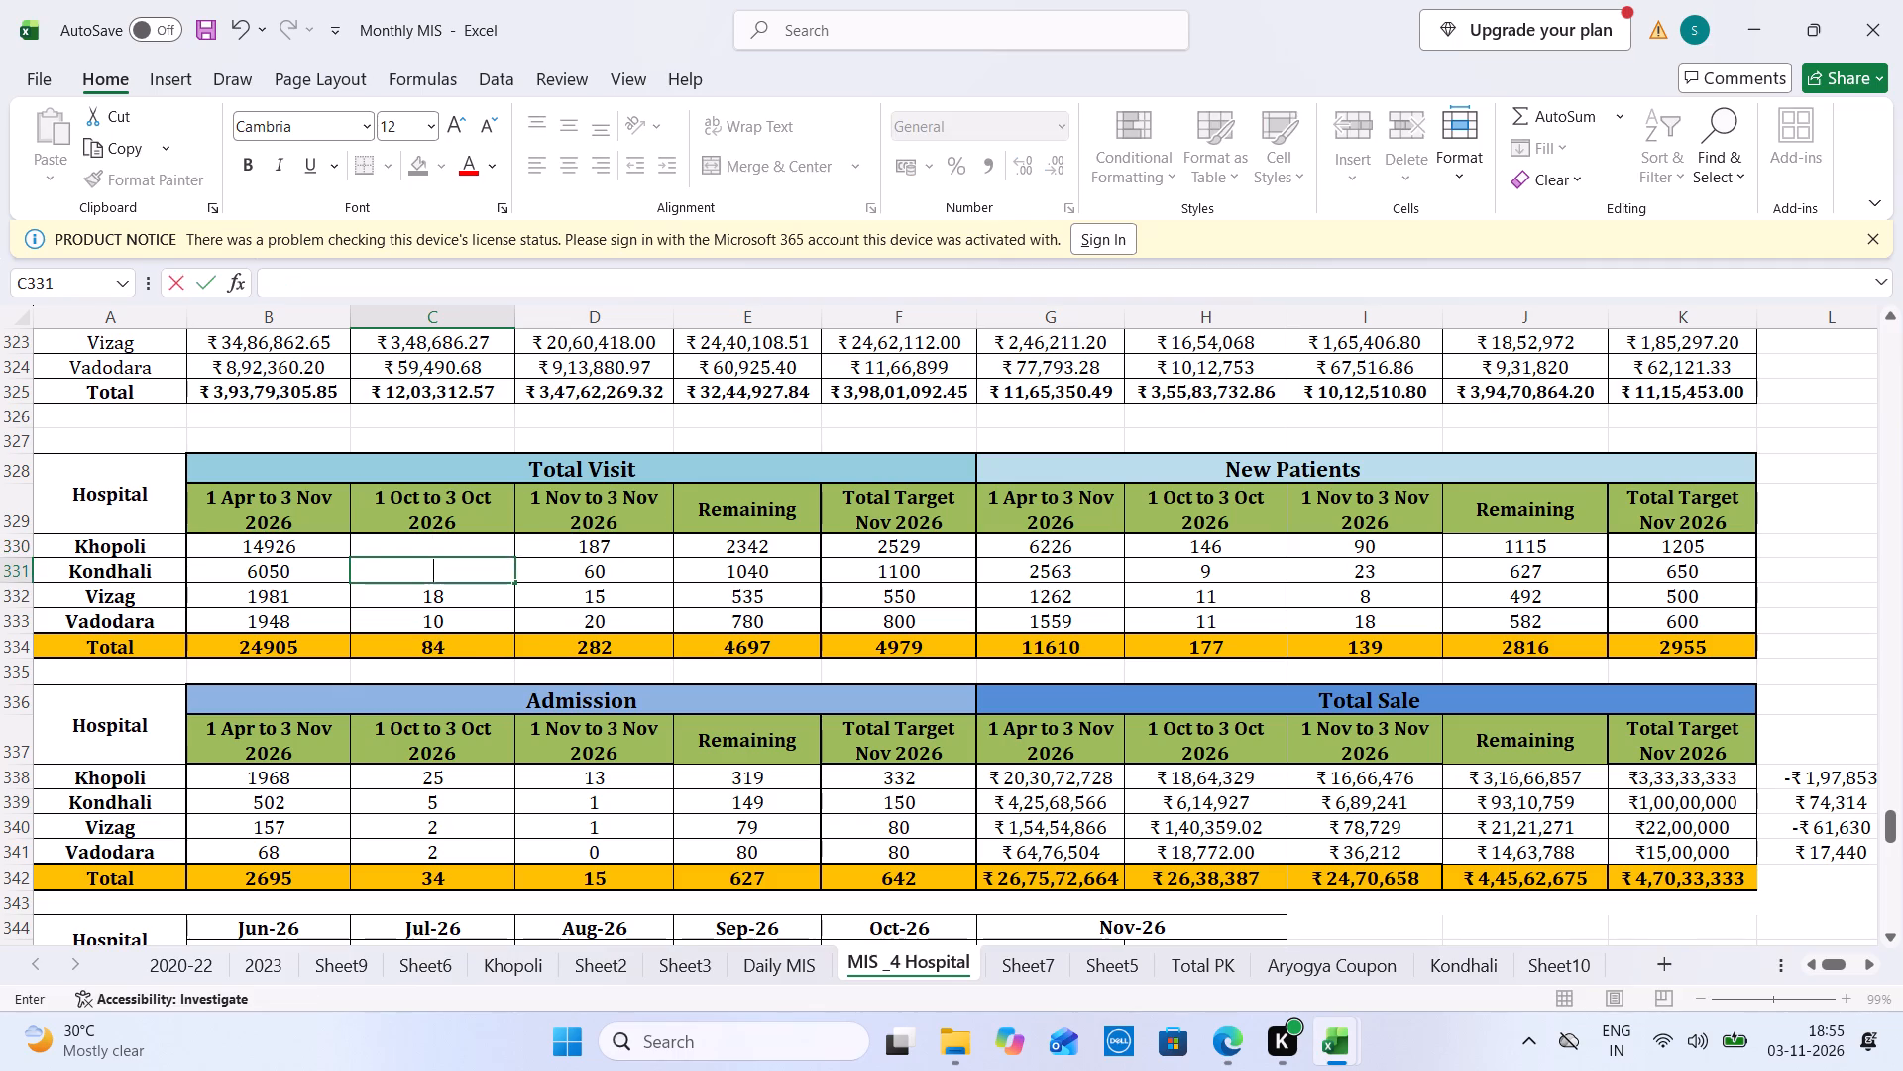
{"action": "key", "text": "Down"}
{"action": "key", "text": "BackSpace"}
{"action": "key", "text": "Down"}
{"action": "key", "text": "BackSpace"}
{"action": "left_click_drag", "start_coordinate": [485, 780], "coordinate": [489, 845]}
{"action": "right_click", "coordinate": [489, 845]}
{"action": "left_click", "coordinate": [616, 422]}
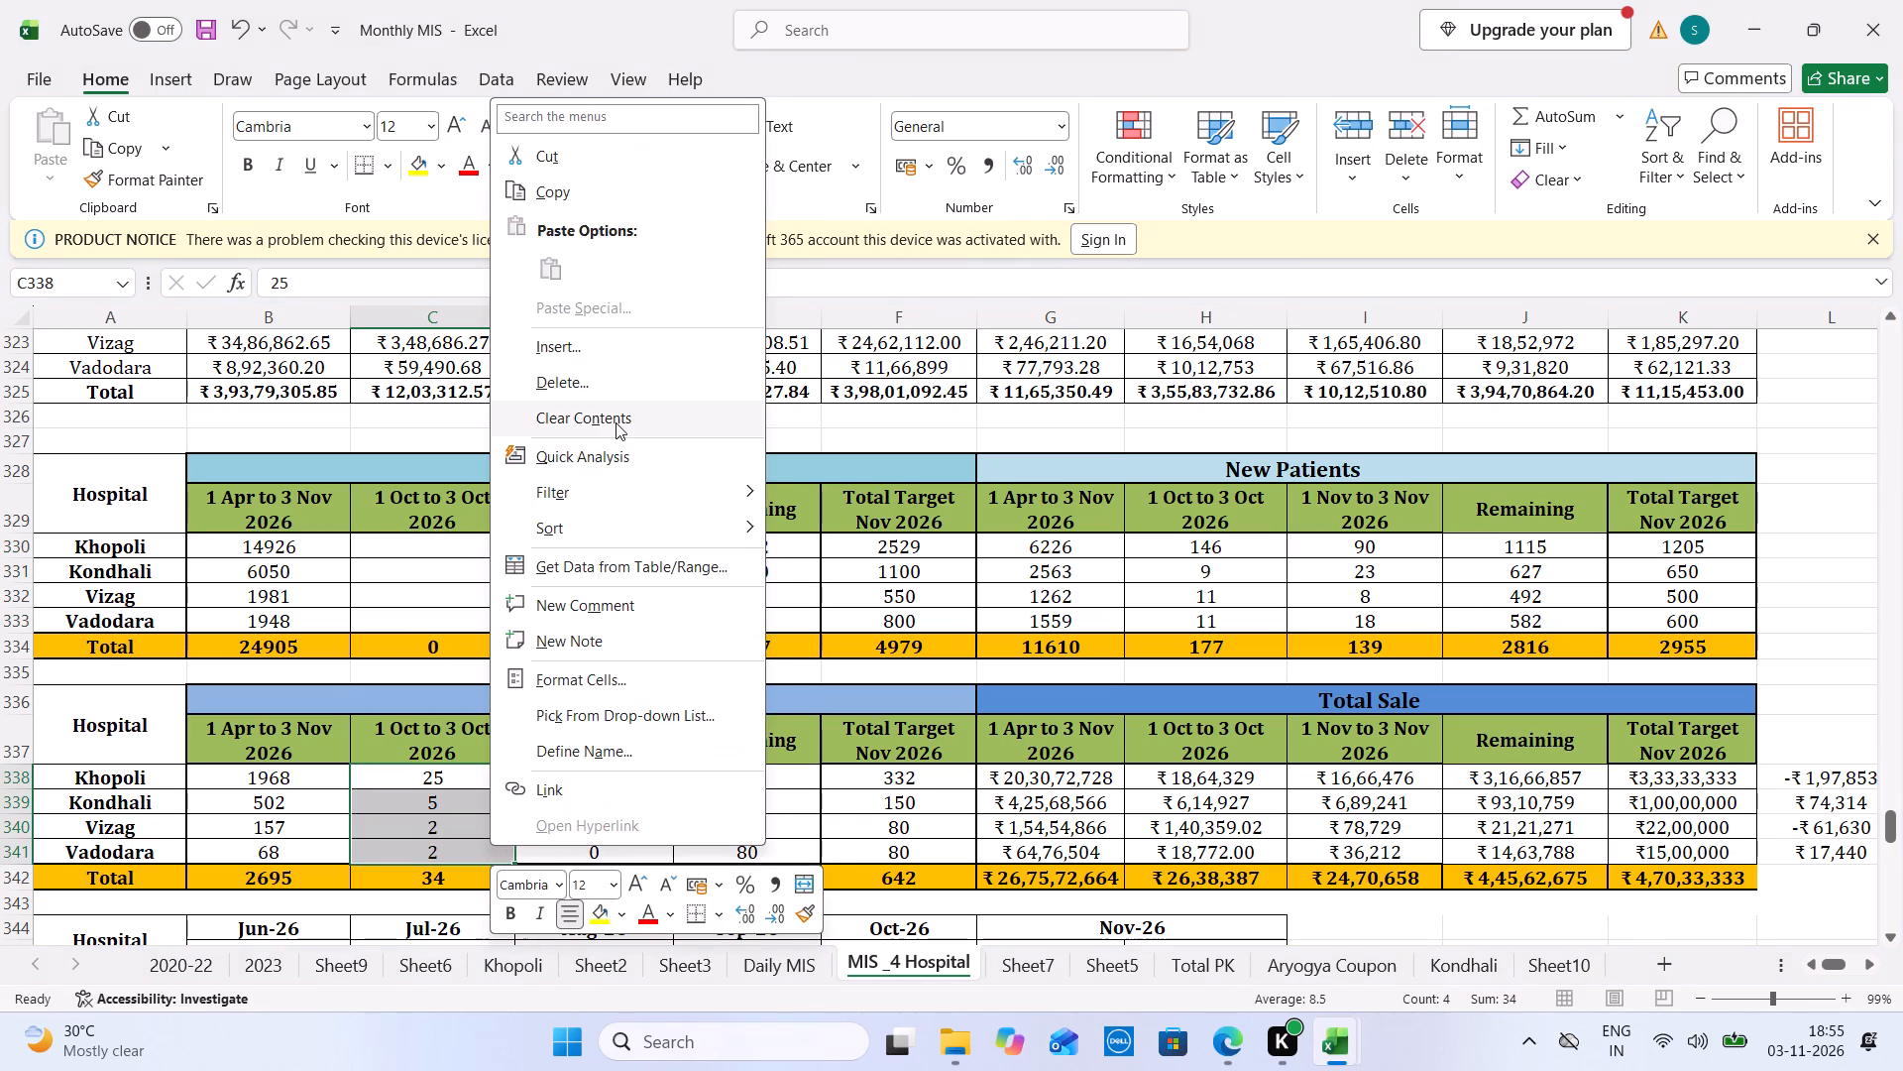
Clear the four hospitals' 1 Oct to 3 Oct 2026 values in the New Patients and Total Sale tables, and save the workbook.
{"action": "left_click_drag", "start_coordinate": [1207, 540], "coordinate": [1206, 615]}
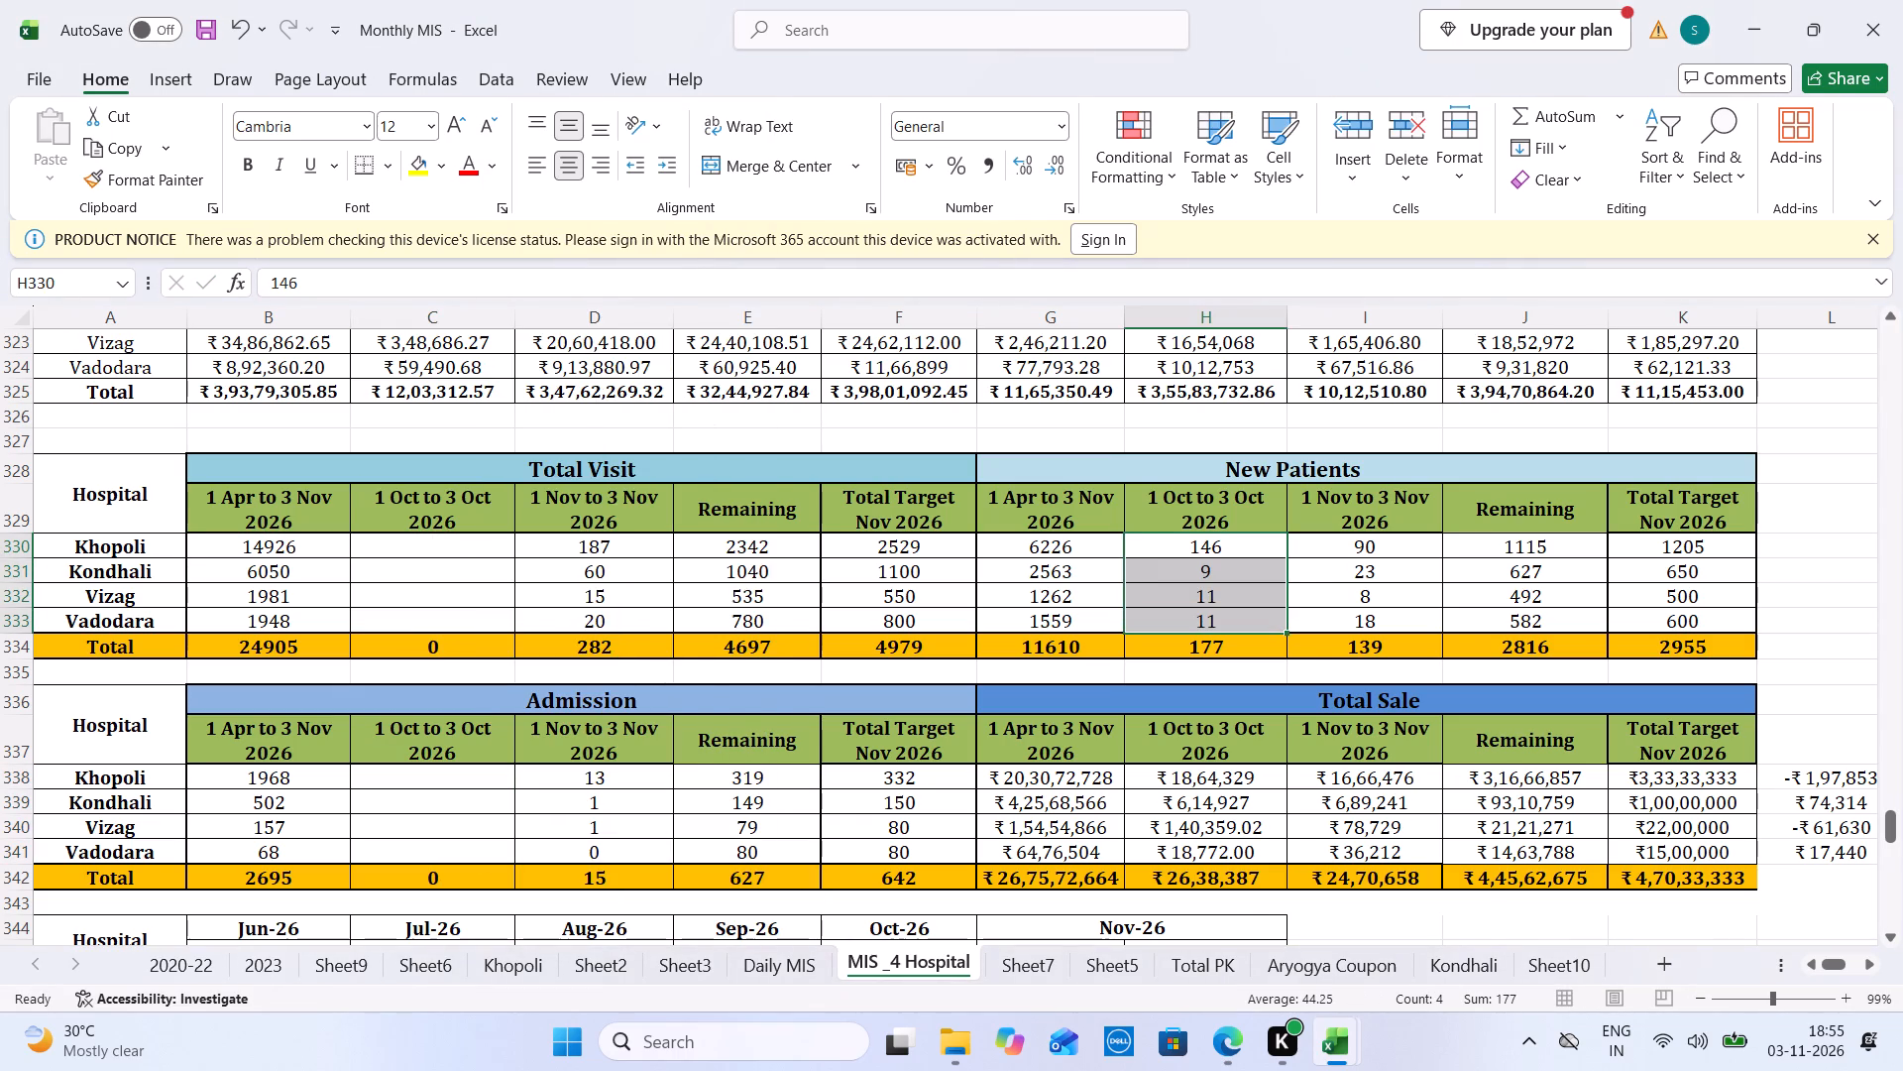
{"action": "right_click", "coordinate": [1206, 615]}
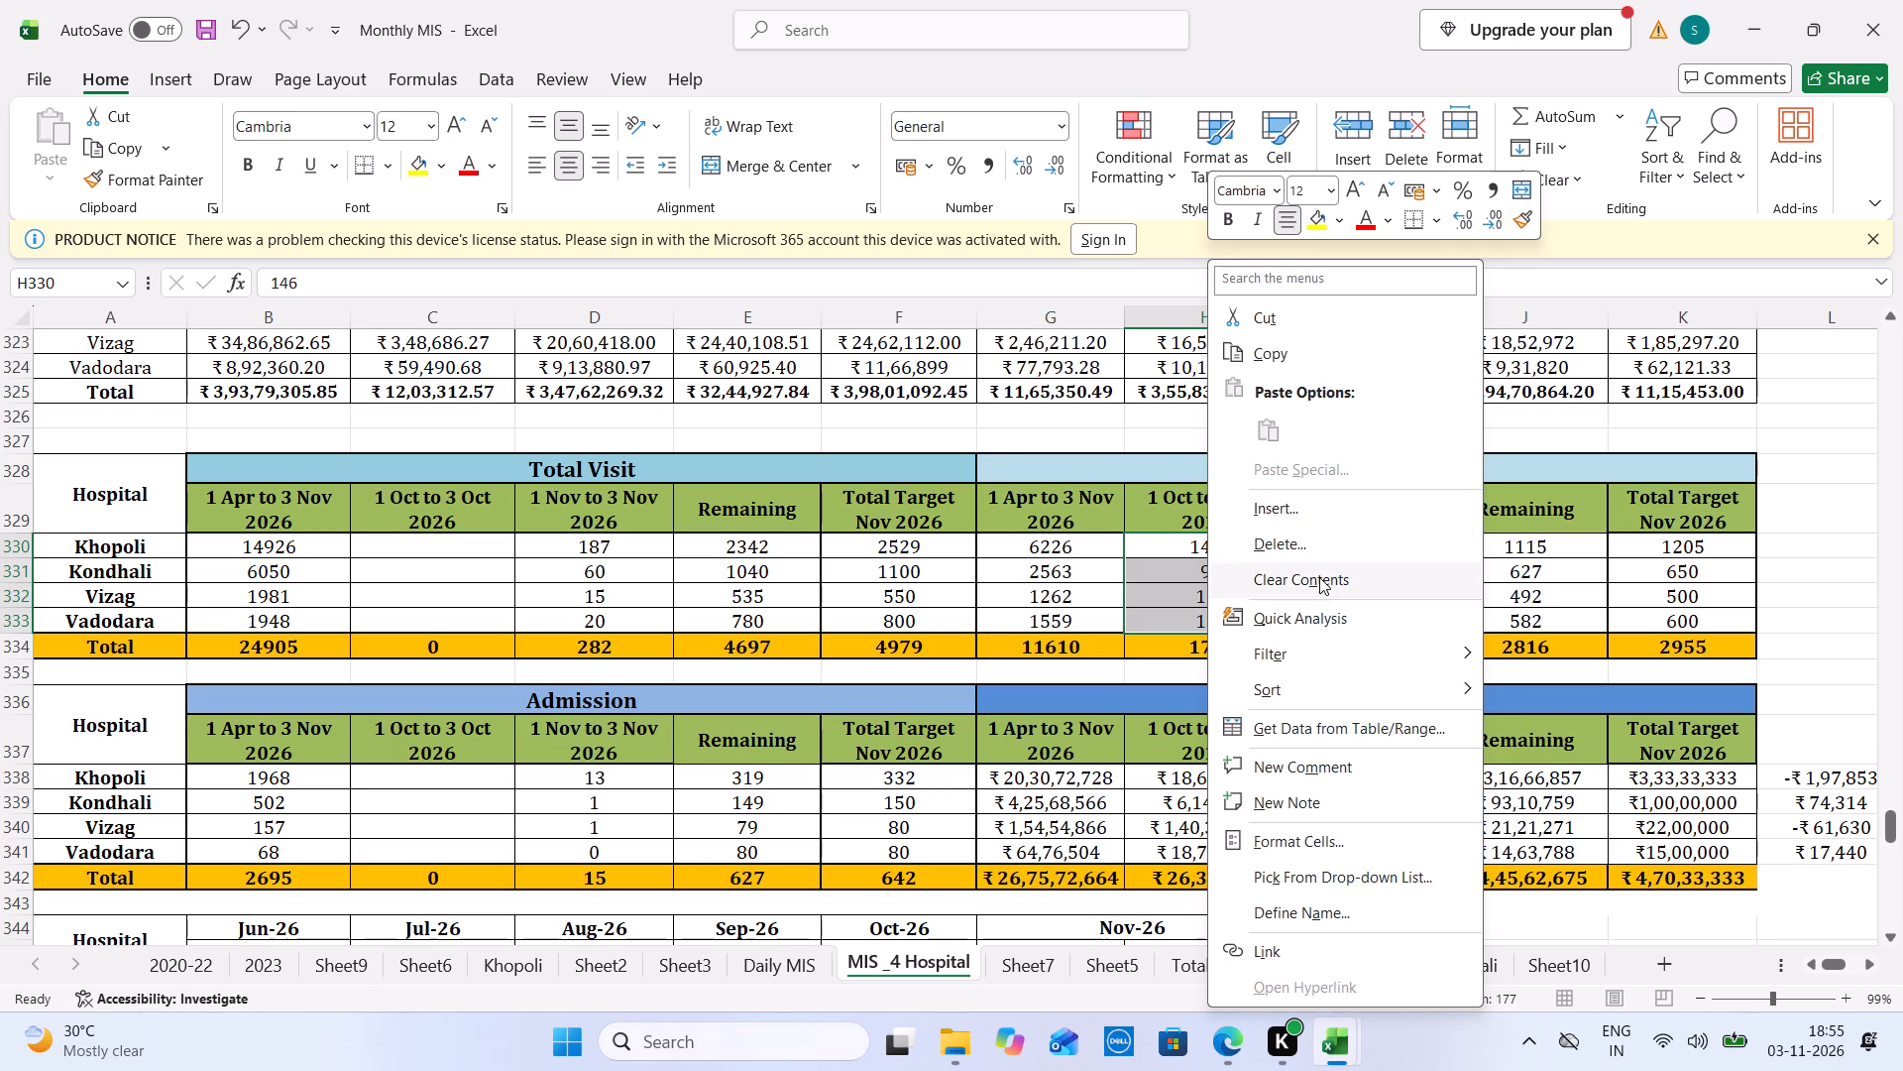
{"action": "left_click", "coordinate": [1319, 577]}
{"action": "left_click_drag", "start_coordinate": [1228, 775], "coordinate": [1229, 854]}
{"action": "right_click", "coordinate": [1229, 854]}
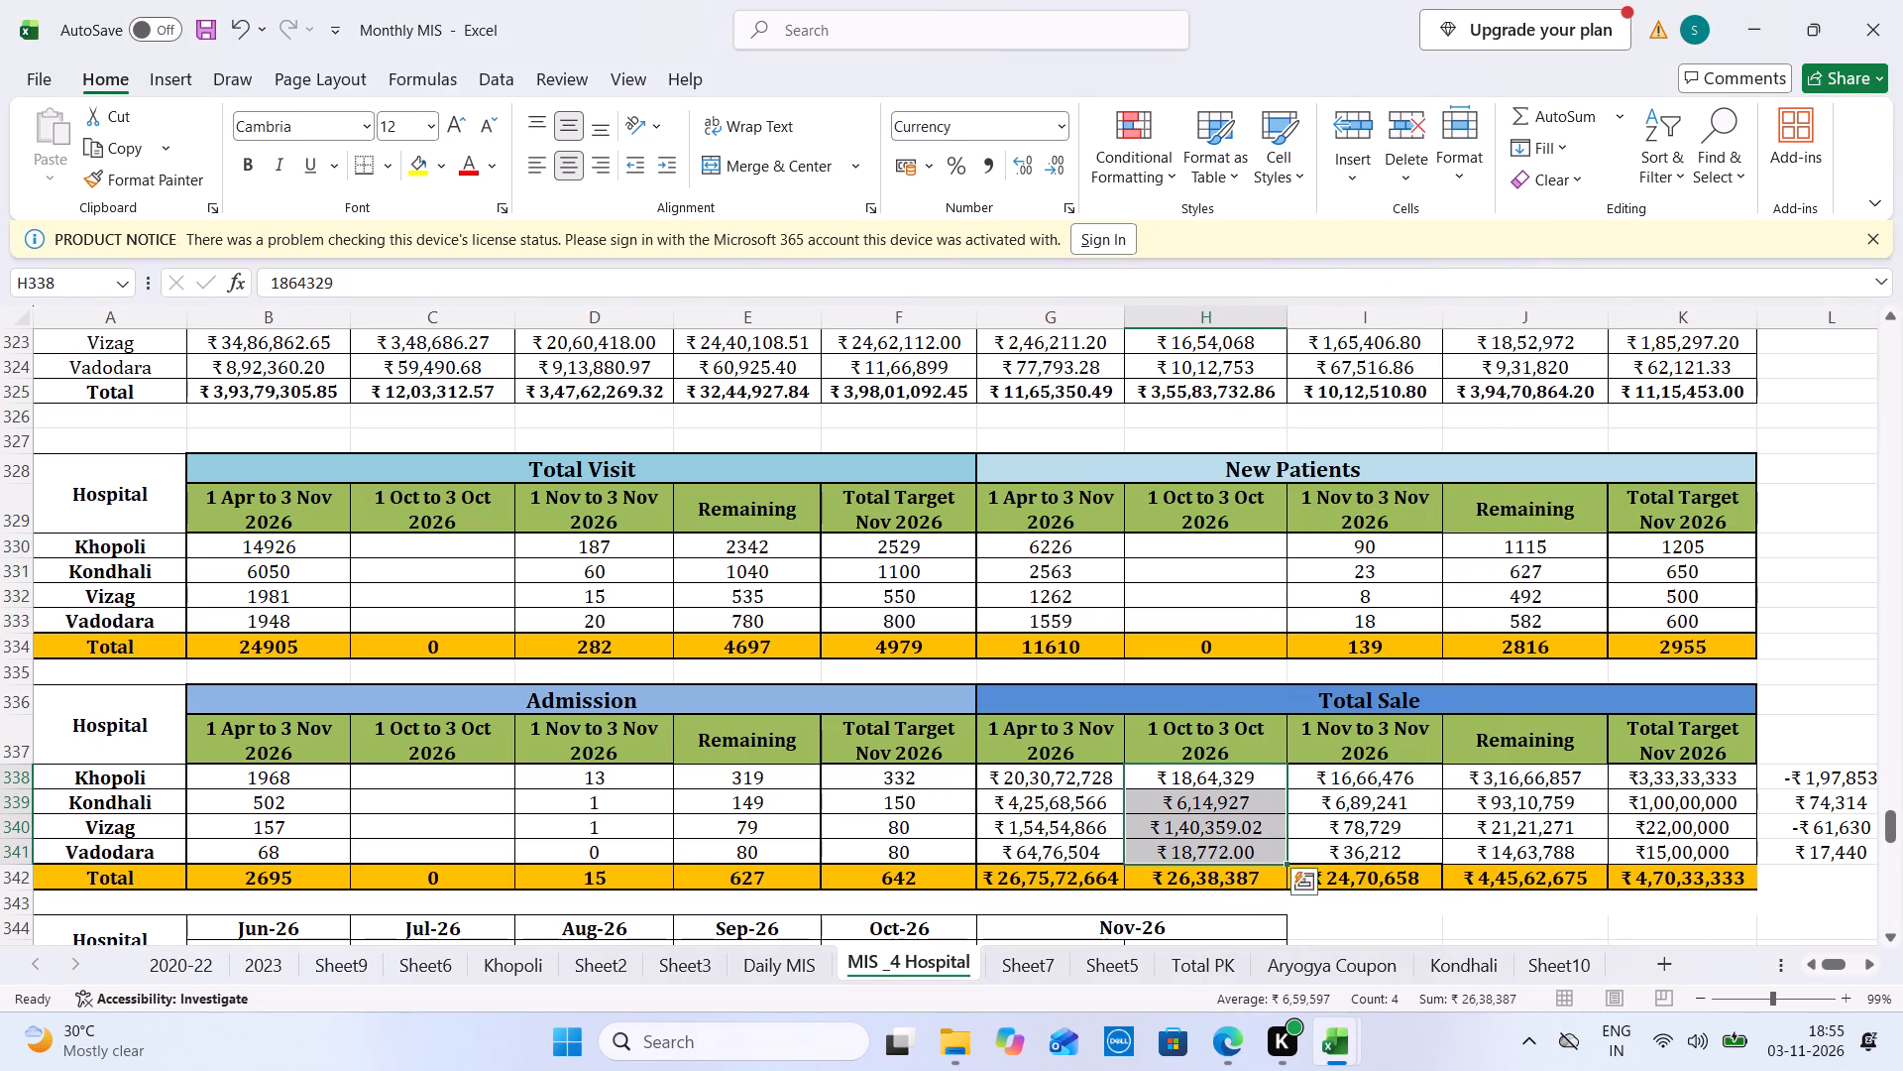
{"action": "left_click", "coordinate": [1309, 414]}
{"action": "key", "text": "ctrl+s"}
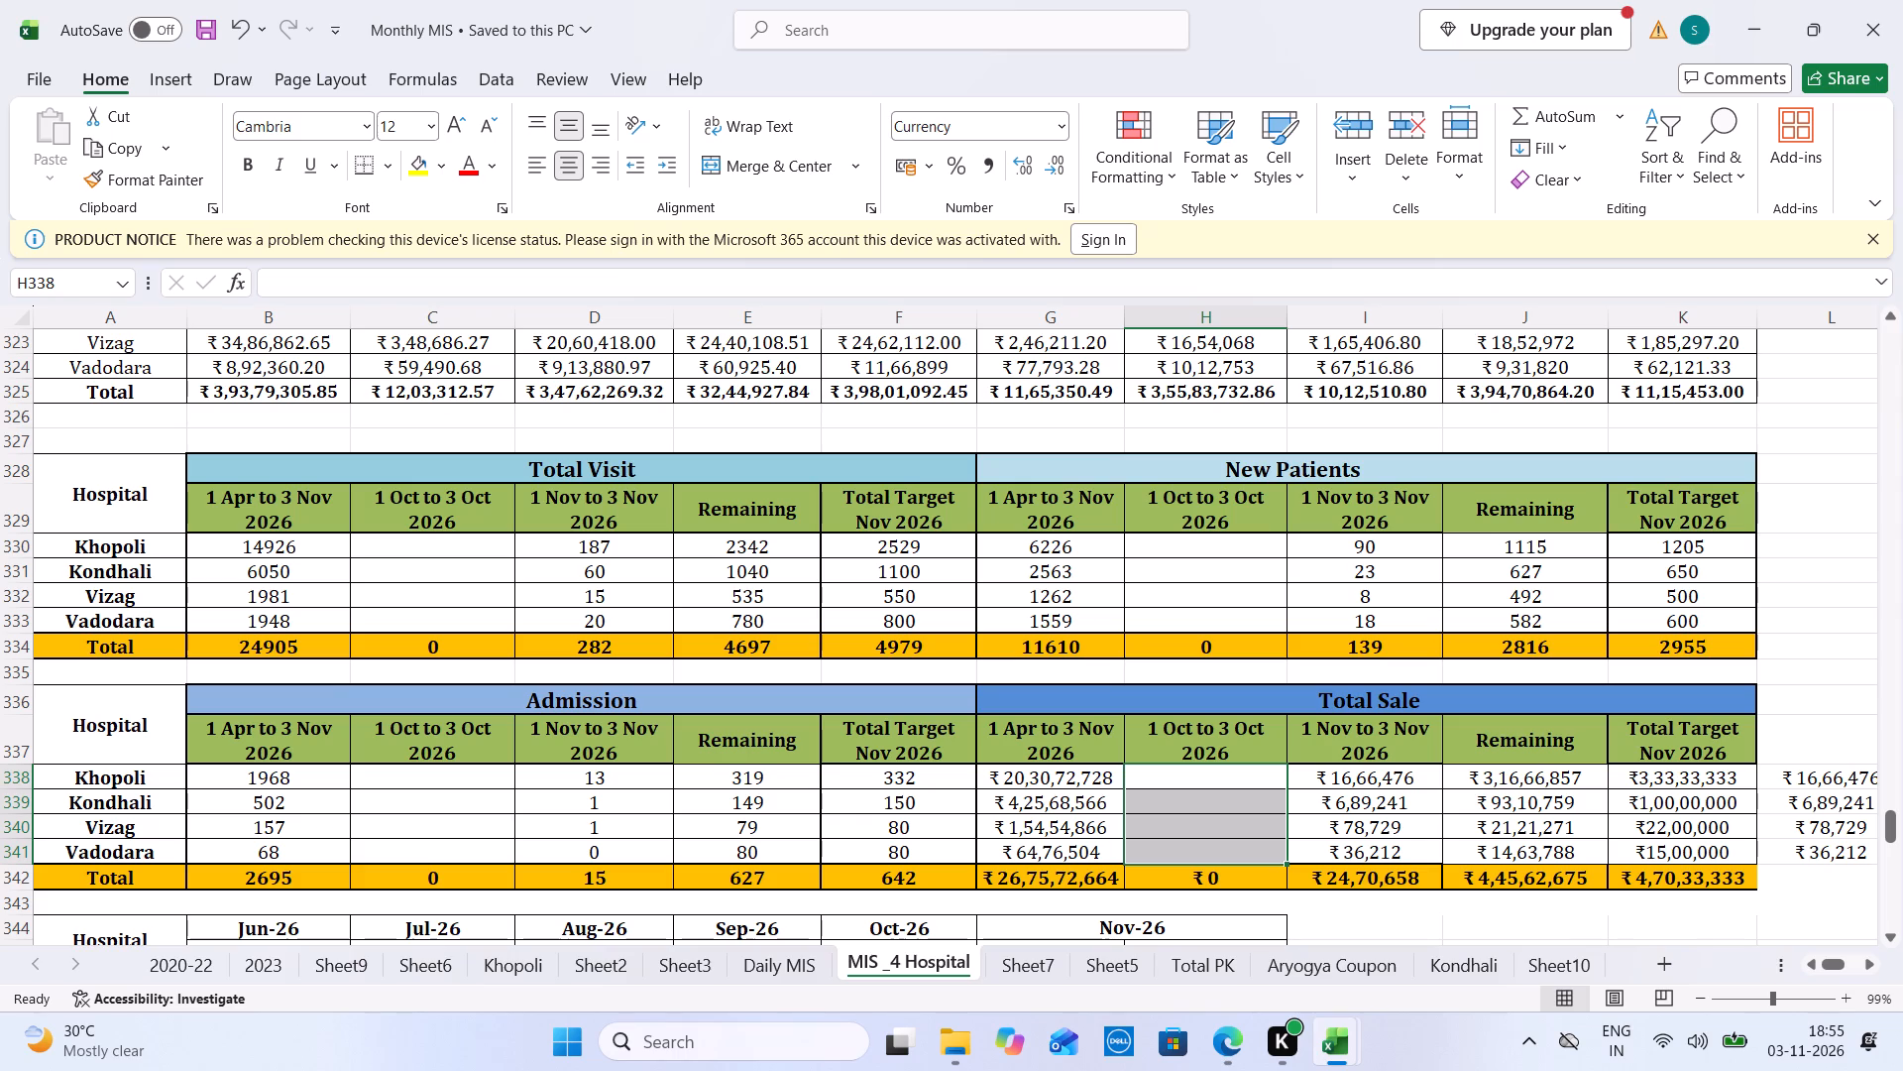
Clear the four hospitals' Nov-26 Total Collection values in the monthly collection table, leaving its Total row.
{"action": "key", "text": "Down"}
{"action": "key", "text": "Down"}
{"action": "key", "text": "Down"}
{"action": "key", "text": "Down"}
{"action": "key", "text": "Down"}
{"action": "key", "text": "Down"}
{"action": "key", "text": "Down"}
{"action": "key", "text": "Down"}
{"action": "key", "text": "Down"}
{"action": "key", "text": "Down"}
{"action": "key", "text": "Down"}
{"action": "key", "text": "Down"}
{"action": "key", "text": "Down"}
{"action": "key", "text": "Down"}
{"action": "key", "text": "Down"}
{"action": "key", "text": "Down"}
{"action": "key", "text": "Down"}
{"action": "key", "text": "Down"}
{"action": "key", "text": "Down"}
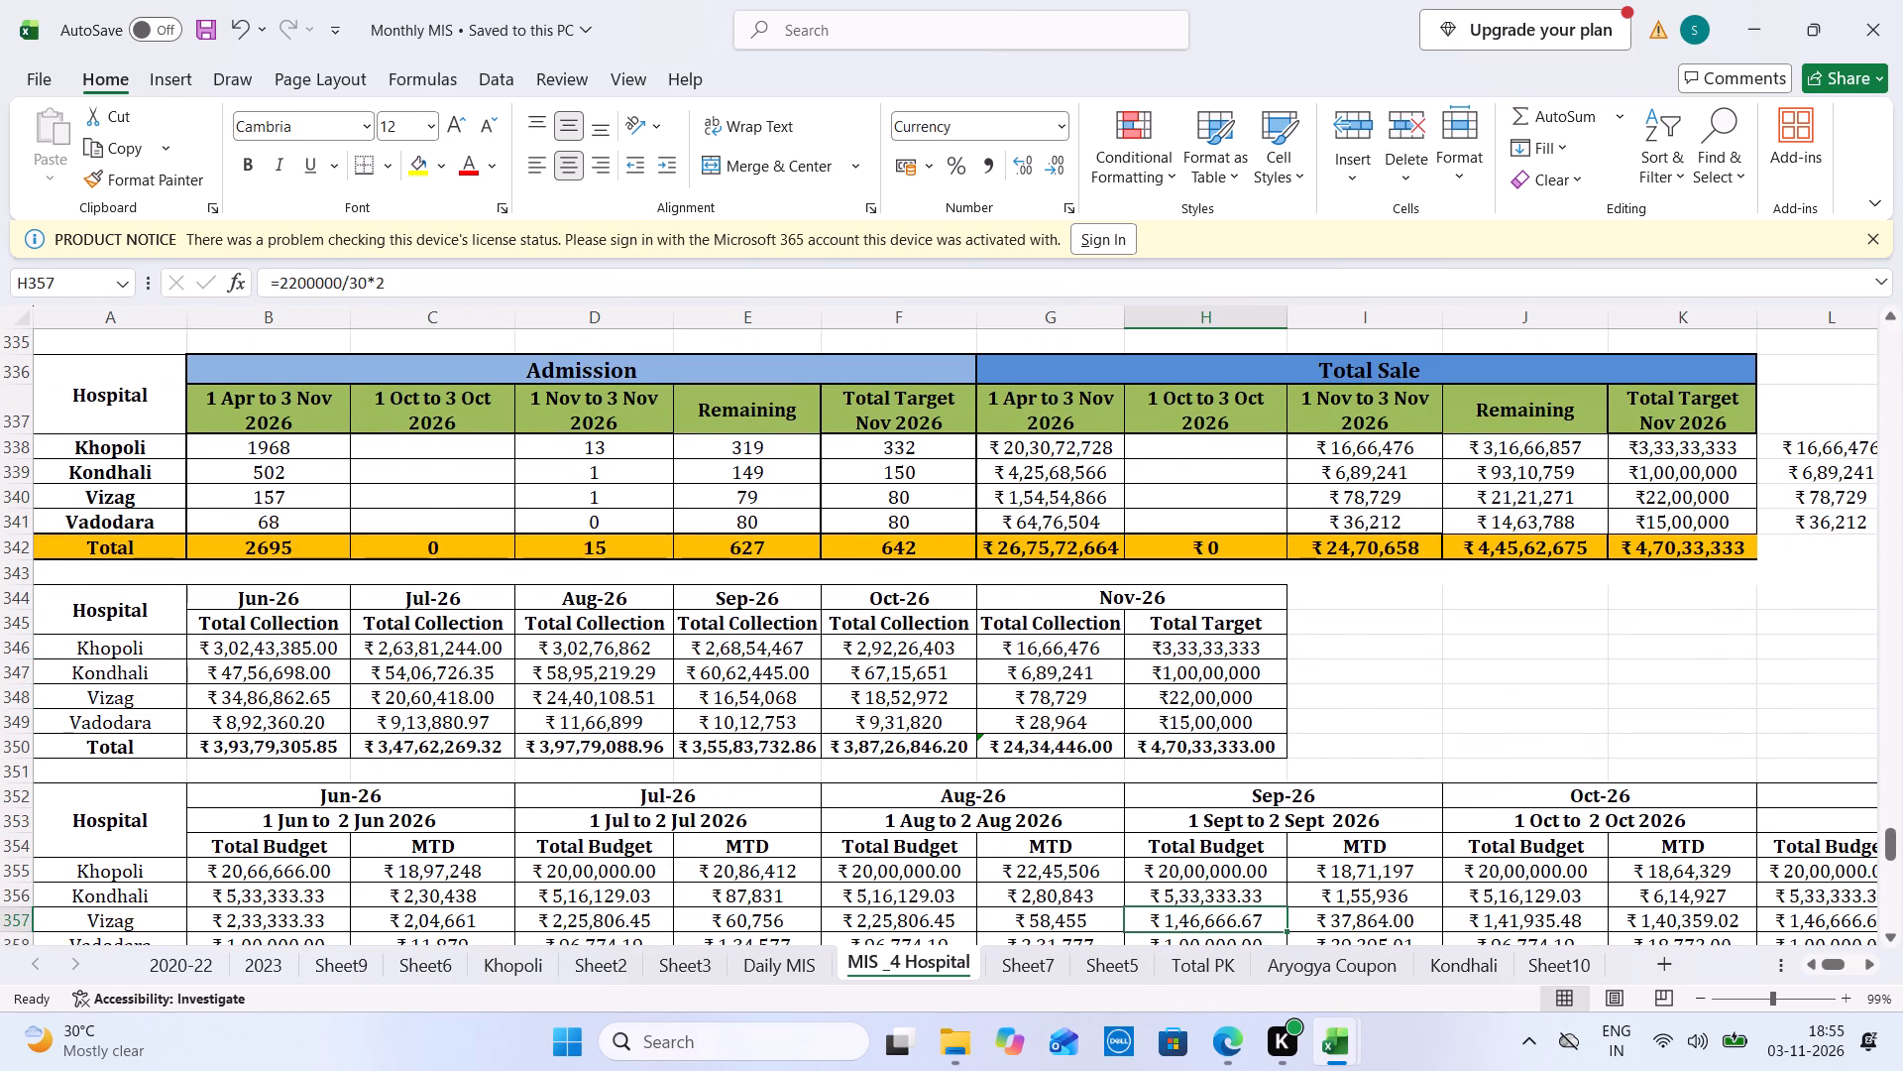
{"action": "left_click_drag", "start_coordinate": [1064, 648], "coordinate": [1084, 730]}
{"action": "right_click", "coordinate": [1093, 696]}
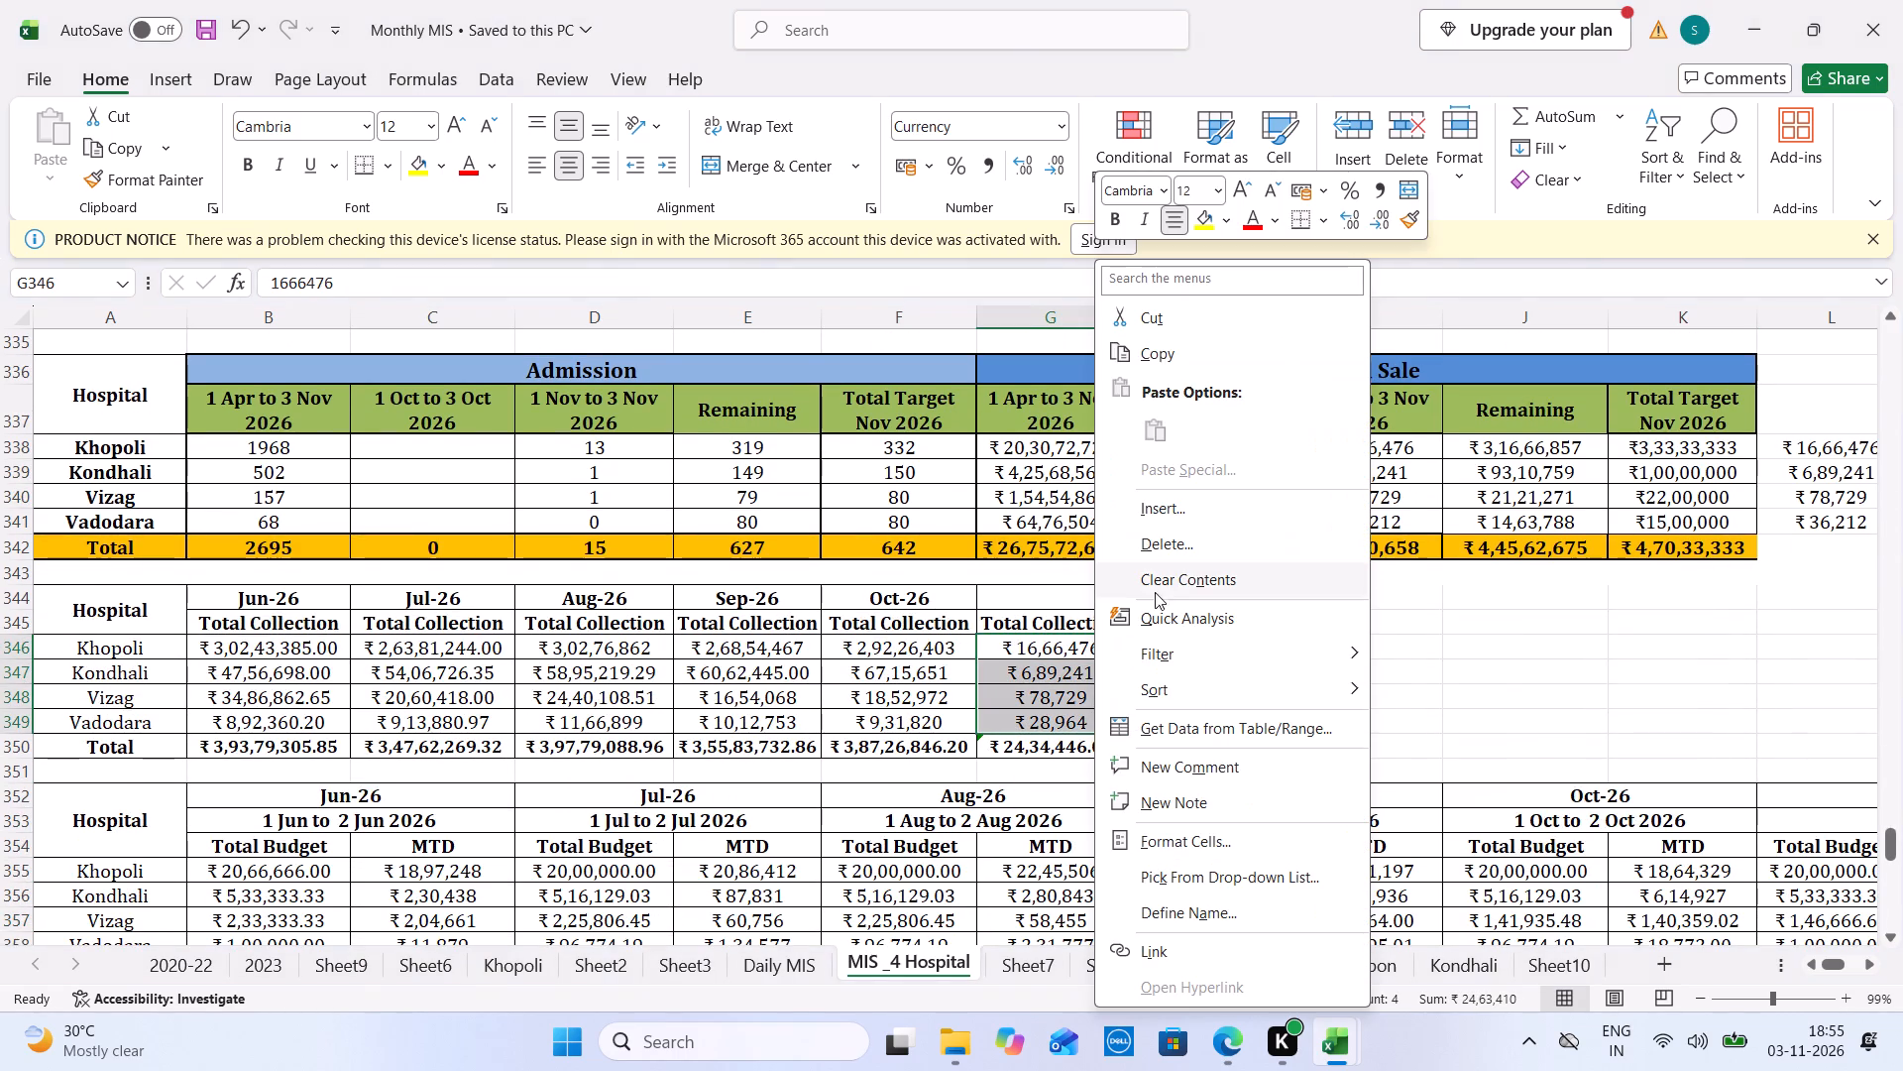
{"action": "left_click", "coordinate": [1205, 579]}
Set the Nov-26 Total Target to 2000000 for both Vizag and Vadodara in the monthly collection table.
{"action": "left_click", "coordinate": [1226, 674]}
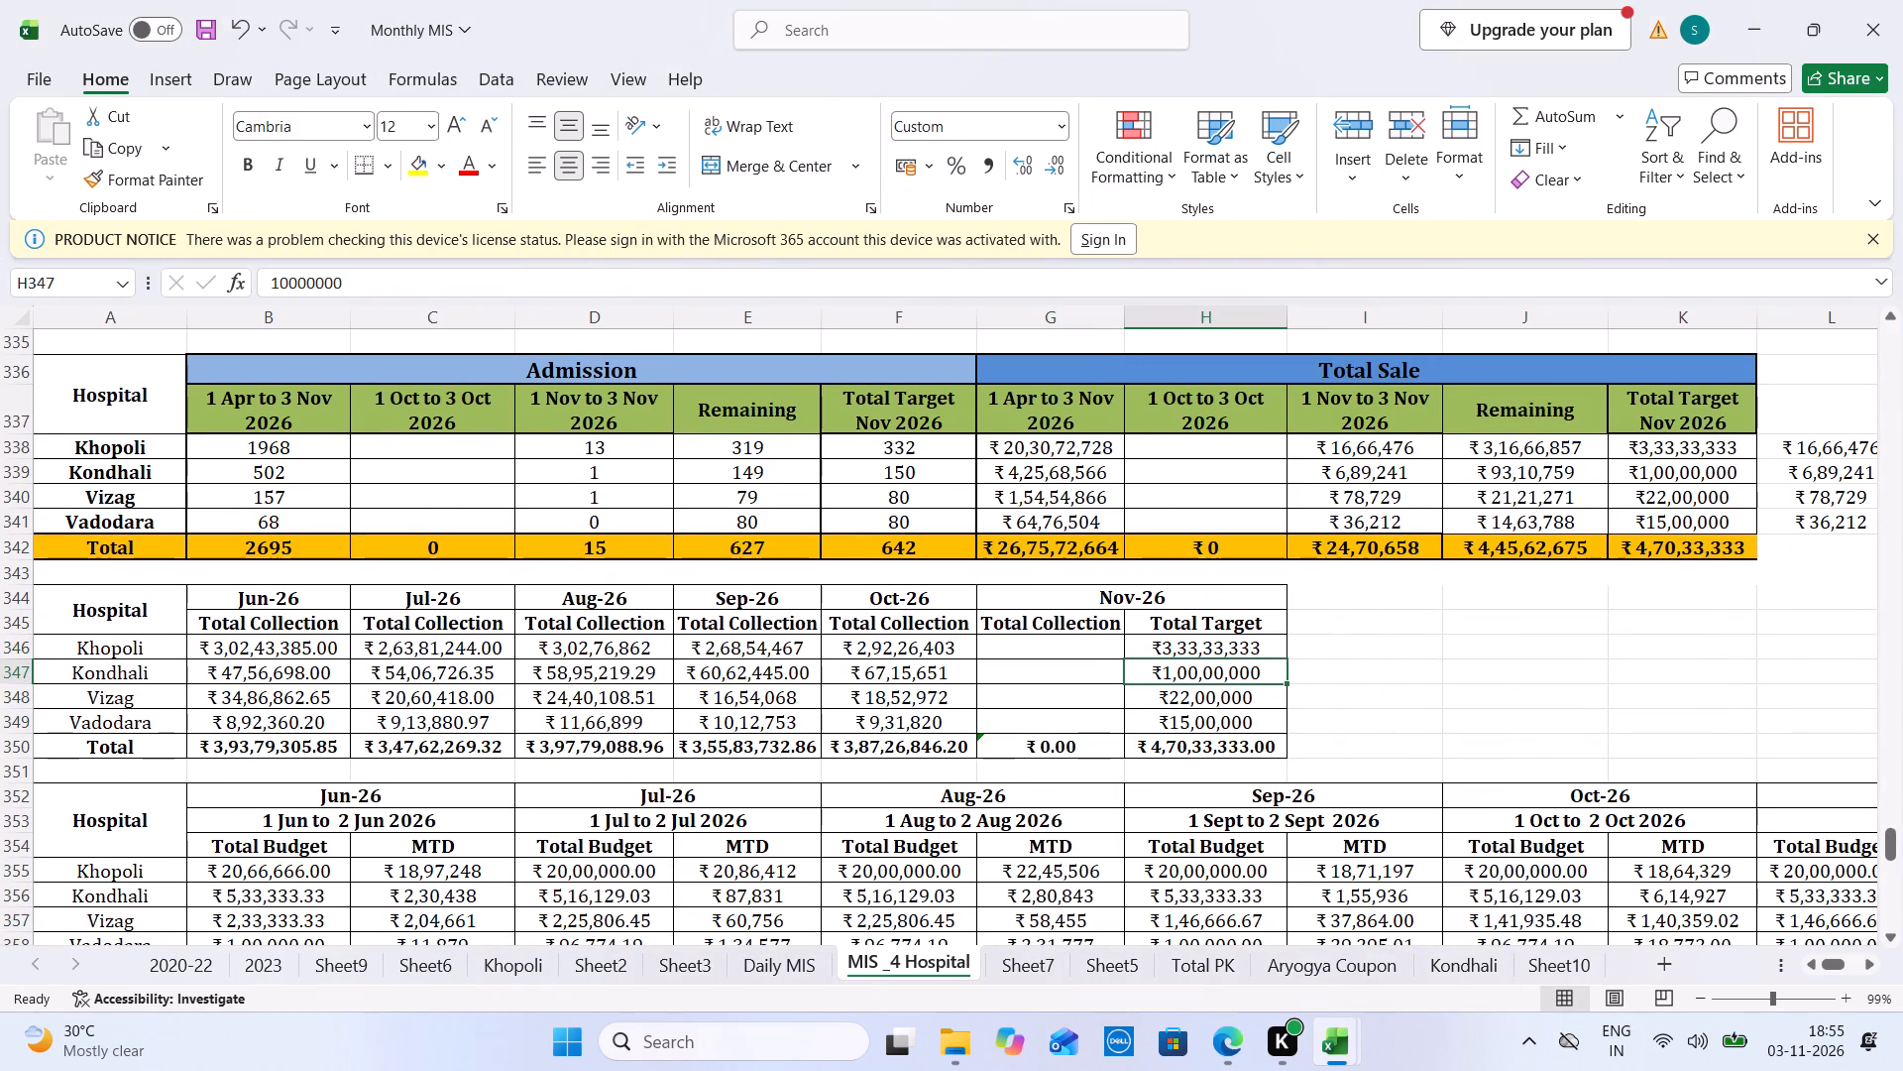
{"action": "key", "text": "Down"}
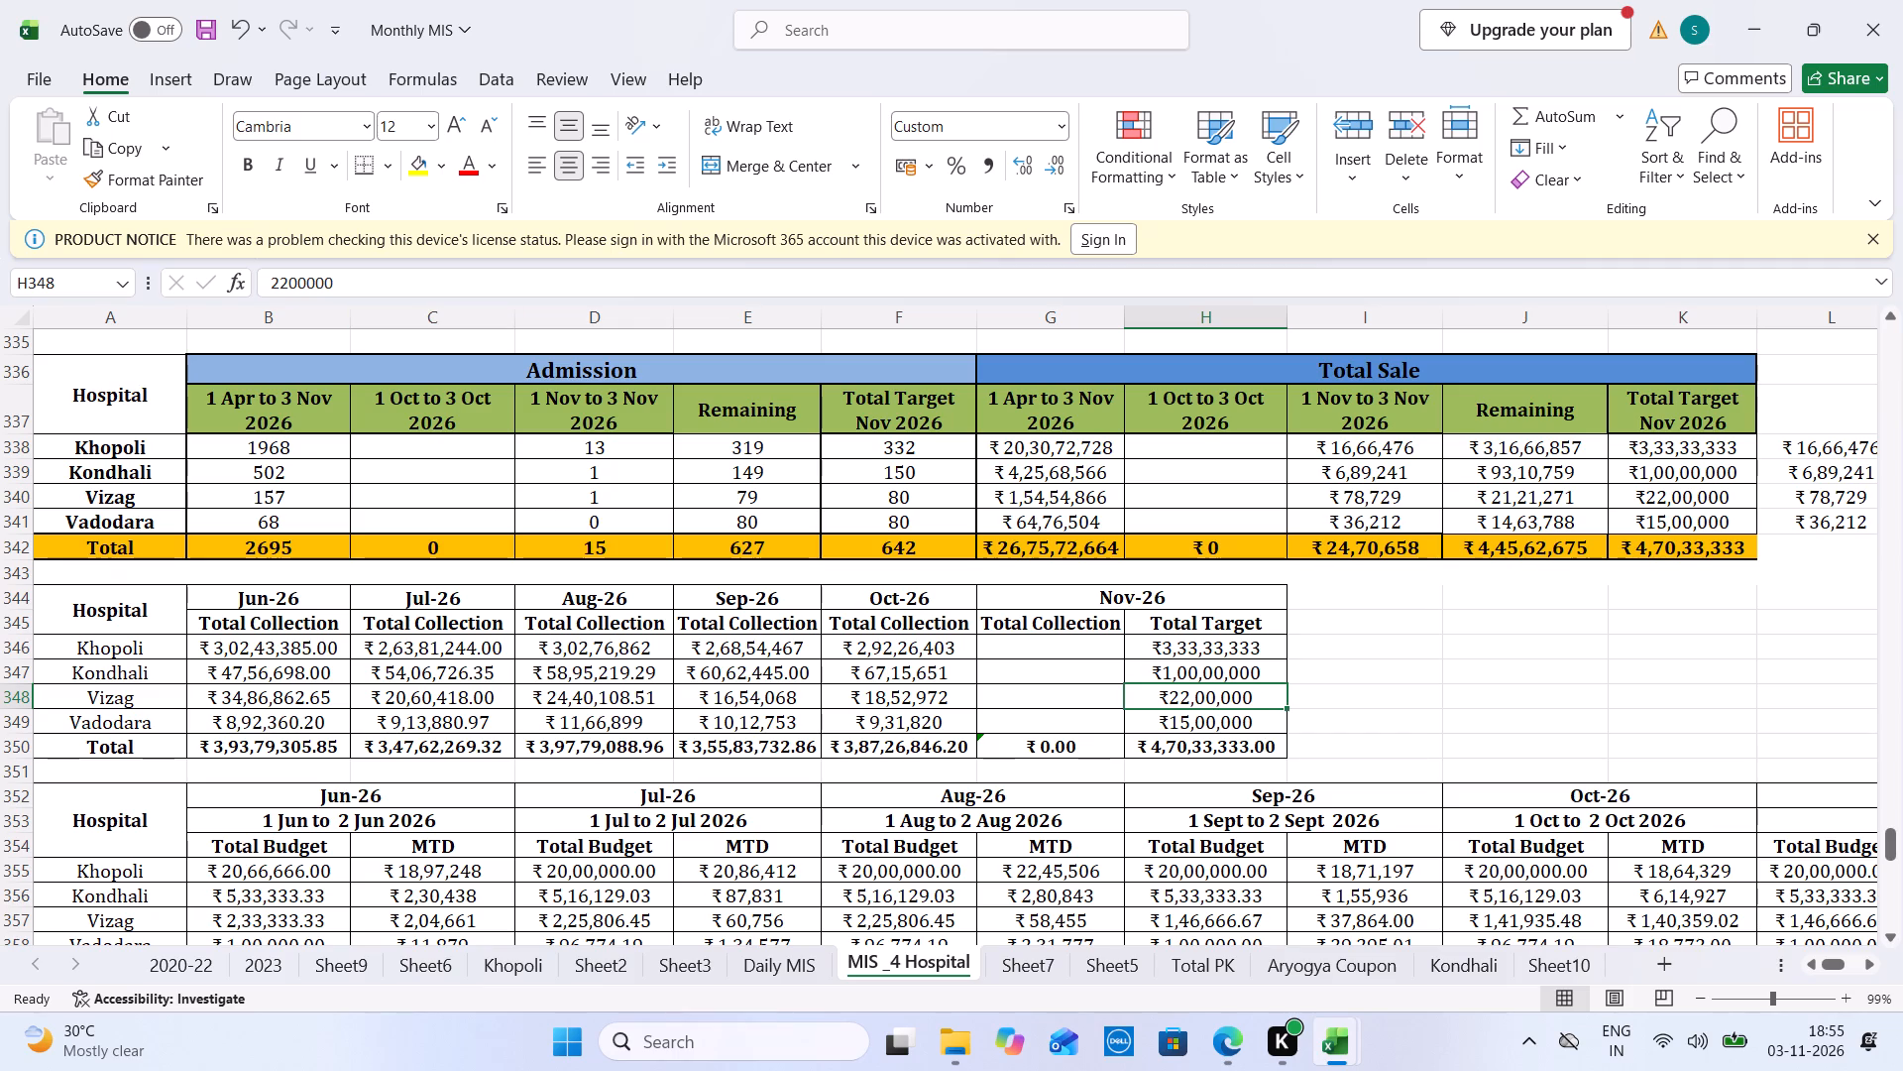
{"action": "left_click", "coordinate": [292, 275]}
{"action": "key", "text": "BackSpace"}
{"action": "key", "text": "0"}
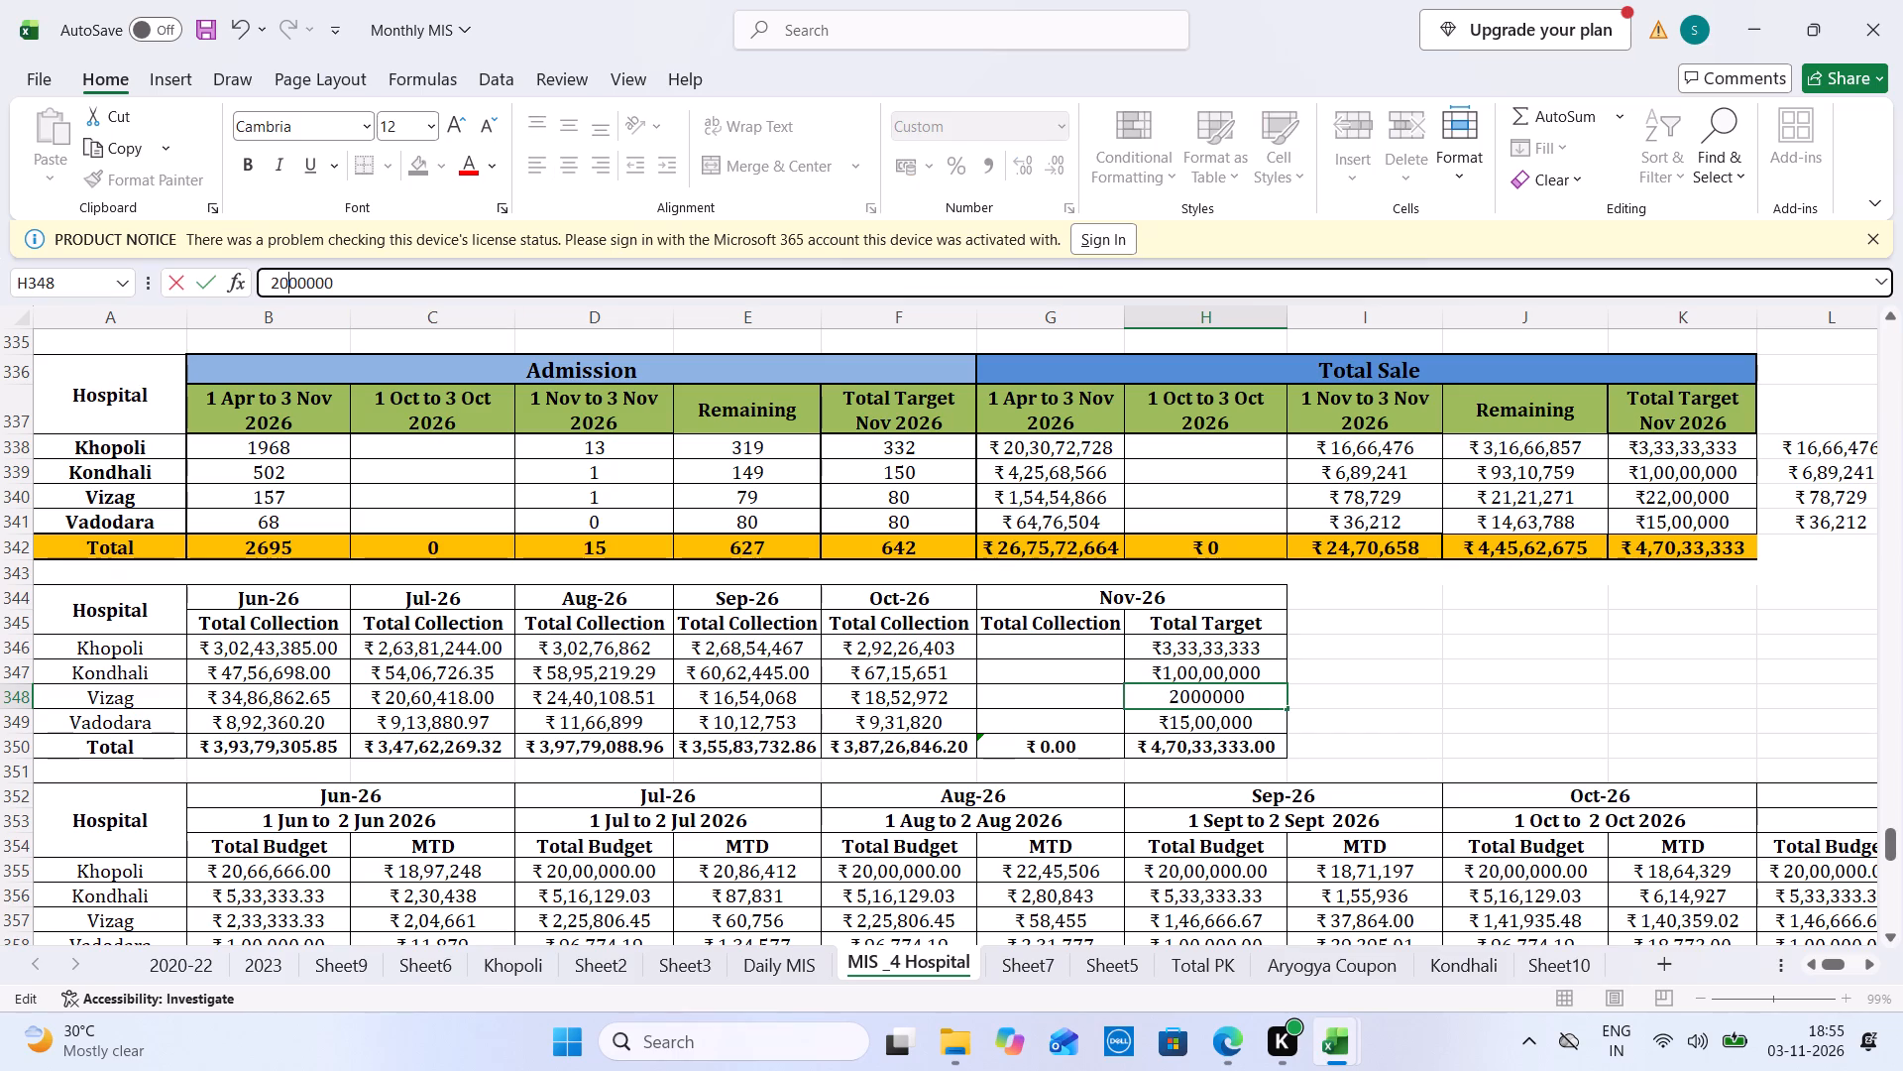
{"action": "key", "text": "Tab"}
{"action": "key", "text": "Down"}
{"action": "key", "text": "Left"}
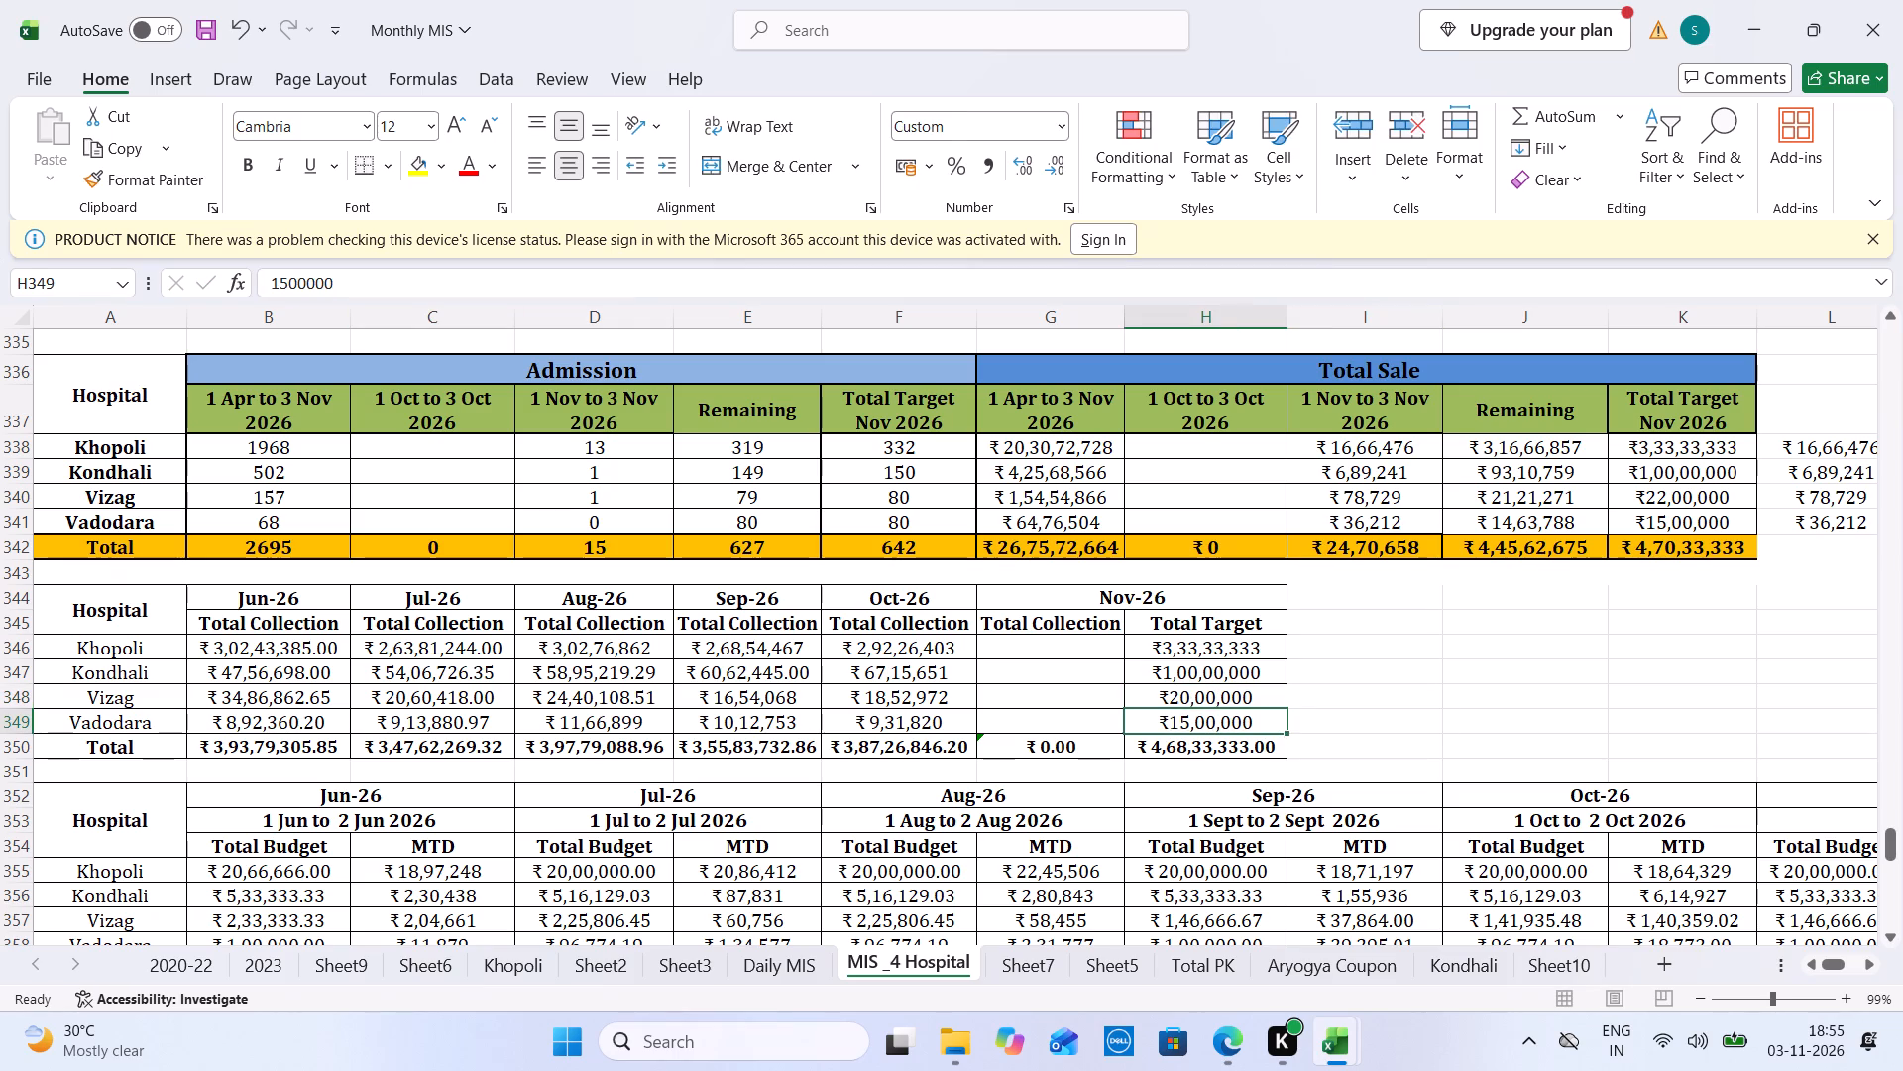
{"action": "left_click", "coordinate": [292, 275]}
{"action": "key", "text": "BackSpace"}
{"action": "key", "text": "BackSpace"}
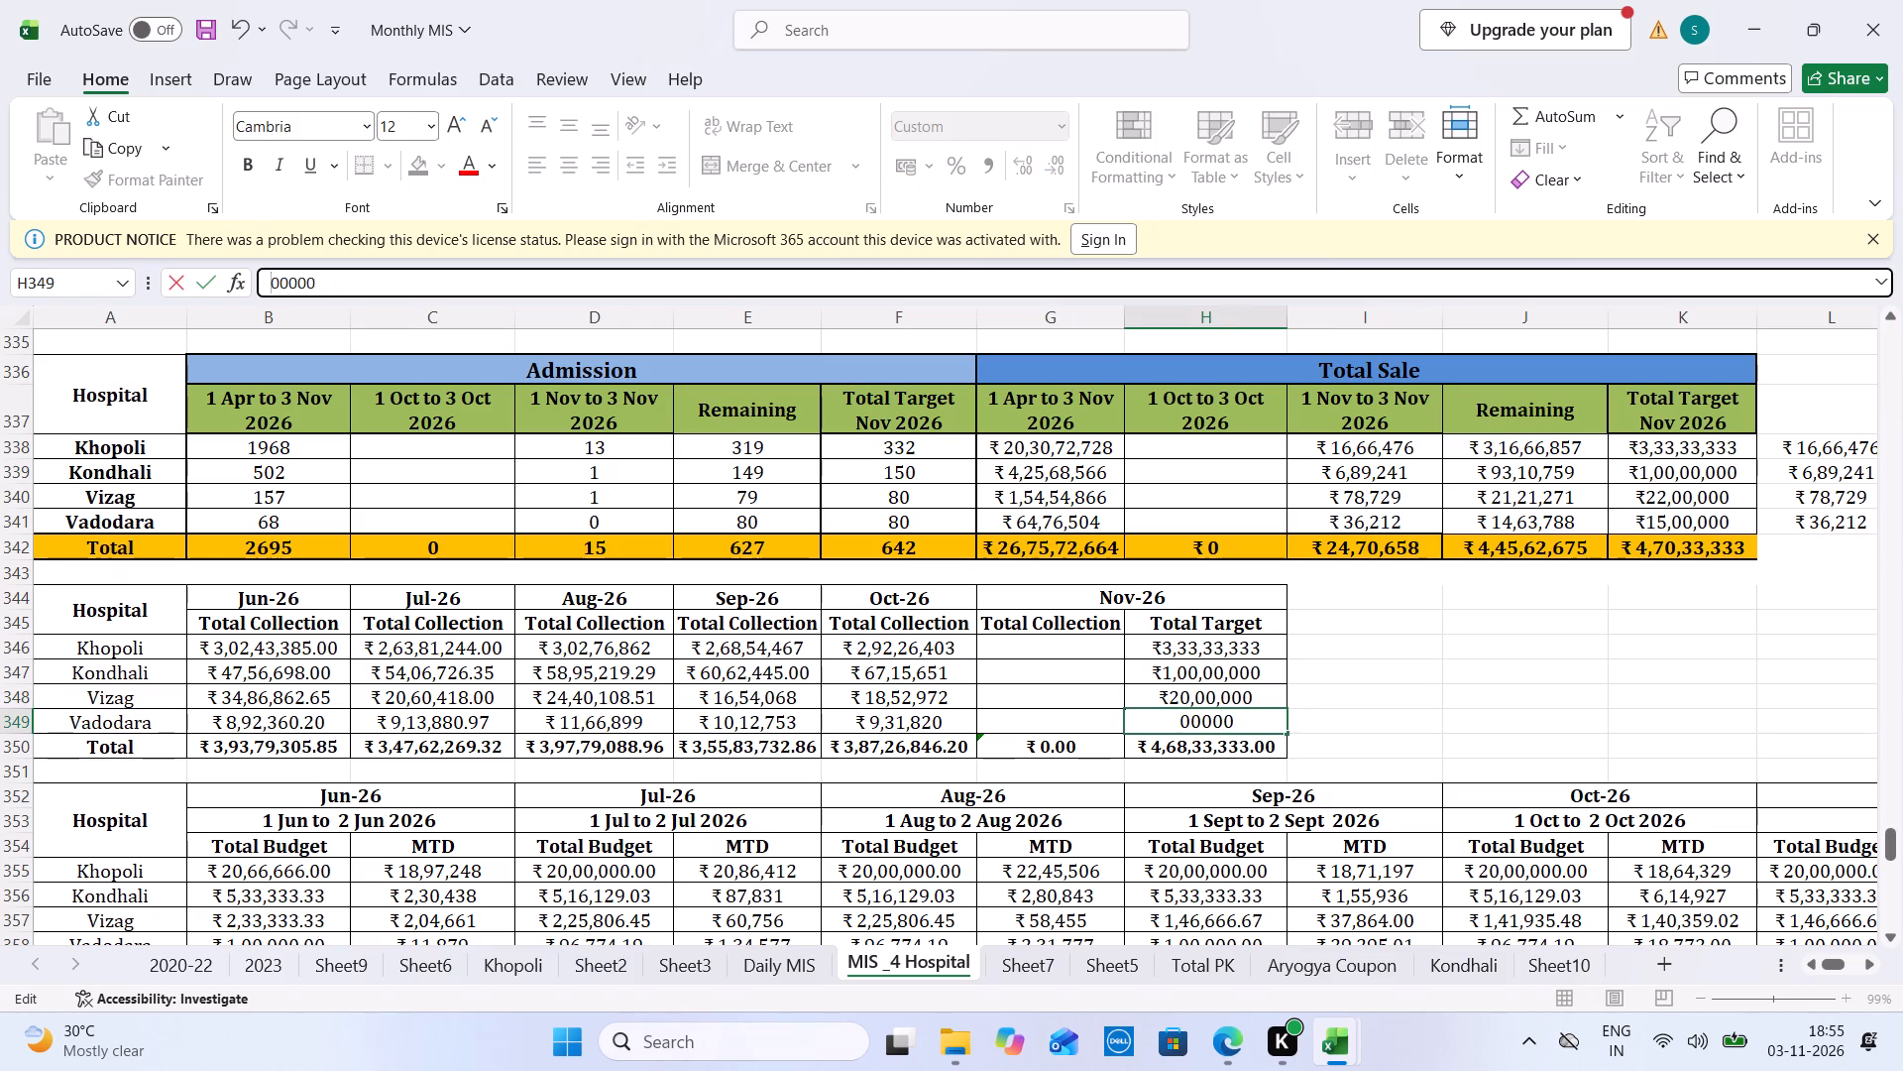
{"action": "type", "text": "20"}
{"action": "key", "text": "Tab"}
{"action": "key", "text": "Left"}
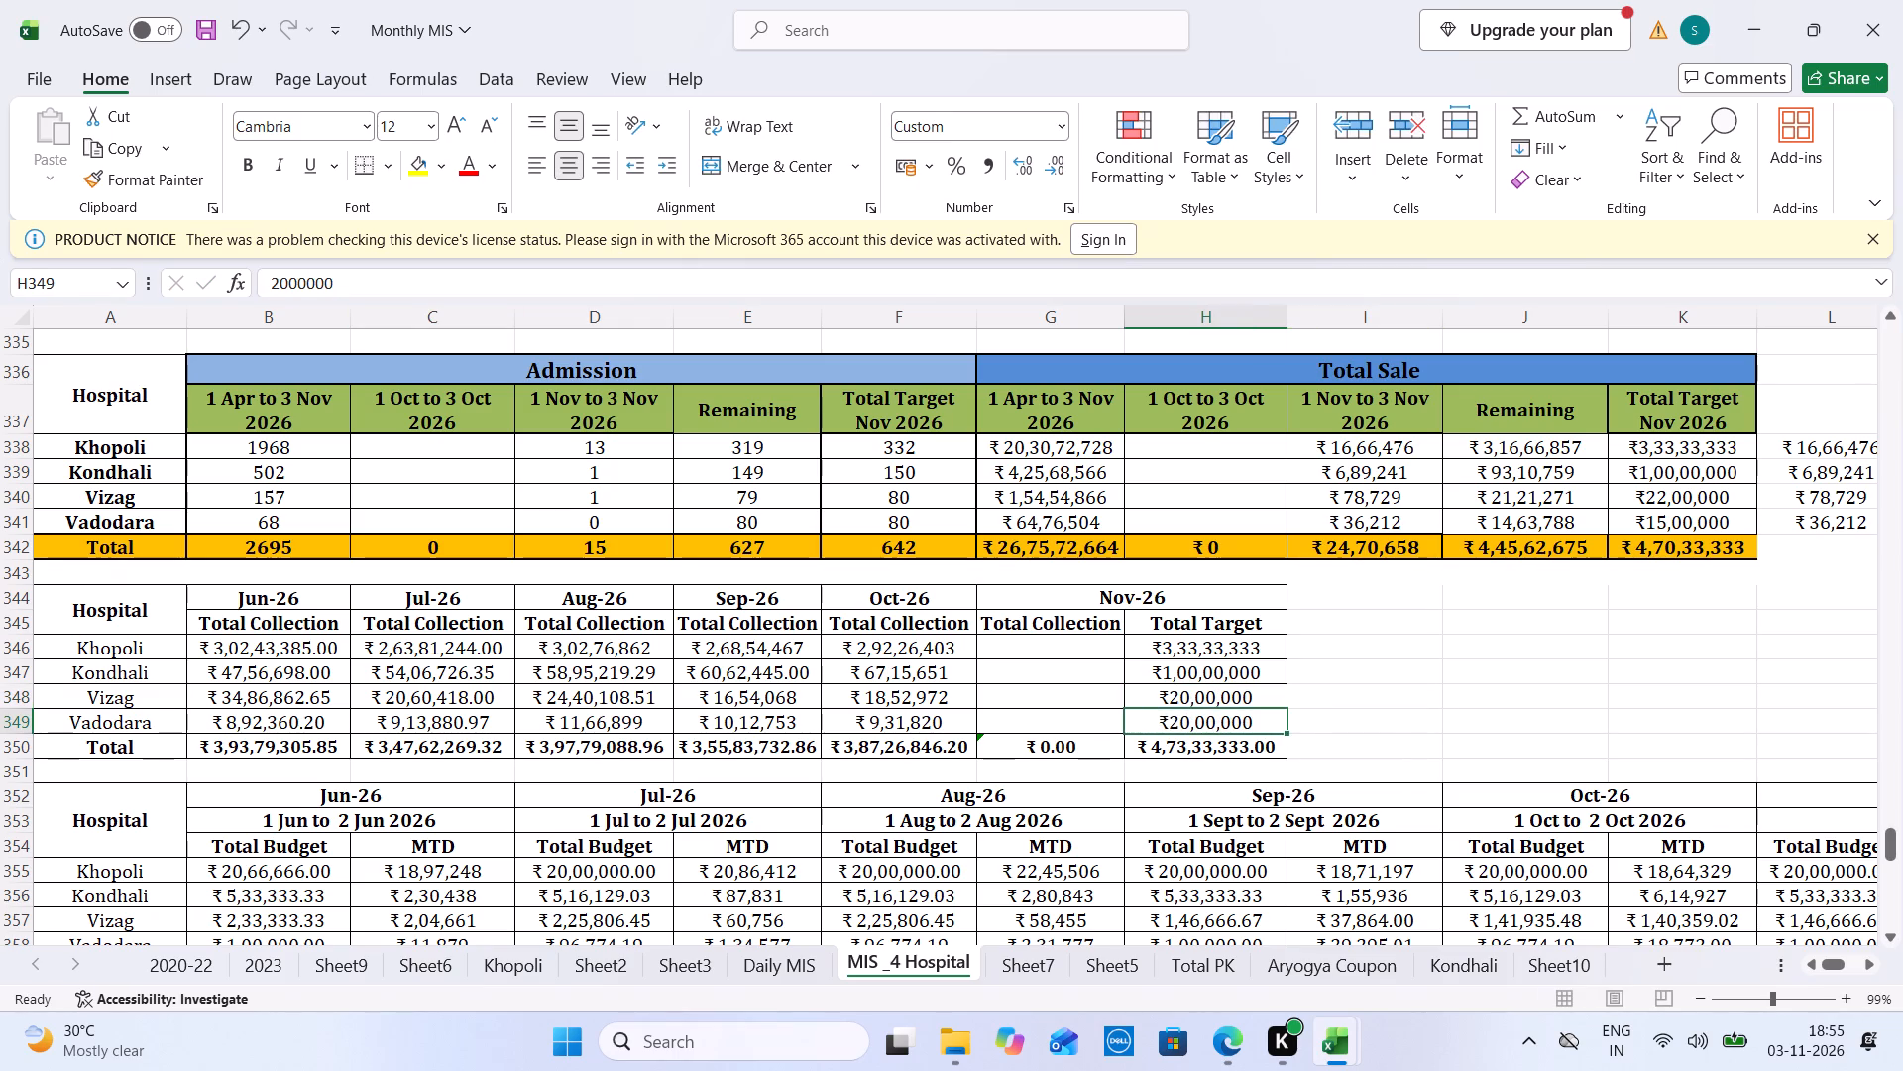
In the Total Budget and MTD table, set the date headings to 1 Jul to 3 Jul, 1 Aug to 3 Aug and 1 Sept to 3 Sept 2026.
{"action": "key", "text": "Up"}
{"action": "key", "text": "Up"}
{"action": "key", "text": "Up"}
{"action": "key", "text": "Down"}
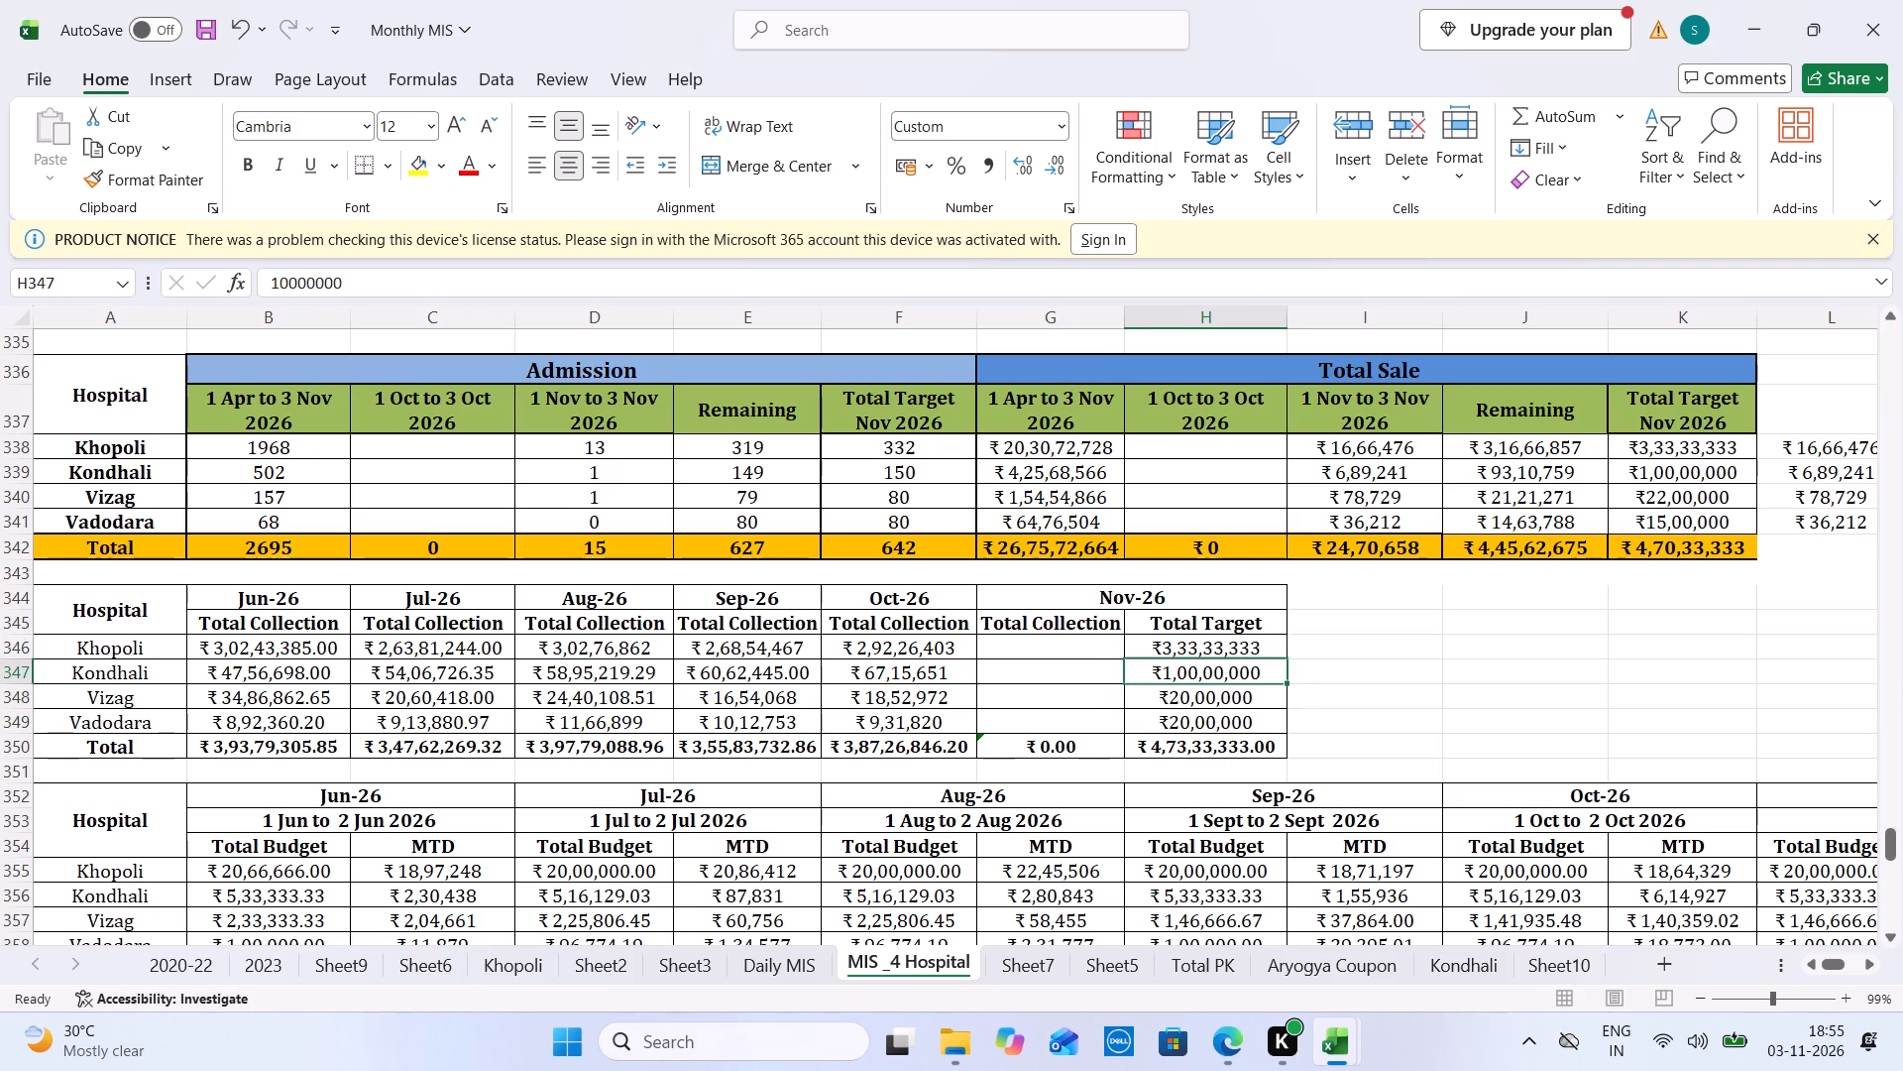
{"action": "key", "text": "Down"}
{"action": "key", "text": "Down"}
{"action": "key", "text": "Down"}
{"action": "key", "text": "Down"}
{"action": "key", "text": "Down"}
{"action": "key", "text": "Down"}
{"action": "key", "text": "Down"}
{"action": "key", "text": "Down"}
{"action": "key", "text": "Down"}
{"action": "key", "text": "Down"}
{"action": "key", "text": "Down"}
{"action": "key", "text": "Down"}
{"action": "key", "text": "Down"}
{"action": "key", "text": "Down"}
{"action": "key", "text": "Down"}
{"action": "key", "text": "Down"}
{"action": "key", "text": "Down"}
{"action": "key", "text": "Down"}
{"action": "key", "text": "Down"}
{"action": "key", "text": "Down"}
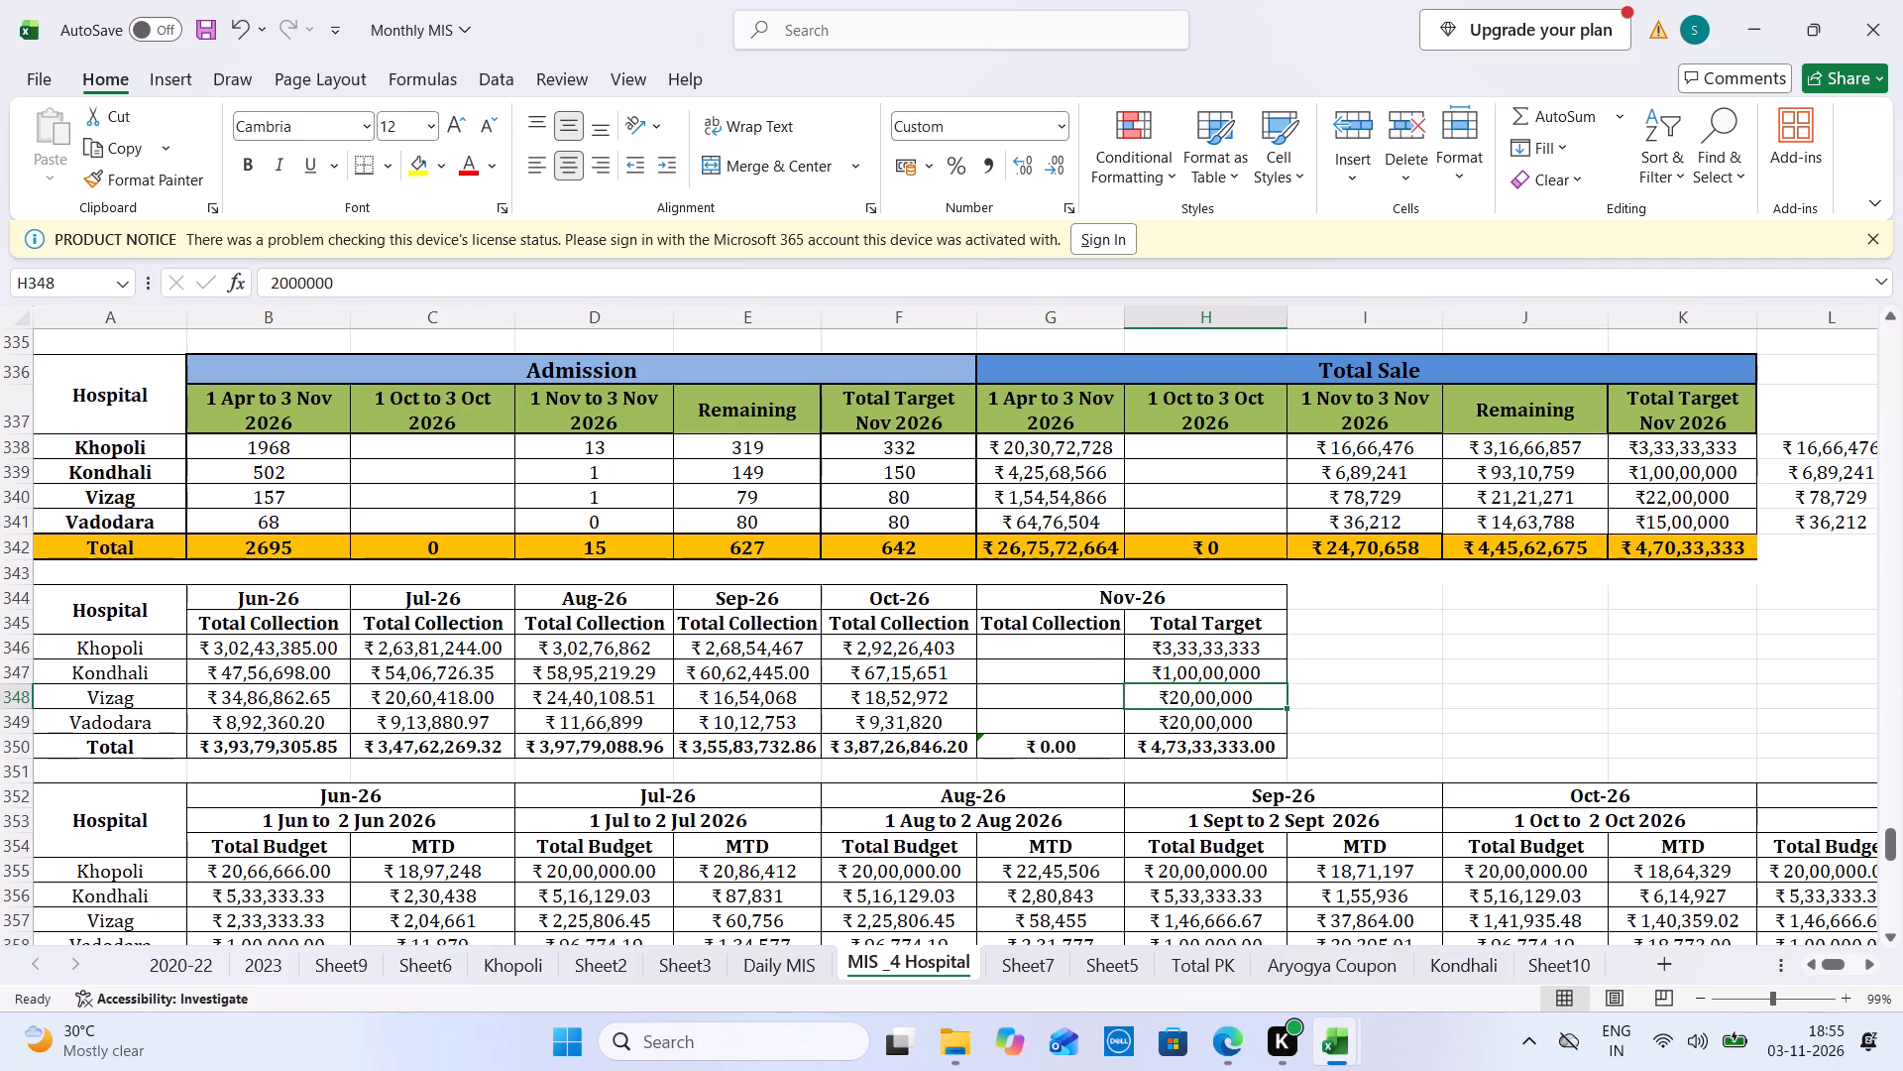
{"action": "key", "text": "Right"}
{"action": "key", "text": "Right"}
{"action": "key", "text": "Right"}
{"action": "key", "text": "Right"}
{"action": "key", "text": "Right"}
{"action": "key", "text": "Right"}
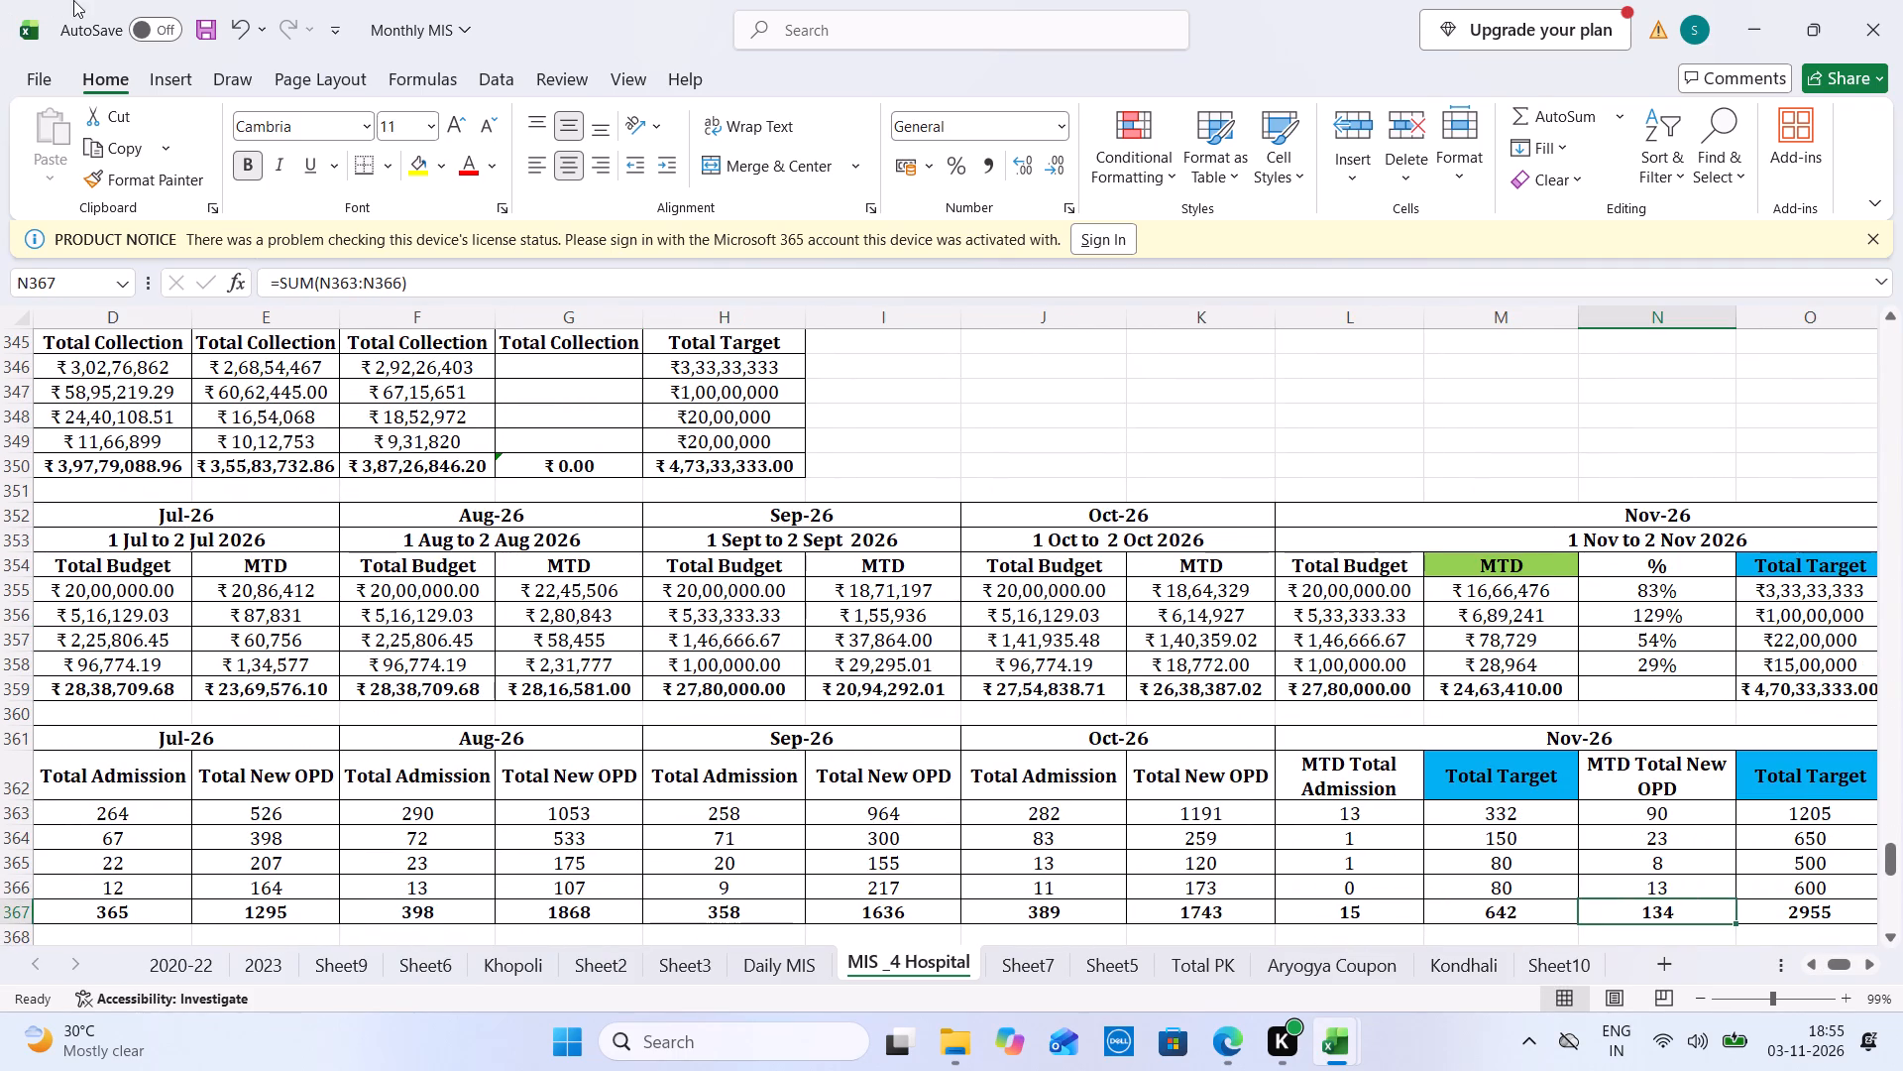
{"action": "double_click", "coordinate": [184, 541]}
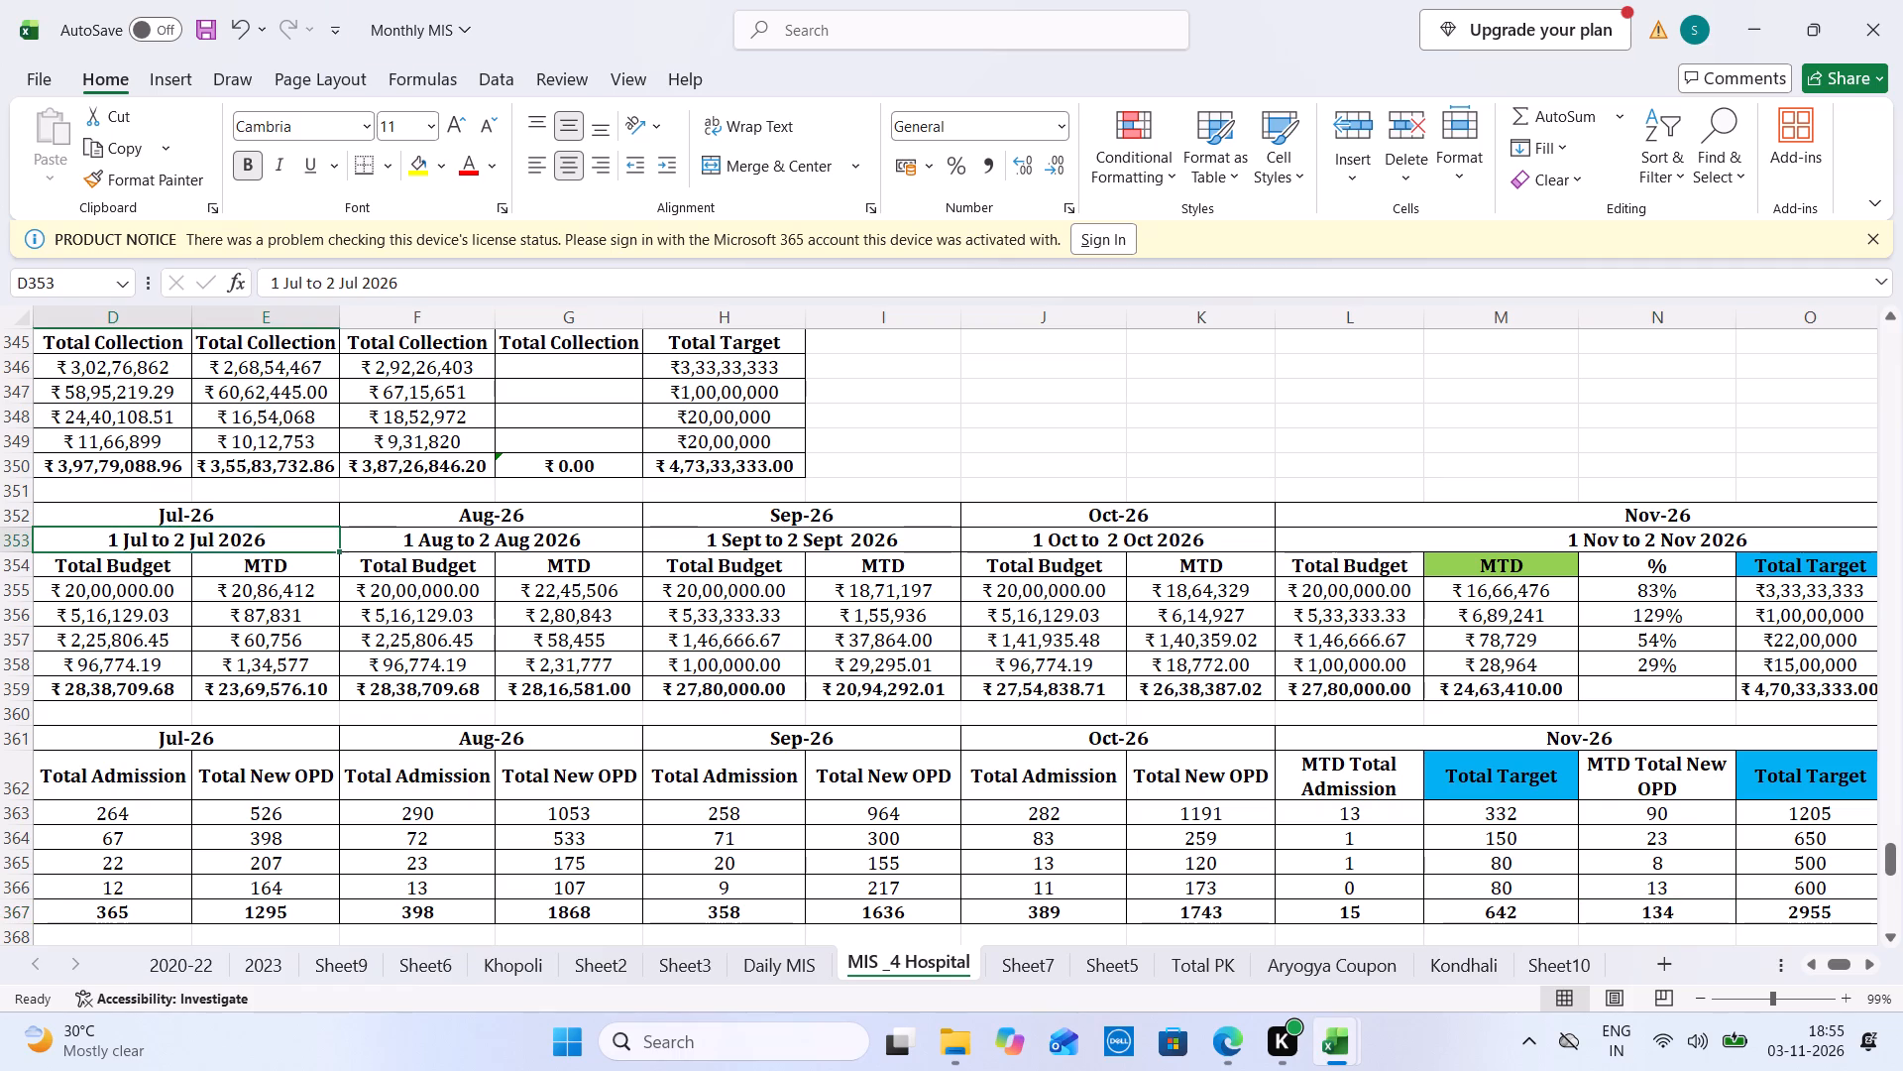
{"action": "key", "text": "BackSpace"}
{"action": "key", "text": "3"}
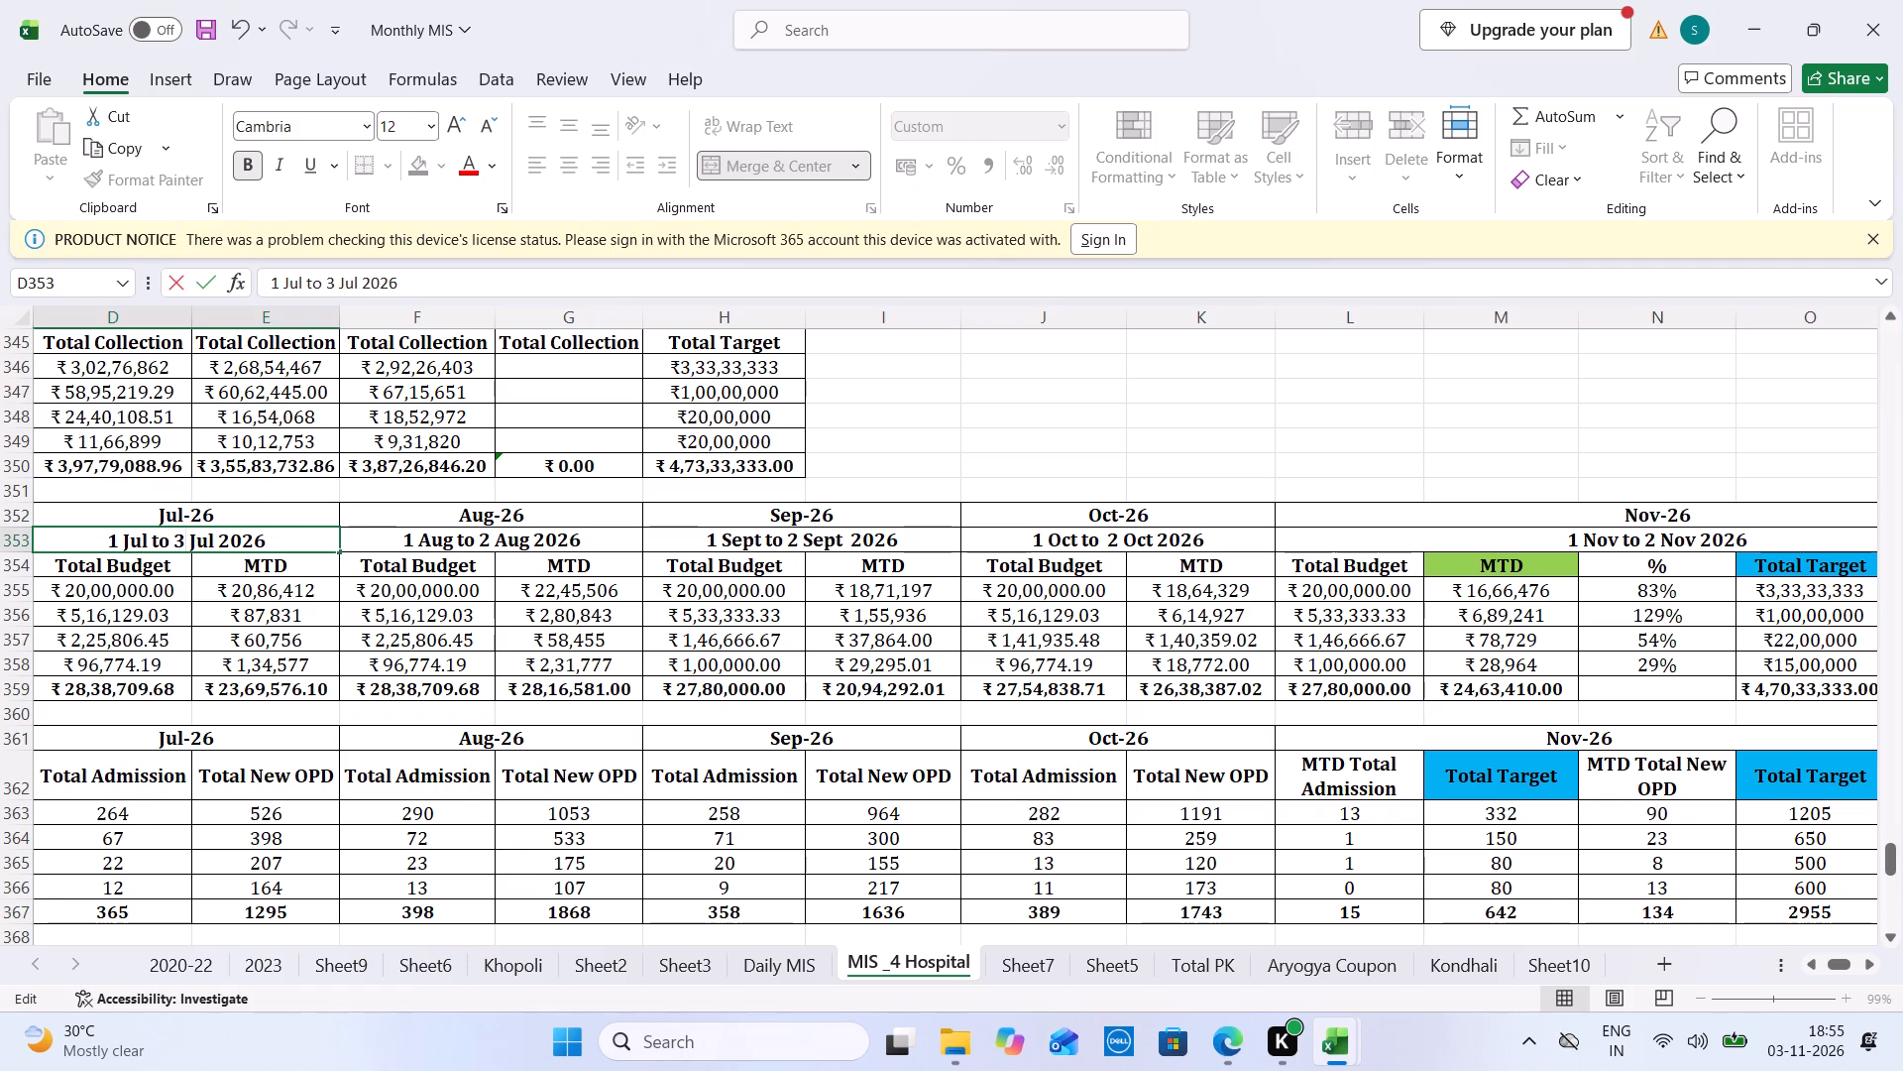
{"action": "double_click", "coordinate": [487, 544]}
{"action": "key", "text": "BackSpace"}
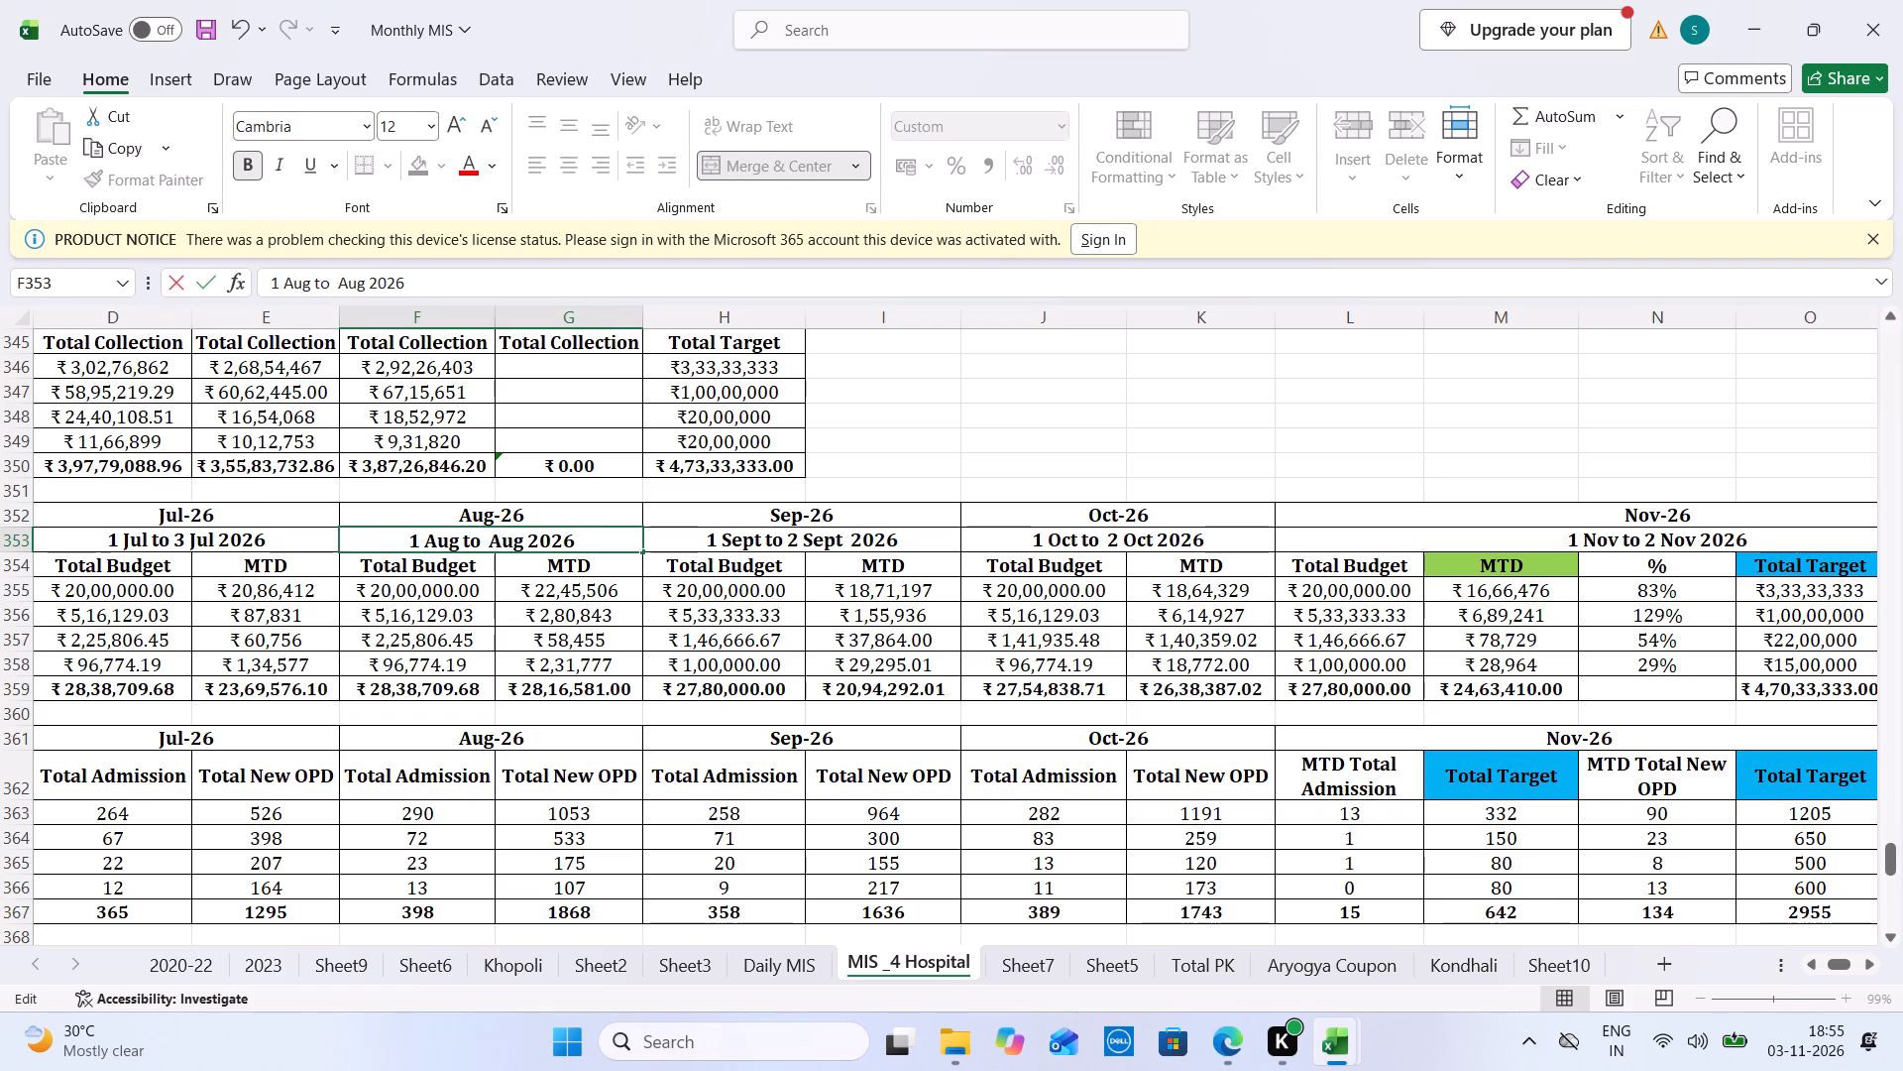
{"action": "key", "text": "3"}
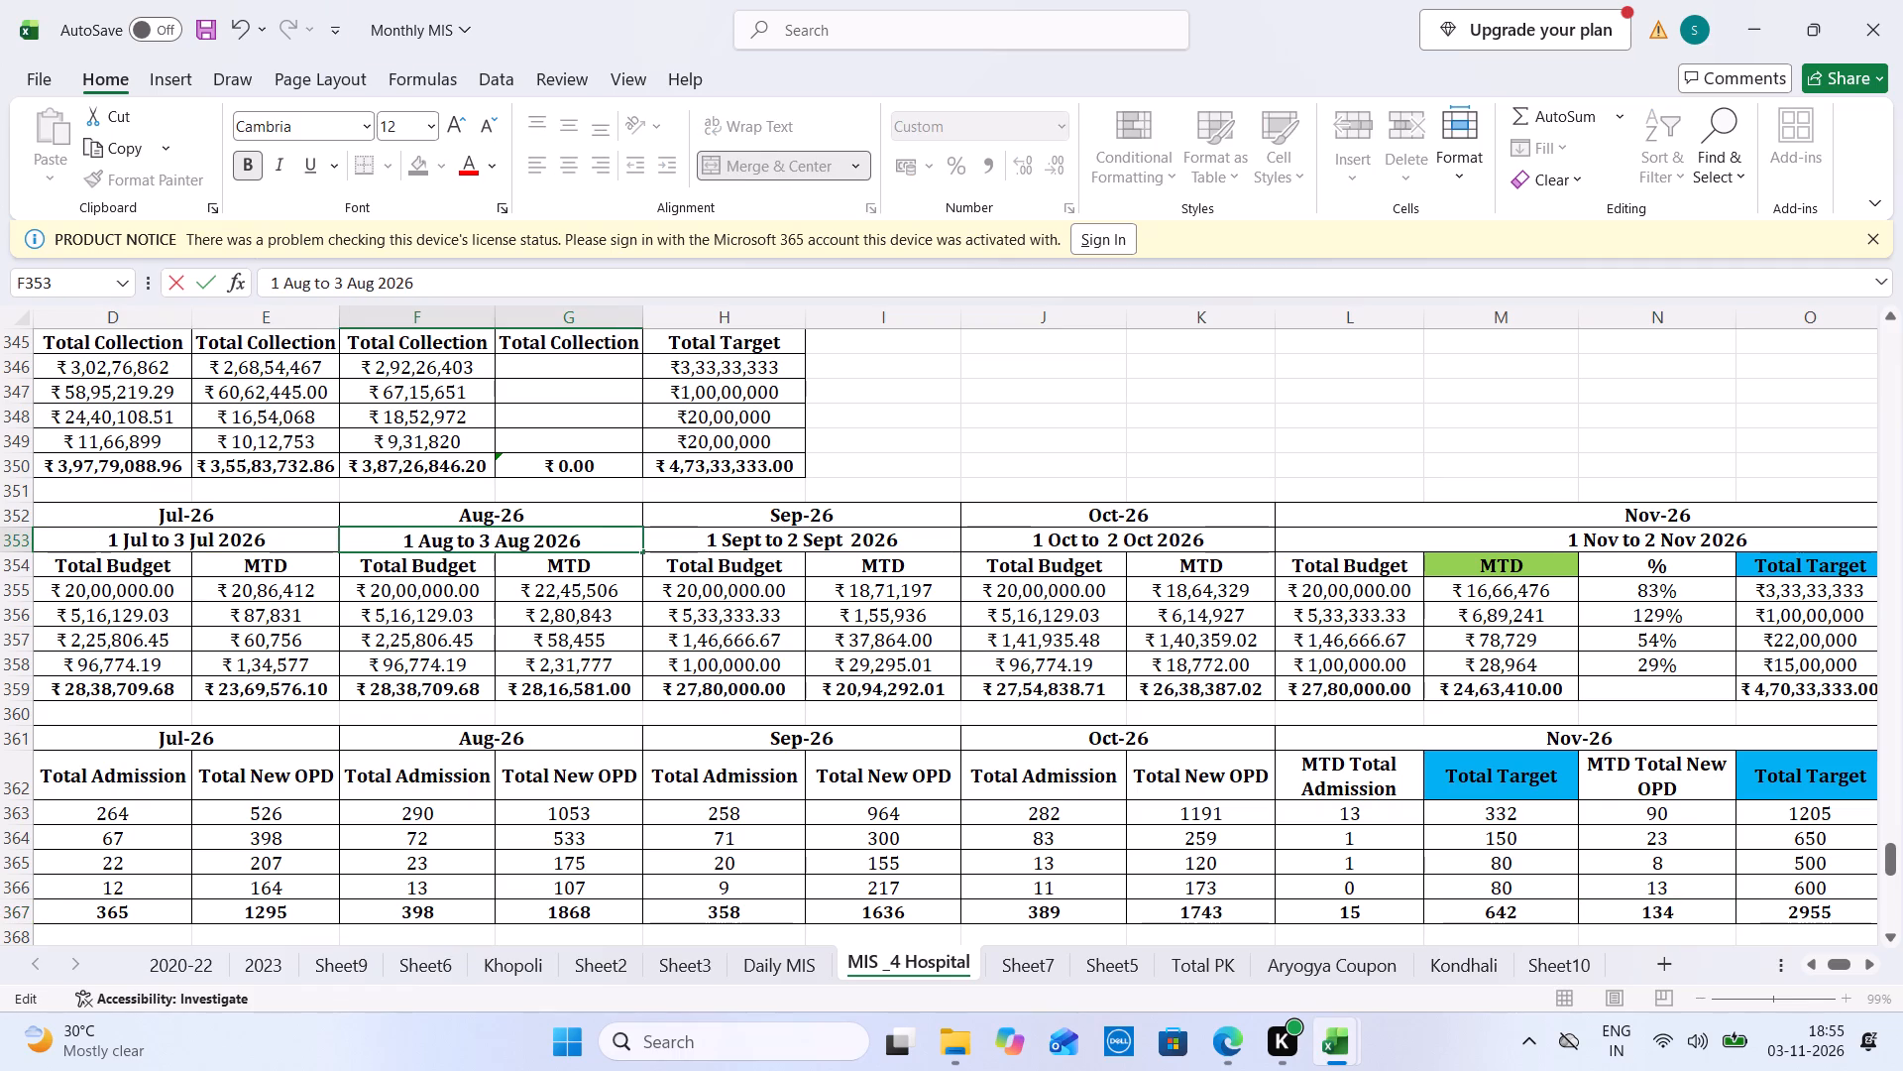
{"action": "double_click", "coordinate": [799, 541]}
{"action": "key", "text": "BackSpace"}
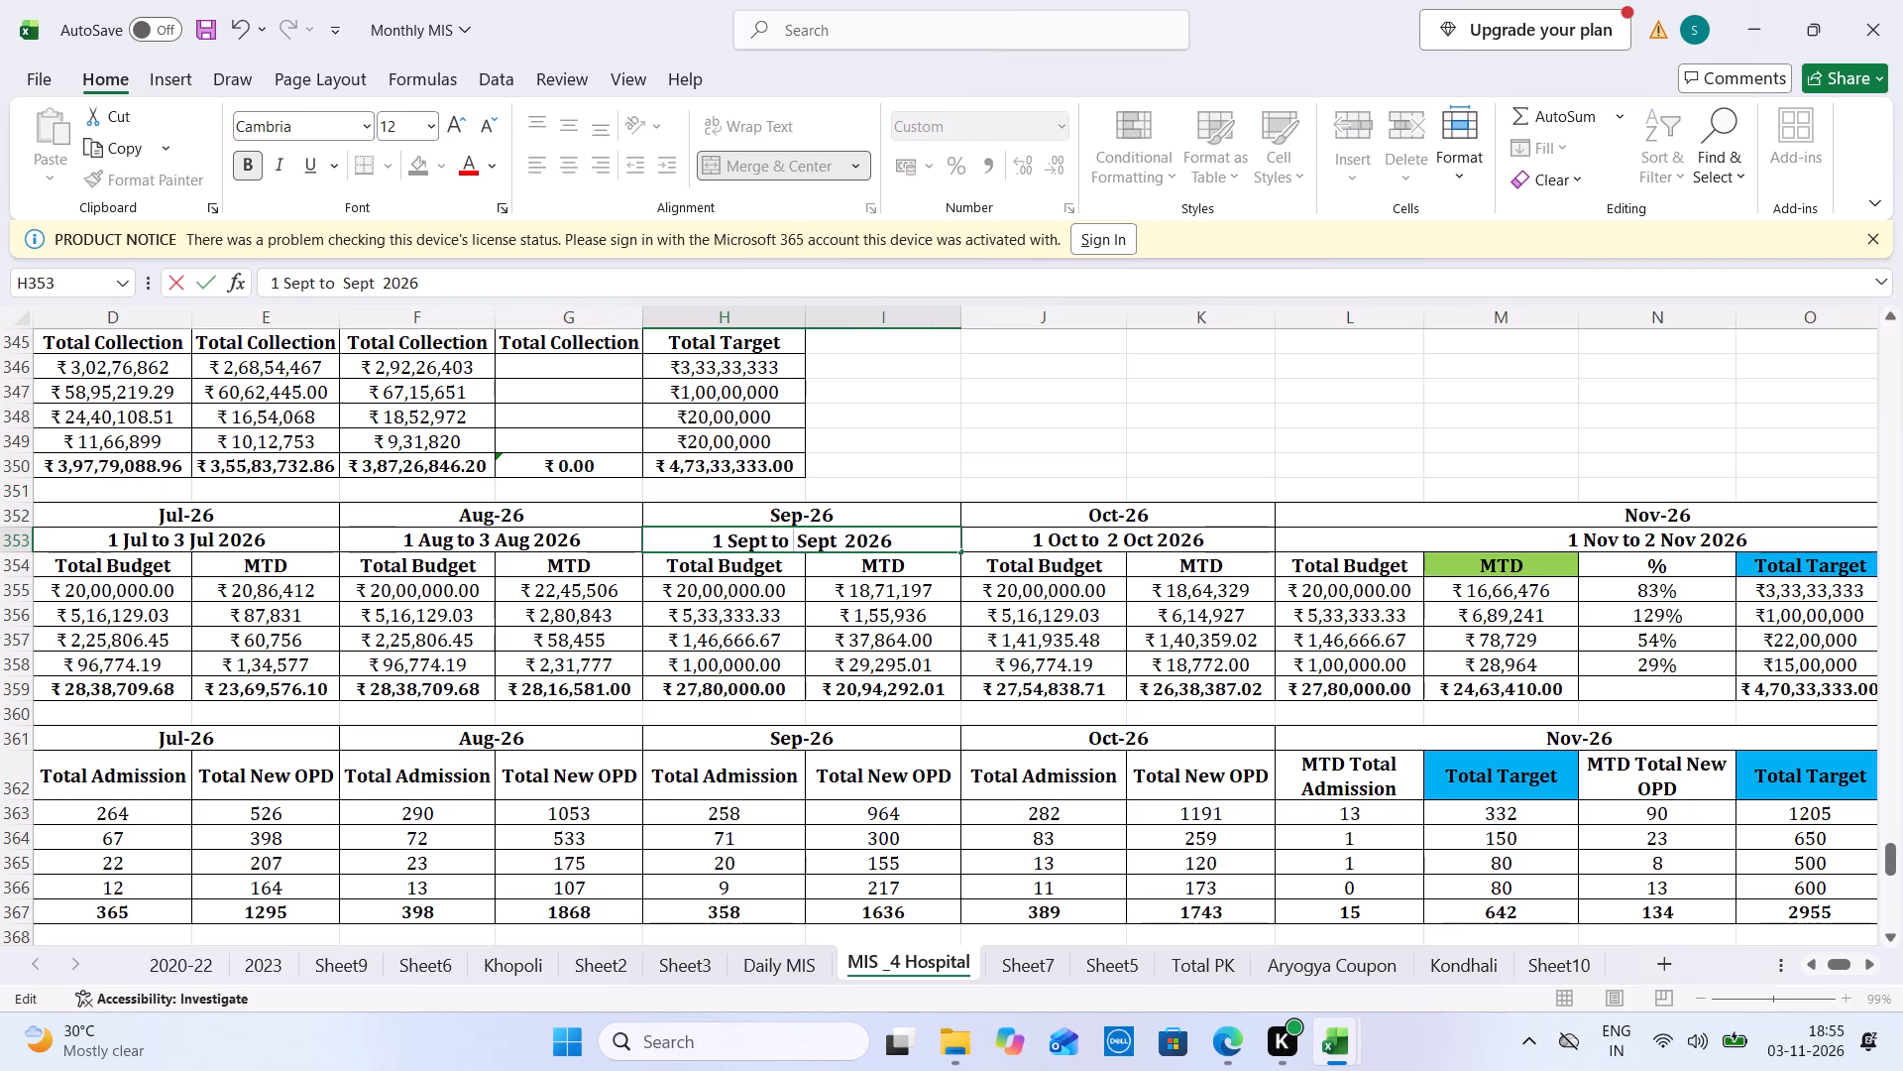
{"action": "key", "text": "3"}
Set the same table's October and November date headings to 1 Oct to 3 Oct 2026 and 1 Nov to 3 Nov 2026.
{"action": "triple_click", "coordinate": [1110, 544]}
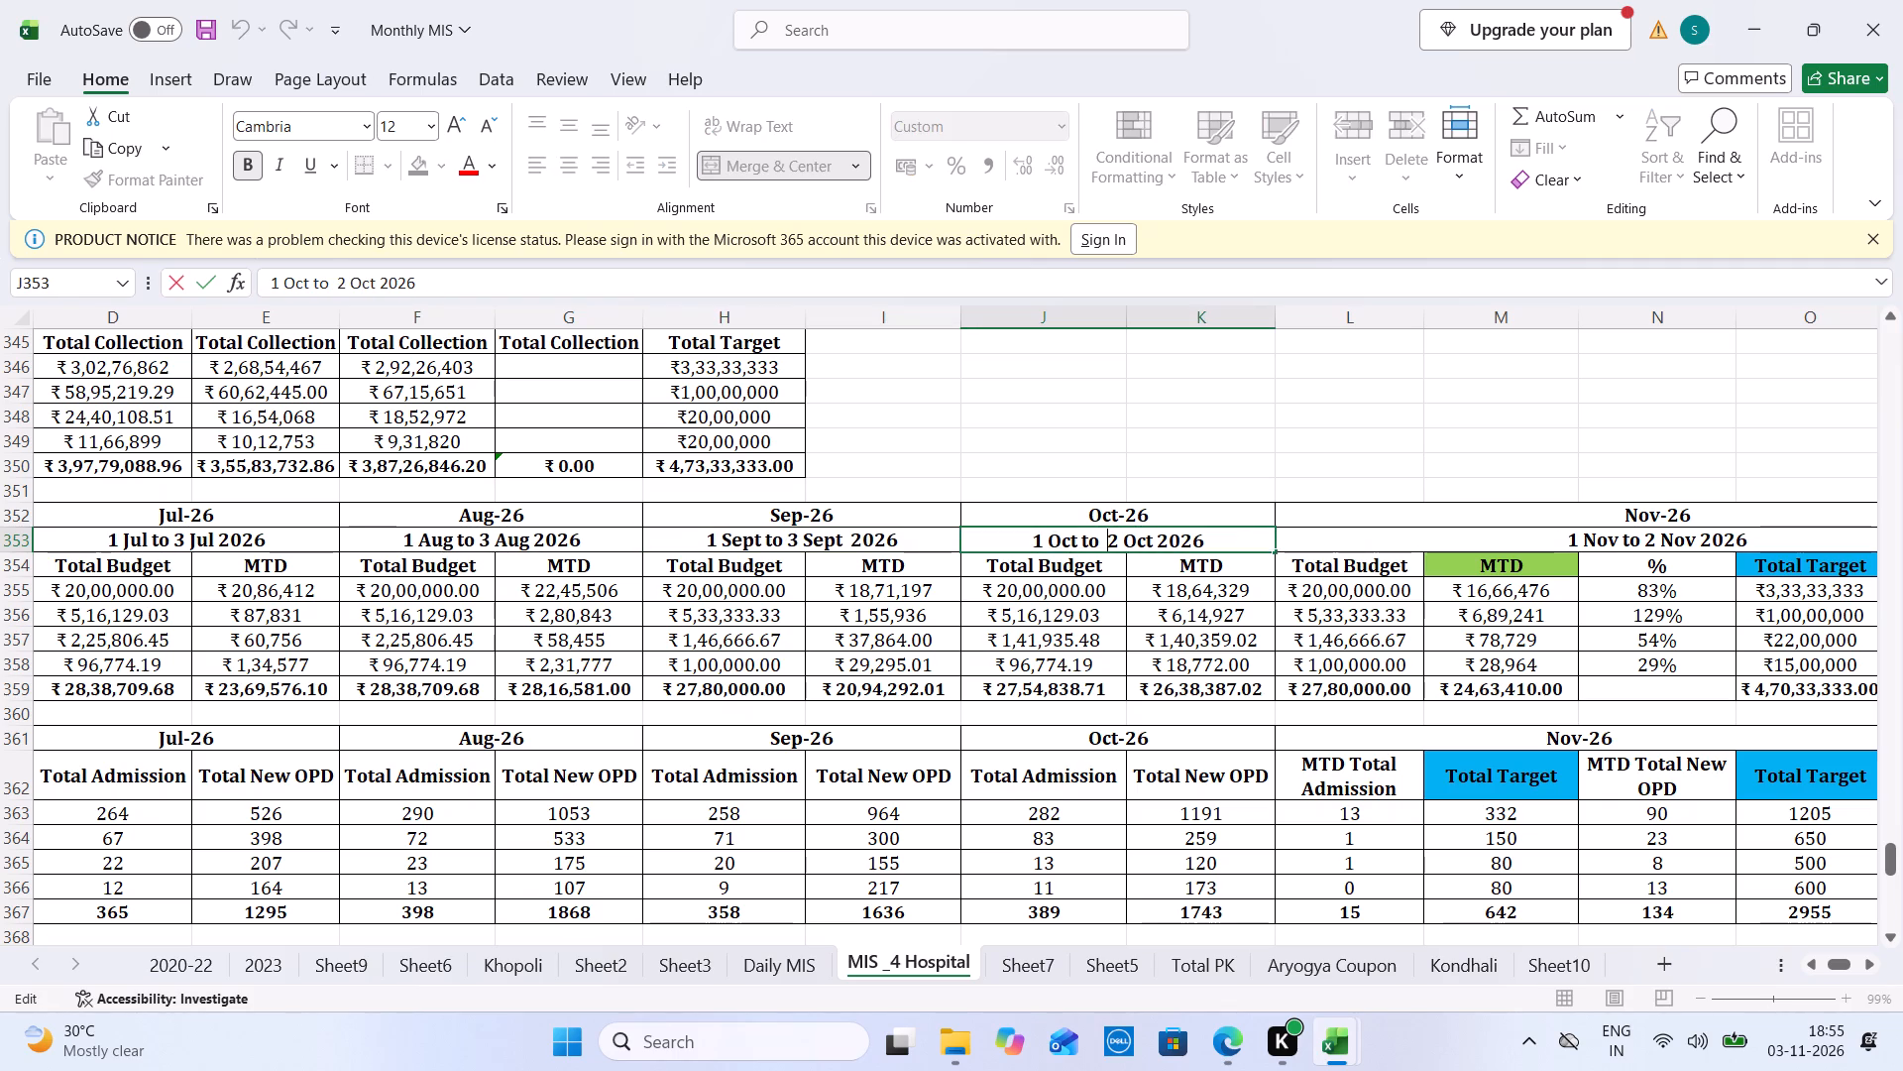
{"action": "double_click", "coordinate": [1110, 544]}
{"action": "key", "text": "3"}
{"action": "double_click", "coordinate": [1655, 542]}
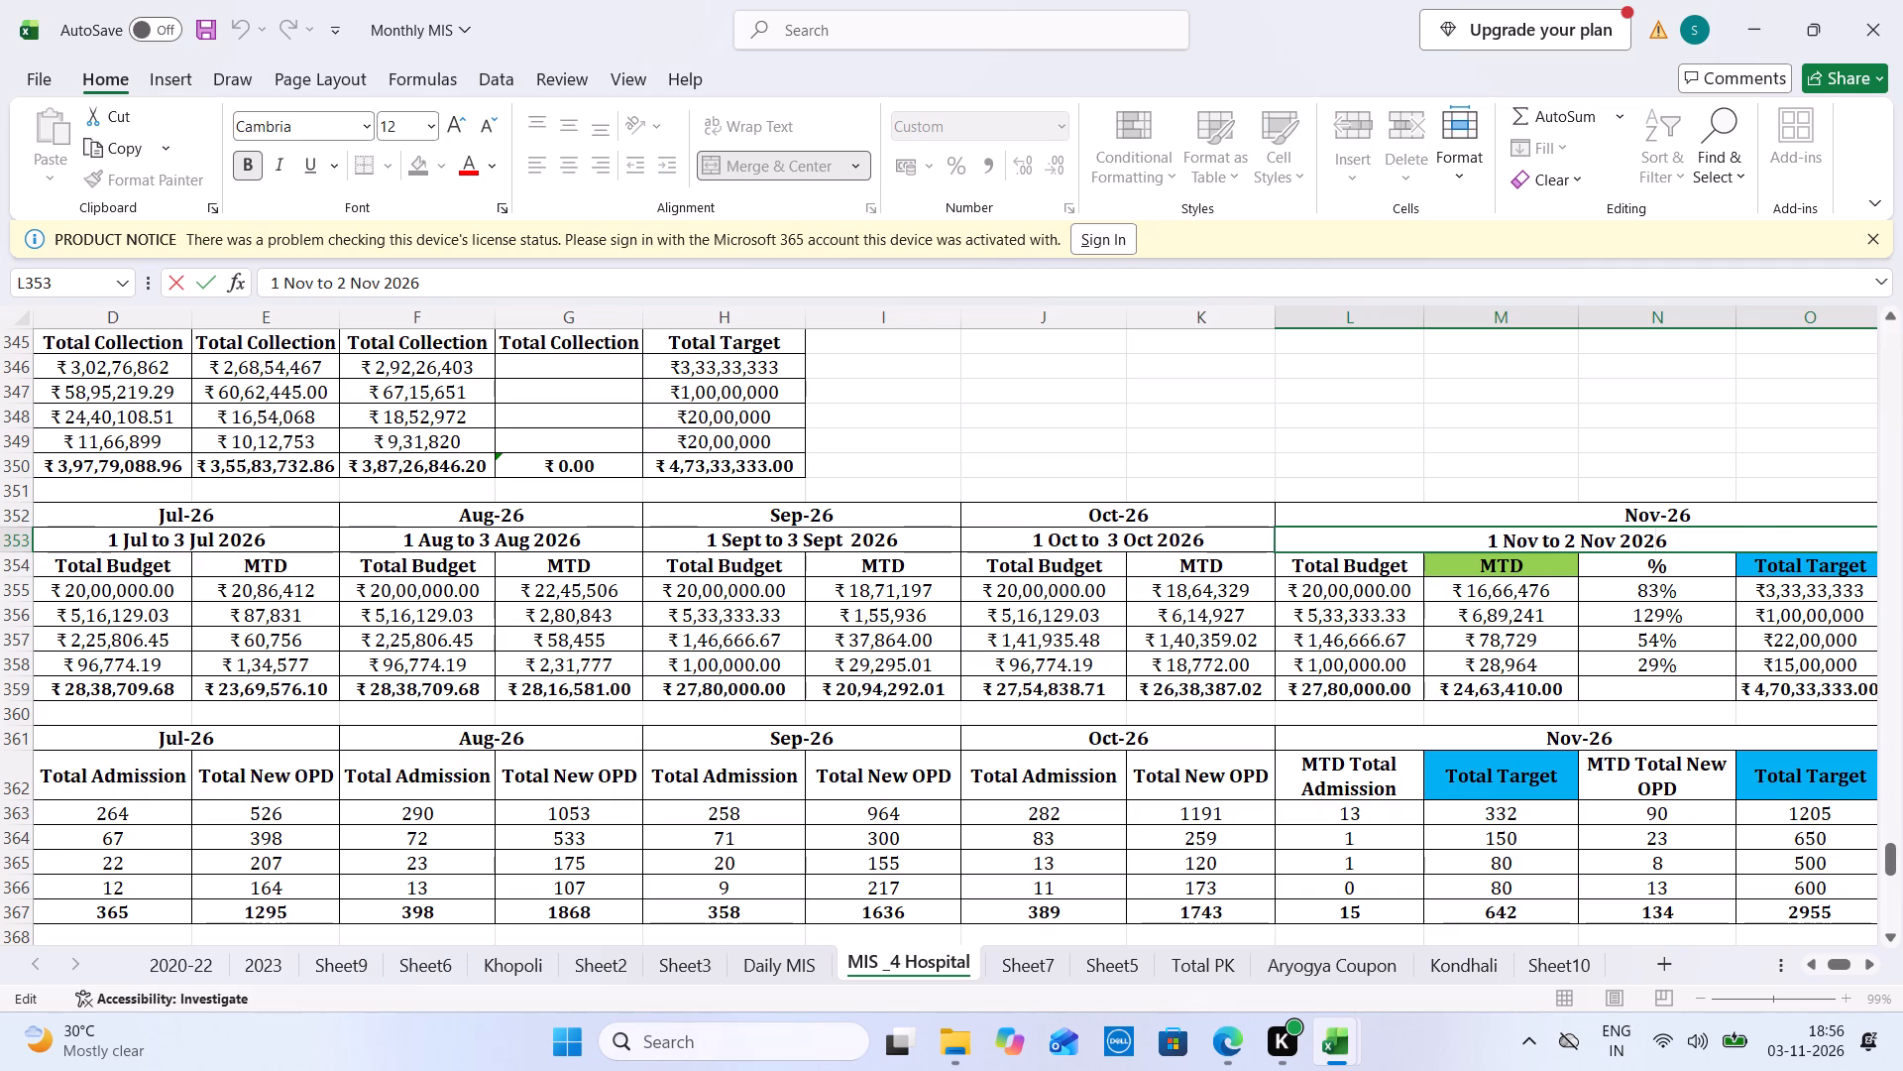
{"action": "triple_click", "coordinate": [1575, 545]}
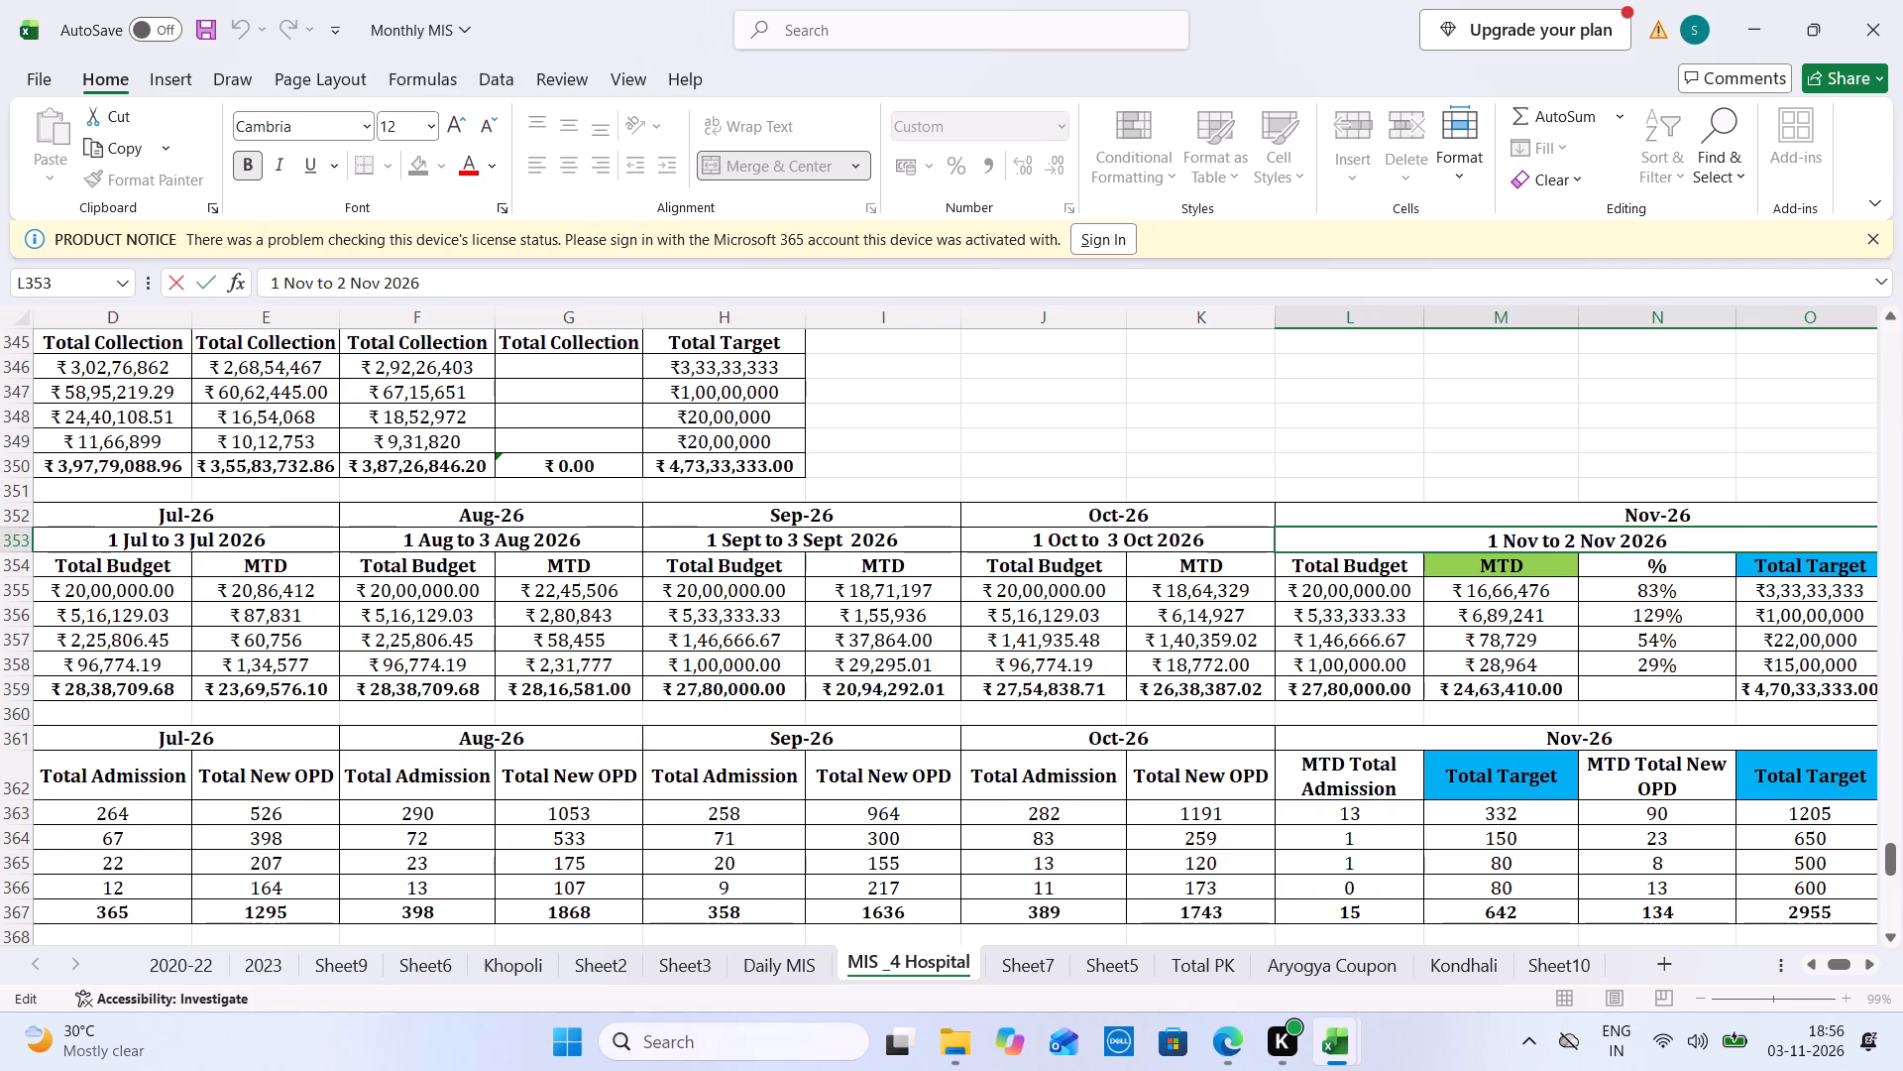
{"action": "double_click", "coordinate": [1575, 545]}
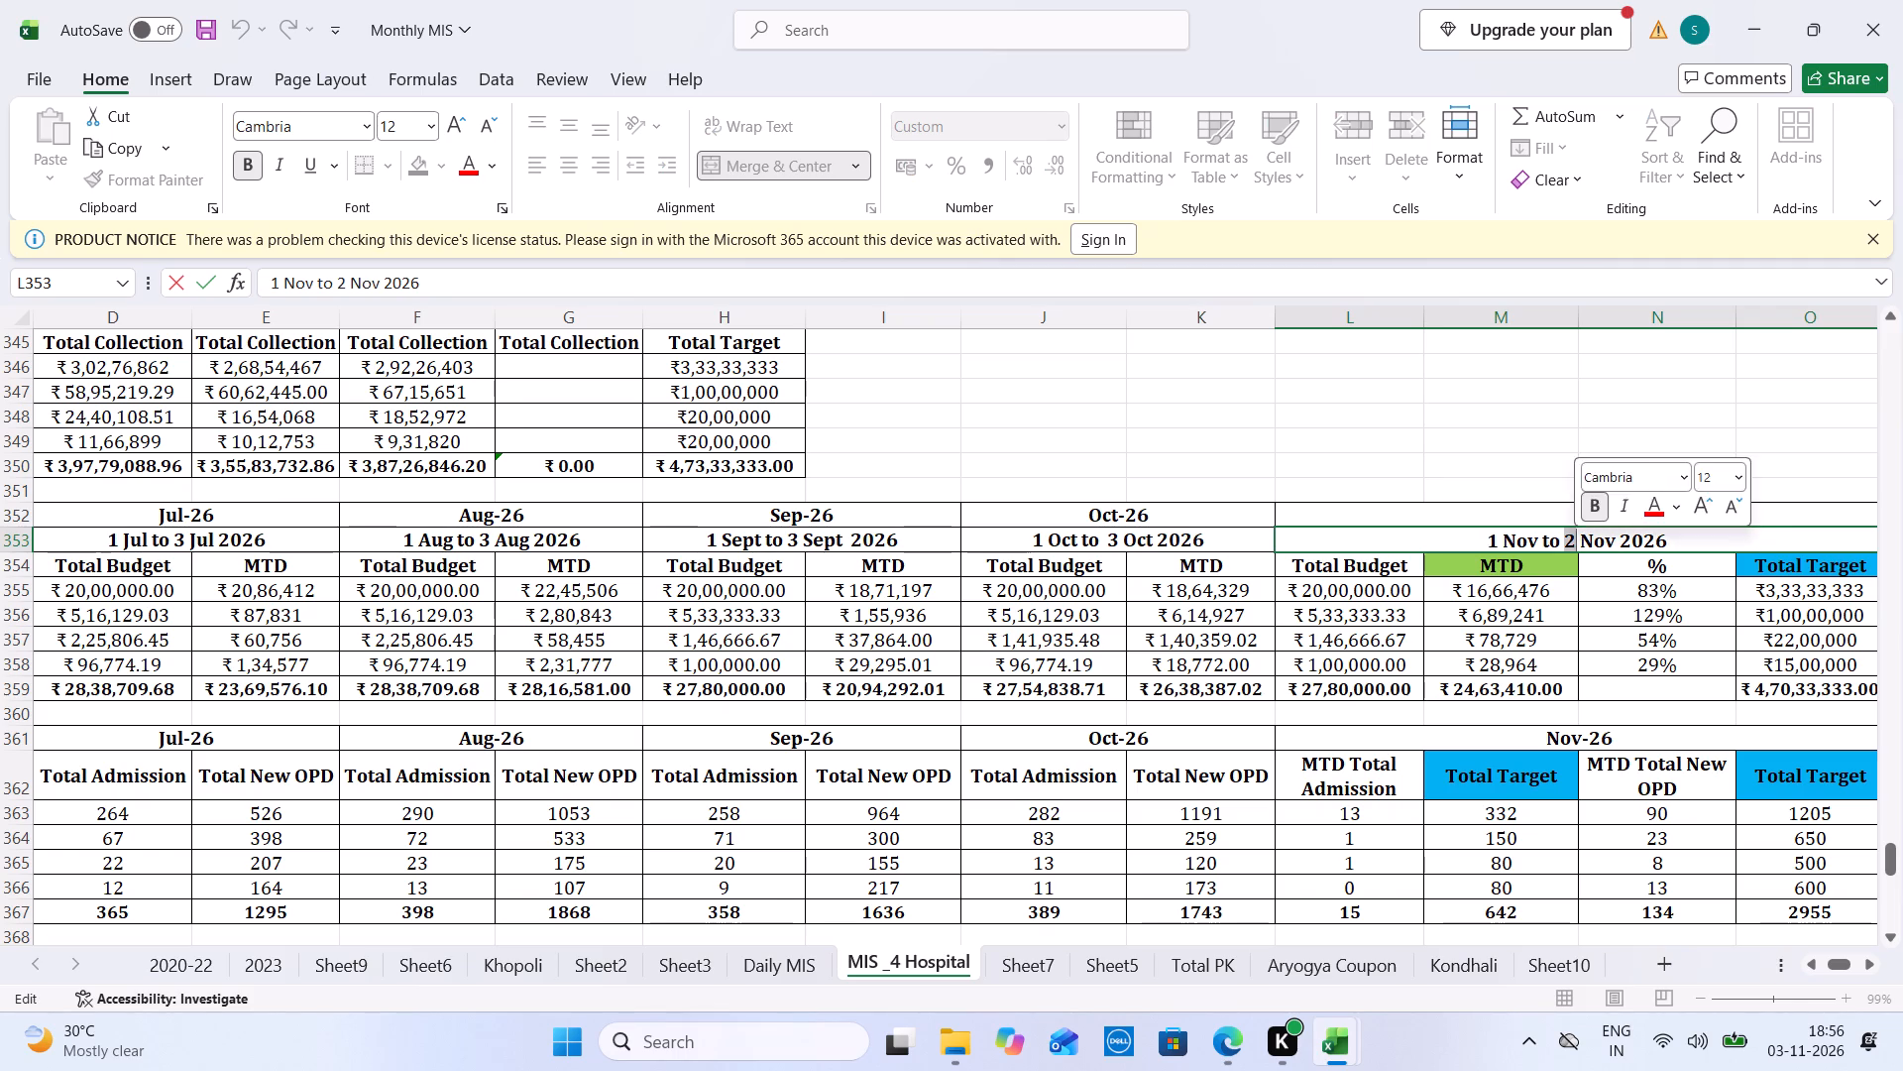
{"action": "key", "text": "3"}
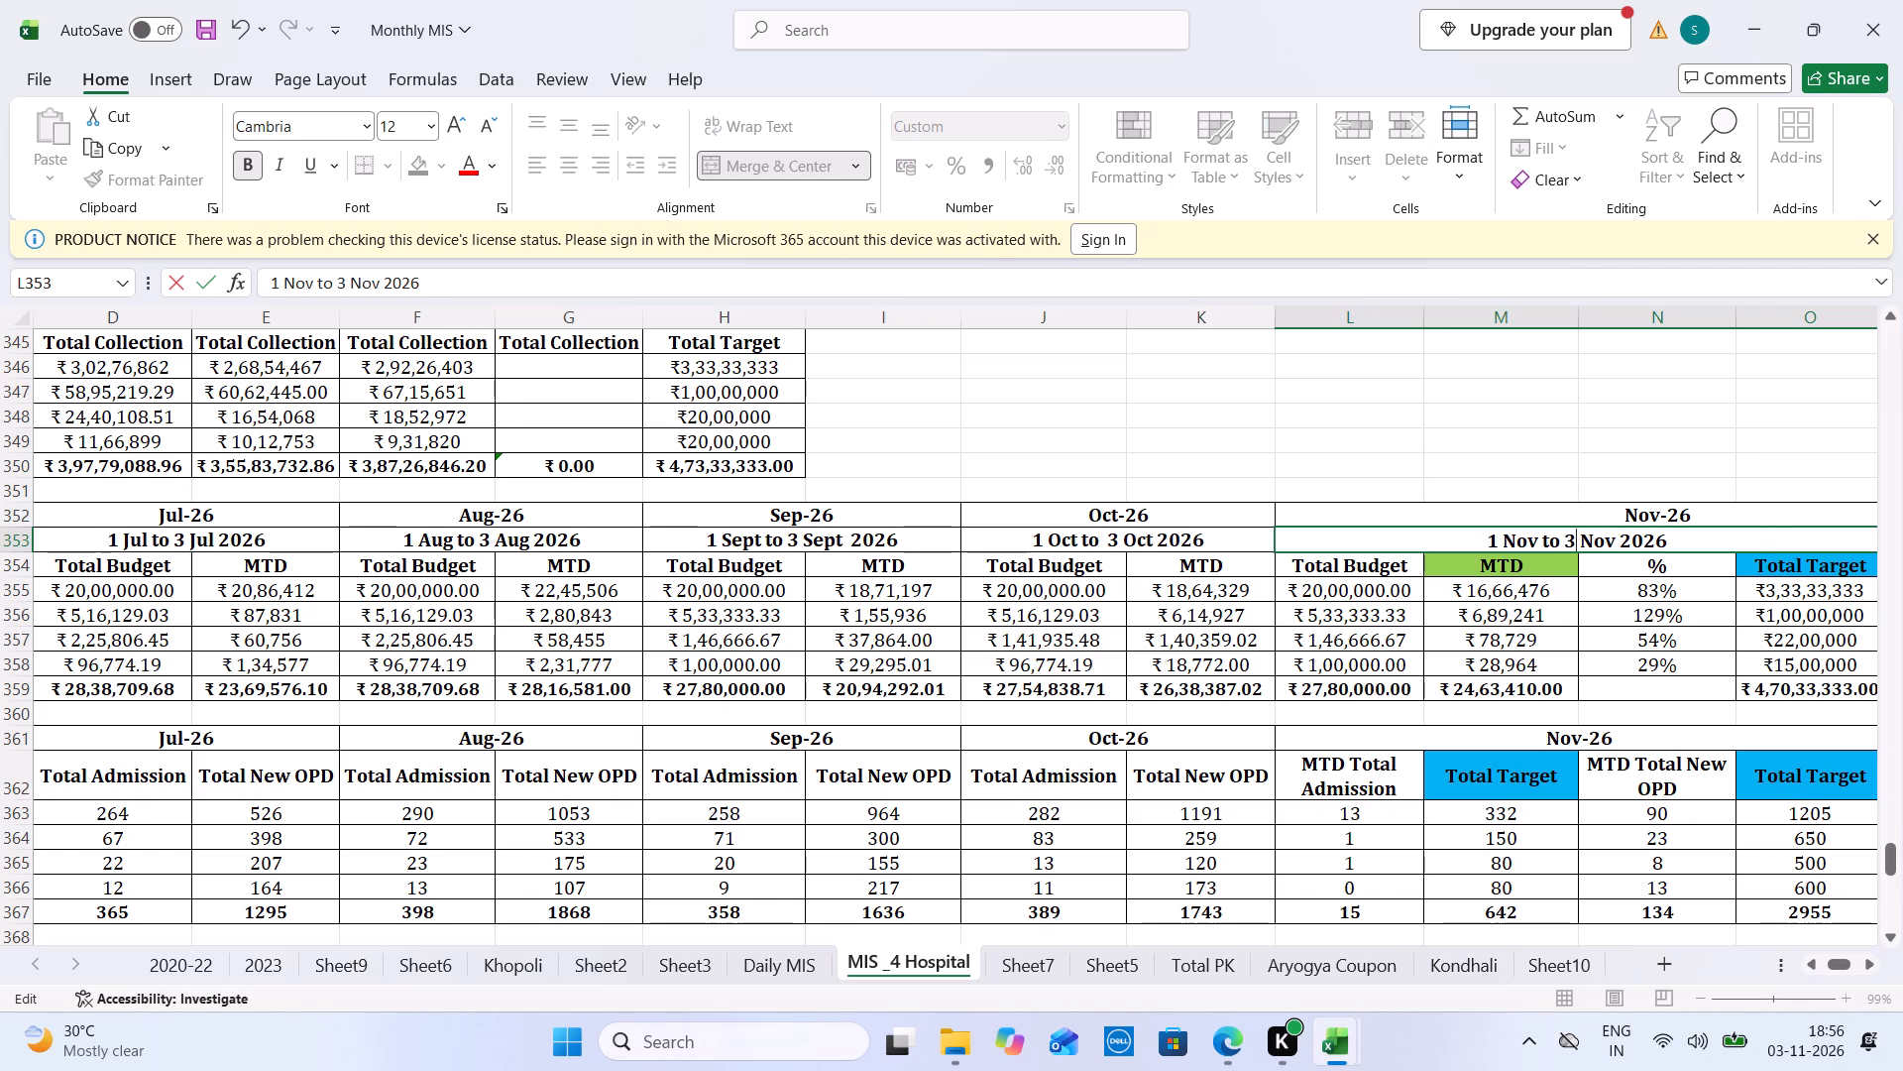
{"action": "left_click", "coordinate": [568, 531]}
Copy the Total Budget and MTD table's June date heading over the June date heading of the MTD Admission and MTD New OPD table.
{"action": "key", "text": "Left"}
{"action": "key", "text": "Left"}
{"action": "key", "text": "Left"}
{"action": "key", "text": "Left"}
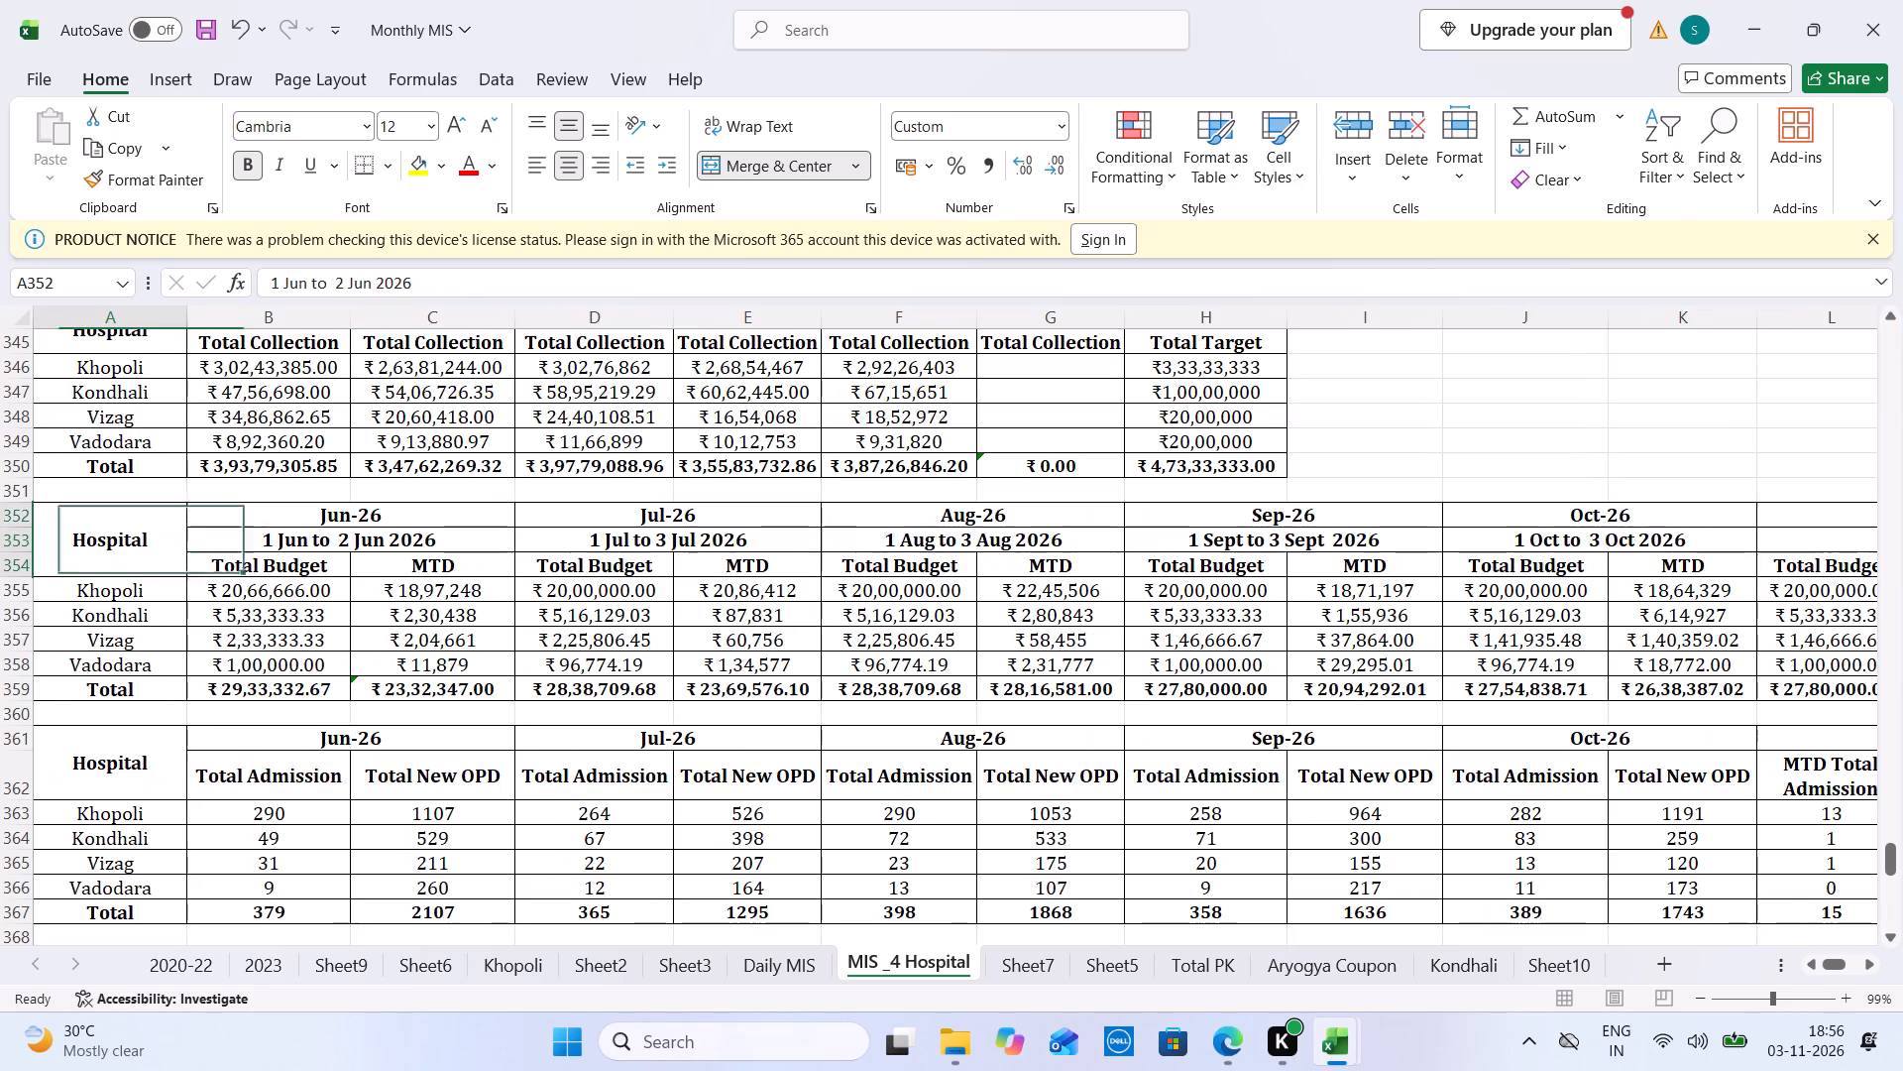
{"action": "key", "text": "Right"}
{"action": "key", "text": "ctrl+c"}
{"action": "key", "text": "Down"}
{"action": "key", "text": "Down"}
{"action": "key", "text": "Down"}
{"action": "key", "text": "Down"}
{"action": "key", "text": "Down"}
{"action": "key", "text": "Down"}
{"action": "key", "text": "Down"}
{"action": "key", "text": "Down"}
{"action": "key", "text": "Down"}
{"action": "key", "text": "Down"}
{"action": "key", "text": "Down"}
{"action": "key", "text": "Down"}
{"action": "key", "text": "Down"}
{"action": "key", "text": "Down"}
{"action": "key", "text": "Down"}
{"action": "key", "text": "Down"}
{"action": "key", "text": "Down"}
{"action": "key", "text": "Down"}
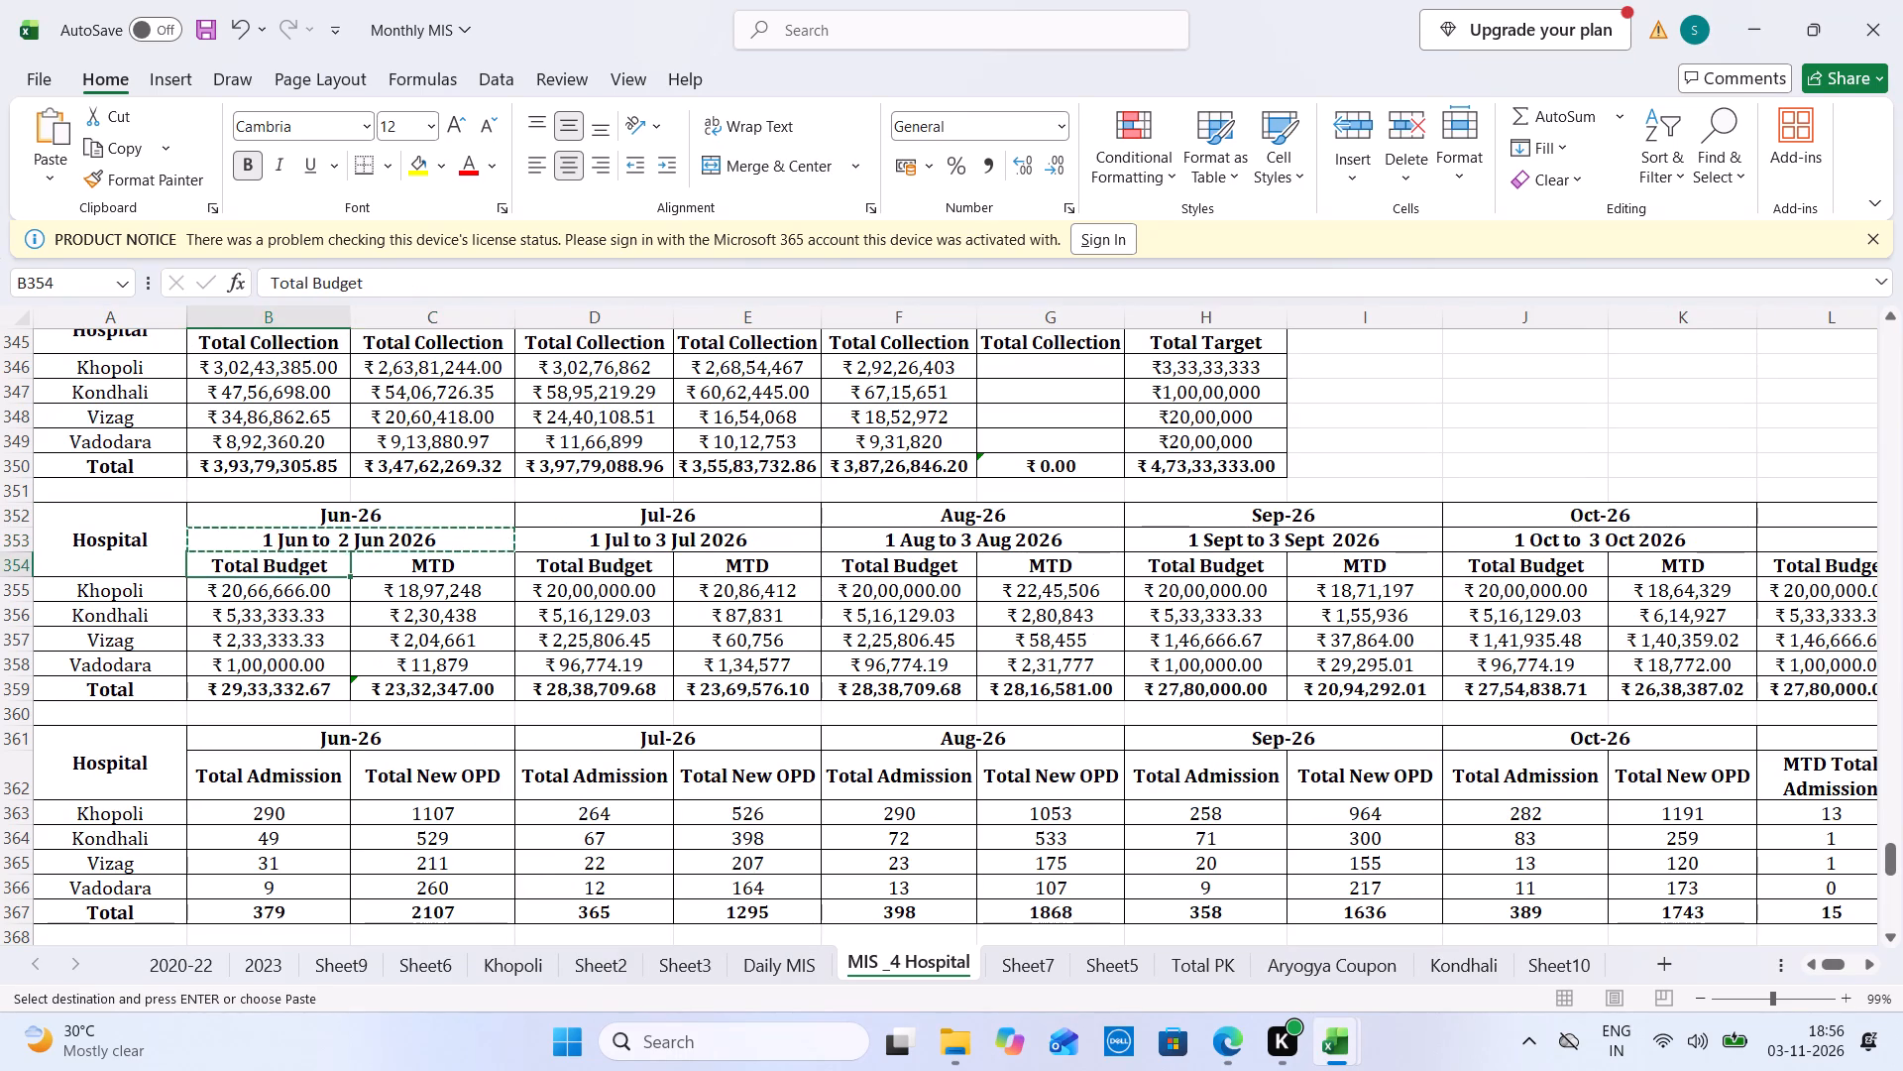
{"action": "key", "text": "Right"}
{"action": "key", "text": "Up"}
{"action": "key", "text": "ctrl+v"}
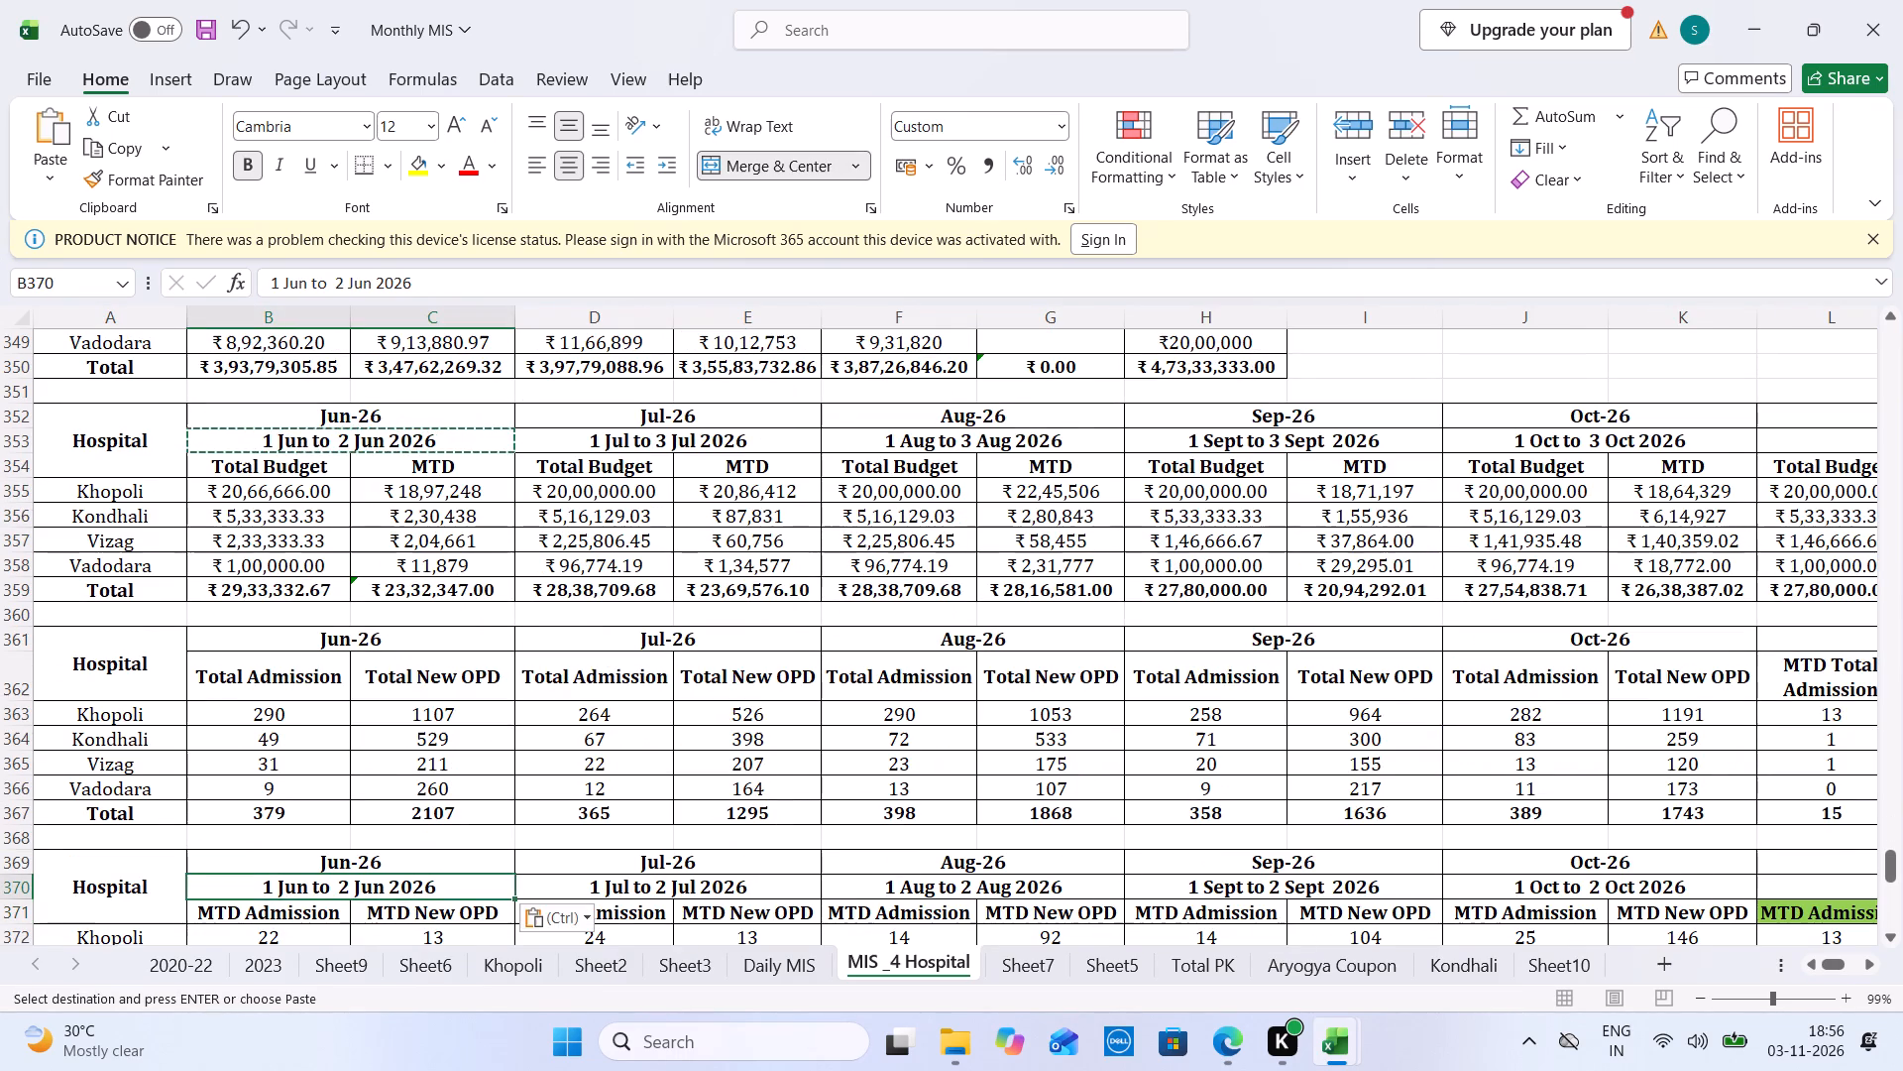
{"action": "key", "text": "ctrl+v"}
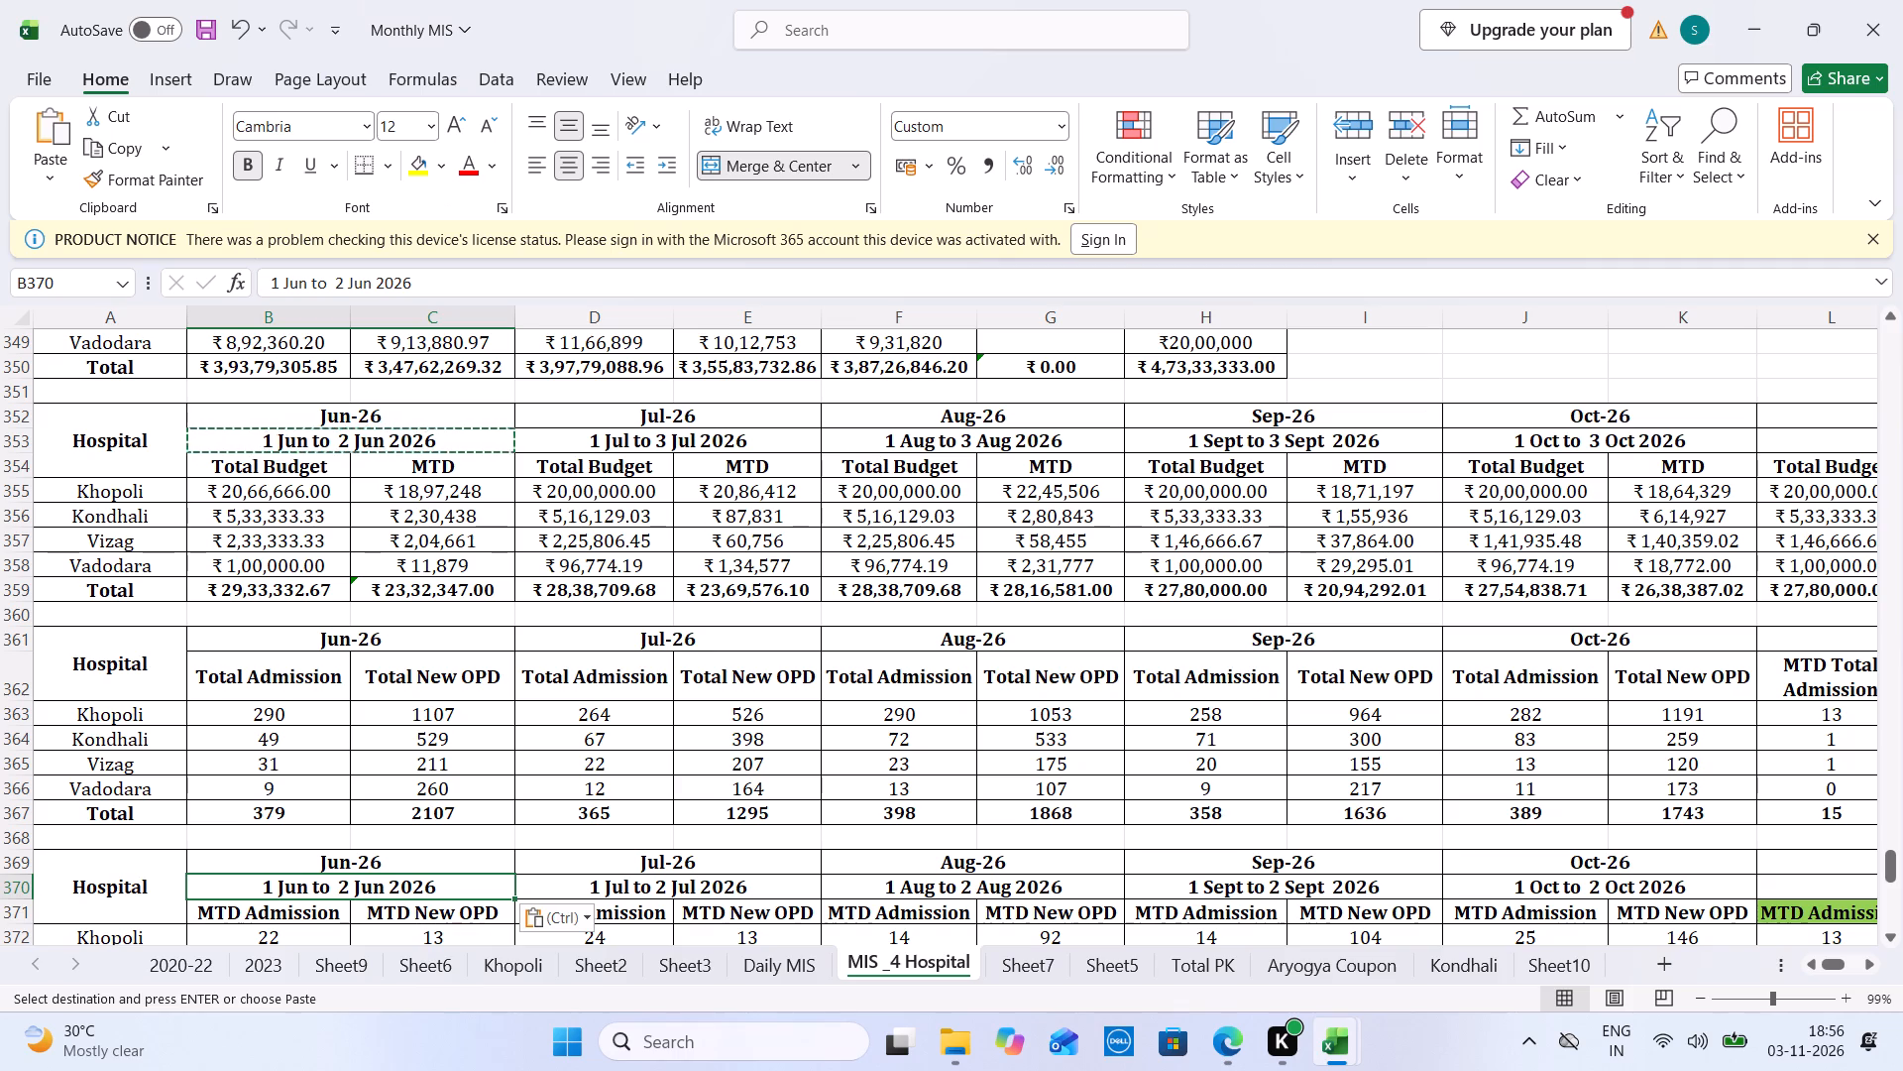
Set the June date heading of the Total Budget and MTD table to 1 Jun to 3 Jun 2026.
{"action": "double_click", "coordinate": [344, 437]}
{"action": "key", "text": "Right"}
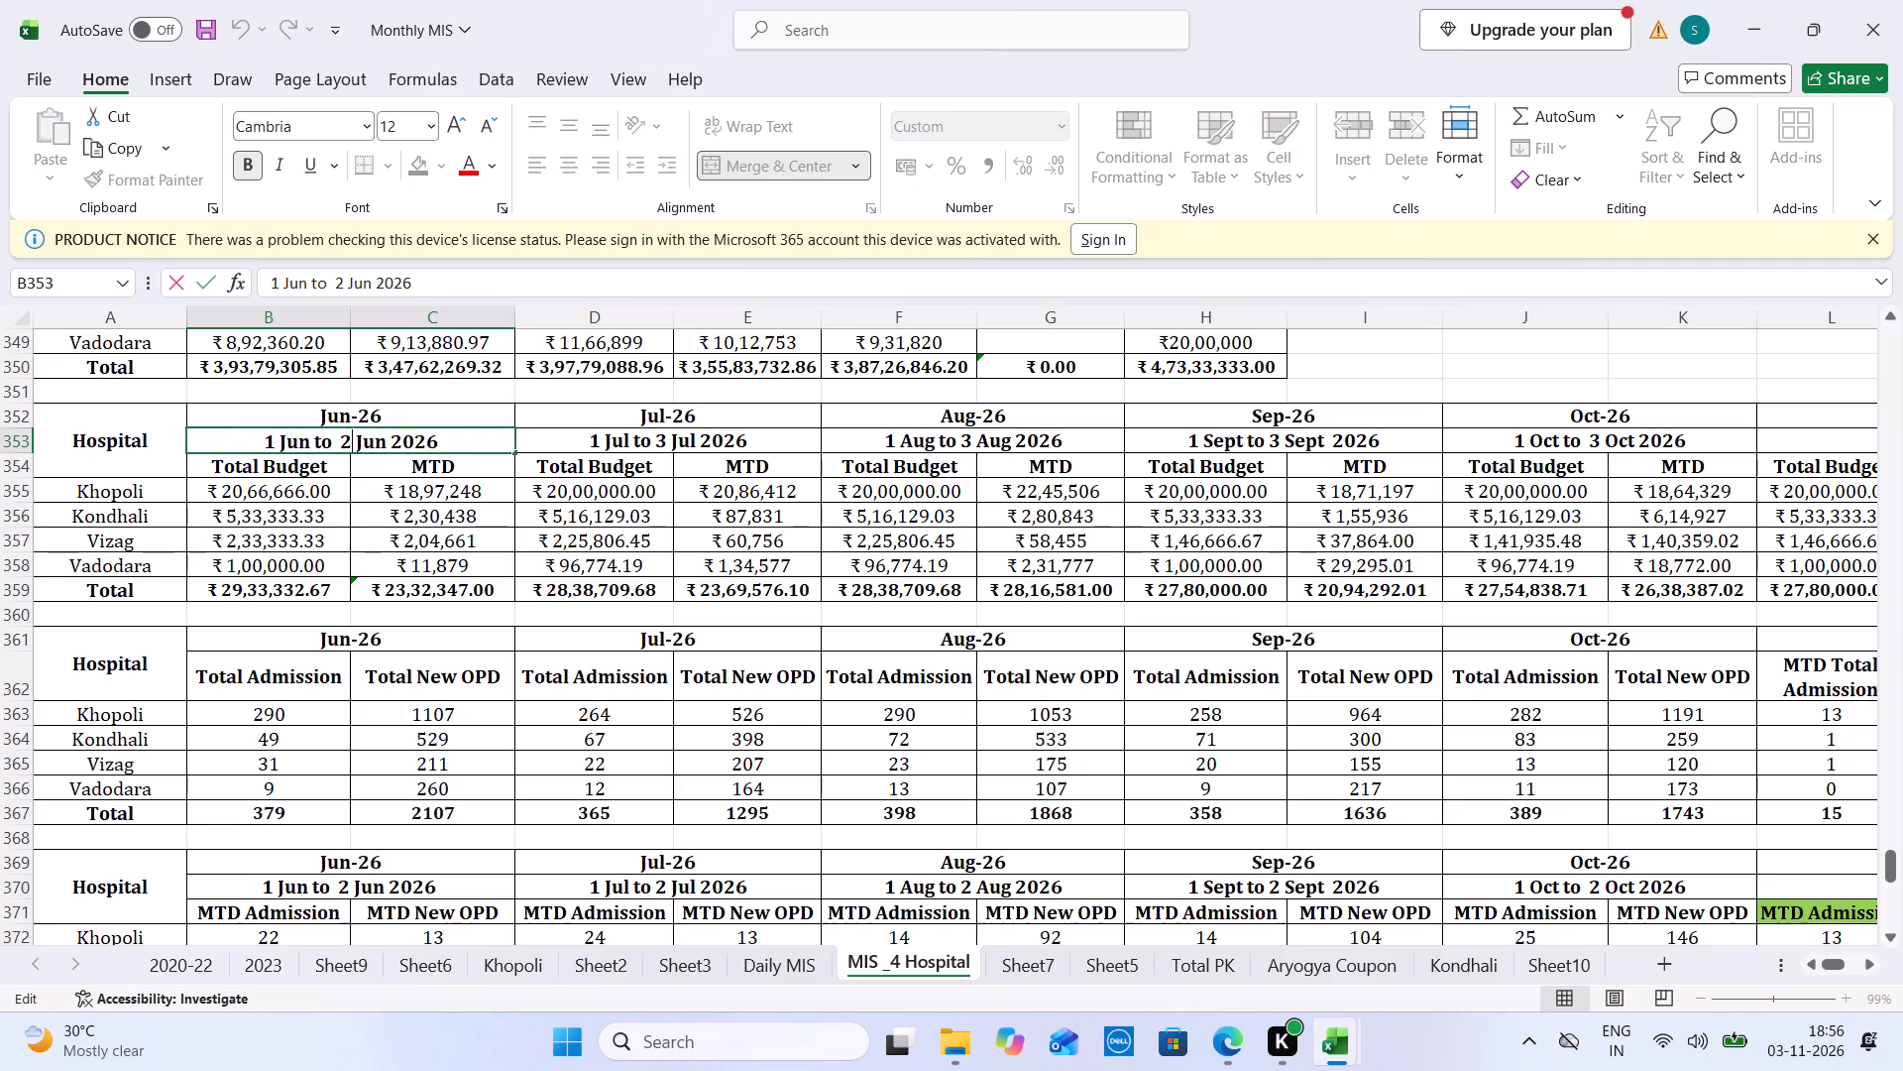
{"action": "key", "text": "BackSpace"}
{"action": "key", "text": "3"}
{"action": "key", "text": "Tab"}
Copy the June, July and August date headings (1 to 3 of each month) from the Total Budget and MTD table to the MTD Admission table.
{"action": "key", "text": "Left"}
{"action": "key", "text": "ctrl+c"}
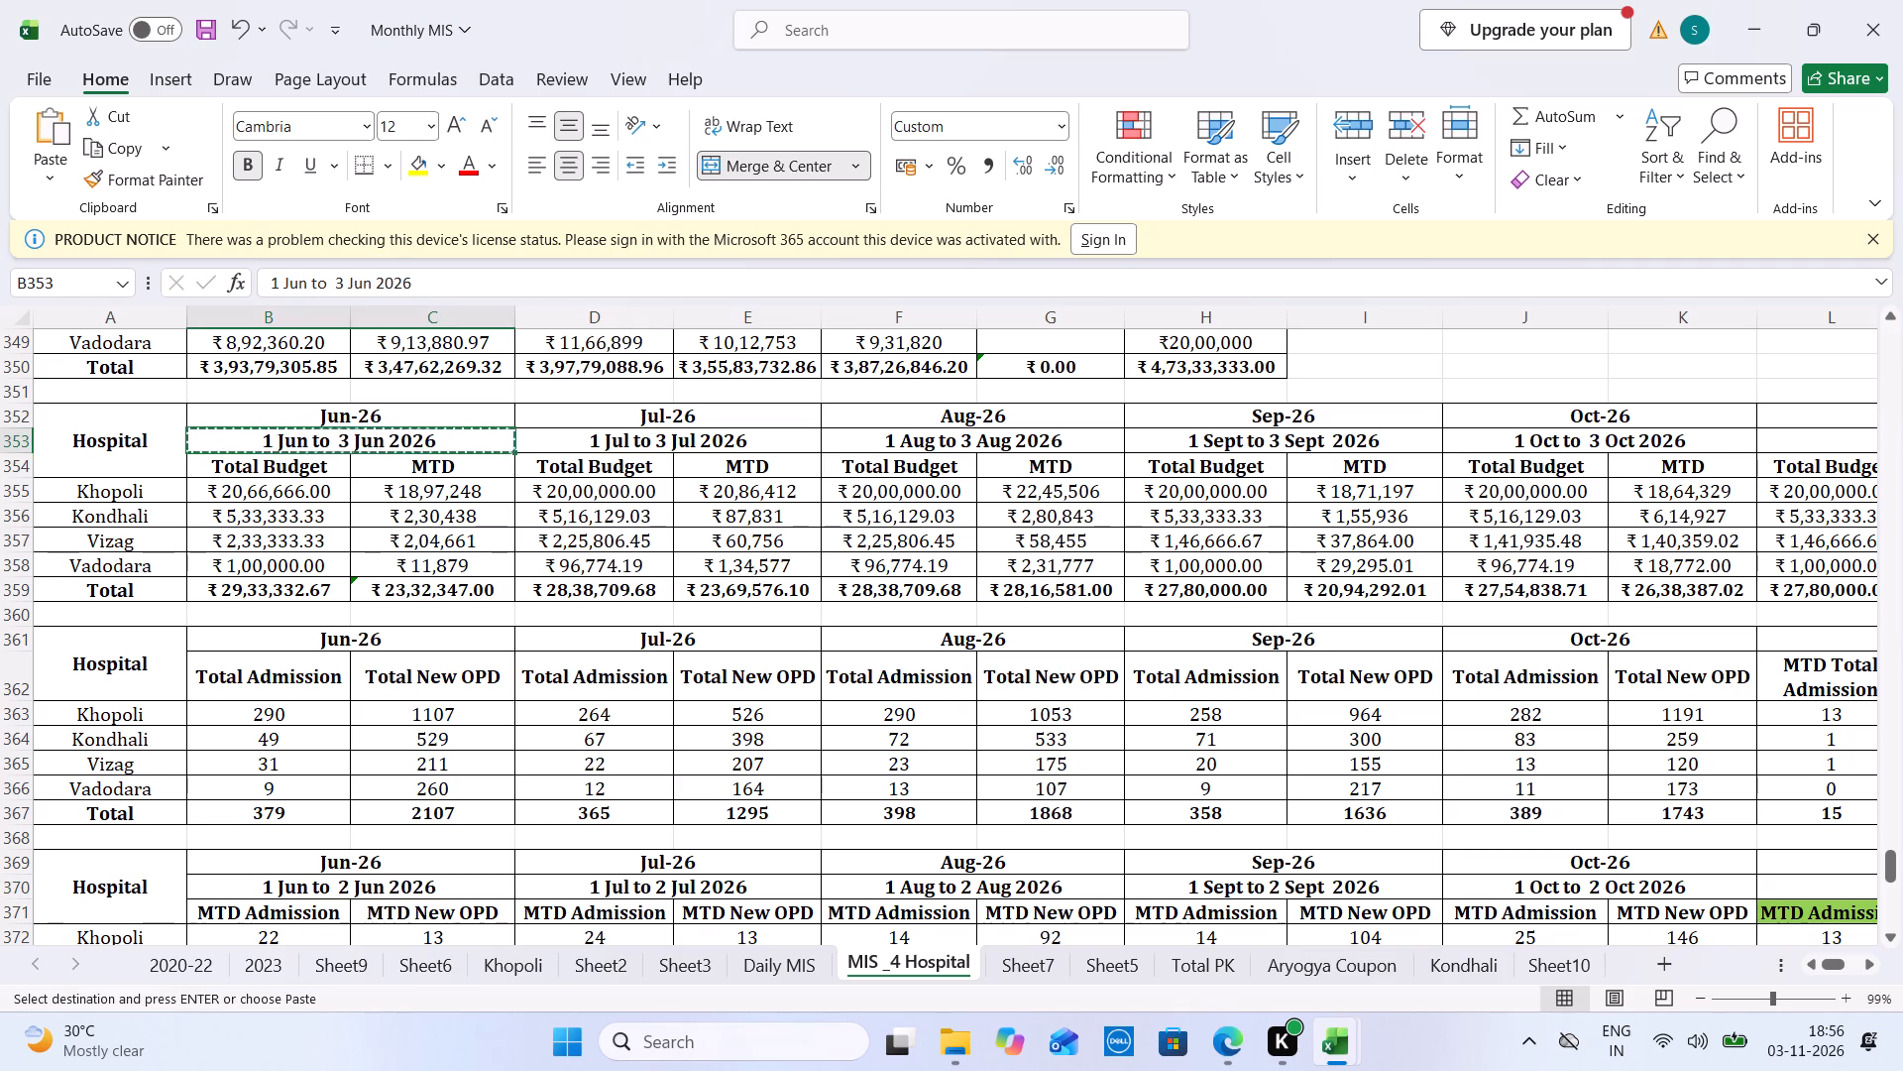
{"action": "left_click", "coordinate": [442, 884]}
{"action": "key", "text": "ctrl+v"}
{"action": "left_click", "coordinate": [707, 433]}
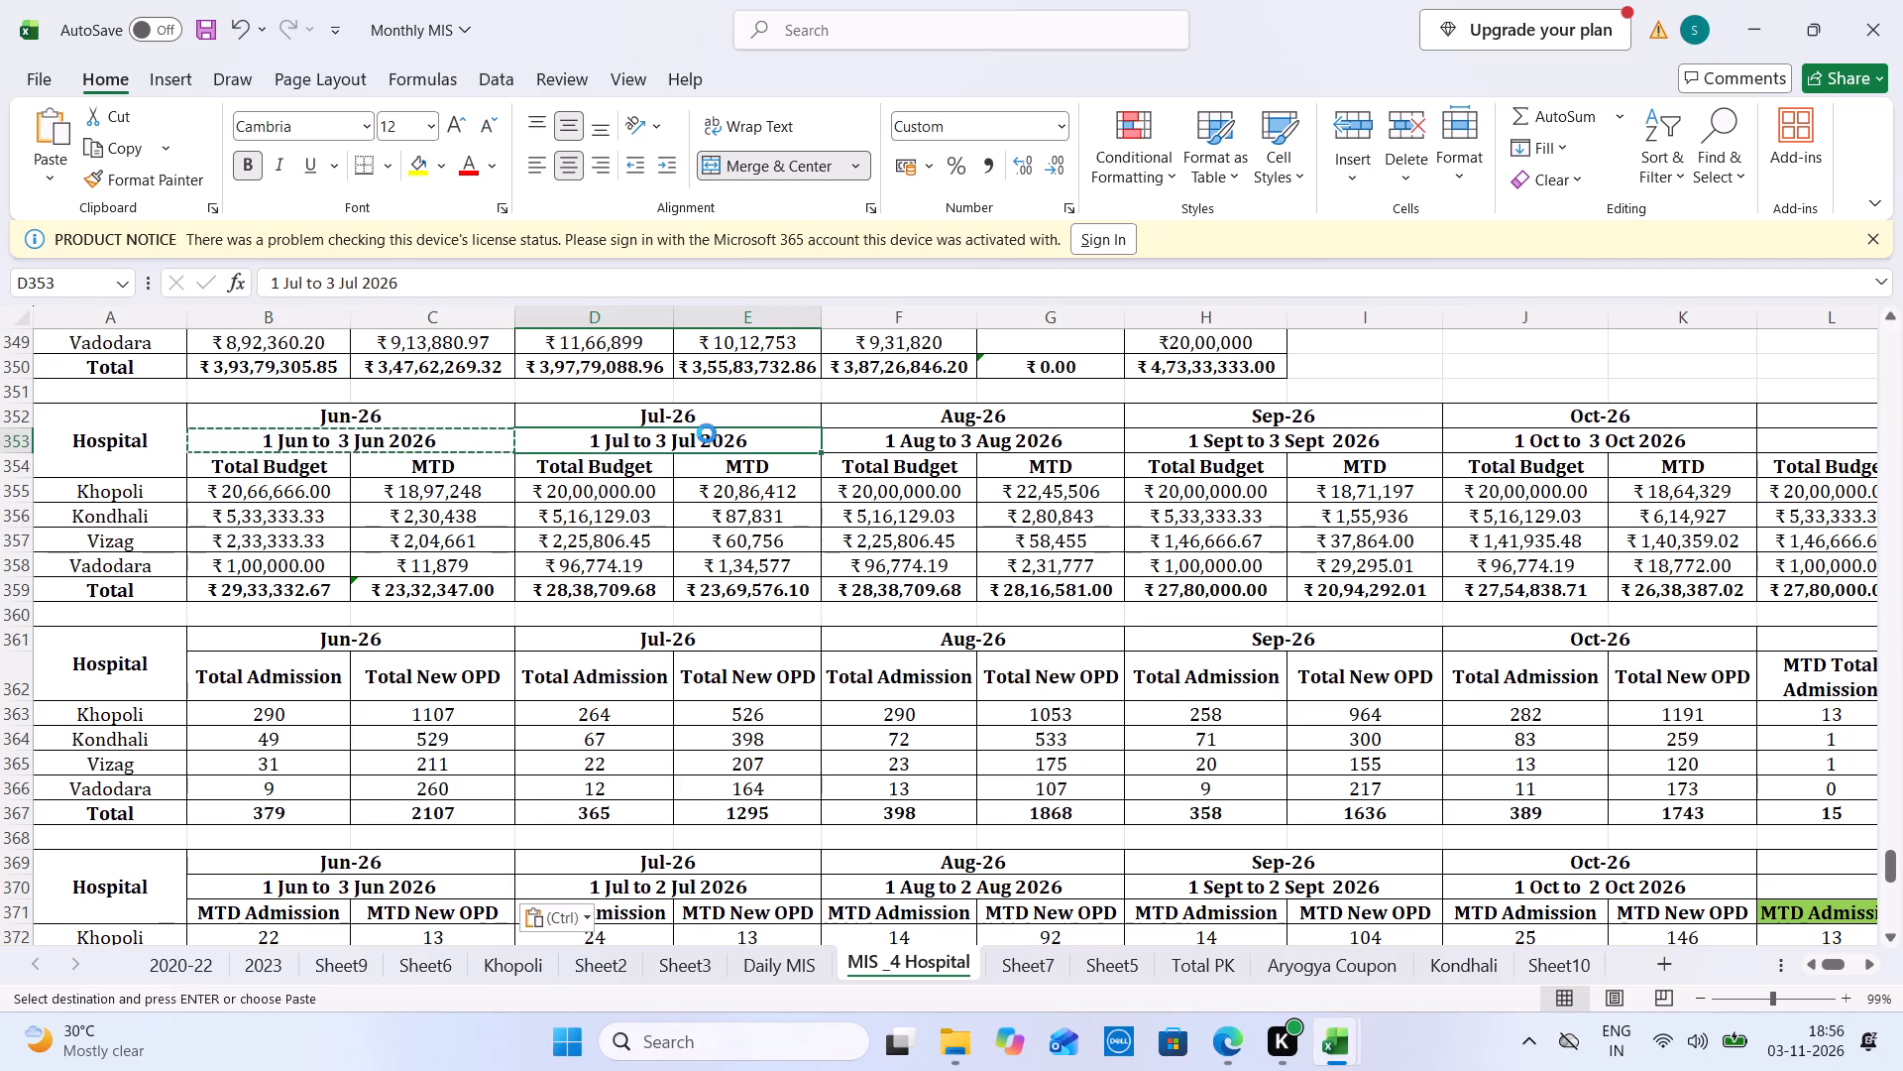
{"action": "key", "text": "ctrl+c"}
{"action": "left_click", "coordinate": [712, 897]}
{"action": "key", "text": "ctrl+v"}
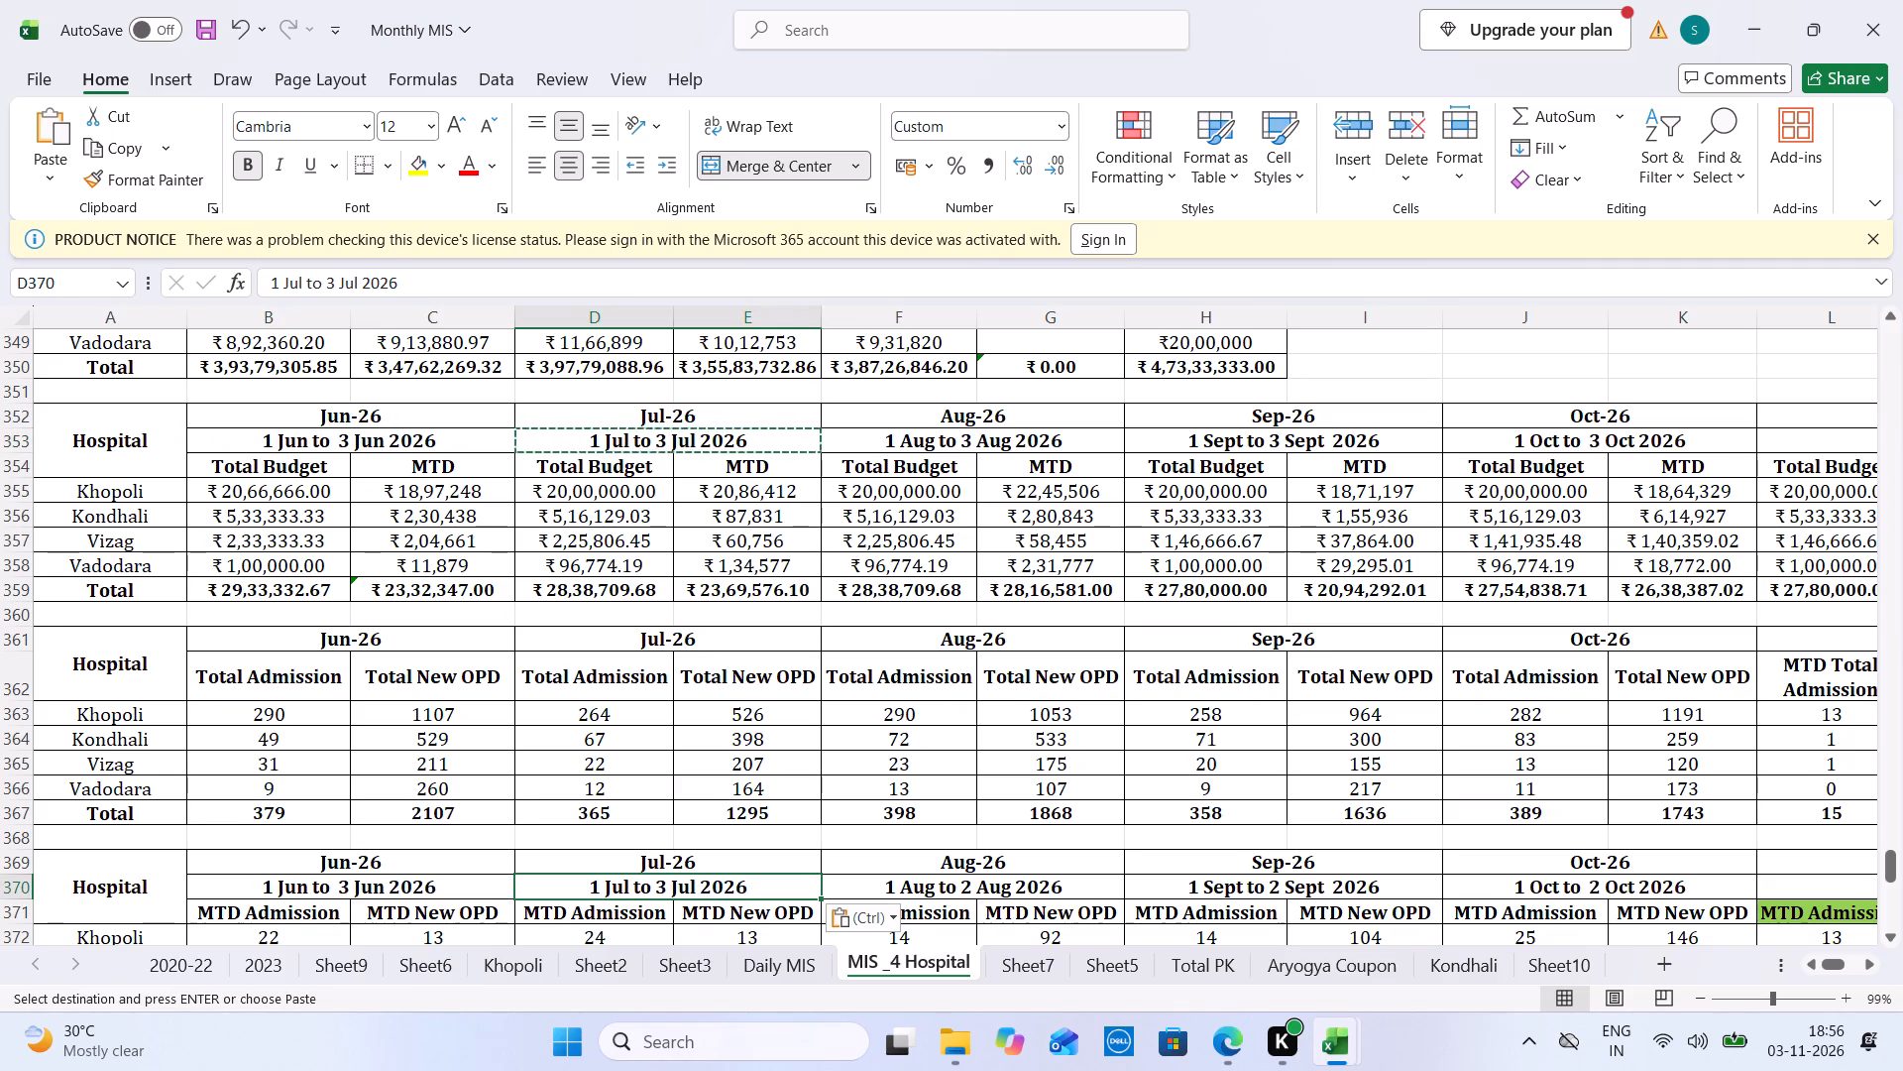
{"action": "left_click", "coordinate": [948, 431]}
{"action": "key", "text": "ctrl+c"}
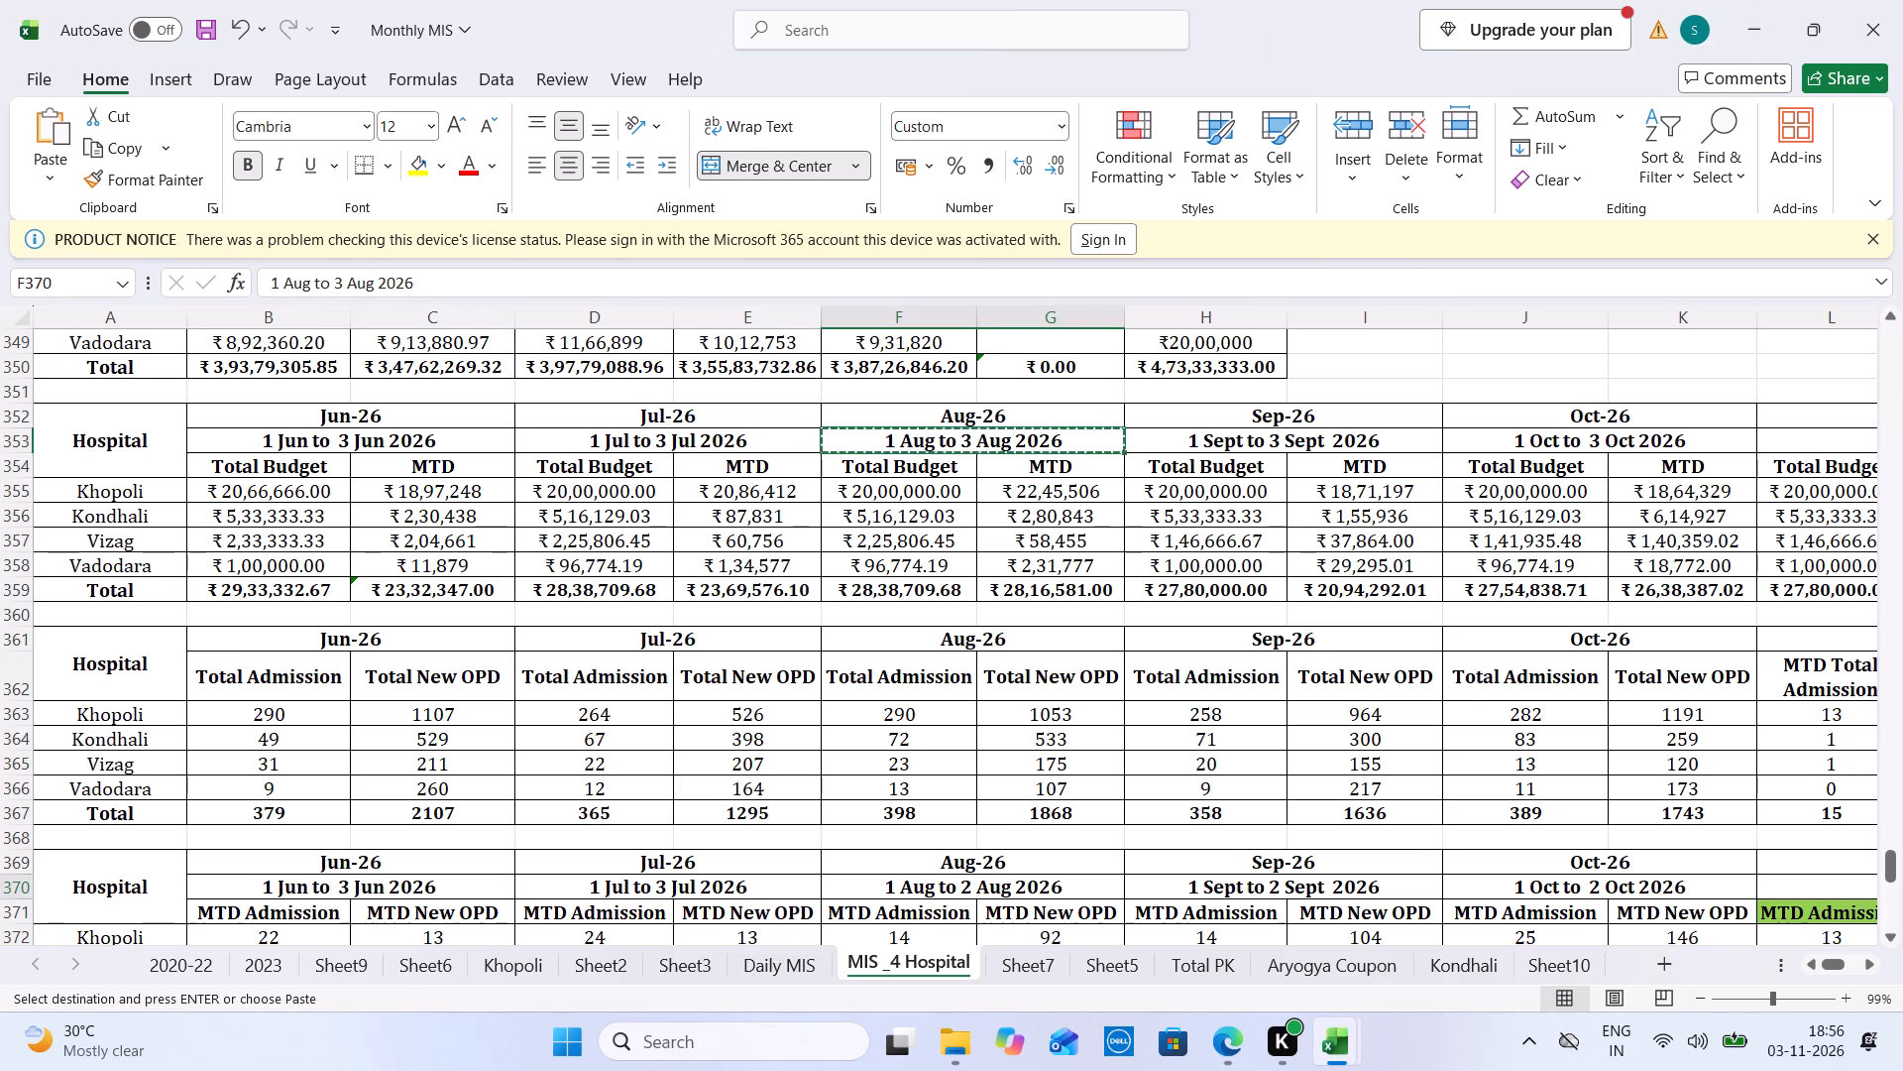
{"action": "left_click", "coordinate": [995, 875]}
{"action": "key", "text": "ctrl+v"}
Copy the September, October and November date headings (1 to 3 of each month) from the Total Budget and MTD table to the MTD Admission table.
{"action": "left_click", "coordinate": [1305, 425]}
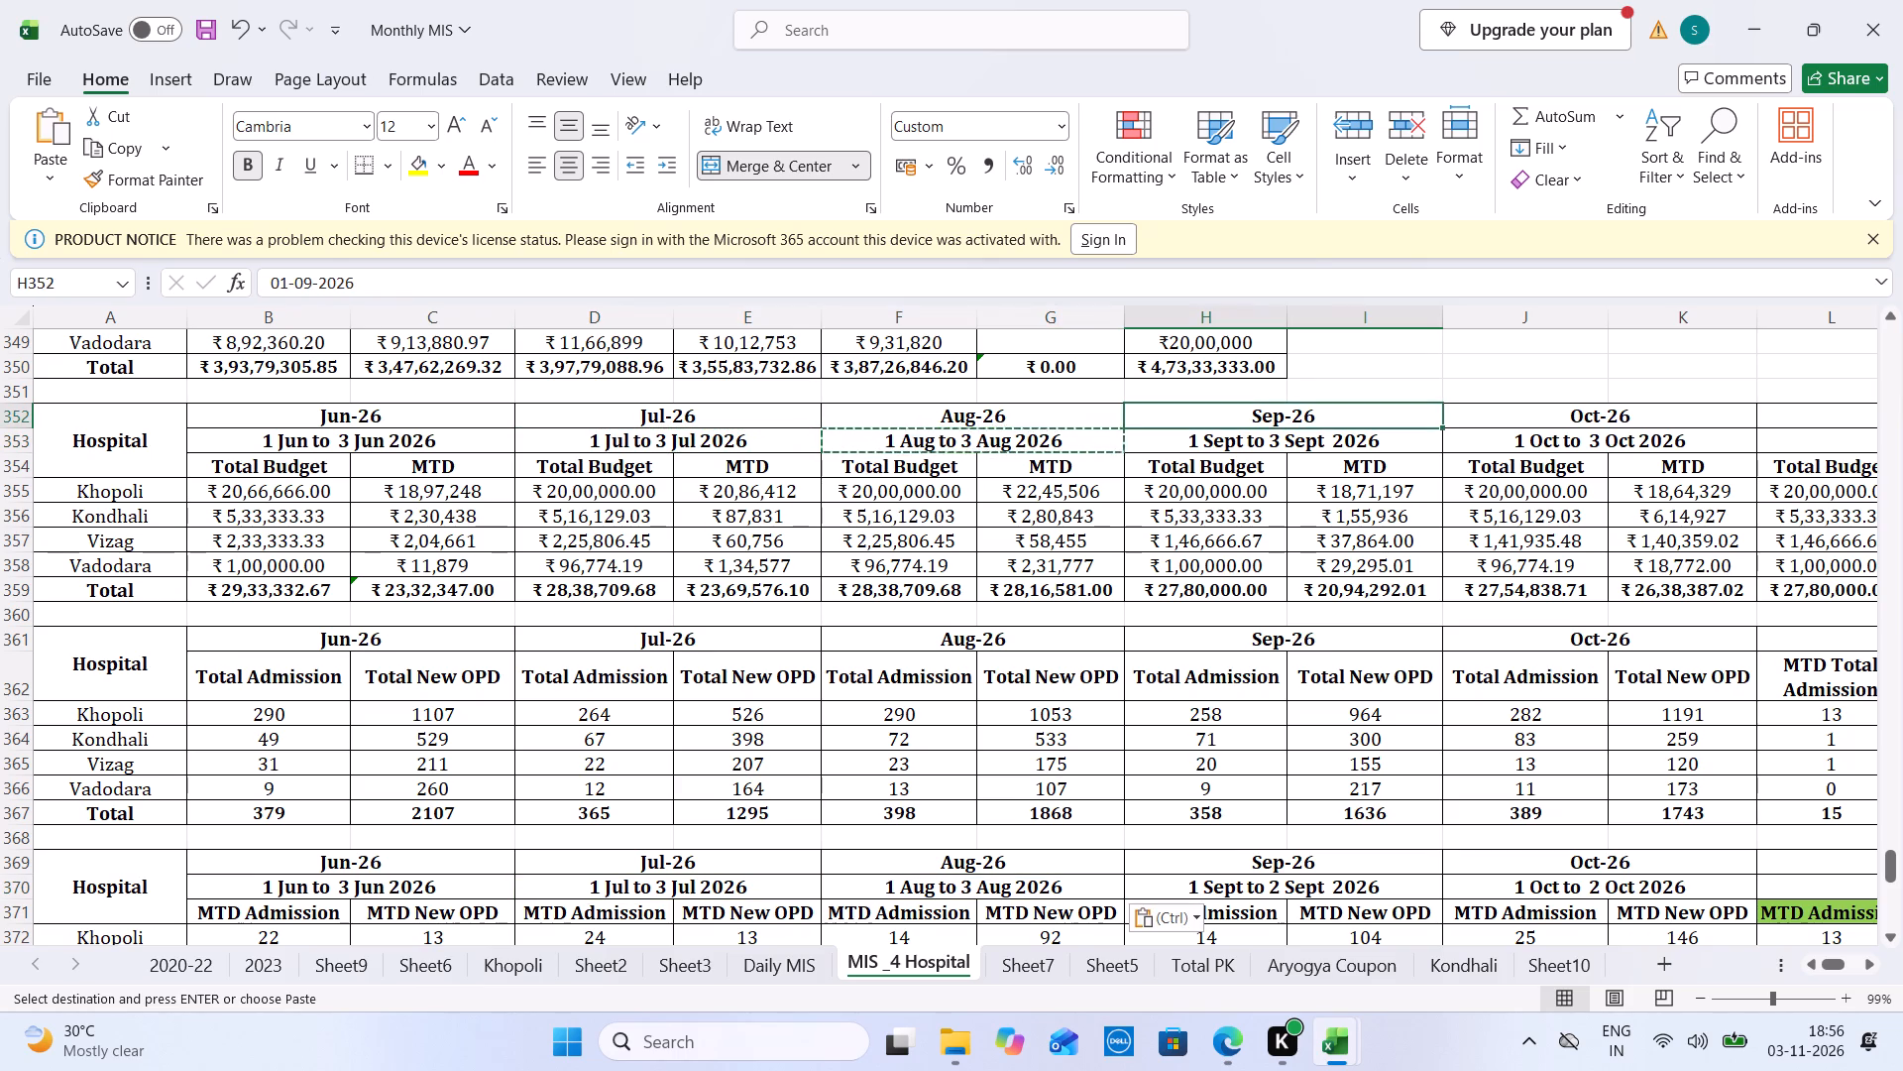
{"action": "key", "text": "Down"}
{"action": "key", "text": "ctrl+c"}
{"action": "left_click", "coordinate": [1315, 897]}
{"action": "key", "text": "ctrl+v"}
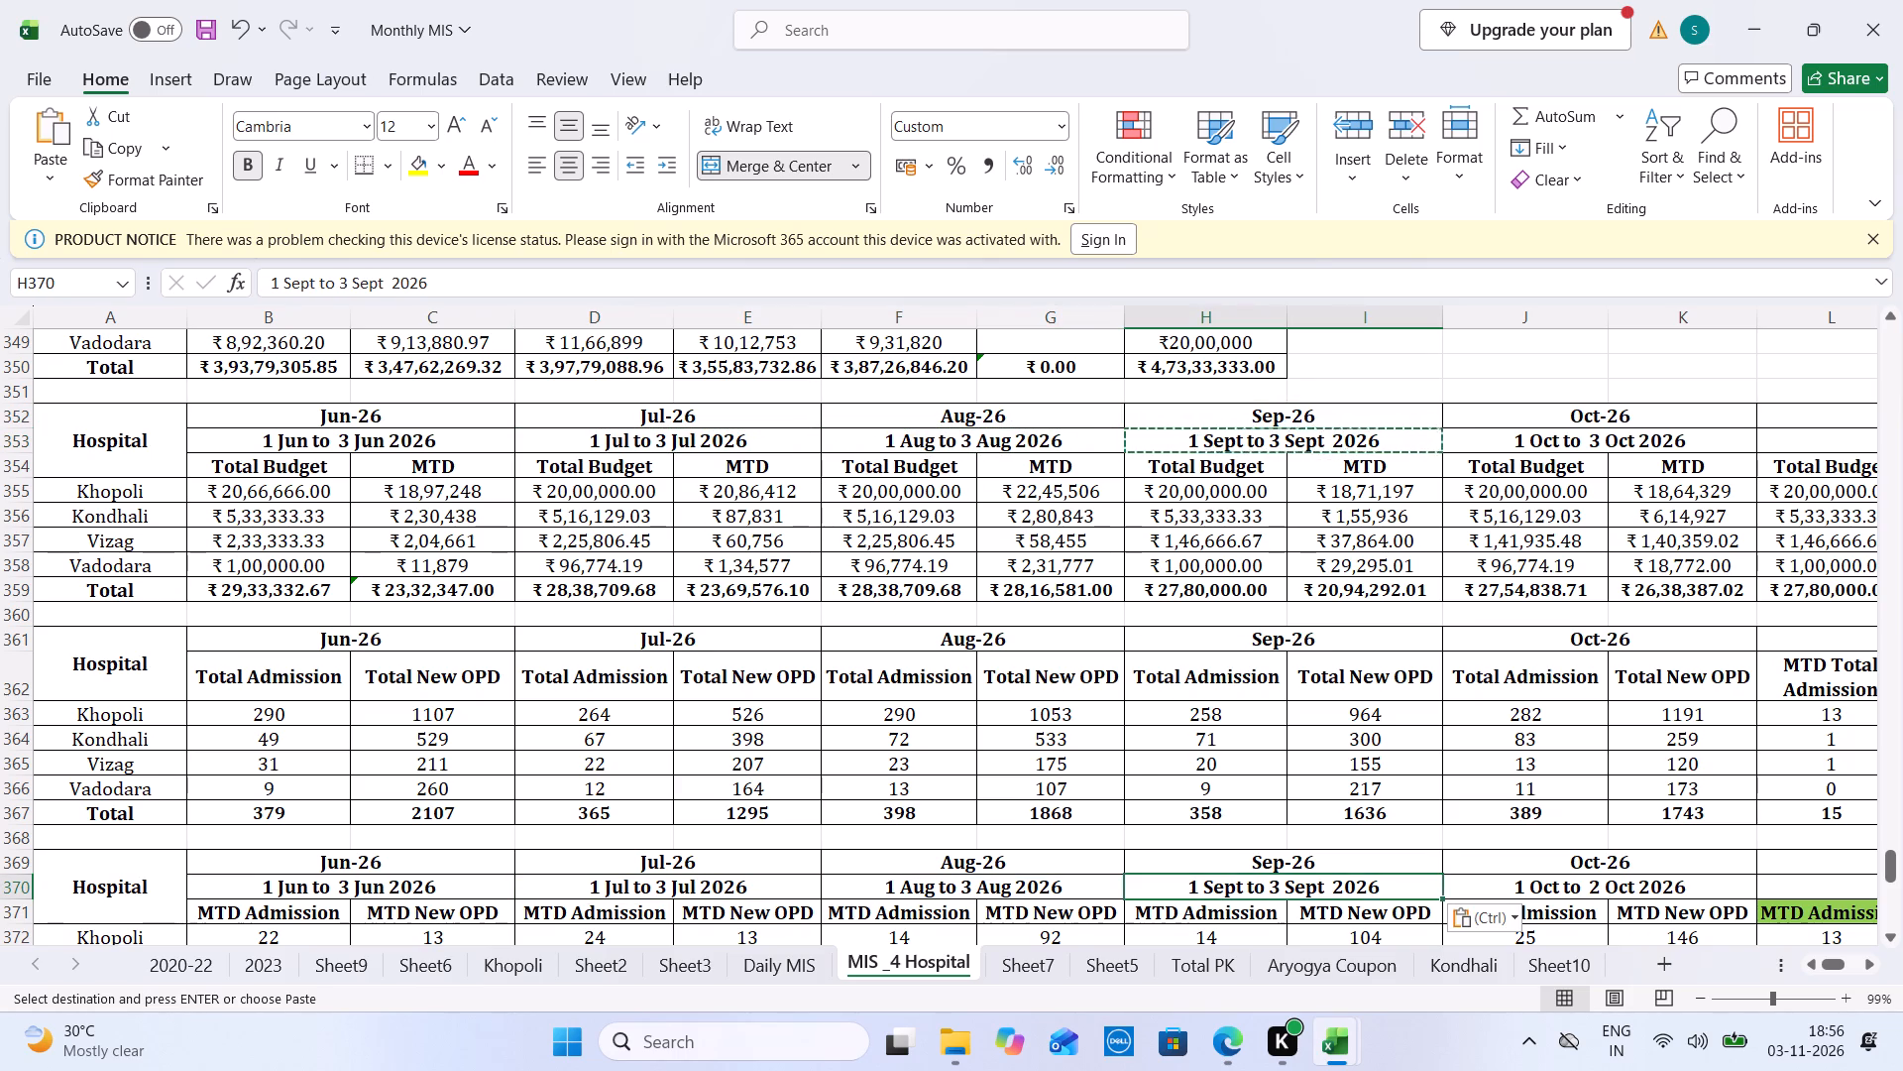
{"action": "left_click", "coordinate": [1652, 439]}
{"action": "key", "text": "ctrl+c"}
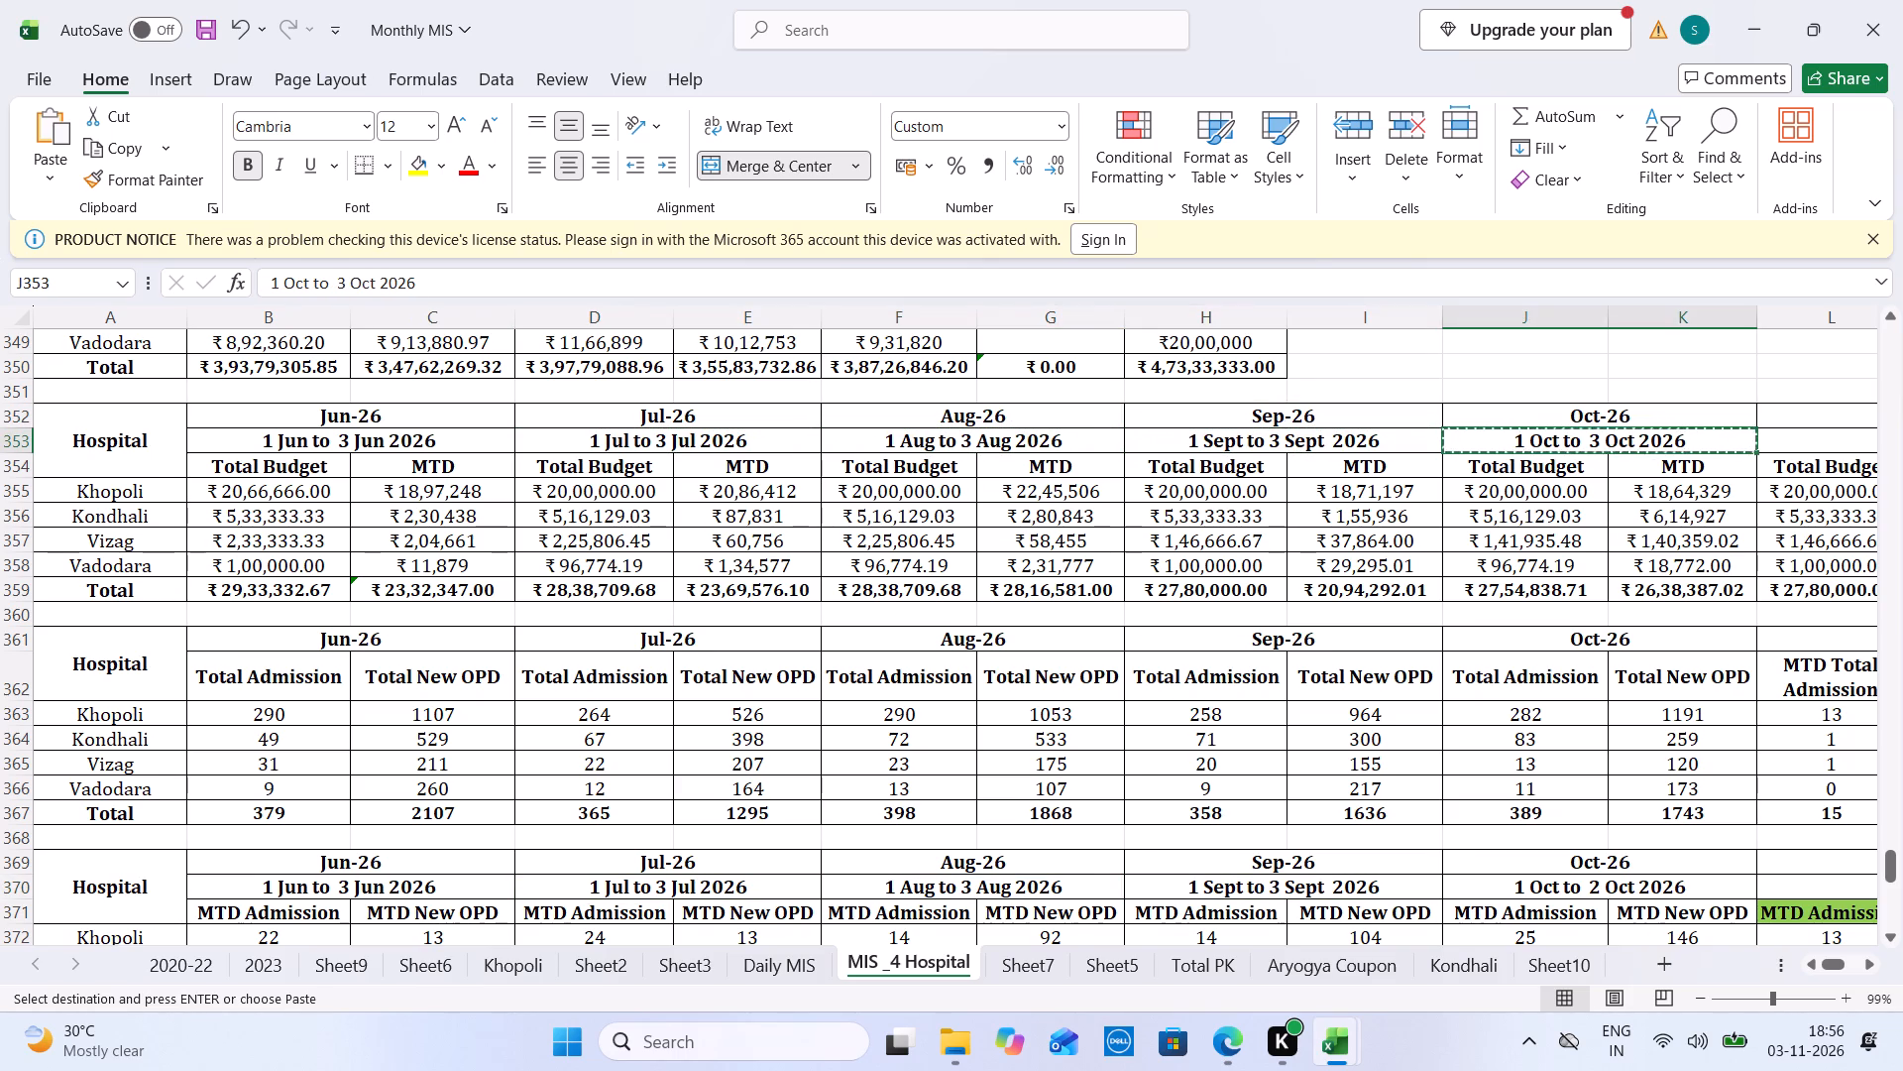
{"action": "left_click", "coordinate": [1566, 898]}
{"action": "key", "text": "ctrl+v"}
{"action": "key", "text": "Right"}
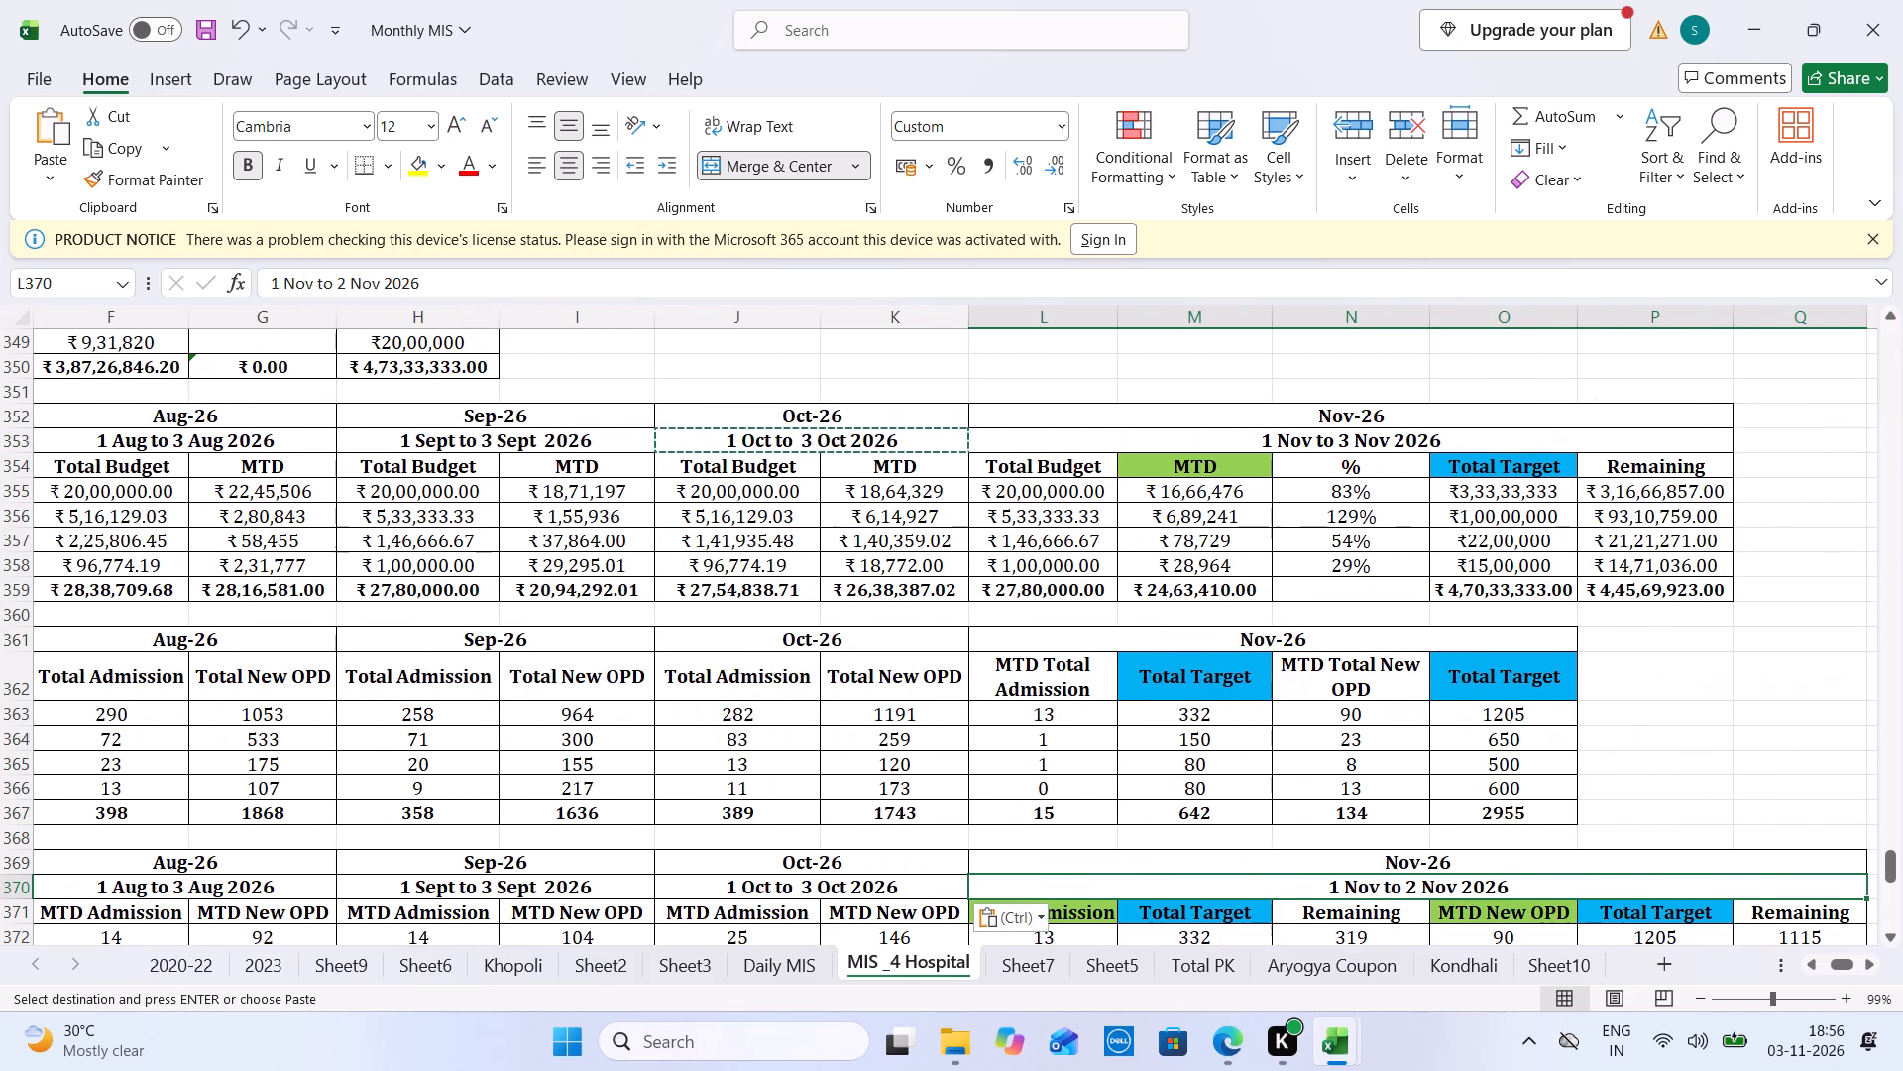
{"action": "left_click", "coordinate": [1410, 443]}
{"action": "key", "text": "ctrl+c"}
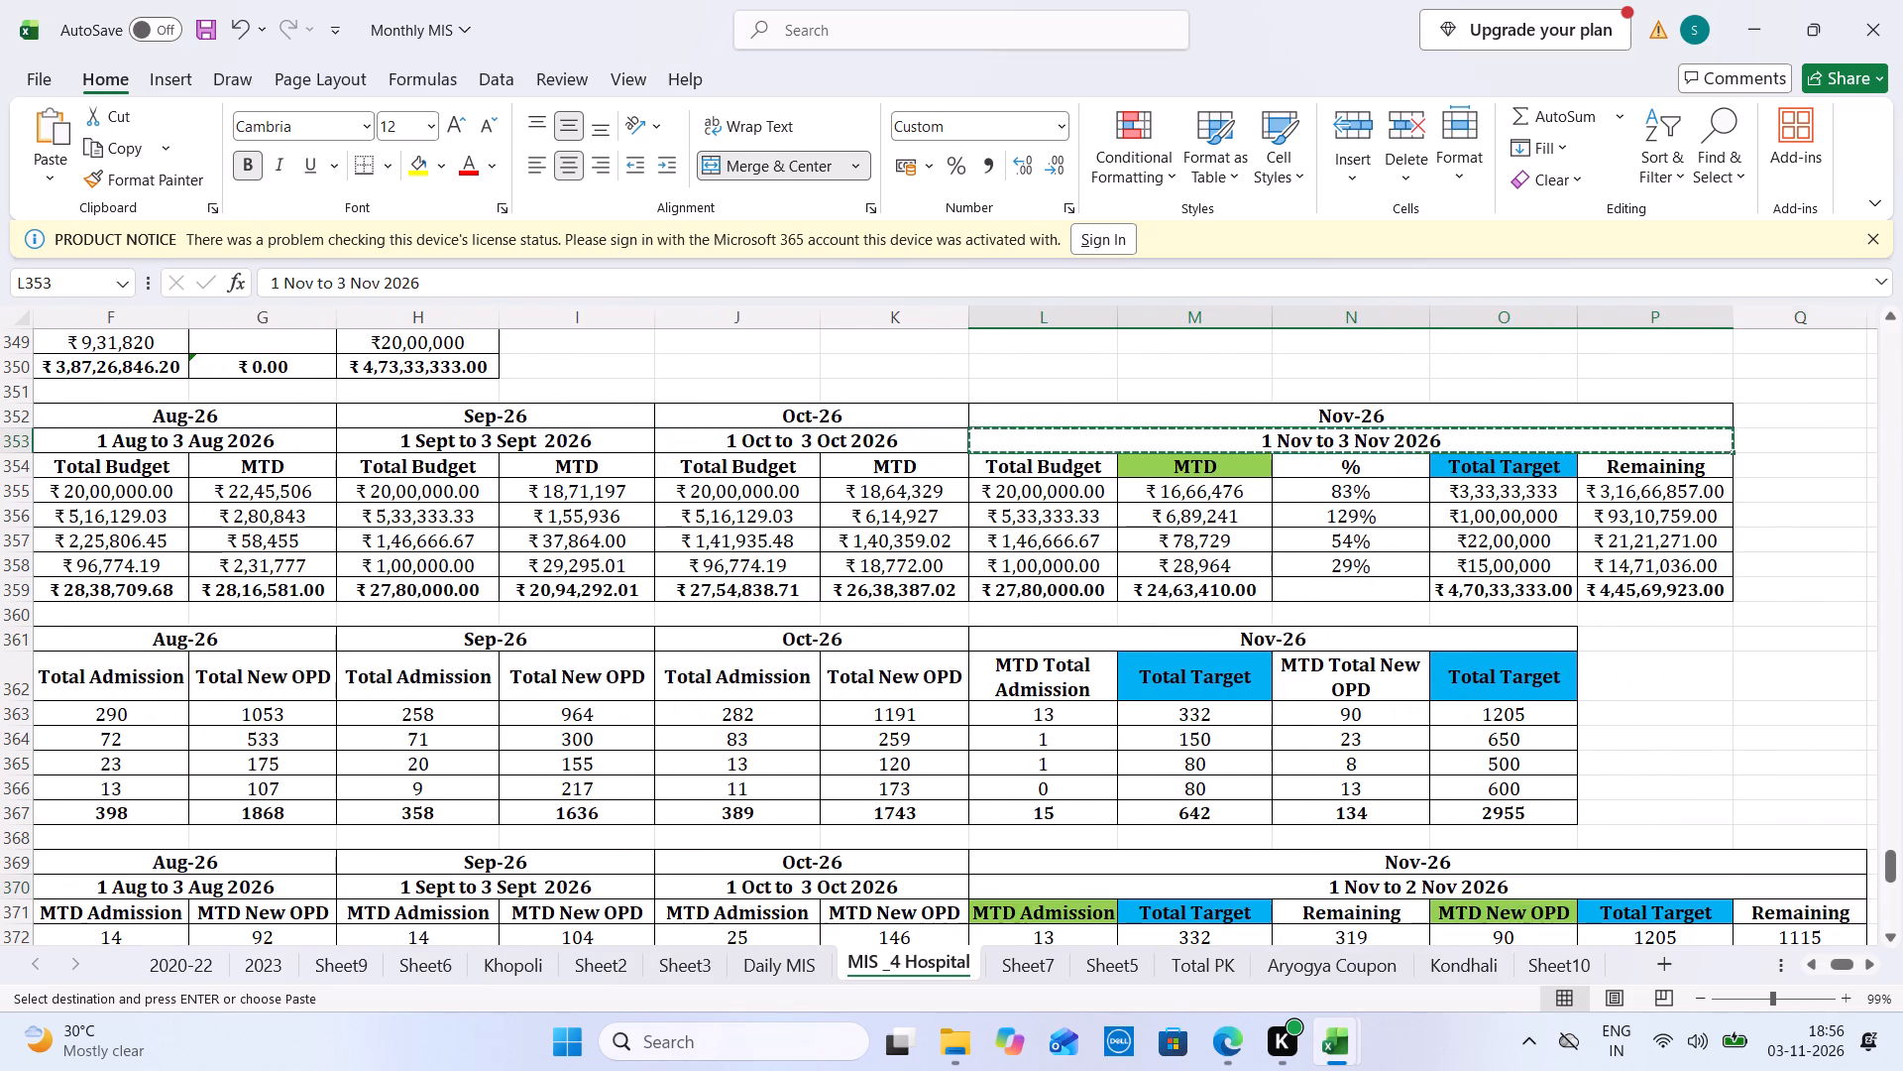
{"action": "left_click", "coordinate": [1405, 898]}
{"action": "key", "text": "ctrl+v"}
Clear the four hospitals' MTD amounts for November, October and September 2026 in the Total Budget and MTD table.
{"action": "left_click_drag", "start_coordinate": [1156, 489], "coordinate": [1171, 559]}
{"action": "right_click", "coordinate": [1171, 559]}
{"action": "left_click", "coordinate": [1260, 579]}
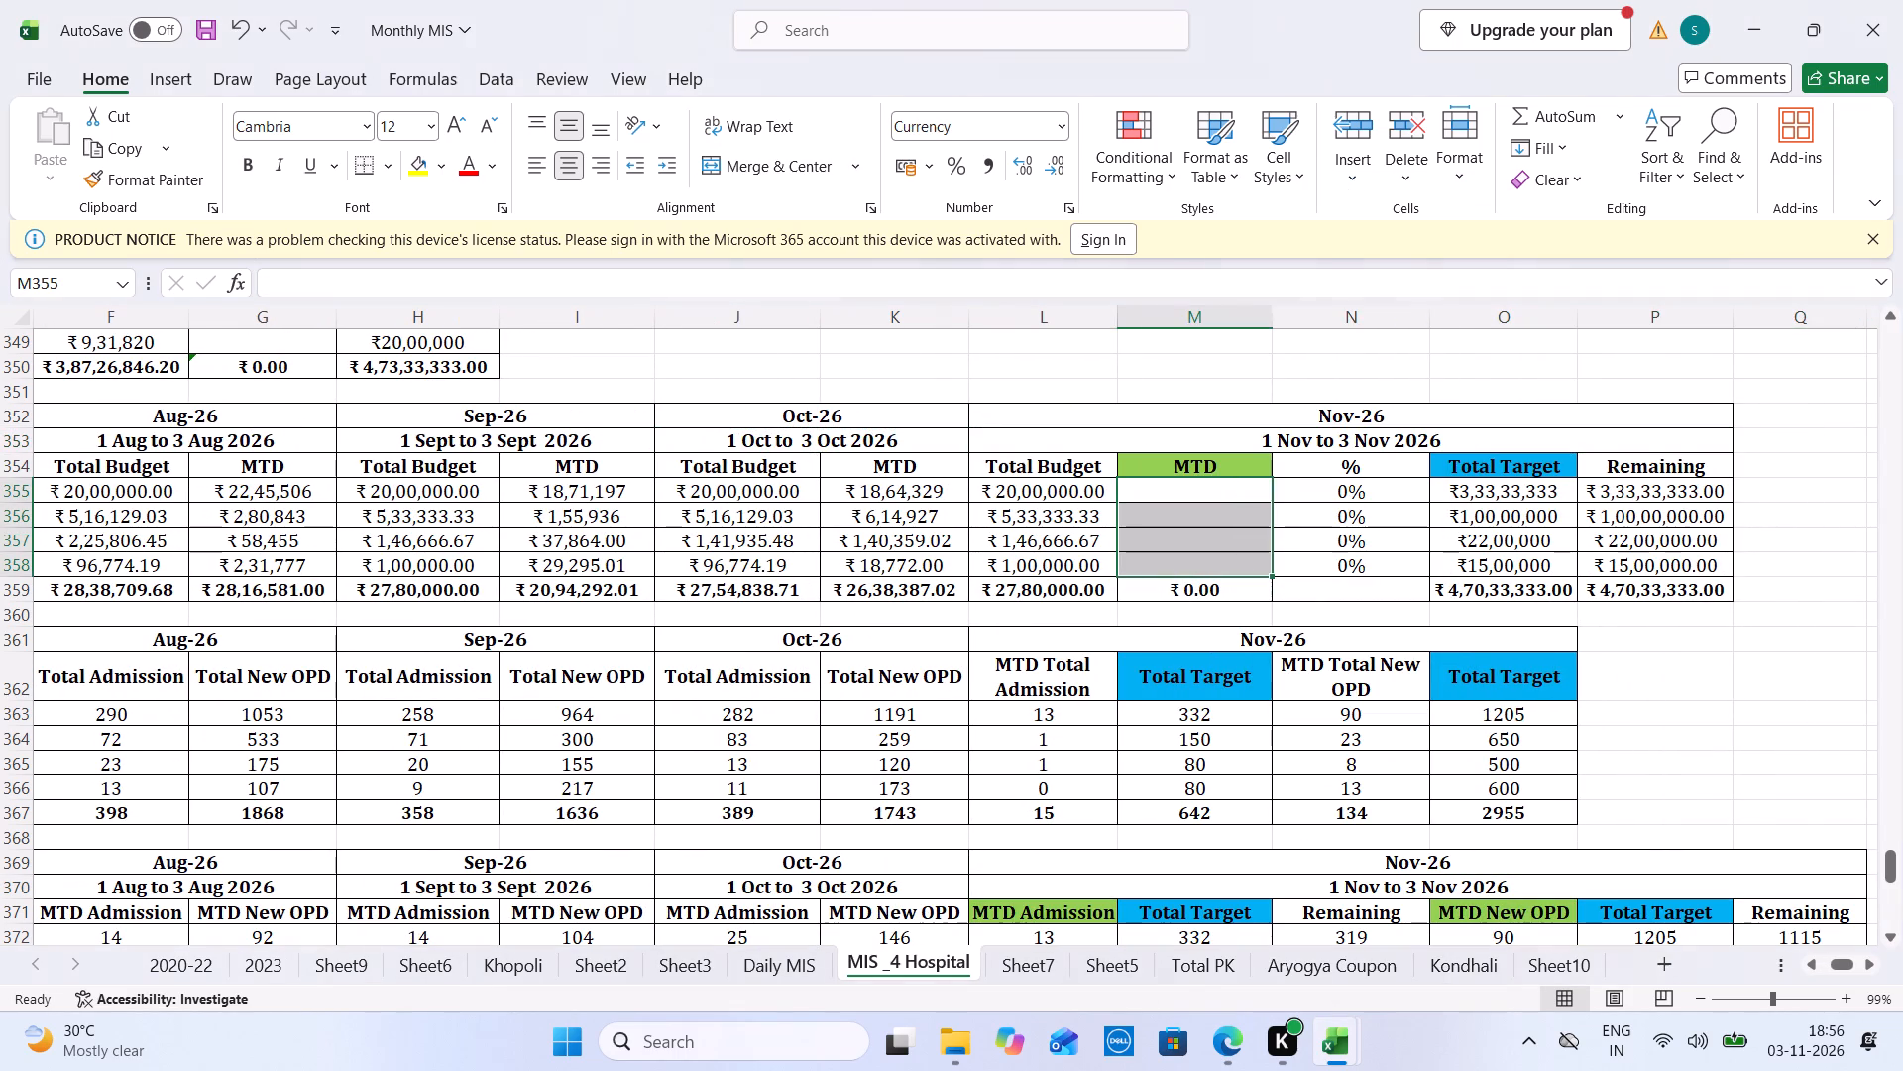
{"action": "left_click_drag", "start_coordinate": [891, 492], "coordinate": [895, 558]}
{"action": "right_click", "coordinate": [895, 558]}
{"action": "left_click", "coordinate": [978, 568]}
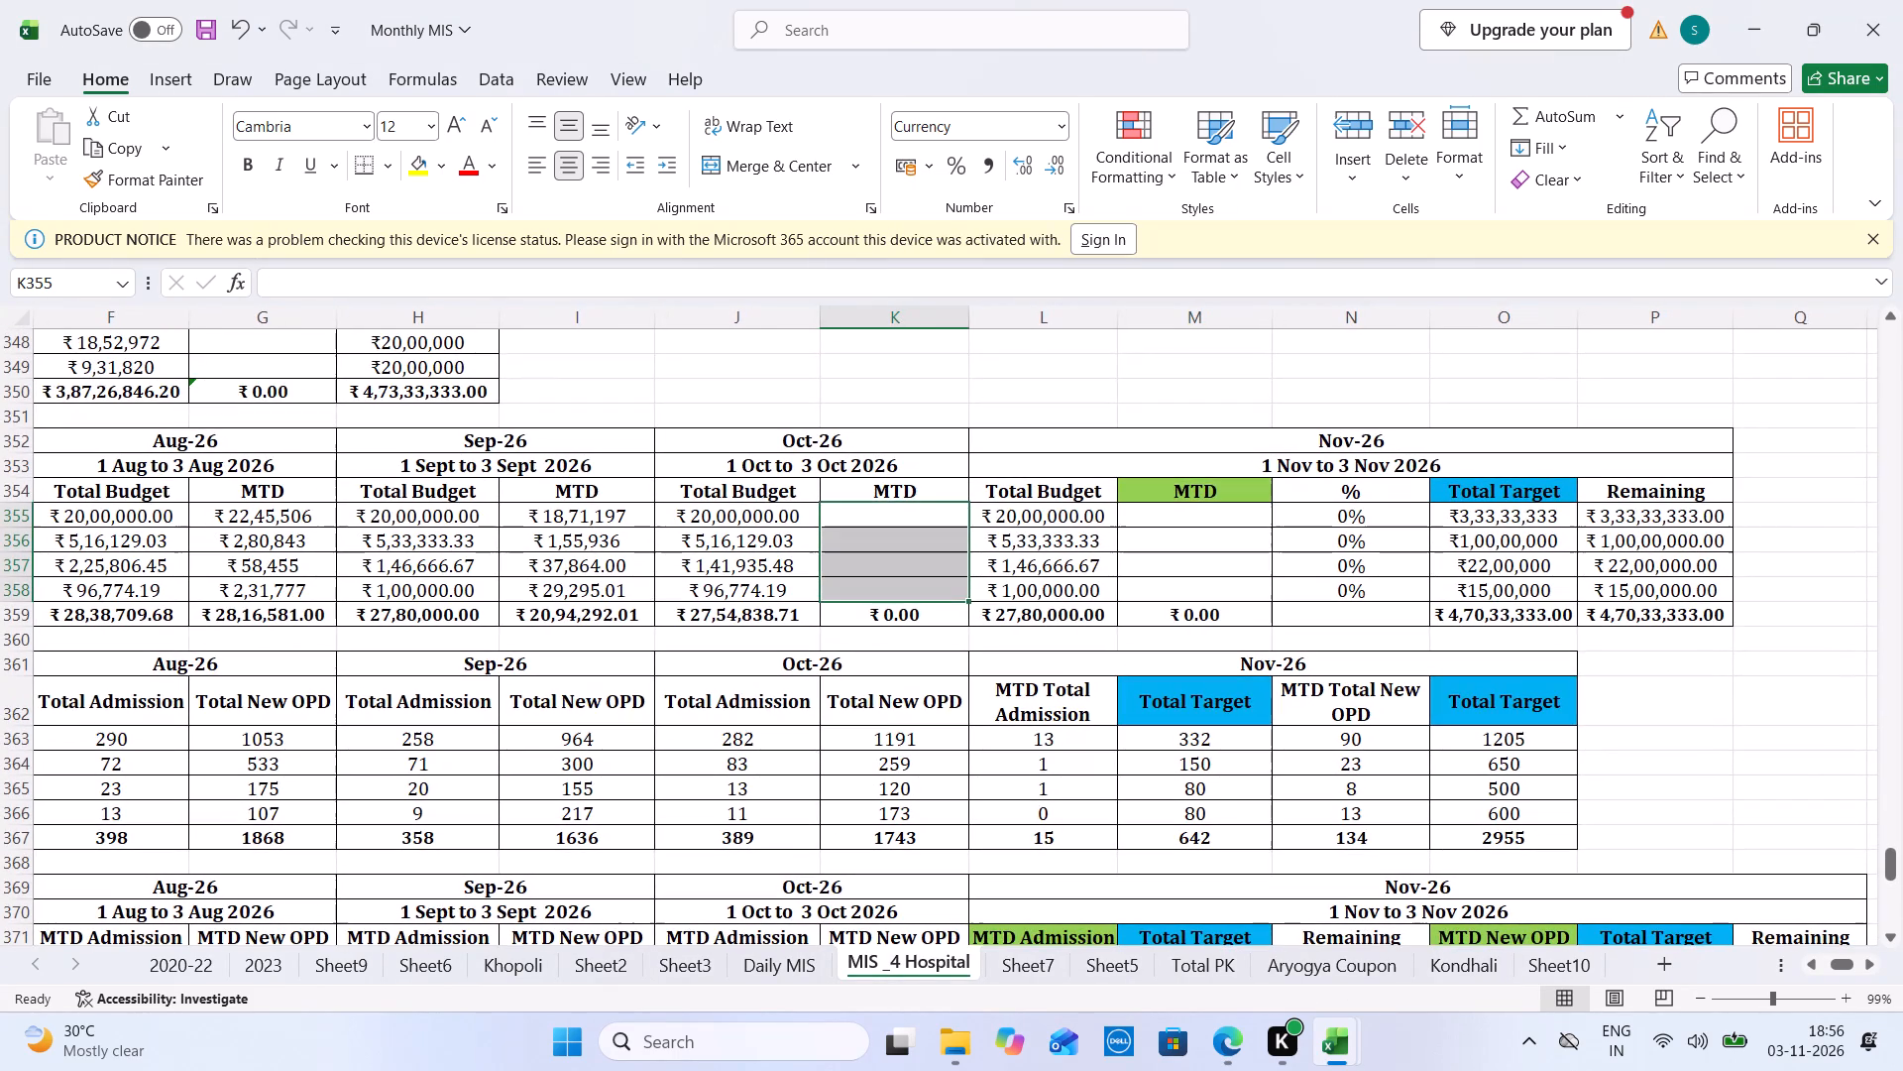
{"action": "left_click", "coordinate": [564, 499]}
{"action": "left_click_drag", "start_coordinate": [563, 519], "coordinate": [559, 580]}
{"action": "right_click", "coordinate": [559, 580]}
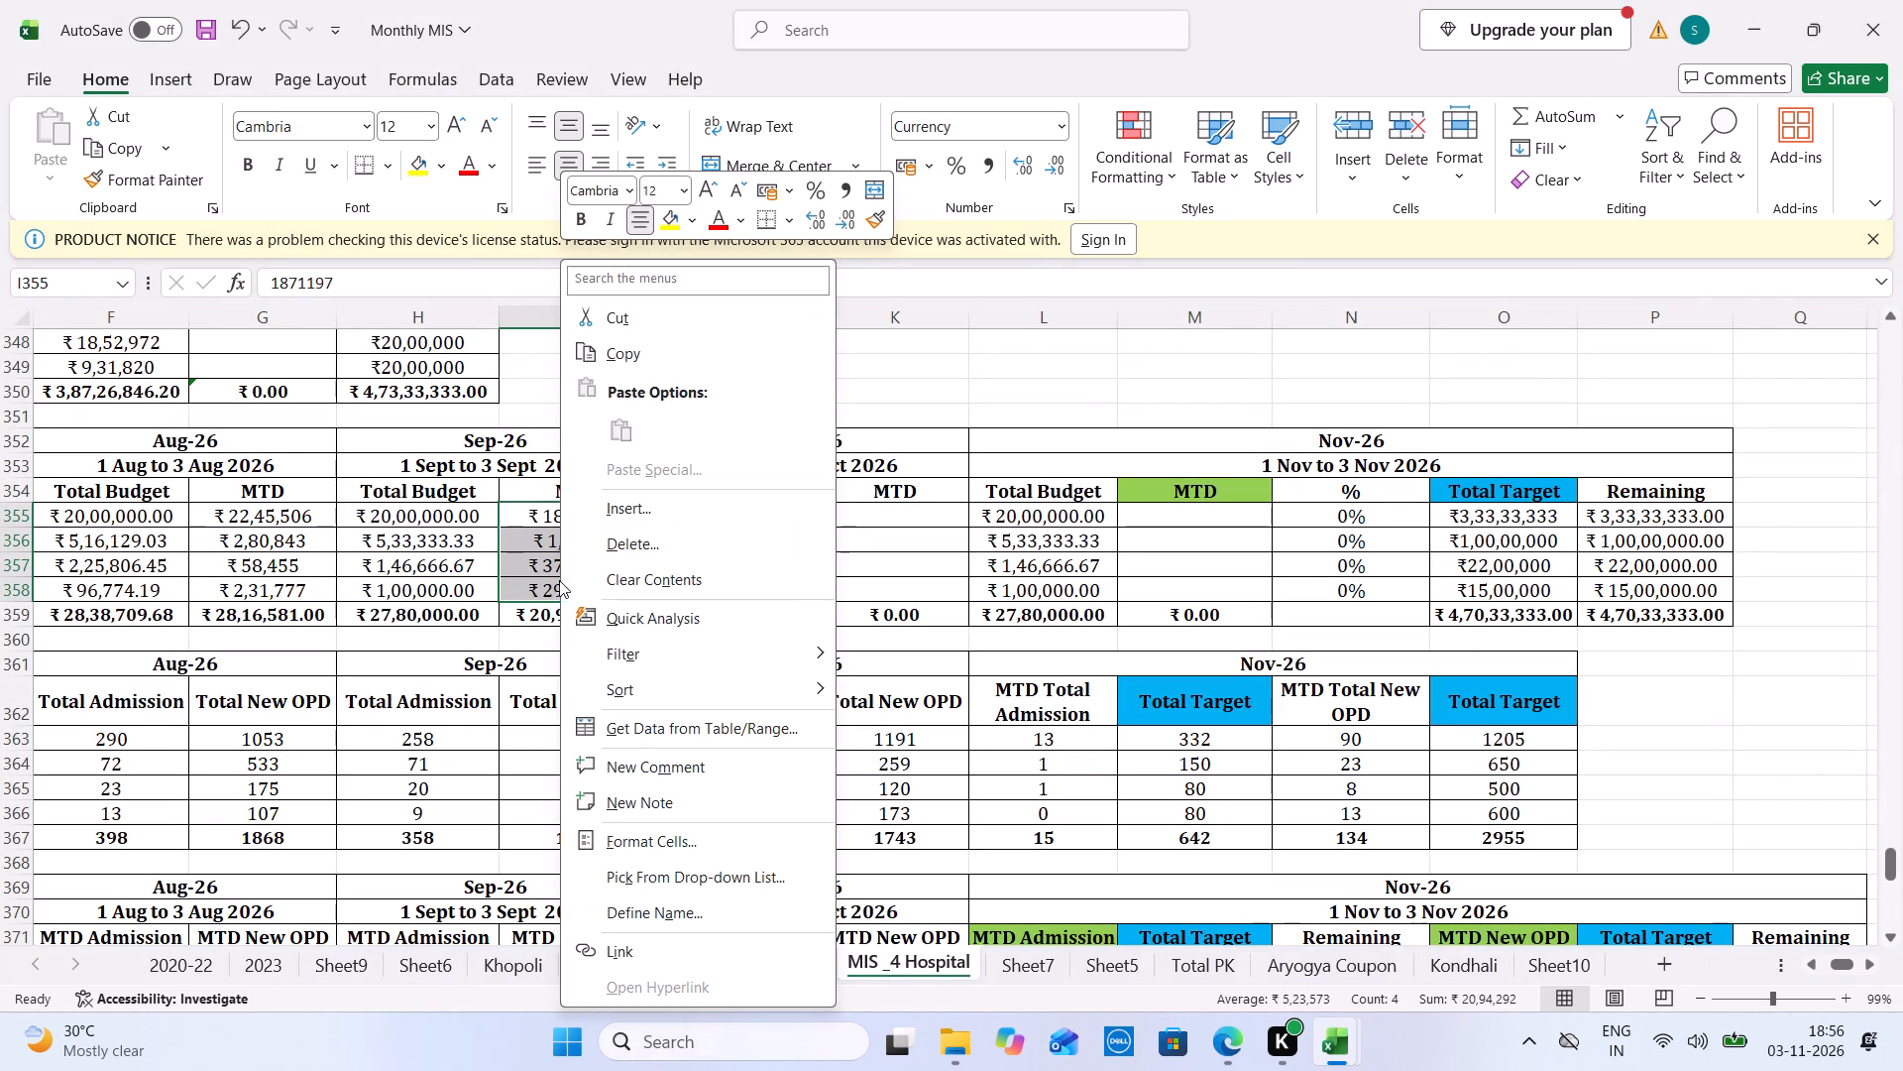
{"action": "left_click", "coordinate": [648, 580]}
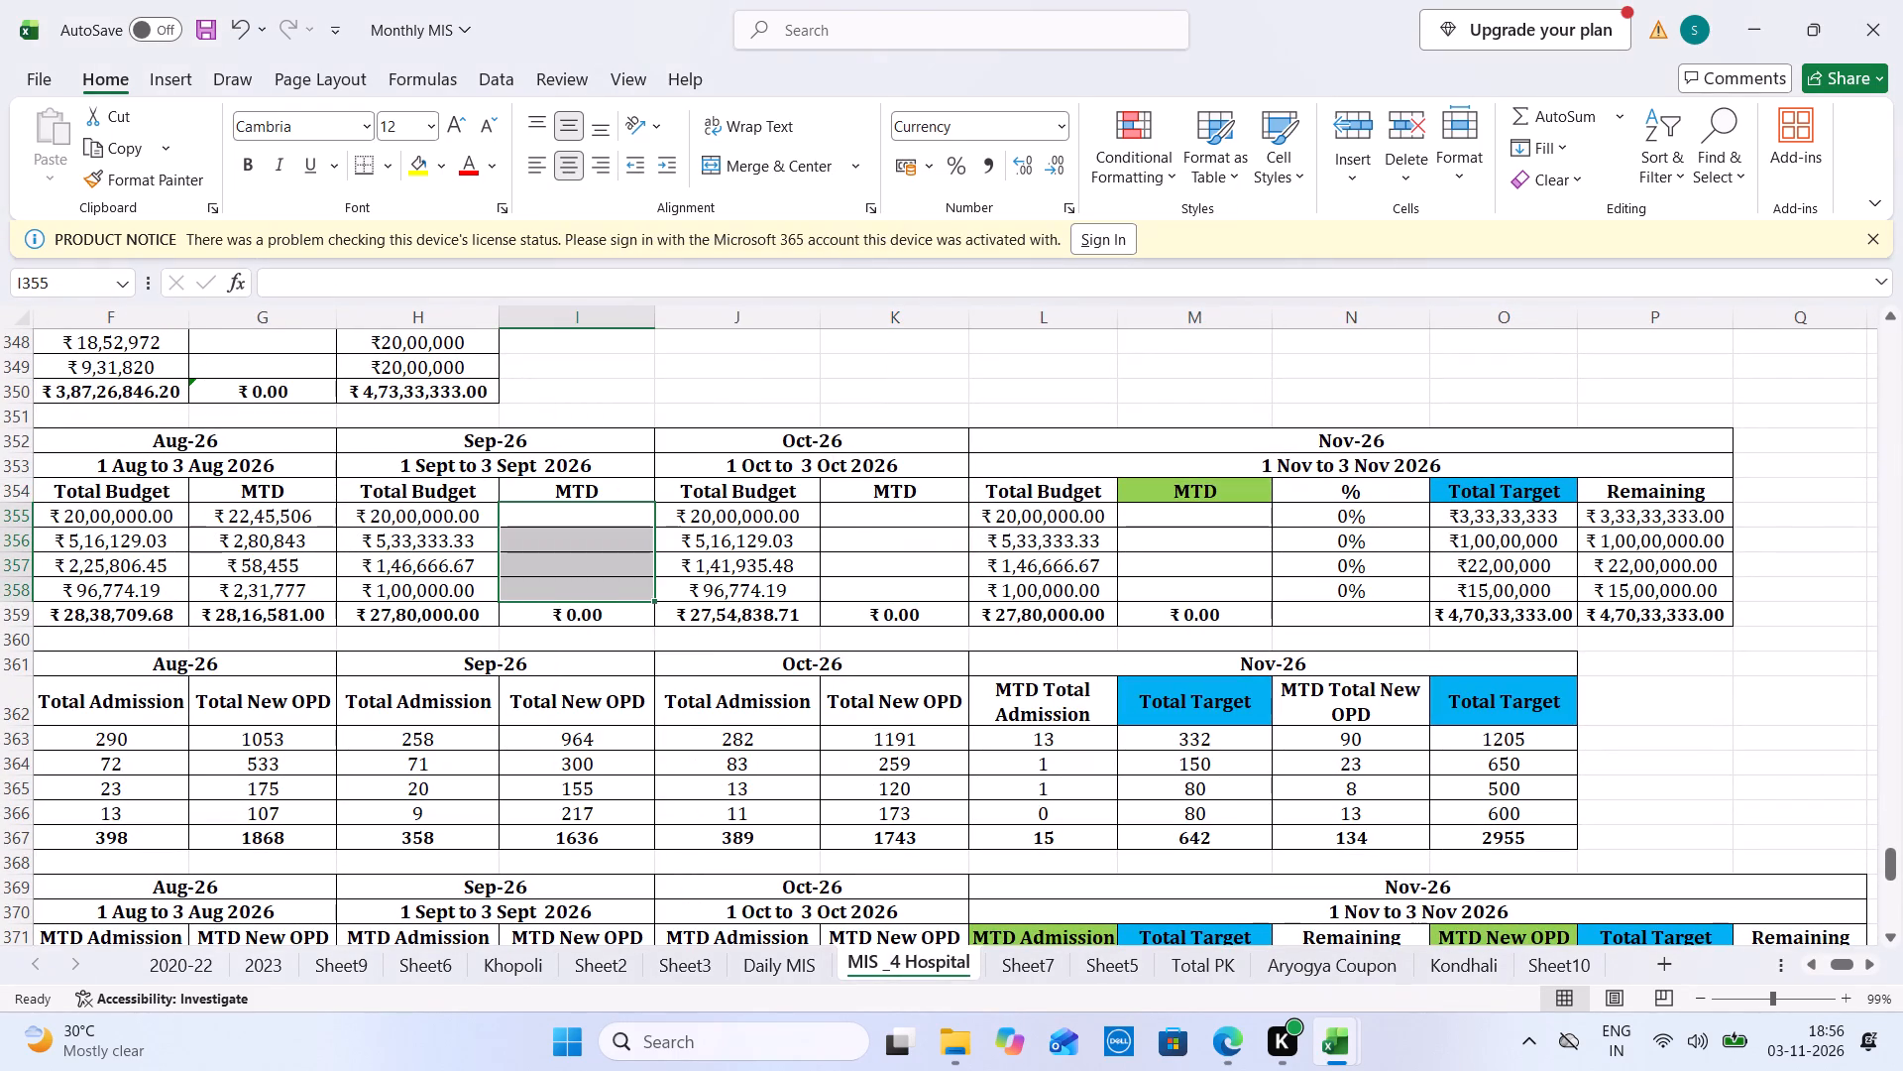
Clear the four hospitals' MTD amounts for June and July 2026 in the Total Budget and MTD table.
{"action": "key", "text": "Left"}
{"action": "key", "text": "Left"}
{"action": "key", "text": "Left"}
{"action": "key", "text": "Left"}
{"action": "key", "text": "Left"}
{"action": "key", "text": "Left"}
{"action": "key", "text": "Left"}
{"action": "key", "text": "Left"}
{"action": "key", "text": "Left"}
{"action": "key", "text": "Left"}
{"action": "key", "text": "Left"}
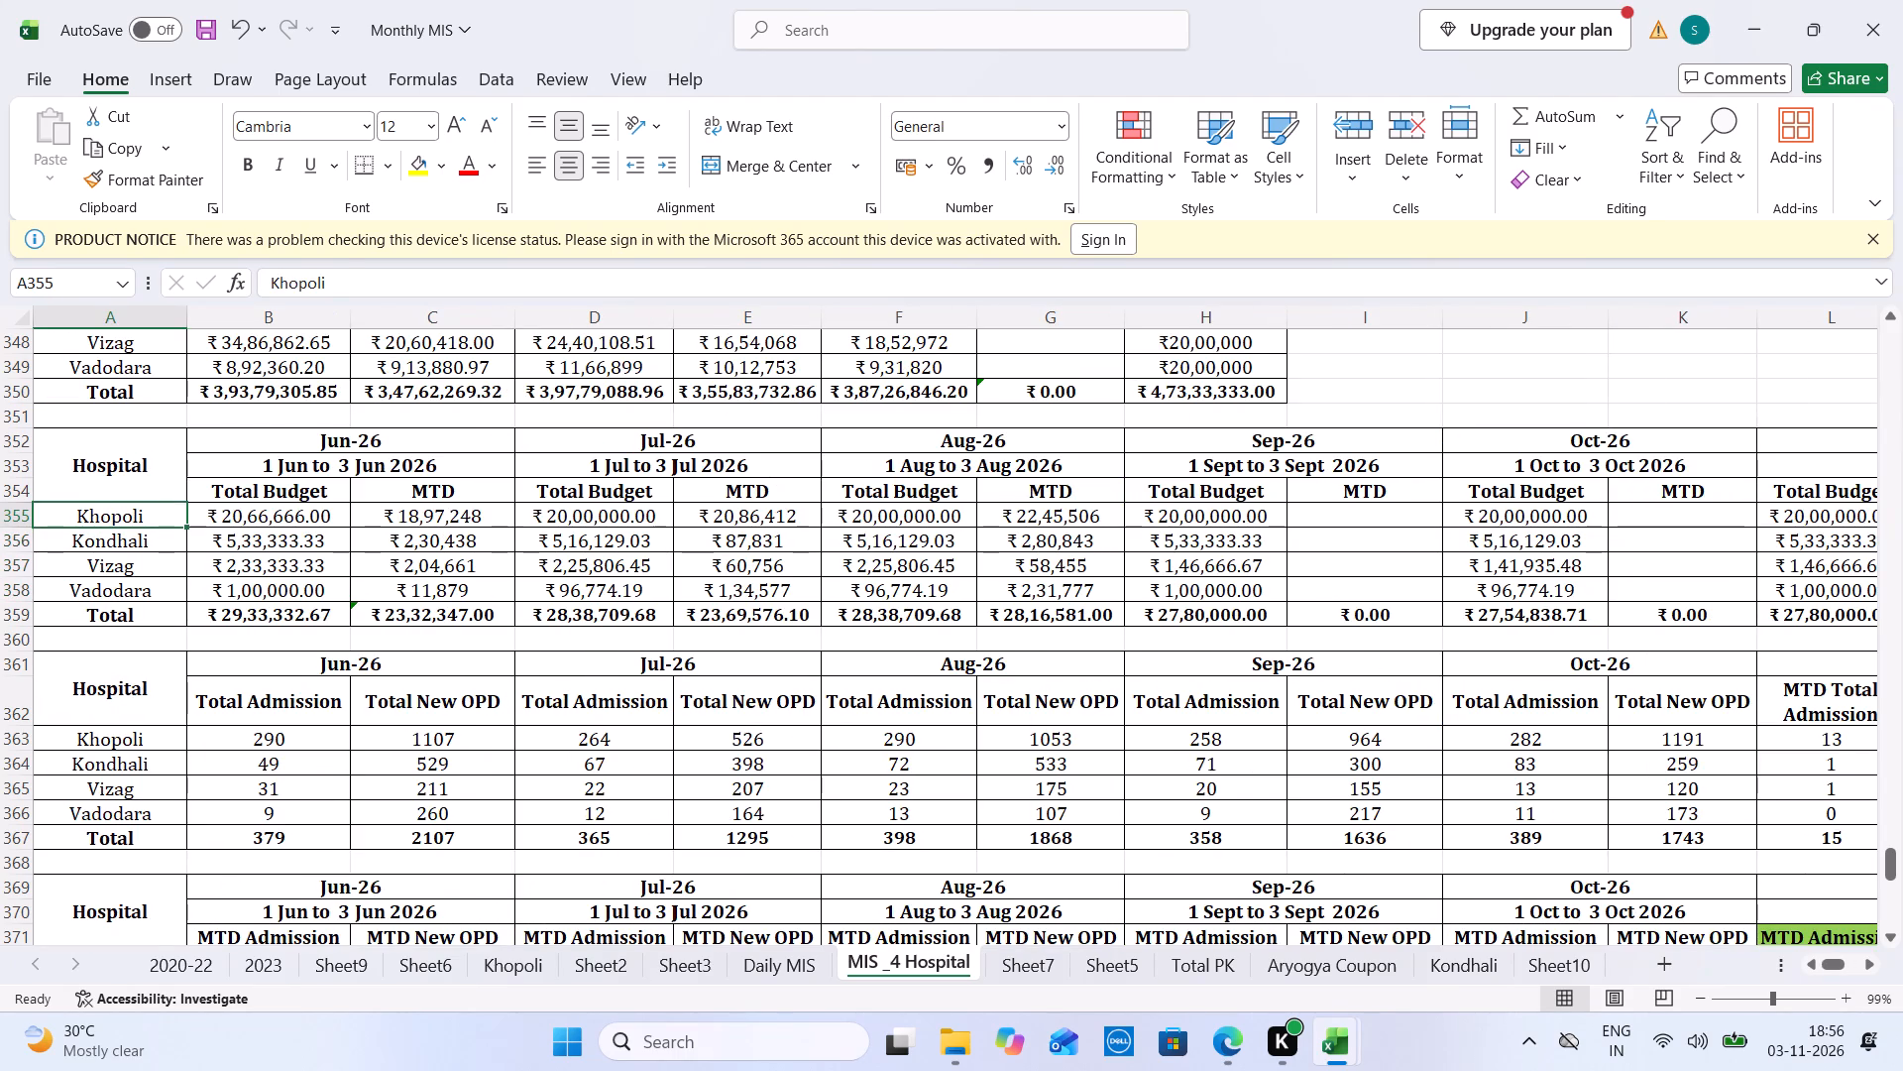
{"action": "left_click_drag", "start_coordinate": [467, 516], "coordinate": [470, 588]}
{"action": "right_click", "coordinate": [470, 588]}
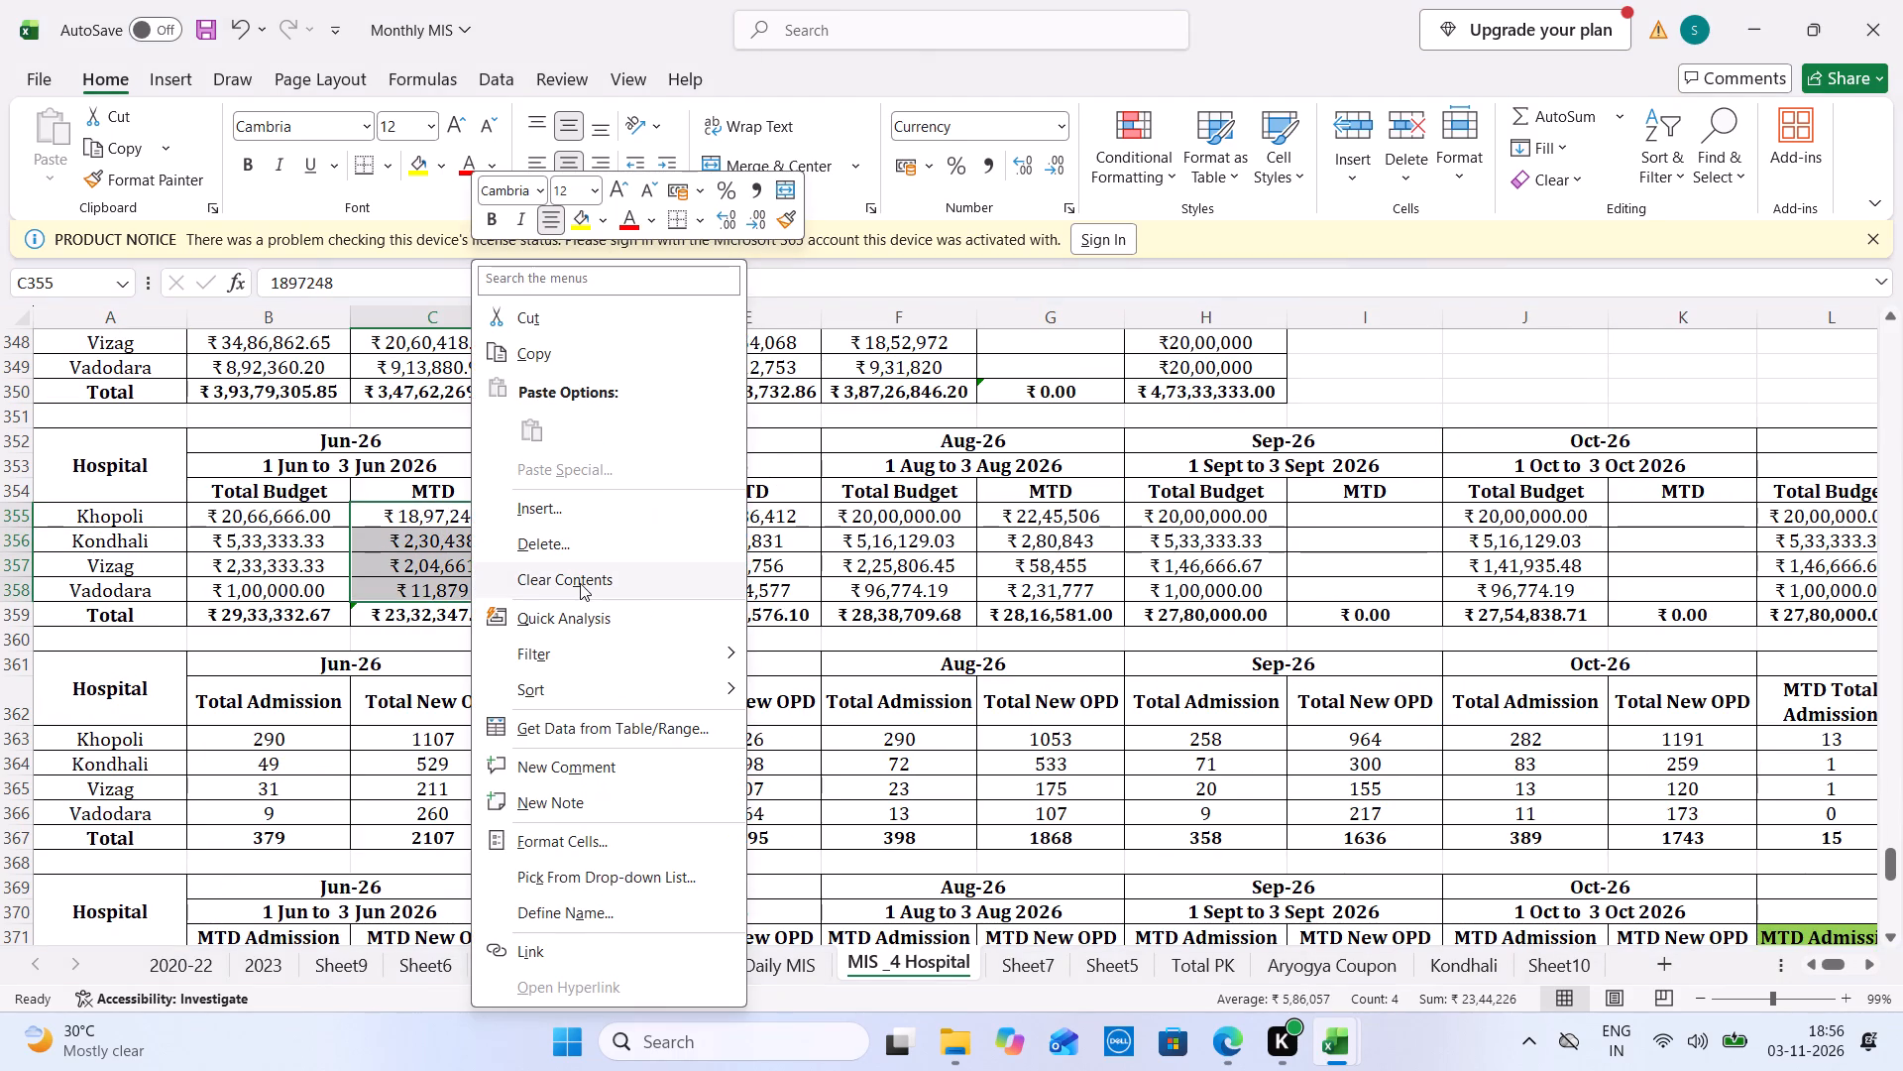
{"action": "left_click", "coordinate": [580, 583]}
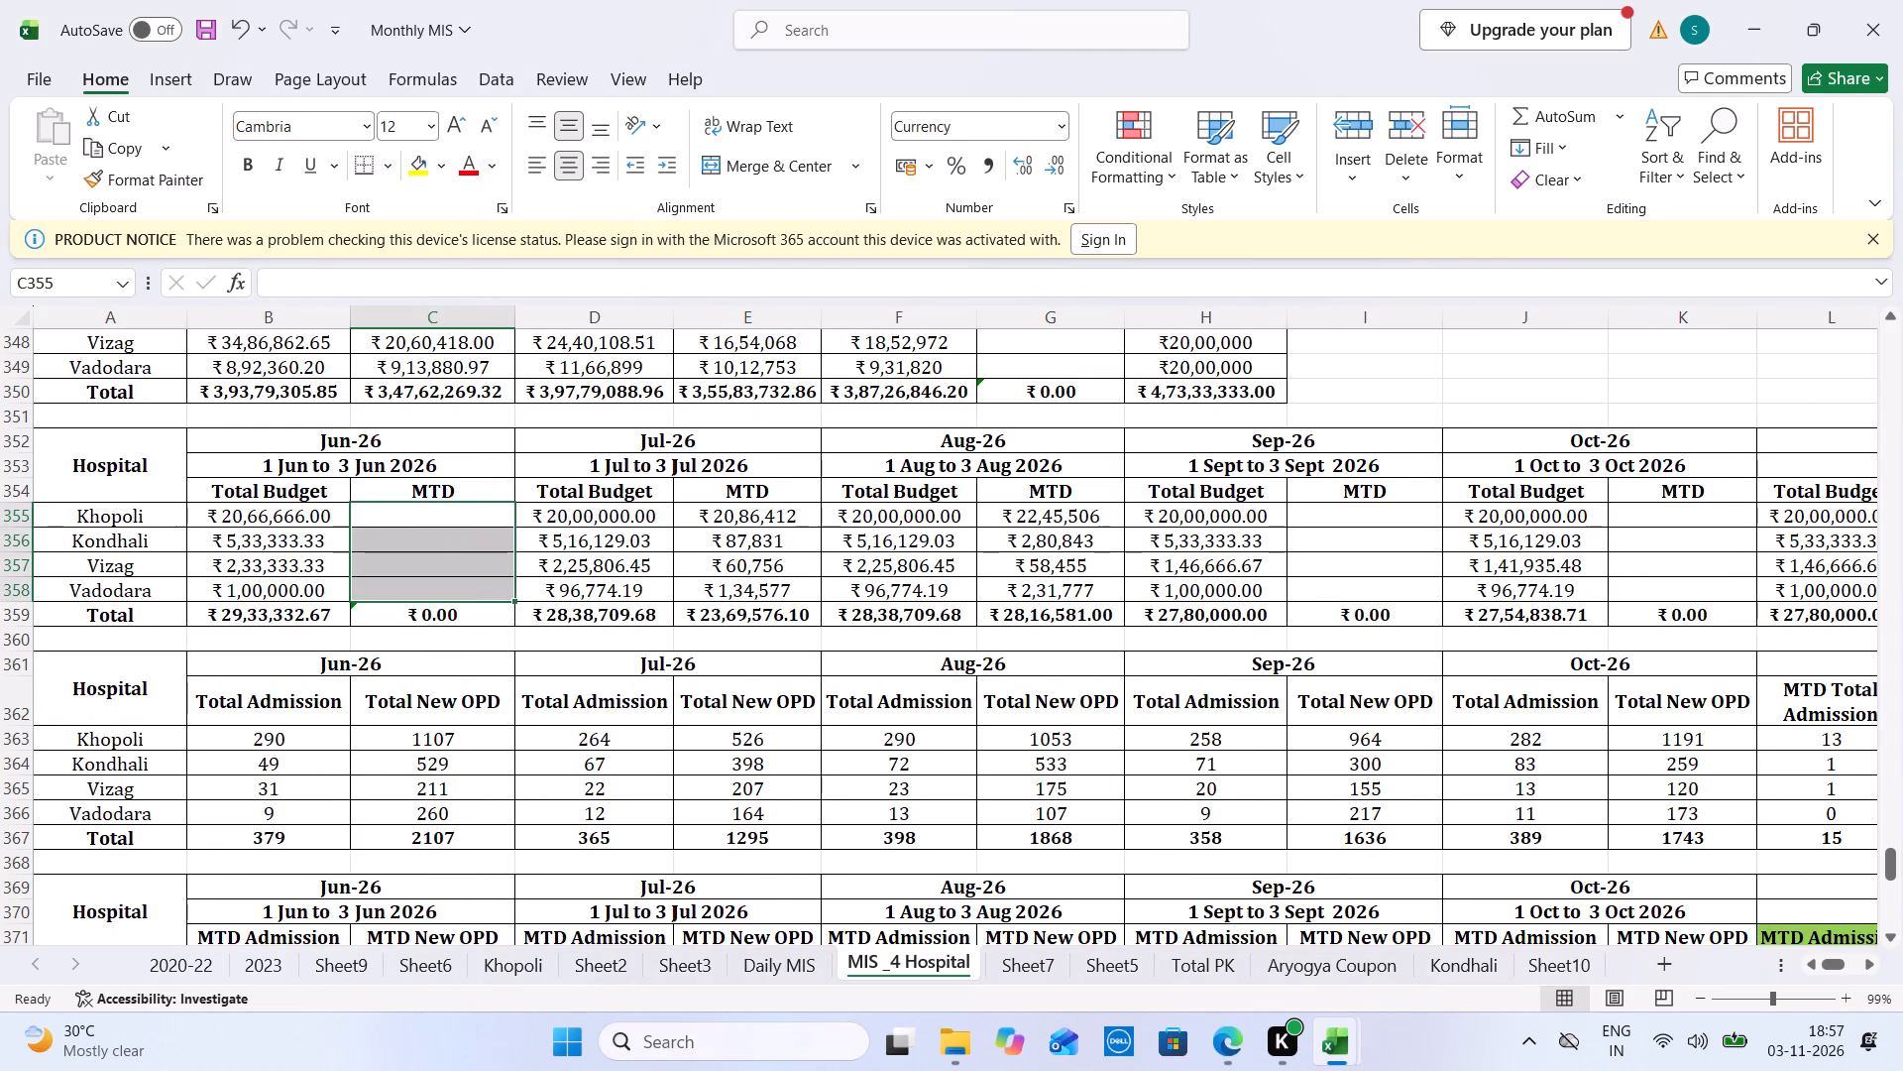
{"action": "left_click_drag", "start_coordinate": [777, 513], "coordinate": [777, 588]}
{"action": "right_click", "coordinate": [777, 588]}
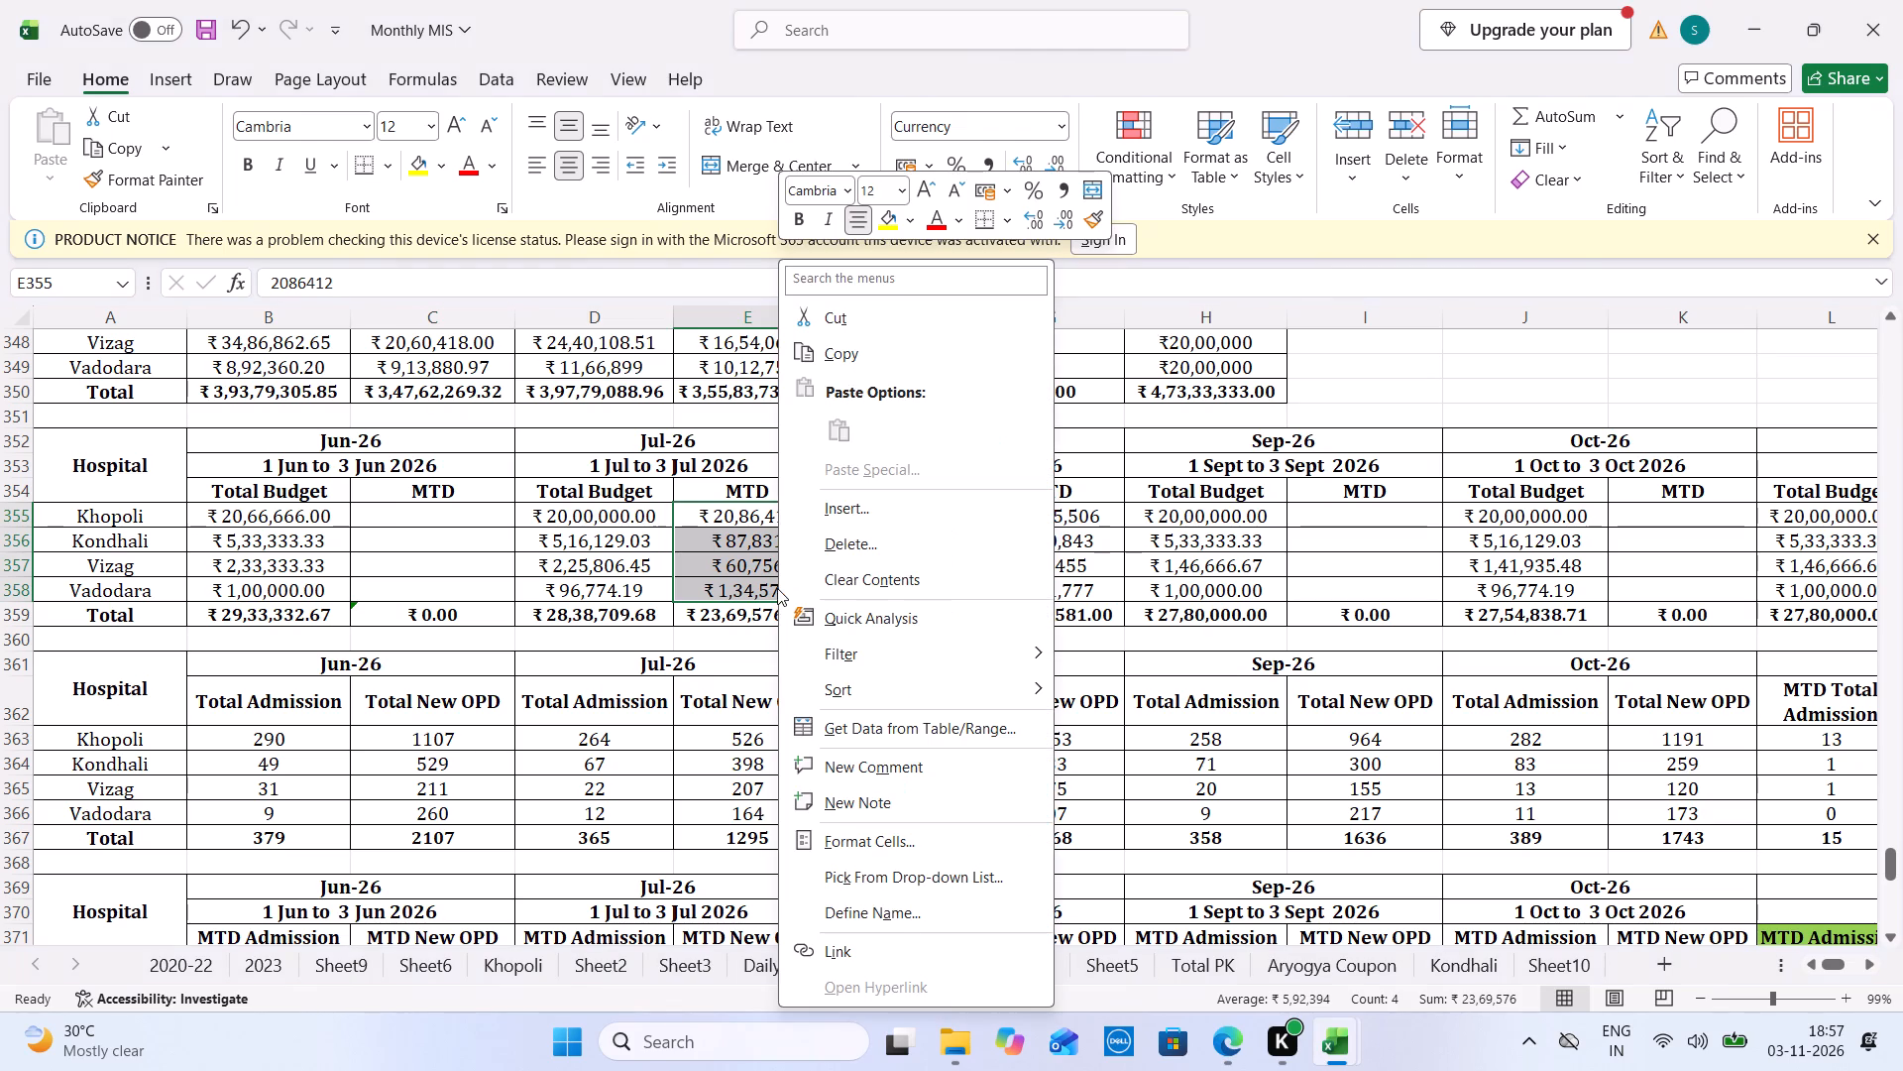
{"action": "left_click", "coordinate": [875, 581]}
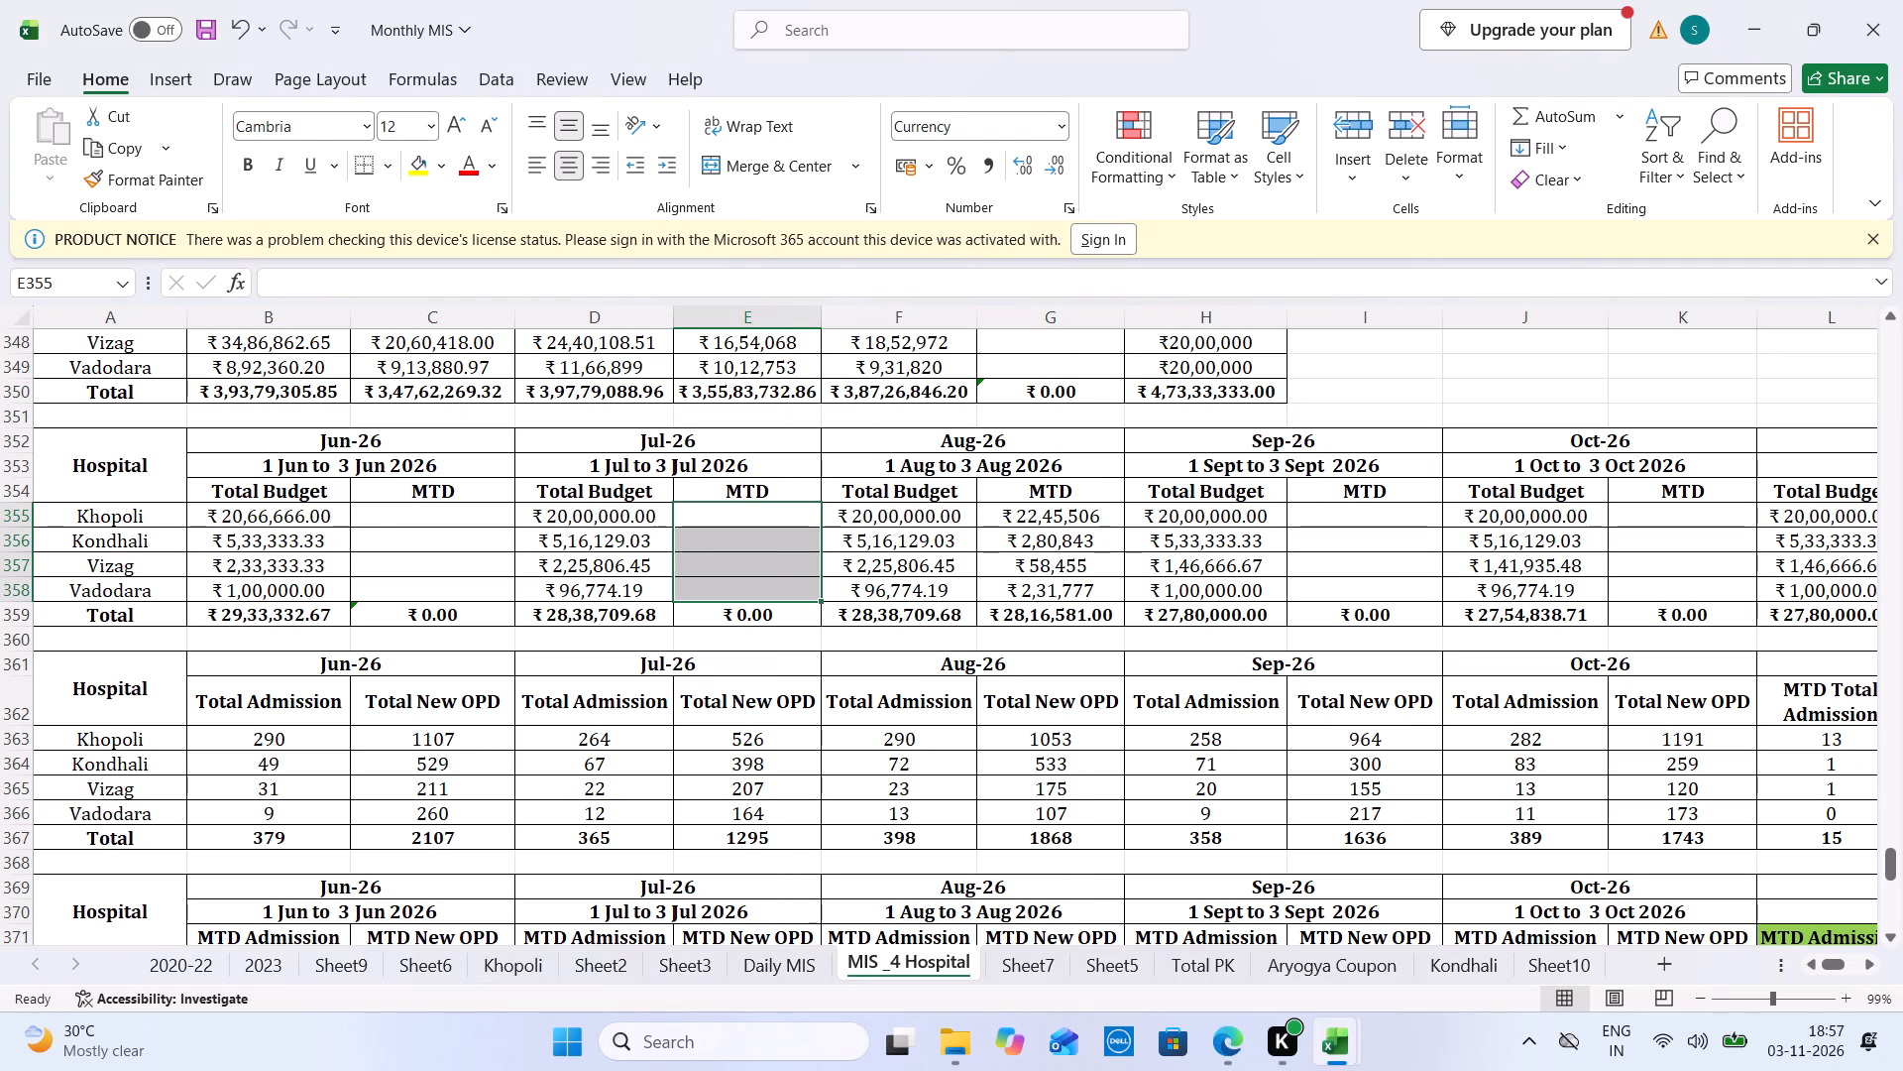
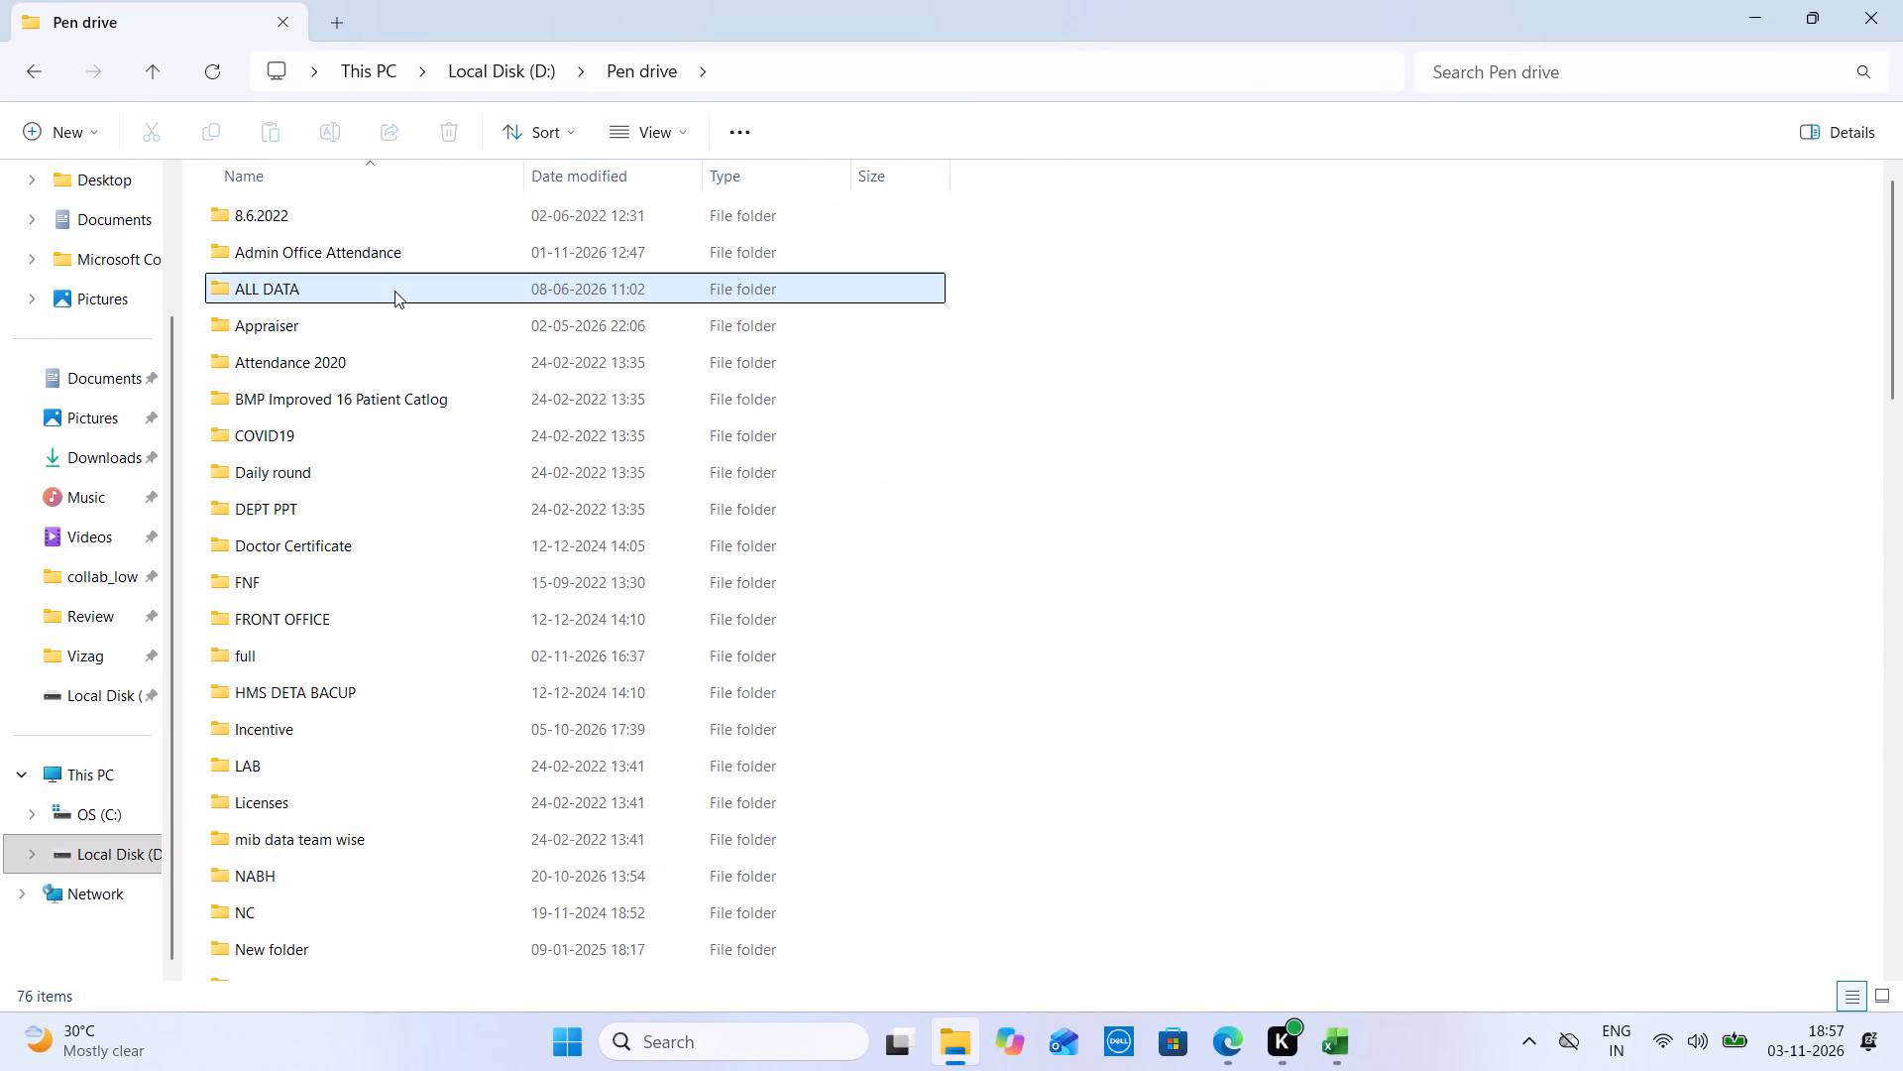
Examine the October occupancy tables and average occupancy rate in the BED OCCUPANCY 2026 workbook from the ALL DATA folder, closing it when done.
{"action": "double_click", "coordinate": [394, 291]}
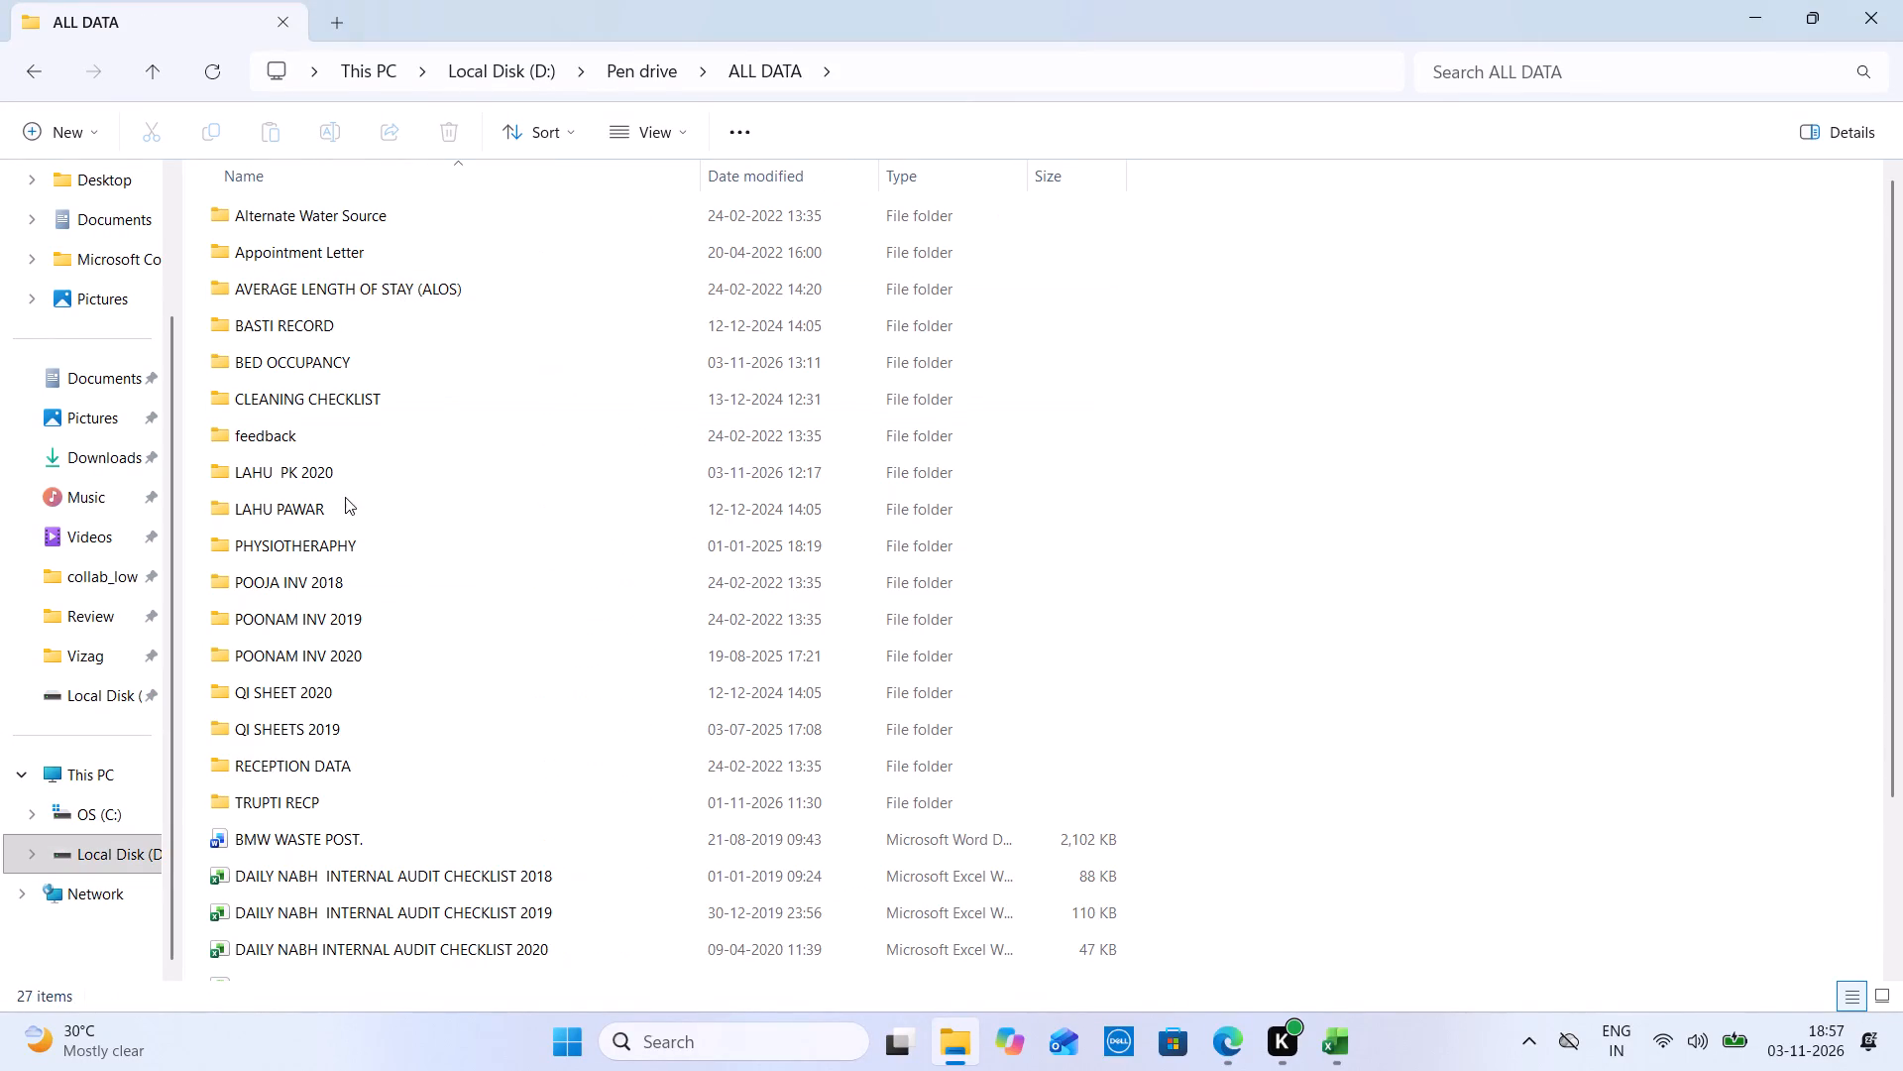
{"action": "double_click", "coordinate": [371, 355]}
{"action": "double_click", "coordinate": [381, 543]}
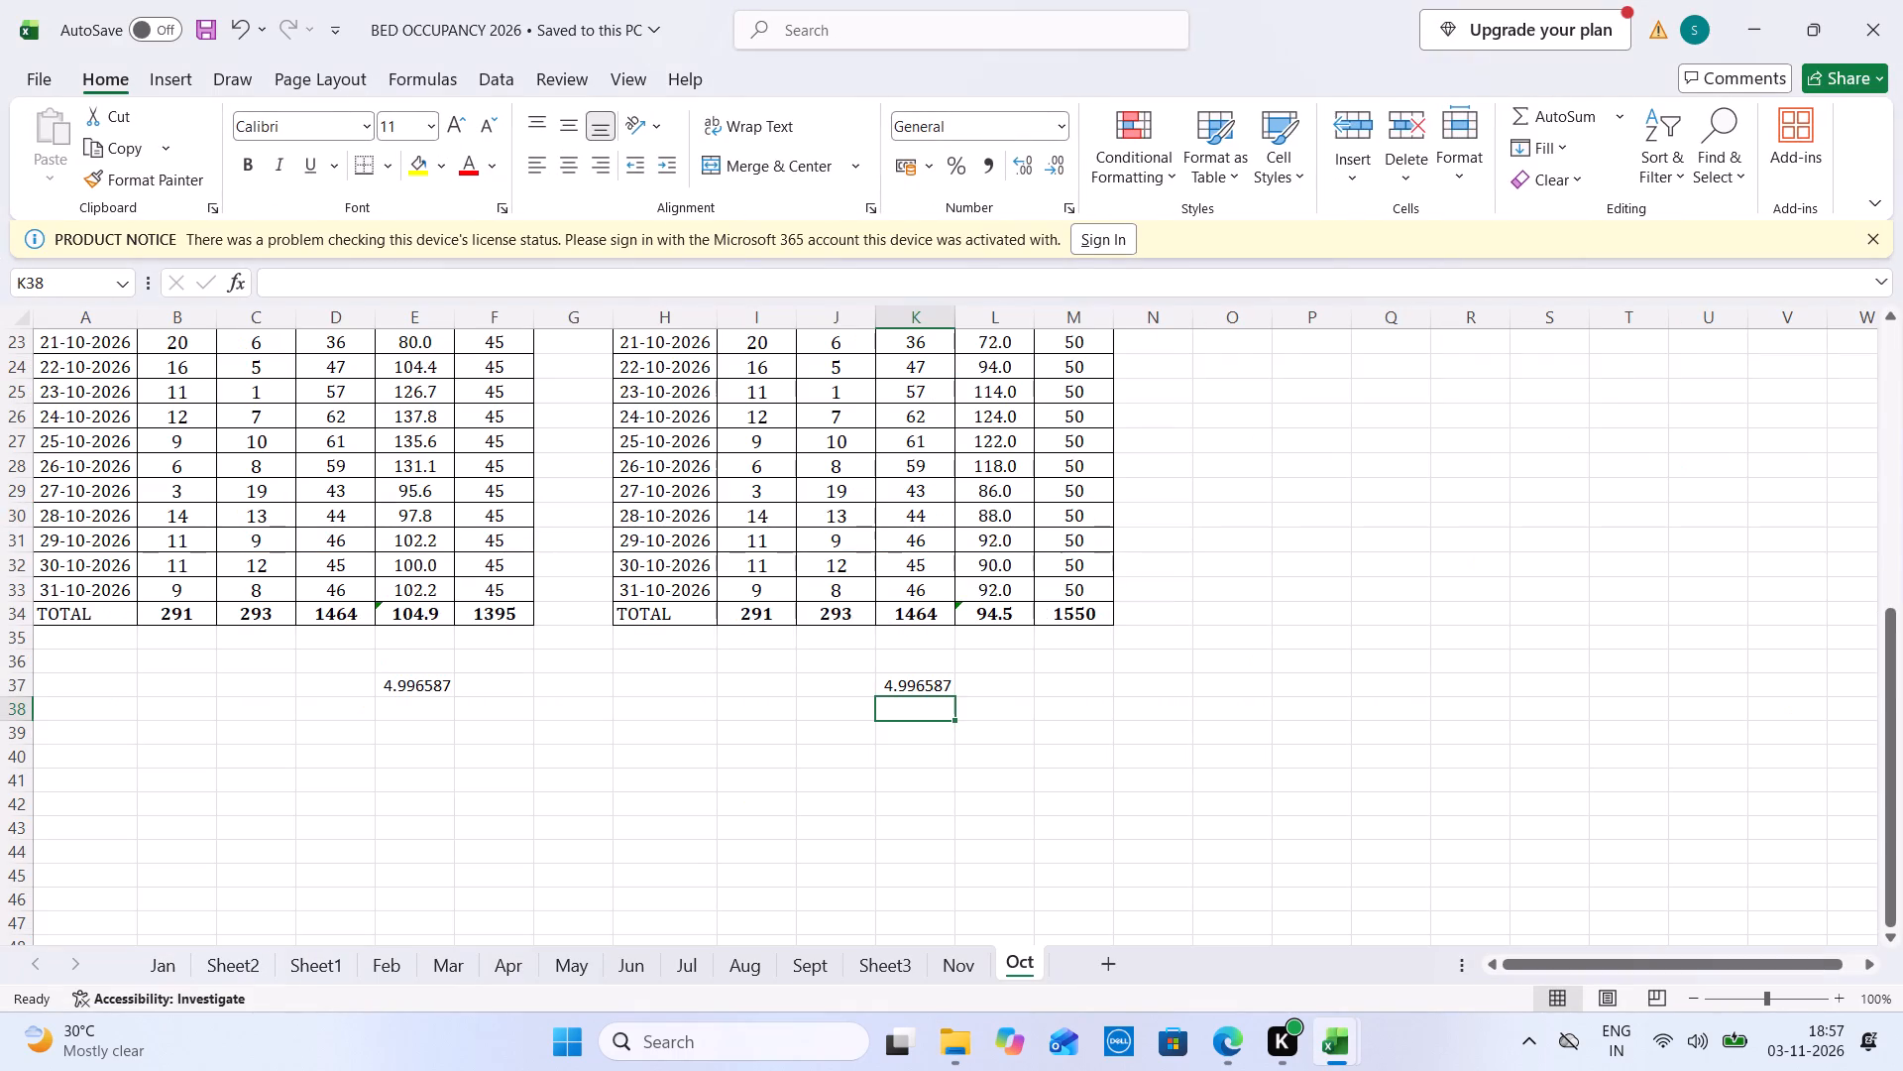
{"action": "left_click", "coordinate": [1882, 436]}
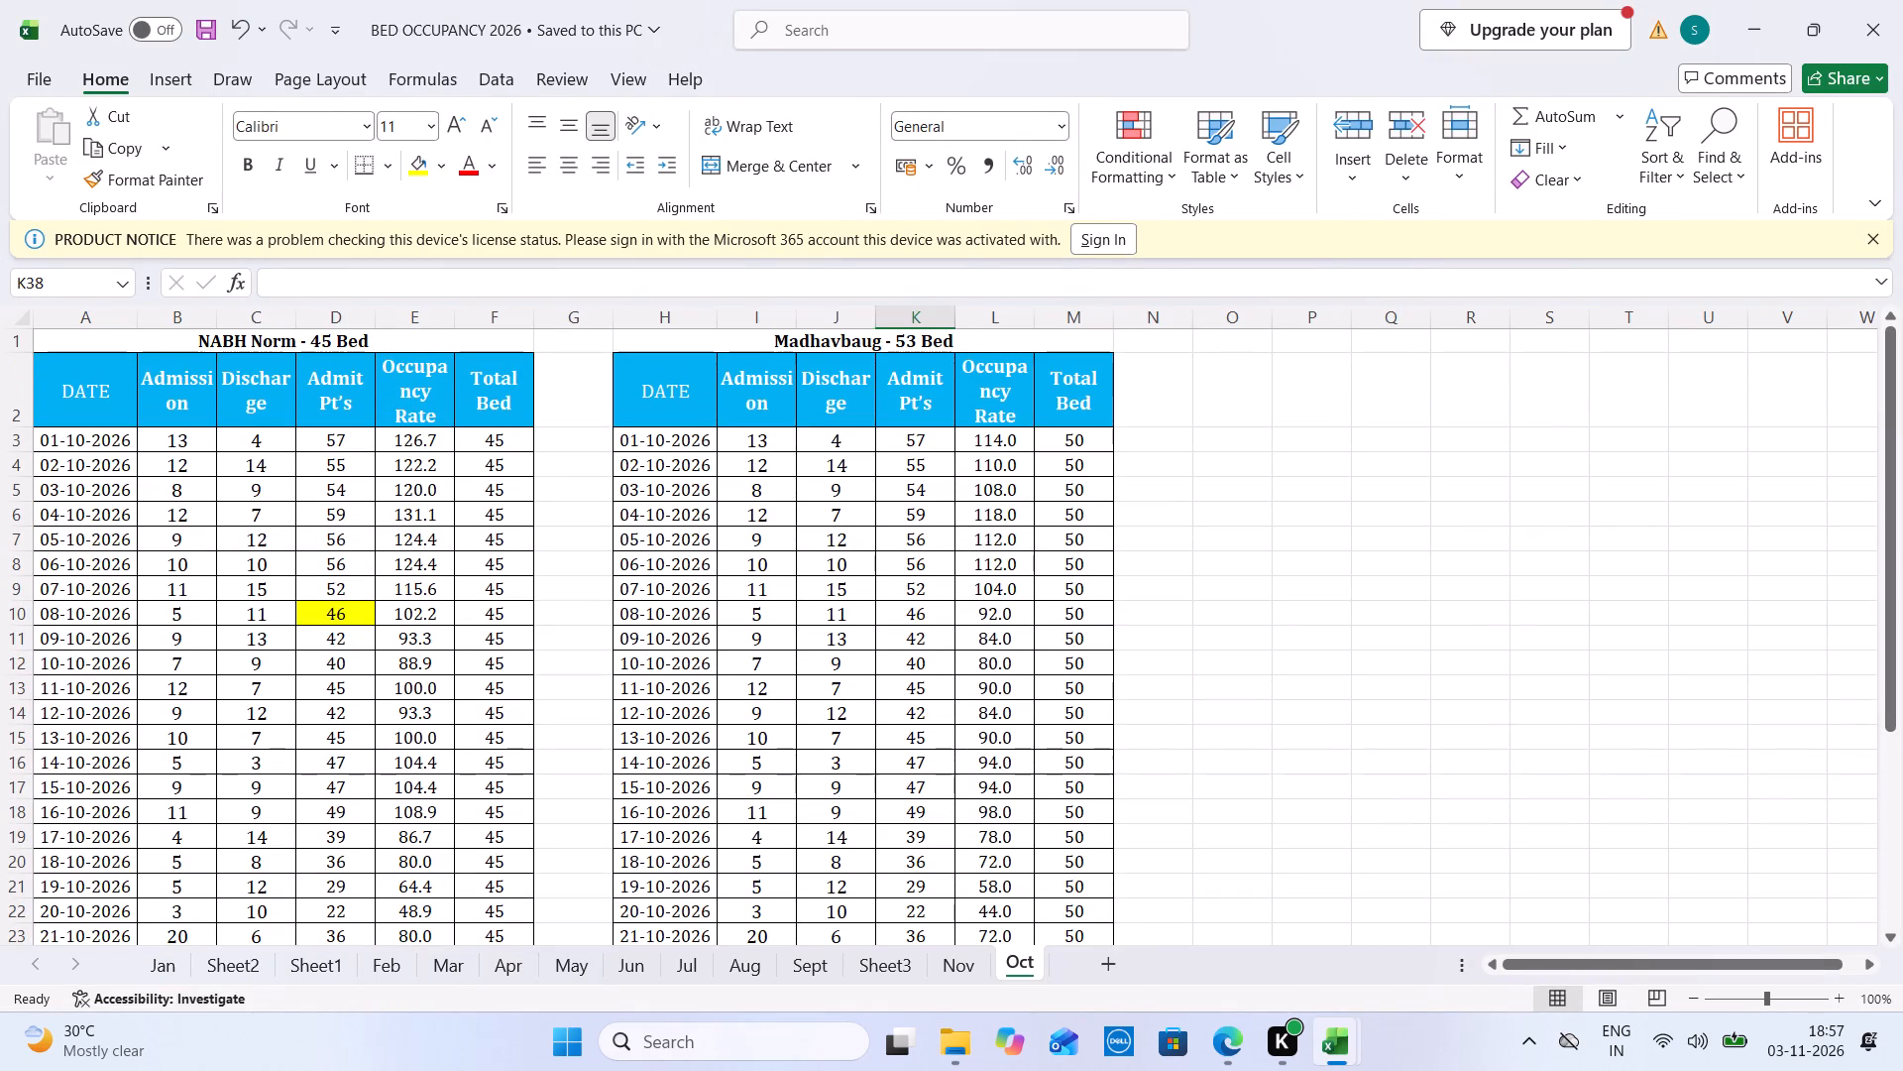
{"action": "left_click", "coordinate": [1403, 476]}
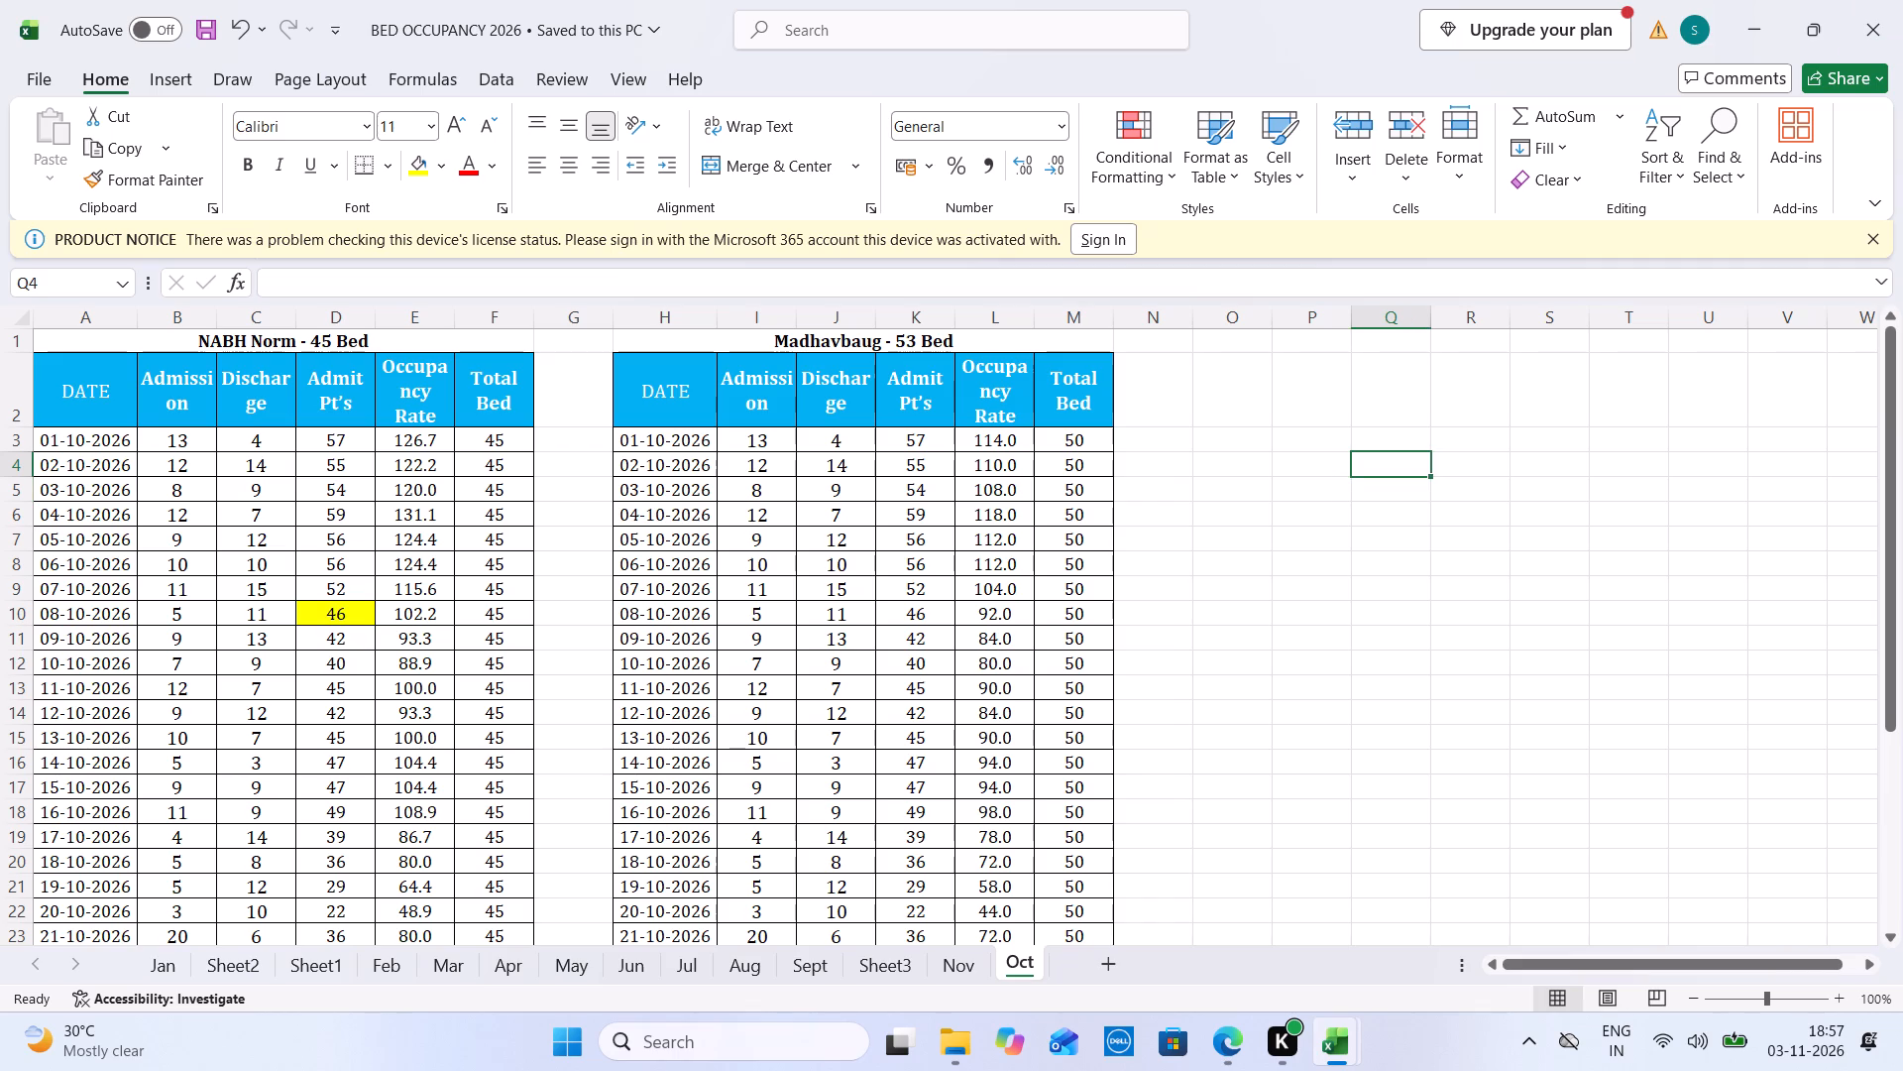
{"action": "left_click", "coordinate": [1885, 878]}
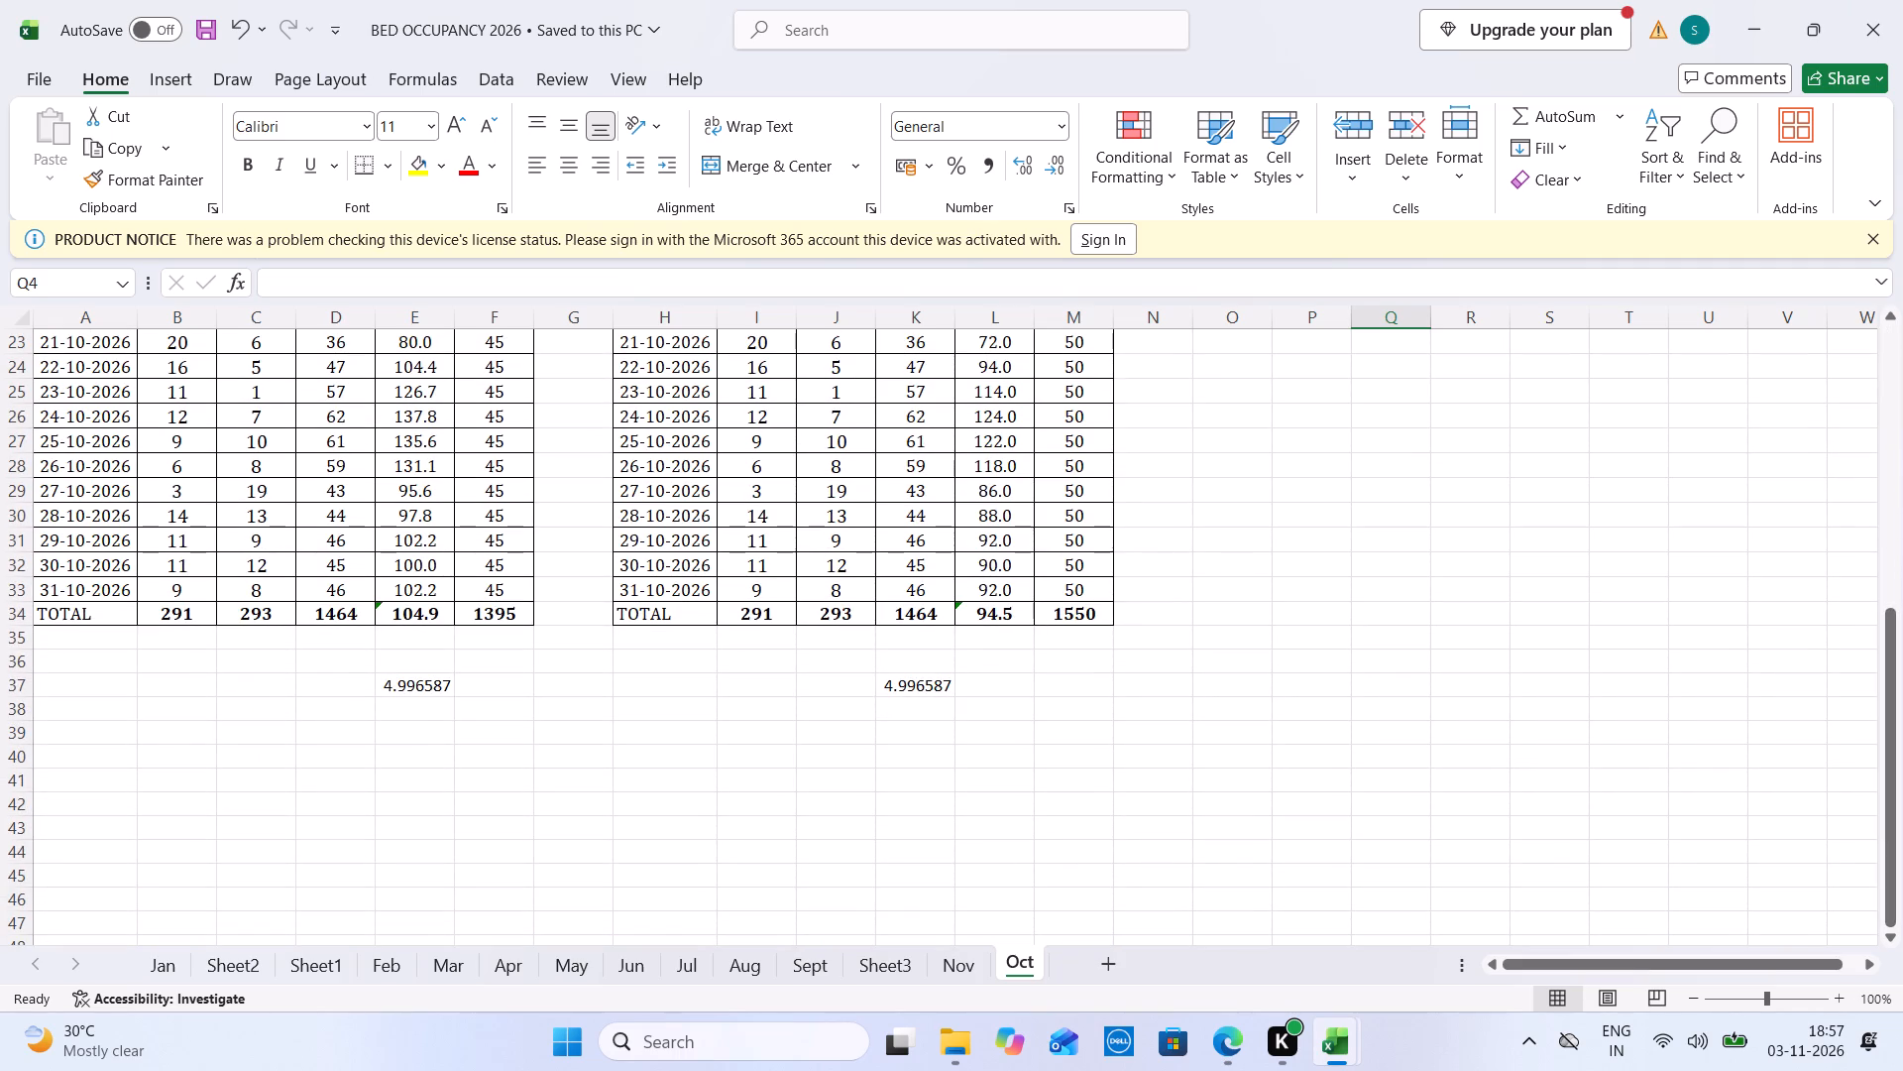
{"action": "left_click", "coordinate": [419, 604]}
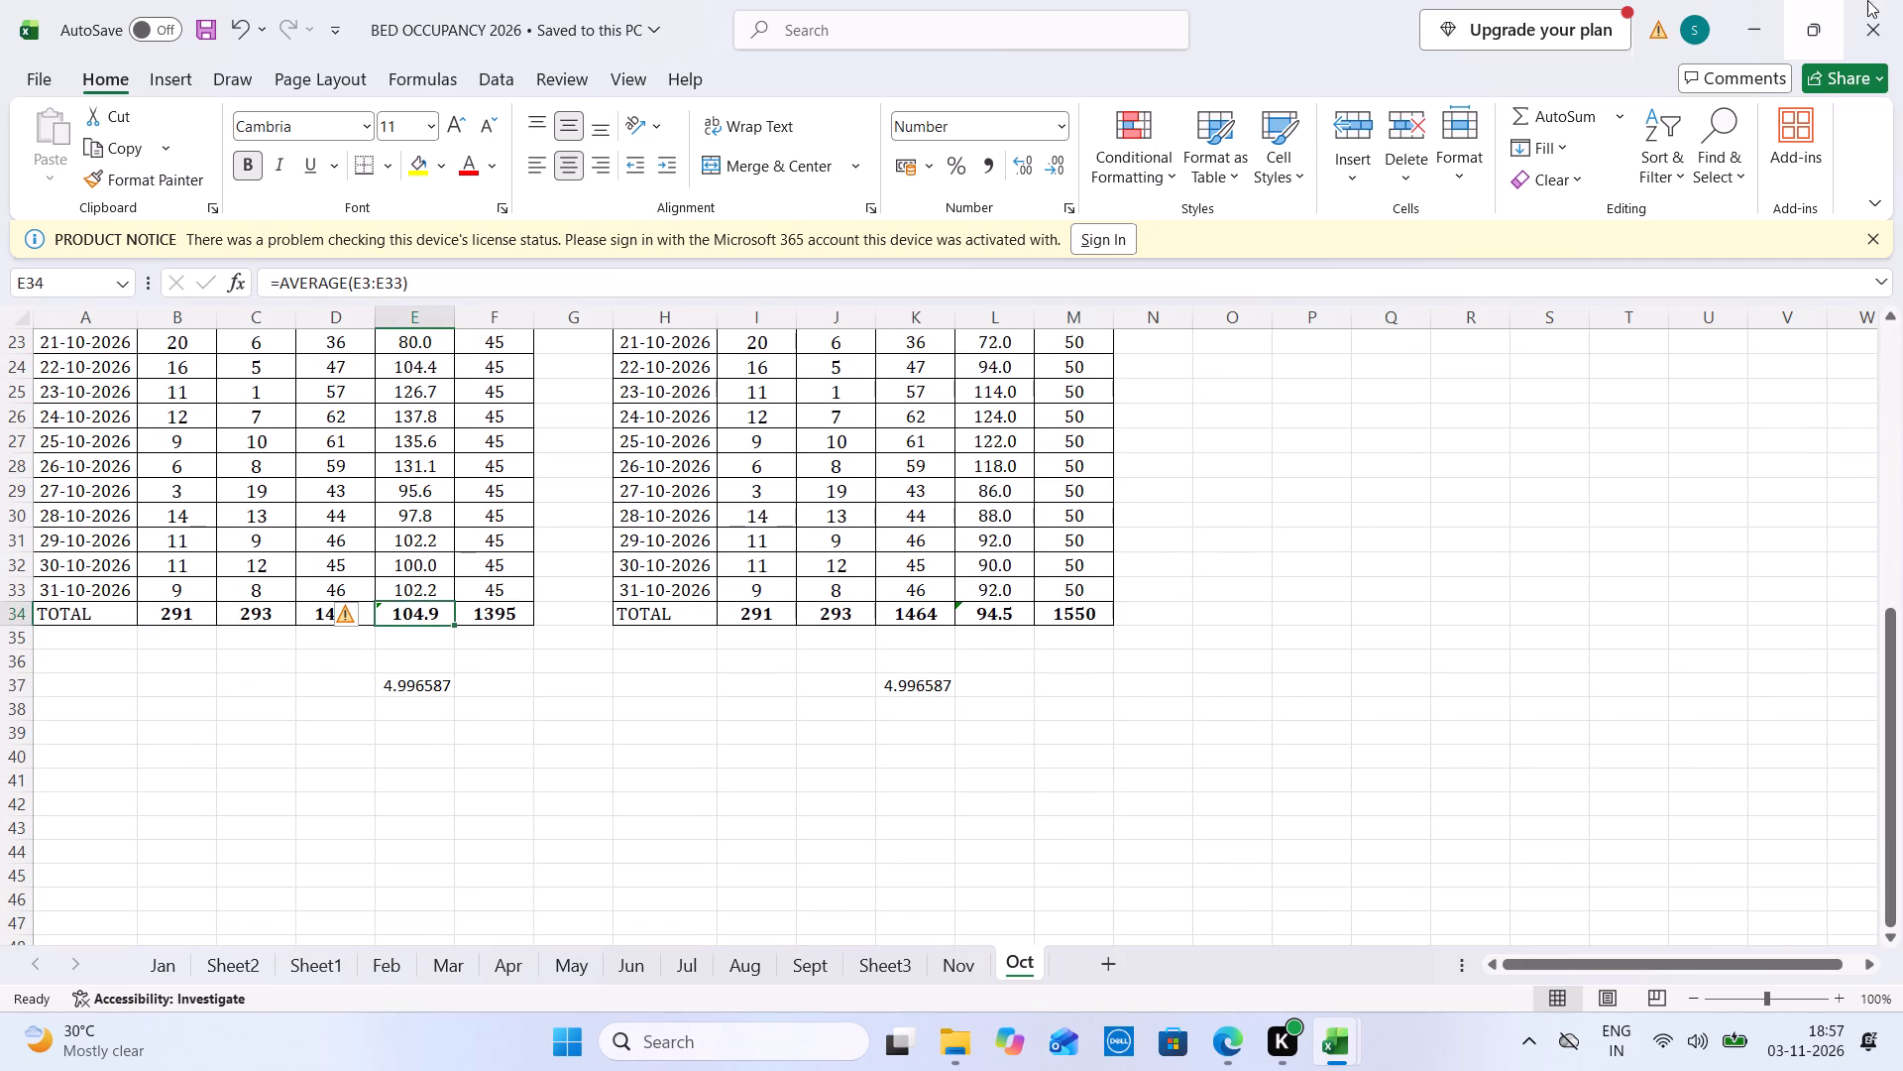
{"action": "left_click", "coordinate": [1867, 0]}
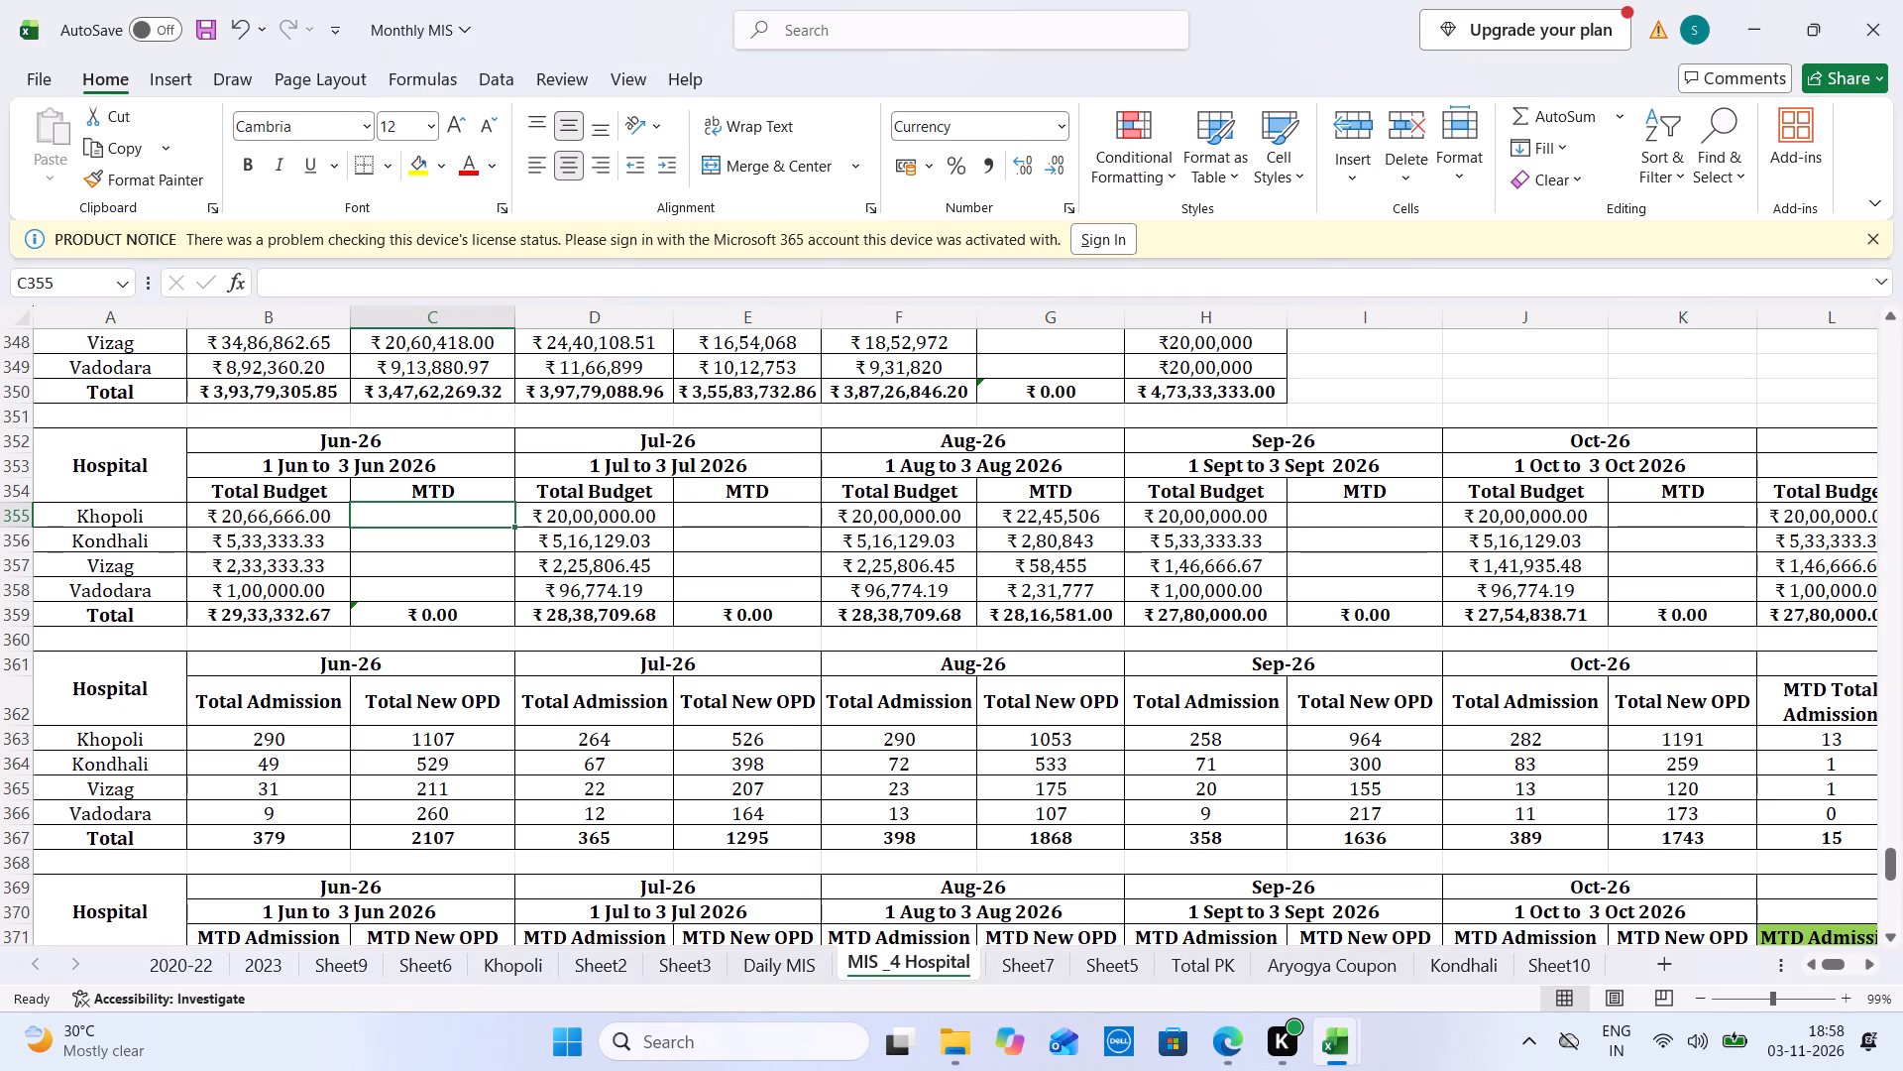
Clear the four hospitals' MTD Admission and MTD New OPD counts for June to October 2026, plus November's MTD Admission, in the MTD Admission table.
{"action": "left_click", "coordinate": [1451, 940]}
{"action": "left_click", "coordinate": [321, 909]}
{"action": "key", "text": "Down"}
{"action": "key", "text": "Down"}
{"action": "key", "text": "Down"}
{"action": "key", "text": "Down"}
{"action": "key", "text": "Down"}
{"action": "key", "text": "Down"}
{"action": "key", "text": "Down"}
{"action": "key", "text": "Down"}
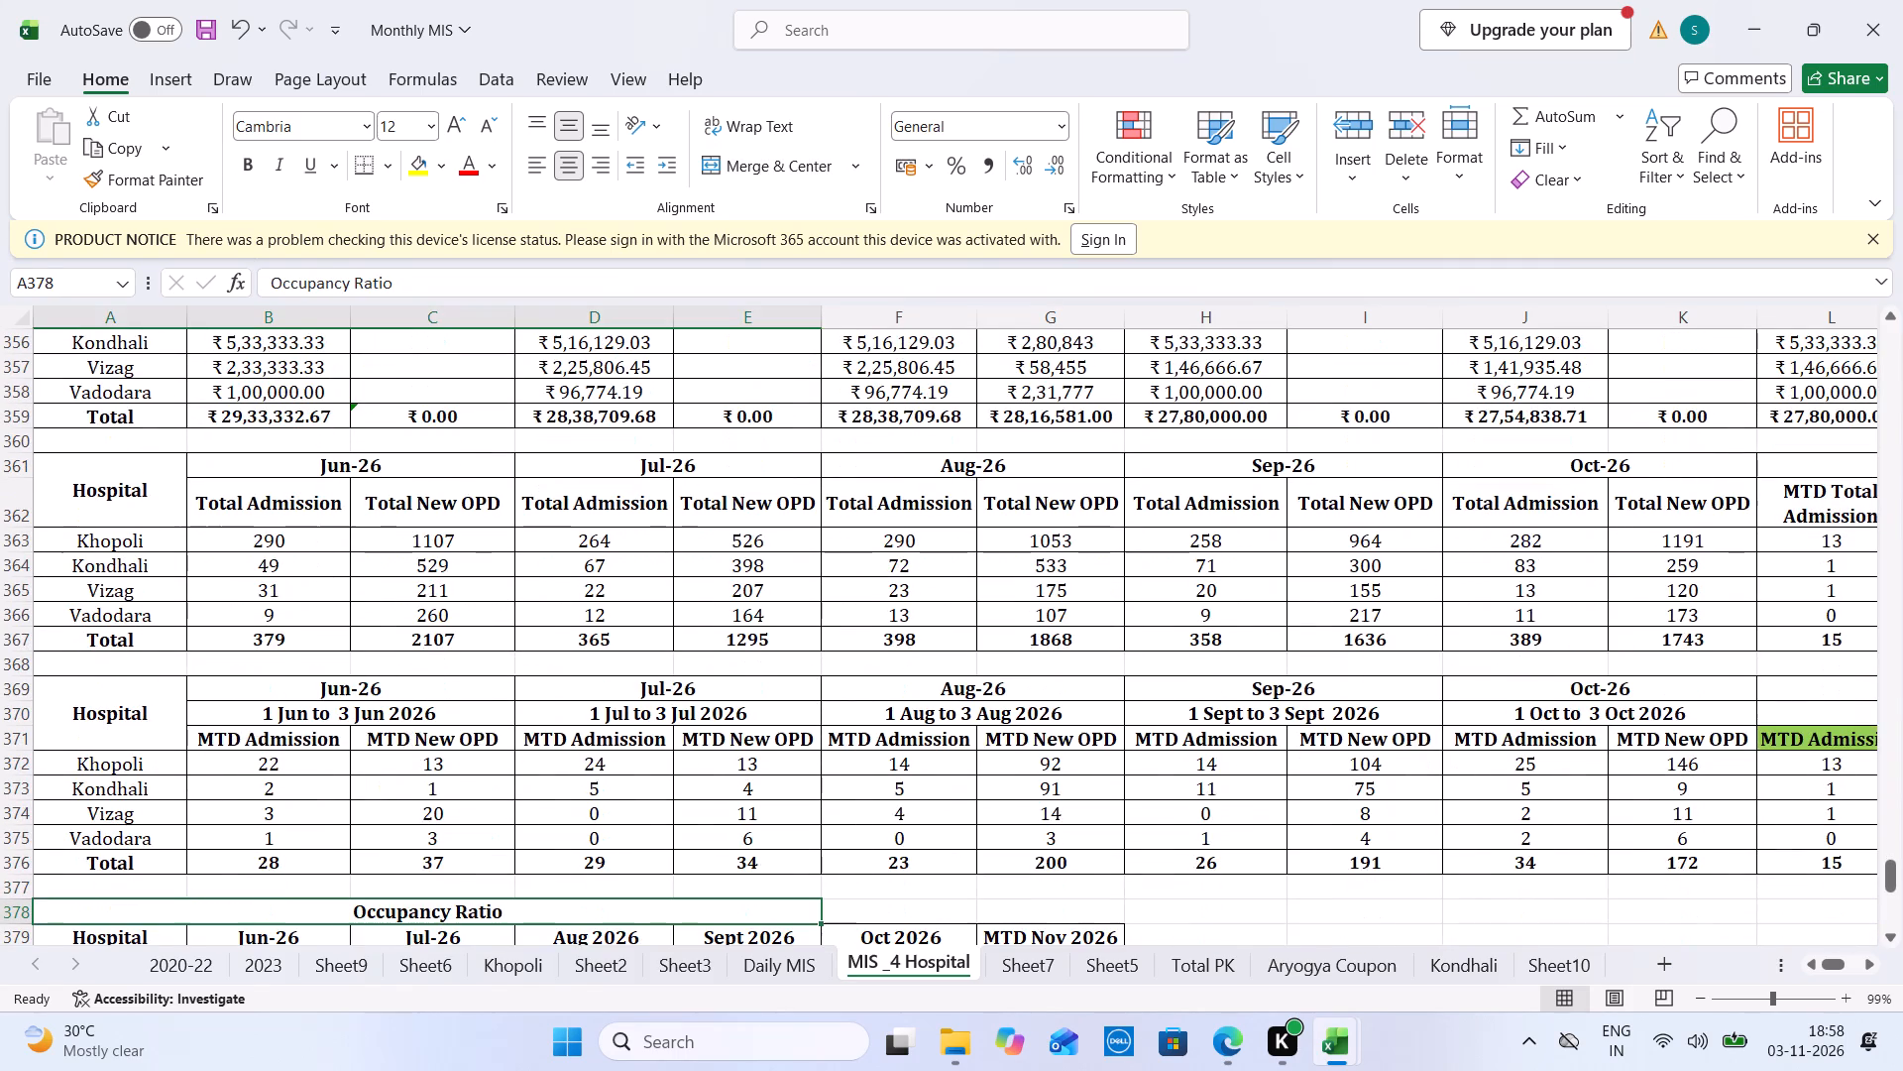
{"action": "scroll", "coordinate": [320, 893], "scroll_direction": "down", "scroll_amount": 1}
{"action": "left_click_drag", "start_coordinate": [307, 750], "coordinate": [652, 832]}
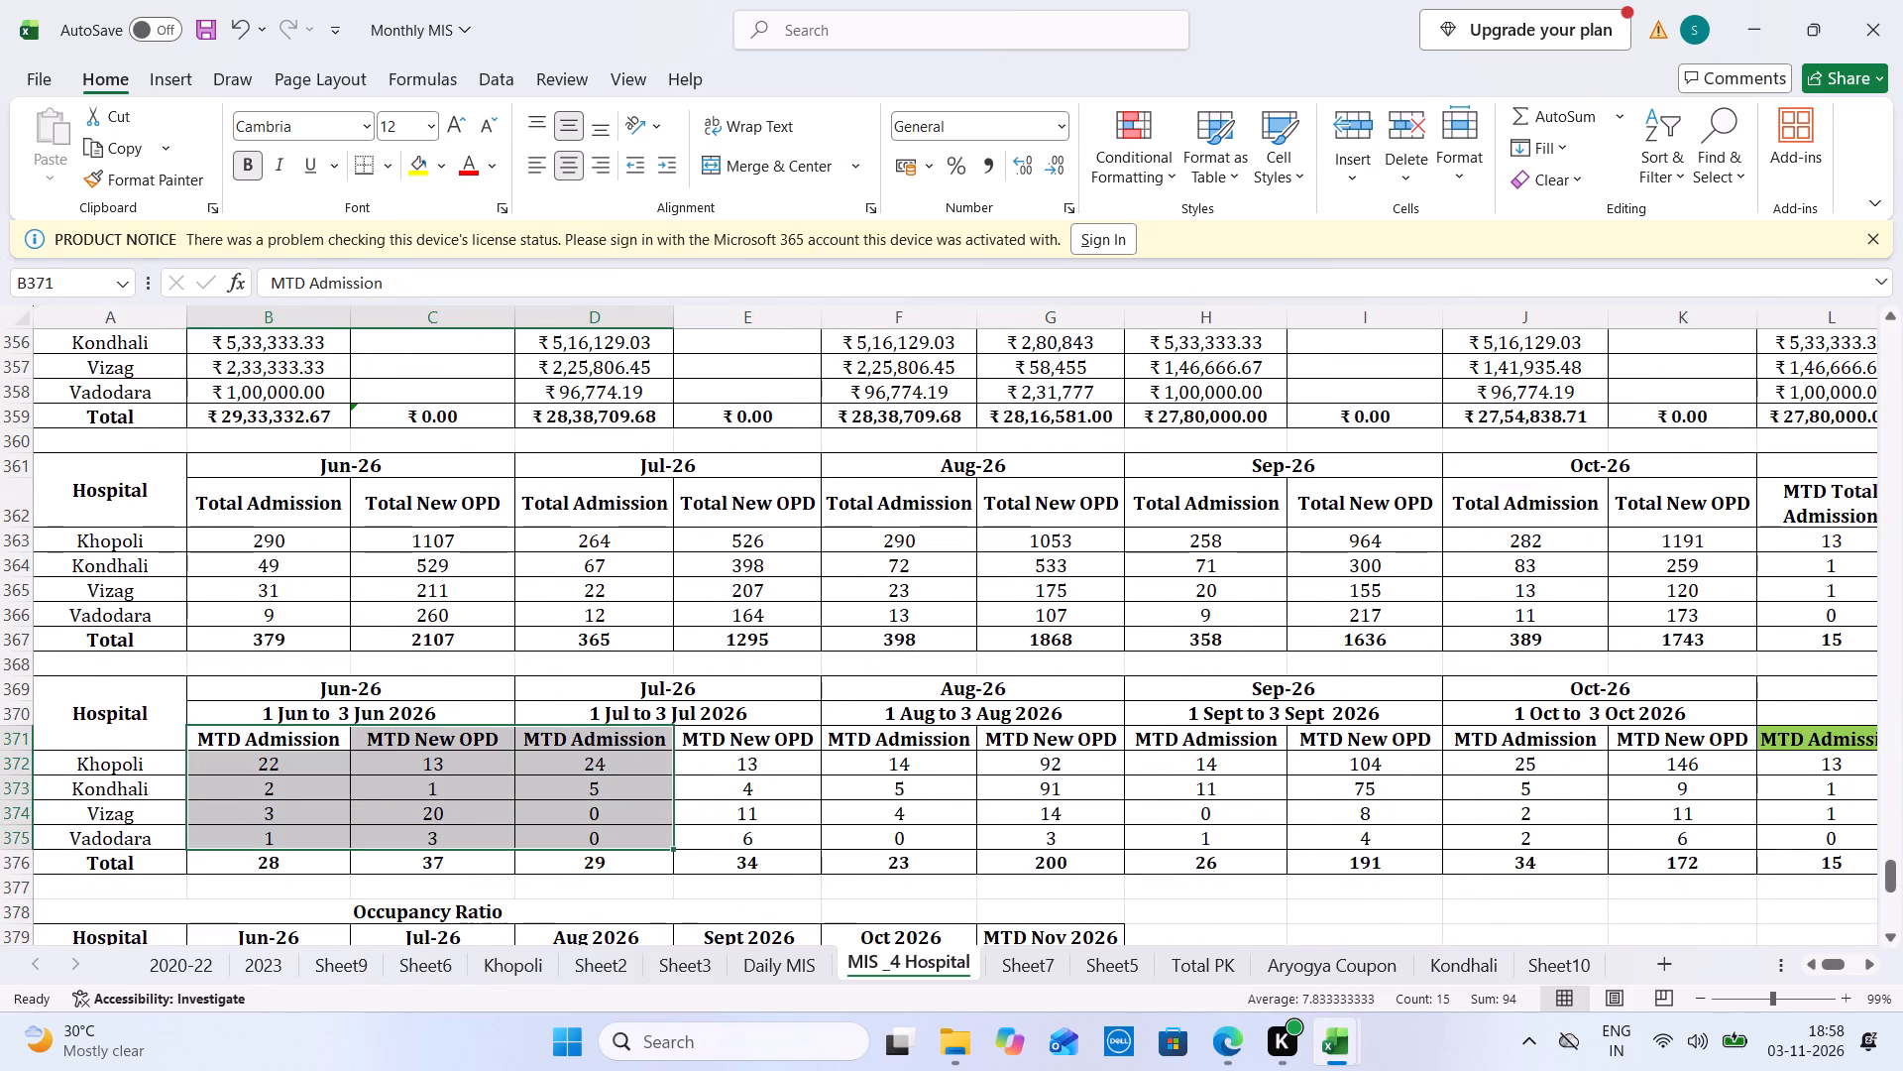
{"action": "left_click", "coordinate": [301, 761]}
{"action": "left_click_drag", "start_coordinate": [238, 758], "coordinate": [476, 769]}
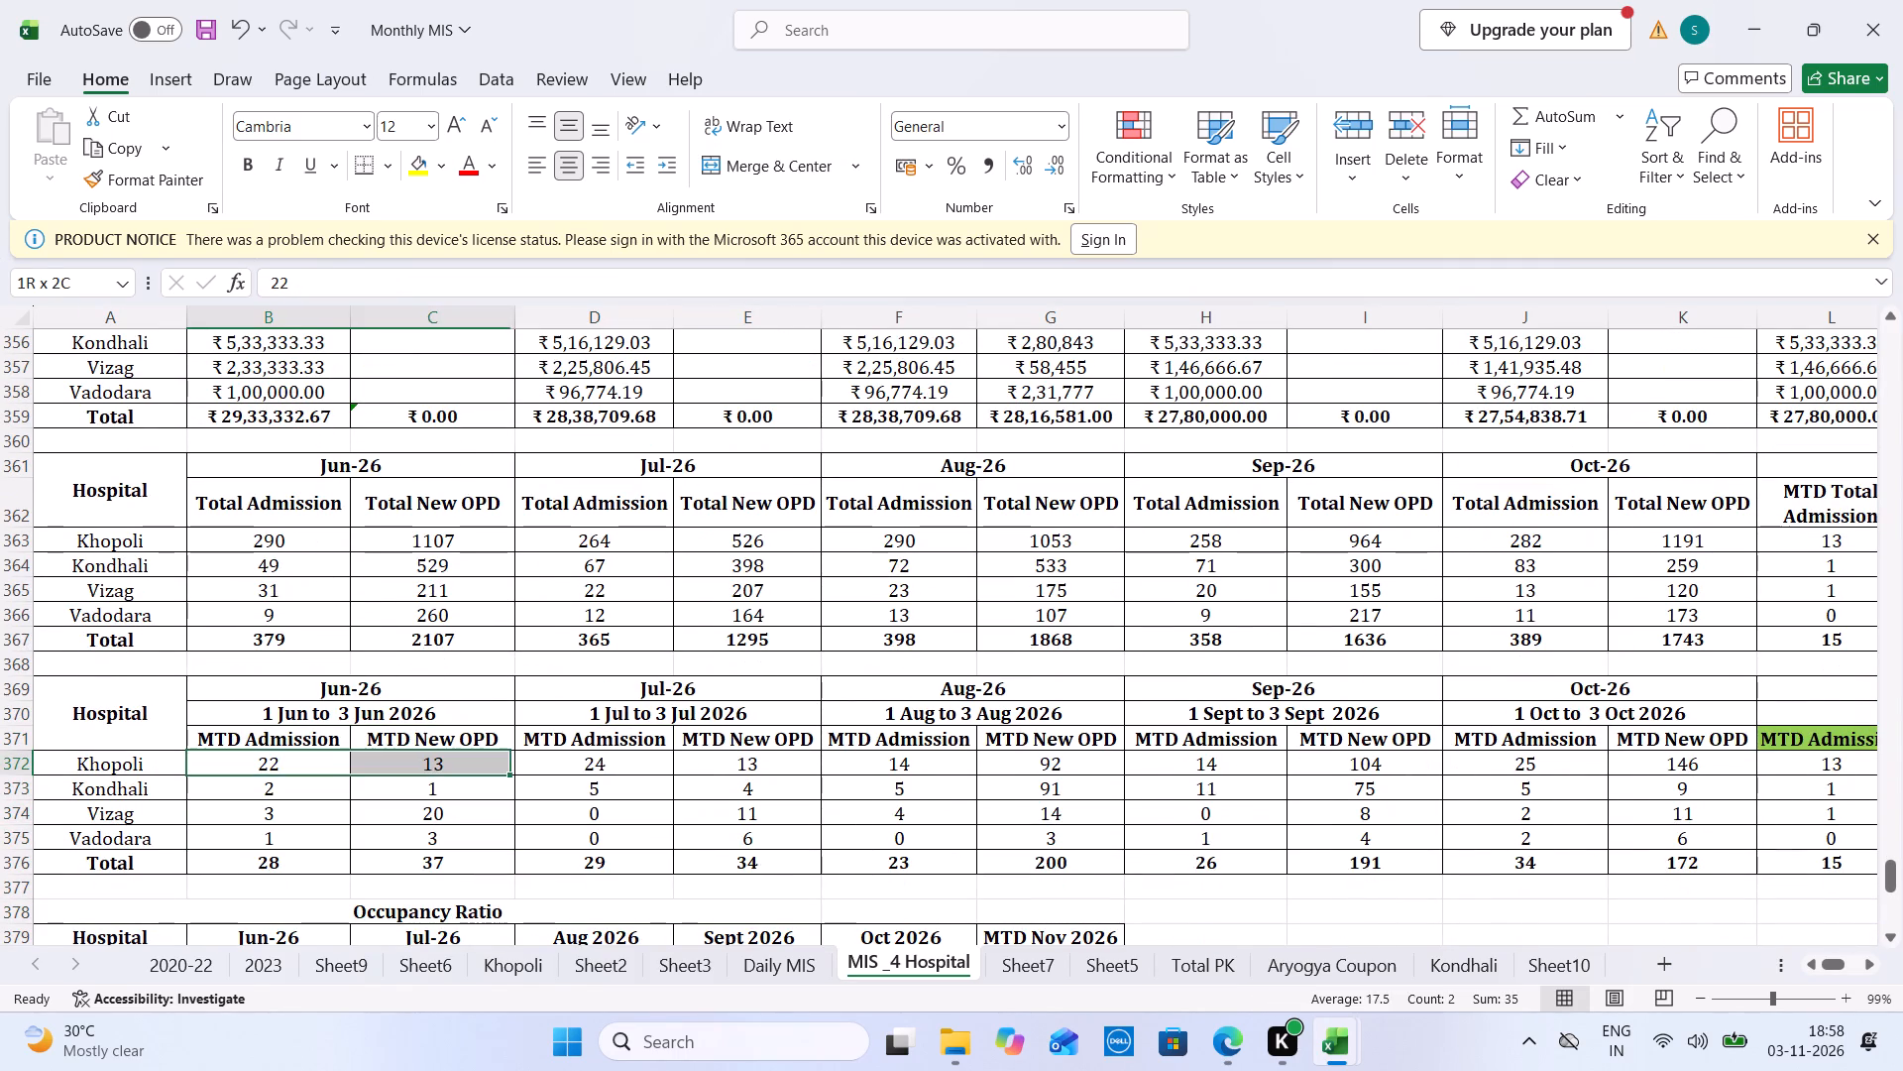
{"action": "left_click_drag", "start_coordinate": [476, 769], "coordinate": [1636, 818]}
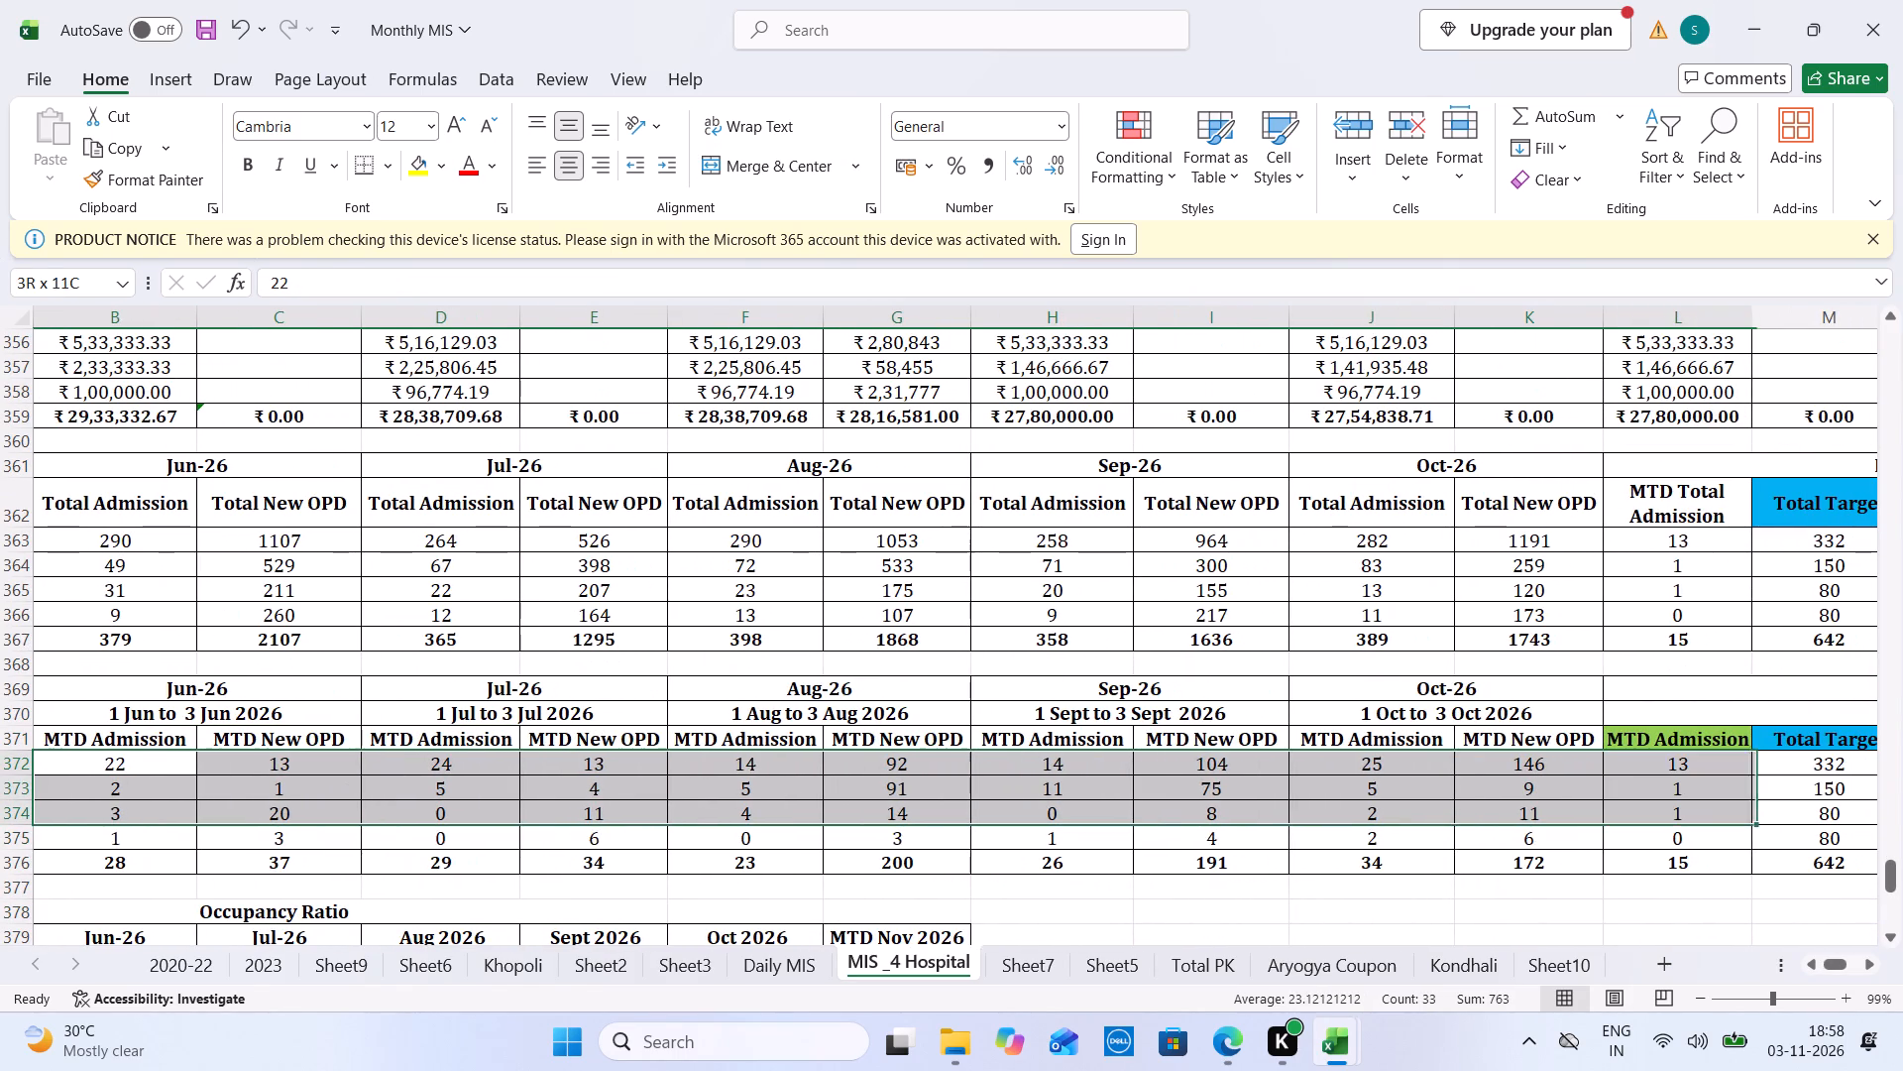
{"action": "left_click_drag", "start_coordinate": [1636, 818], "coordinate": [1640, 832]}
{"action": "right_click", "coordinate": [1640, 832]}
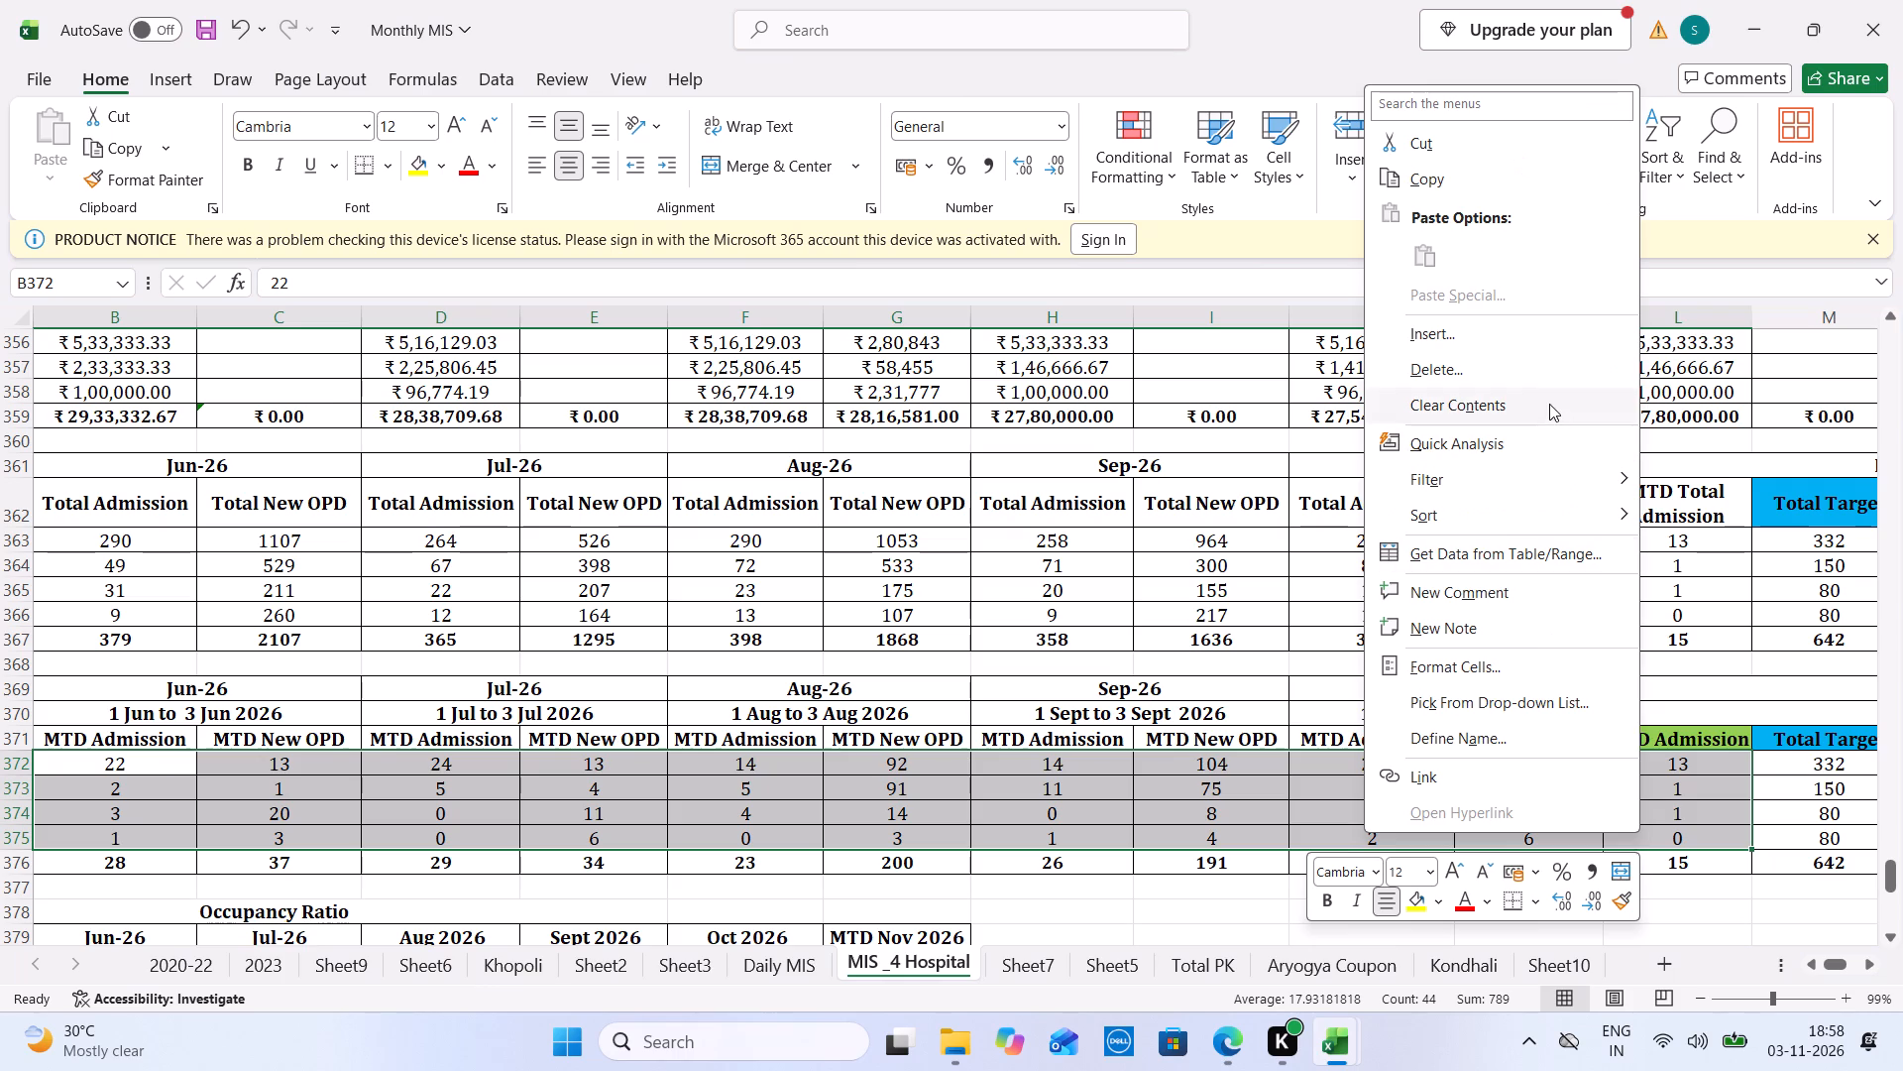
{"action": "left_click", "coordinate": [1549, 404]}
Clear the four hospitals' November 2026 MTD Total Admission counts in the Total Admission table.
{"action": "key", "text": "Right"}
{"action": "key", "text": "Right"}
{"action": "key", "text": "Right"}
{"action": "key", "text": "Right"}
{"action": "key", "text": "Right"}
{"action": "key", "text": "Right"}
{"action": "key", "text": "Right"}
{"action": "key", "text": "Right"}
{"action": "key", "text": "Right"}
{"action": "key", "text": "Right"}
{"action": "key", "text": "Right"}
{"action": "key", "text": "Right"}
{"action": "key", "text": "Right"}
{"action": "key", "text": "Right"}
{"action": "key", "text": "Right"}
{"action": "key", "text": "Right"}
{"action": "key", "text": "Right"}
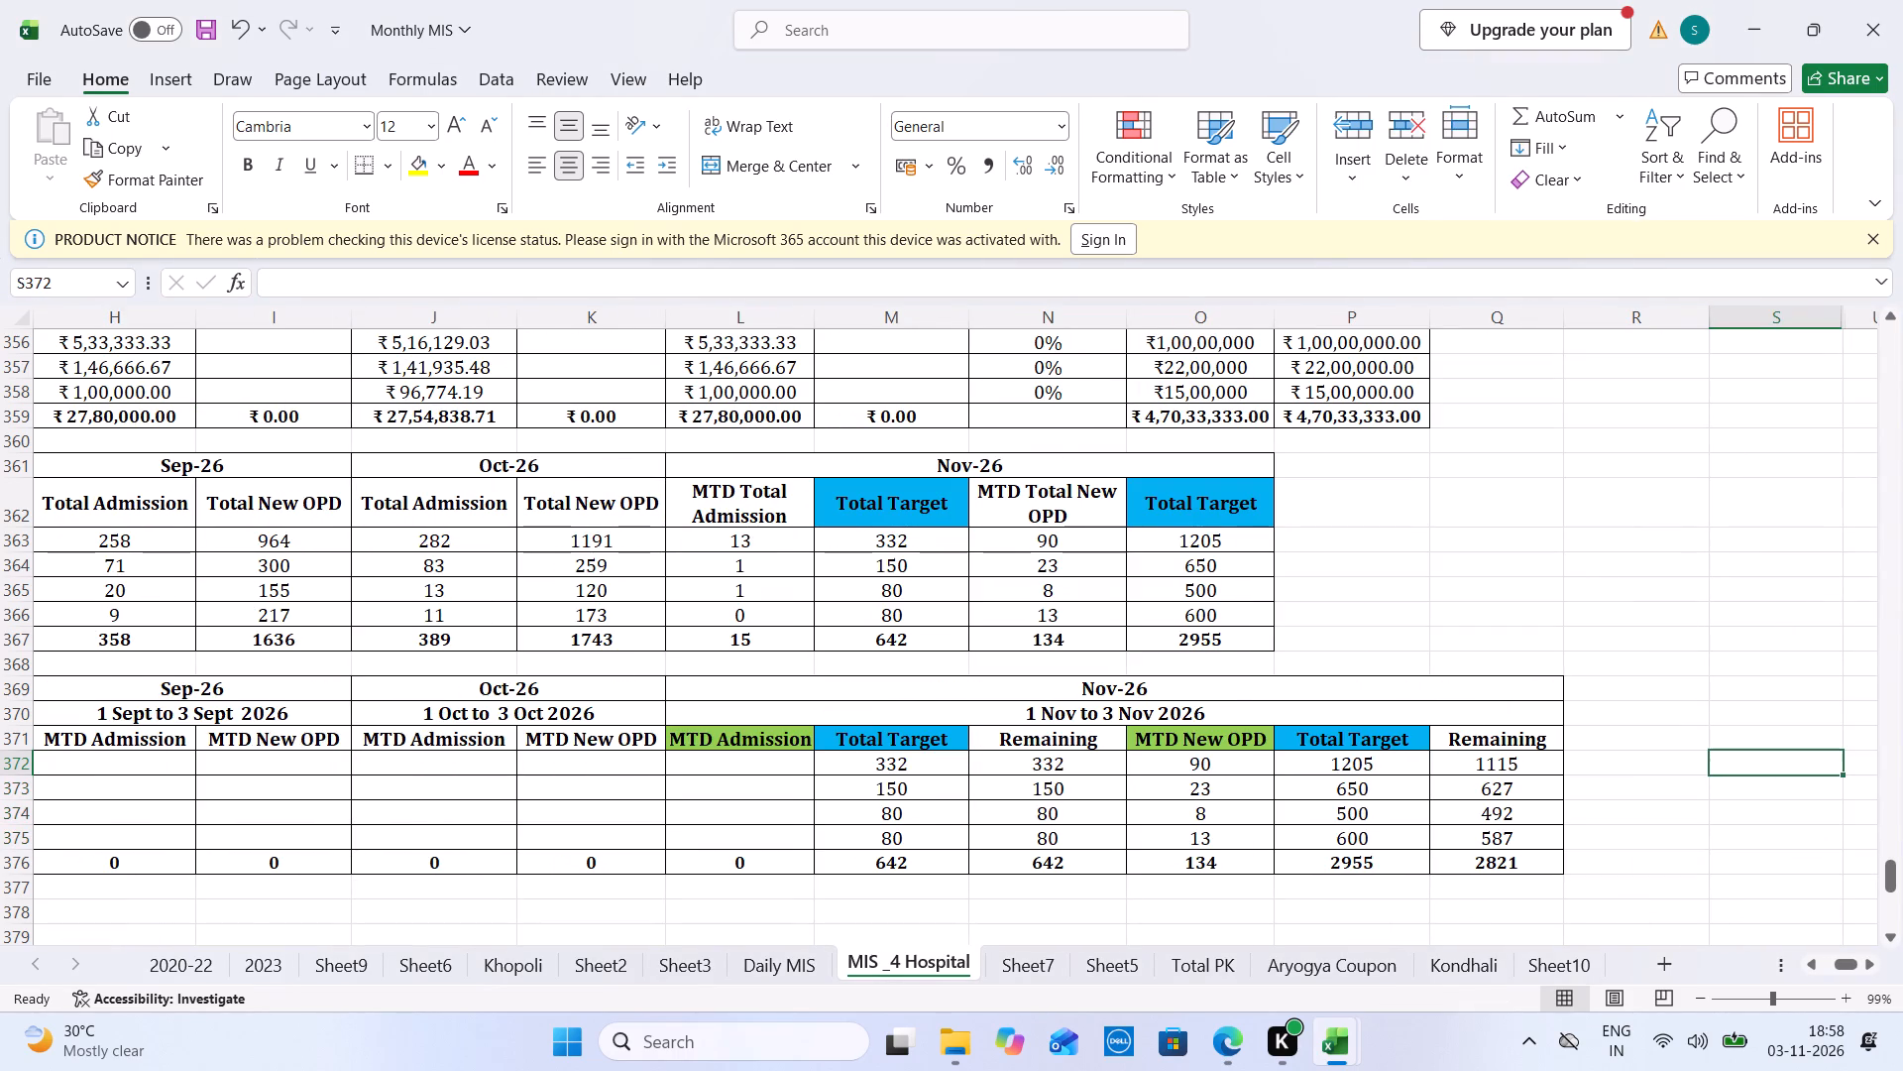
{"action": "left_click_drag", "start_coordinate": [765, 527], "coordinate": [758, 581]}
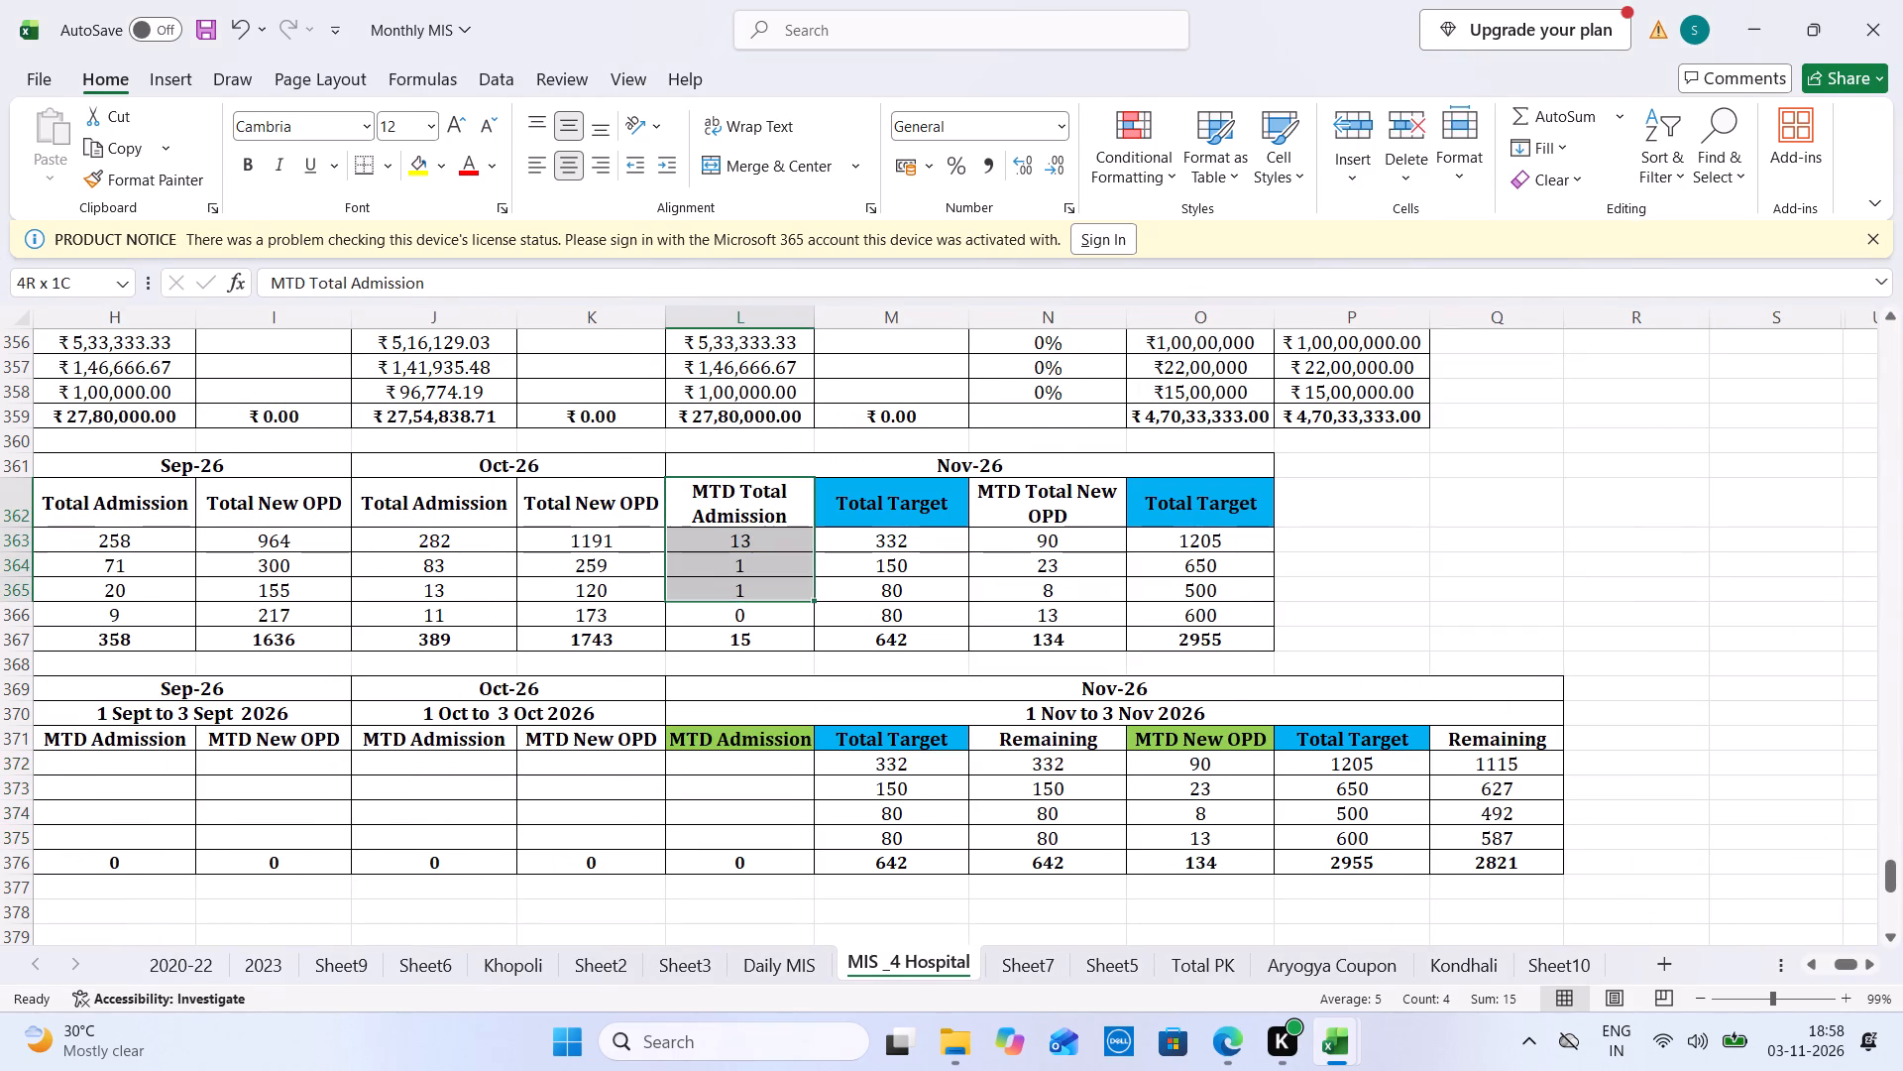
{"action": "left_click_drag", "start_coordinate": [758, 581], "coordinate": [758, 582]}
{"action": "left_click_drag", "start_coordinate": [758, 614], "coordinate": [781, 545]}
{"action": "right_click", "coordinate": [781, 545]}
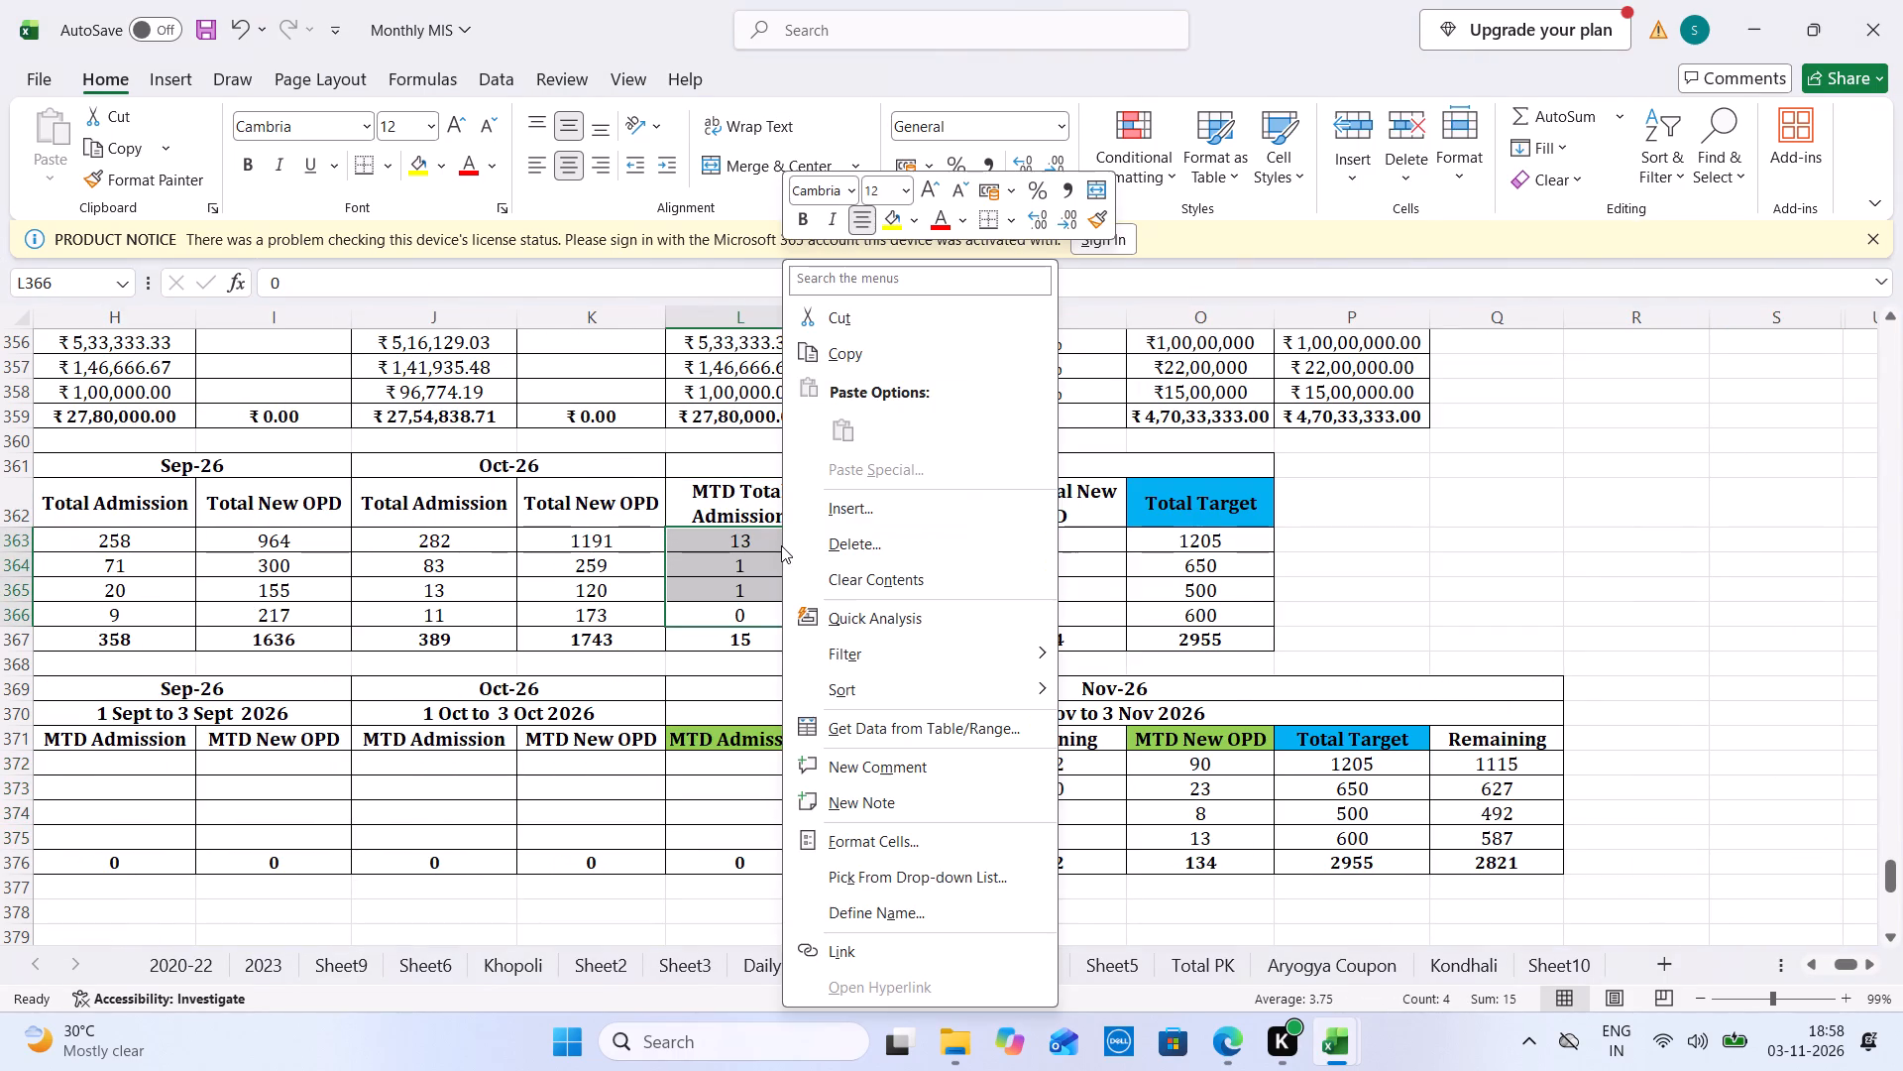
{"action": "left_click", "coordinate": [912, 578]}
Clear the four hospitals' November 2026 MTD Total New OPD counts in the Total Admission table.
{"action": "left_click_drag", "start_coordinate": [1034, 549], "coordinate": [1038, 613]}
{"action": "left_click", "coordinate": [1038, 613]}
{"action": "left_click_drag", "start_coordinate": [1046, 540], "coordinate": [1051, 608]}
{"action": "right_click", "coordinate": [1051, 608]}
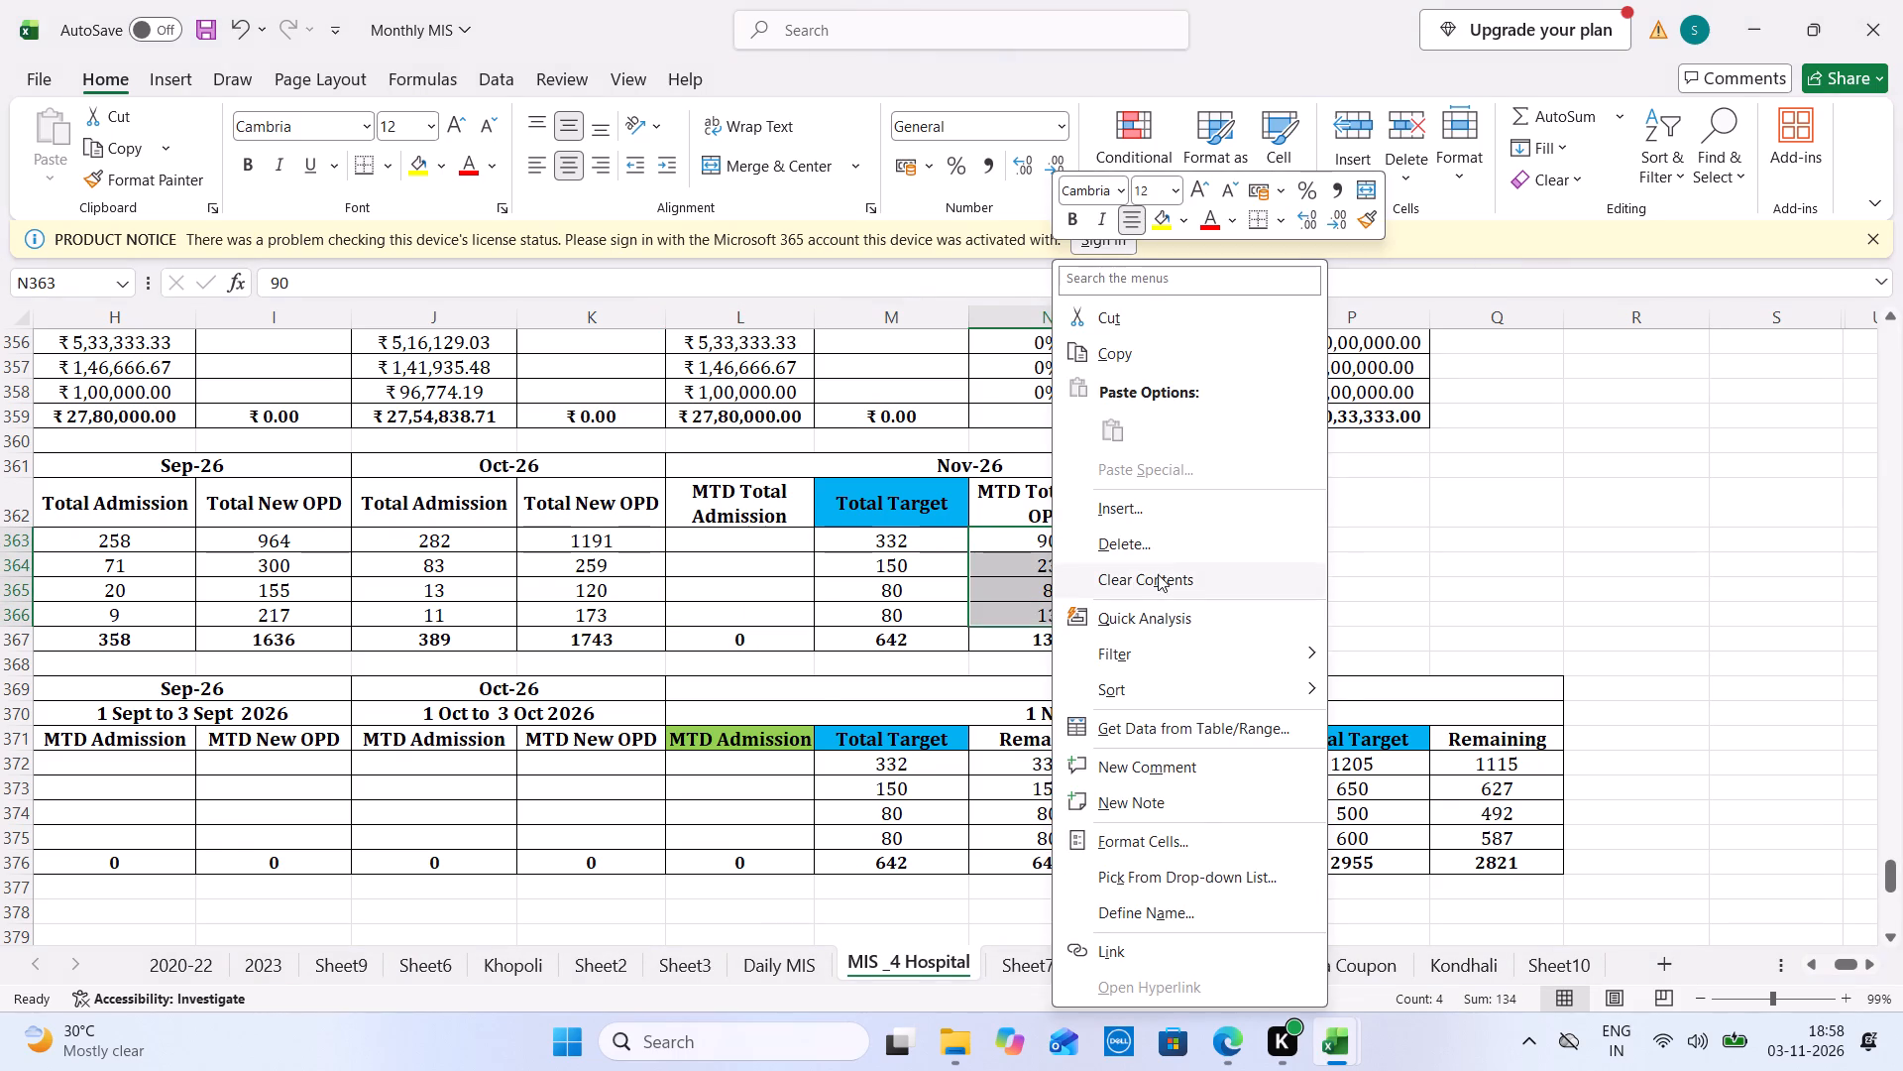
{"action": "left_click", "coordinate": [1158, 574]}
Clear the four hospitals' November 2026 MTD New OPD counts in the MTD Admission table.
{"action": "left_click_drag", "start_coordinate": [1201, 767], "coordinate": [1207, 834]}
{"action": "right_click", "coordinate": [1207, 834]}
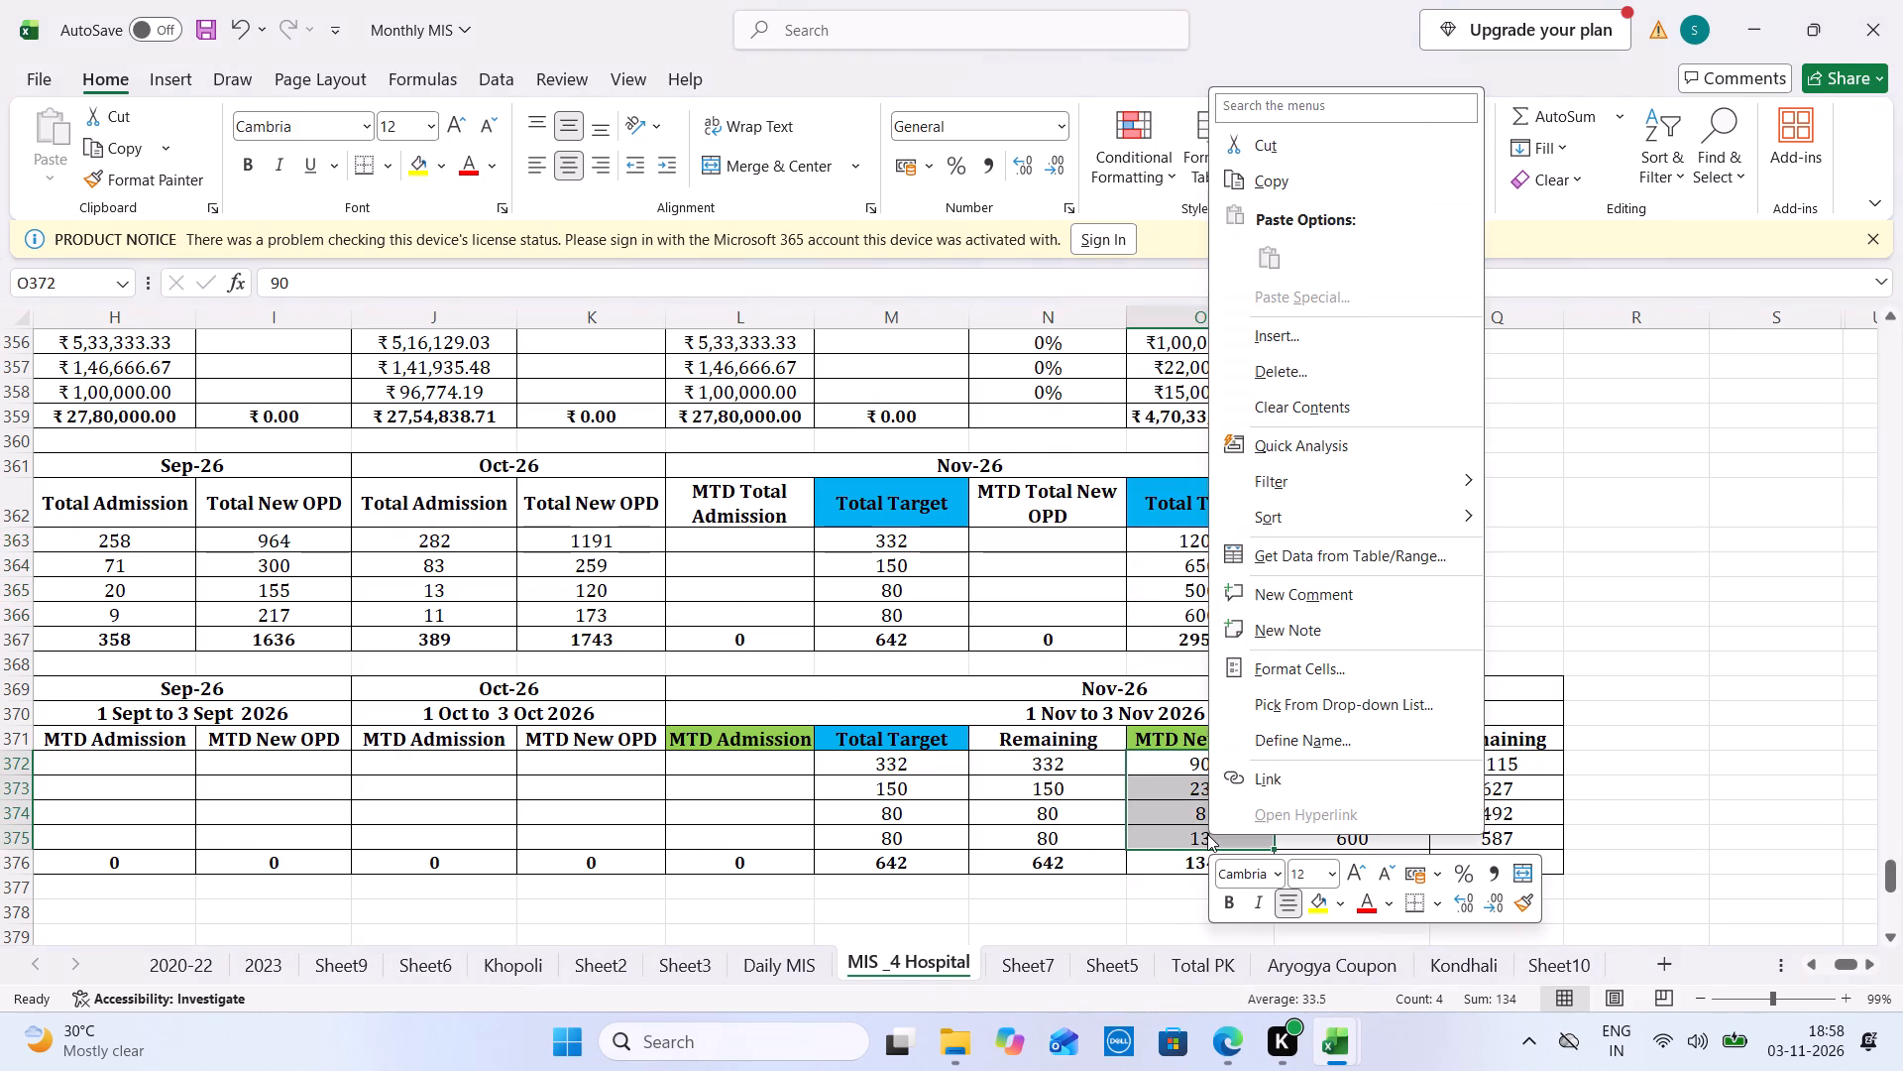
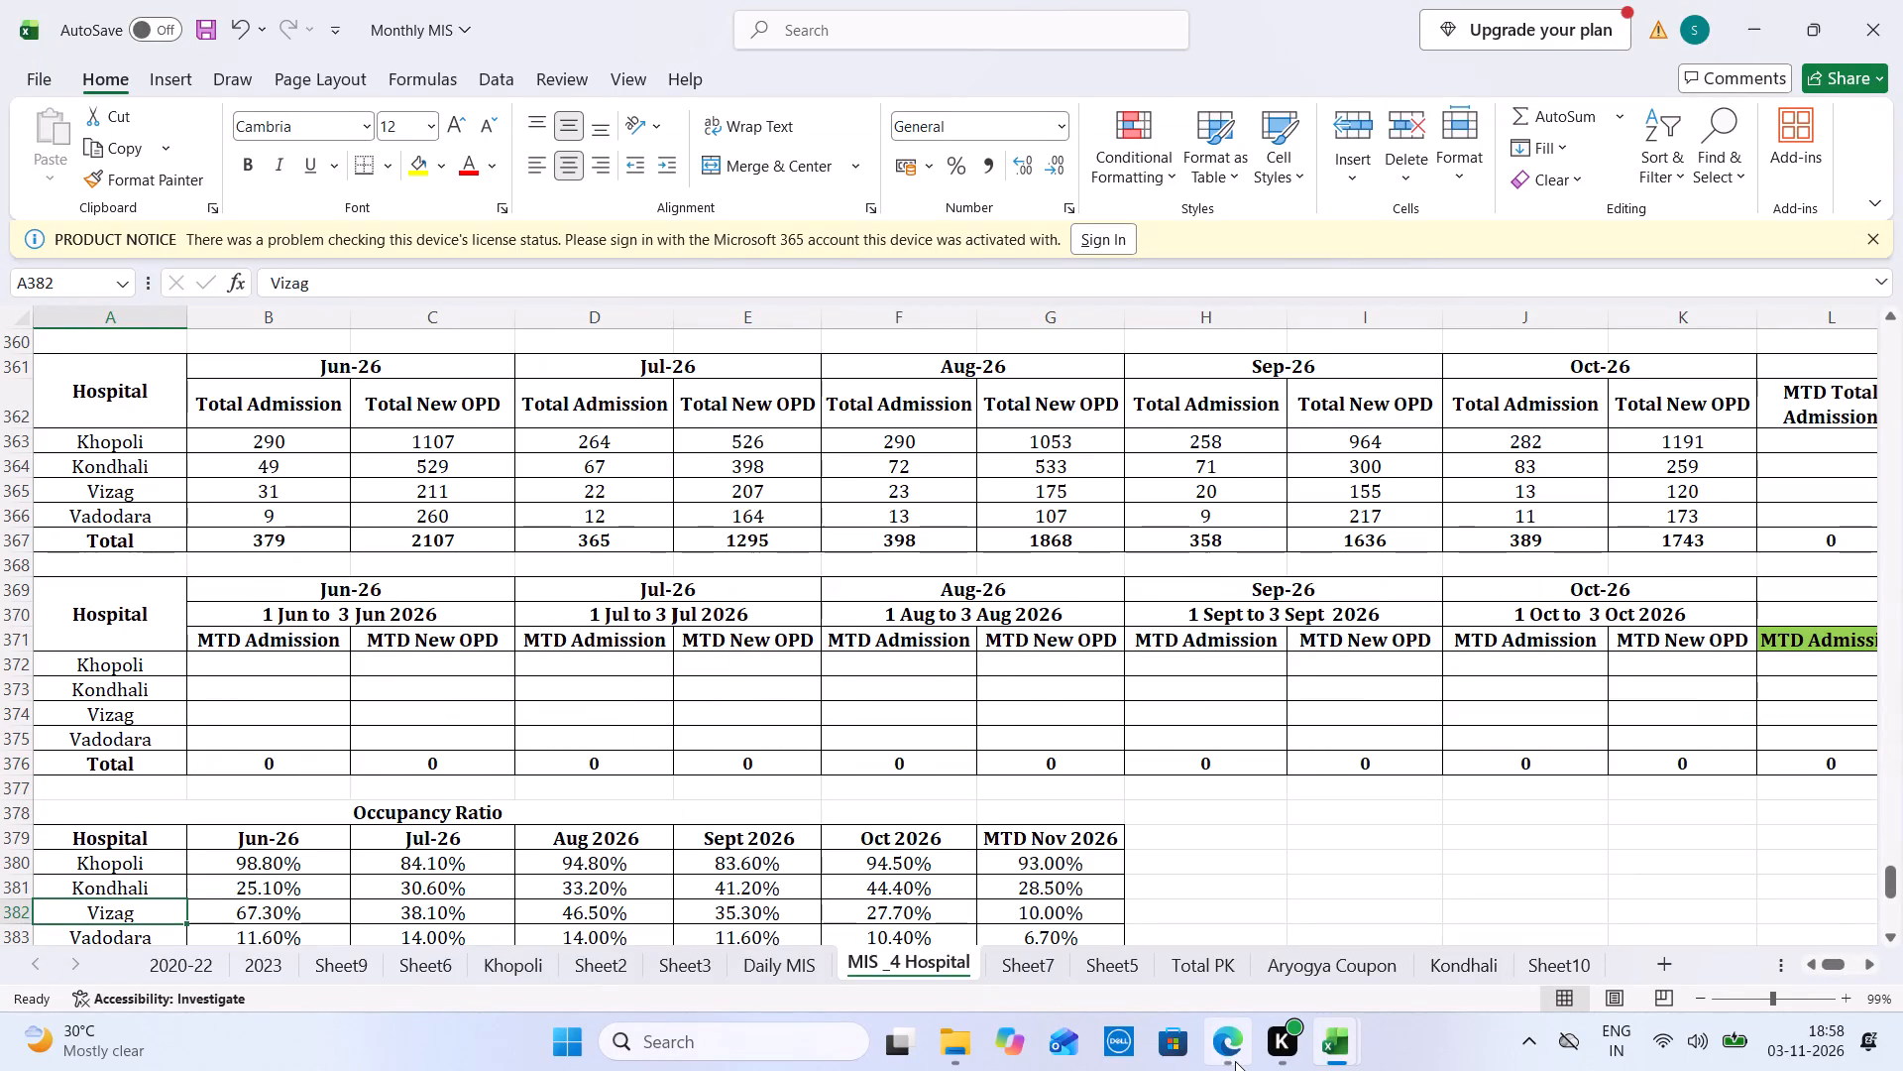
Clear the four hospitals' MTD Nov 2026 percentages in the Occupancy Ratio table.
{"action": "key", "text": "Down"}
{"action": "key", "text": "Down"}
{"action": "key", "text": "Down"}
{"action": "key", "text": "Down"}
{"action": "key", "text": "Down"}
{"action": "key", "text": "Down"}
{"action": "key", "text": "Down"}
{"action": "key", "text": "Down"}
{"action": "key", "text": "Down"}
{"action": "key", "text": "Down"}
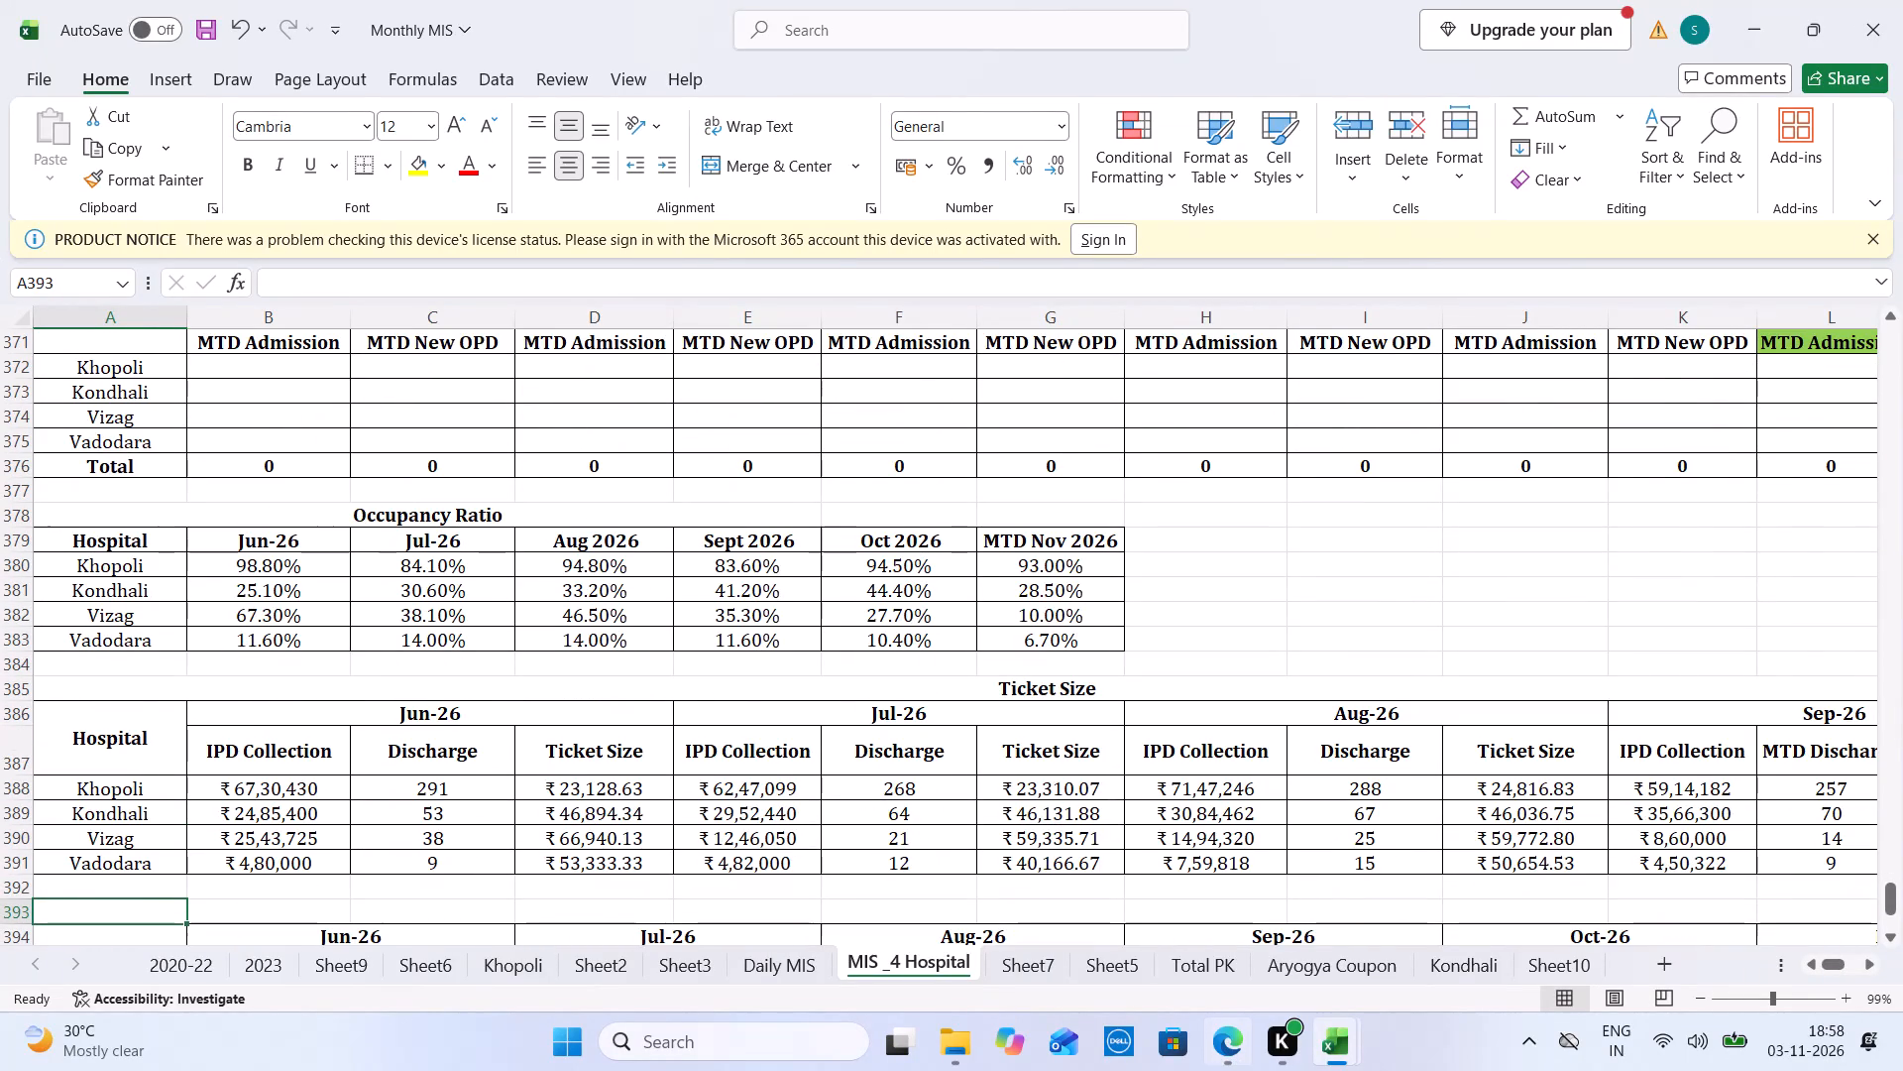
{"action": "left_click", "coordinate": [1106, 566]}
{"action": "key", "text": "BackSpace"}
{"action": "key", "text": "Down"}
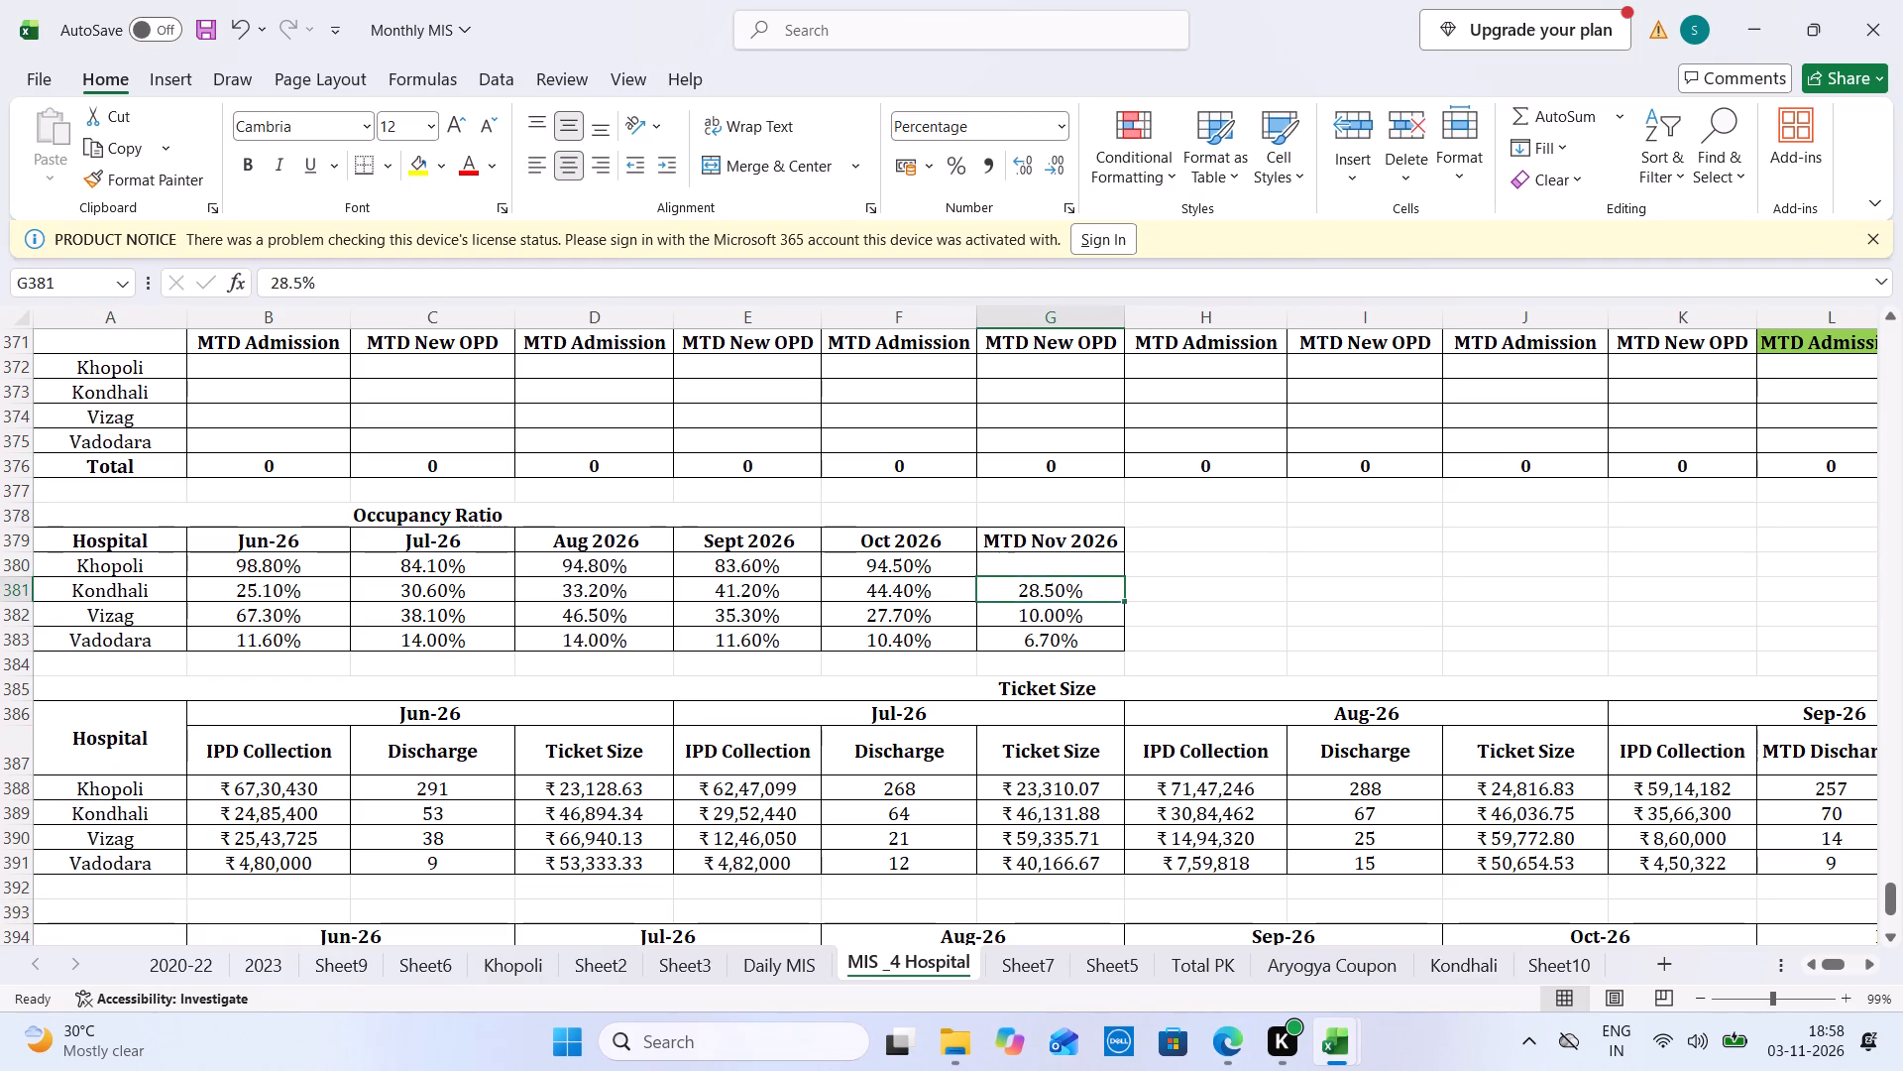
{"action": "key", "text": "BackSpace"}
{"action": "key", "text": "Down"}
{"action": "key", "text": "BackSpace"}
{"action": "key", "text": "Down"}
{"action": "key", "text": "BackSpace"}
Clear the November 2026 MTD IPD Collection and MTD Discharge figures for Khopoli and Kondhali in the Ticket Size table.
{"action": "key", "text": "Right"}
{"action": "key", "text": "Right"}
{"action": "key", "text": "Right"}
{"action": "key", "text": "Right"}
{"action": "key", "text": "Right"}
{"action": "key", "text": "Right"}
{"action": "key", "text": "Right"}
{"action": "key", "text": "Right"}
{"action": "key", "text": "Right"}
{"action": "key", "text": "Right"}
{"action": "key", "text": "Right"}
{"action": "key", "text": "Right"}
{"action": "key", "text": "Down"}
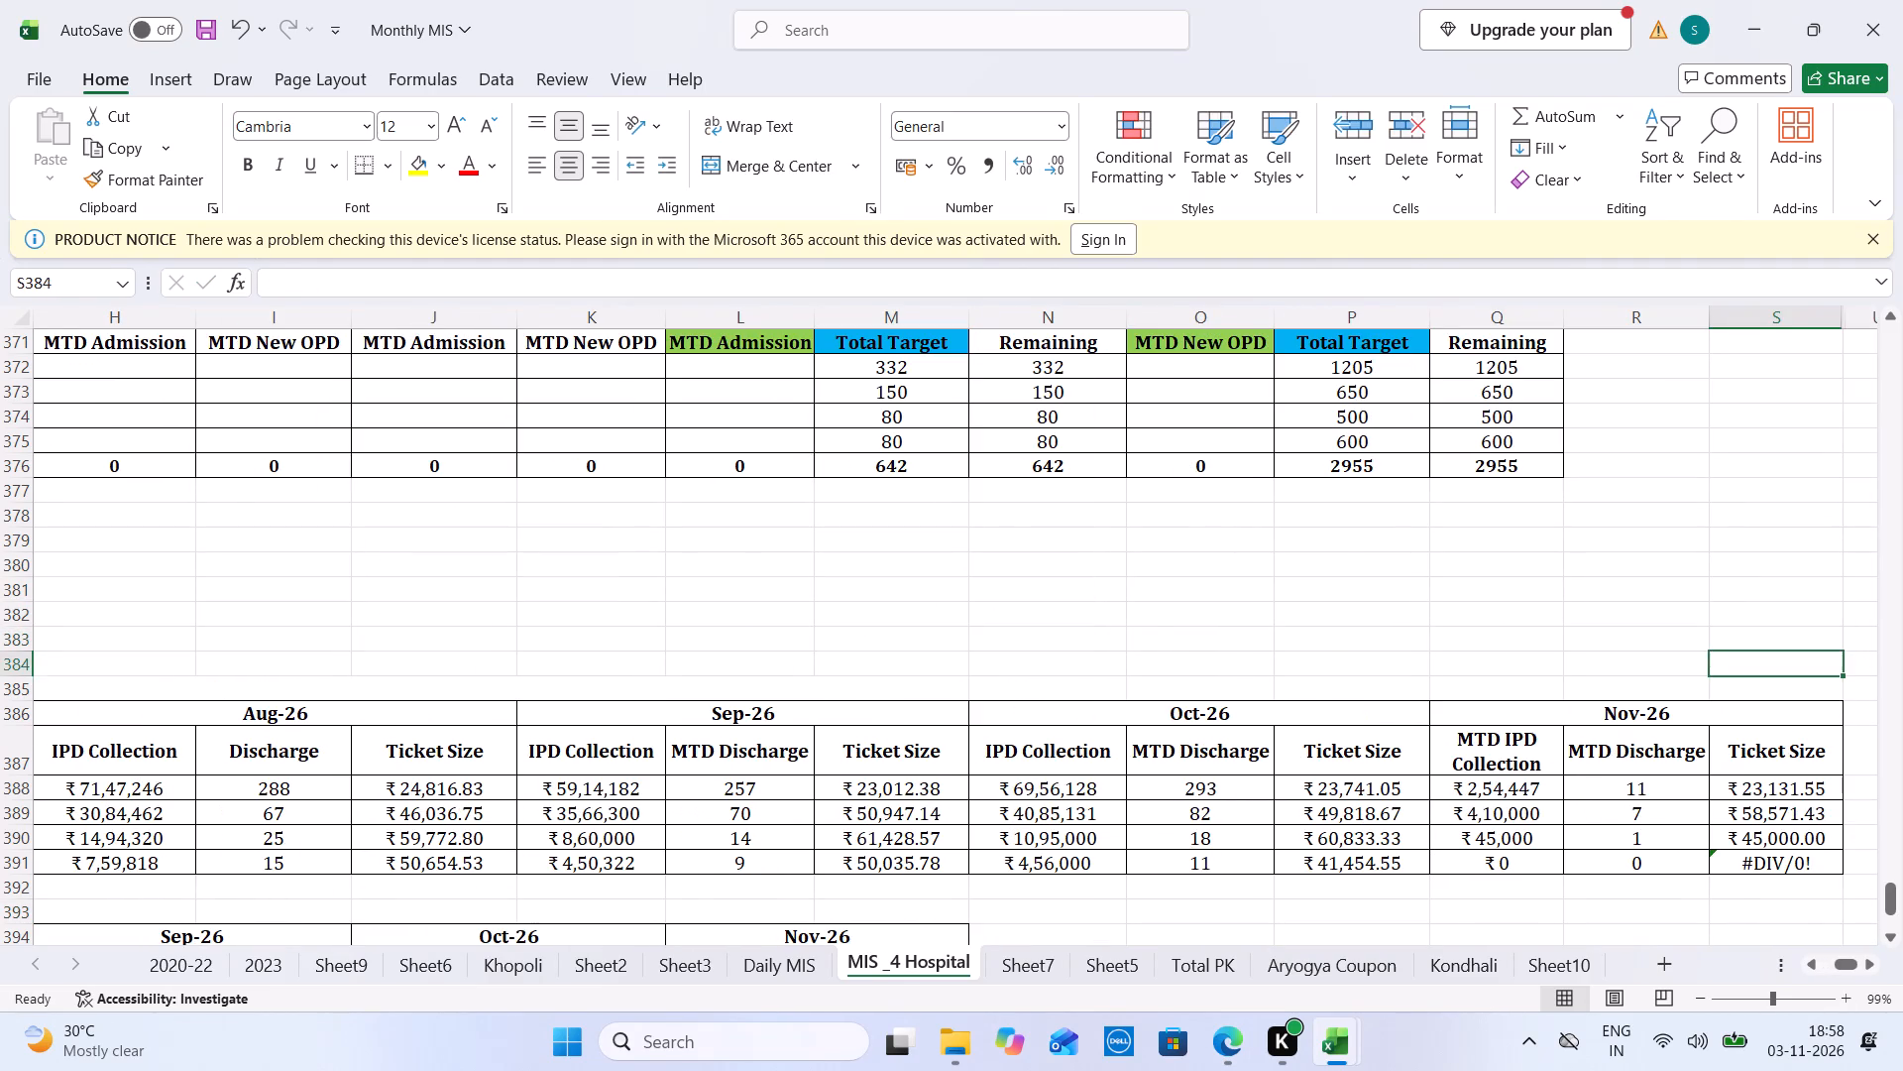
{"action": "key", "text": "Down"}
{"action": "key", "text": "Down"}
{"action": "key", "text": "Down"}
{"action": "key", "text": "Down"}
{"action": "key", "text": "Down"}
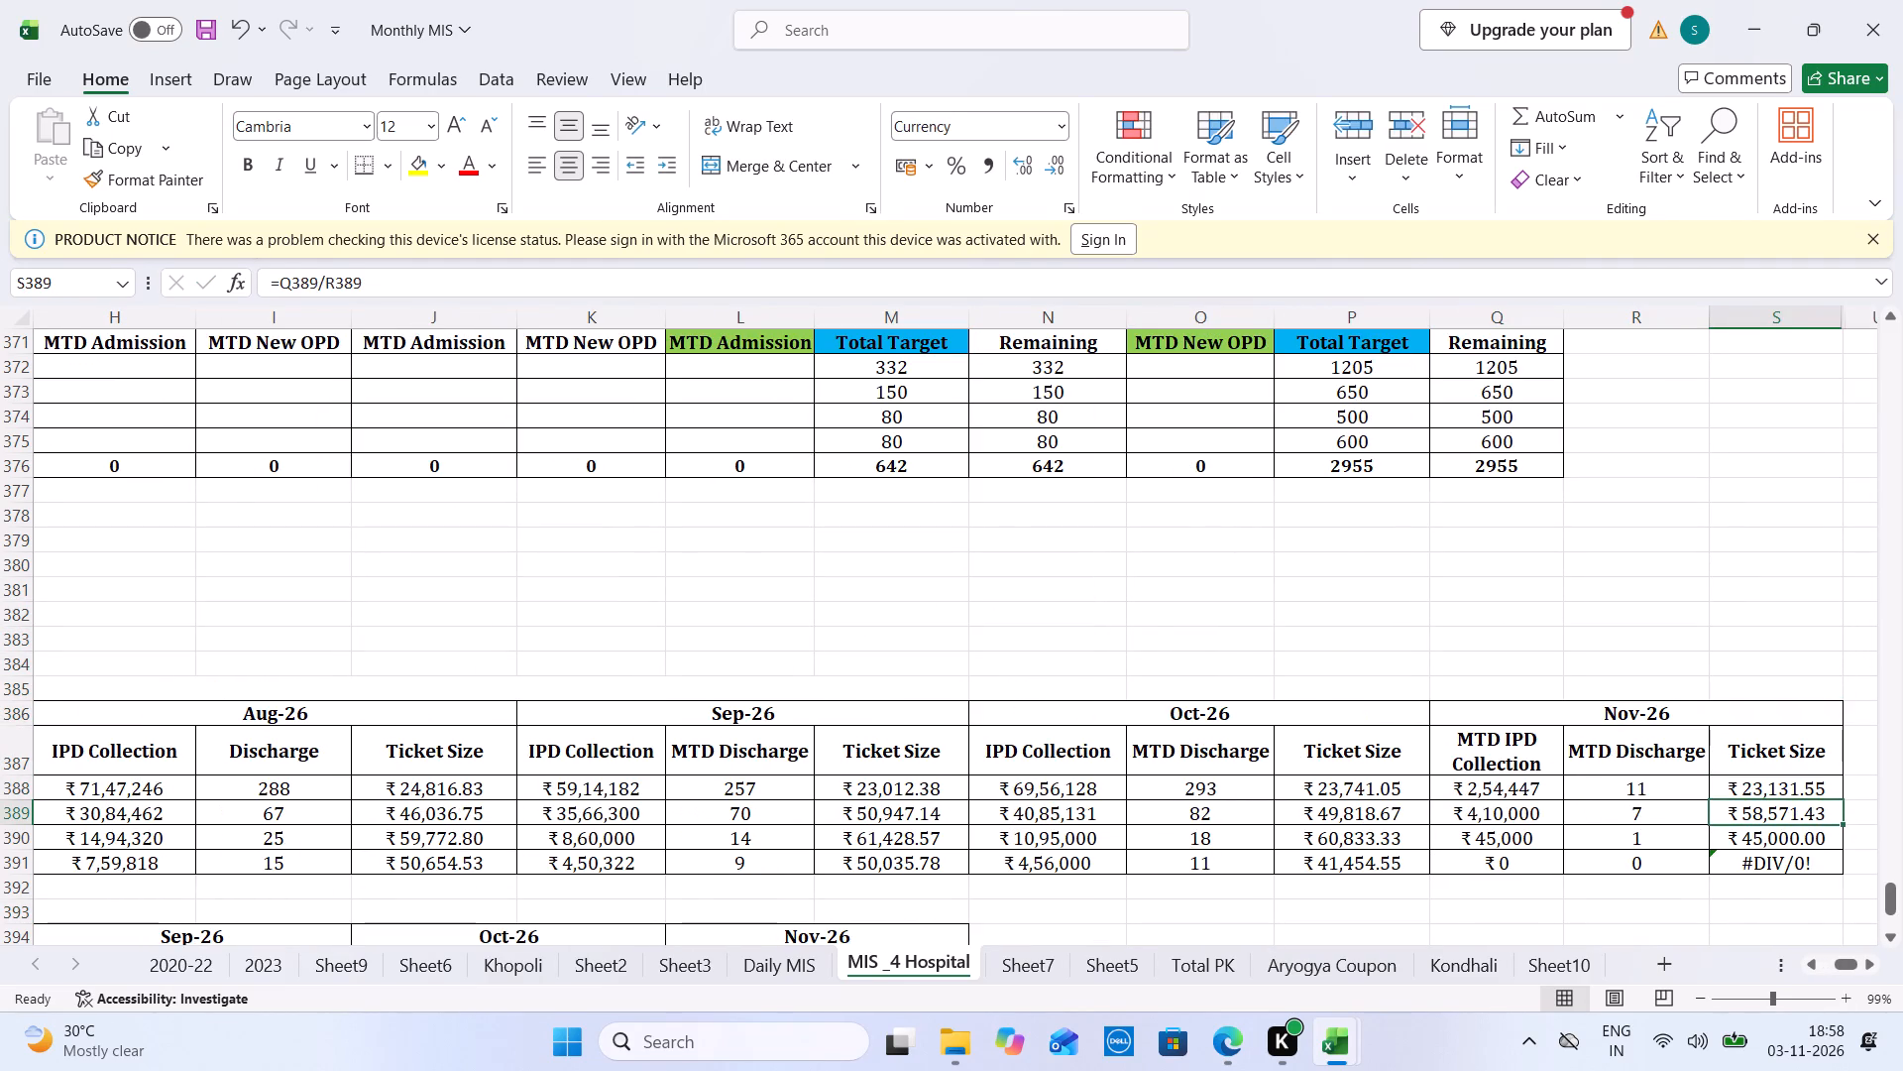
{"action": "left_click_drag", "start_coordinate": [1548, 792], "coordinate": [1607, 810]}
{"action": "right_click", "coordinate": [1607, 810]}
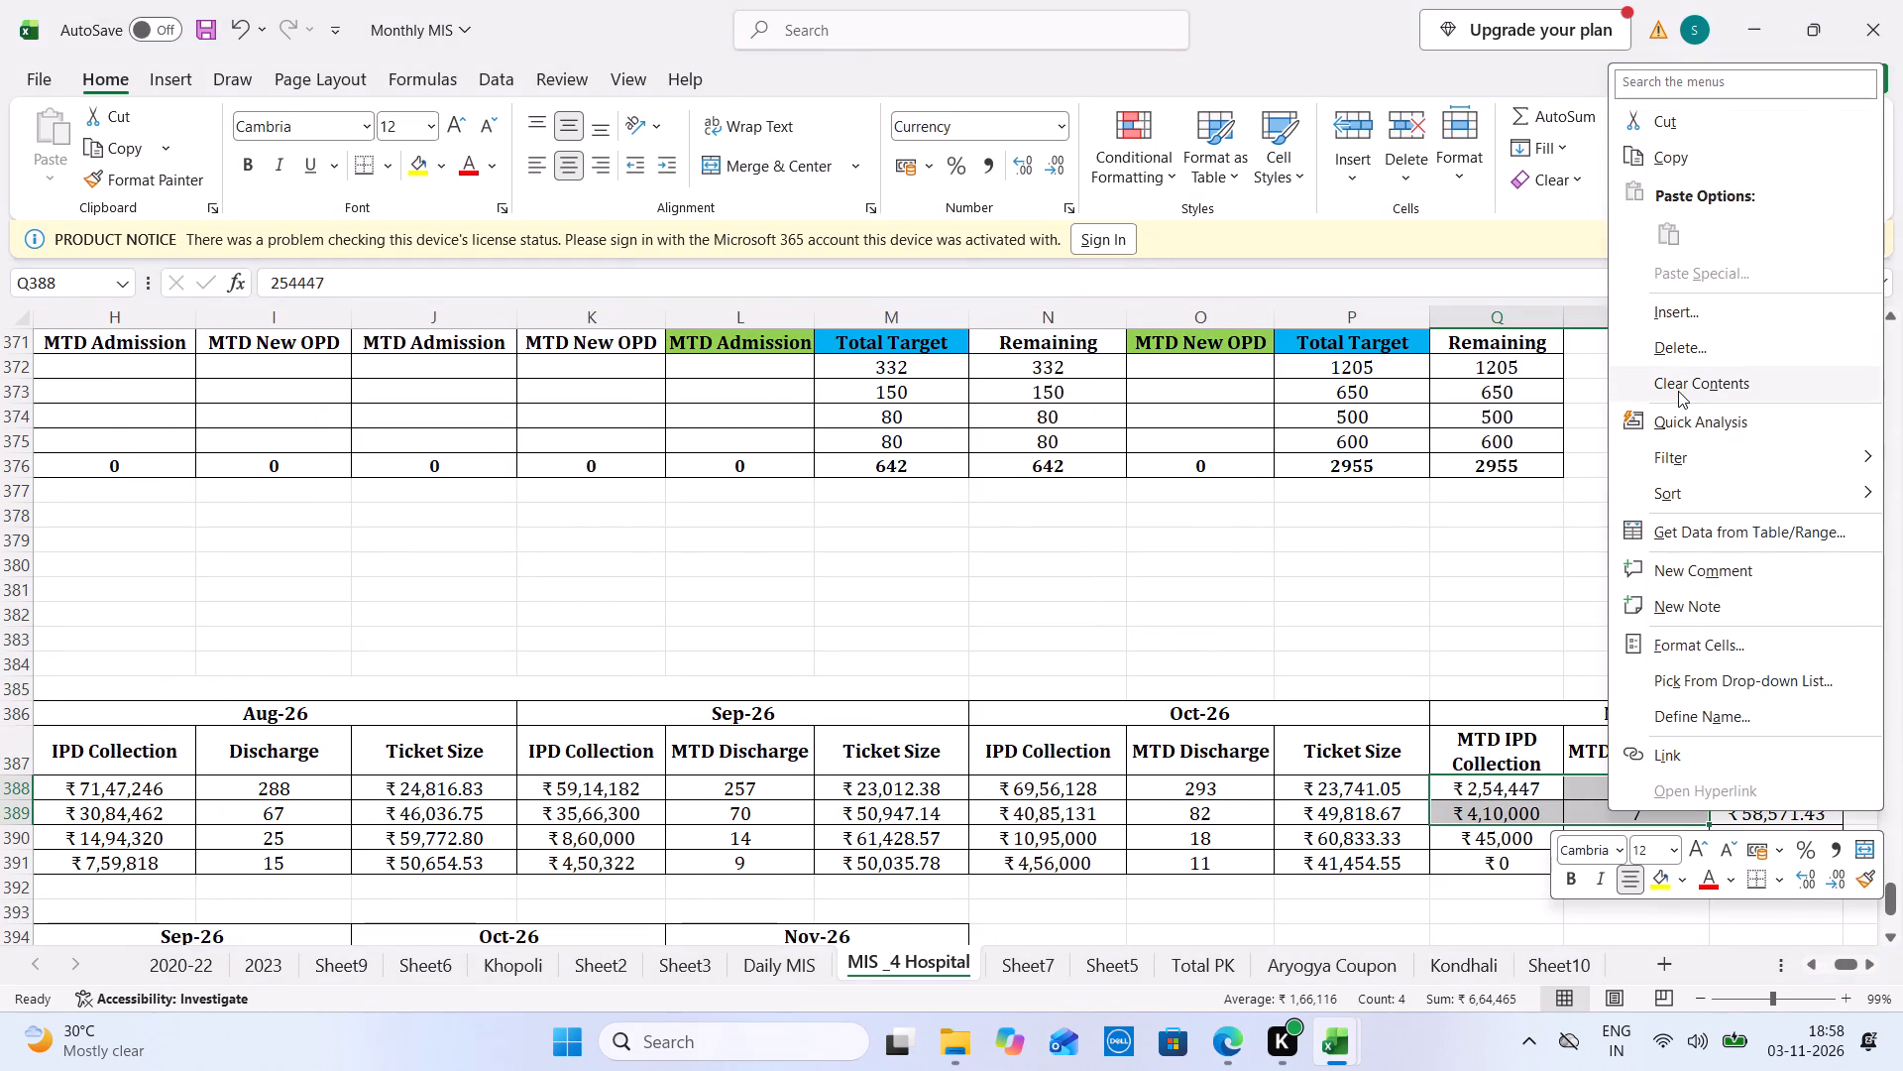
{"action": "left_click", "coordinate": [1678, 391]}
Update the June 2026 Total Budget formulas to three days: Khopoli =1033333*3 and Kondhali =8000000/30*3.
{"action": "key", "text": "Left"}
{"action": "key", "text": "Left"}
{"action": "key", "text": "Left"}
{"action": "key", "text": "Left"}
{"action": "key", "text": "Left"}
{"action": "key", "text": "Left"}
{"action": "key", "text": "Left"}
{"action": "key", "text": "Left"}
{"action": "key", "text": "Left"}
{"action": "key", "text": "Left"}
{"action": "key", "text": "Left"}
{"action": "key", "text": "Left"}
{"action": "key", "text": "Left"}
{"action": "key", "text": "Left"}
{"action": "key", "text": "Left"}
{"action": "key", "text": "Left"}
{"action": "key", "text": "Left"}
{"action": "key", "text": "Left"}
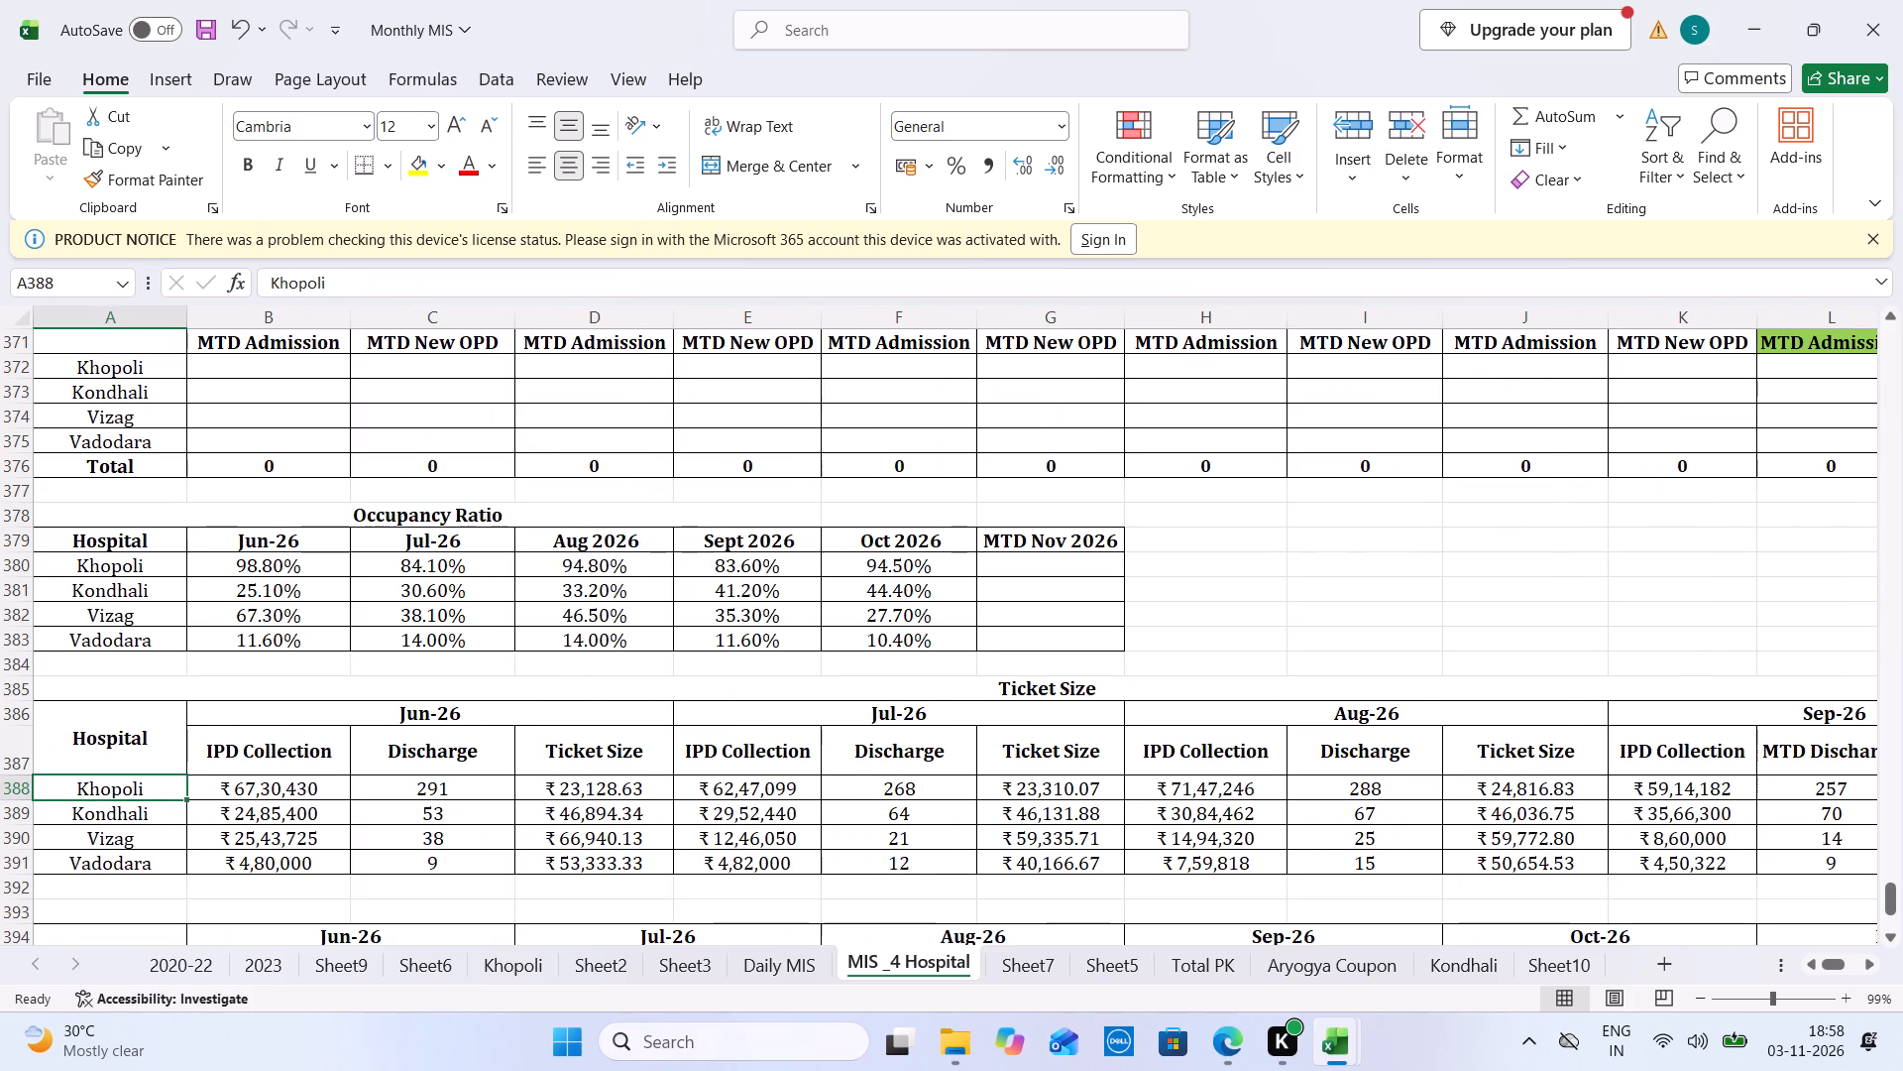
{"action": "key", "text": "Up"}
{"action": "key", "text": "Up"}
{"action": "key", "text": "Up"}
{"action": "key", "text": "Up"}
{"action": "key", "text": "Up"}
{"action": "key", "text": "Up"}
{"action": "key", "text": "Up"}
{"action": "key", "text": "Up"}
{"action": "key", "text": "Up"}
{"action": "key", "text": "Up"}
{"action": "key", "text": "Up"}
{"action": "key", "text": "Up"}
{"action": "key", "text": "Up"}
{"action": "key", "text": "Up"}
{"action": "key", "text": "Up"}
{"action": "key", "text": "Up"}
{"action": "key", "text": "Up"}
{"action": "key", "text": "Up"}
{"action": "key", "text": "Up"}
{"action": "key", "text": "Up"}
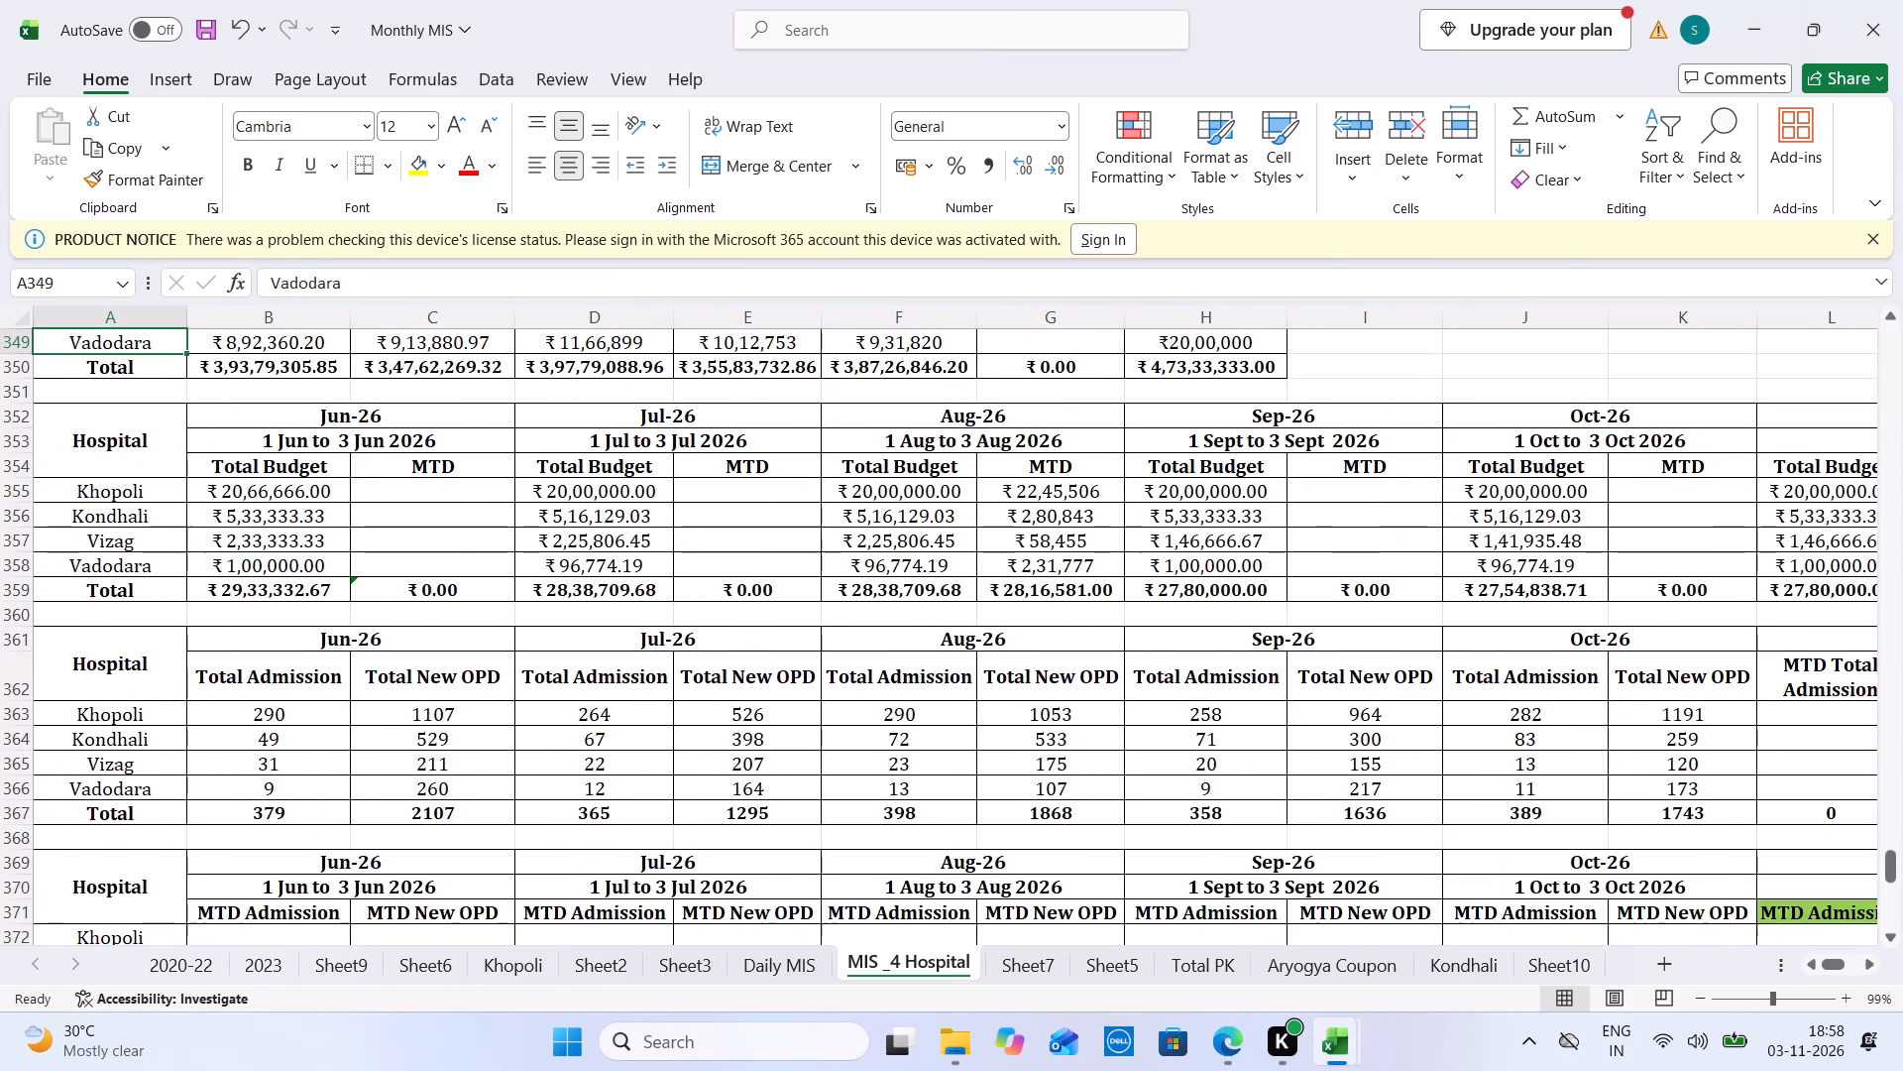
{"action": "key", "text": "Down"}
{"action": "key", "text": "Down"}
{"action": "key", "text": "Down"}
{"action": "key", "text": "Down"}
{"action": "key", "text": "Down"}
{"action": "key", "text": "Right"}
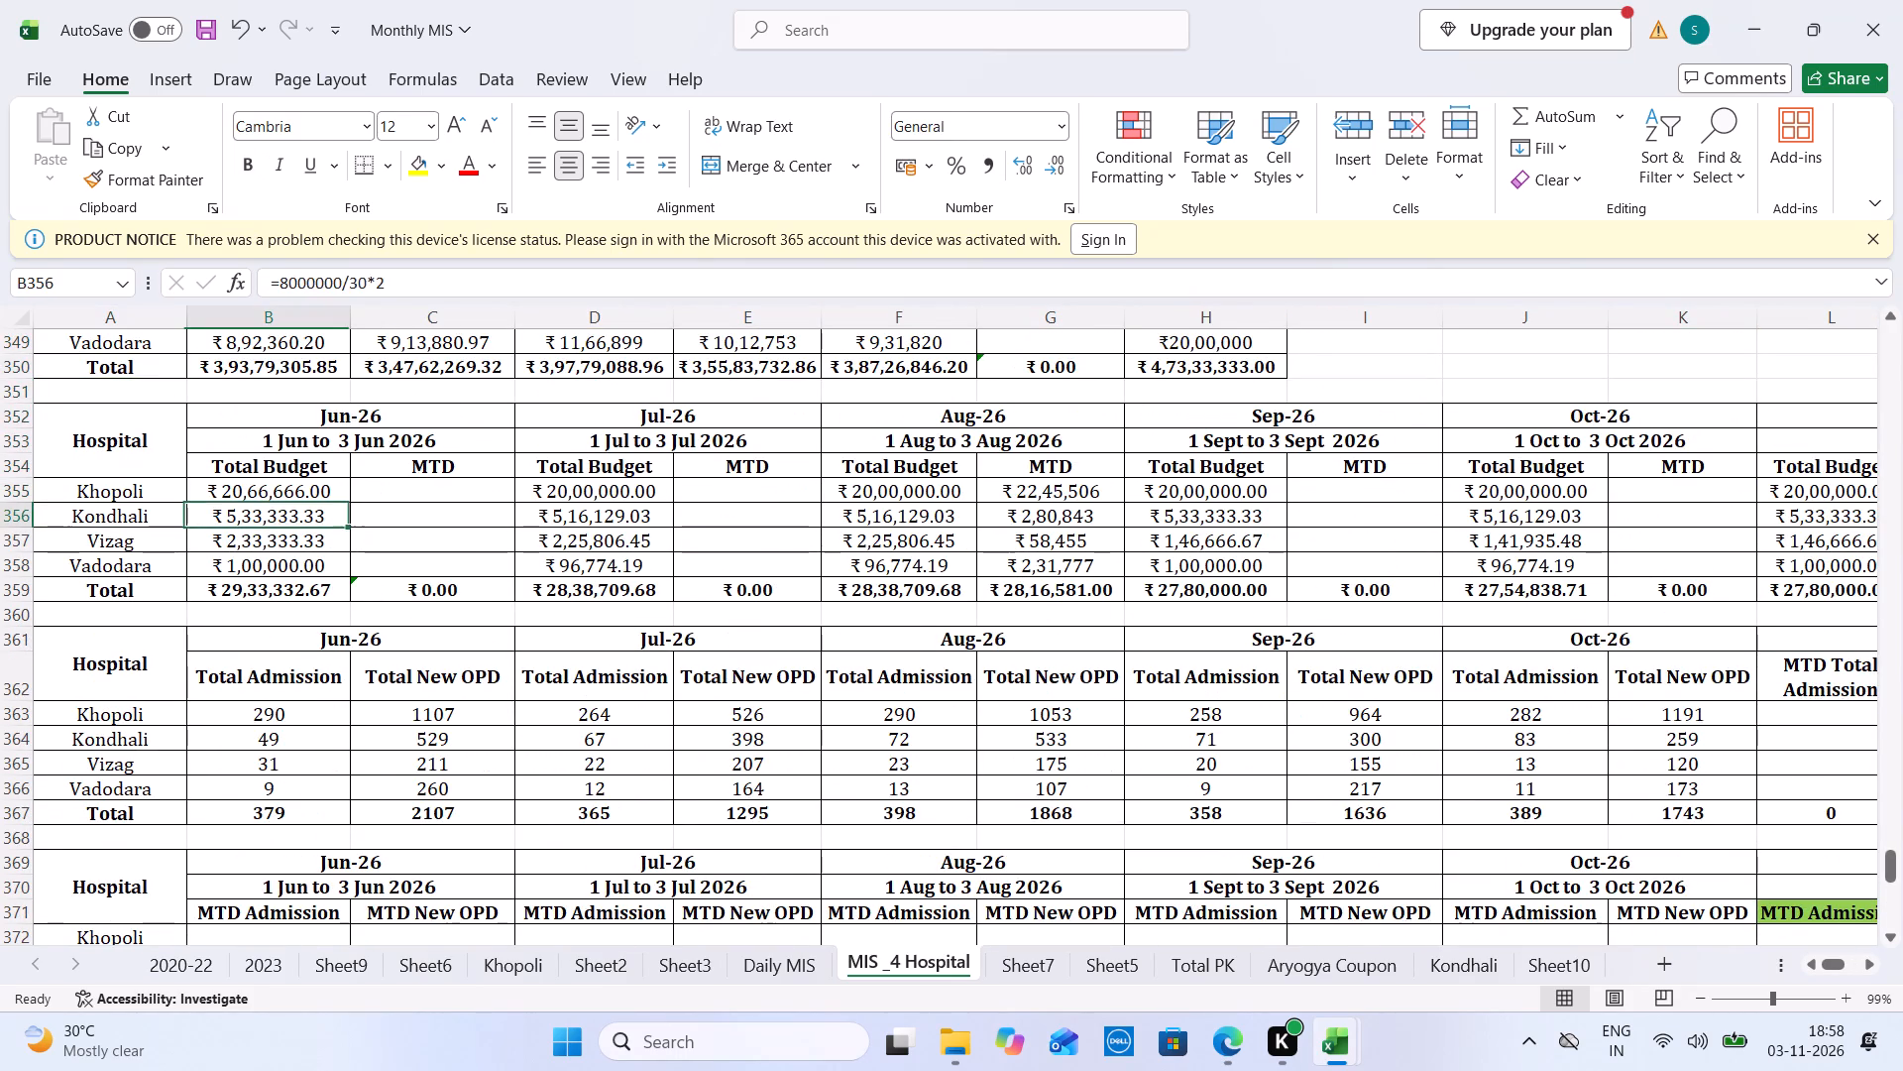
{"action": "key", "text": "Up"}
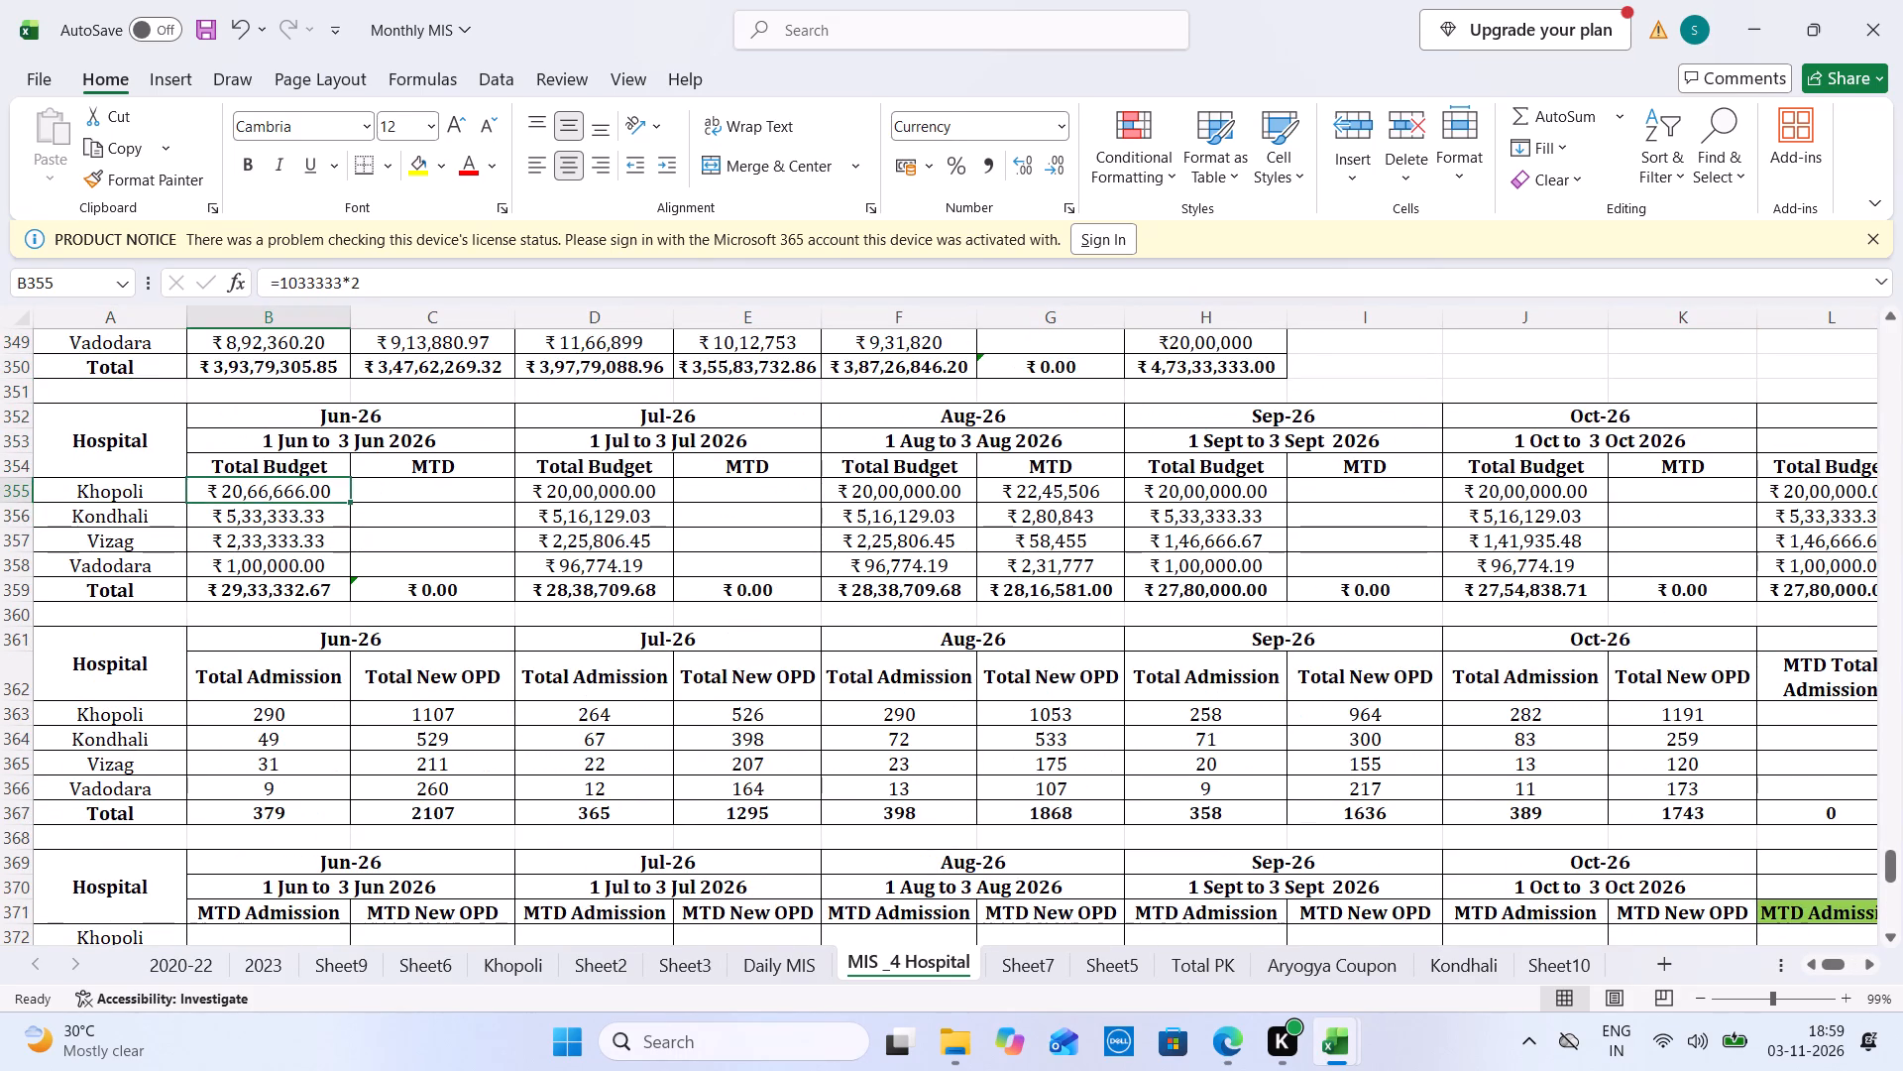
{"action": "left_click", "coordinate": [829, 278]}
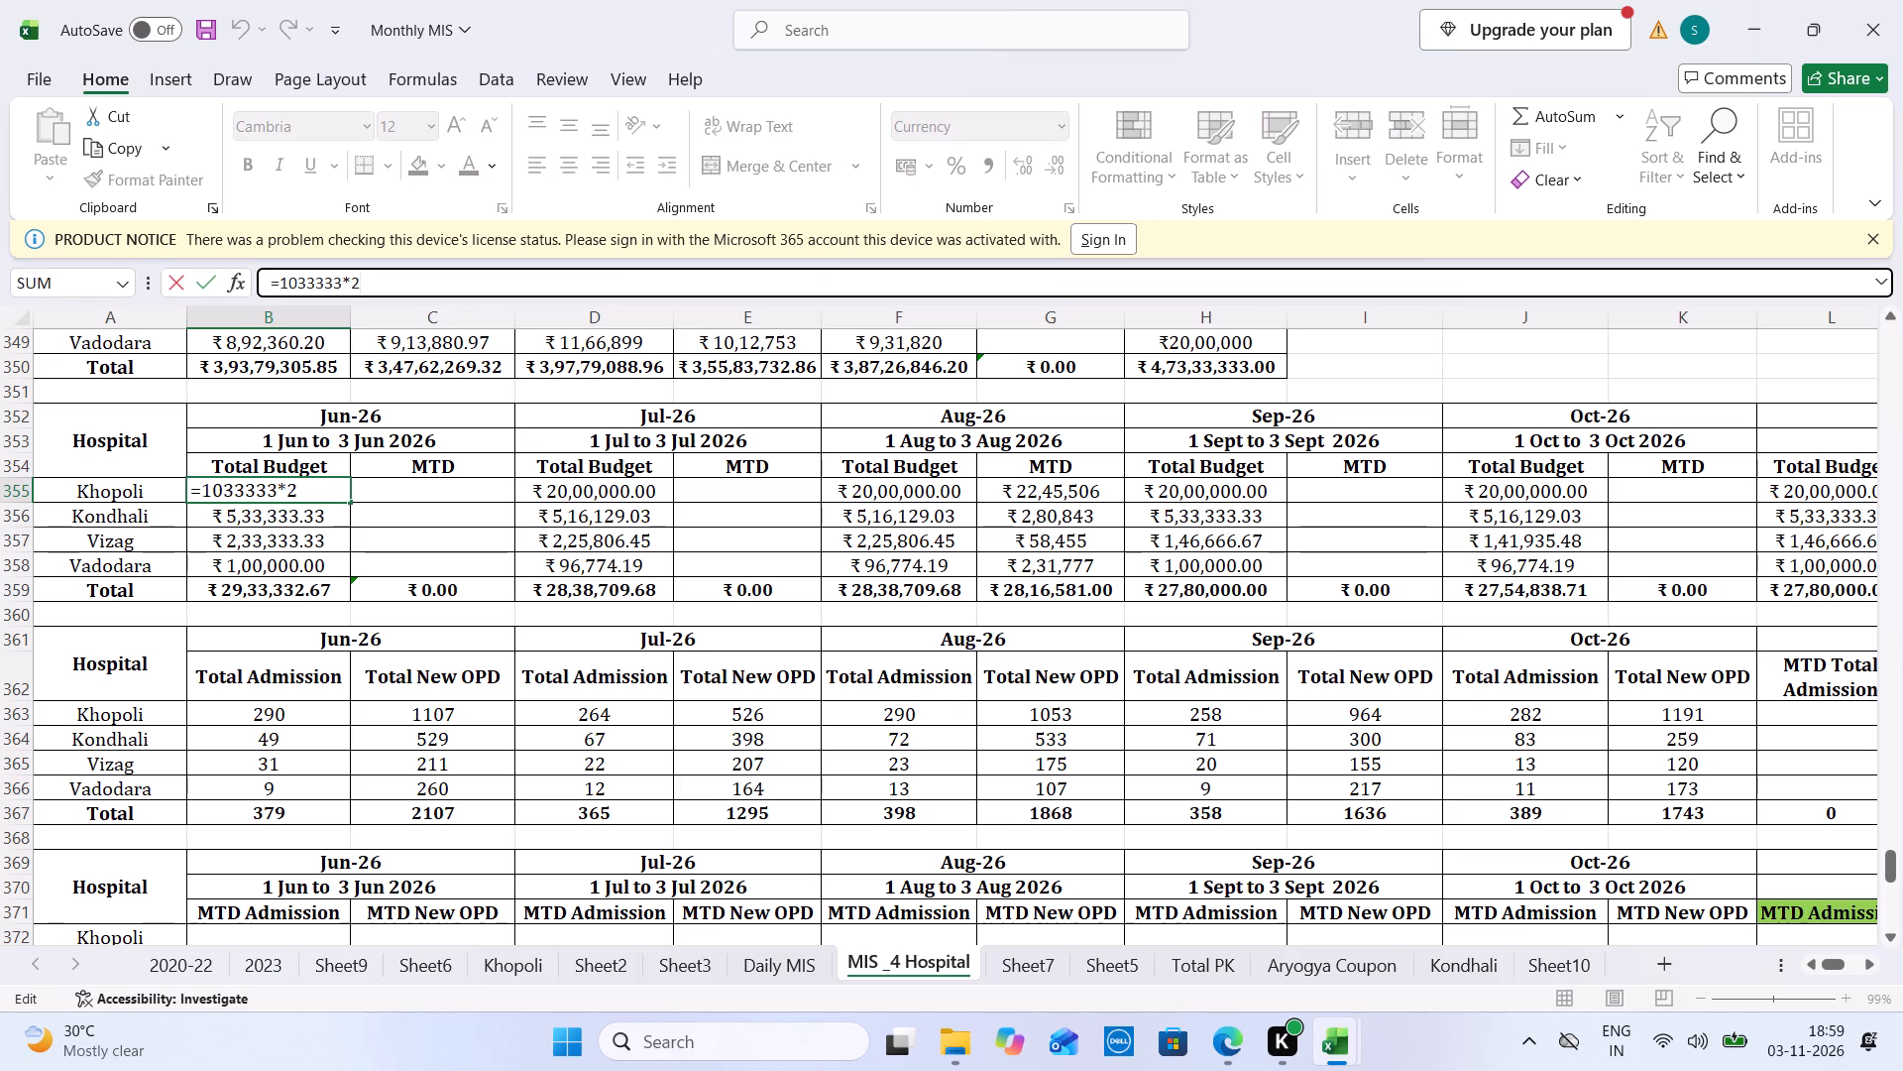
{"action": "key", "text": "BackSpace"}
{"action": "key", "text": "3"}
{"action": "key", "text": "Tab"}
{"action": "key", "text": "Down"}
{"action": "key", "text": "Left"}
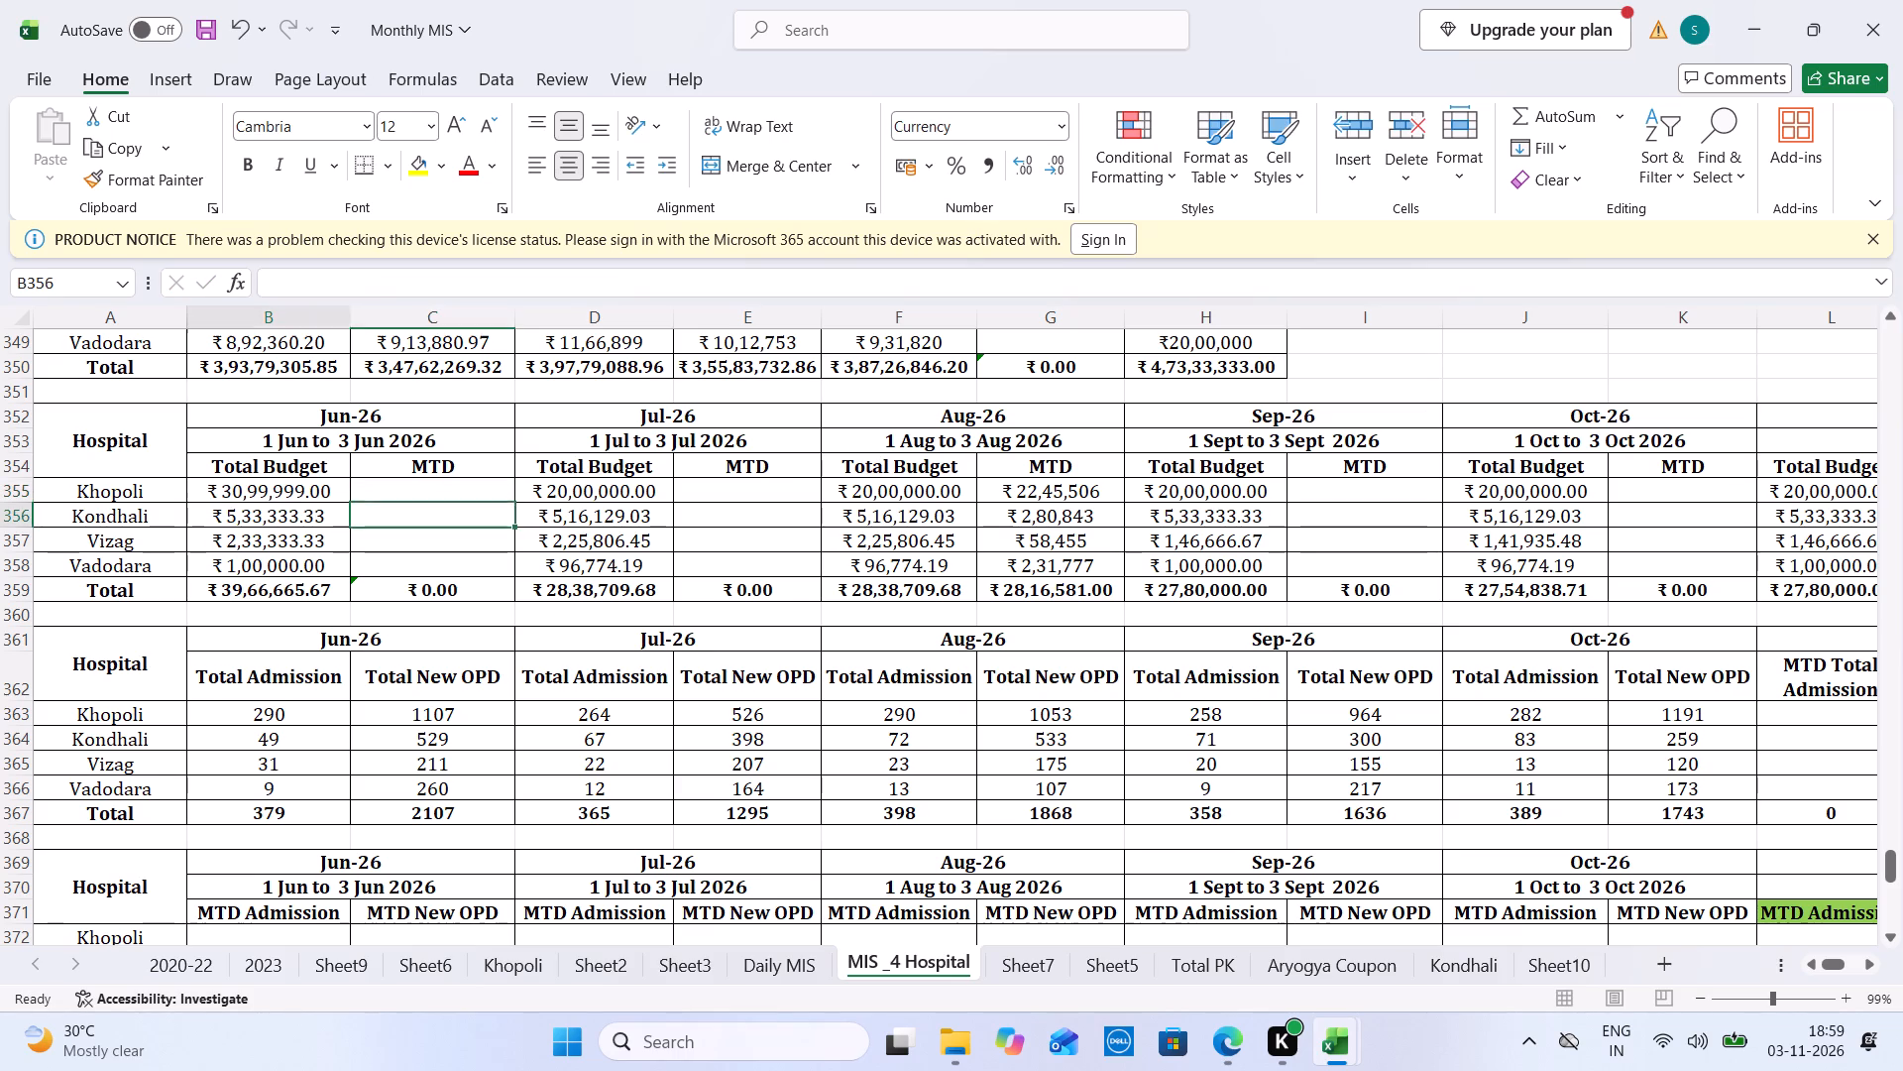
{"action": "left_click", "coordinate": [829, 278]}
{"action": "key", "text": "BackSpace"}
{"action": "key", "text": "3"}
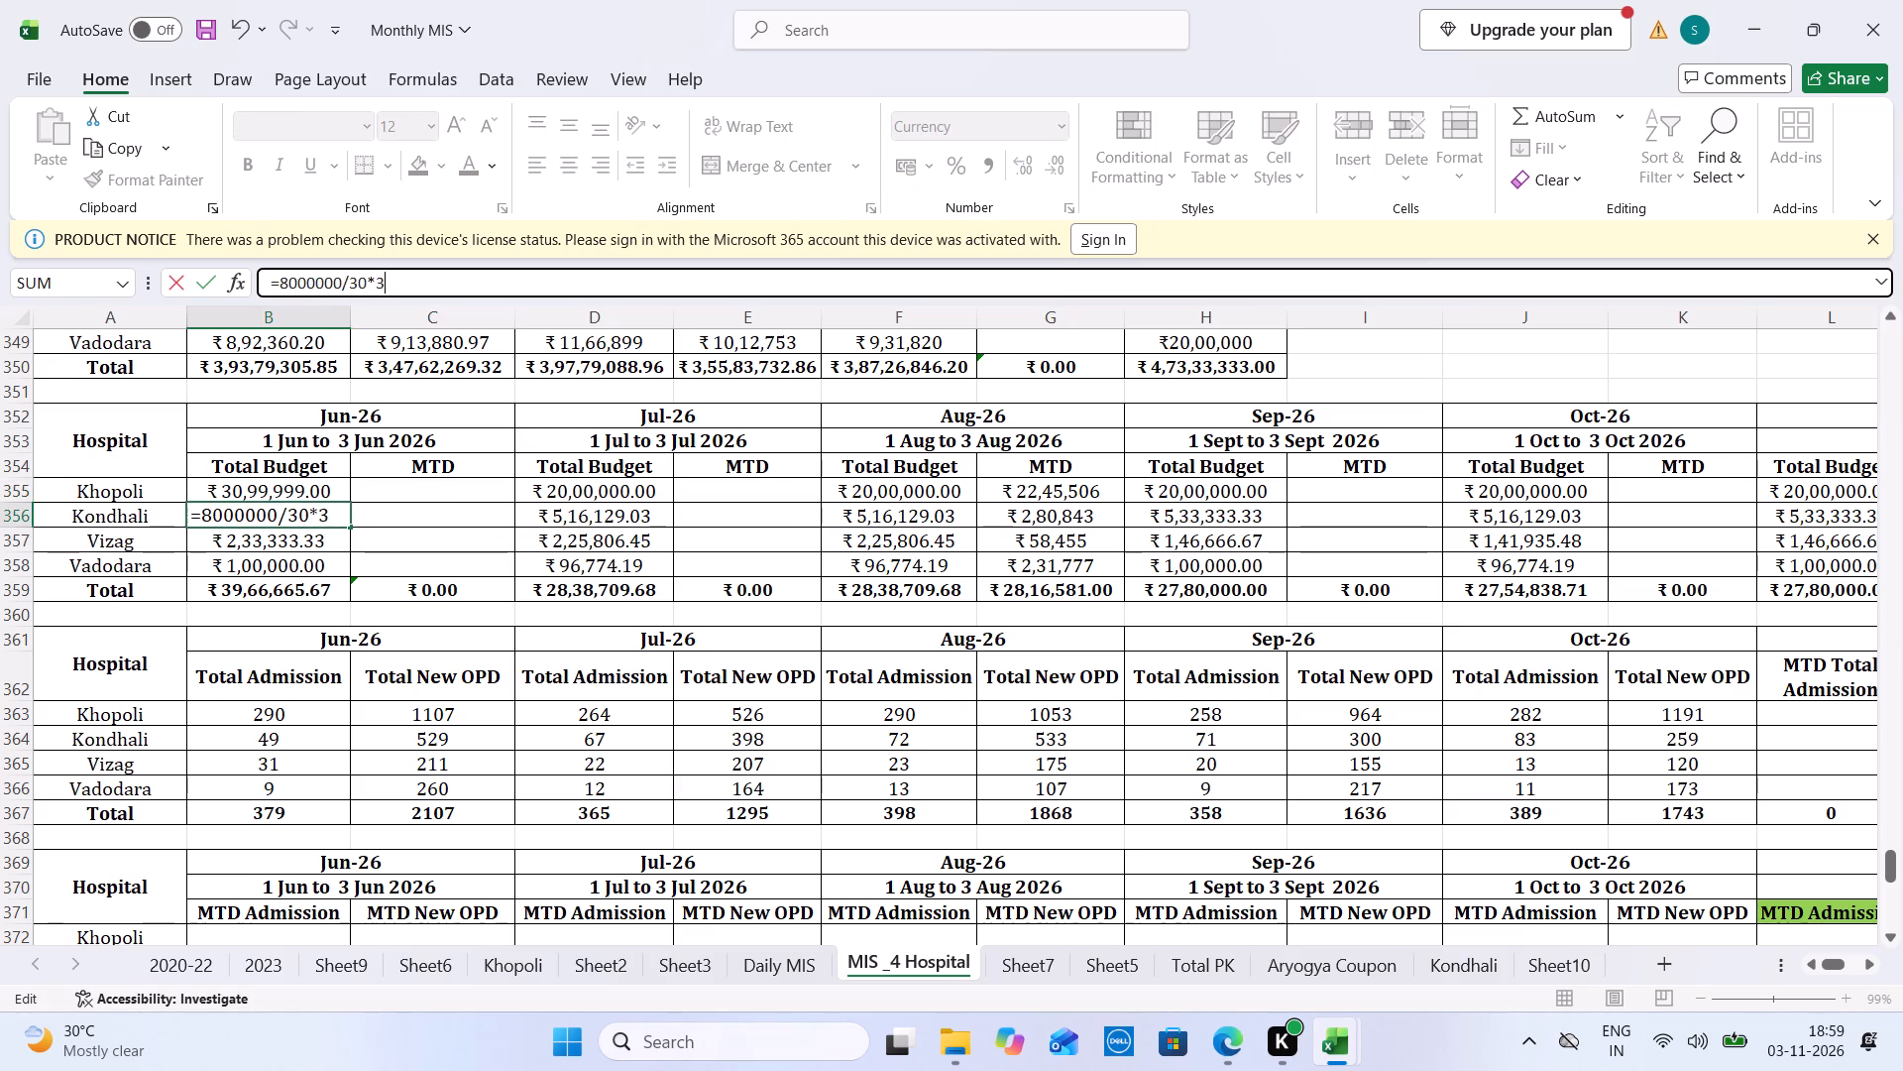
{"action": "key", "text": "Tab"}
Change the day multiplier to 3 in the June 2026 Total Budget formulas for Vizag and Vadodara.
{"action": "key", "text": "Down"}
{"action": "key", "text": "Left"}
{"action": "left_click", "coordinate": [829, 278]}
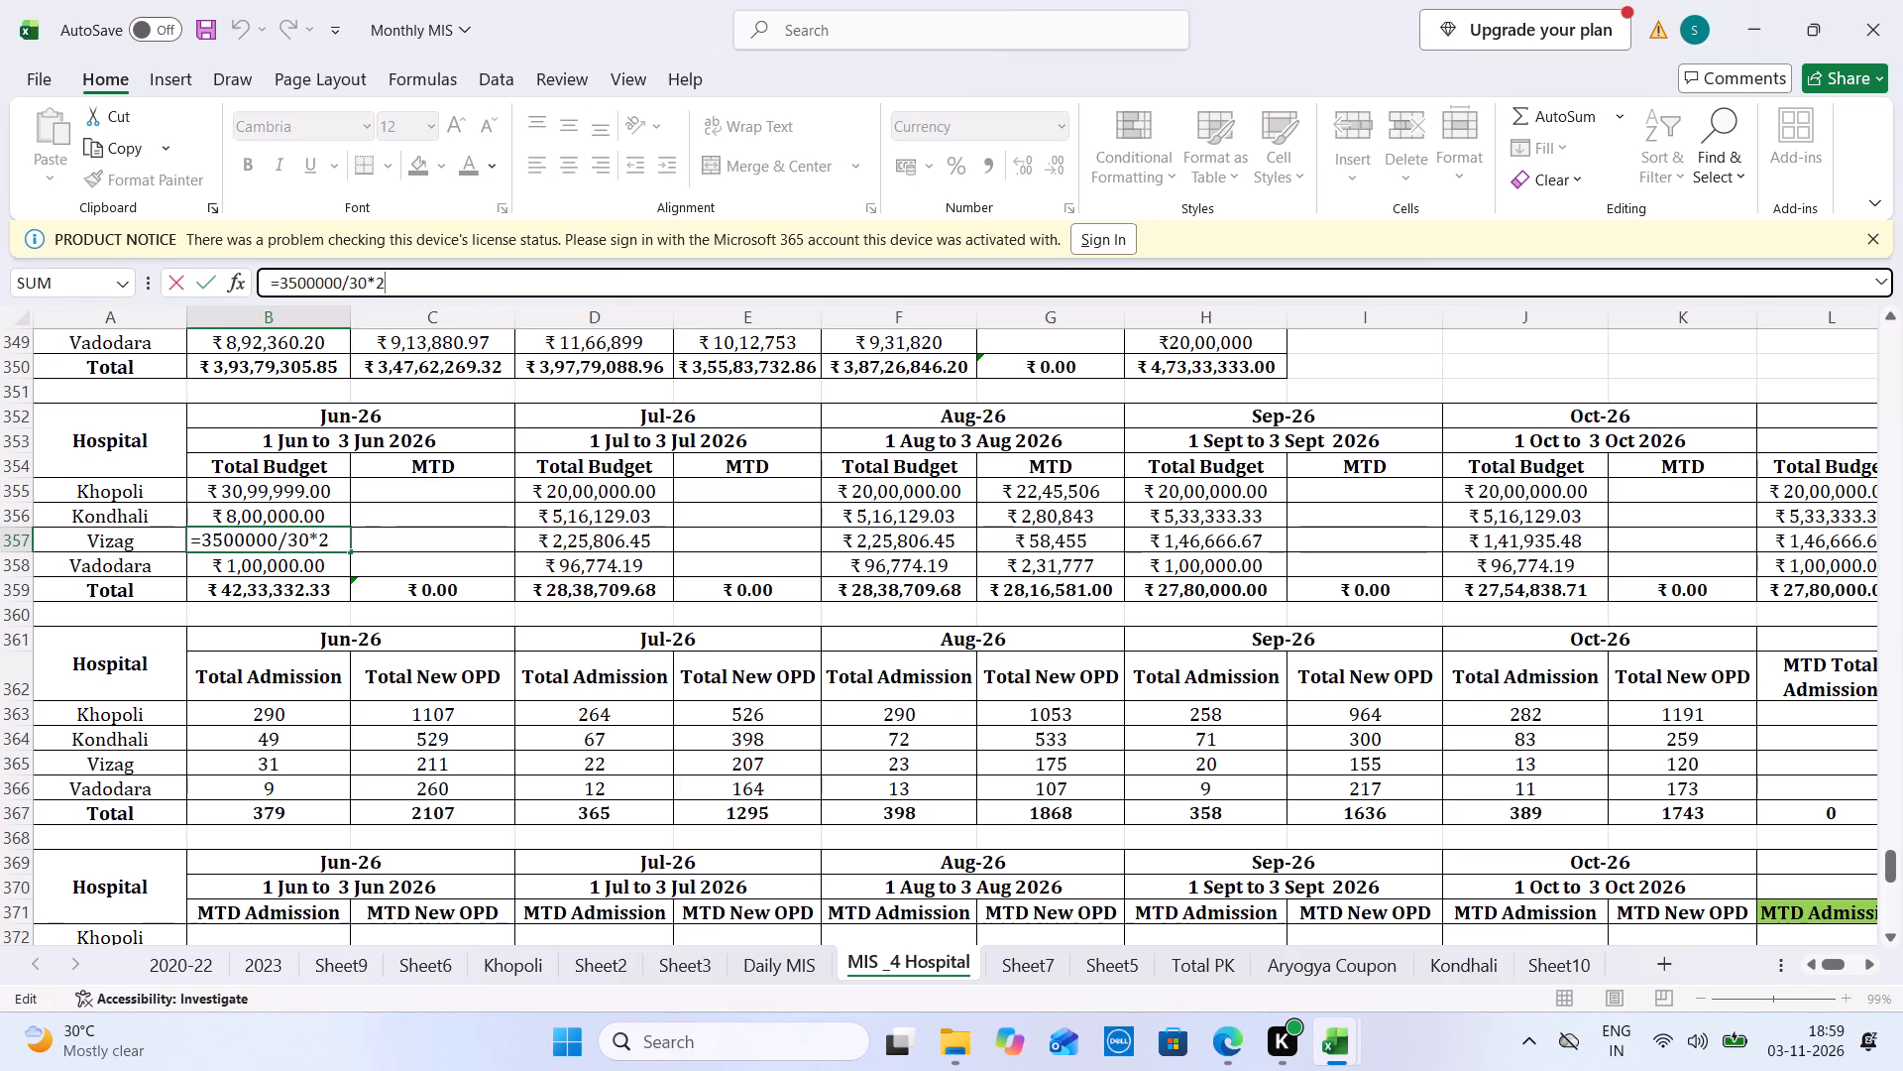
{"action": "key", "text": "BackSpace"}
{"action": "key", "text": "3"}
{"action": "key", "text": "Tab"}
{"action": "key", "text": "Down"}
{"action": "key", "text": "Left"}
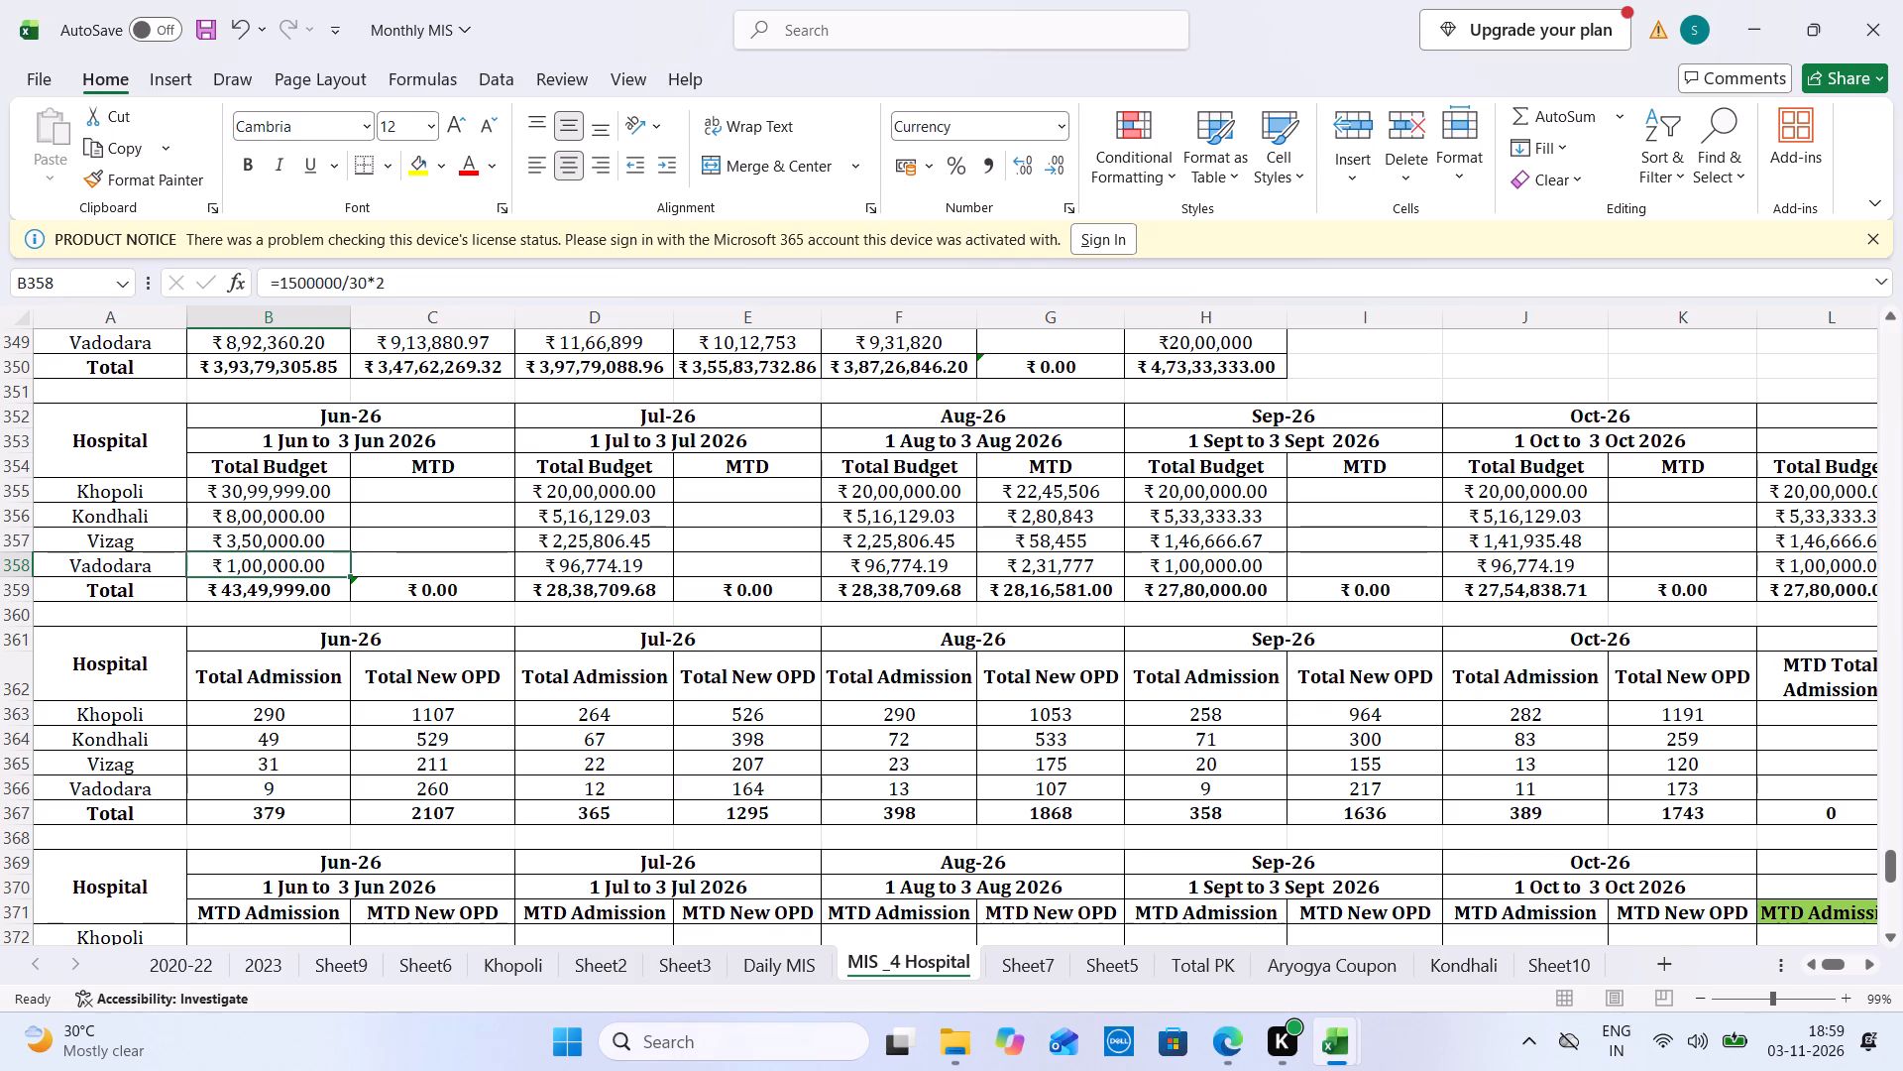
{"action": "left_click", "coordinate": [829, 278]}
{"action": "key", "text": "BackSpace"}
{"action": "key", "text": "3"}
{"action": "key", "text": "Tab"}
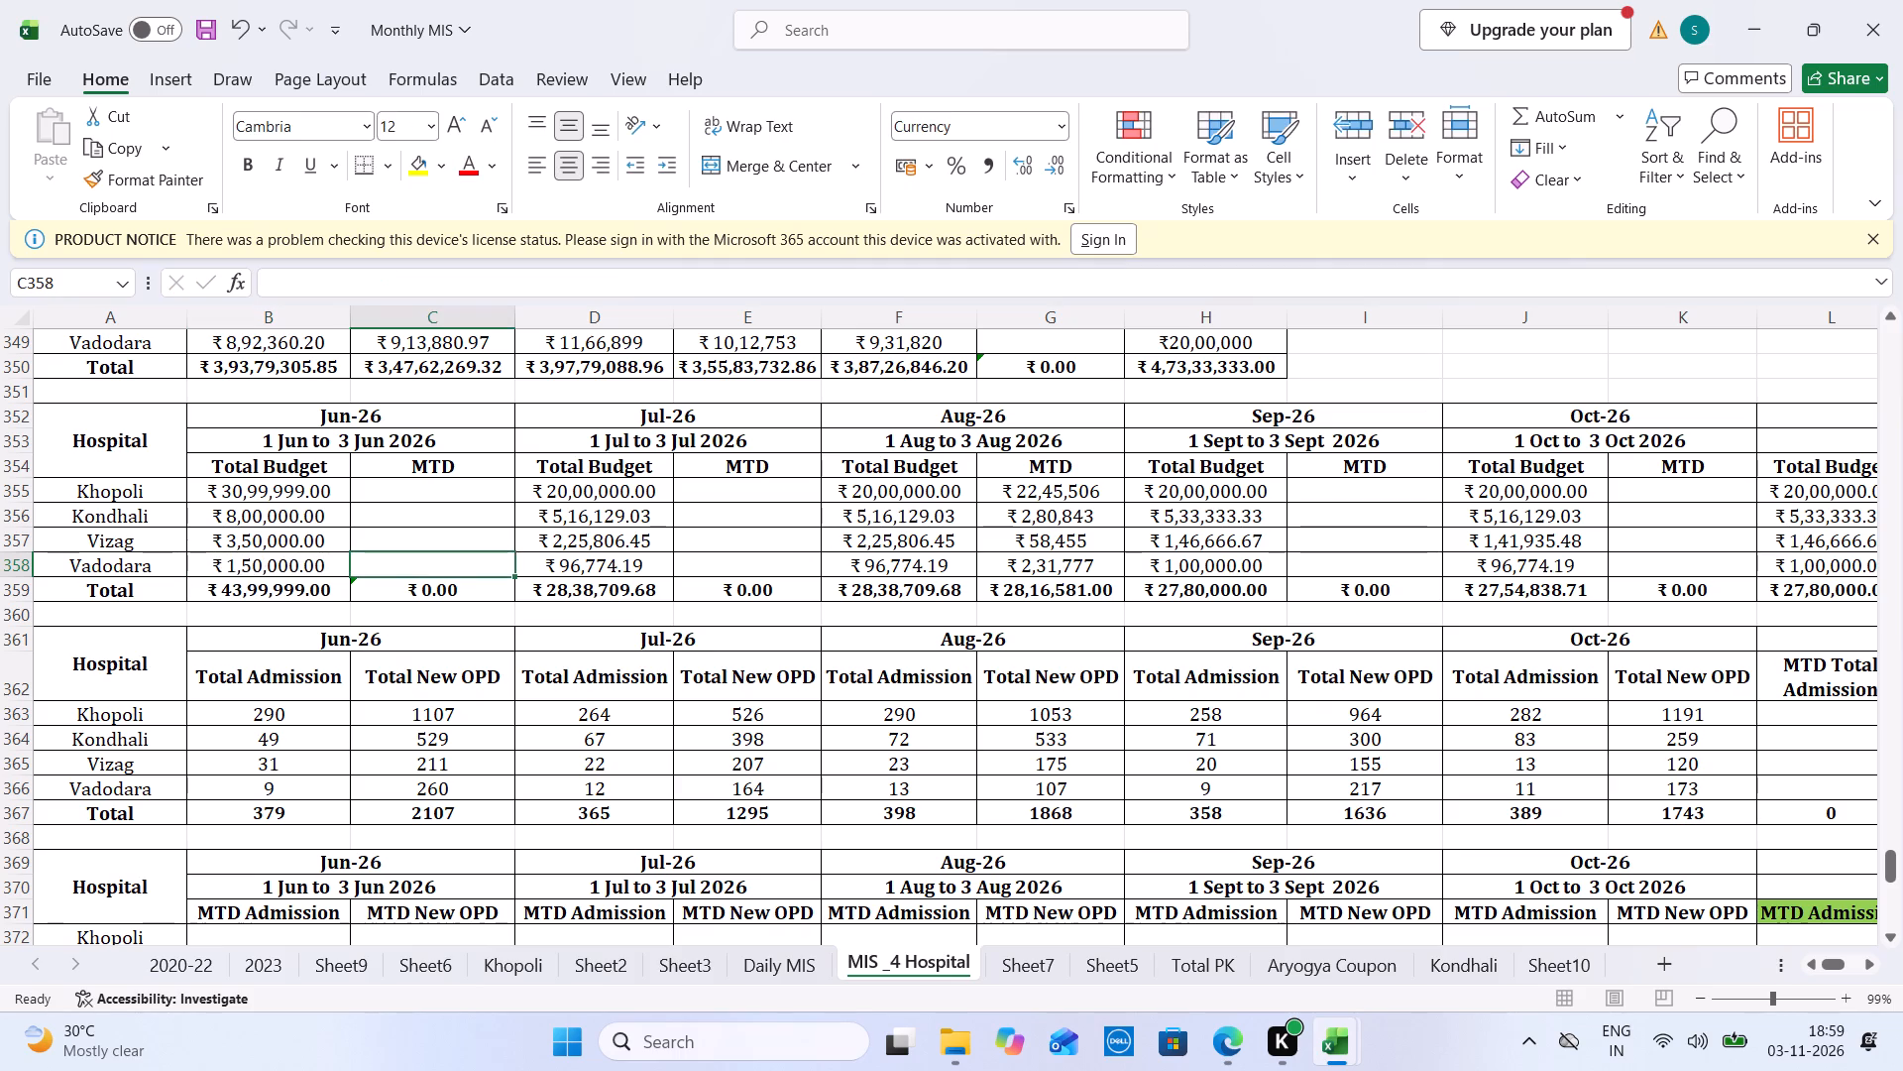
Change the monthly base to 2000000 in the June 2026 Total Budget formulas for Vadodara and Vizag, making each =2000000/30*3.
{"action": "key", "text": "Left"}
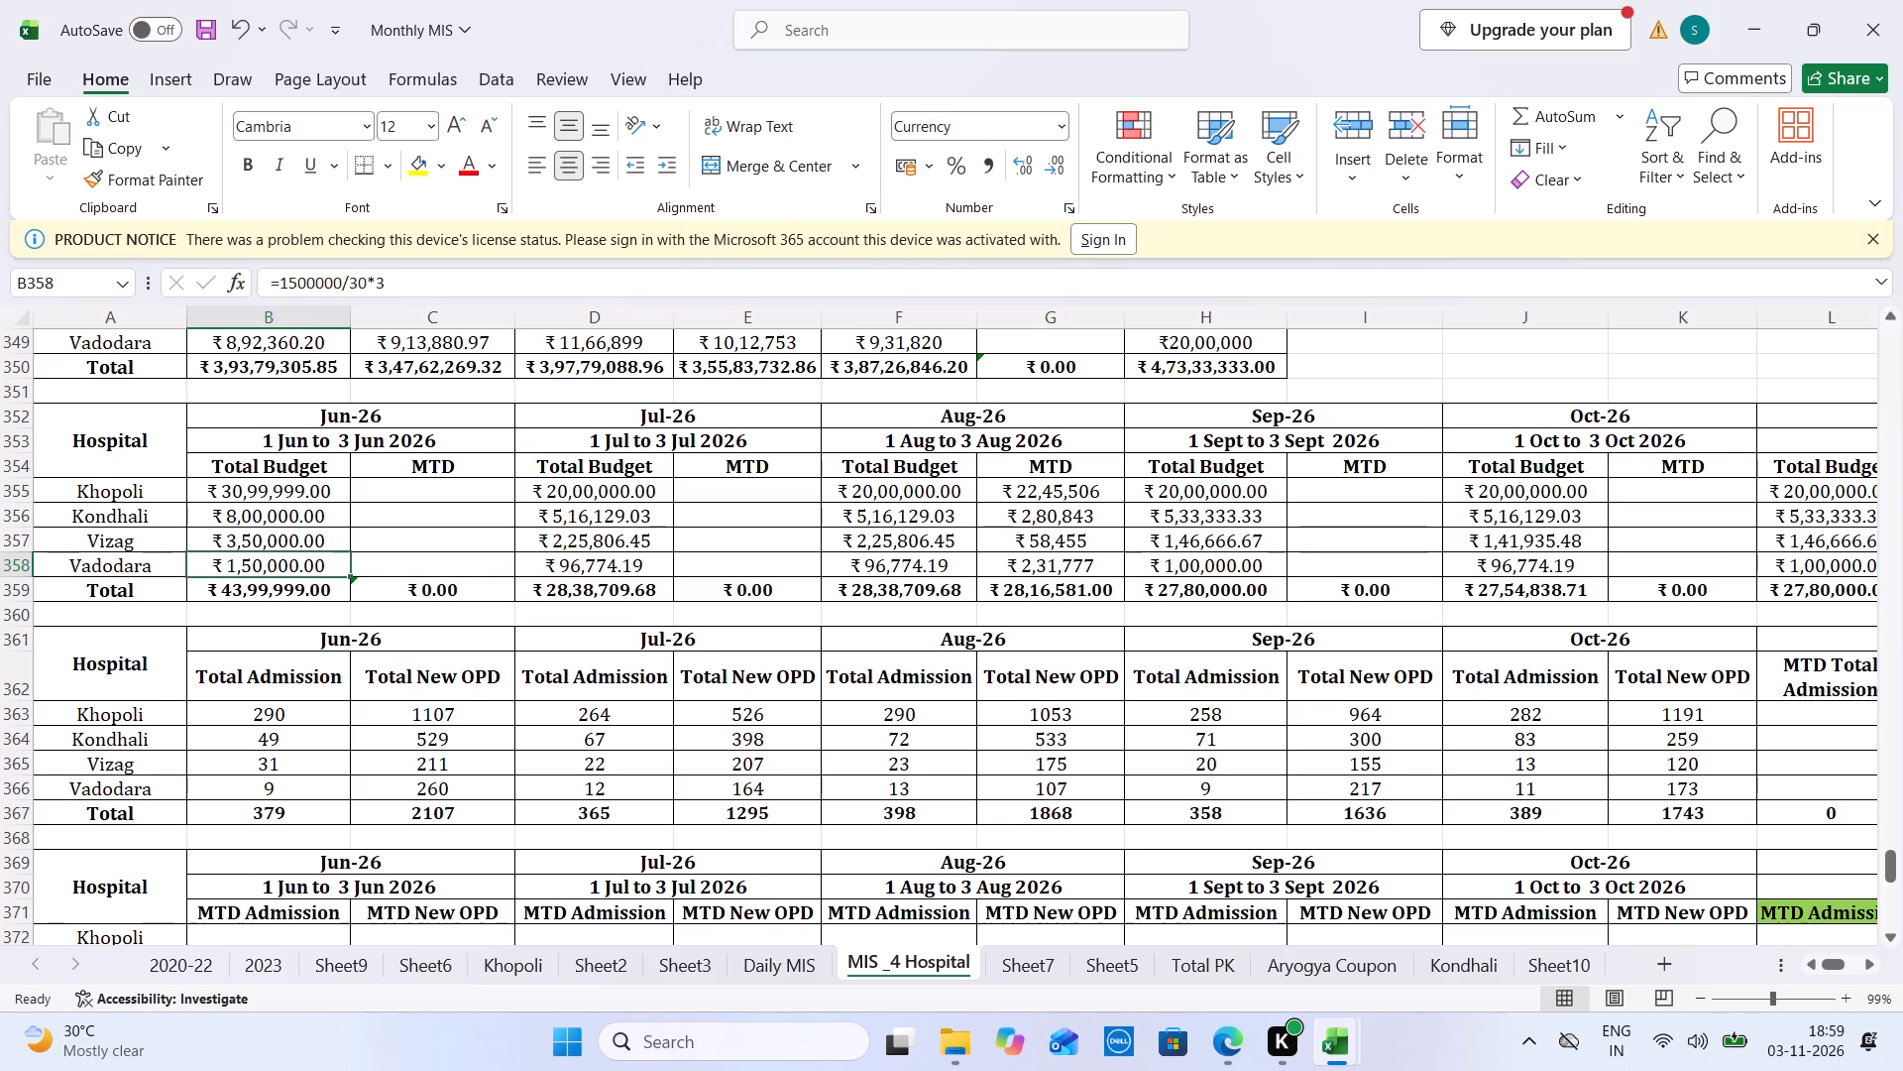
{"action": "double_click", "coordinate": [280, 289]}
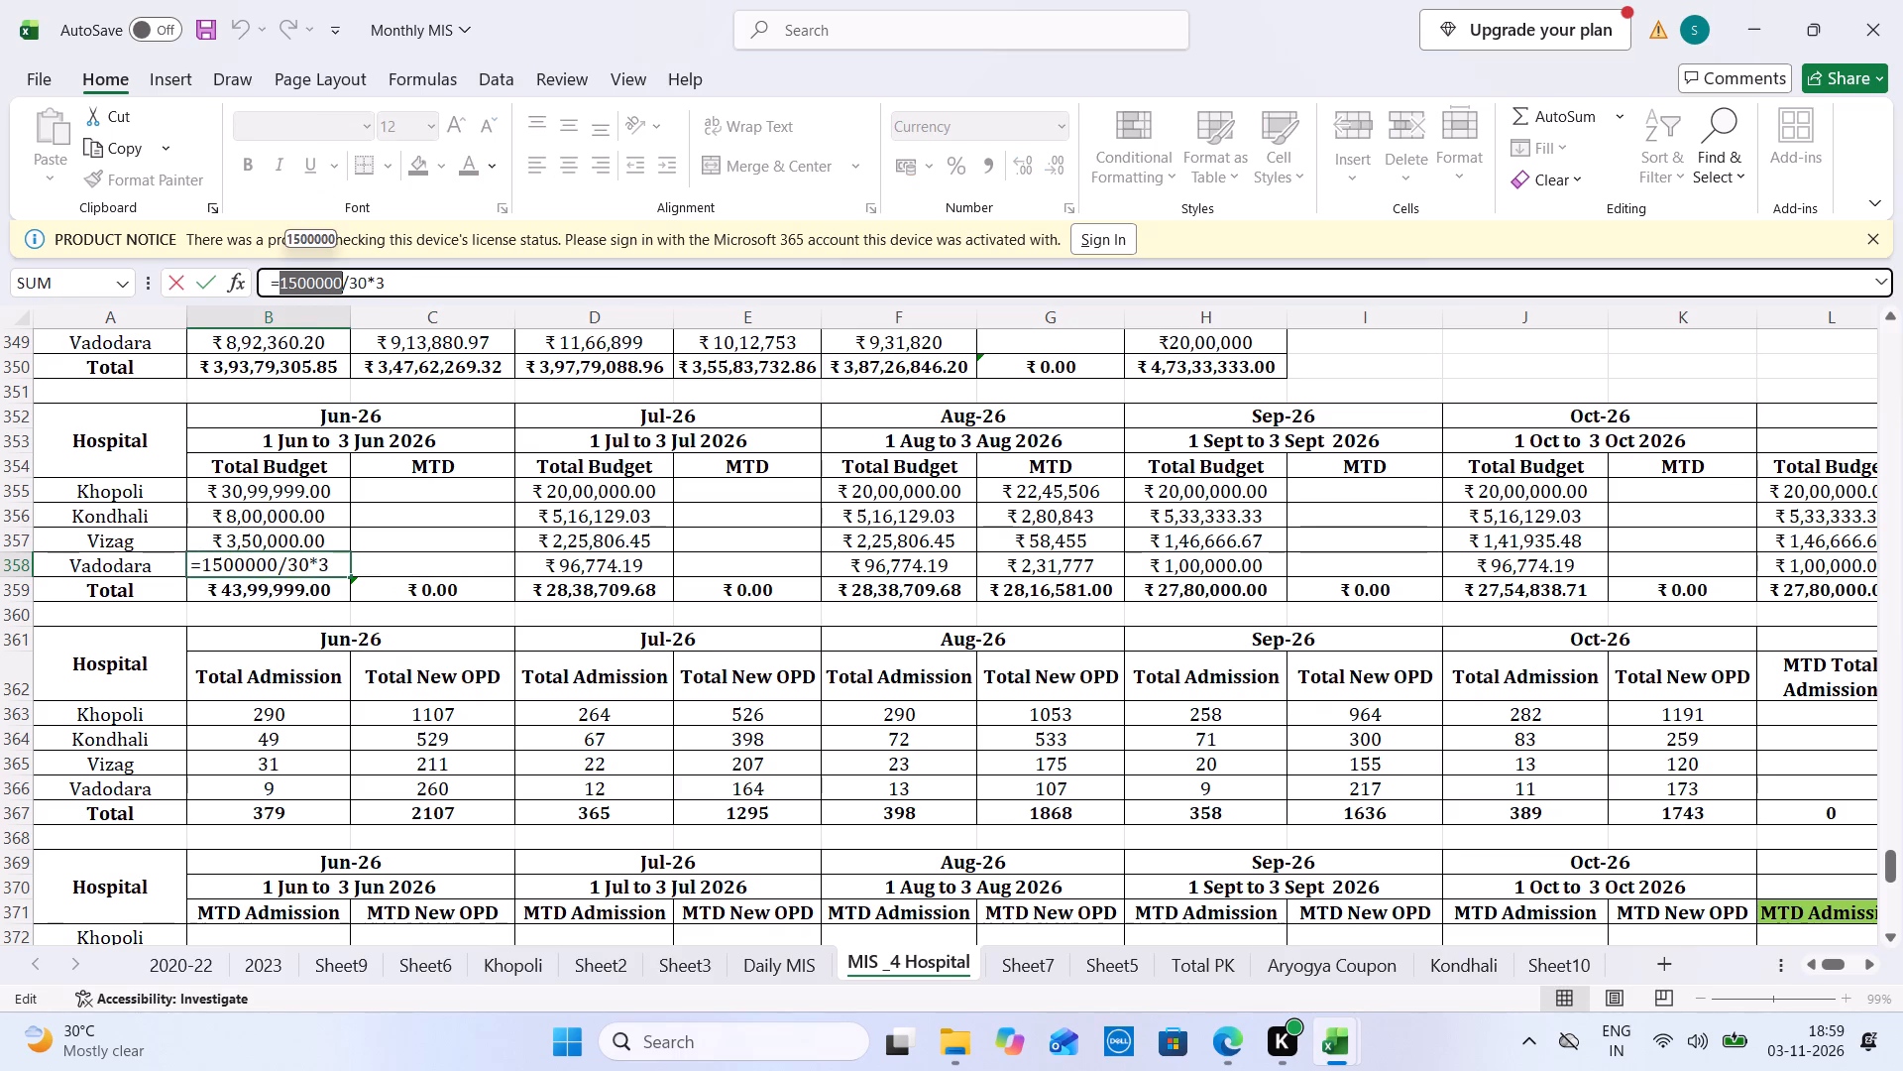
{"action": "left_click", "coordinate": [297, 288]}
{"action": "key", "text": "BackSpace"}
{"action": "key", "text": "BackSpace"}
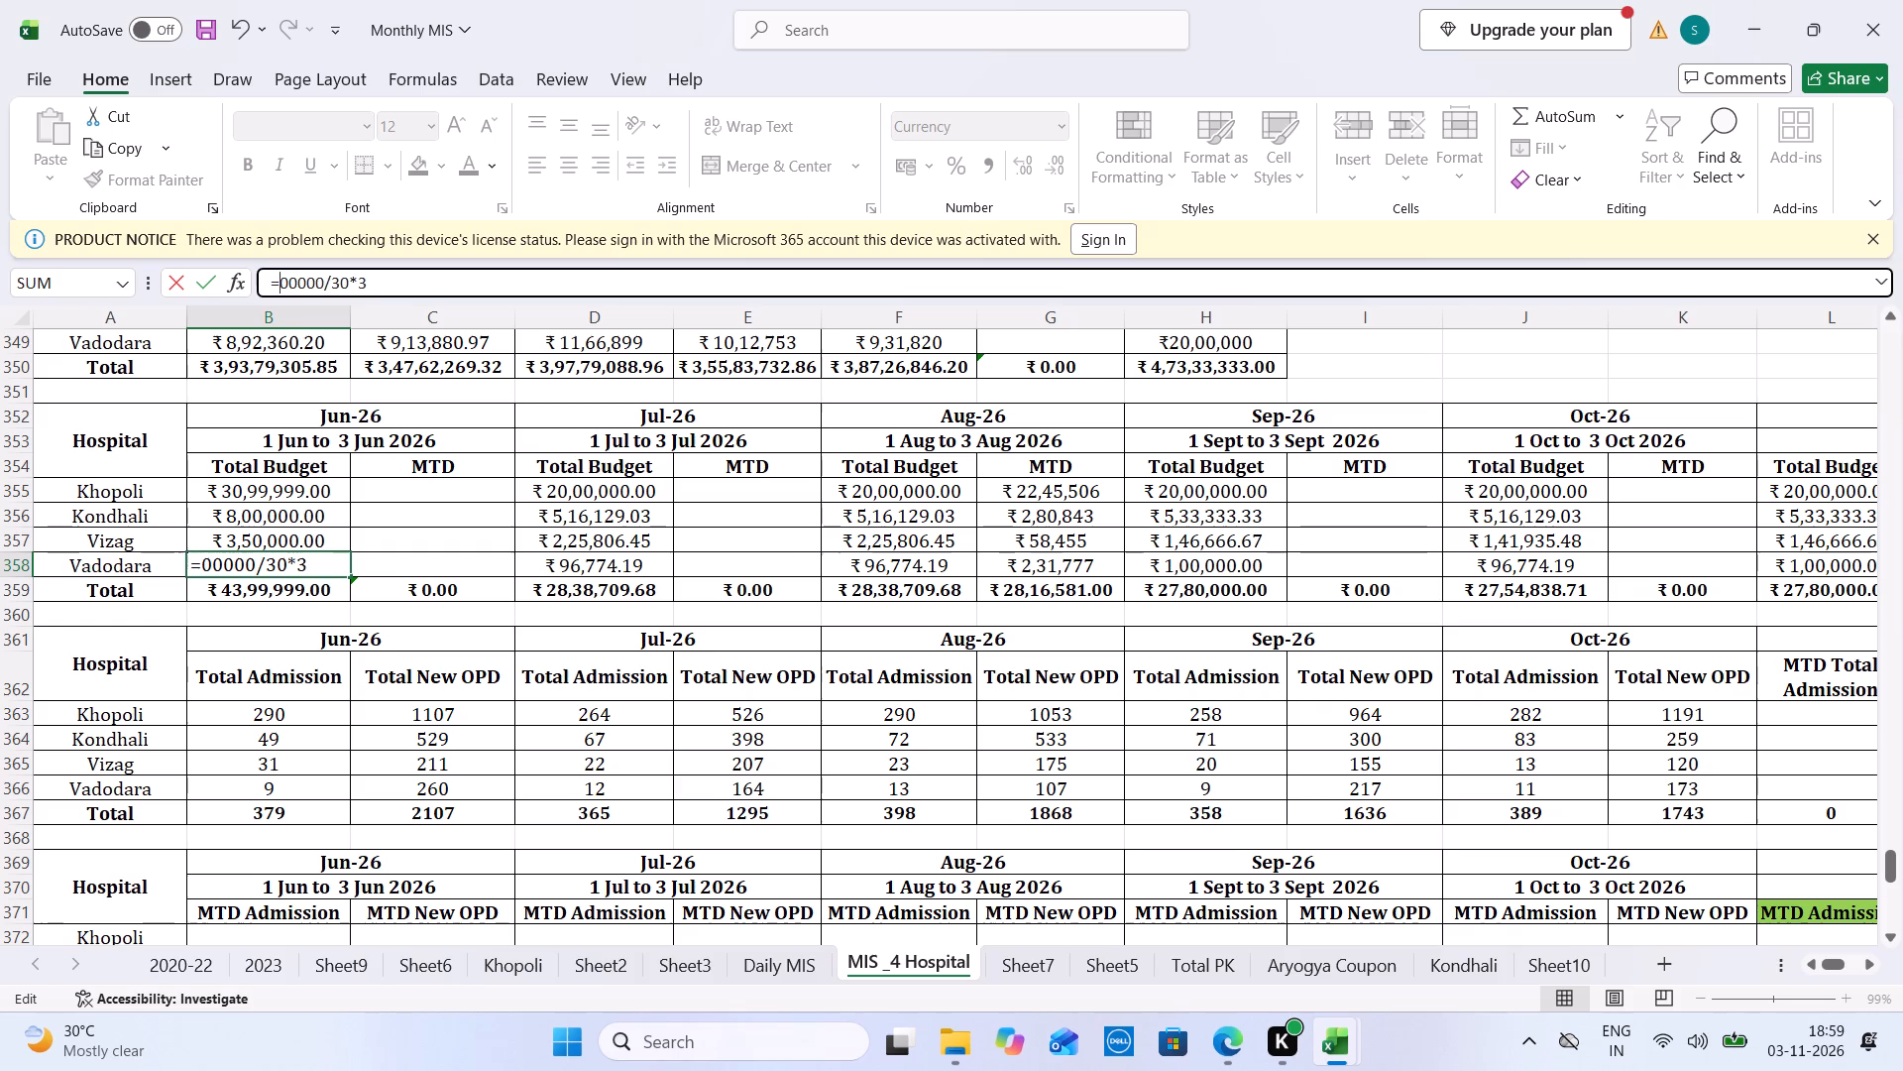
{"action": "type", "text": "20"}
{"action": "key", "text": "Tab"}
{"action": "key", "text": "Left"}
{"action": "key", "text": "Up"}
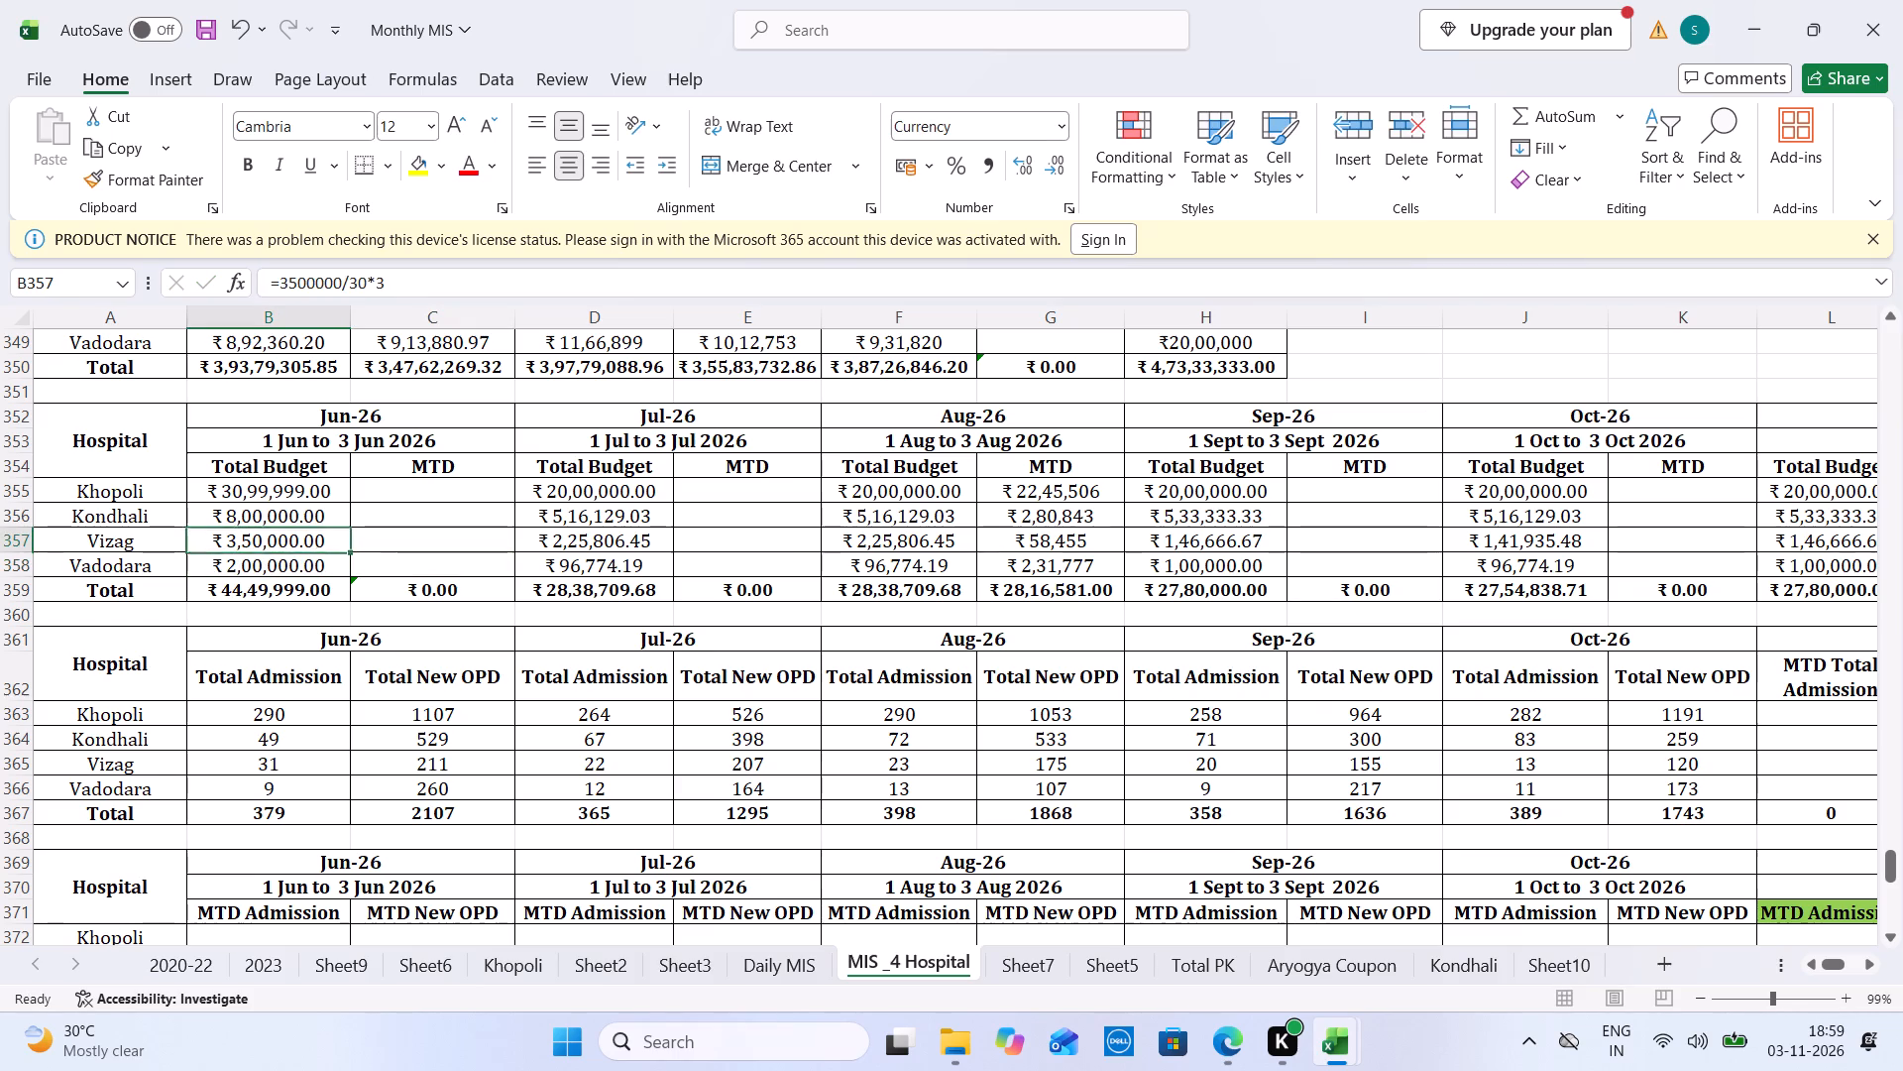
{"action": "left_click", "coordinate": [297, 288]}
{"action": "key", "text": "BackSpace"}
{"action": "key", "text": "BackSpace"}
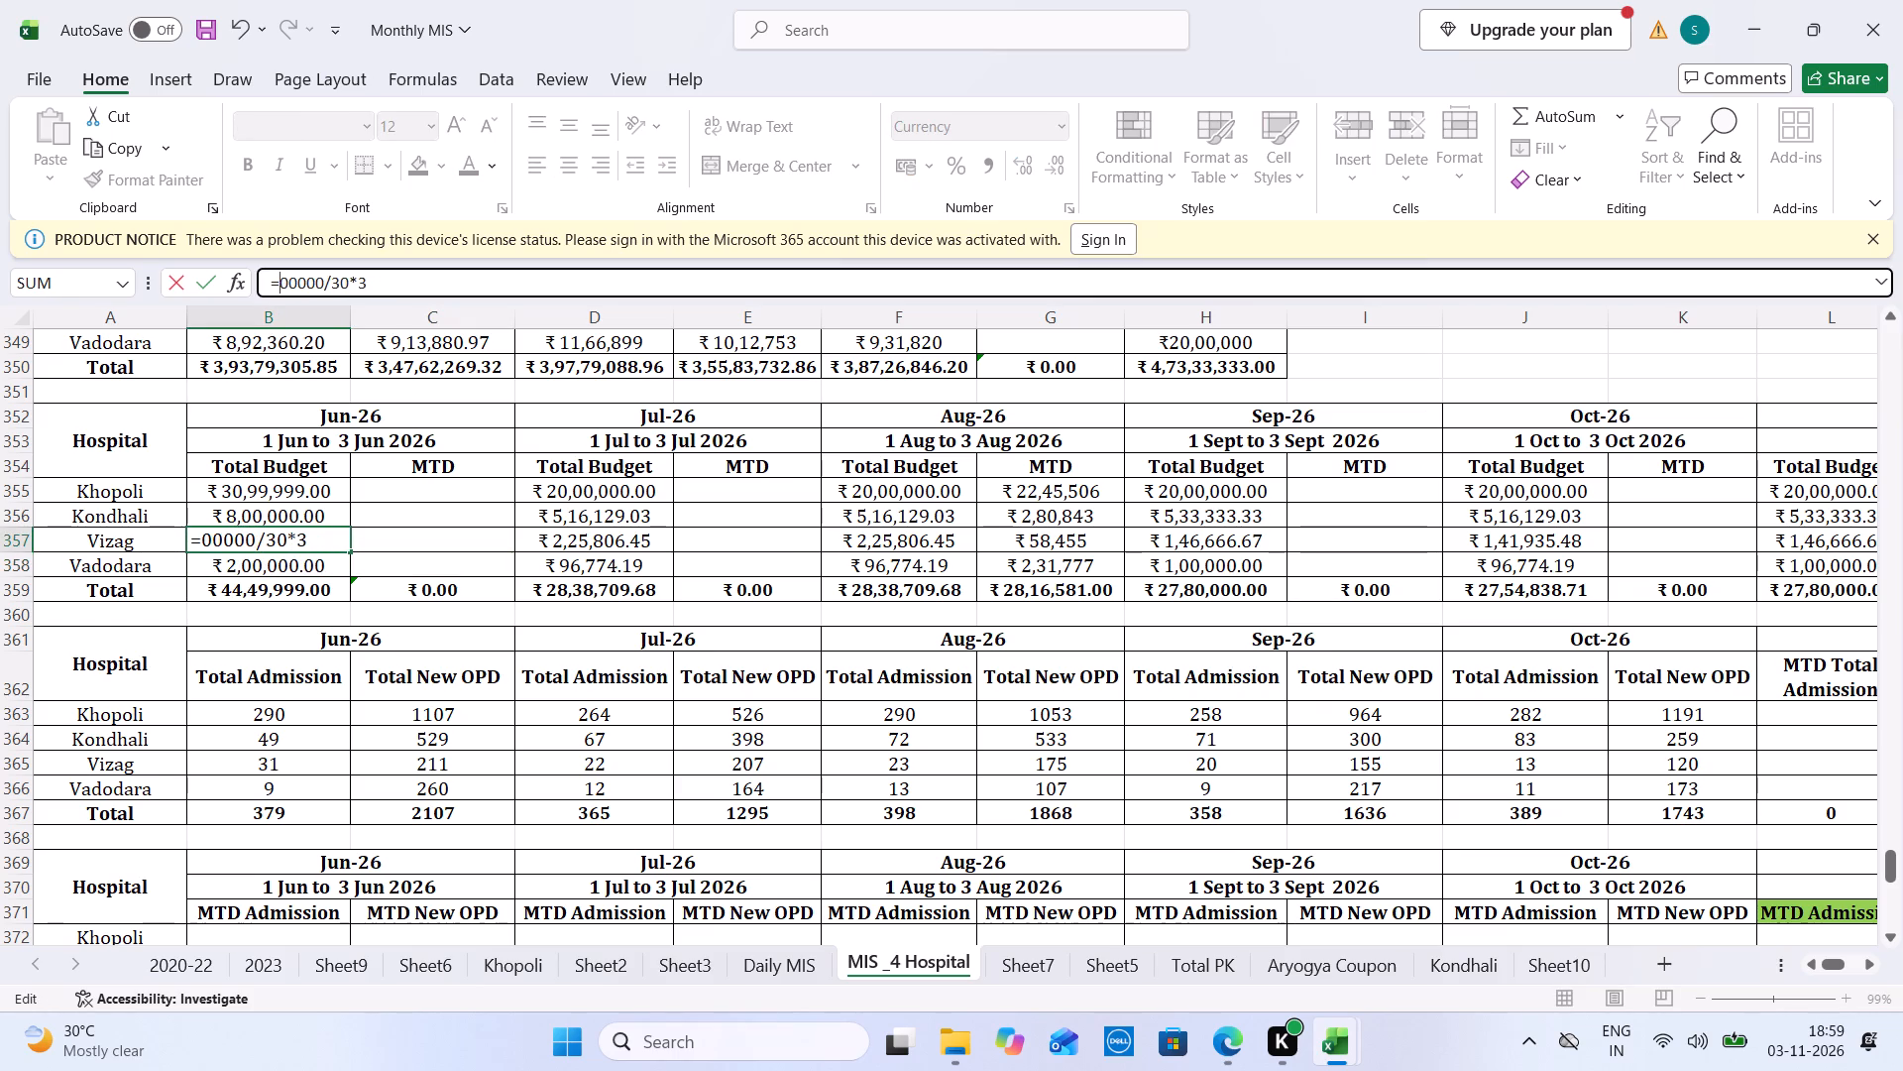
{"action": "type", "text": "20"}
{"action": "key", "text": "Tab"}
Set the July 2026 Total Budget formulas for Vizag and Vadodara to =2000000/31*3.
{"action": "key", "text": "Right"}
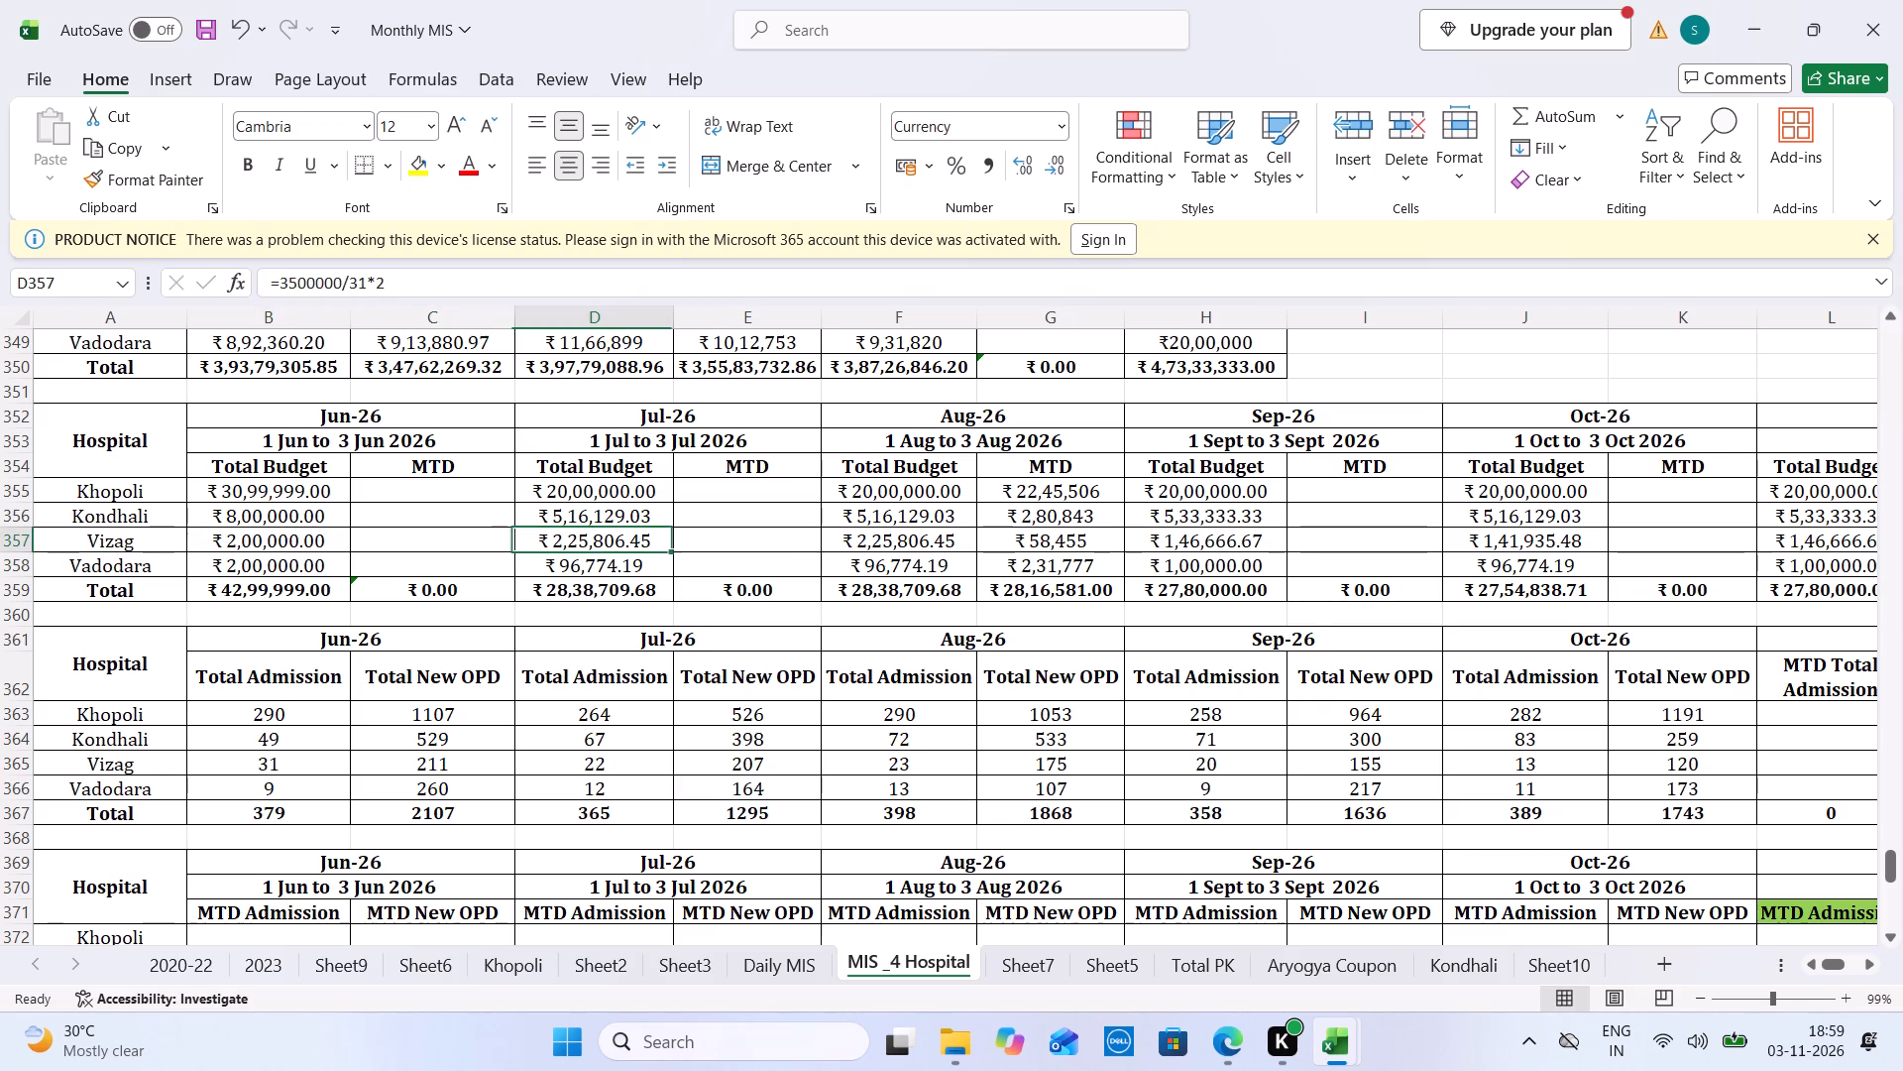
{"action": "left_click", "coordinate": [297, 288]}
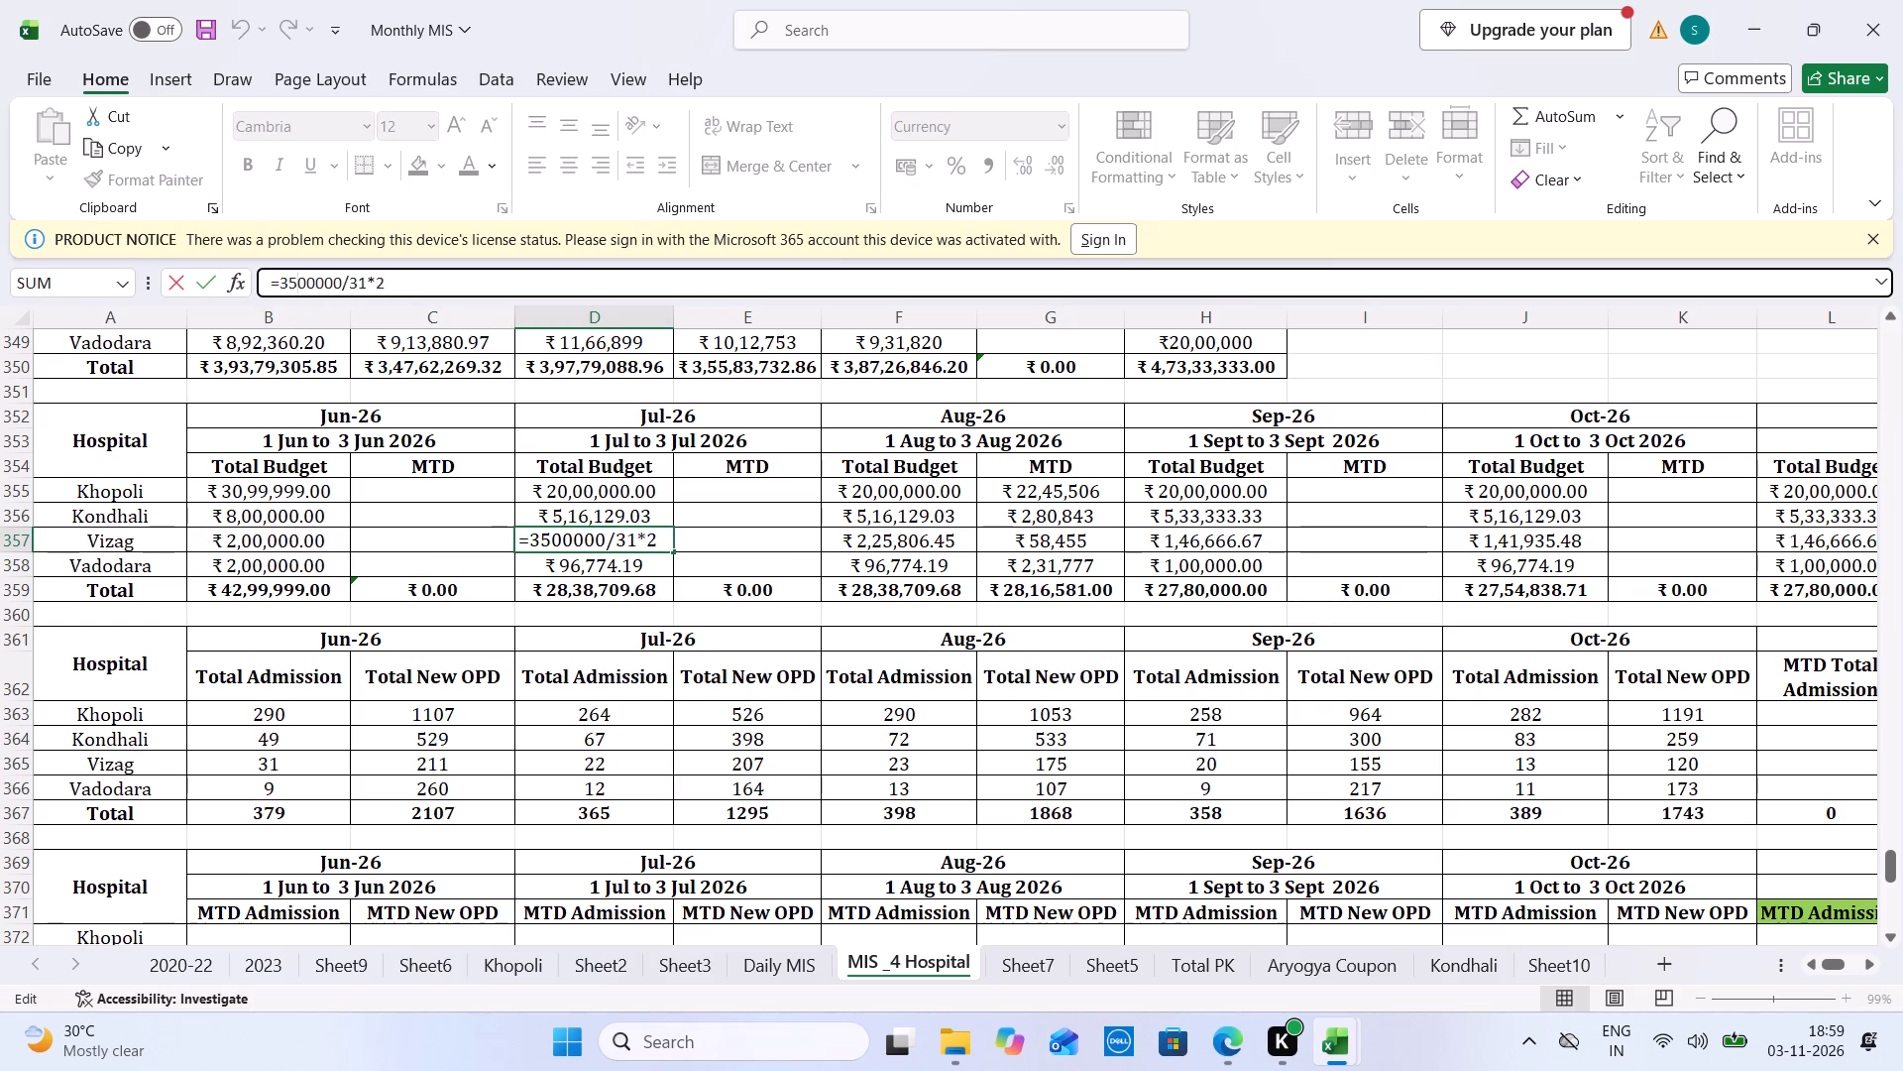
{"action": "key", "text": "BackSpace"}
{"action": "key", "text": "BackSpace"}
{"action": "type", "text": "20"}
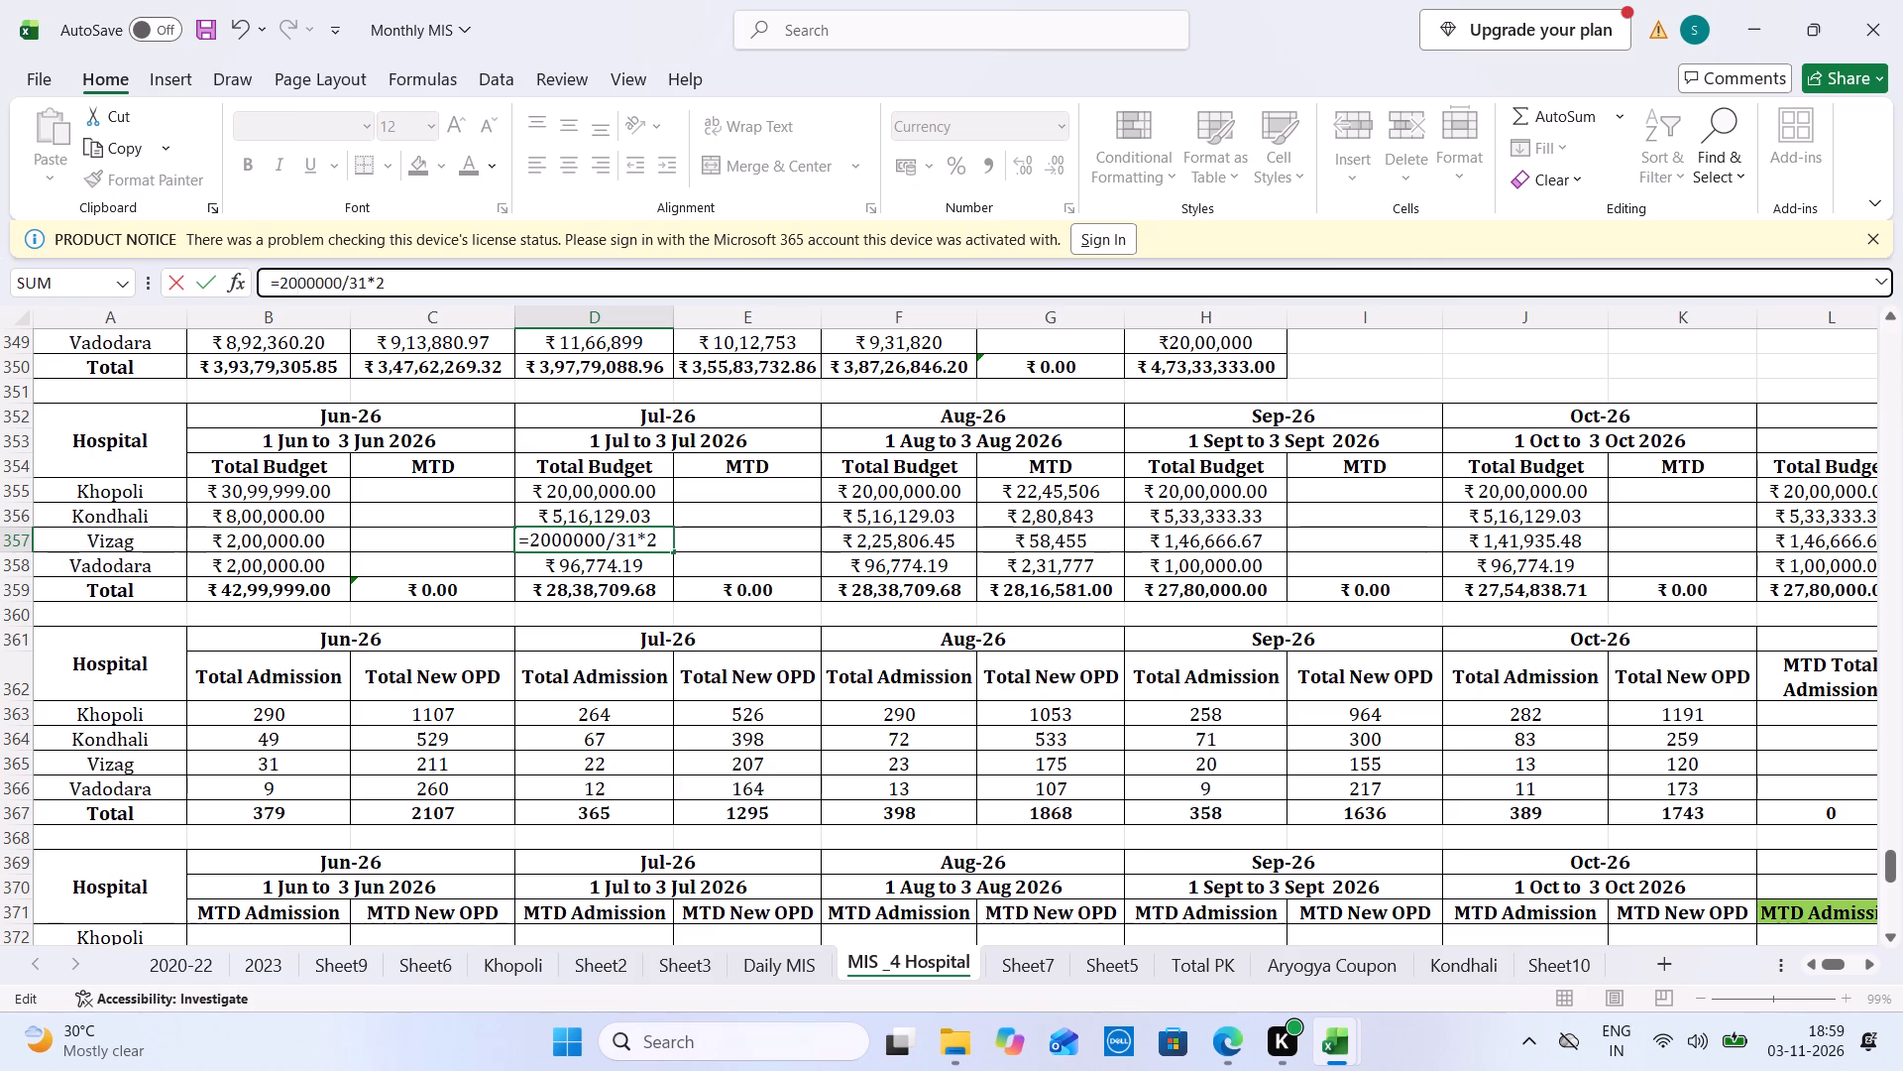
{"action": "left_click", "coordinate": [430, 283]}
{"action": "key", "text": "BackSpace"}
{"action": "key", "text": "3"}
{"action": "key", "text": "Tab"}
{"action": "key", "text": "Down"}
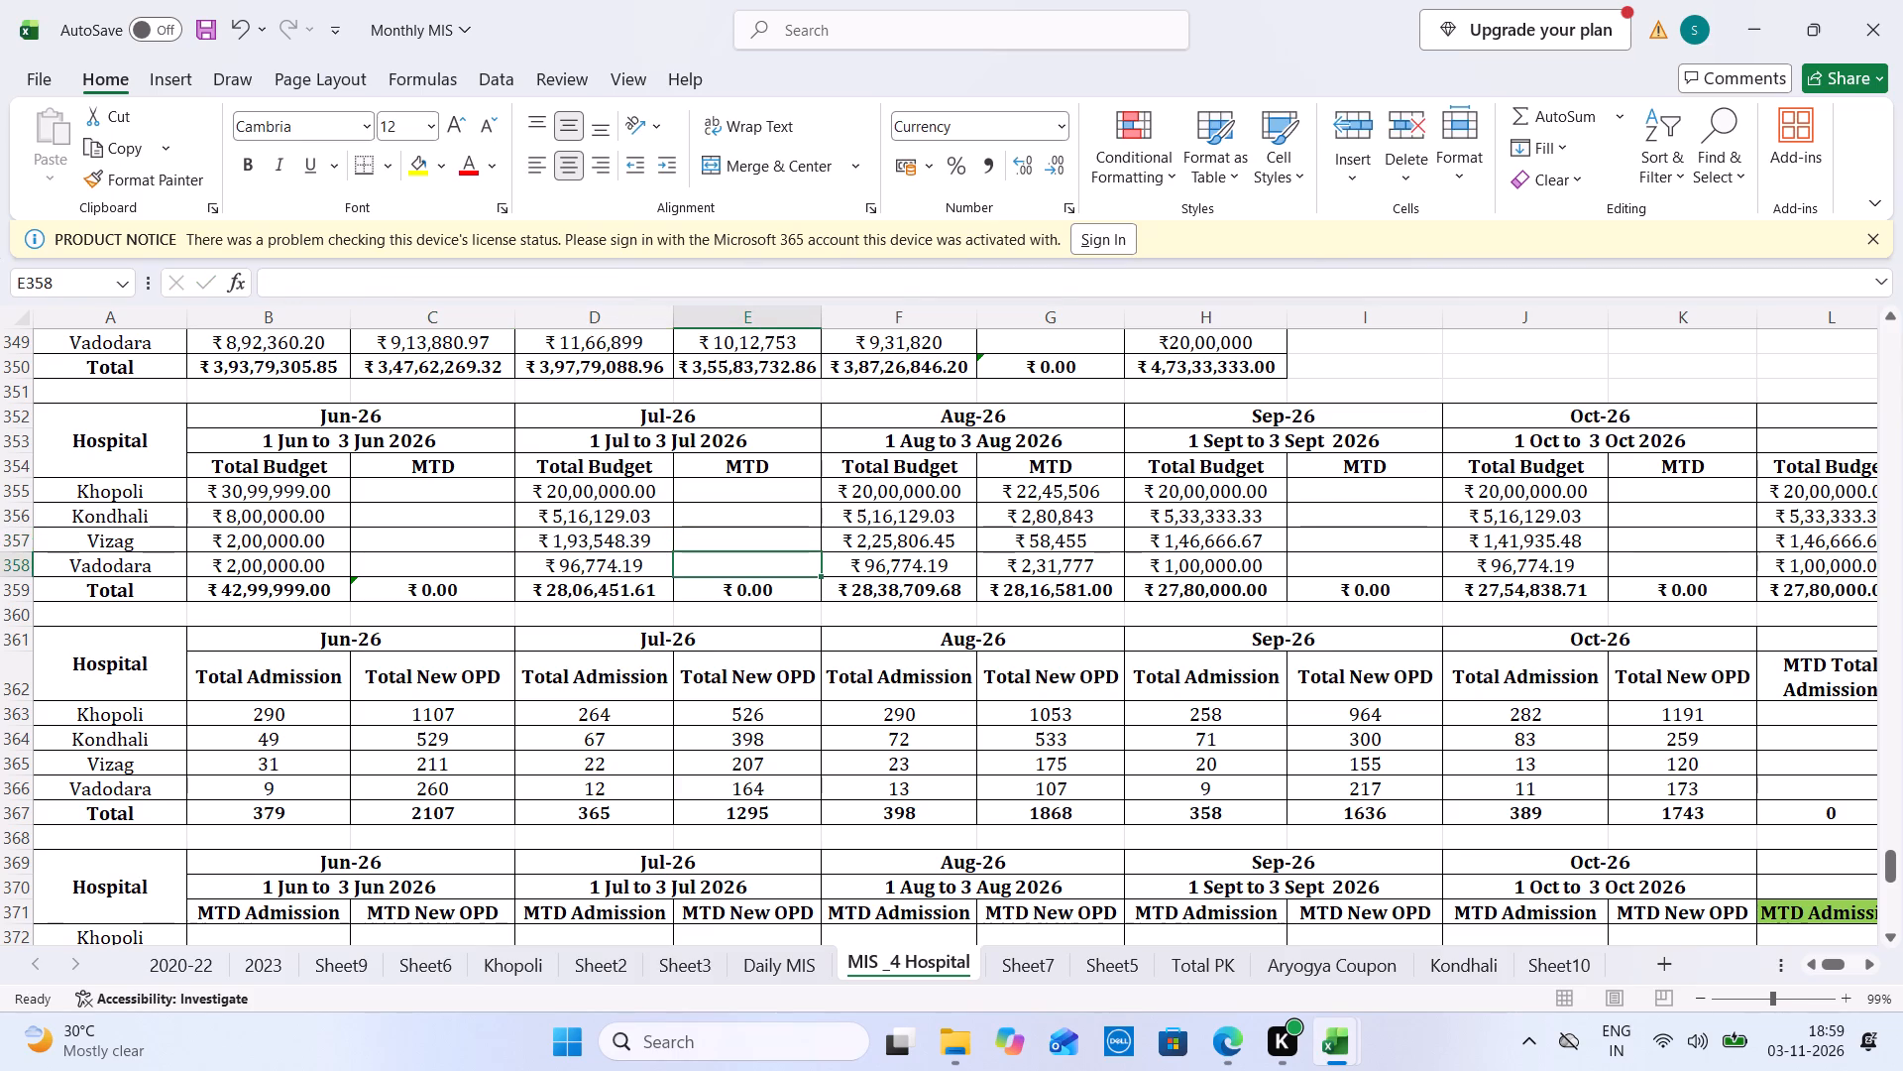
{"action": "key", "text": "Left"}
{"action": "left_click", "coordinate": [430, 283]}
{"action": "key", "text": "BackSpace"}
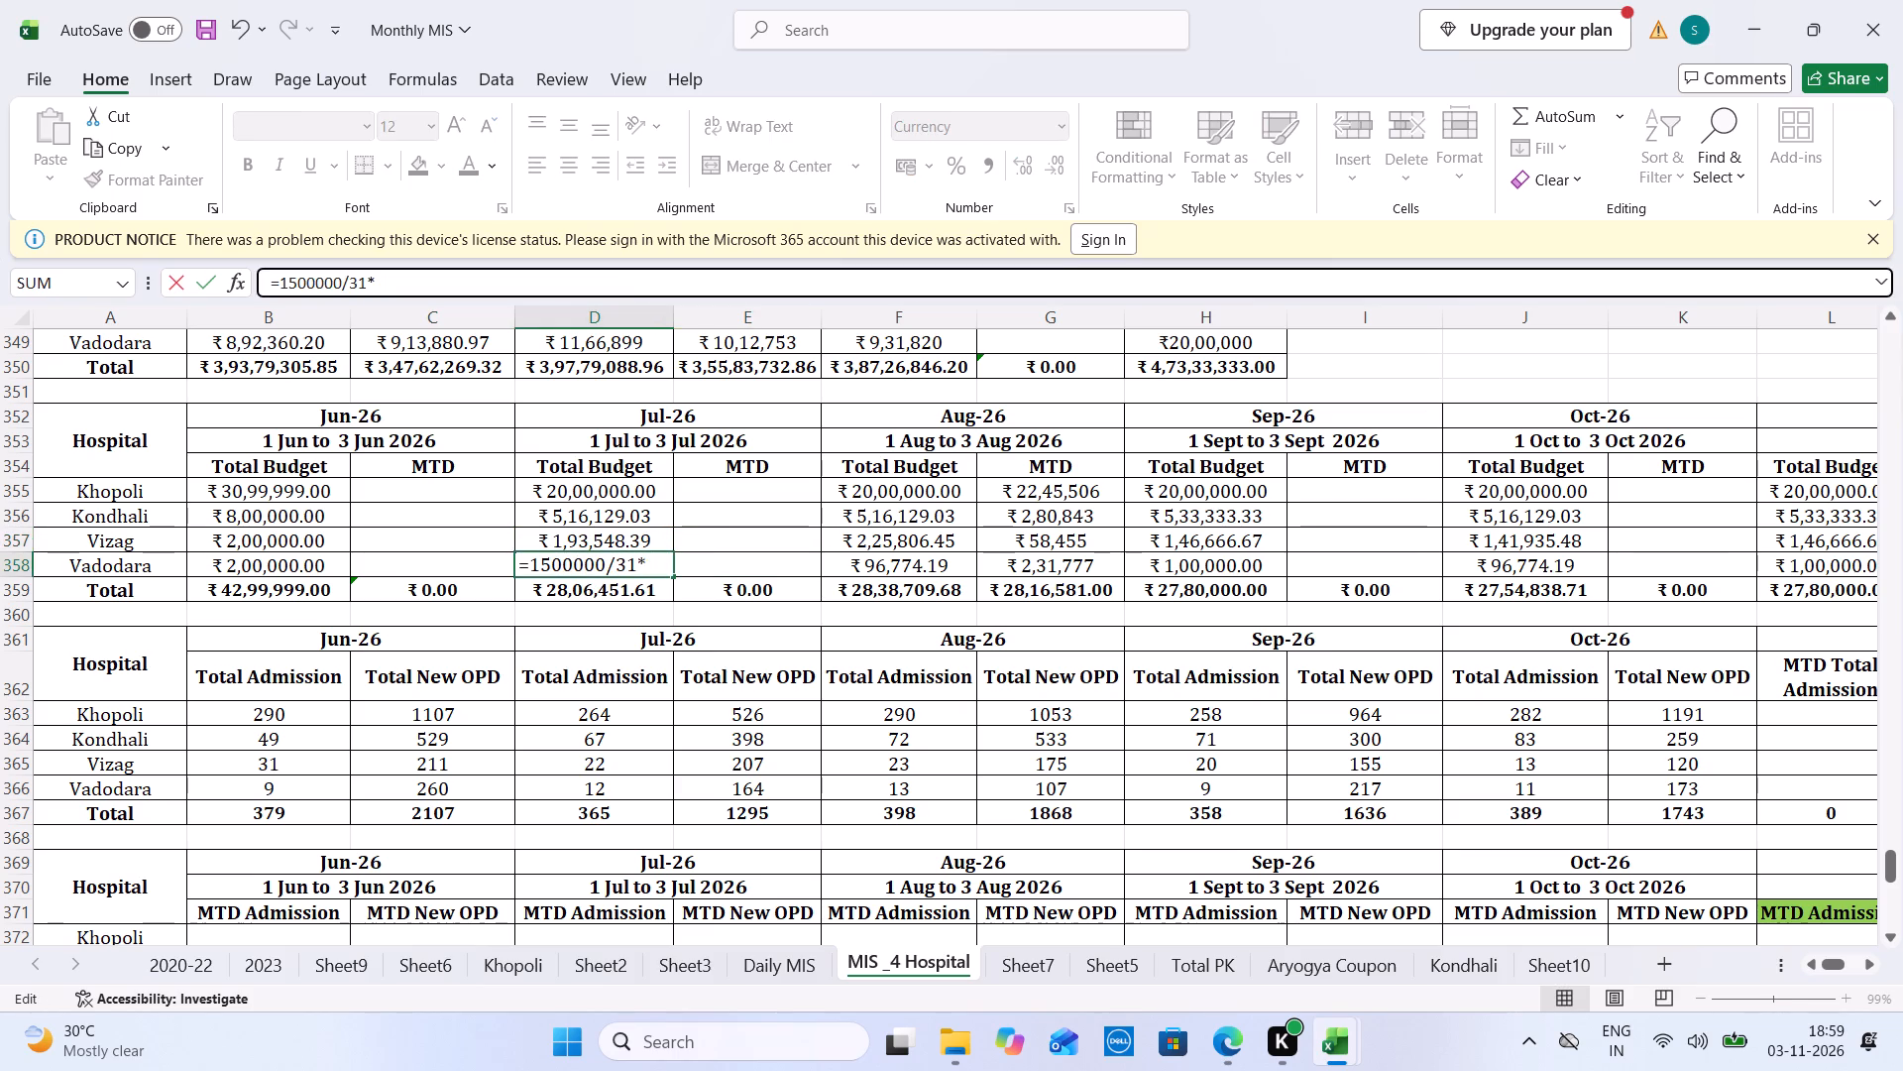
{"action": "key", "text": "3"}
{"action": "left_click", "coordinate": [294, 290]}
{"action": "key", "text": "BackSpace"}
{"action": "key", "text": "BackSpace"}
{"action": "type", "text": "20"}
{"action": "key", "text": "Tab"}
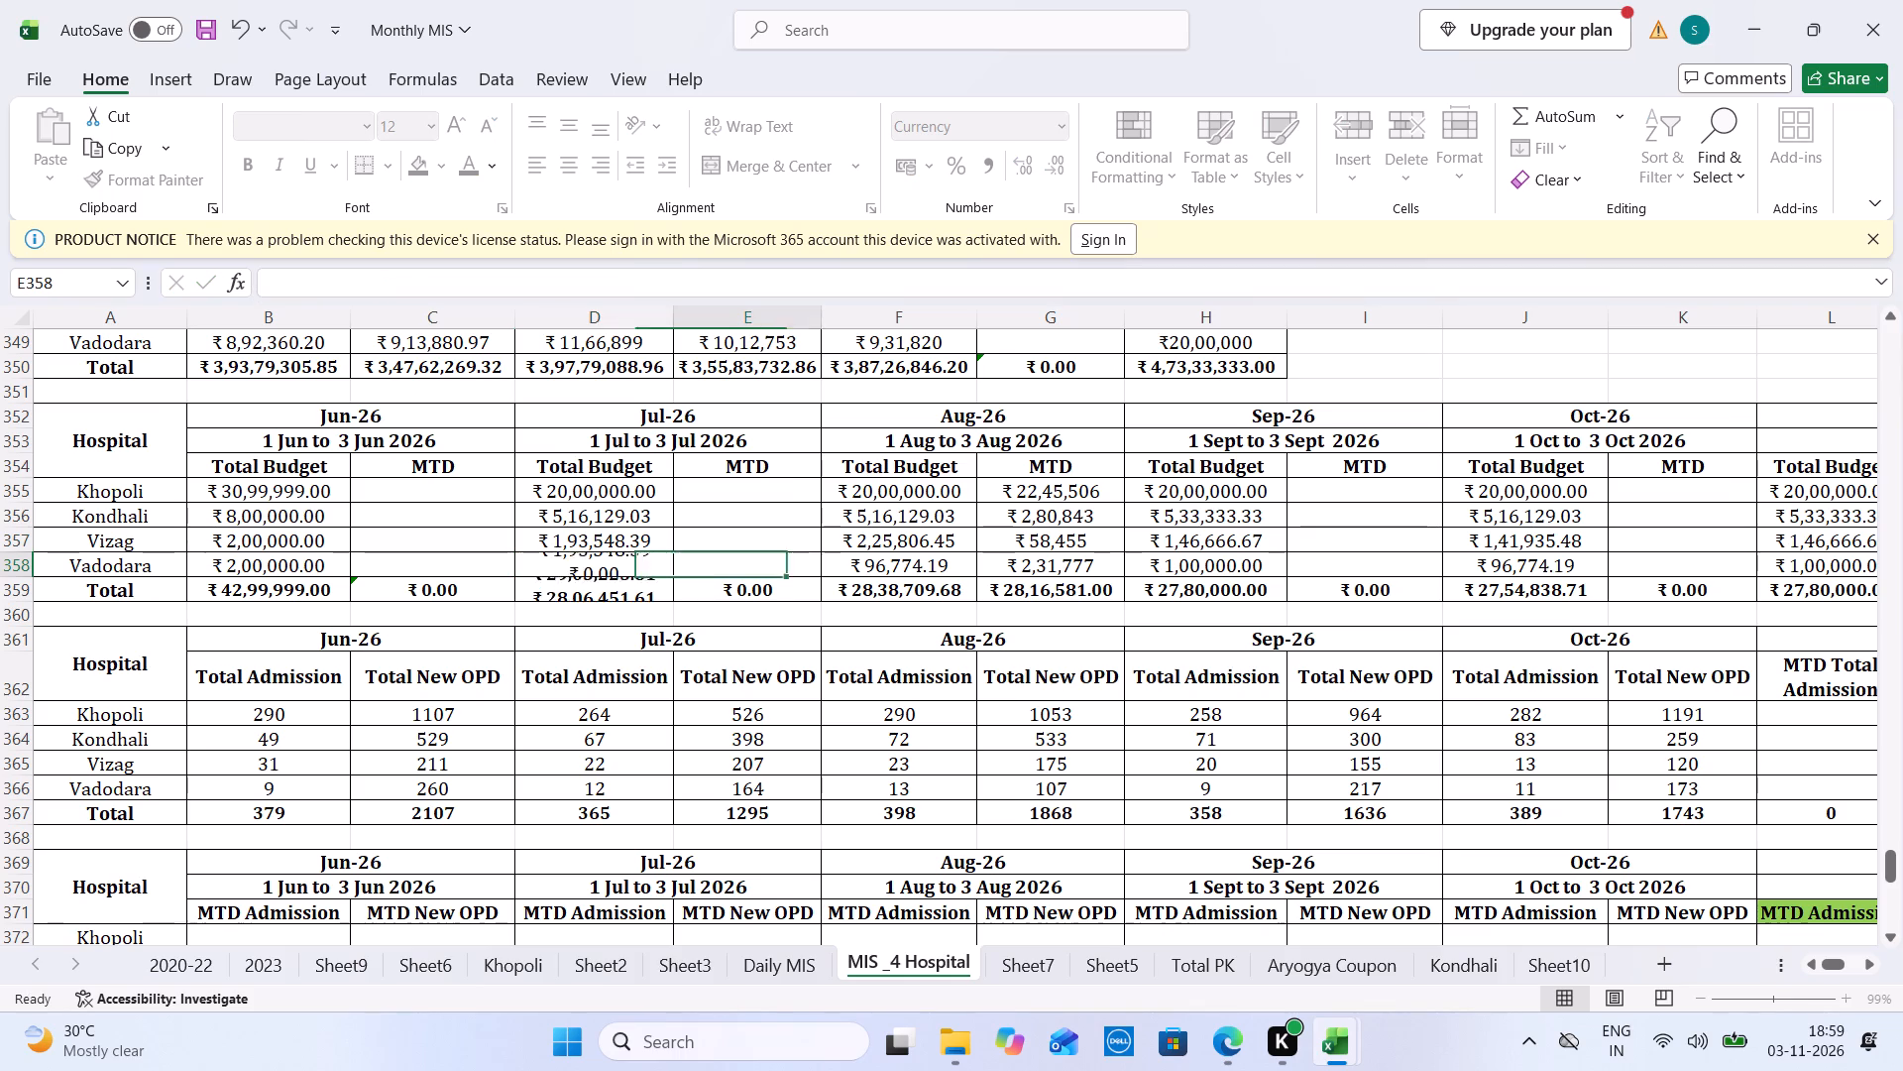
Update the July 2026 Total Budget formulas to three days: Kondhali =8000000/31*3 and Khopoli =1000000*3.
{"action": "key", "text": "Down"}
{"action": "key", "text": "Up"}
{"action": "key", "text": "Up"}
{"action": "key", "text": "Up"}
{"action": "key", "text": "Left"}
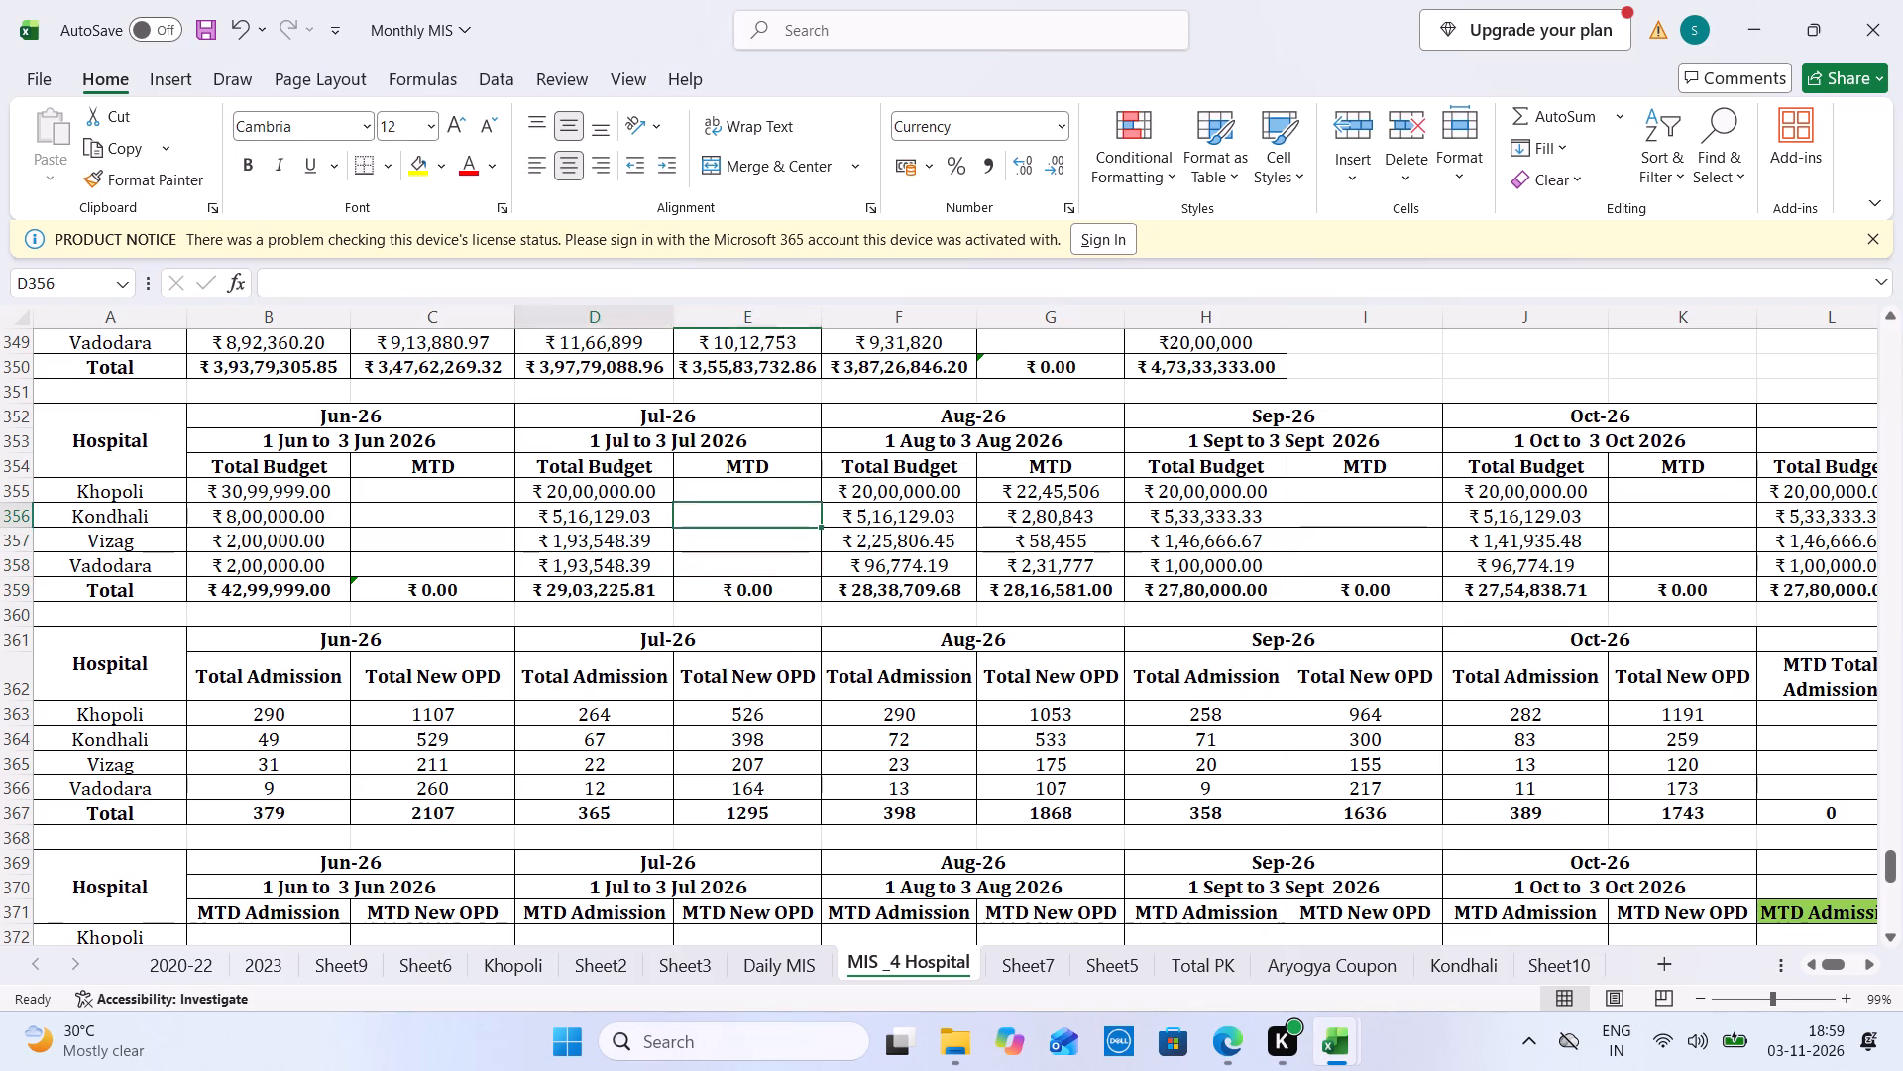
{"action": "left_click", "coordinate": [294, 290]}
{"action": "left_click", "coordinate": [427, 272]}
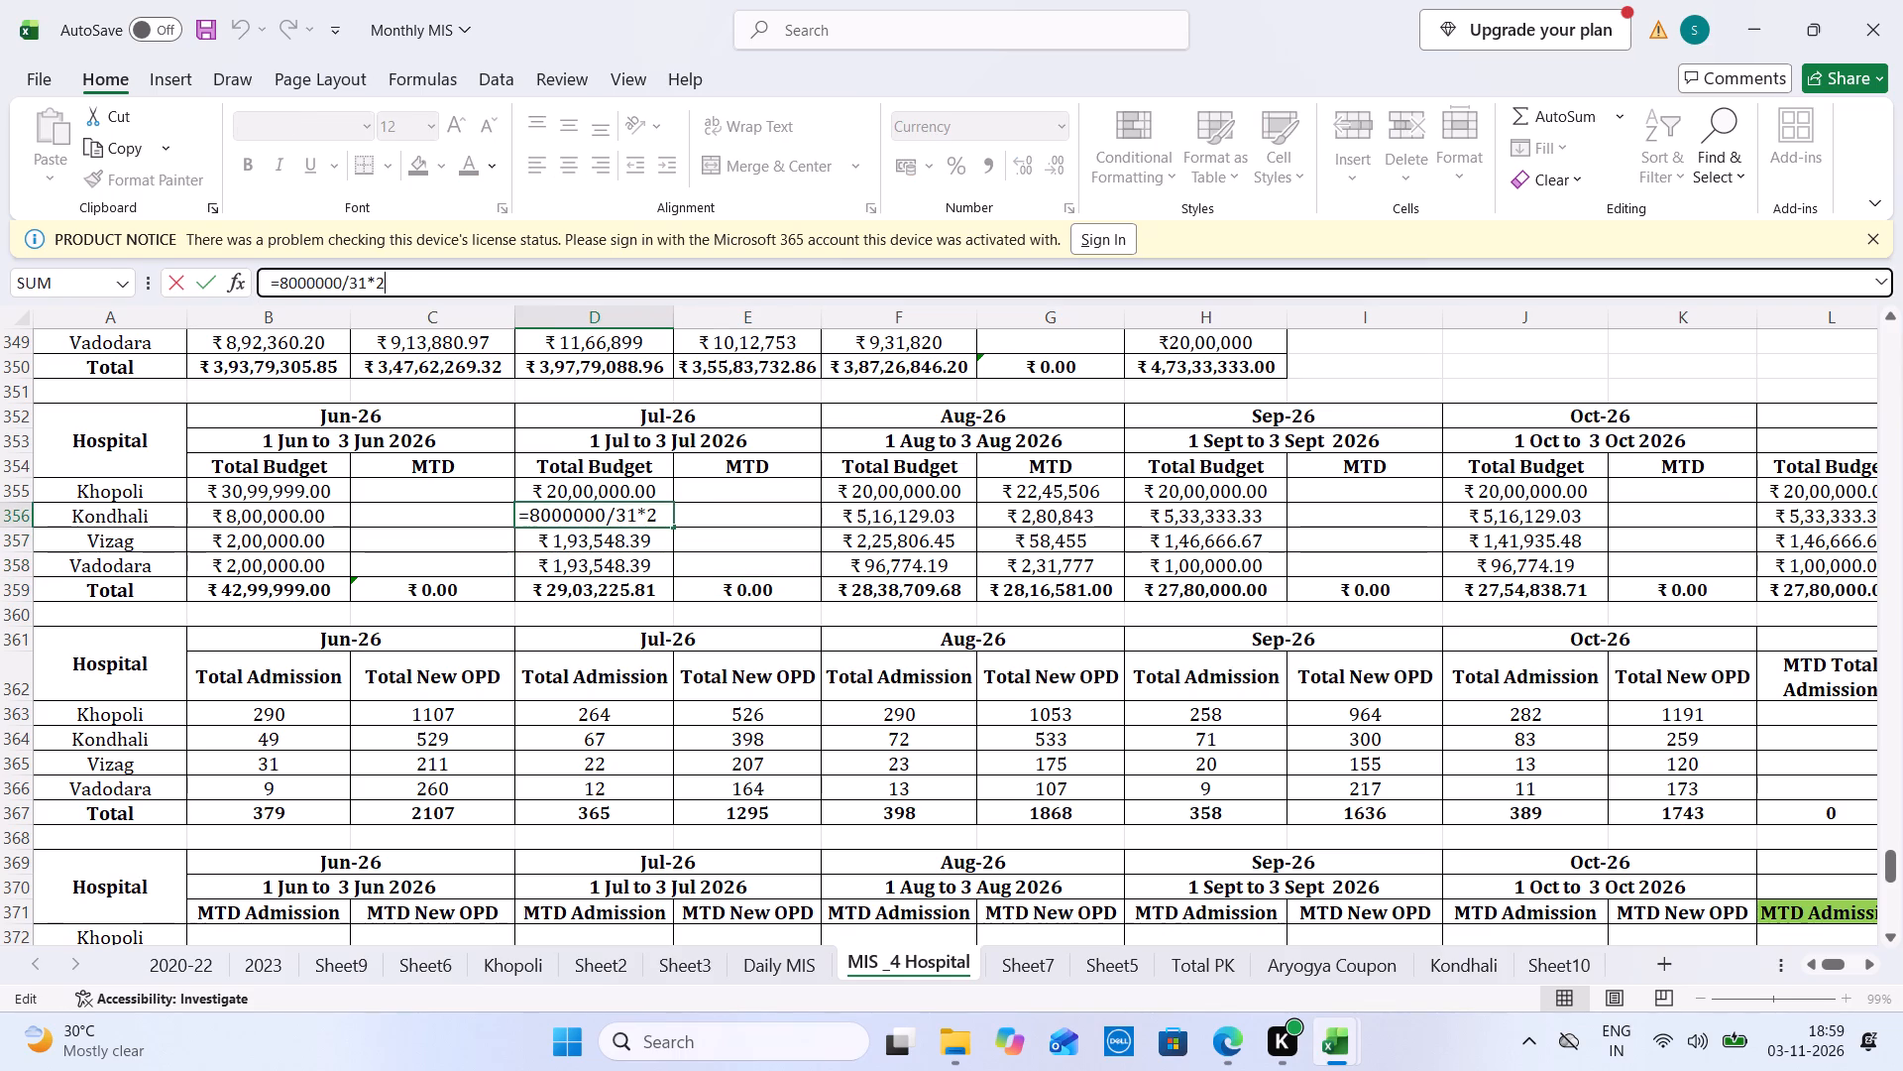
{"action": "key", "text": "BackSpace"}
{"action": "key", "text": "3"}
{"action": "key", "text": "Tab"}
{"action": "key", "text": "Left"}
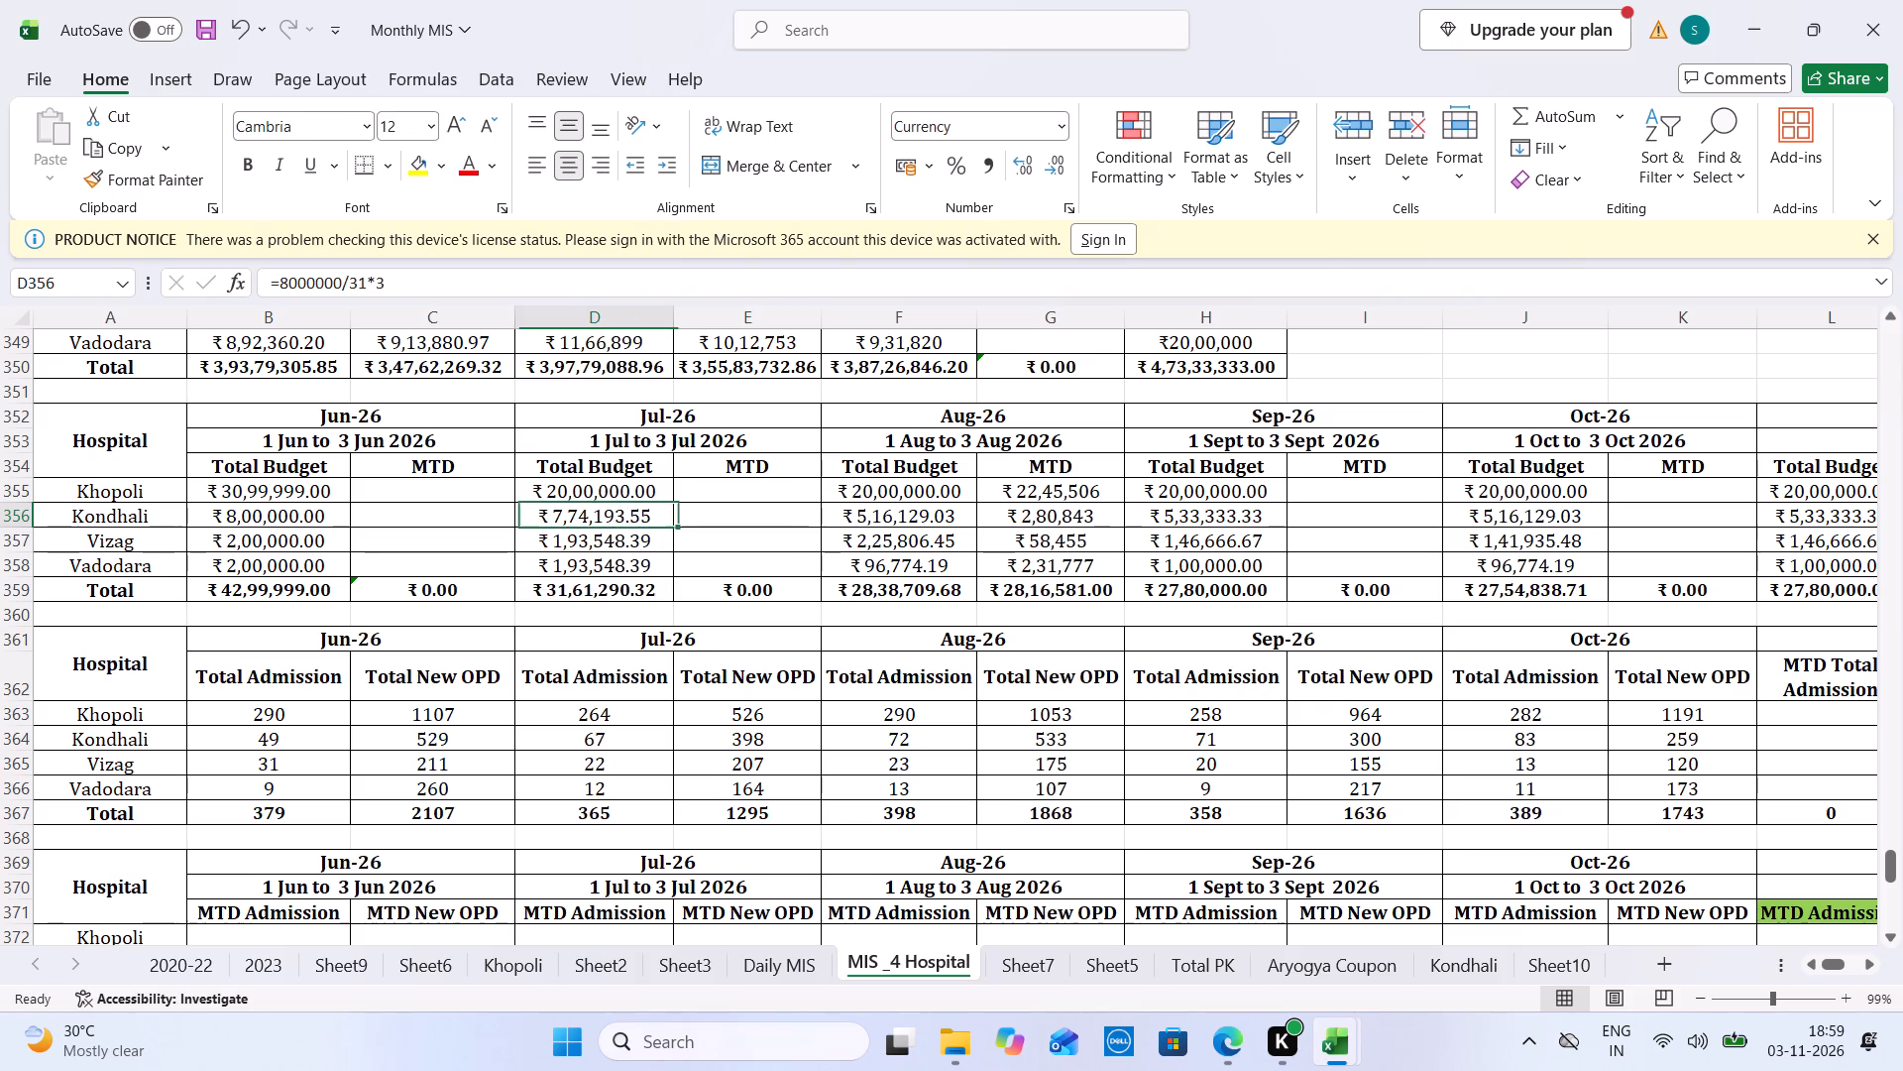
{"action": "key", "text": "Up"}
{"action": "left_click", "coordinate": [427, 272]}
{"action": "key", "text": "BackSpace"}
{"action": "key", "text": "3"}
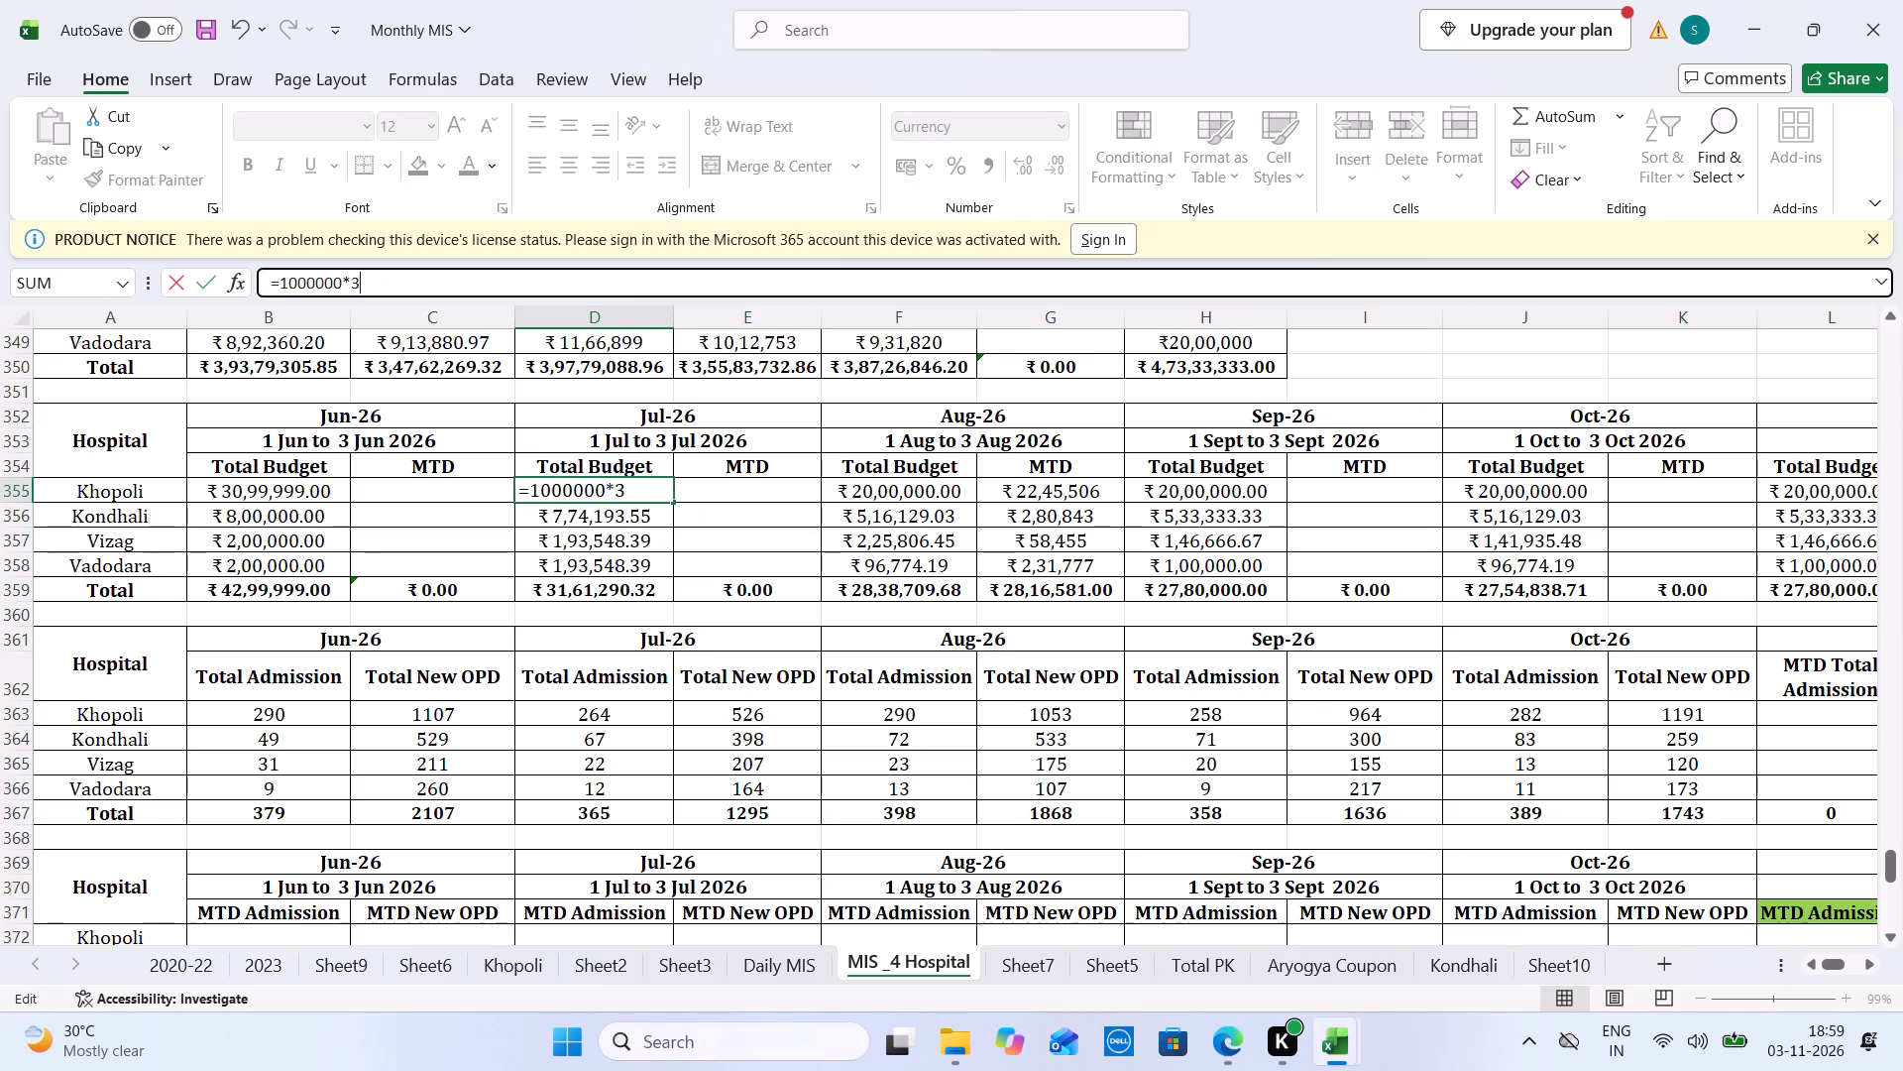
{"action": "key", "text": "Tab"}
{"action": "key", "text": "Tab"}
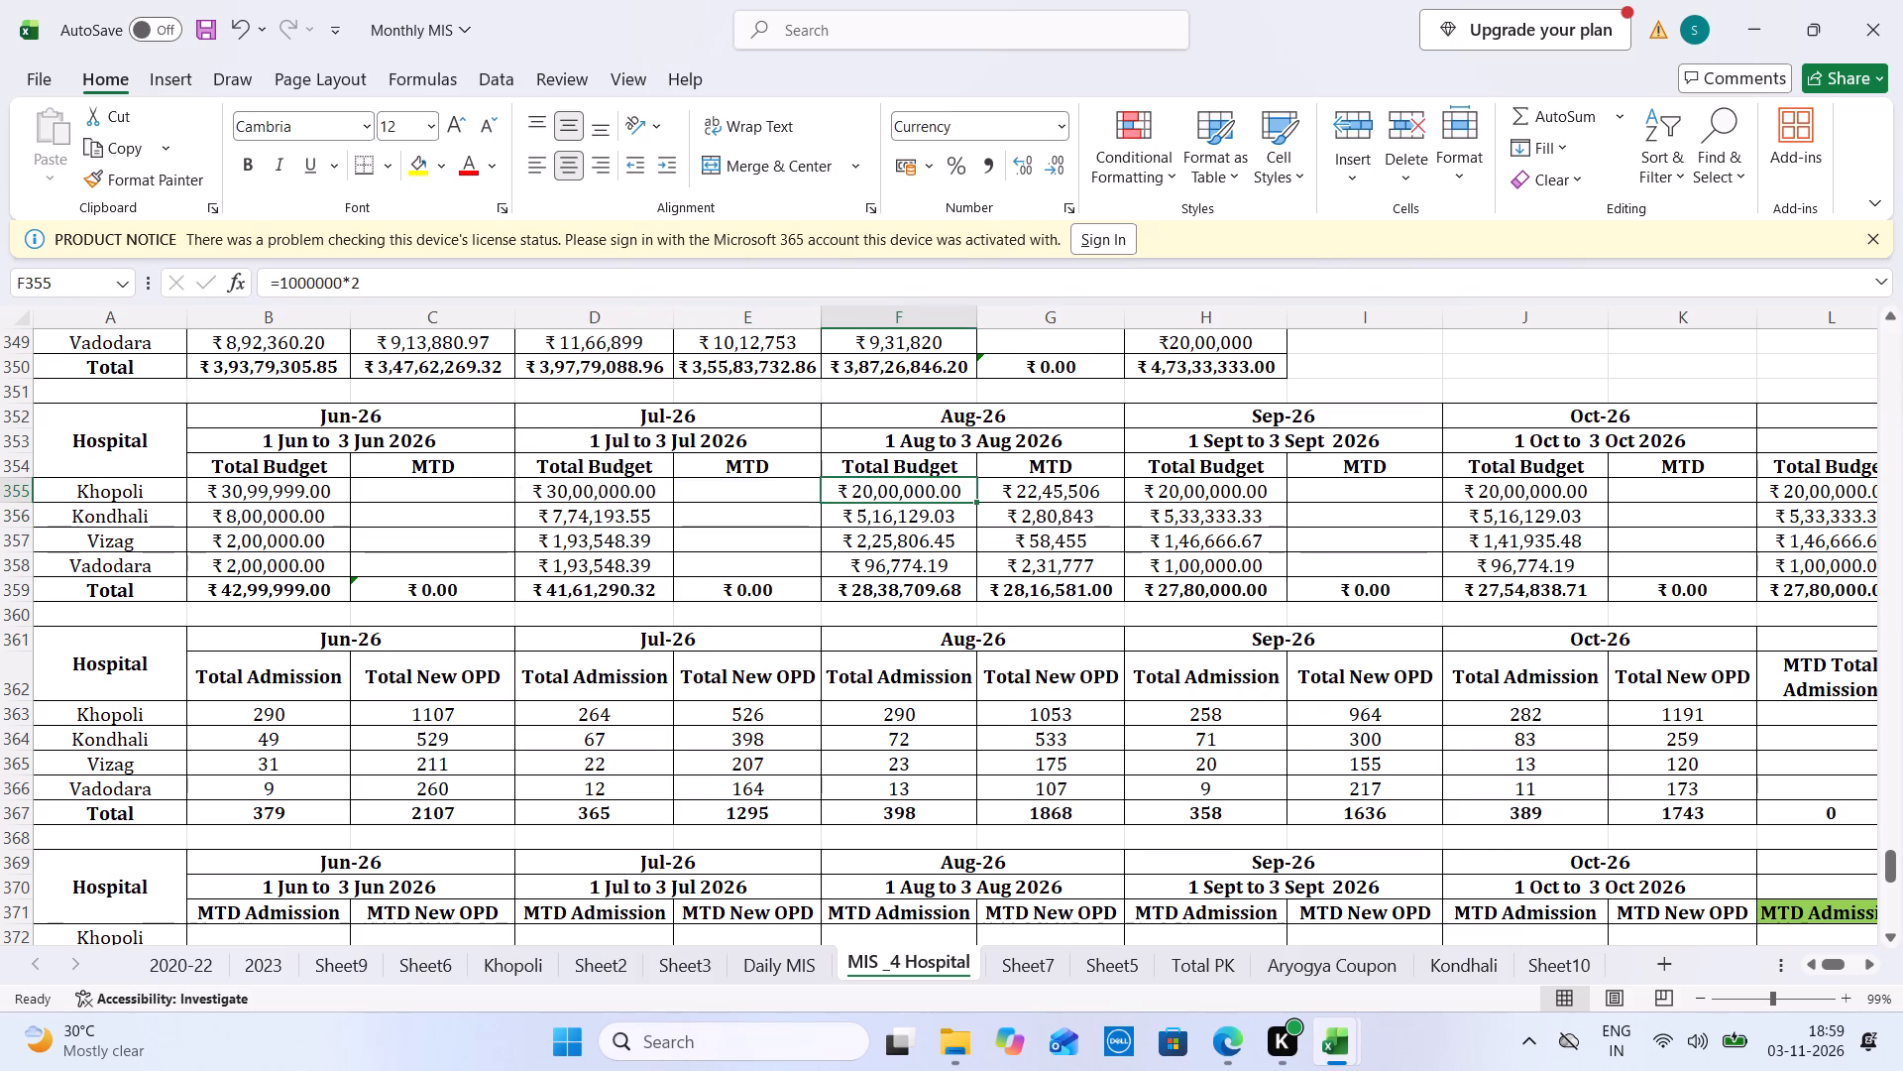
Update the August 2026 Total Budget formulas to three days: Khopoli =1000000*3 and Kondhali =8000000/31*3.
{"action": "left_click", "coordinate": [427, 272]}
{"action": "key", "text": "BackSpace"}
{"action": "key", "text": "3"}
{"action": "key", "text": "Tab"}
{"action": "key", "text": "Down"}
{"action": "key", "text": "Left"}
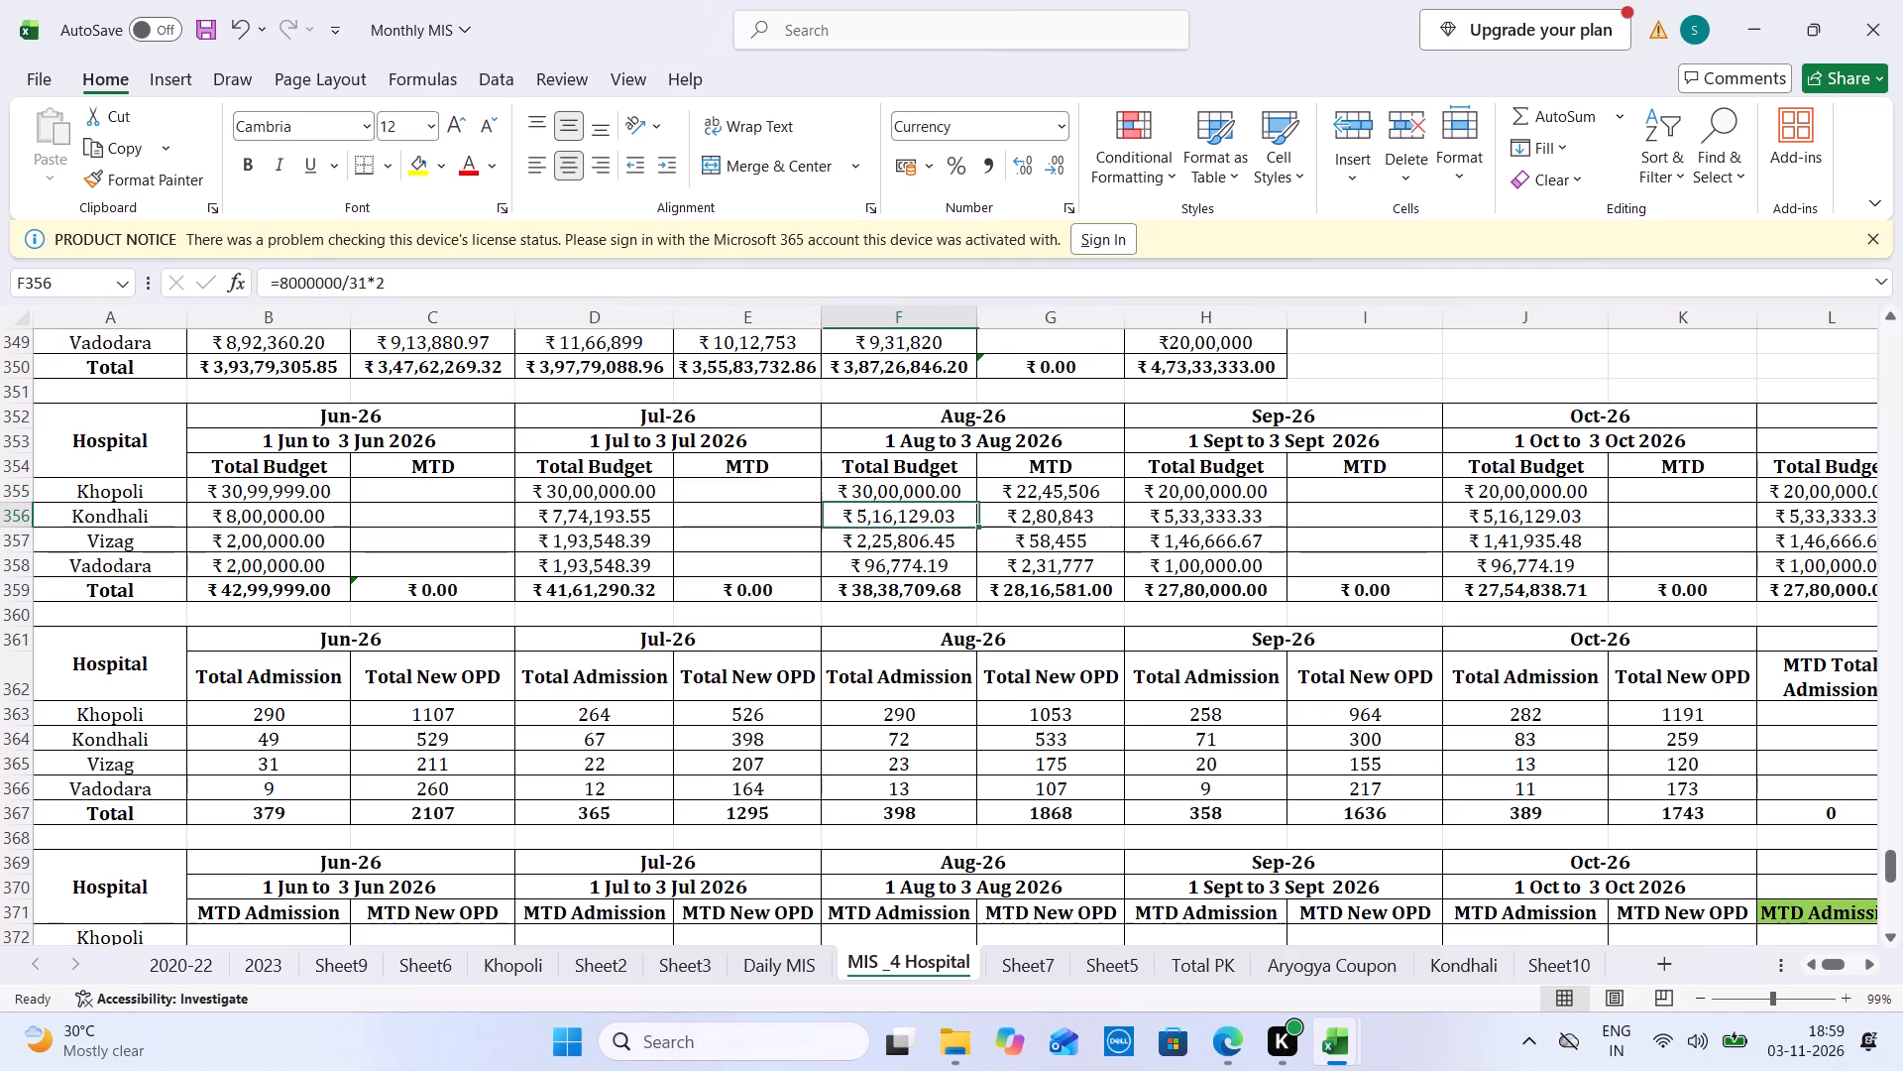
{"action": "left_click", "coordinate": [427, 272]}
{"action": "key", "text": "BackSpace"}
{"action": "key", "text": "3"}
{"action": "key", "text": "Tab"}
Set the August 2026 Total Budget formula for Vizag to =2000000/31*3.
{"action": "key", "text": "Down"}
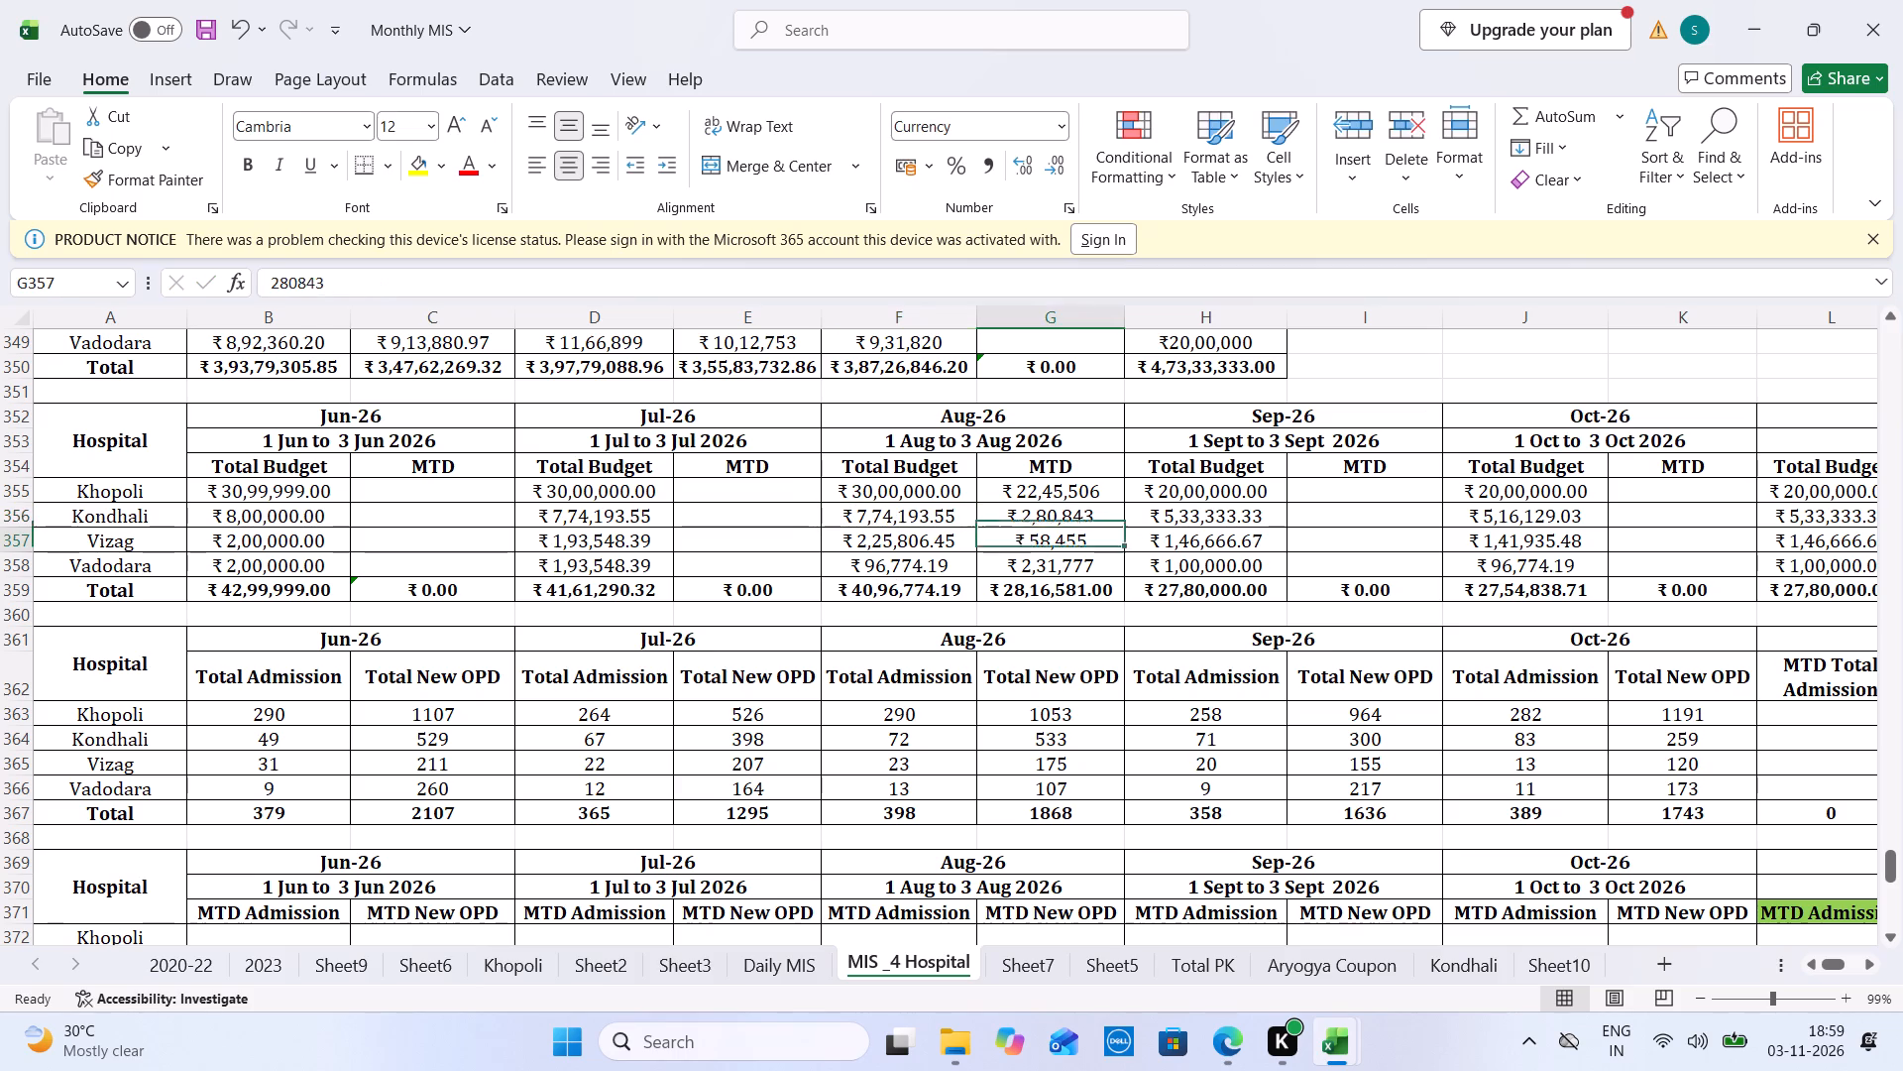
{"action": "key", "text": "Left"}
{"action": "left_click", "coordinate": [427, 272]}
{"action": "key", "text": "BackSpace"}
{"action": "key", "text": "3"}
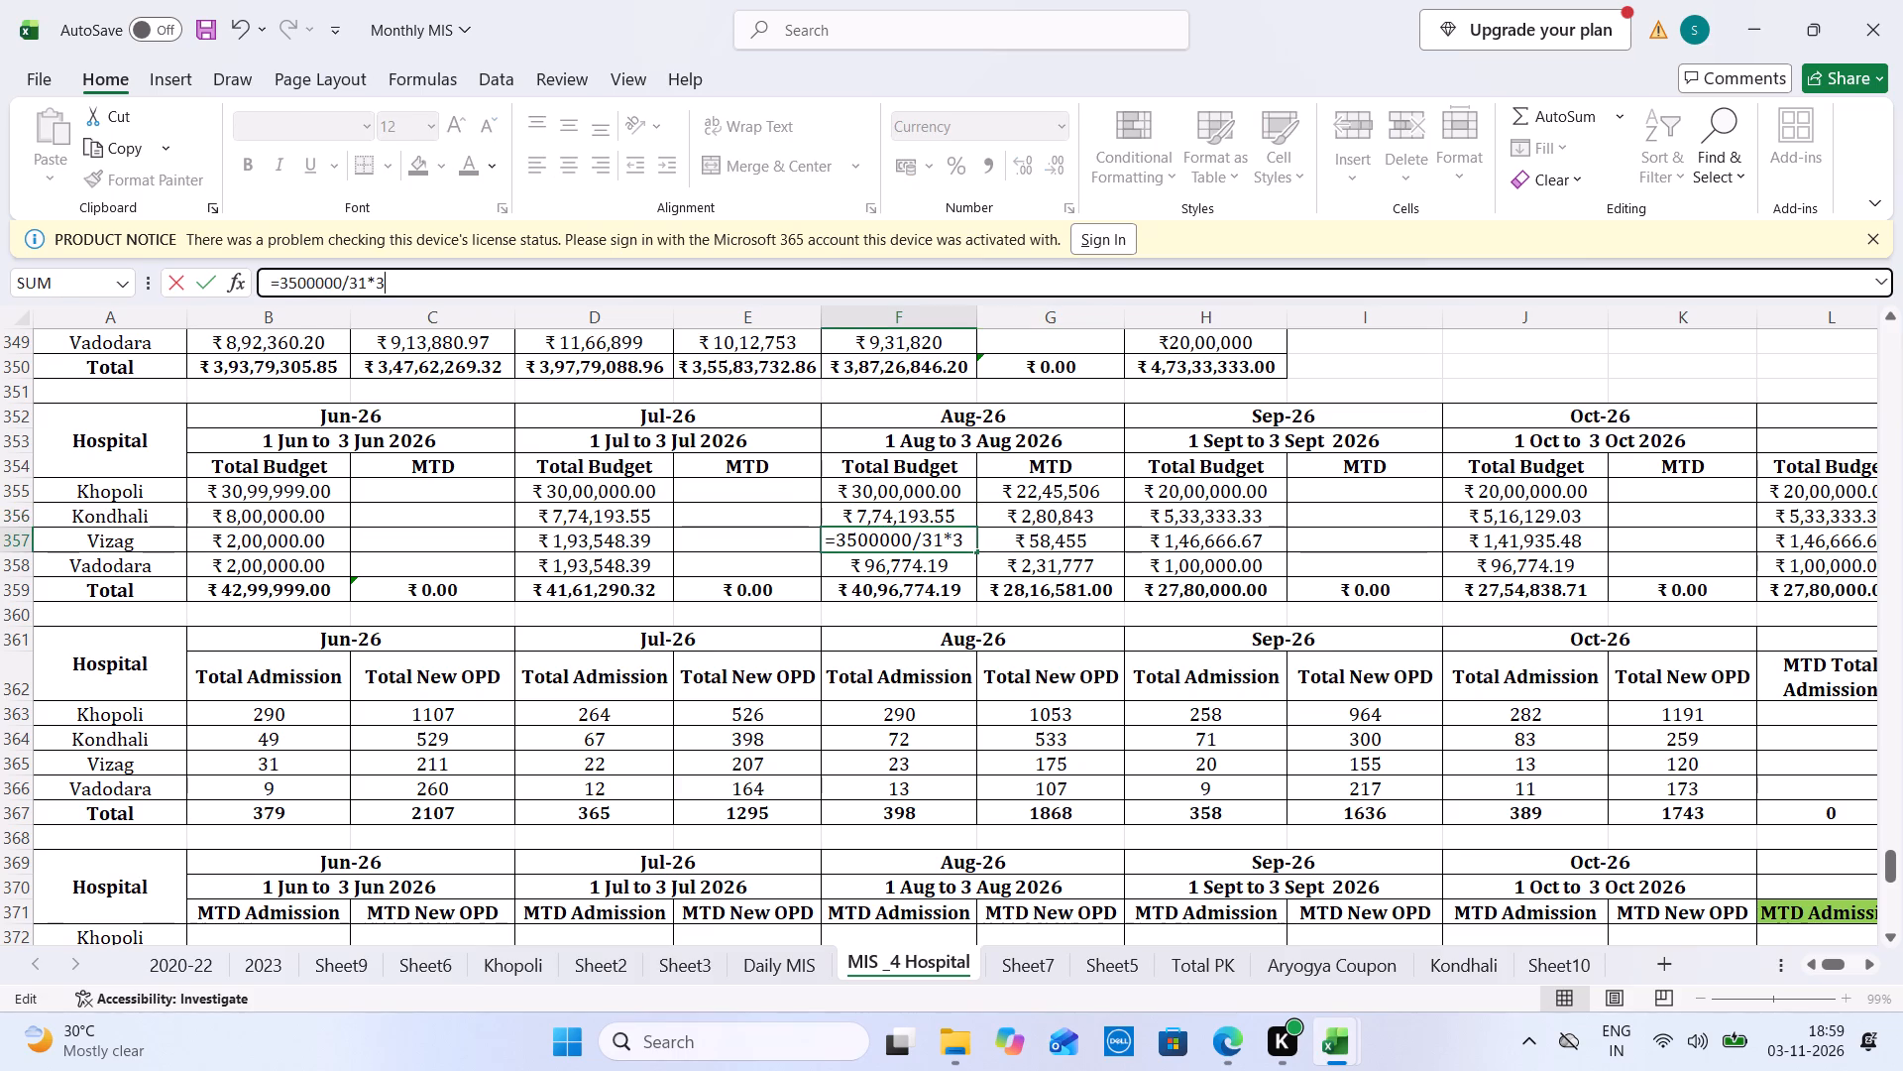
{"action": "left_click", "coordinate": [292, 280]}
{"action": "key", "text": "BackSpace"}
{"action": "key", "text": "Right"}
{"action": "key", "text": "BackSpace"}
{"action": "type", "text": "20"}
{"action": "key", "text": "Tab"}
Change the monthly base to 2000000 in the August 2026 Total Budget formula for Vadodara, making it =2000000/31*2.
{"action": "key", "text": "Down"}
{"action": "key", "text": "Left"}
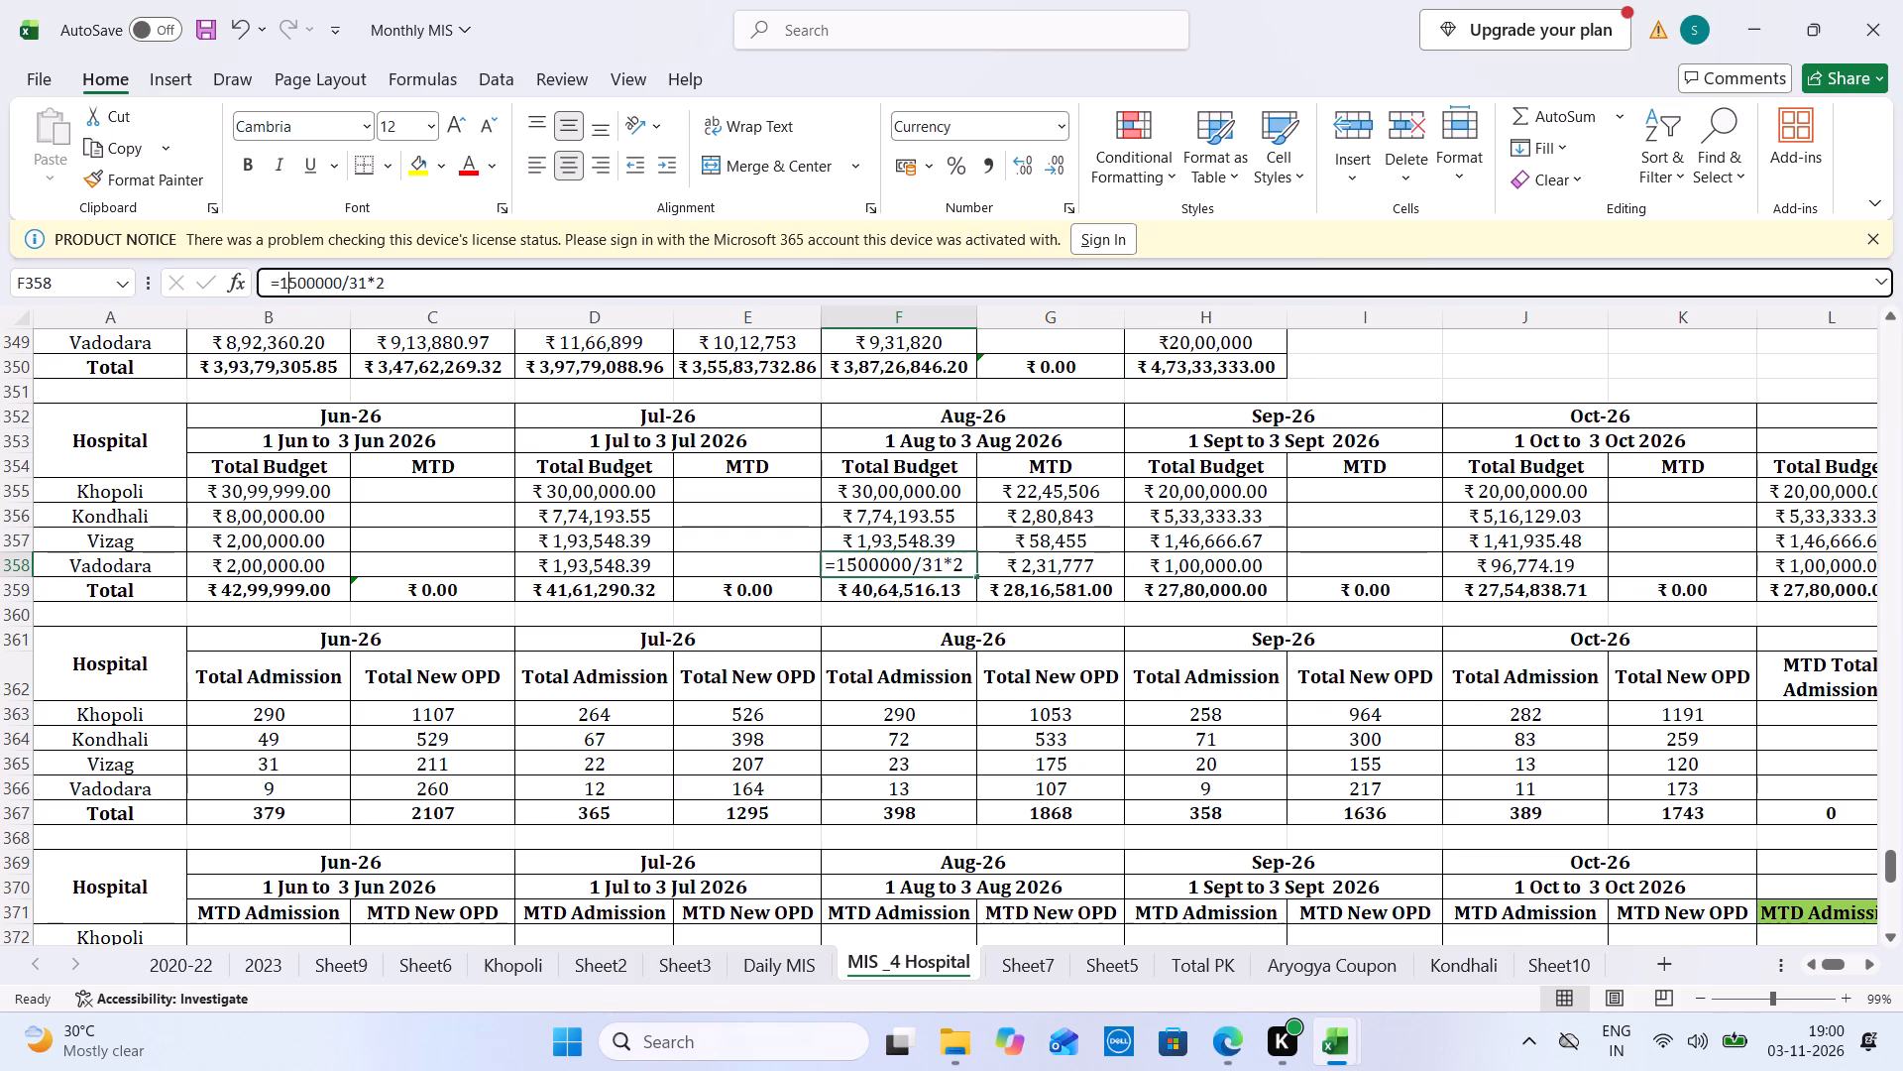
{"action": "left_click", "coordinate": [292, 280]}
{"action": "key", "text": "Right"}
{"action": "key", "text": "BackSpace"}
{"action": "key", "text": "BackSpace"}
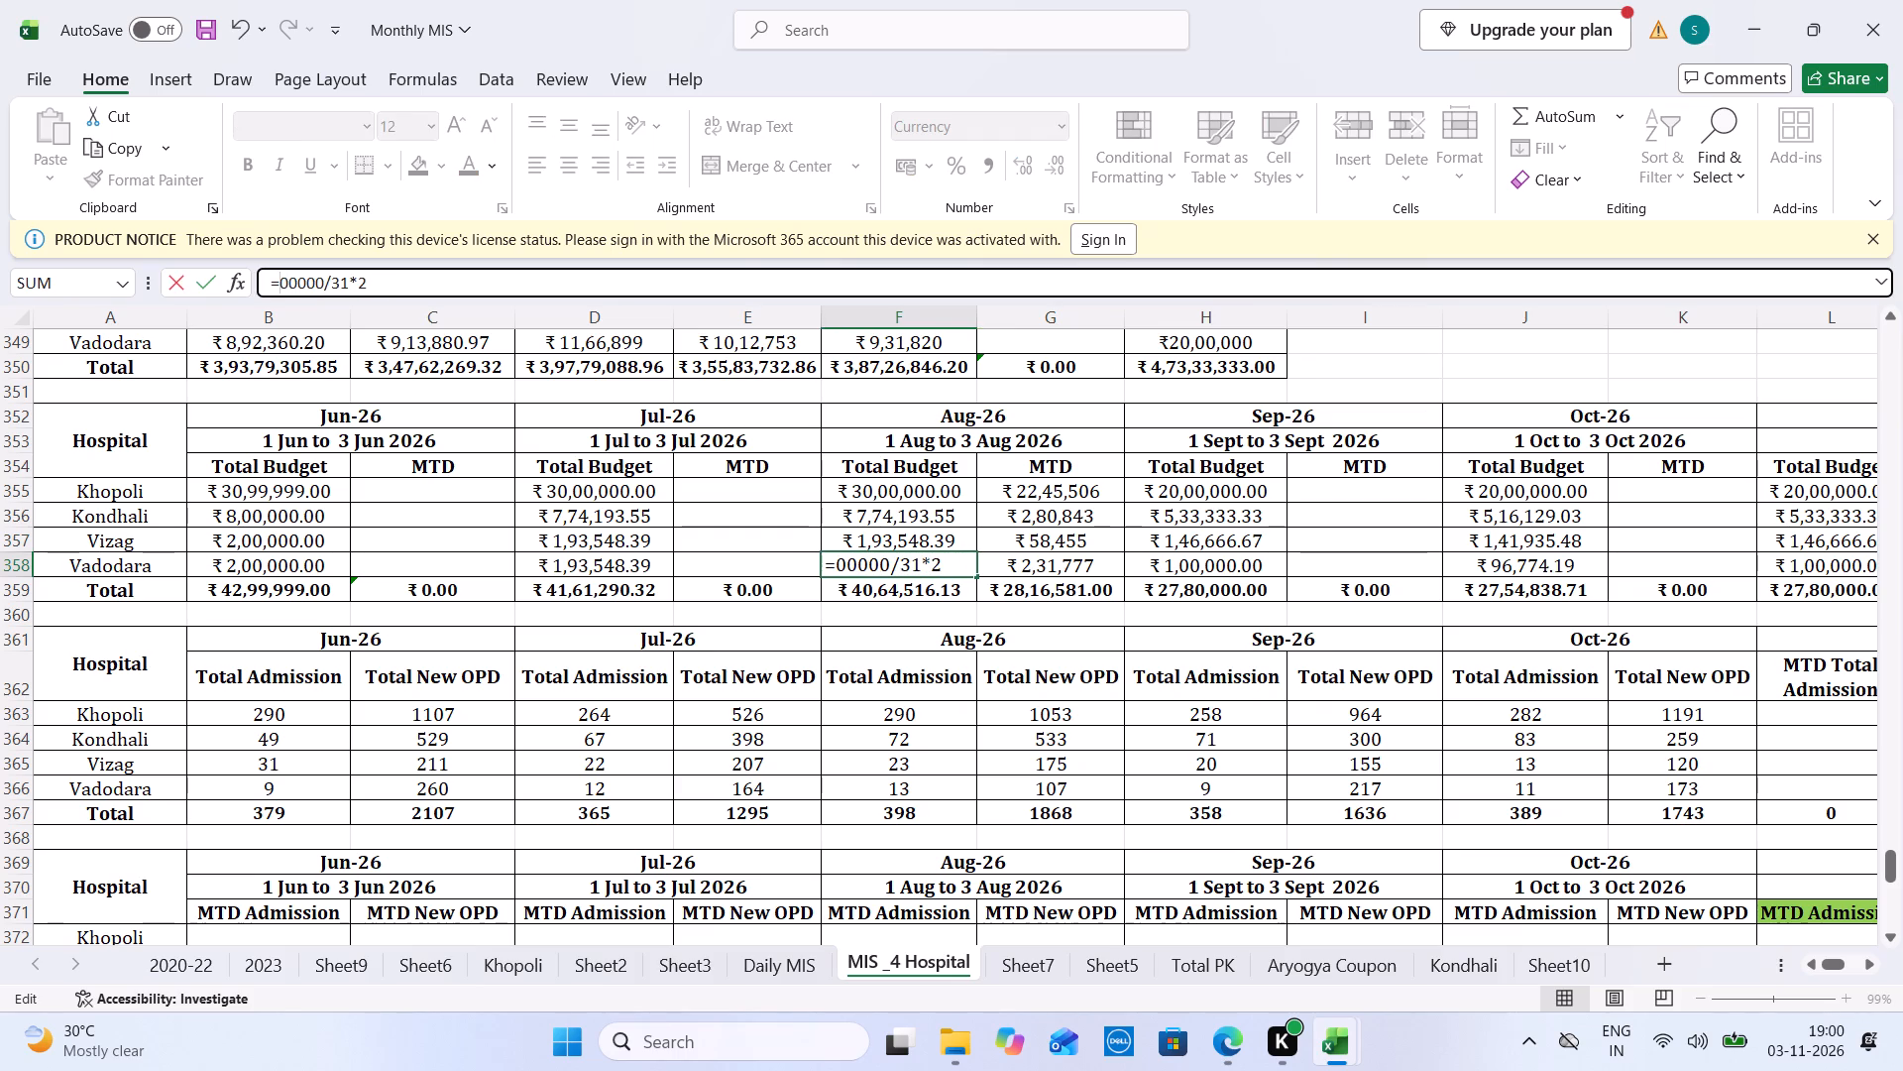
{"action": "type", "text": "20"}
{"action": "key", "text": "Tab"}
Clear the August 2026 MTD figures for Vadodara, Vizag, Kondhali and Khopoli in the budget table.
{"action": "key", "text": "Tab"}
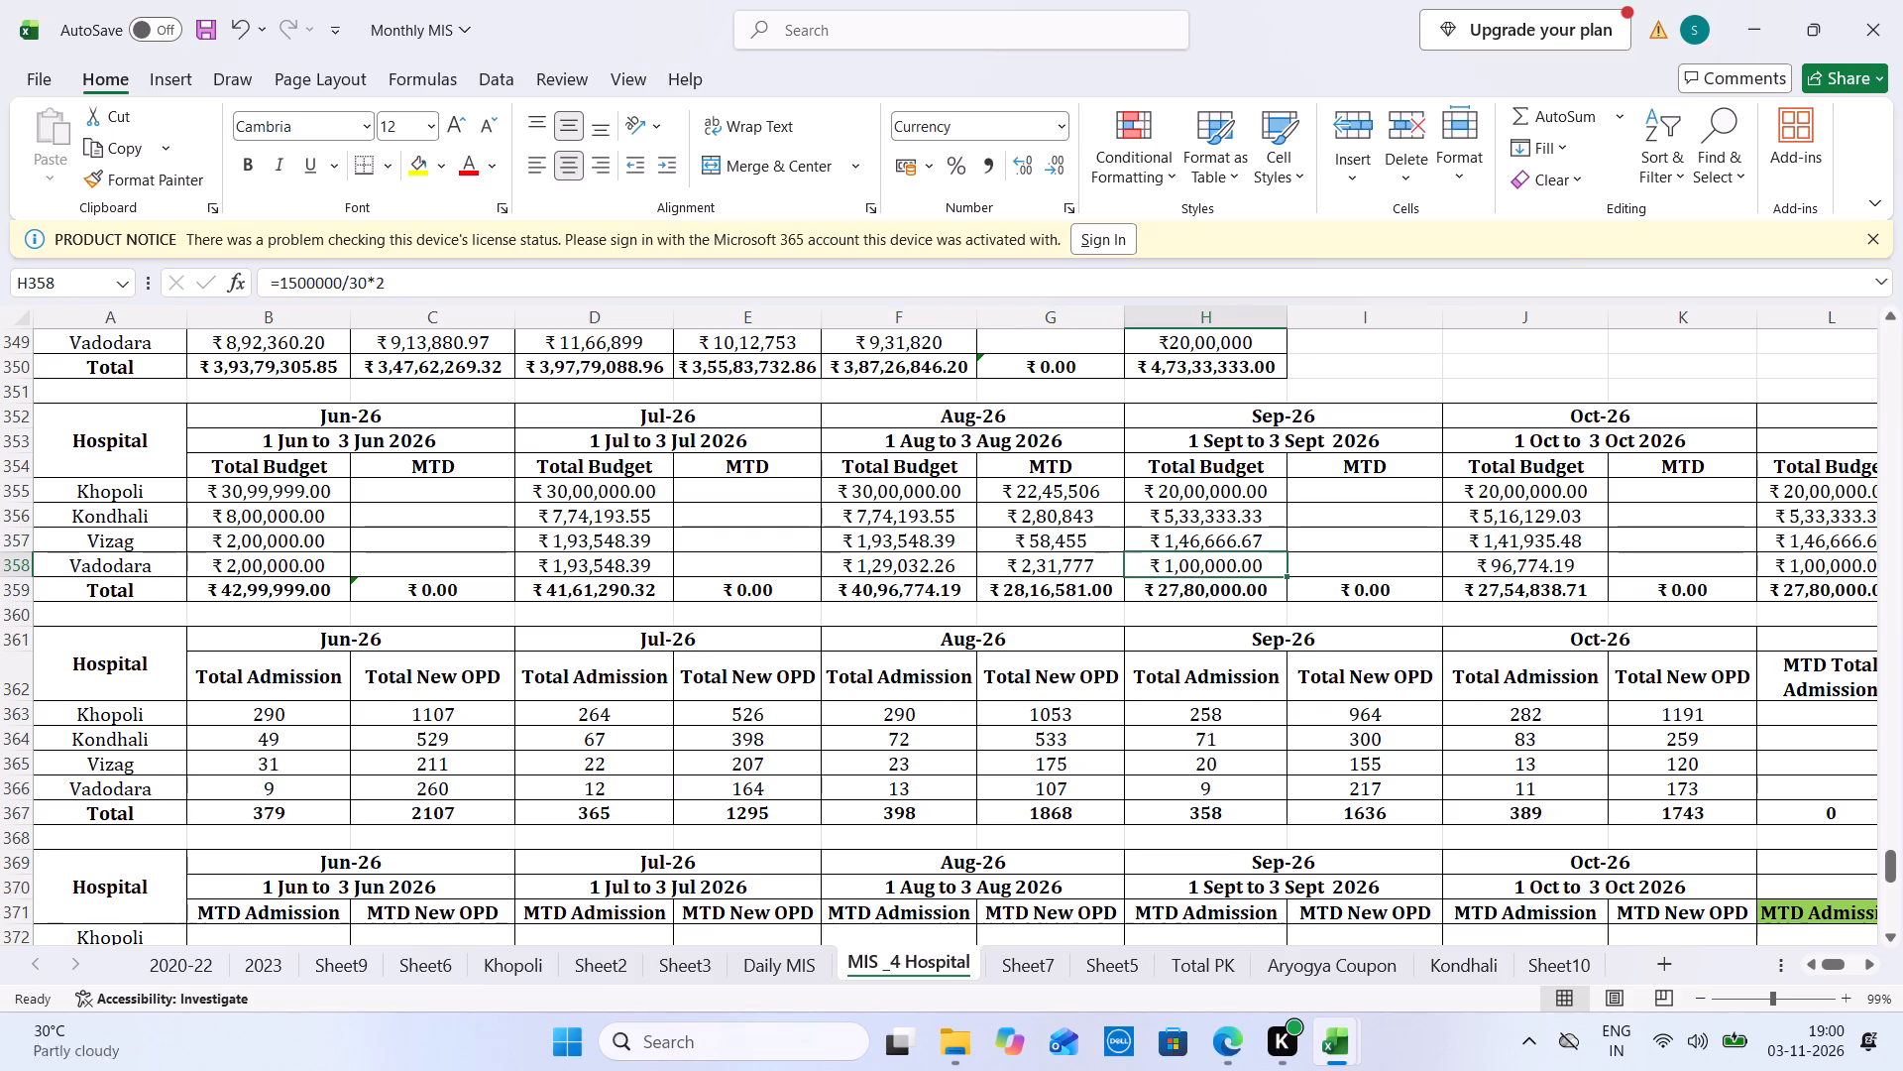
{"action": "key", "text": "Left"}
{"action": "key", "text": "BackSpace"}
{"action": "key", "text": "Up"}
{"action": "key", "text": "BackSpace"}
{"action": "key", "text": "Up"}
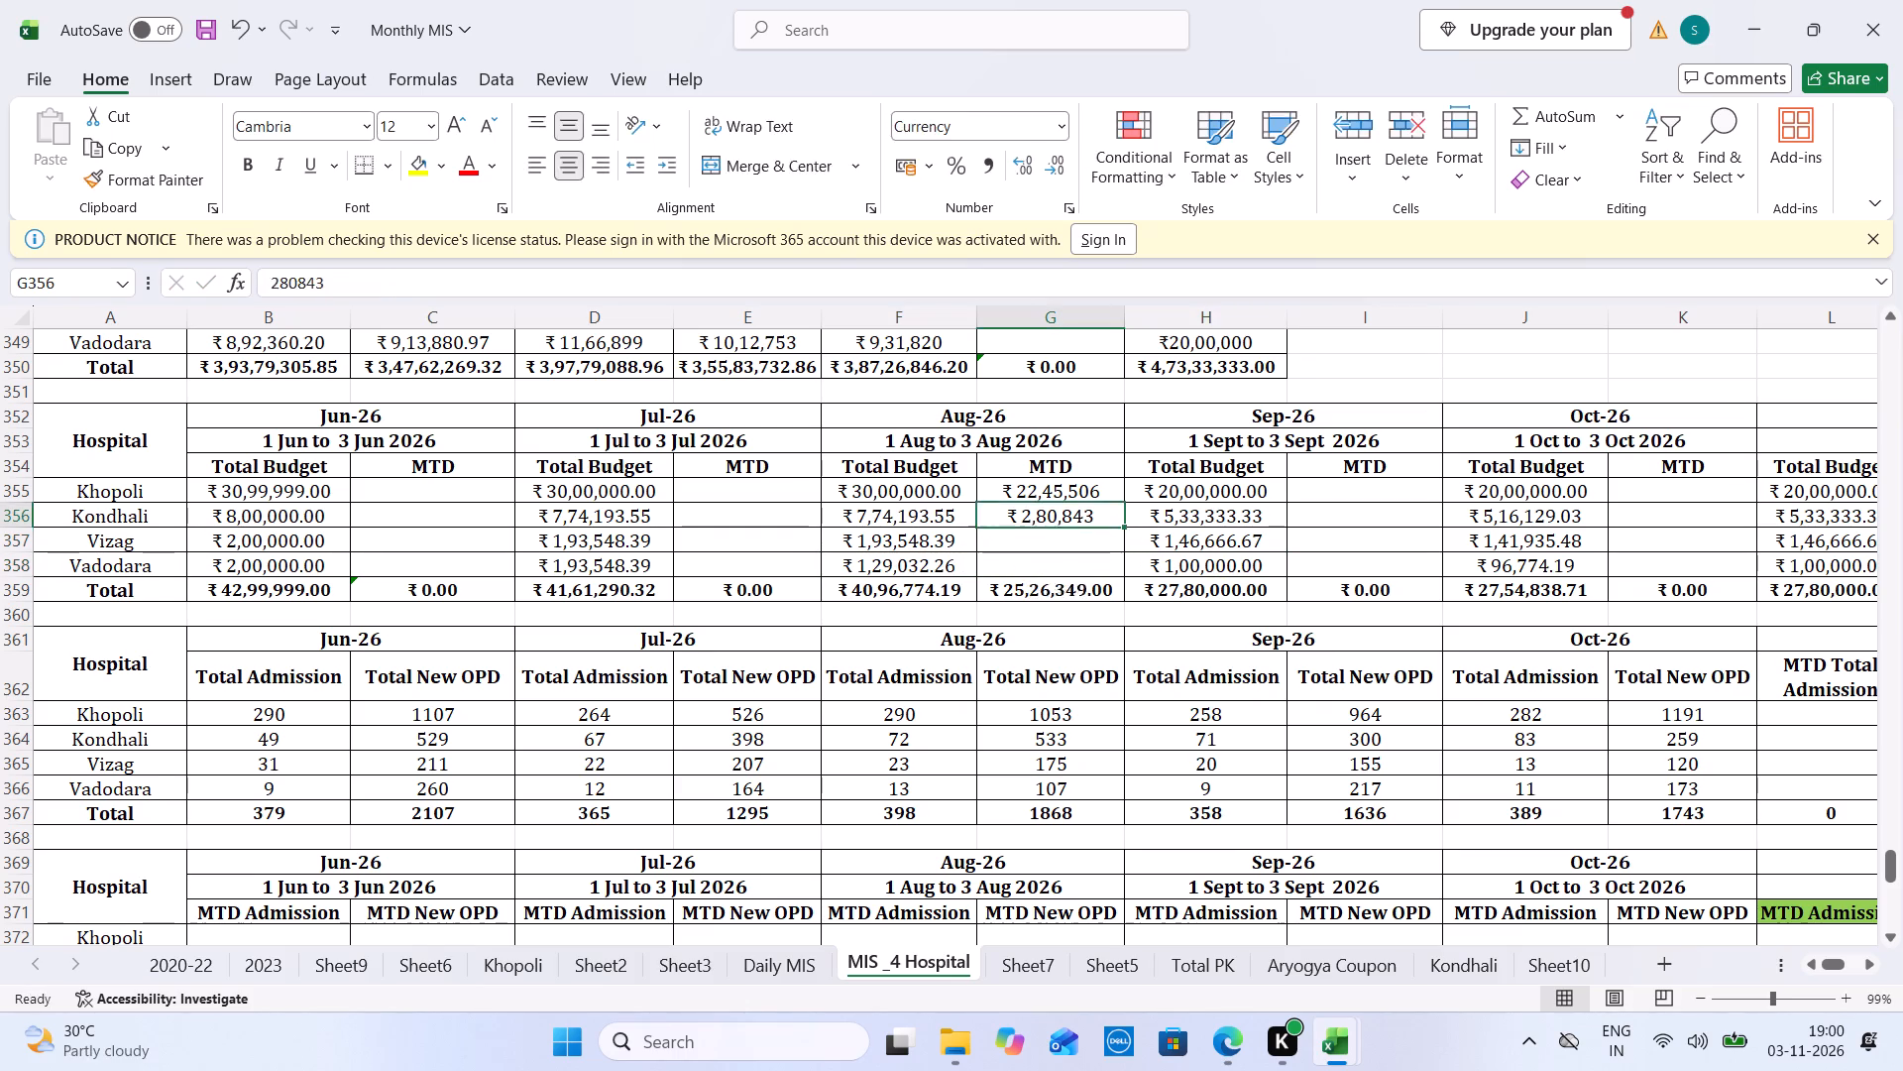
{"action": "key", "text": "BackSpace"}
{"action": "key", "text": "Up"}
{"action": "key", "text": "BackSpace"}
Update the September 2026 Total Budget formulas to three days: Khopoli =1000000*3 and Kondhali =8000000/30*3.
{"action": "key", "text": "Right"}
{"action": "left_click", "coordinate": [292, 280]}
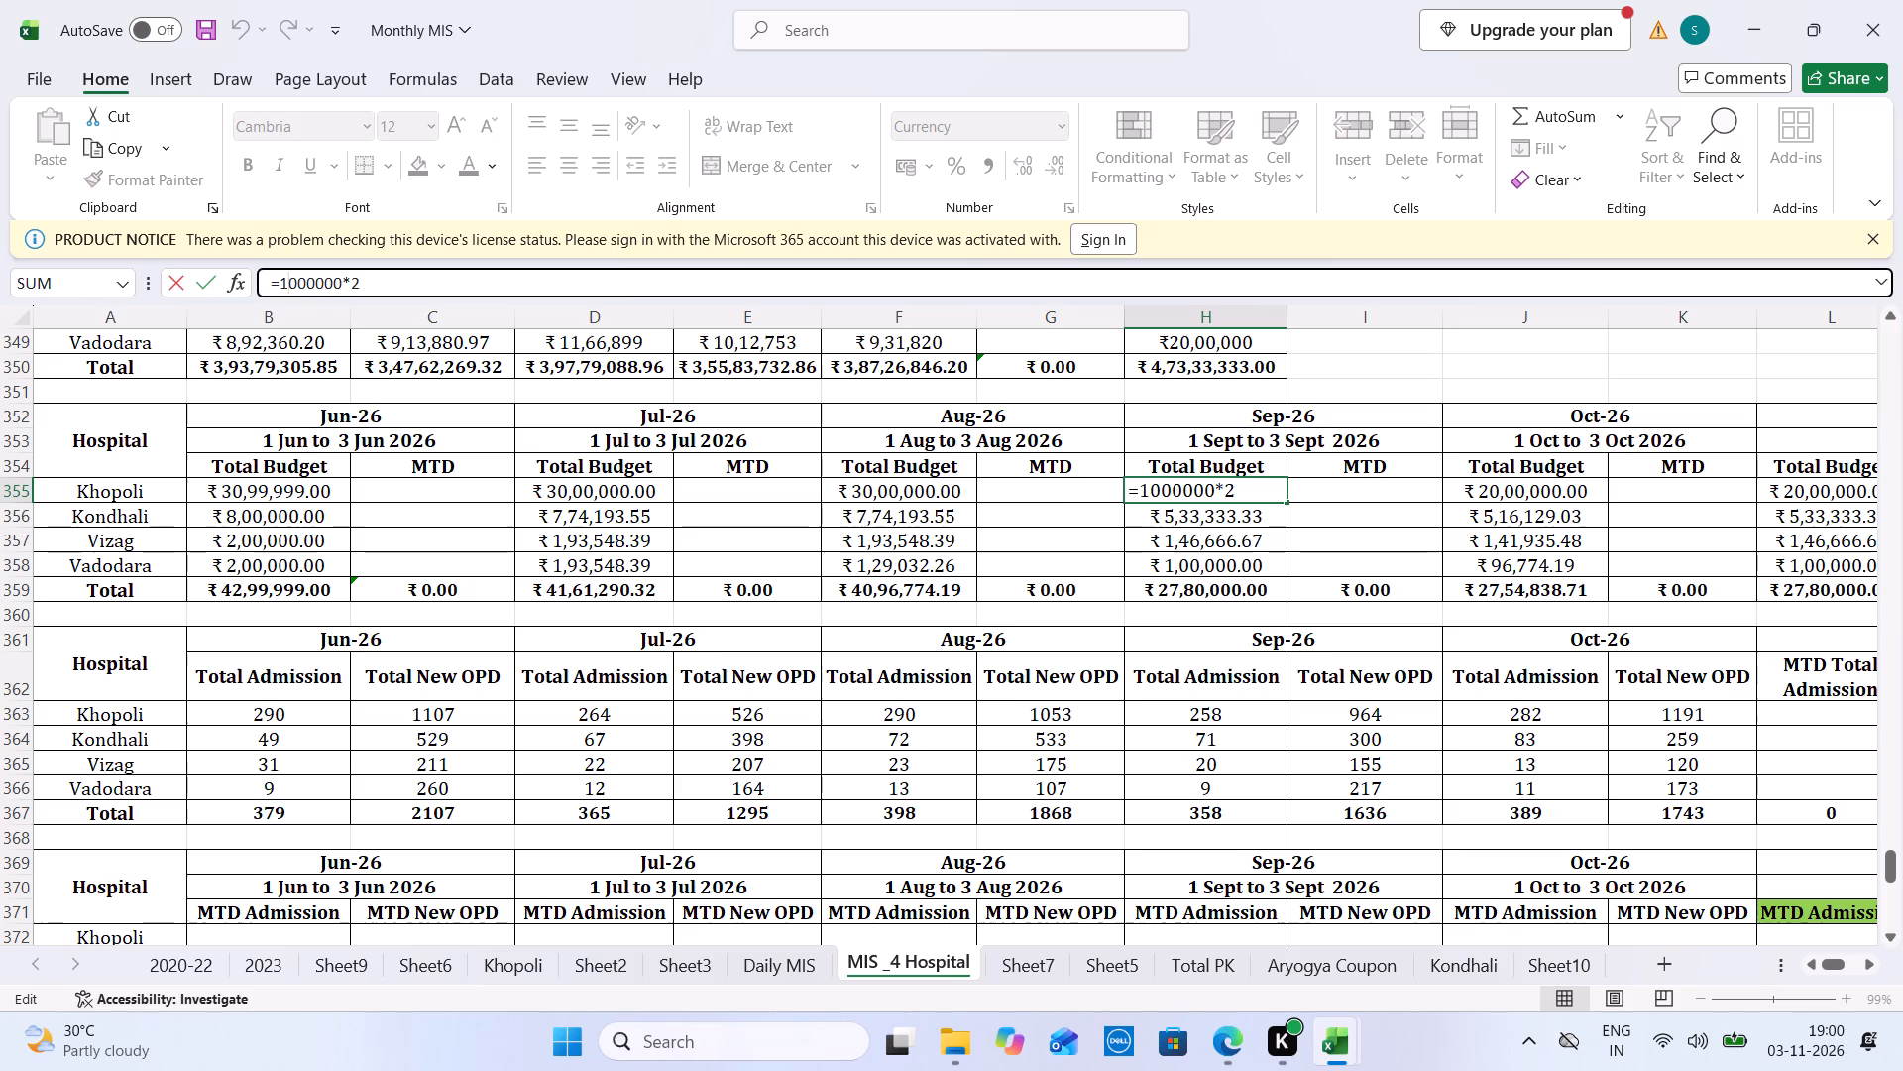
{"action": "left_click", "coordinate": [382, 277]}
{"action": "key", "text": "BackSpace"}
{"action": "key", "text": "3"}
{"action": "key", "text": "Tab"}
{"action": "key", "text": "Down"}
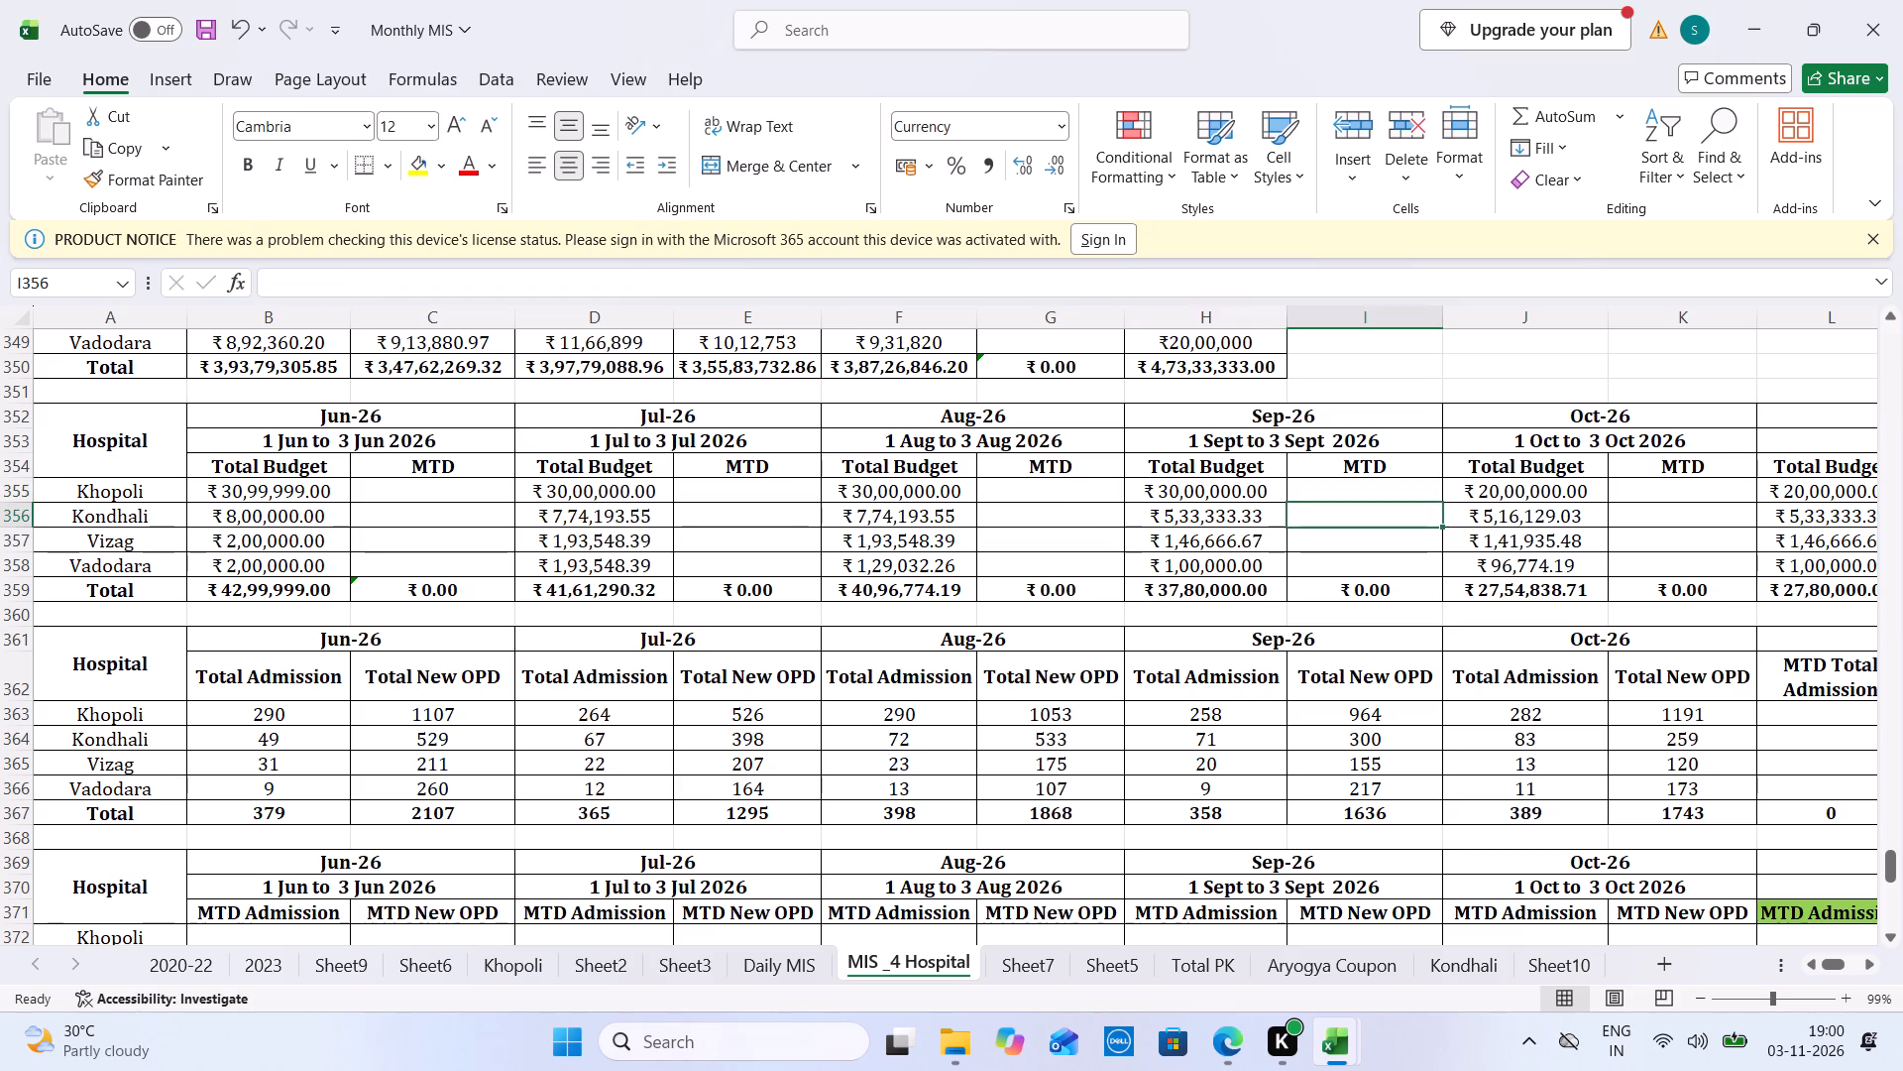
{"action": "key", "text": "Left"}
{"action": "left_click", "coordinate": [382, 277]}
{"action": "key", "text": "BackSpace"}
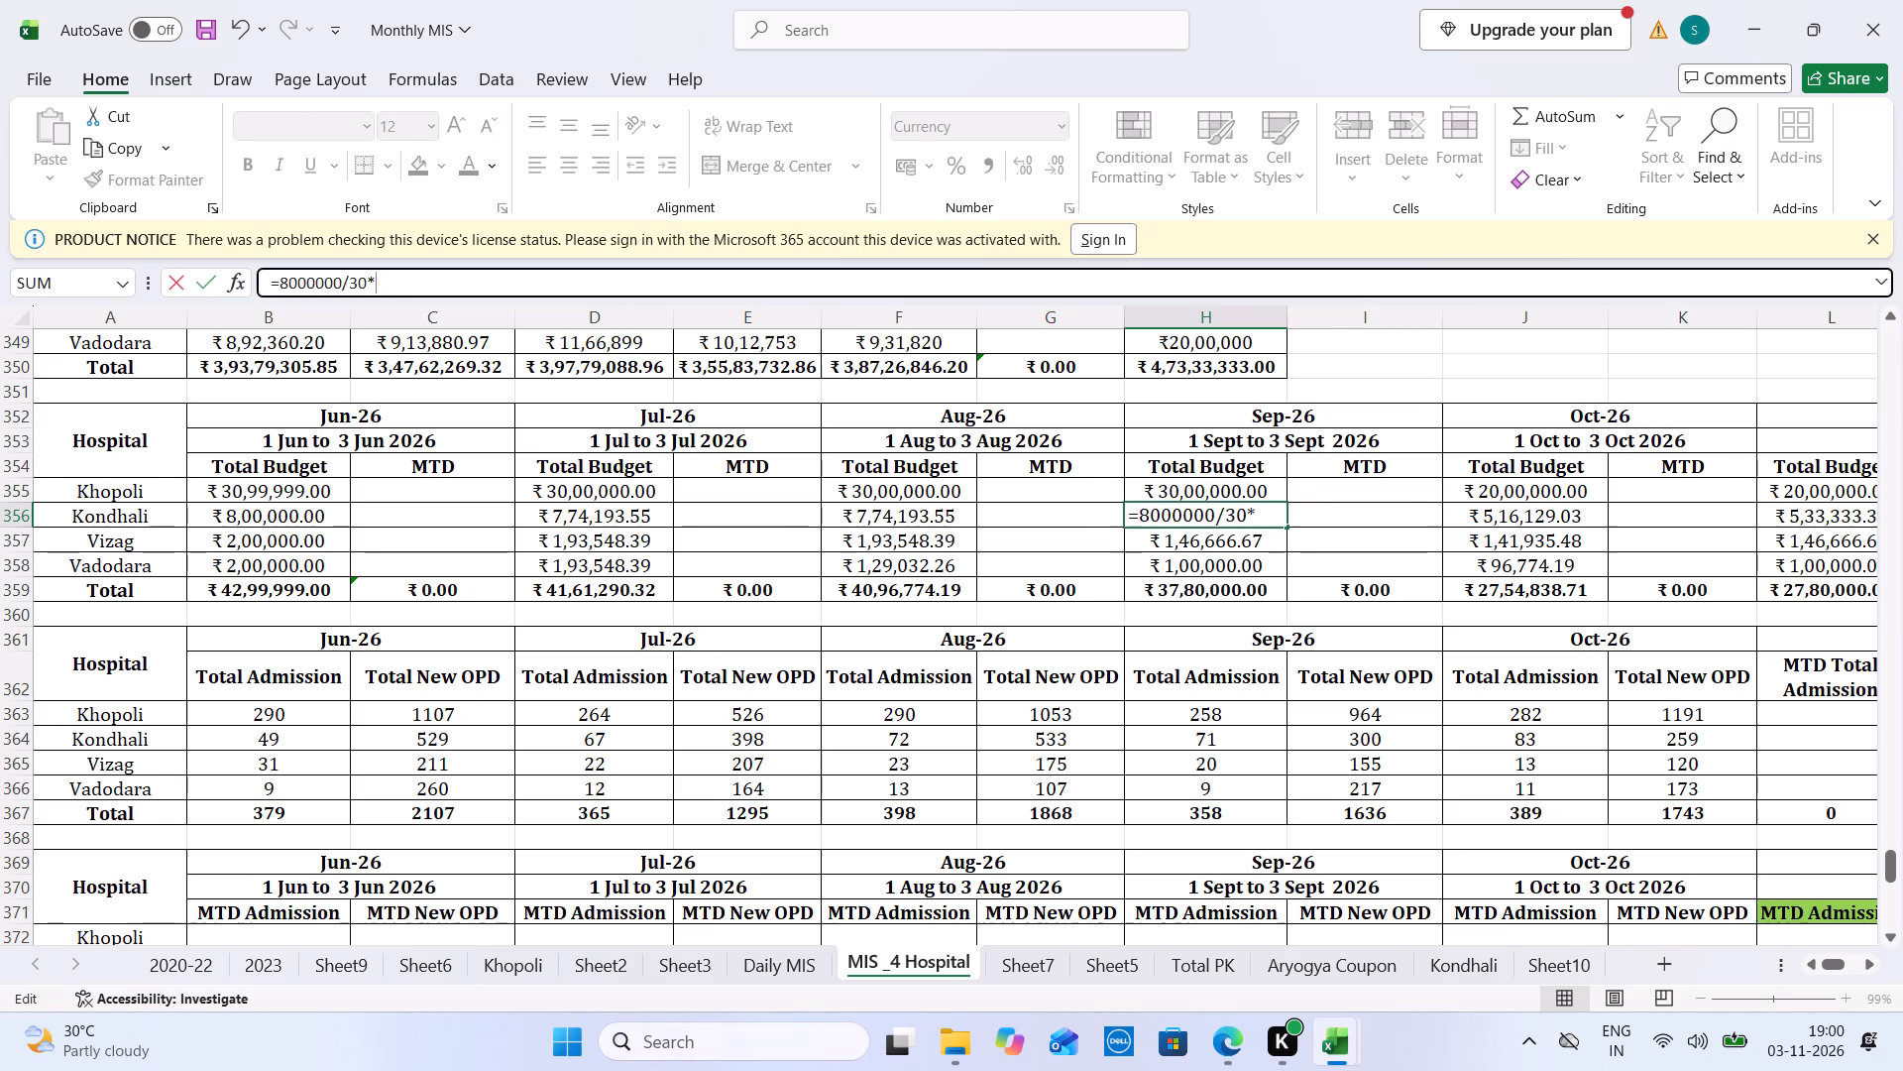
{"action": "key", "text": "3"}
{"action": "key", "text": "Tab"}
Set the September 2026 Total Budget formula for Vizag to =2000000/30*3.
{"action": "key", "text": "Down"}
{"action": "key", "text": "Left"}
{"action": "left_click", "coordinate": [382, 277]}
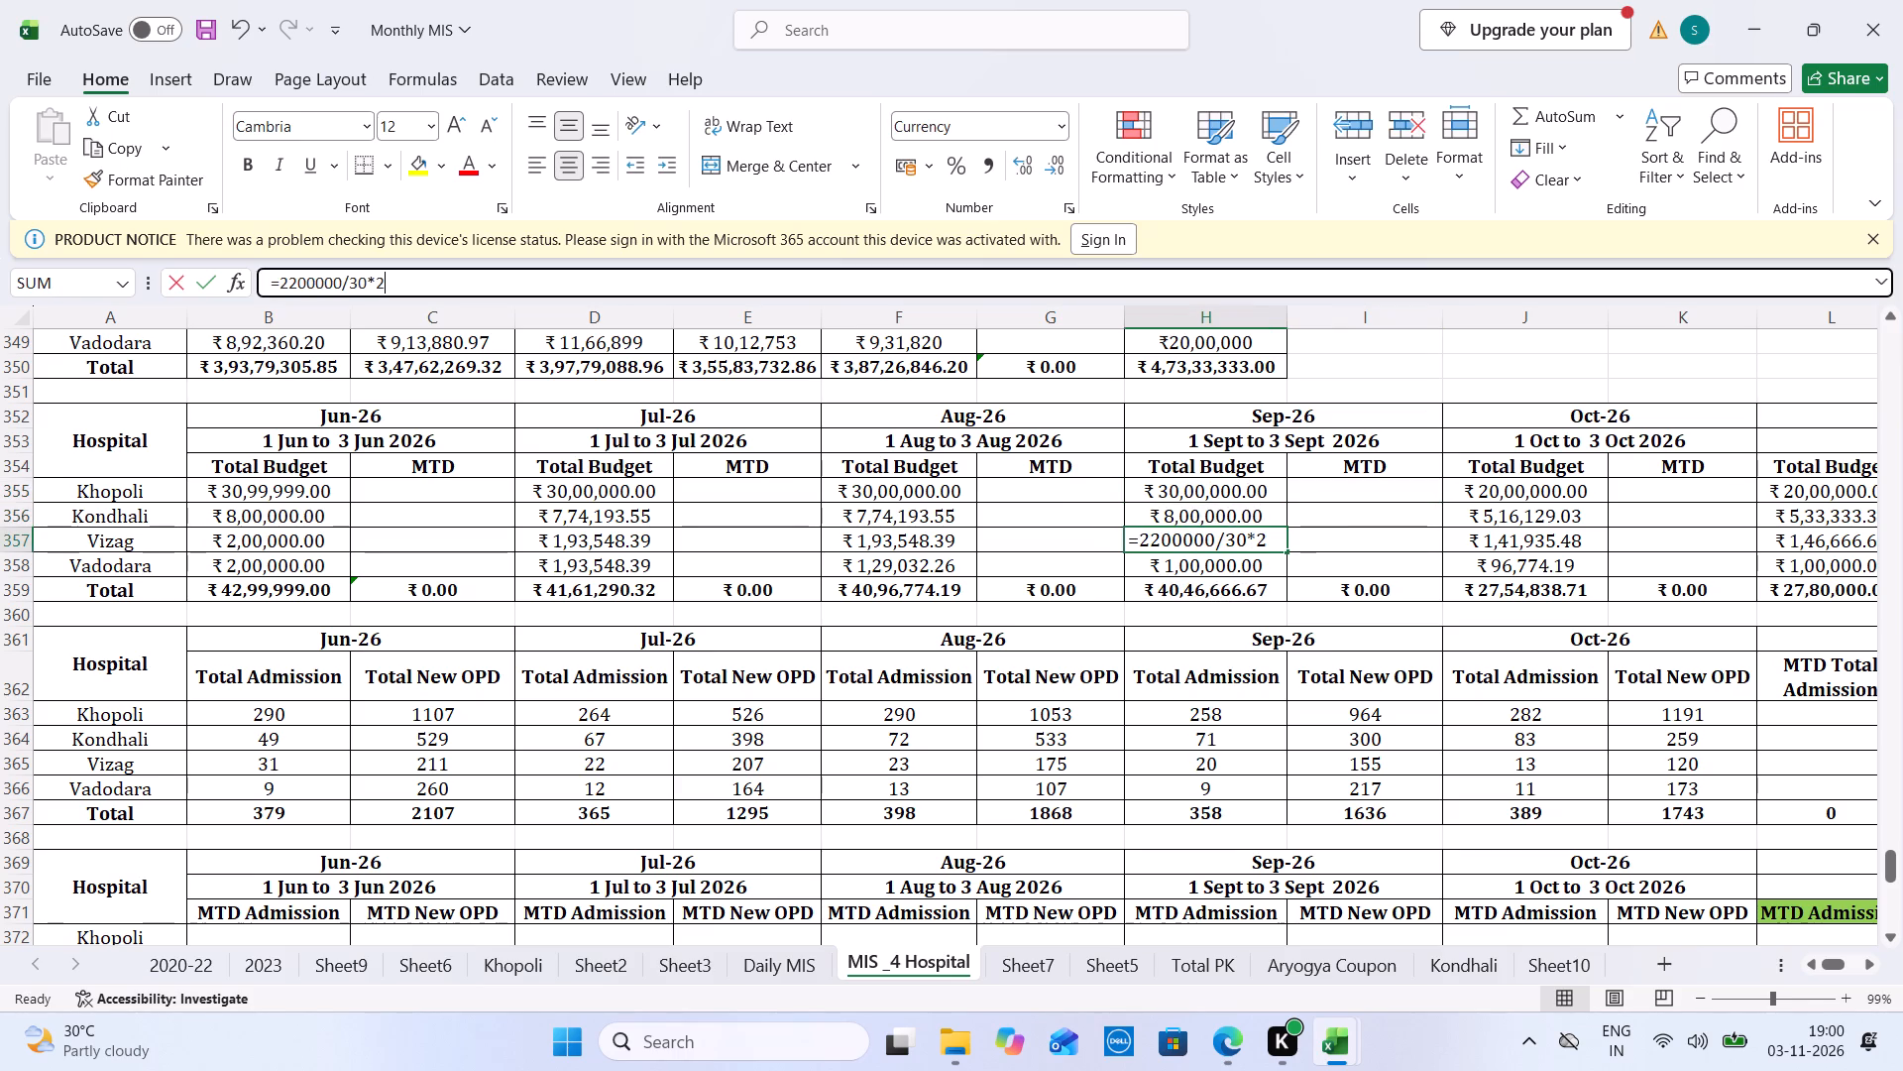
{"action": "key", "text": "BackSpace"}
{"action": "key", "text": "3"}
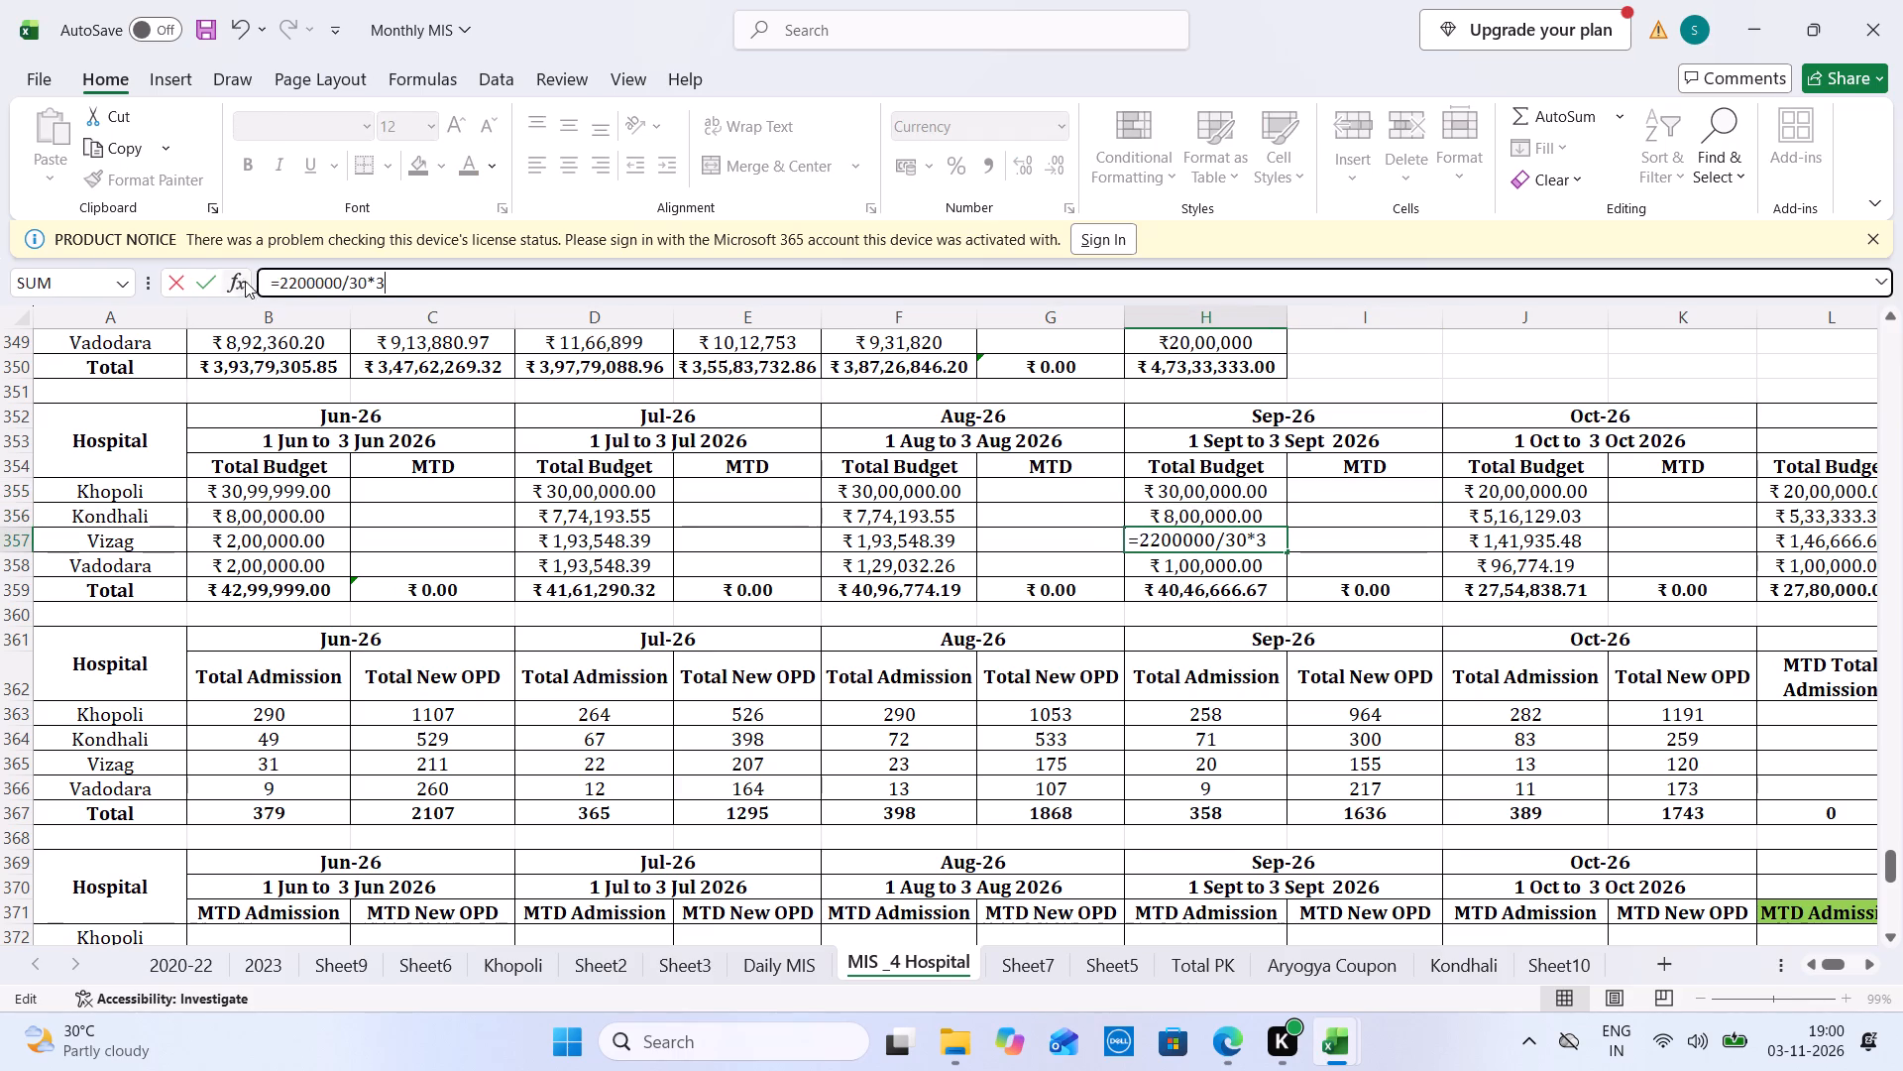
{"action": "left_click", "coordinate": [301, 282]}
{"action": "key", "text": "BackSpace"}
{"action": "key", "text": "0"}
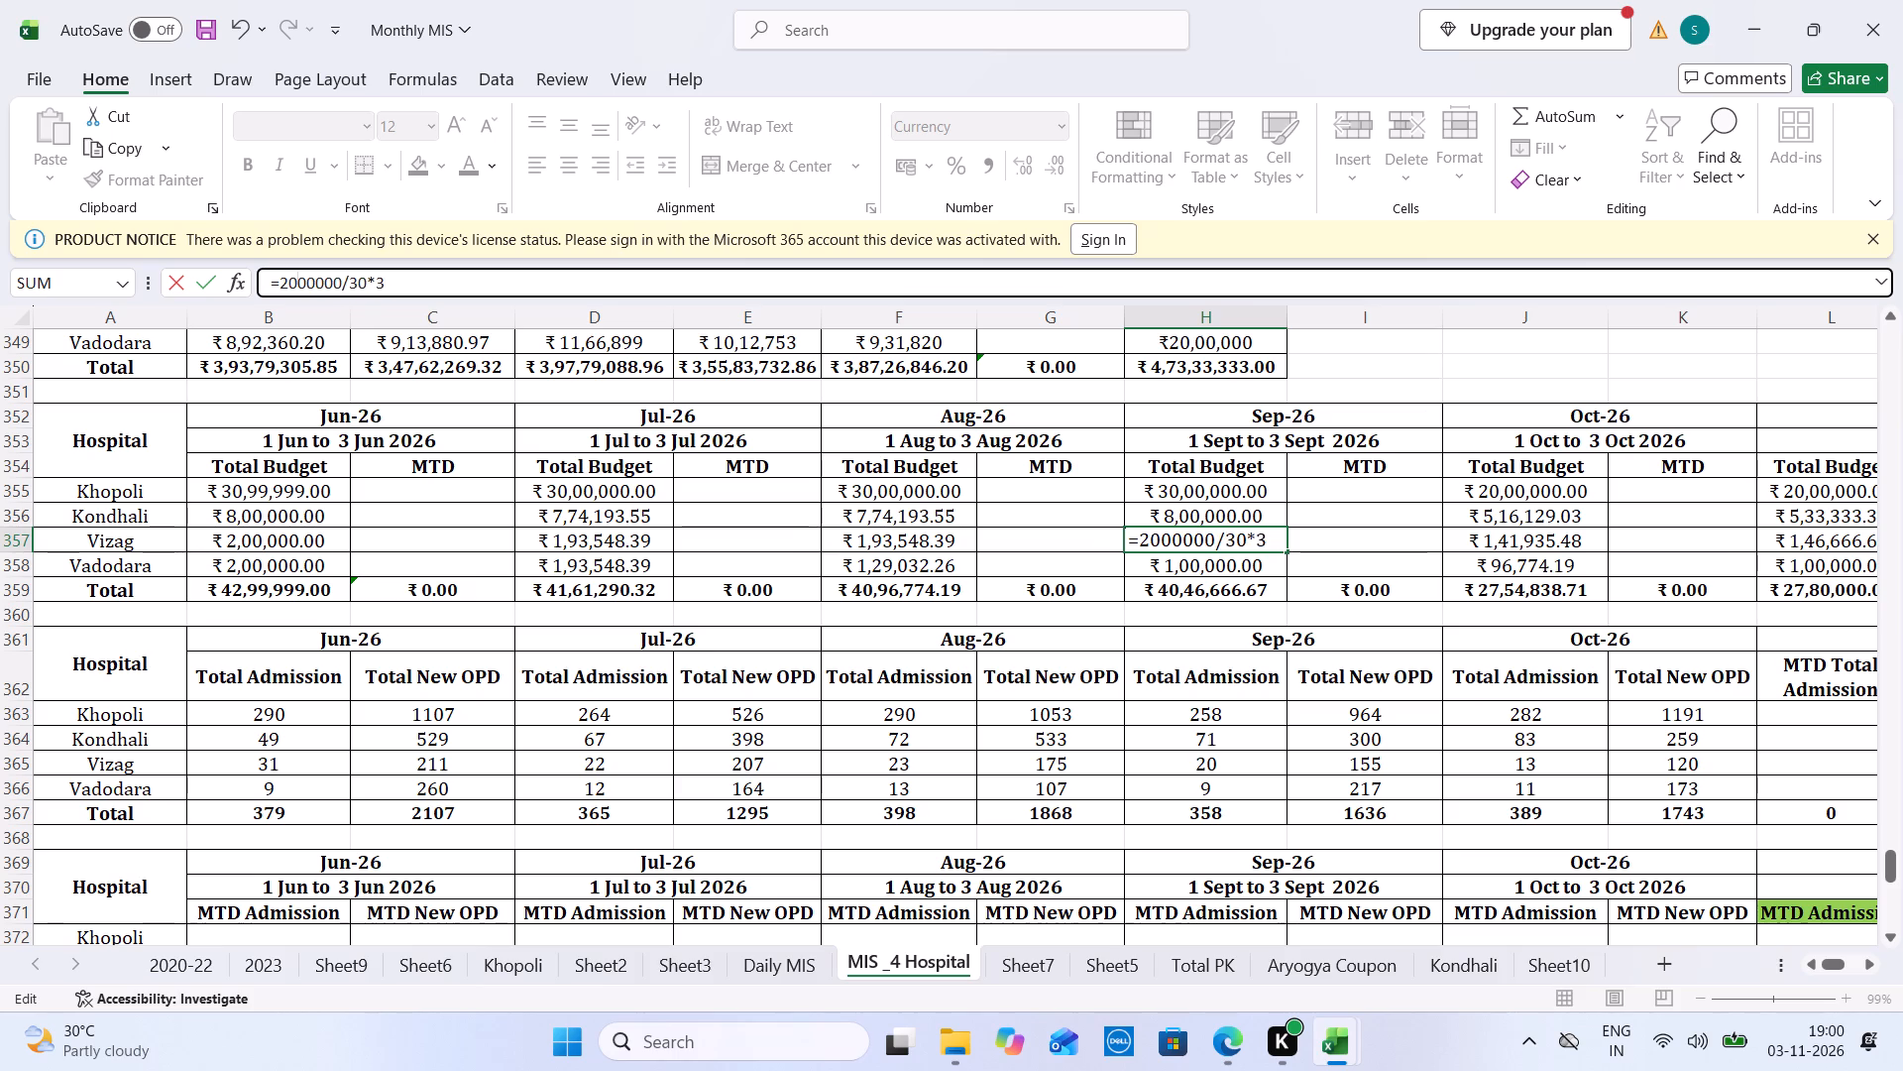
{"action": "key", "text": "Tab"}
Set the September 2026 Total Budget formula for Vadodara to =2000000/30*3.
{"action": "key", "text": "Down"}
{"action": "key", "text": "Left"}
{"action": "left_click", "coordinate": [301, 282]}
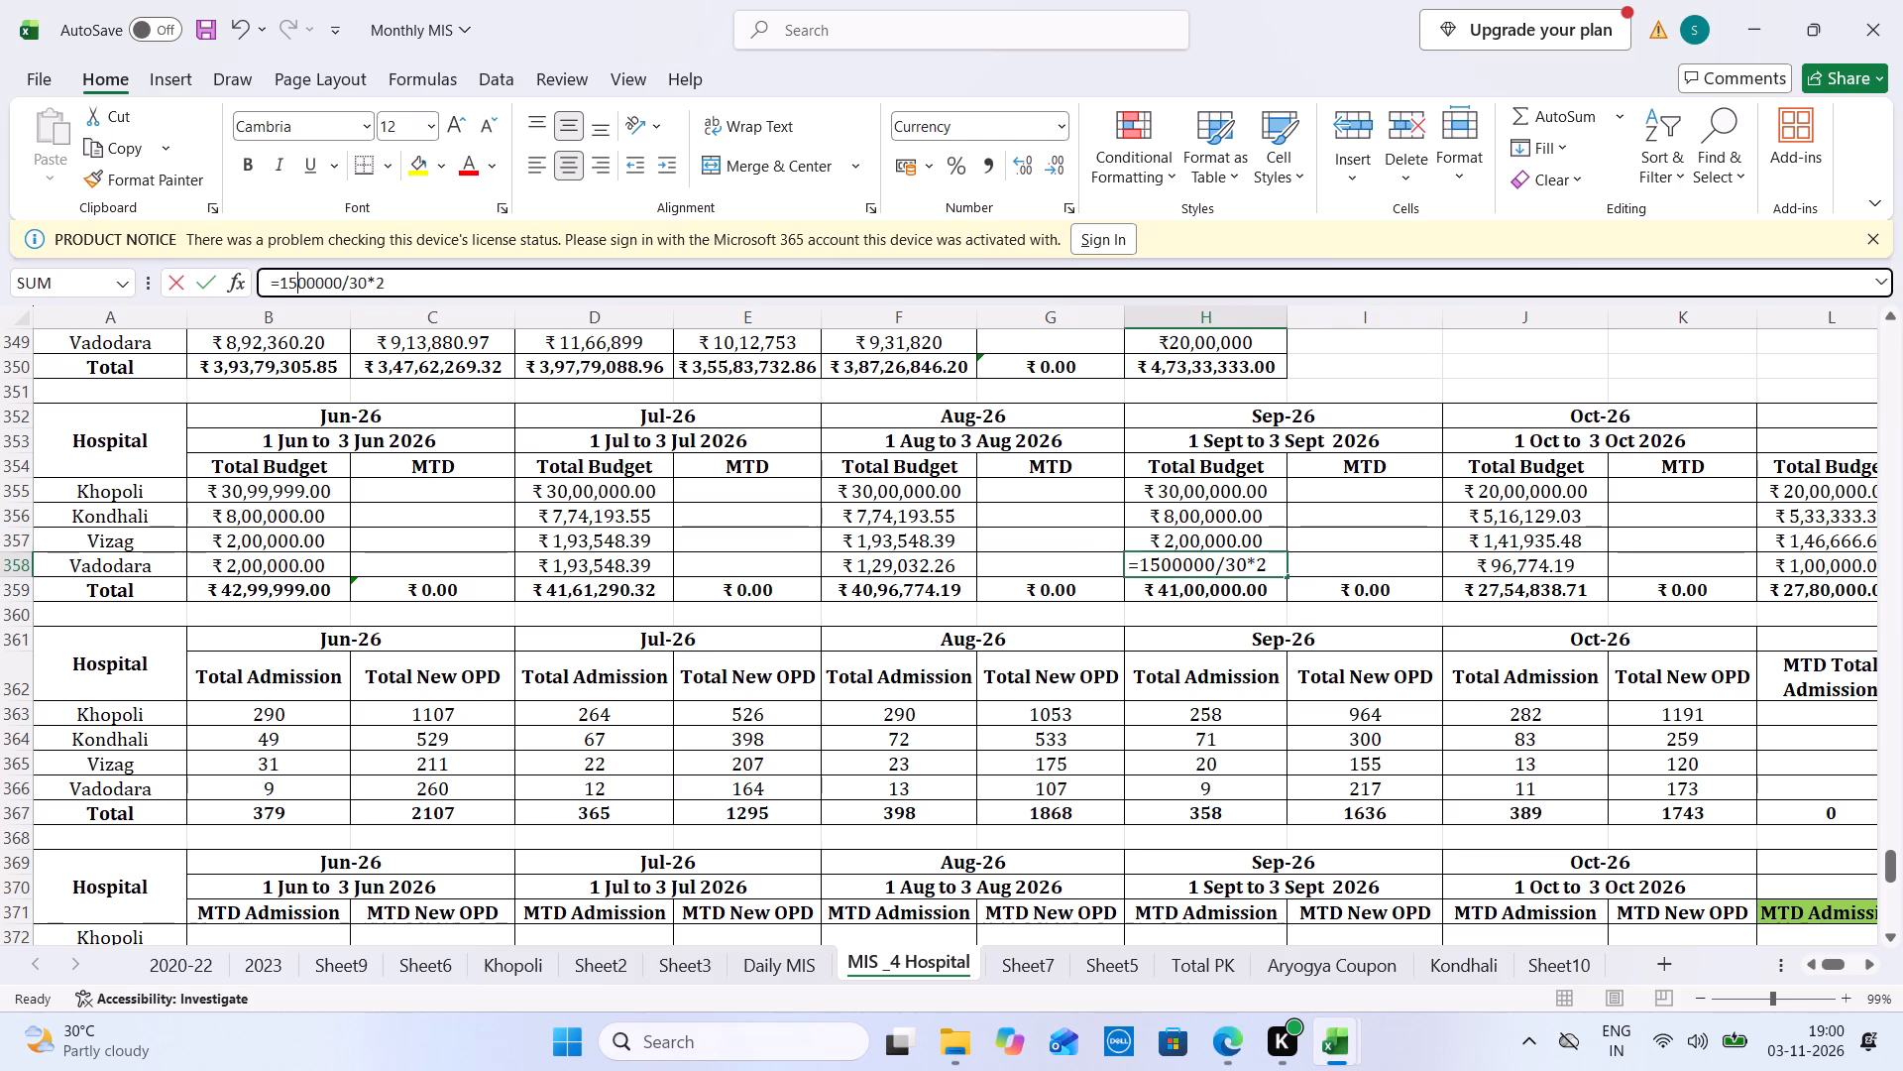
{"action": "key", "text": "BackSpace"}
{"action": "key", "text": "BackSpace"}
{"action": "type", "text": "20"}
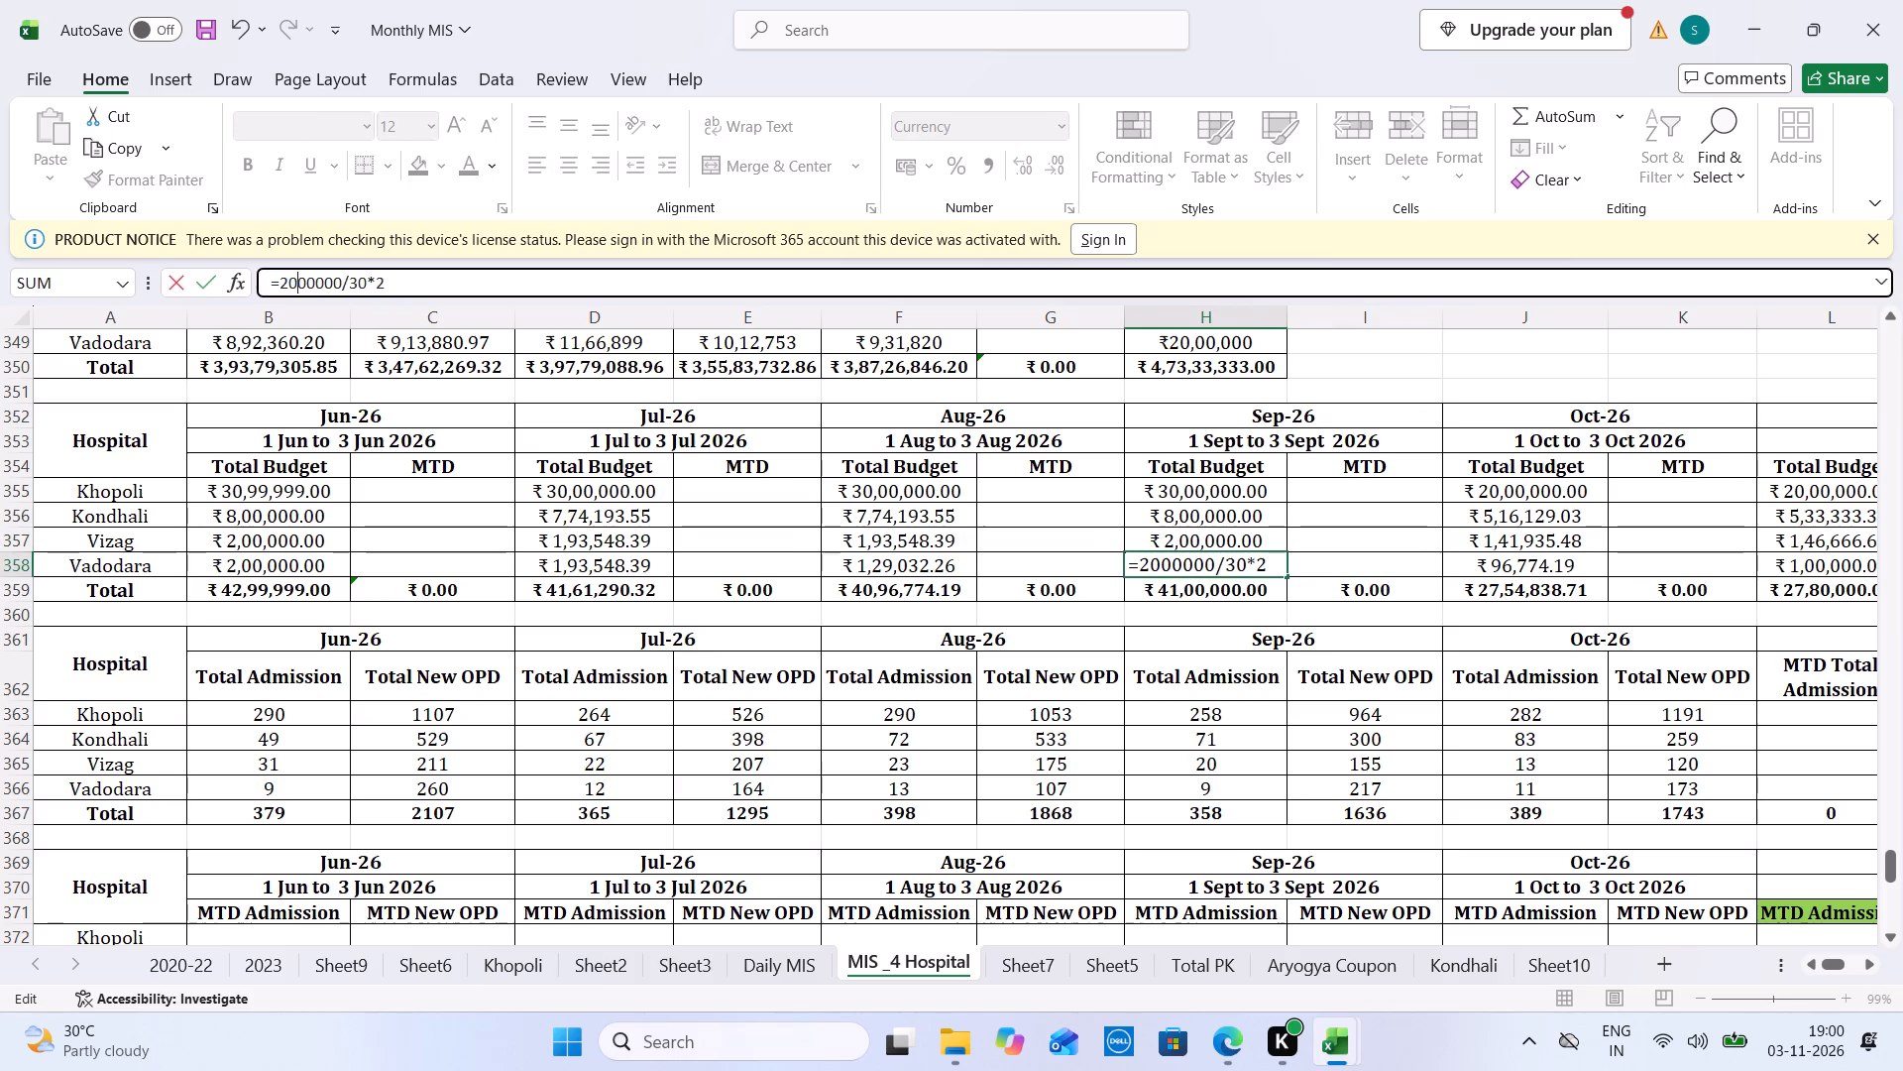
{"action": "left_click", "coordinate": [450, 272]}
{"action": "key", "text": "BackSpace"}
{"action": "key", "text": "3"}
{"action": "key", "text": "Tab"}
Set the October 2026 Total Budget formula for Vadodara to =2000000/31*3.
{"action": "key", "text": "Tab"}
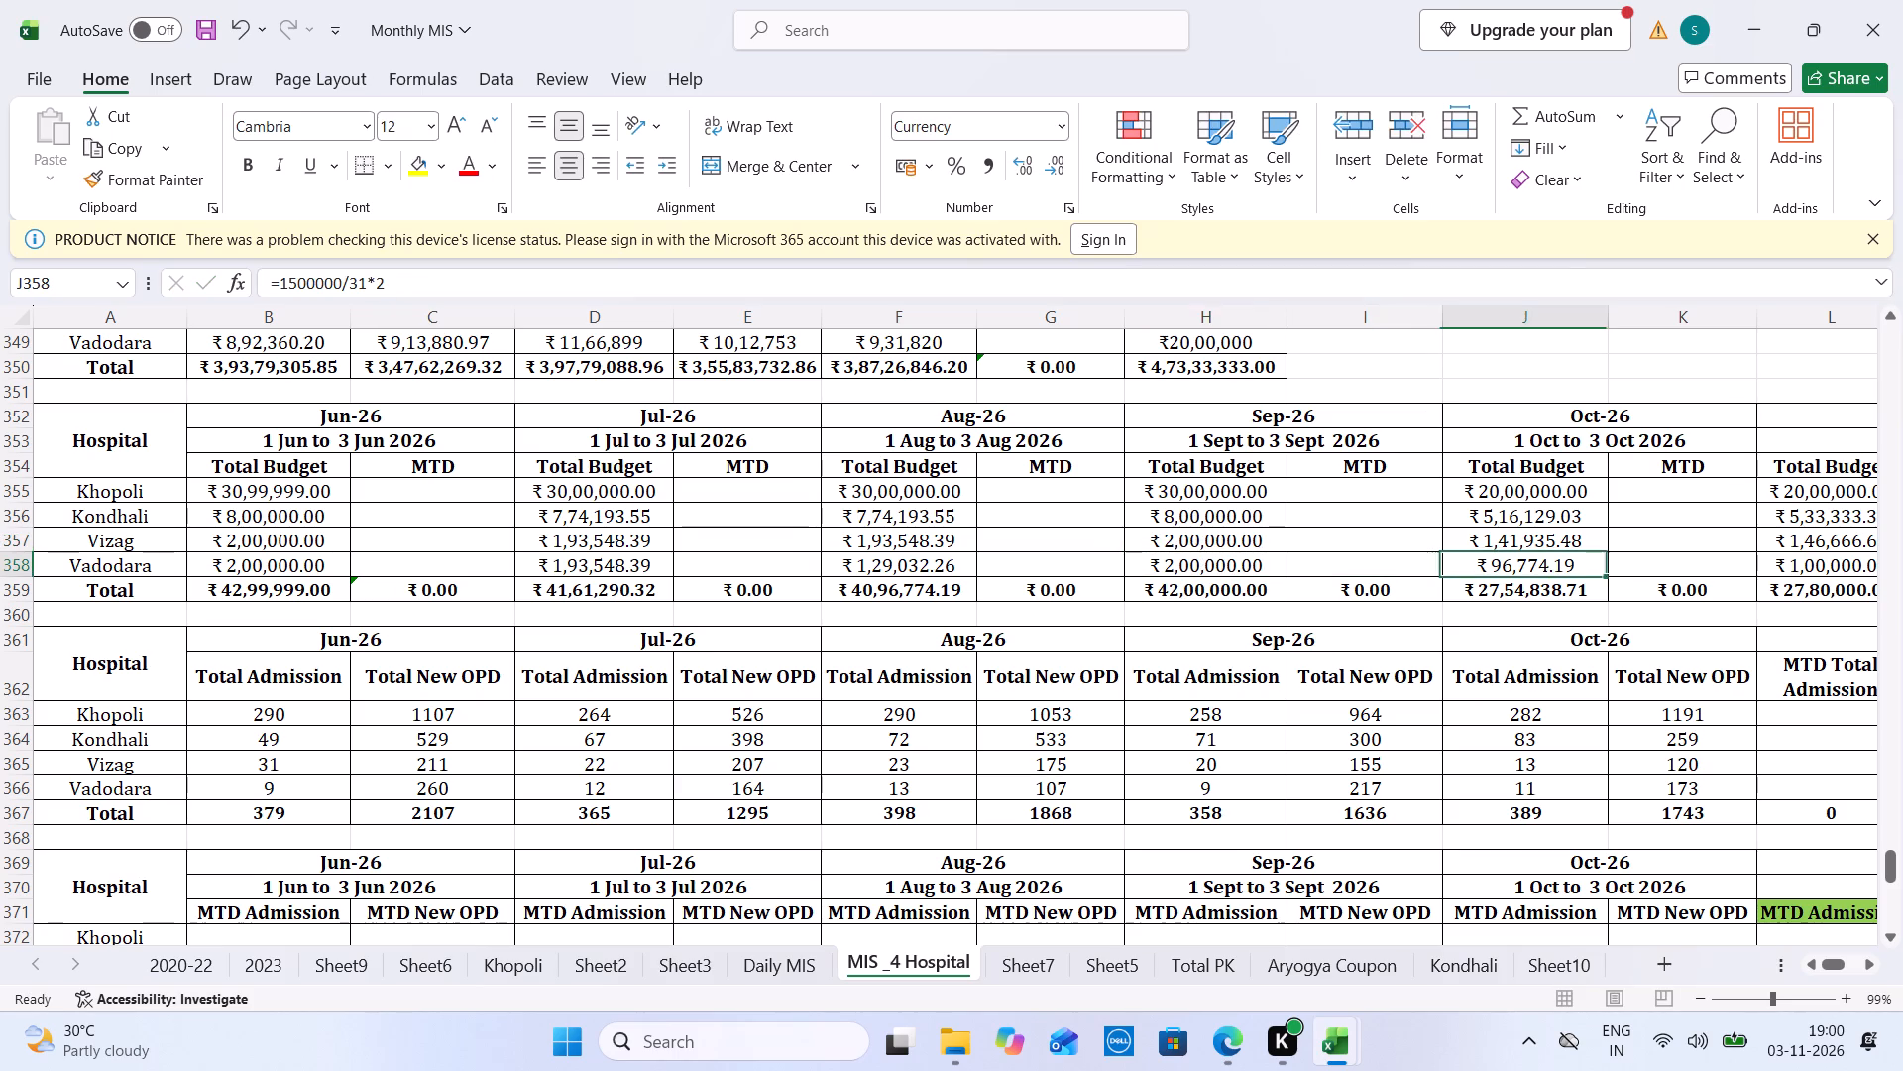
{"action": "left_click", "coordinate": [450, 272]}
{"action": "key", "text": "BackSpace"}
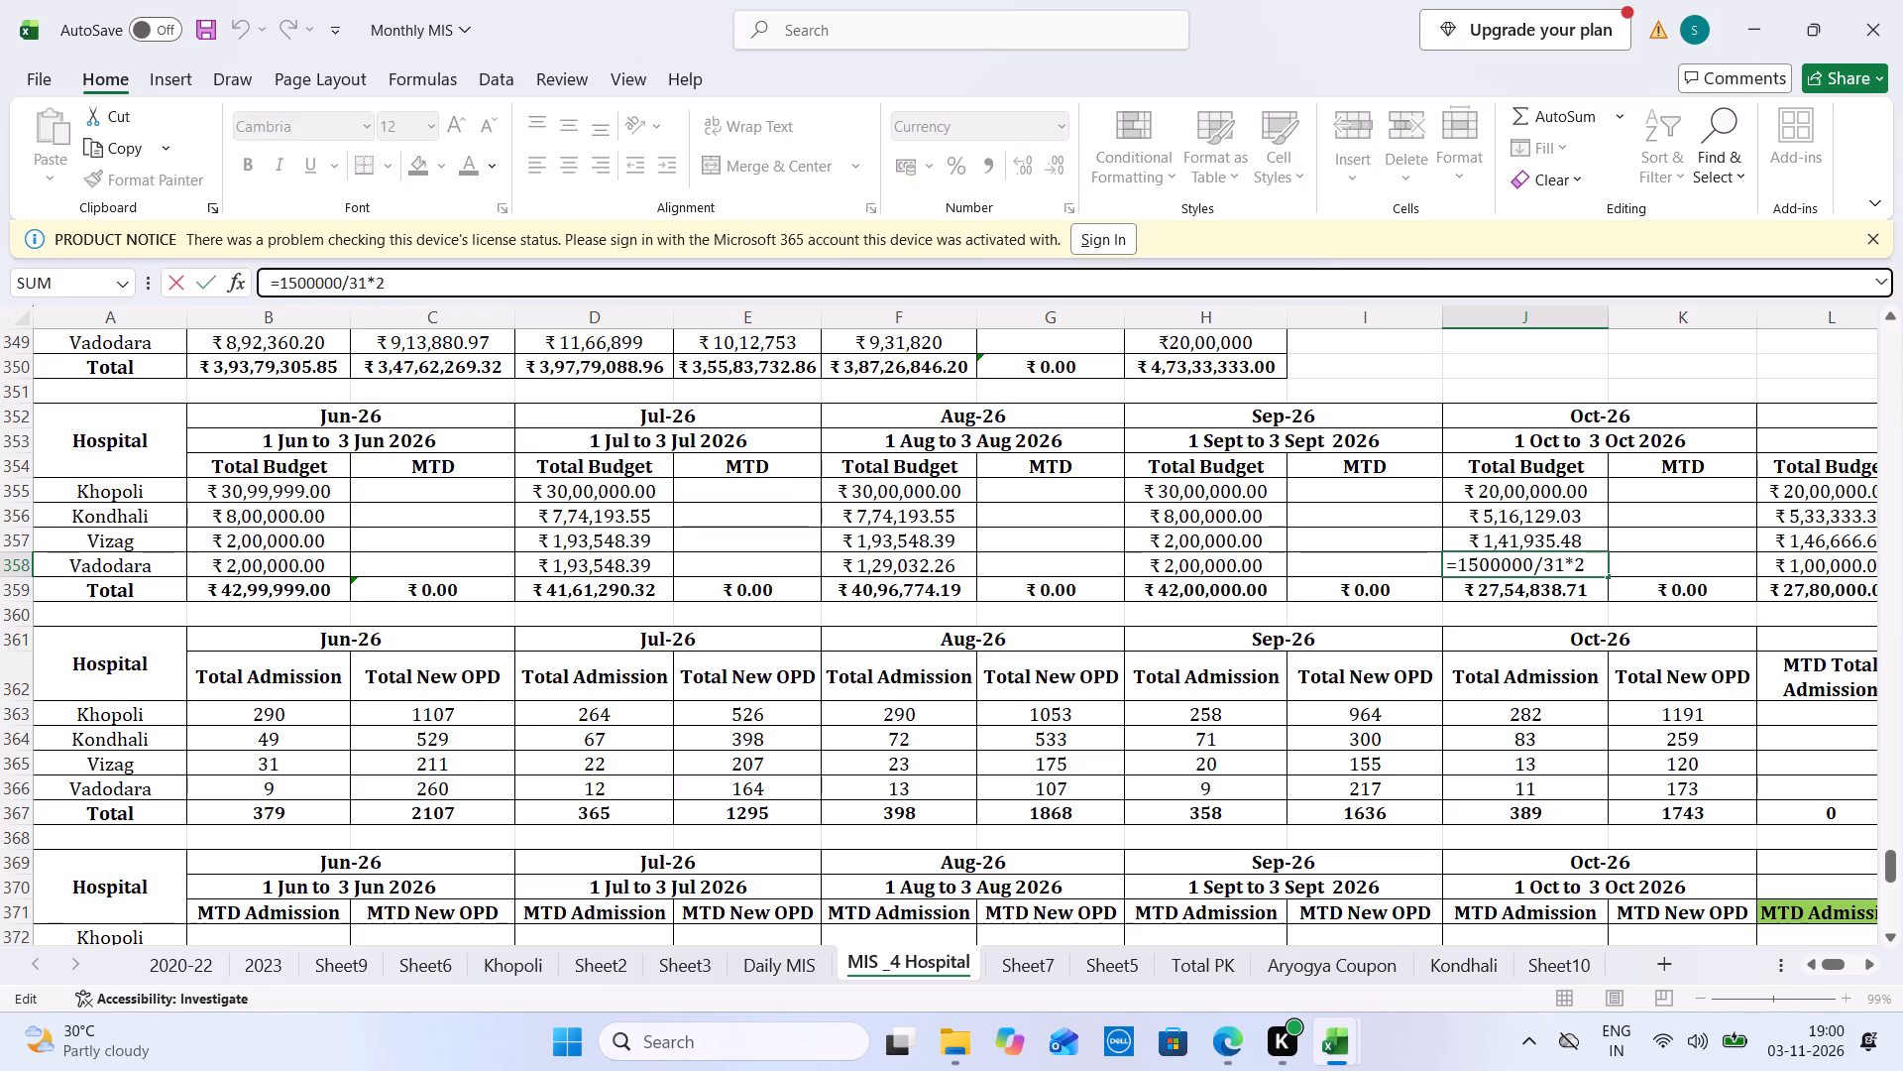
{"action": "key", "text": "3"}
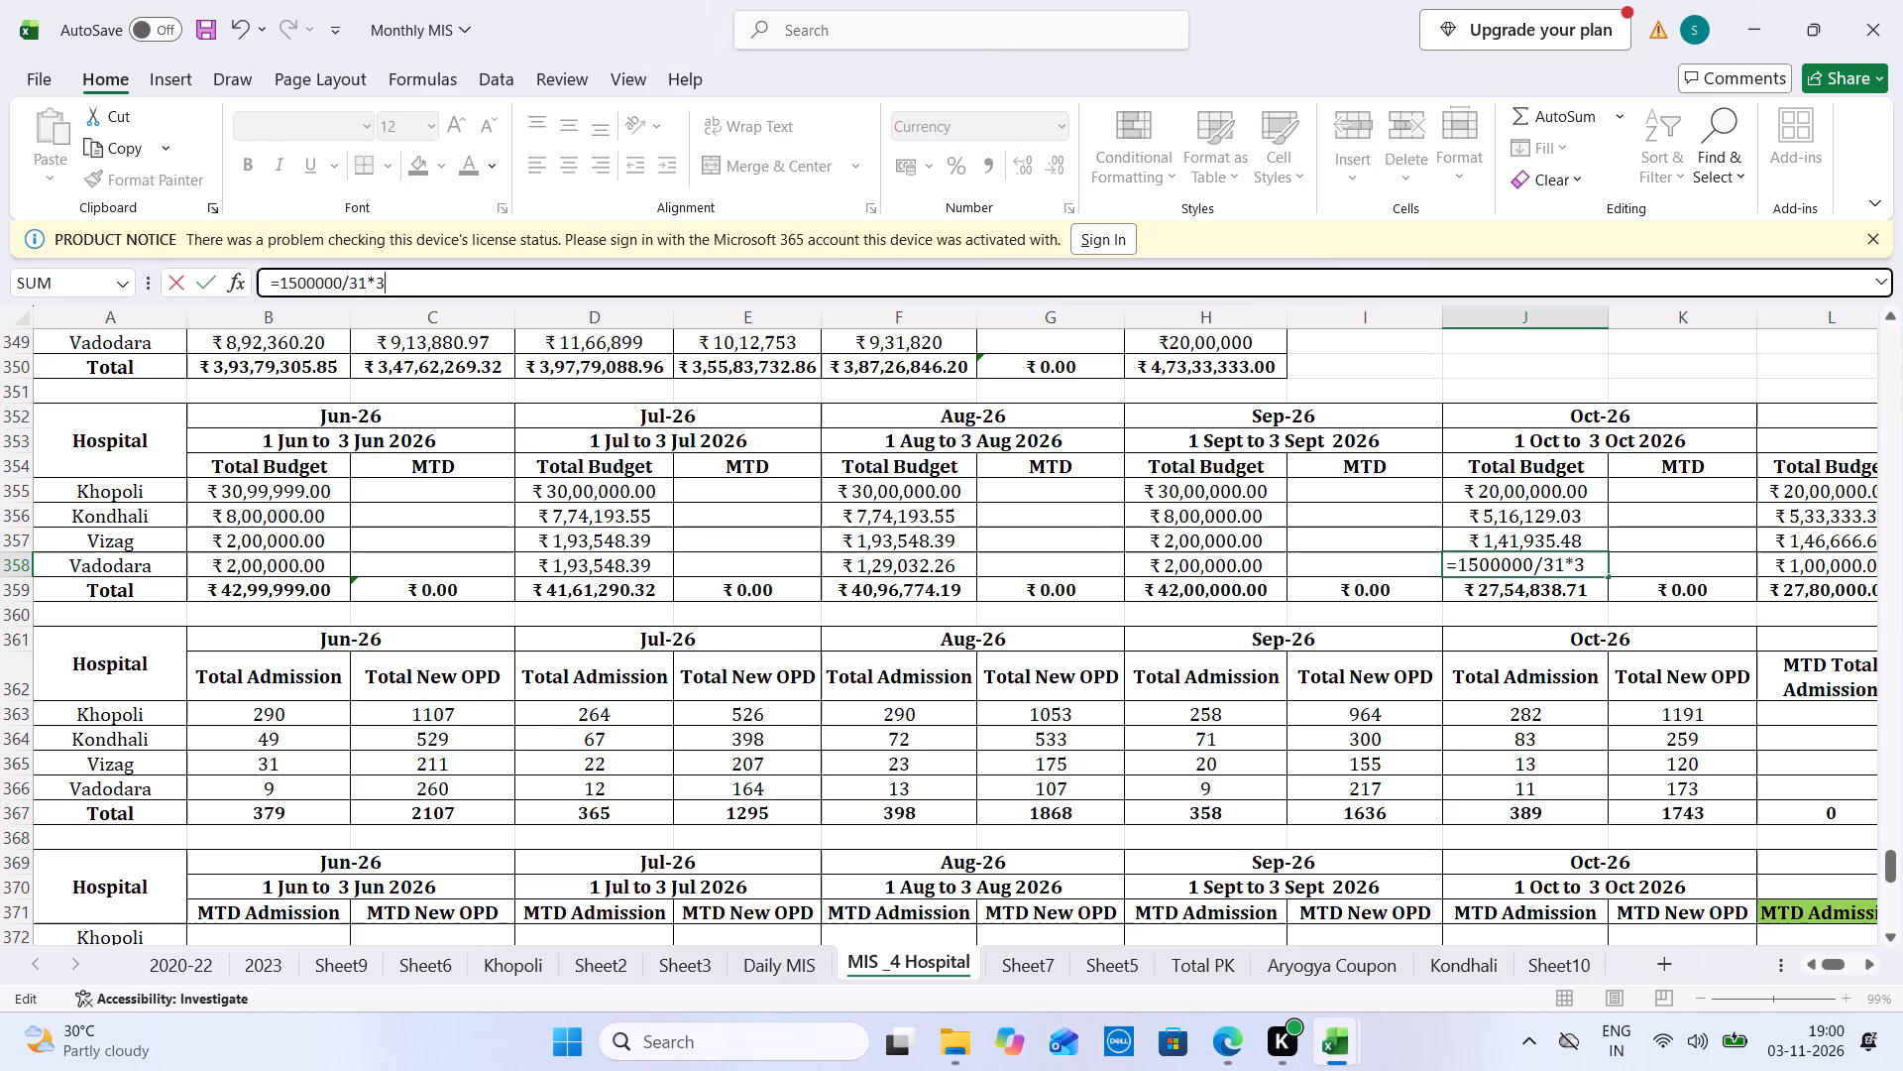
{"action": "left_click", "coordinate": [299, 297]}
{"action": "key", "text": "BackSpace"}
{"action": "key", "text": "BackSpace"}
{"action": "type", "text": "20"}
{"action": "key", "text": "Tab"}
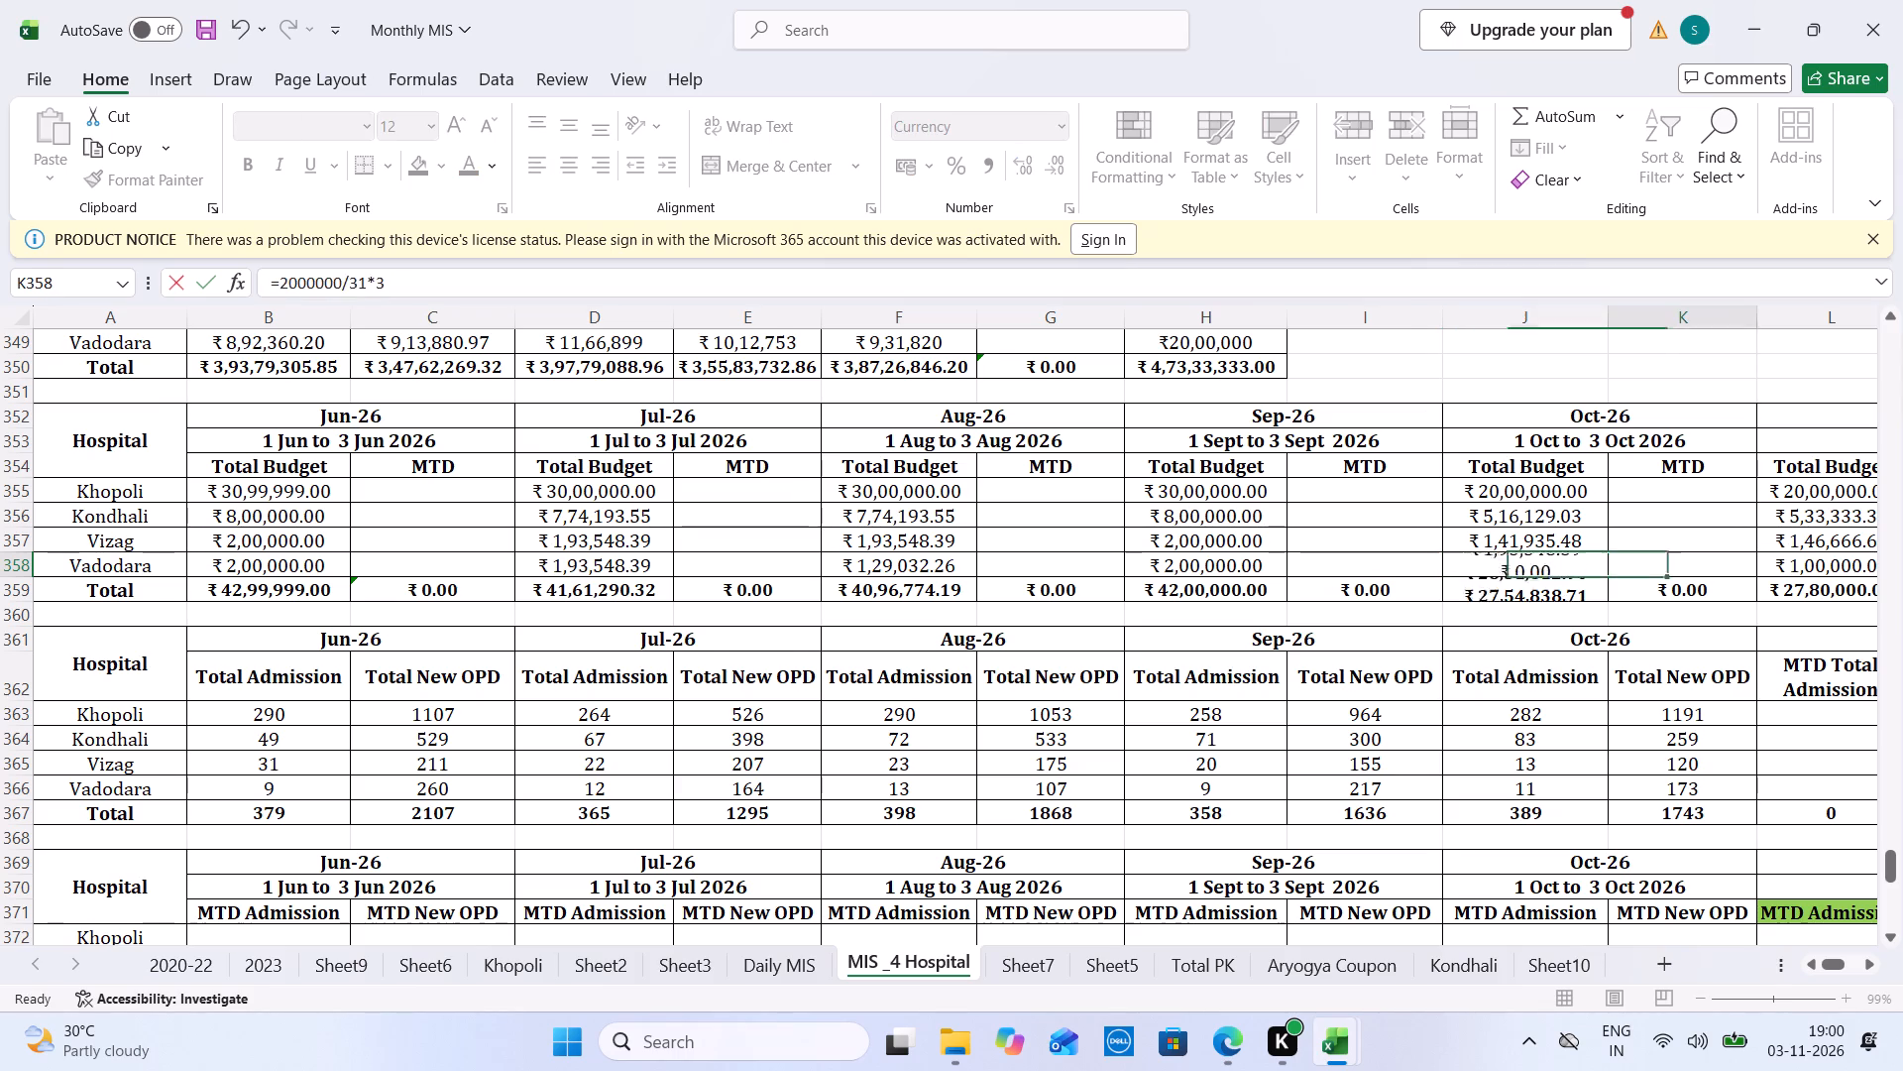
Set the October 2026 Total Budget formula for Vizag to =2000000/31*3.
{"action": "key", "text": "Down"}
{"action": "key", "text": "Up"}
{"action": "key", "text": "Left"}
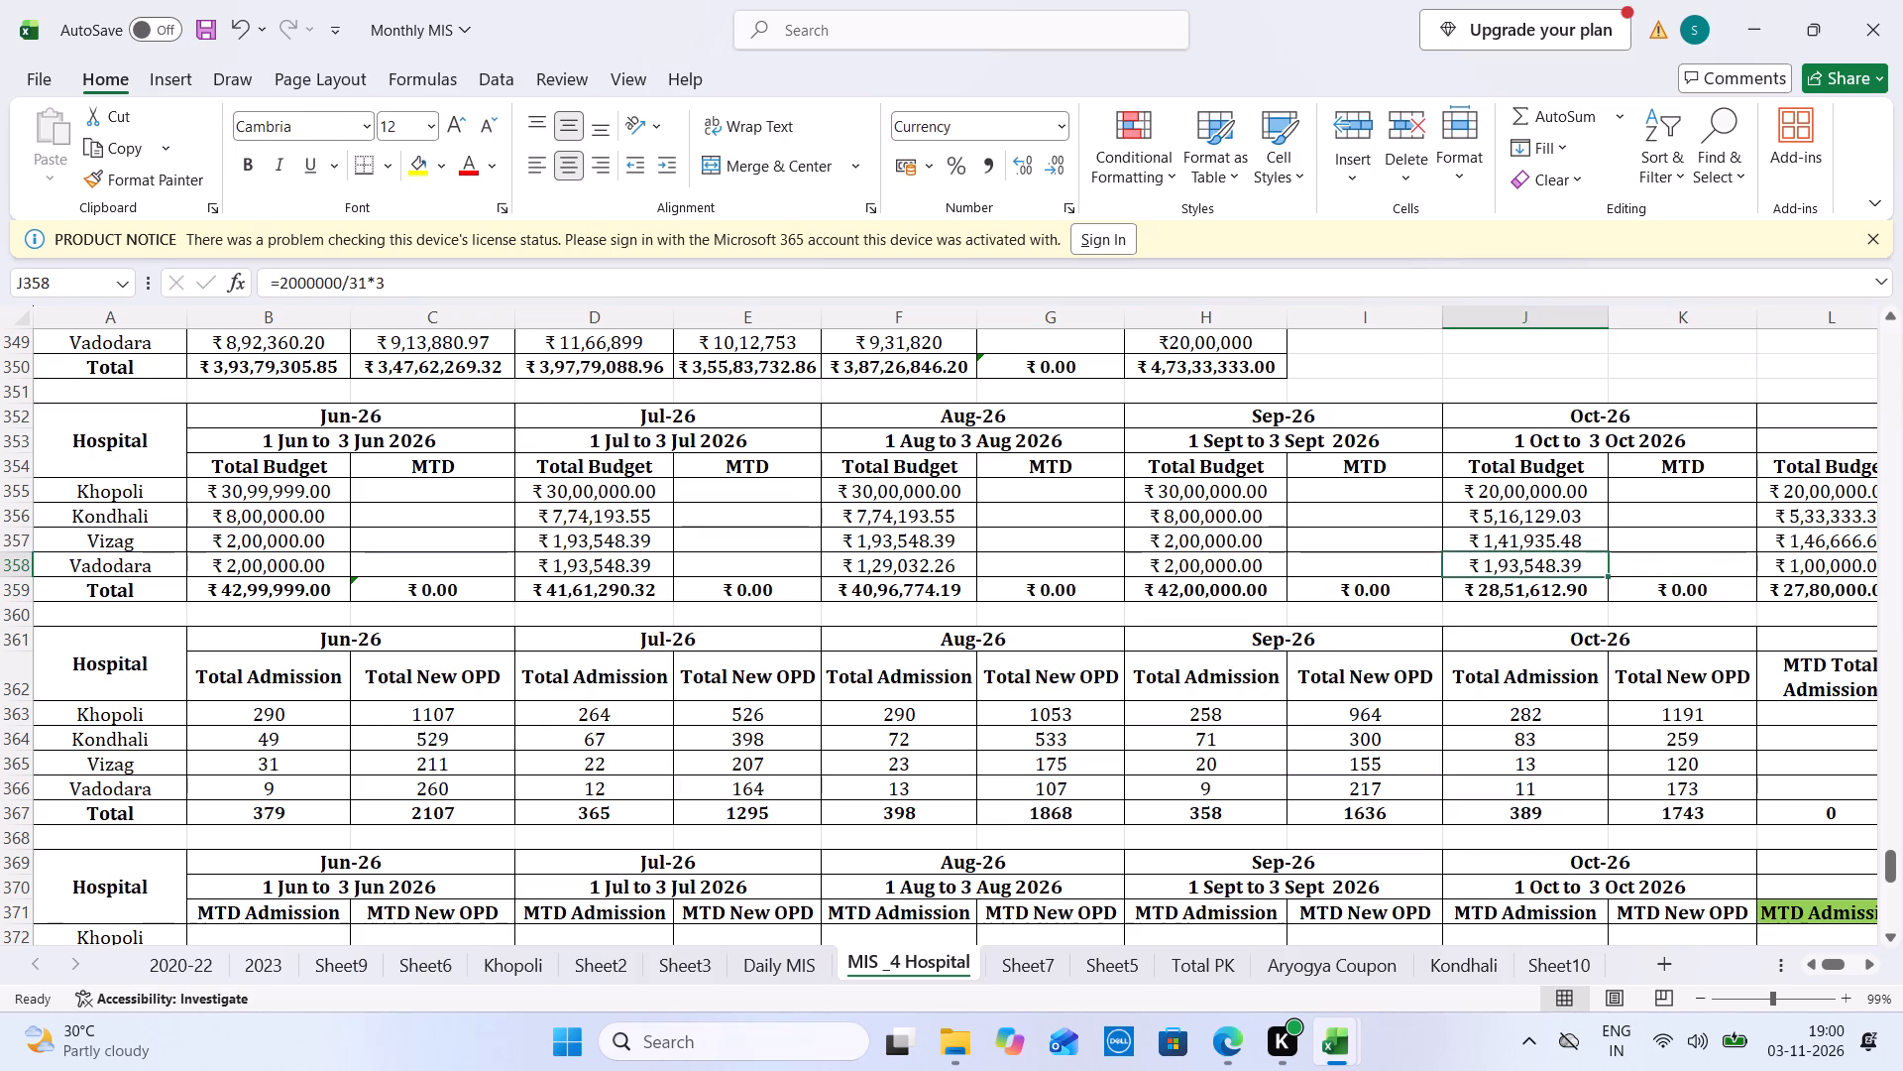
{"action": "key", "text": "Up"}
{"action": "left_click", "coordinate": [299, 297]}
{"action": "key", "text": "BackSpace"}
{"action": "key", "text": "0"}
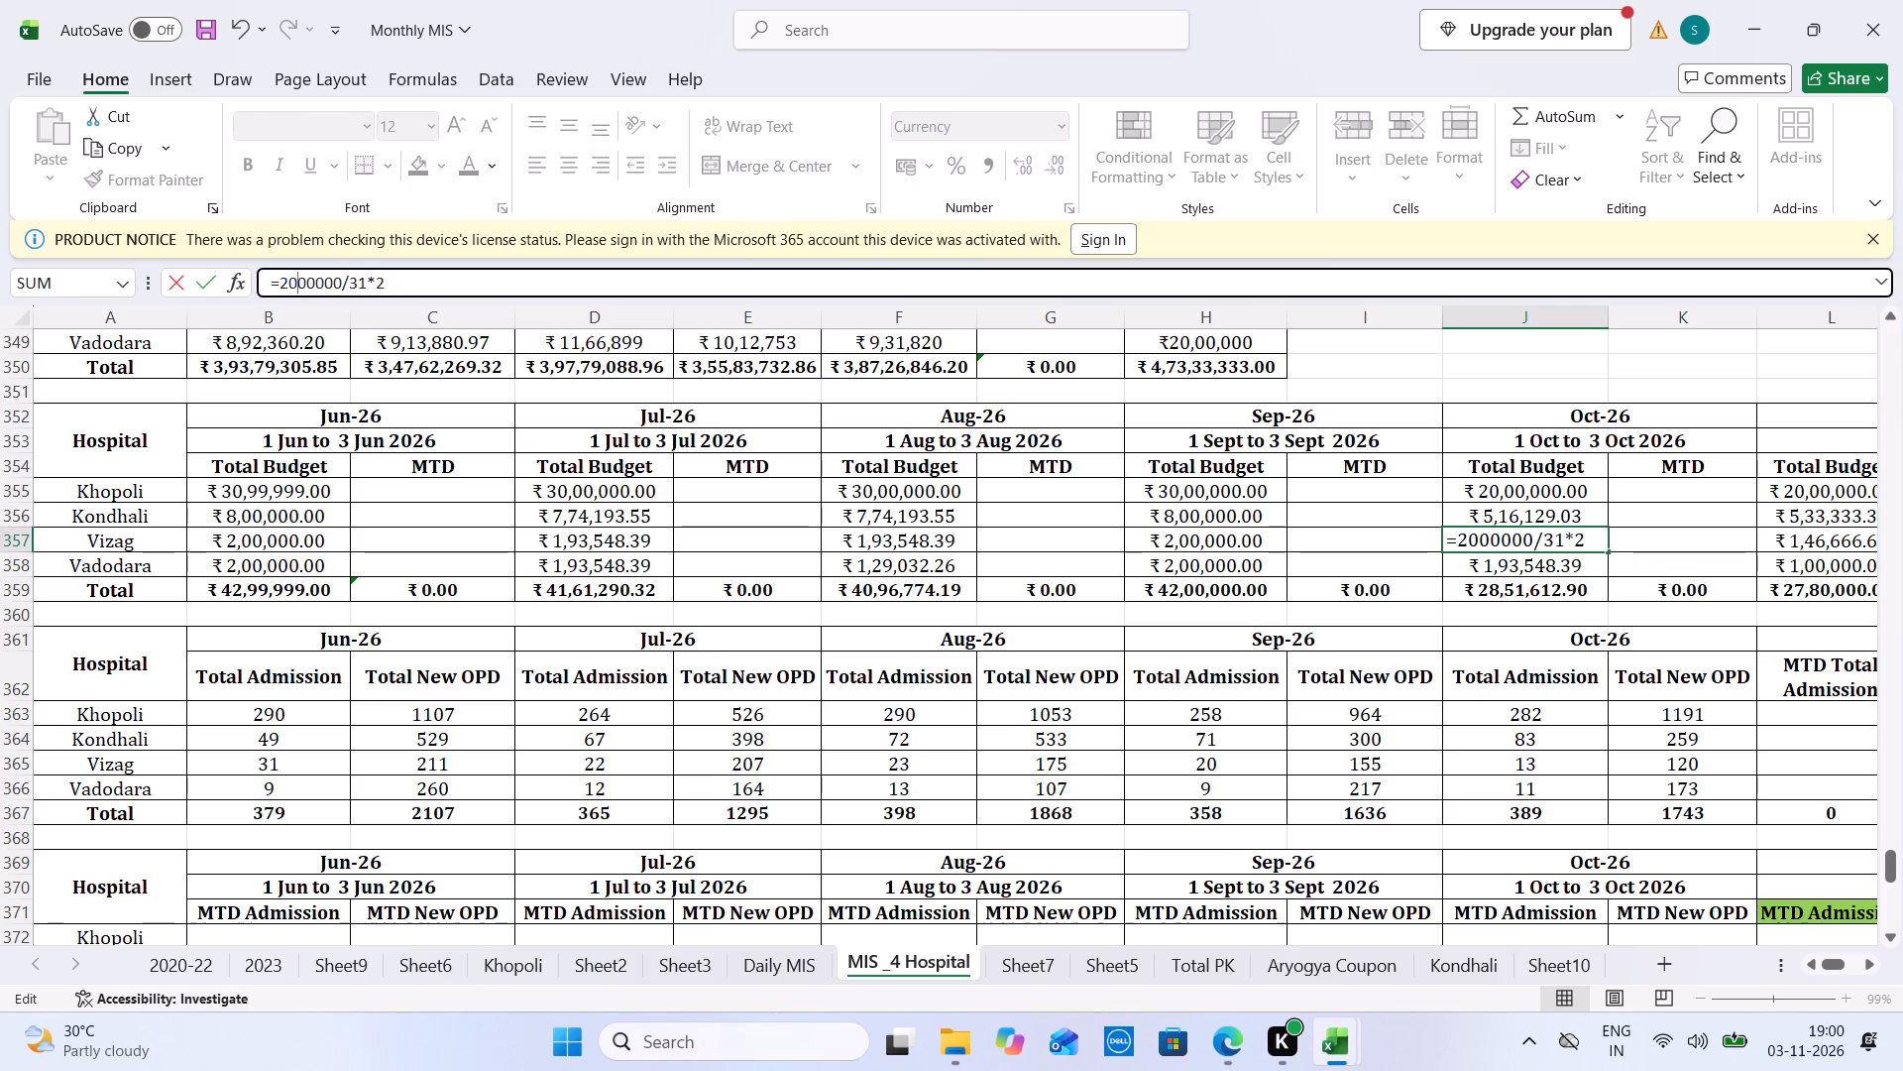
{"action": "left_click", "coordinate": [412, 294]}
{"action": "key", "text": "BackSpace"}
{"action": "key", "text": "3"}
{"action": "key", "text": "Tab"}
Change the day multiplier to 3 in the October 2026 Total Budget formulas for Kondhali and Khopoli.
{"action": "key", "text": "Down"}
{"action": "key", "text": "Up"}
{"action": "key", "text": "Up"}
{"action": "key", "text": "Left"}
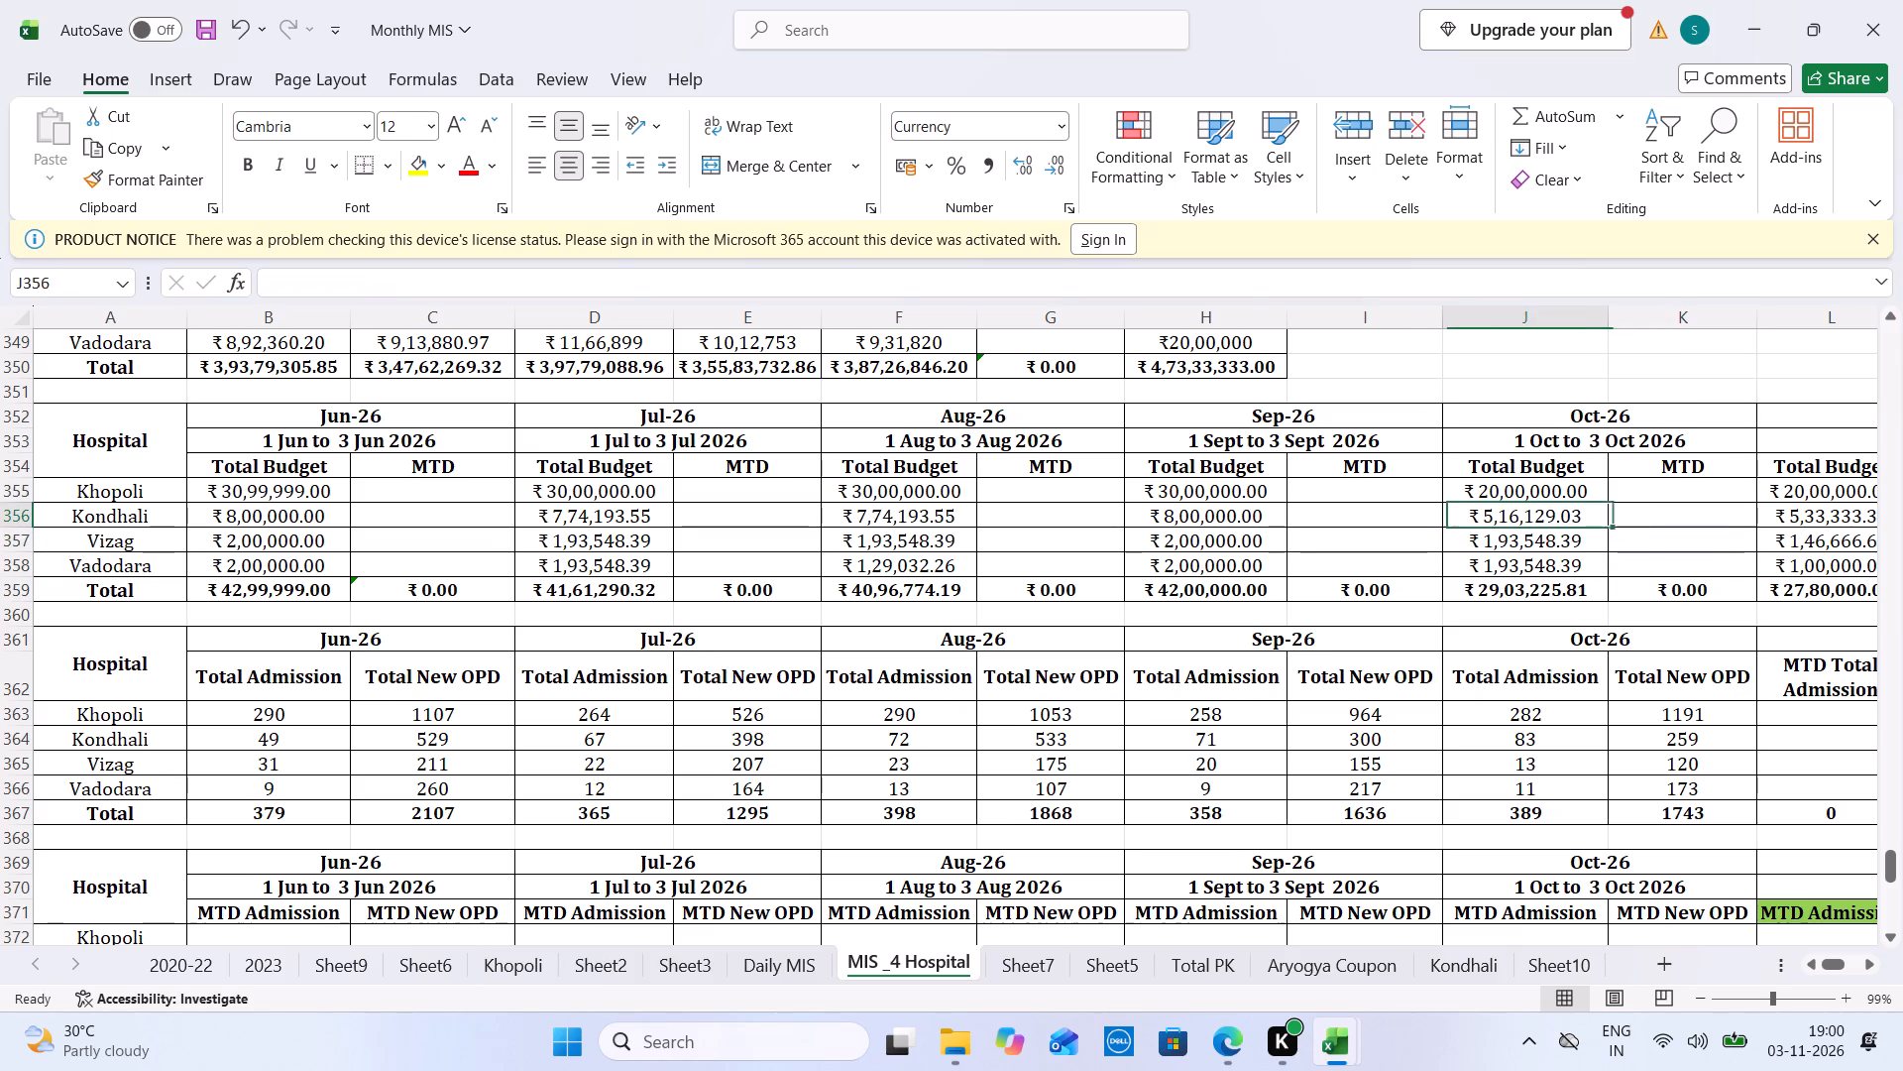
{"action": "left_click", "coordinate": [412, 294]}
{"action": "key", "text": "BackSpace"}
{"action": "key", "text": "3"}
{"action": "key", "text": "Tab"}
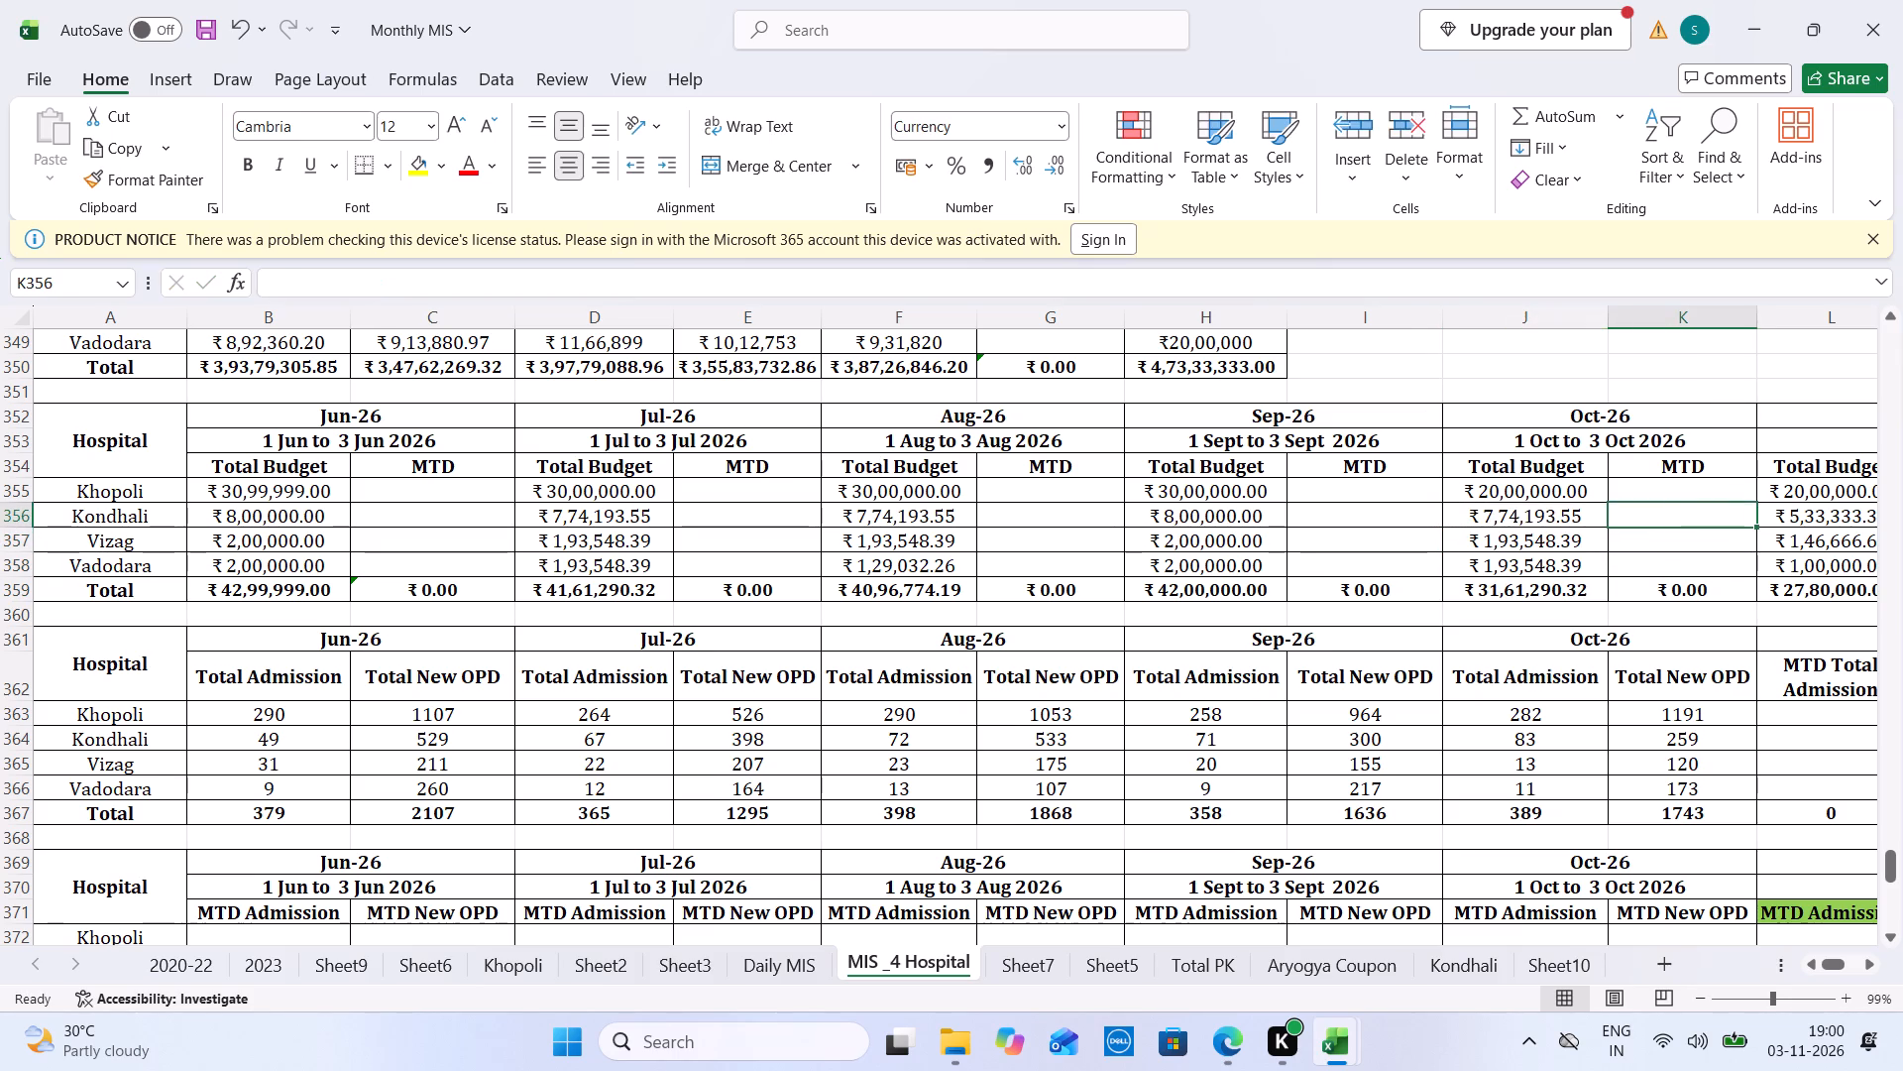
{"action": "key", "text": "Left"}
{"action": "key", "text": "Up"}
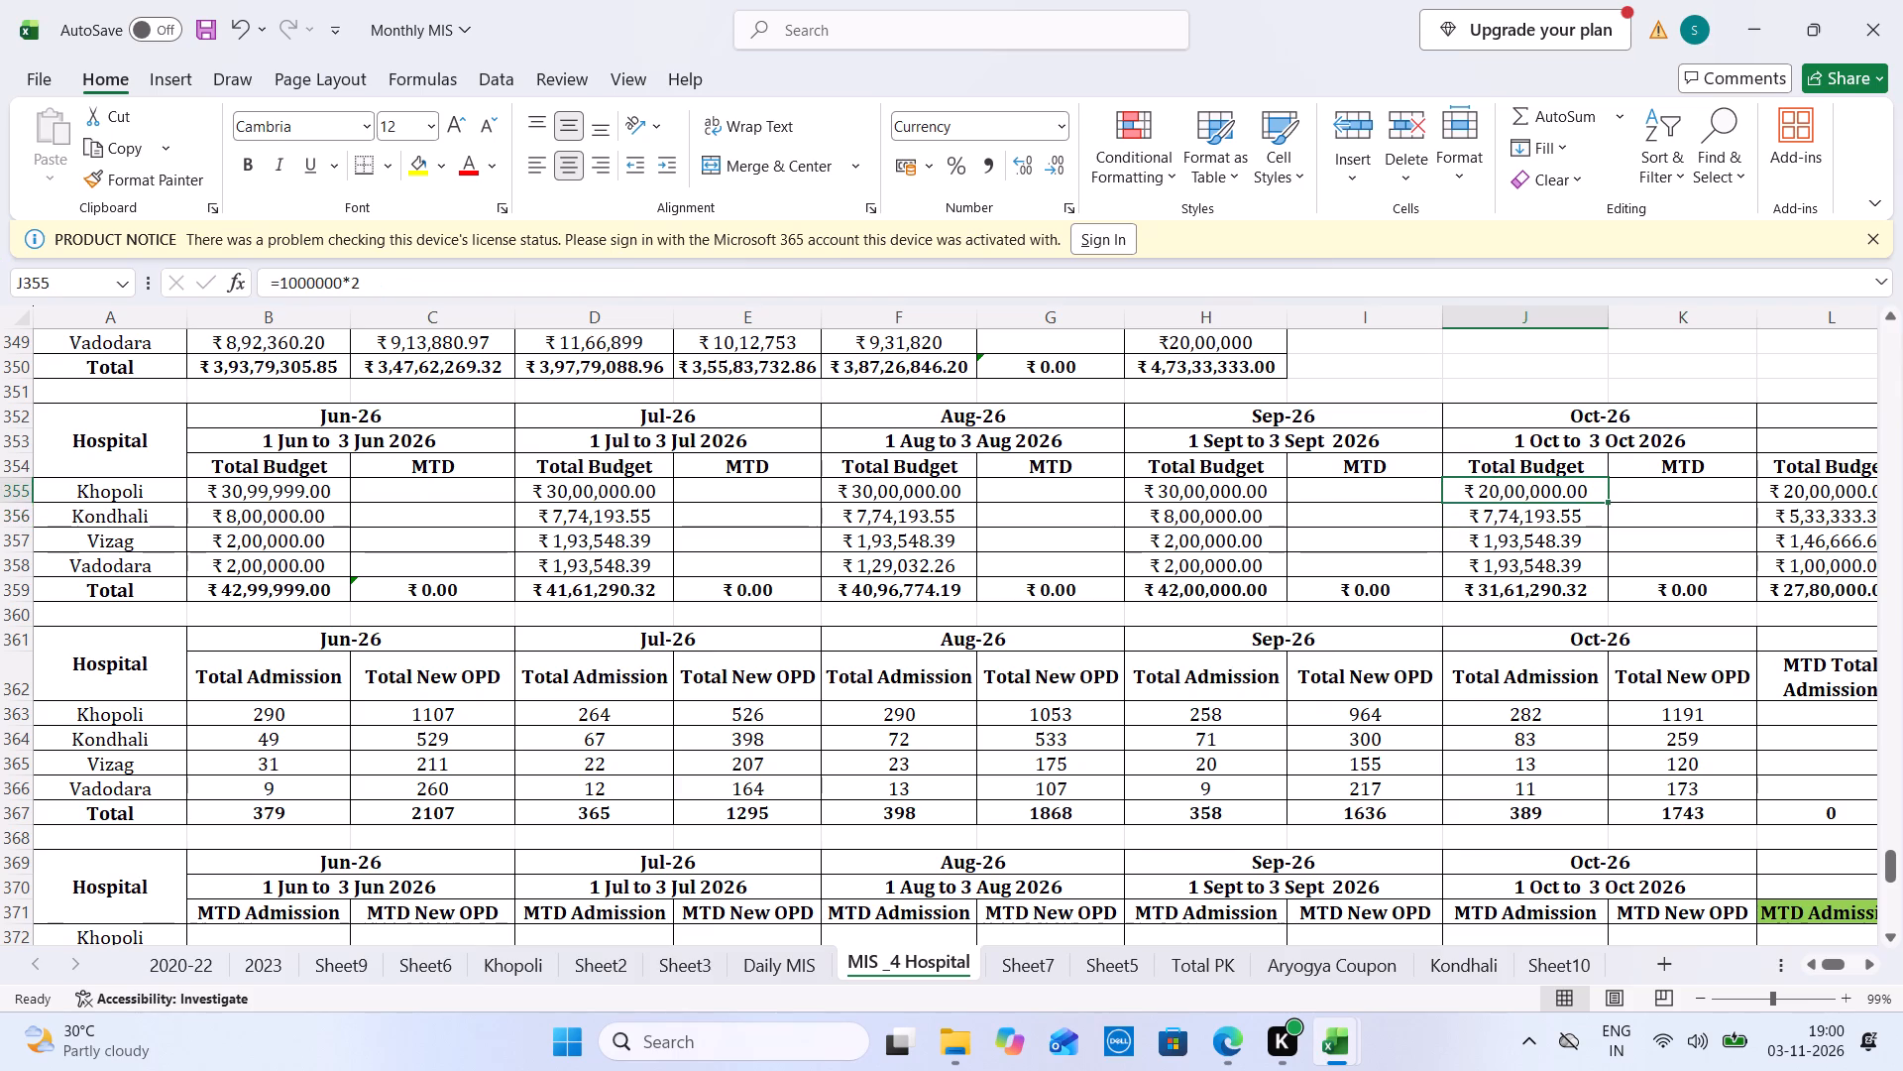
{"action": "left_click", "coordinate": [412, 294]}
{"action": "key", "text": "BackSpace"}
{"action": "key", "text": "3"}
{"action": "key", "text": "Tab"}
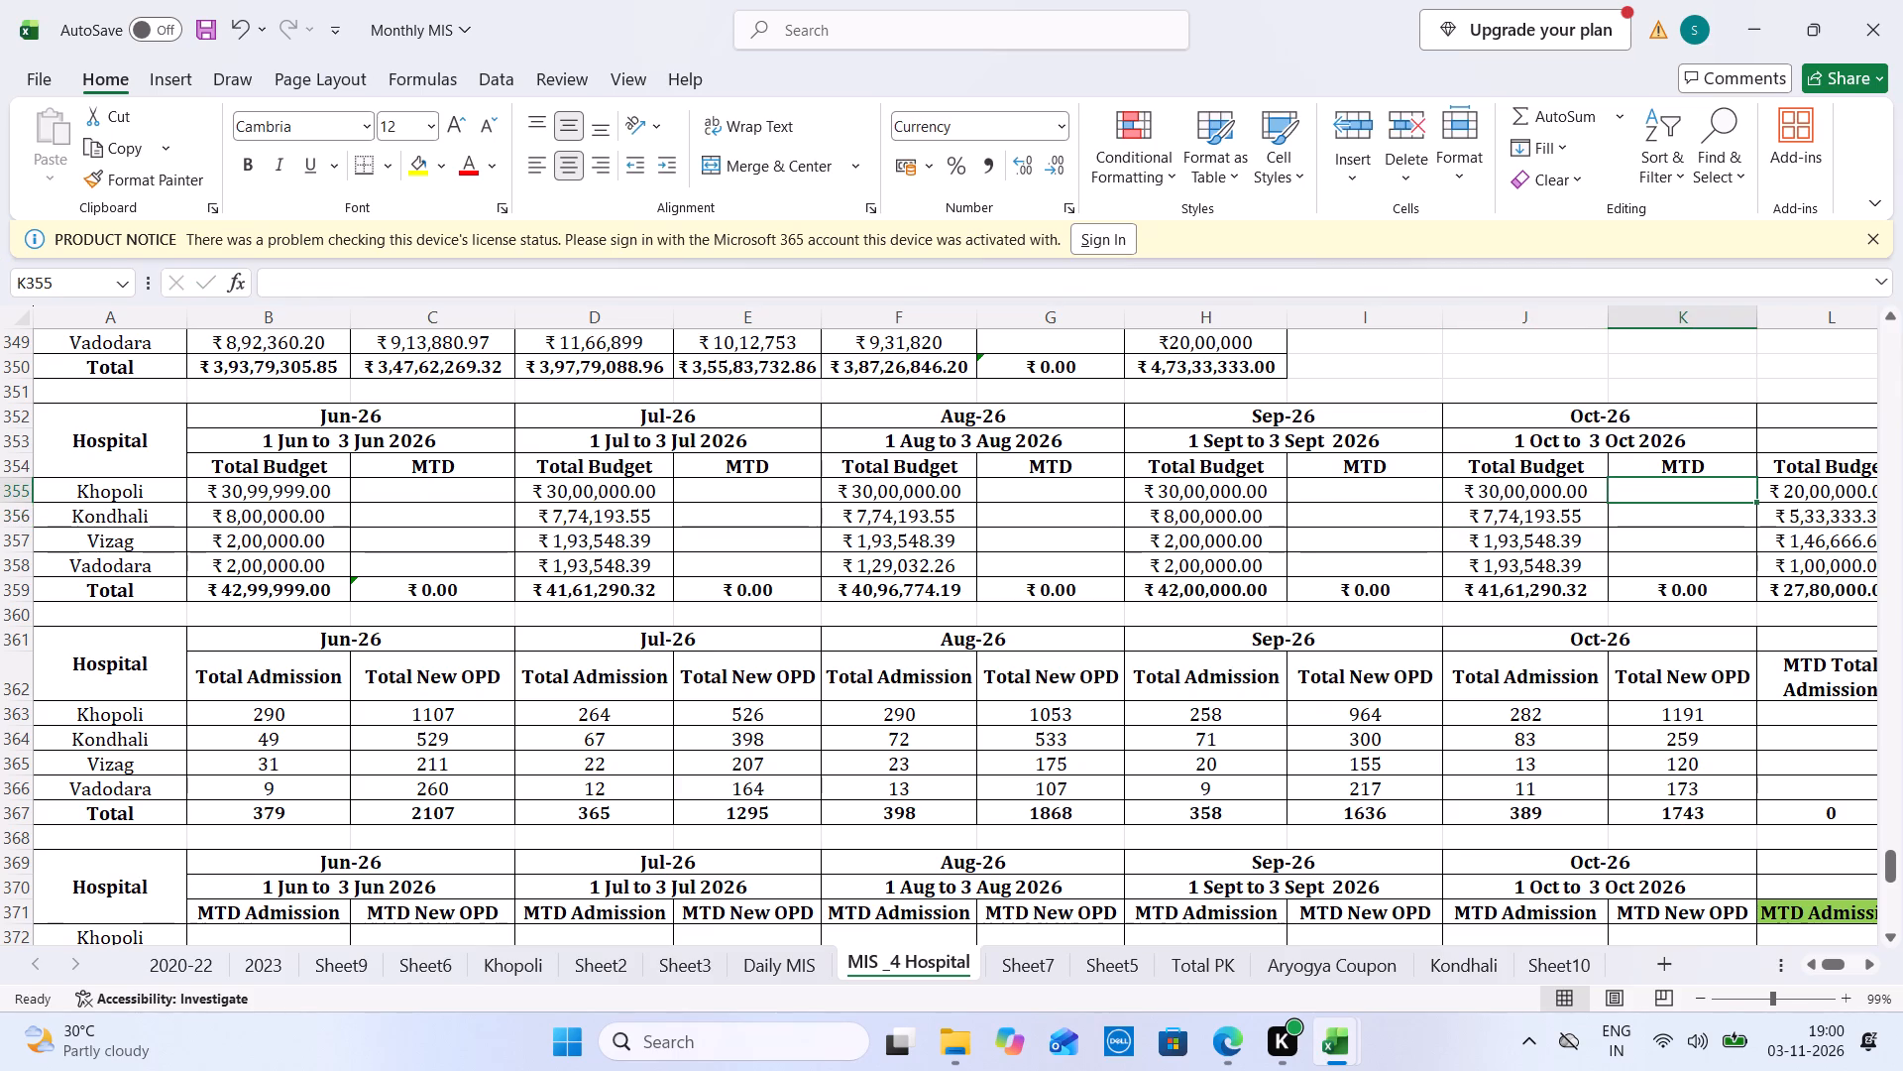
Set the November 2026 Total Budget formula for Khopoli to =1000000*3.
{"action": "key", "text": "Right"}
{"action": "key", "text": "Right"}
{"action": "key", "text": "Right"}
{"action": "key", "text": "Right"}
{"action": "key", "text": "Right"}
{"action": "key", "text": "Right"}
{"action": "key", "text": "Right"}
{"action": "key", "text": "Right"}
{"action": "key", "text": "Right"}
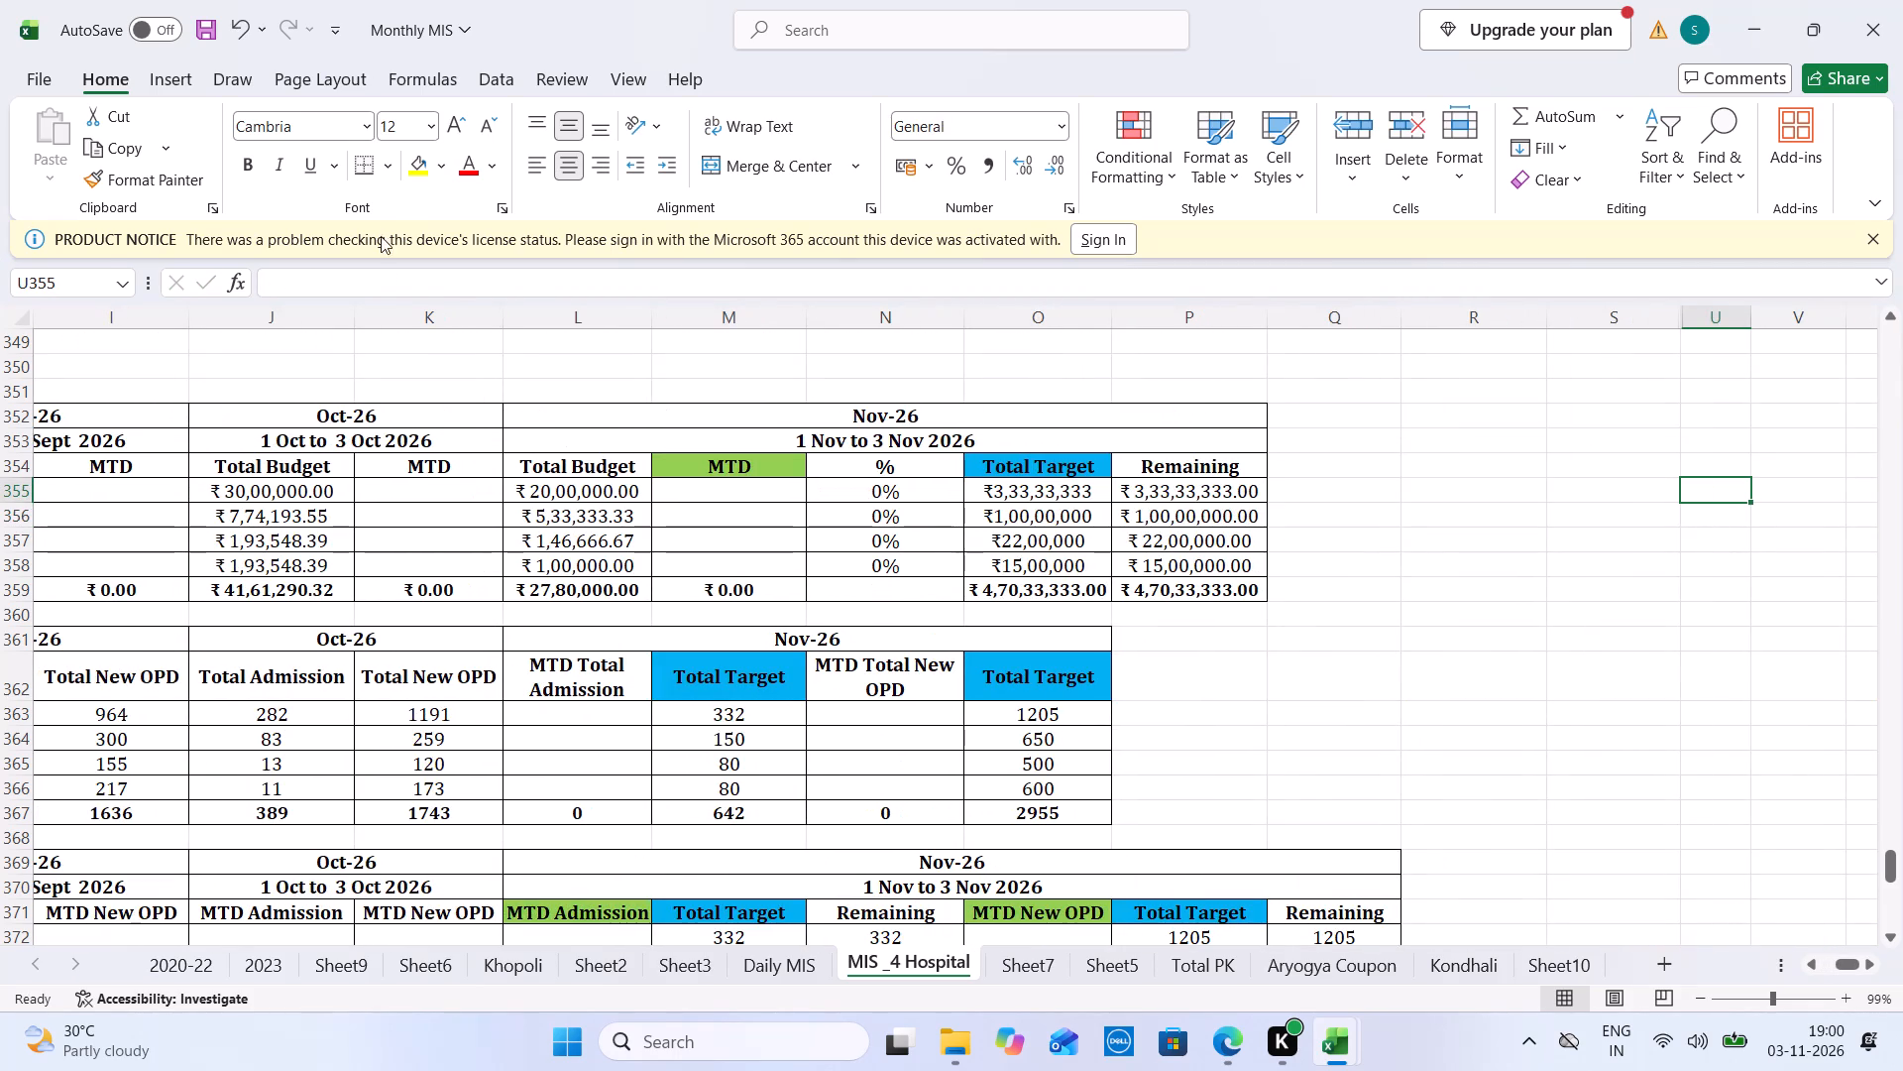
{"action": "left_click", "coordinate": [611, 485]}
{"action": "left_click", "coordinate": [402, 282]}
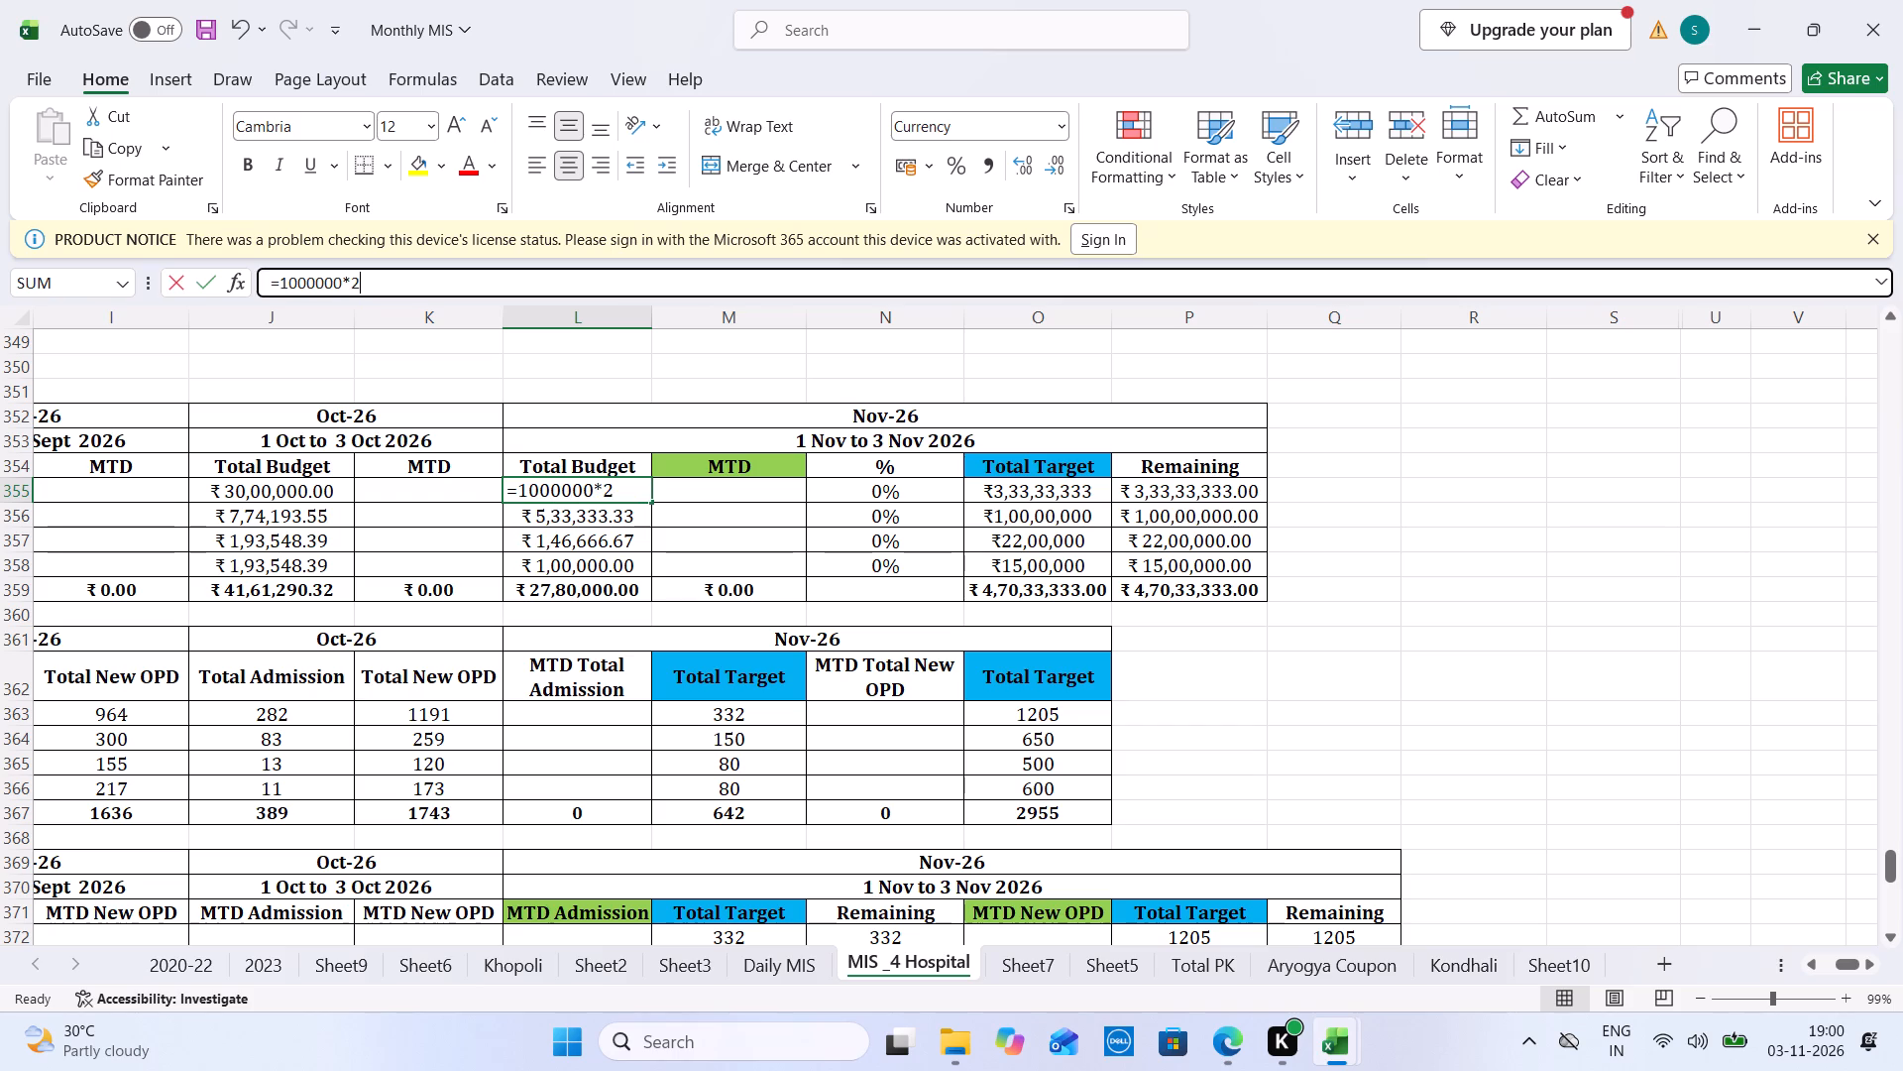
{"action": "key", "text": "BackSpace"}
{"action": "key", "text": "3"}
{"action": "key", "text": "Tab"}
Set the November 2026 Total Budget formula for Kondhali to =8000000/30*3.
{"action": "key", "text": "Down"}
{"action": "key", "text": "Left"}
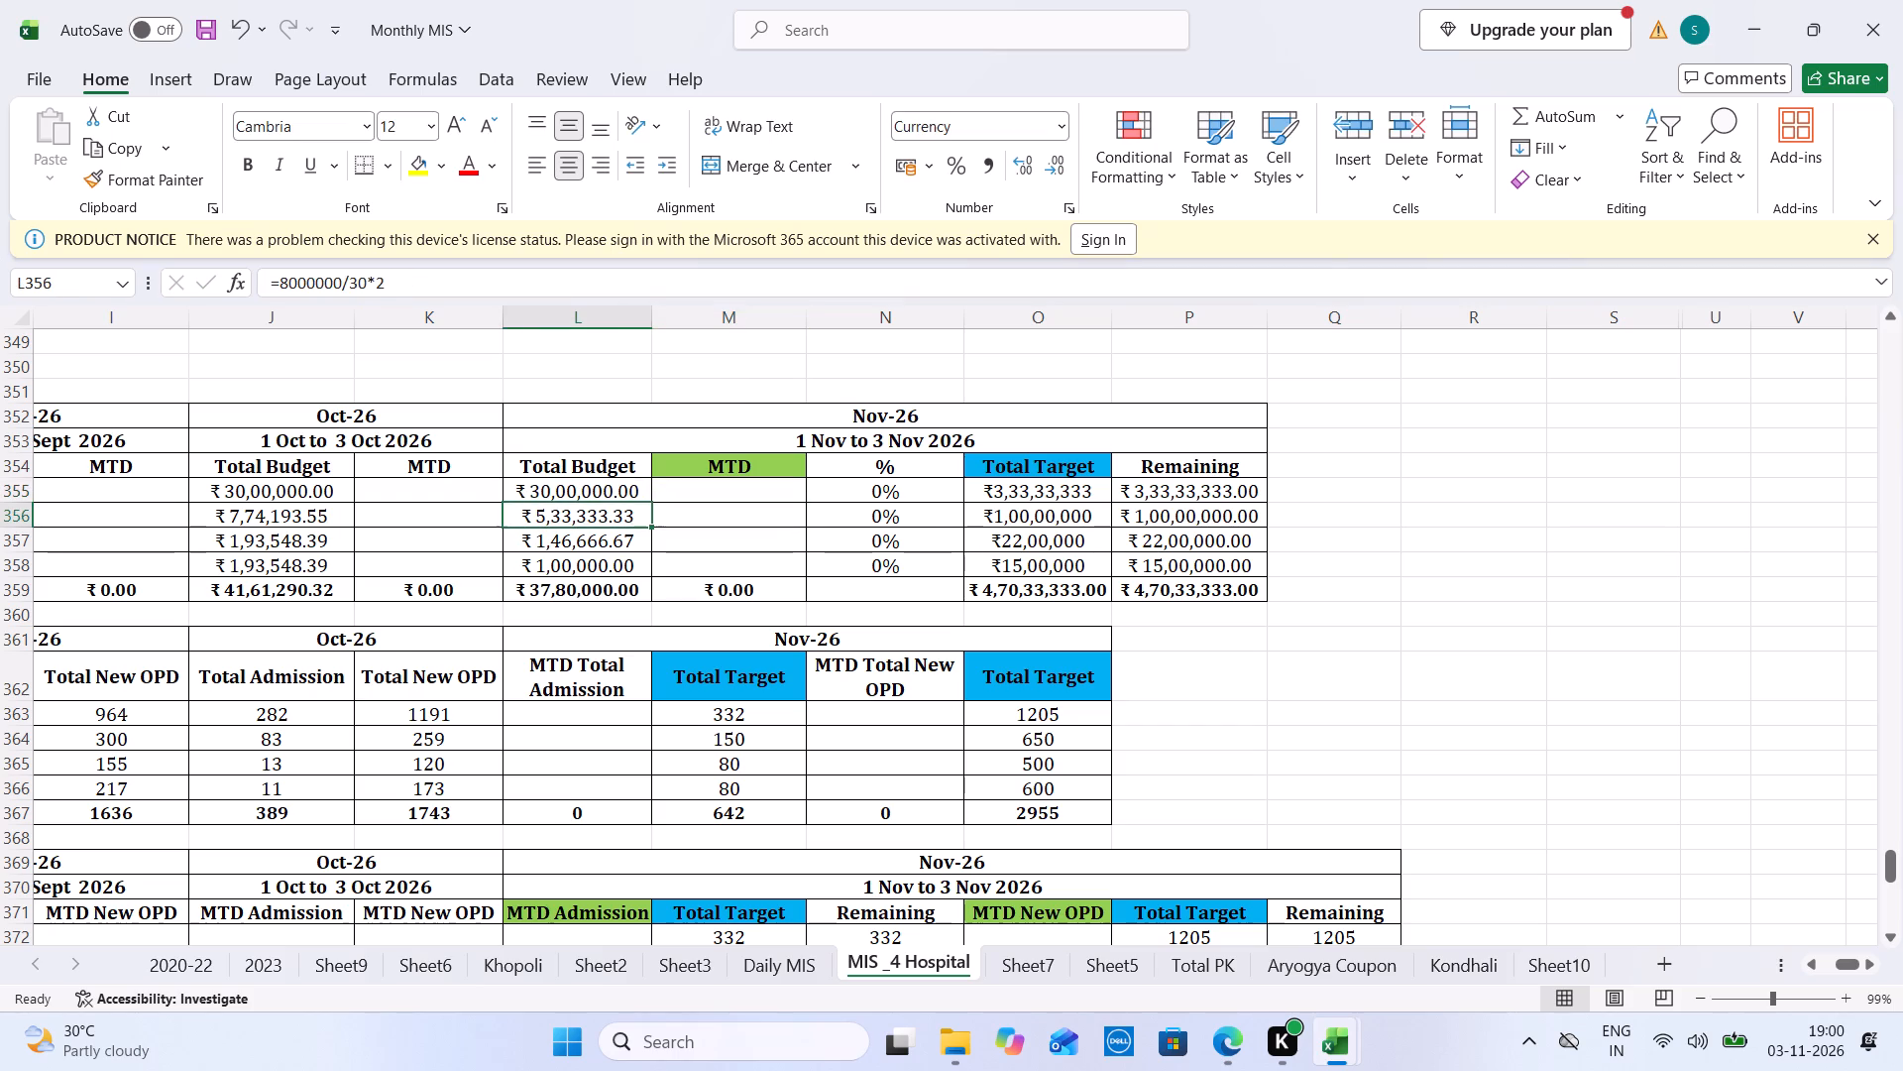
{"action": "left_click", "coordinate": [402, 282]}
{"action": "key", "text": "BackSpace"}
{"action": "key", "text": "3"}
{"action": "key", "text": "Tab"}
Set the November 2026 Total Budget formula for Vizag to =2000000/30*3.
{"action": "key", "text": "Down"}
{"action": "key", "text": "Left"}
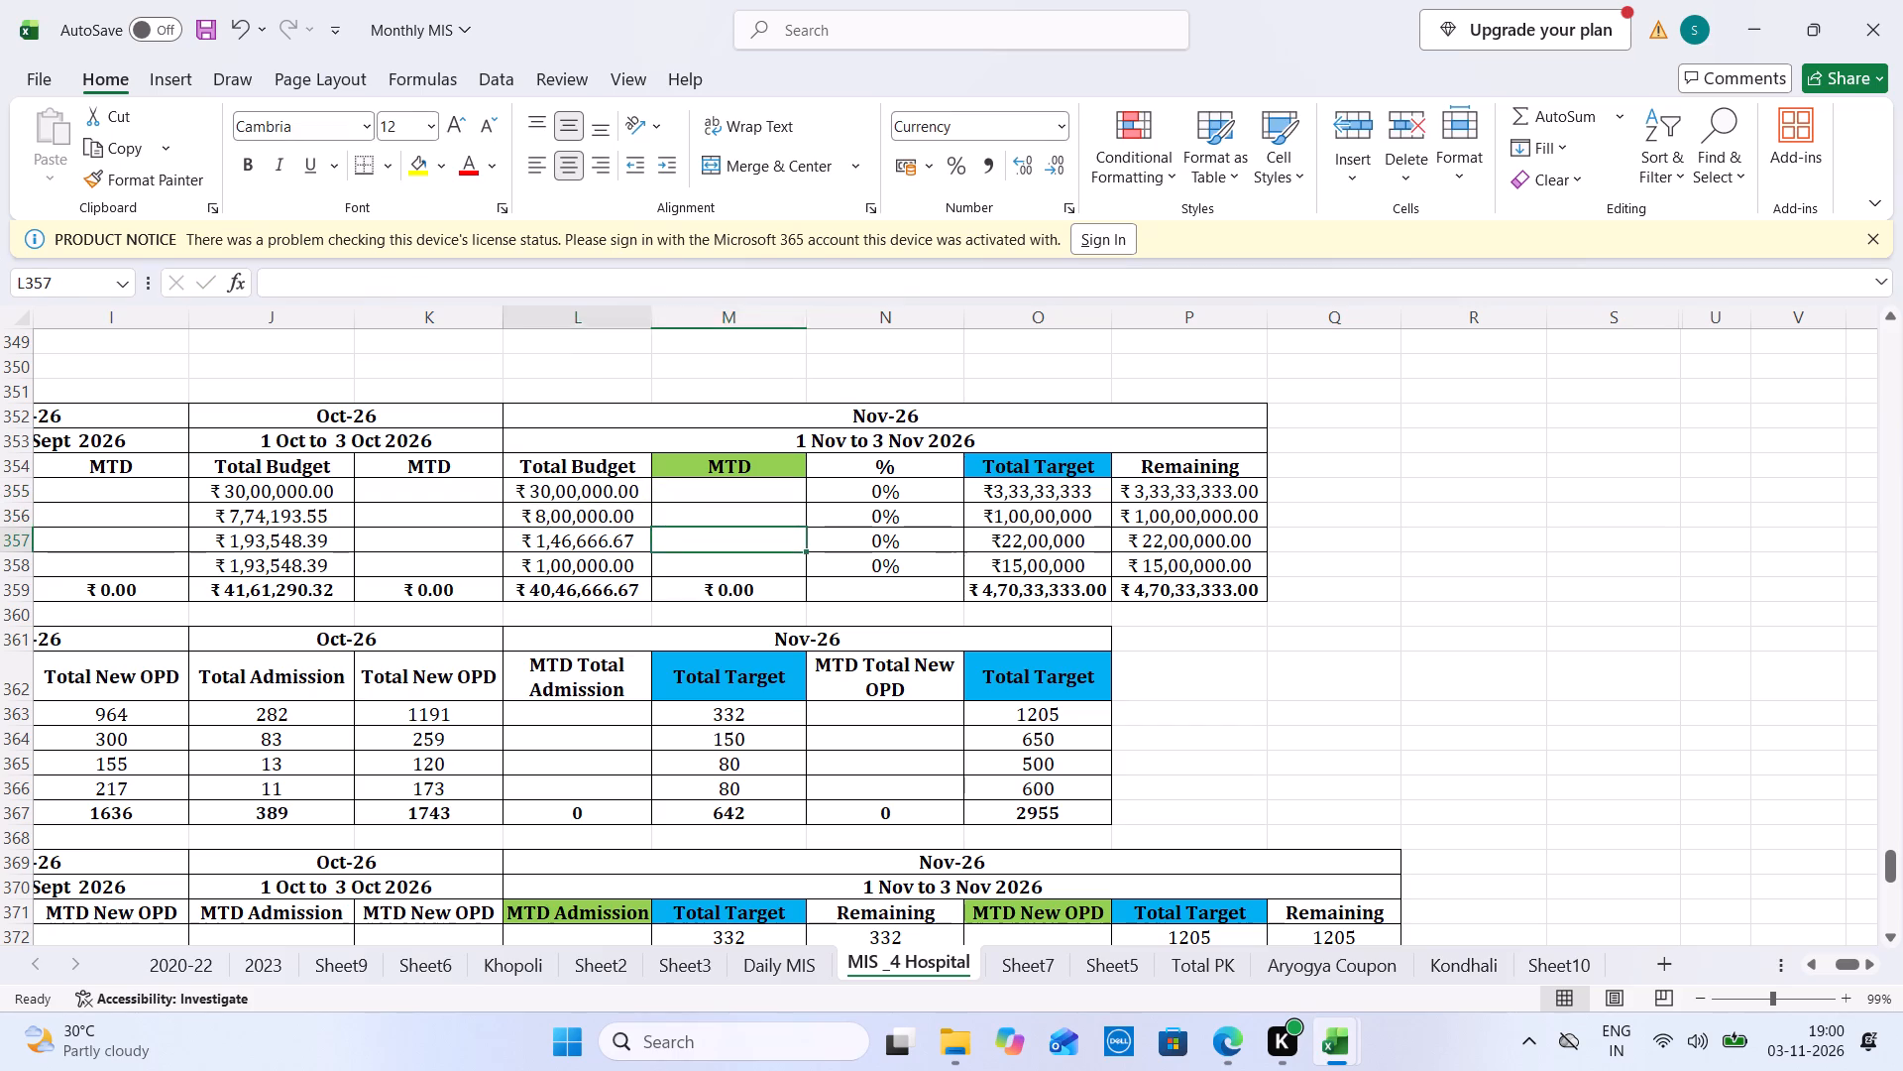
{"action": "left_click", "coordinate": [402, 282]}
{"action": "key", "text": "BackSpace"}
{"action": "key", "text": "3"}
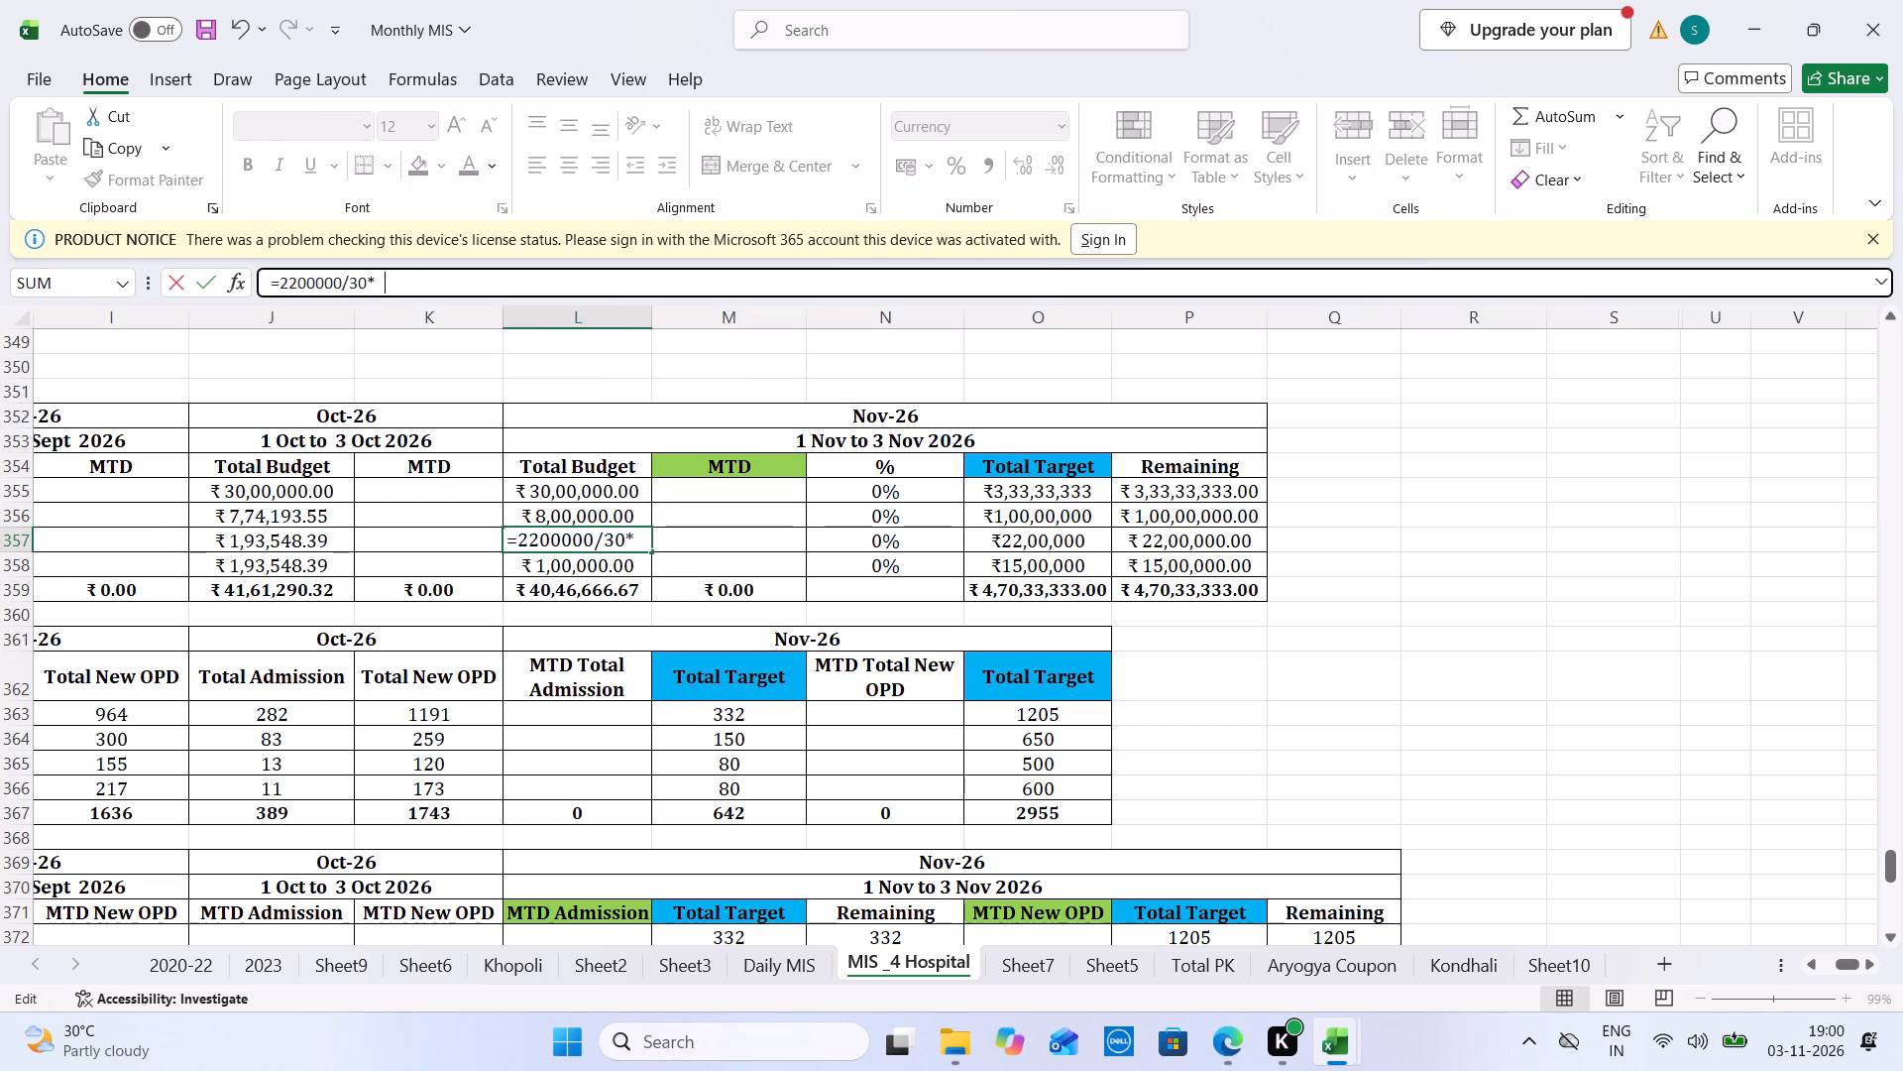
{"action": "left_click", "coordinate": [303, 291]}
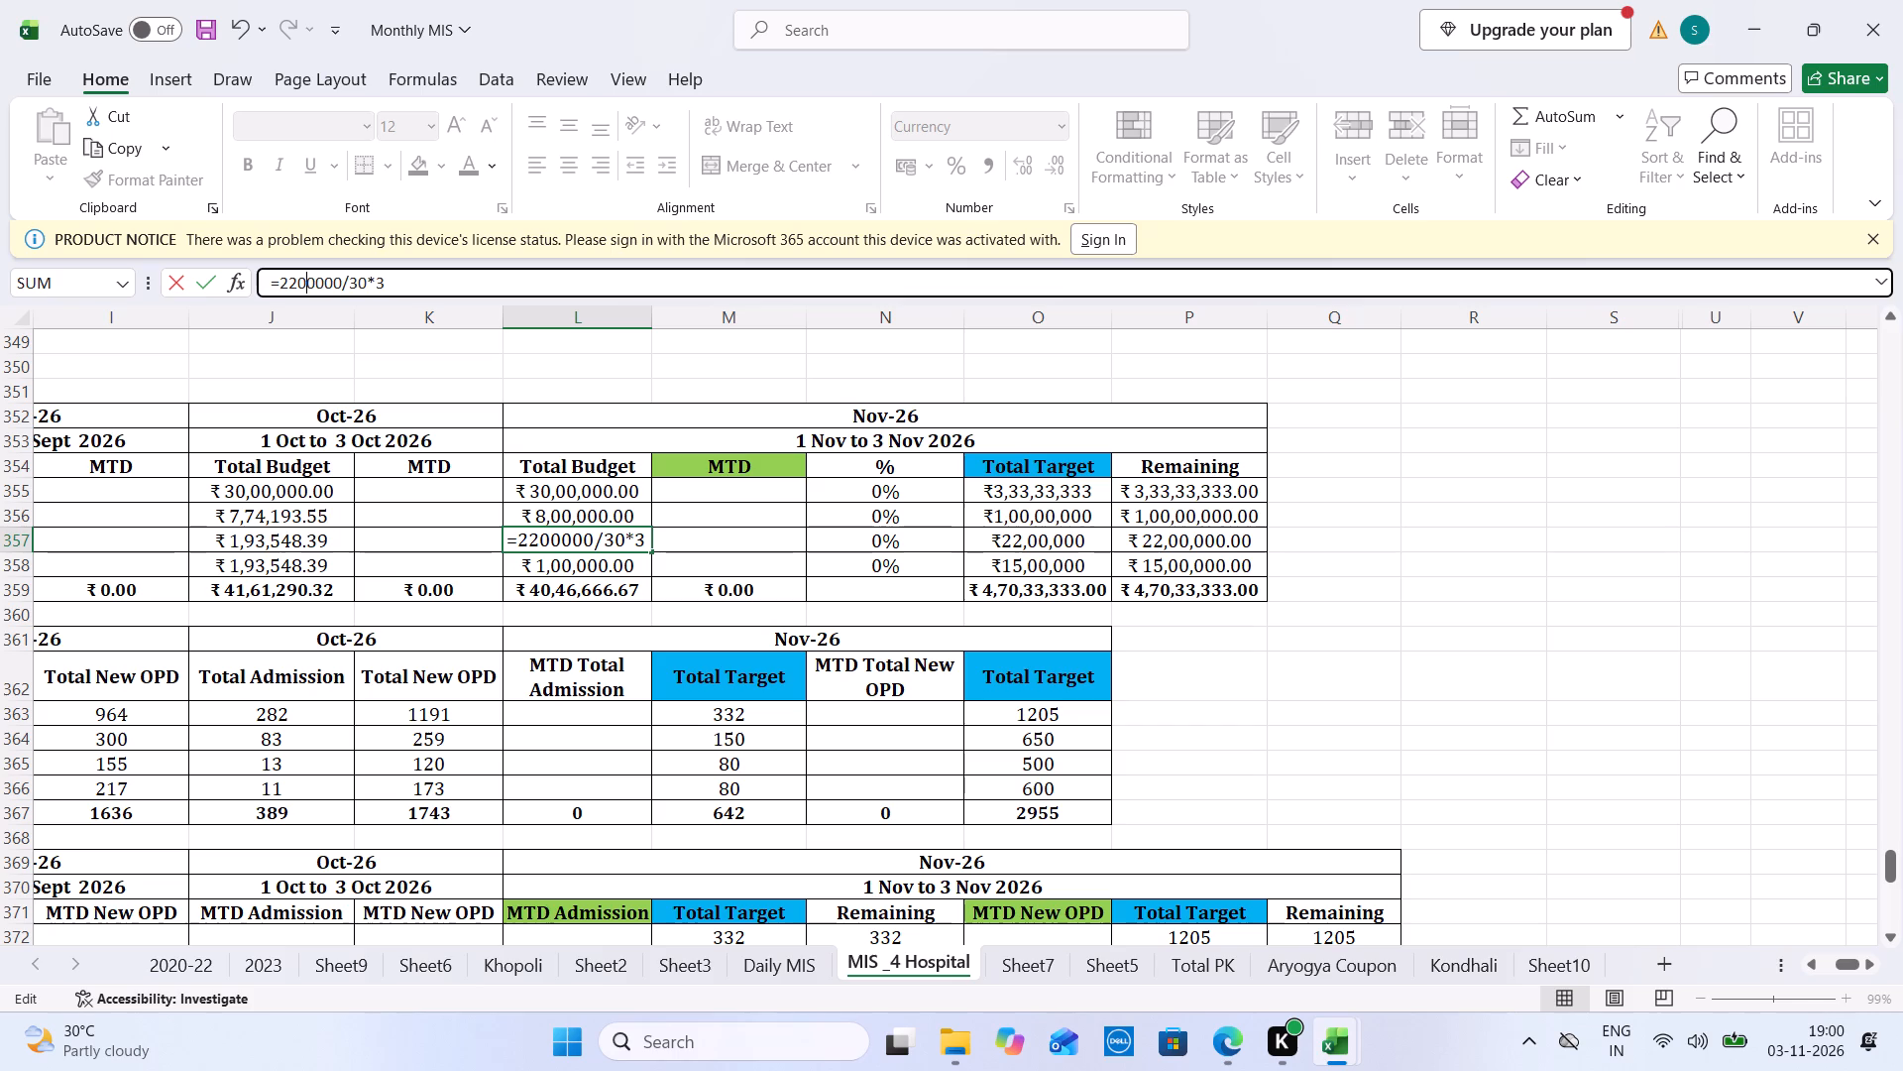
{"action": "key", "text": "Left"}
{"action": "key", "text": "BackSpace"}
{"action": "key", "text": "0"}
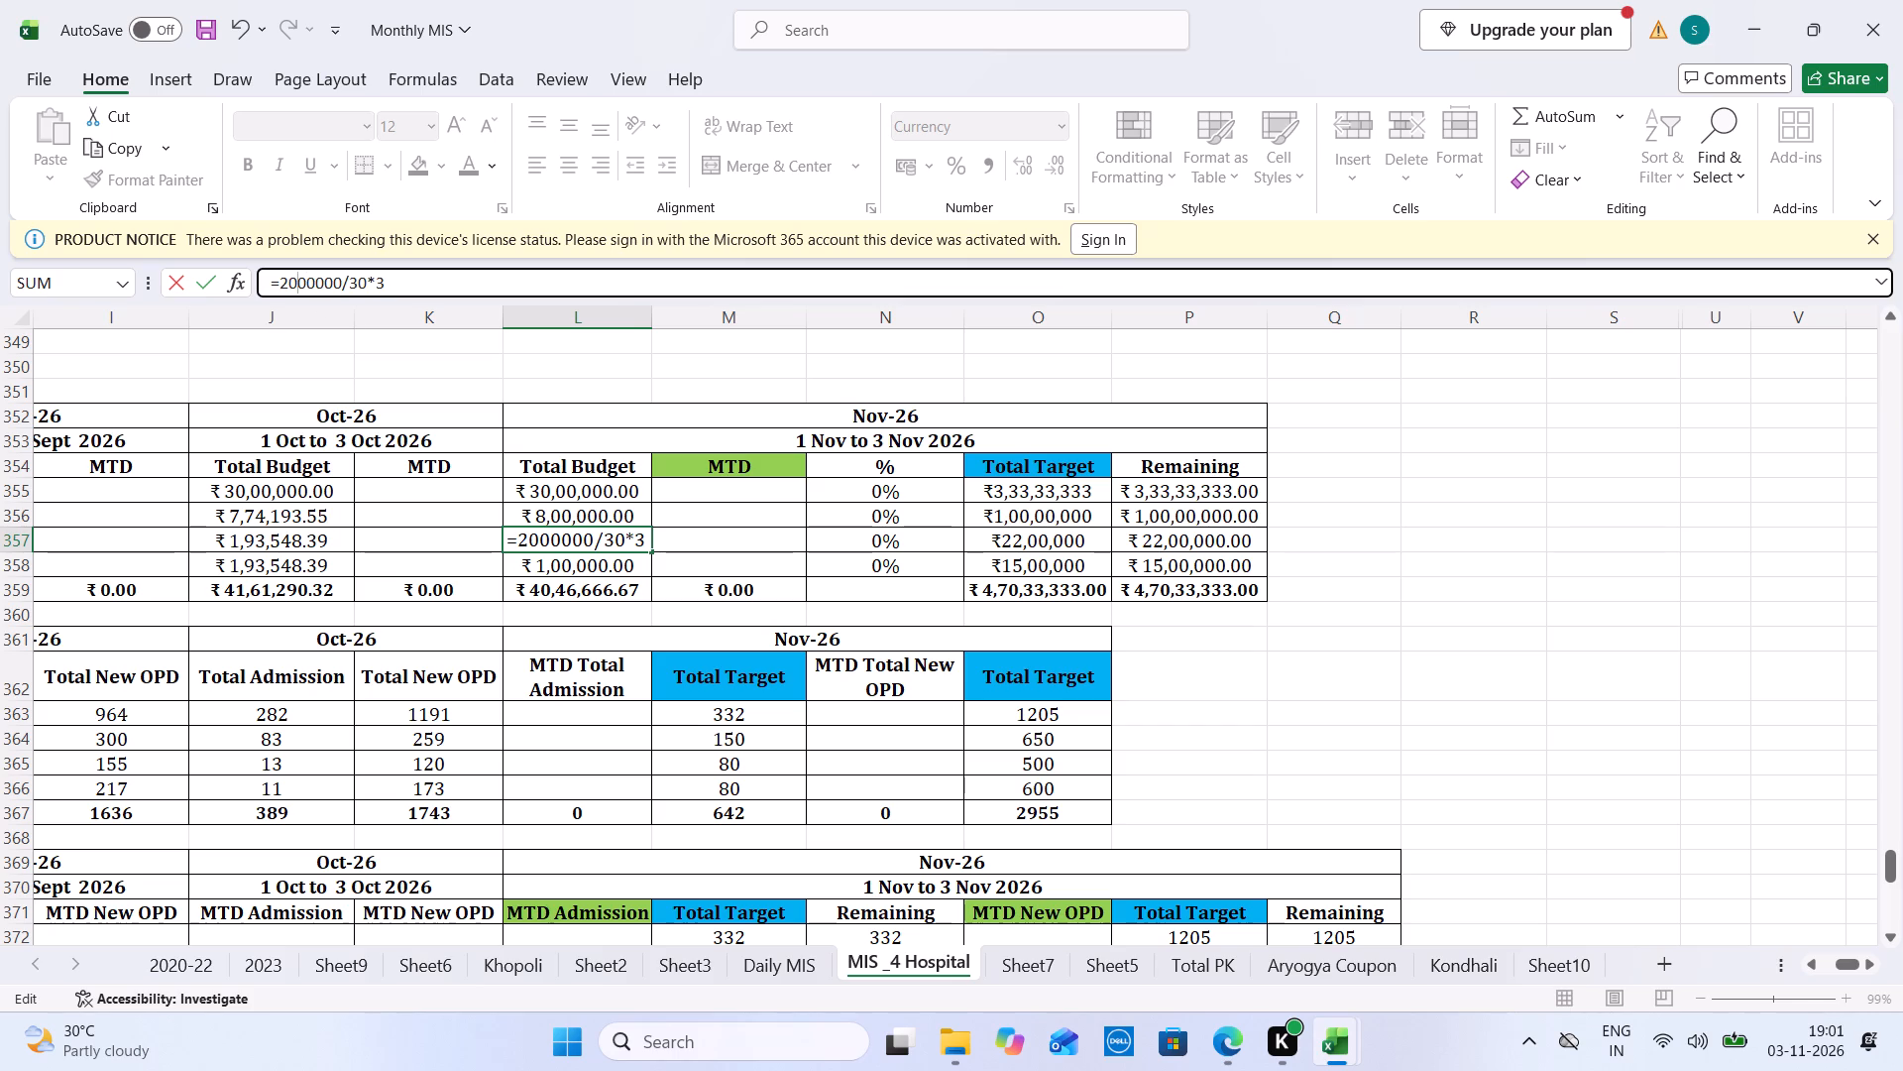
{"action": "key", "text": "Tab"}
Set the November 2026 Total Budget formula for Vadodara to =2000000/30*2.
{"action": "left_click", "coordinate": [625, 568]}
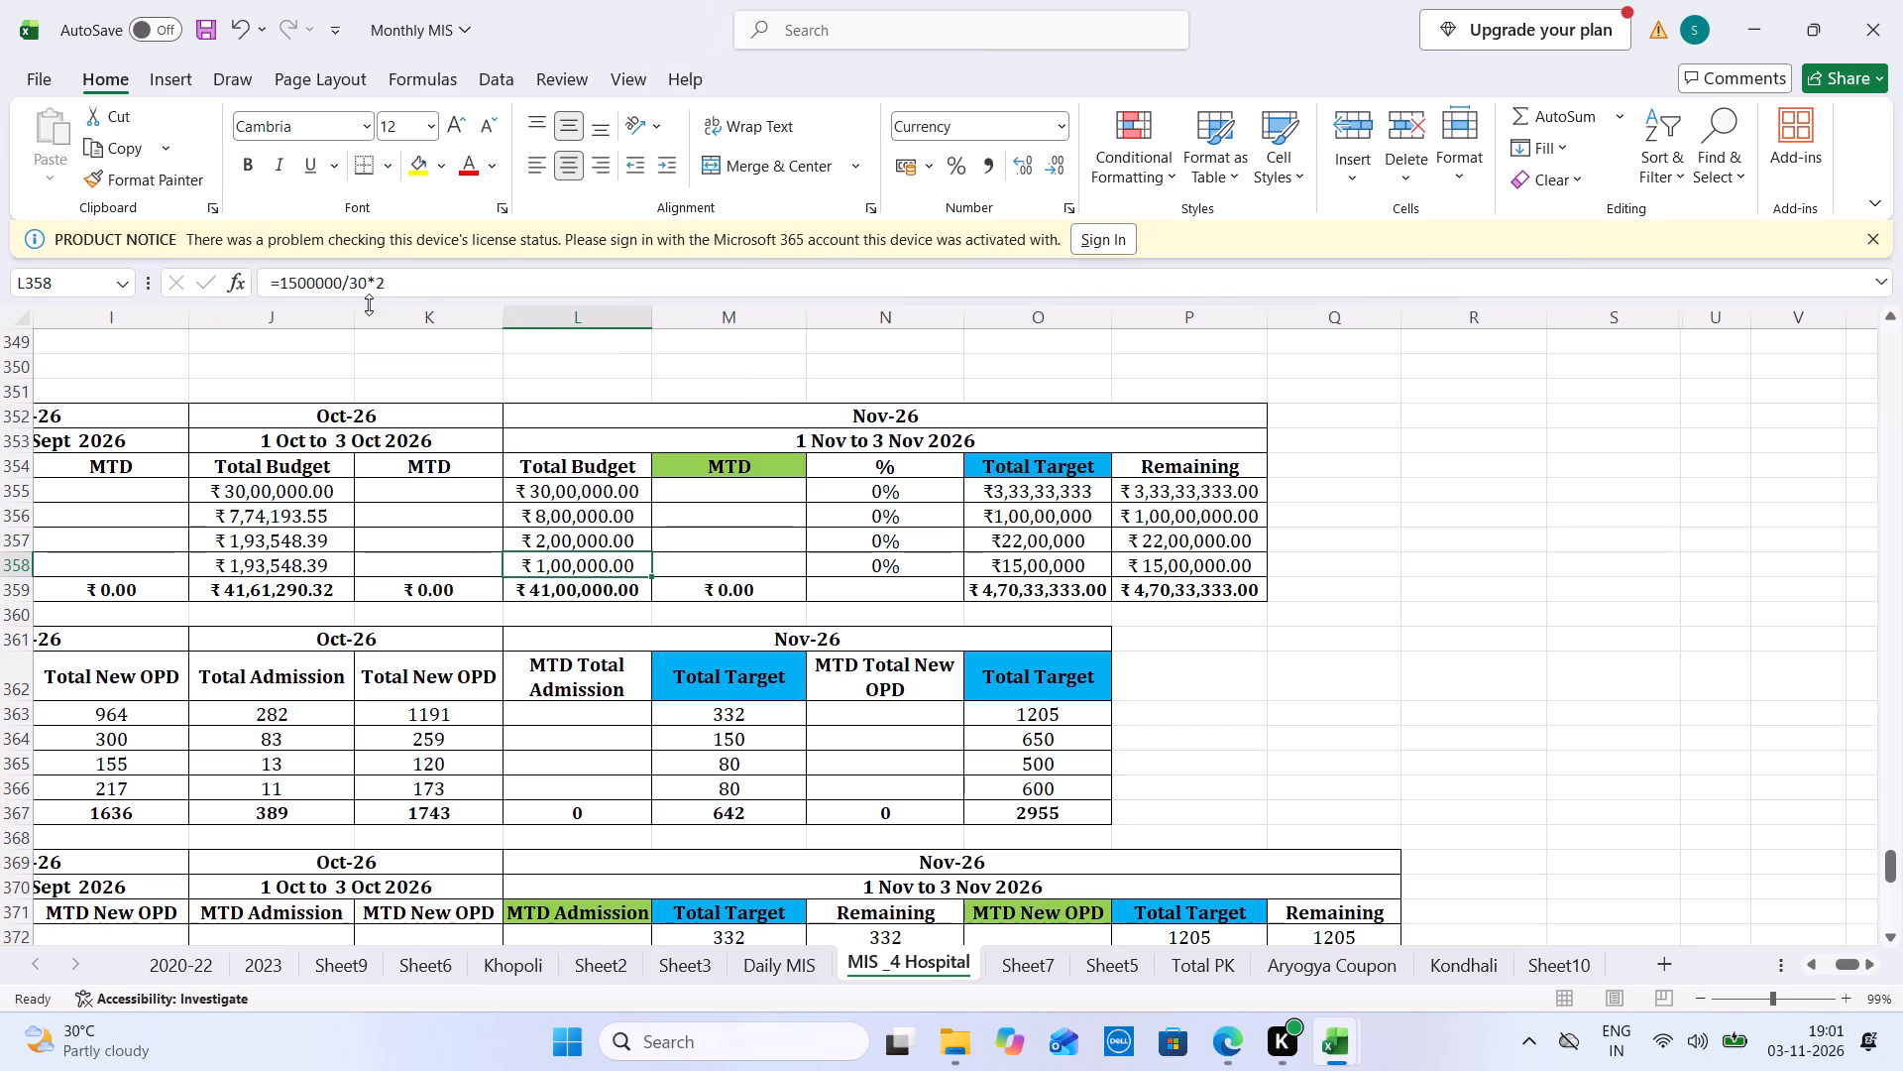
{"action": "left_click", "coordinate": [298, 277]}
{"action": "key", "text": "BackSpace"}
{"action": "key", "text": "BackSpace"}
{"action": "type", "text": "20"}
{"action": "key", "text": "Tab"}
Set the November 2026 Total Target for Vadodara in the budget and MTD table to 2000000.
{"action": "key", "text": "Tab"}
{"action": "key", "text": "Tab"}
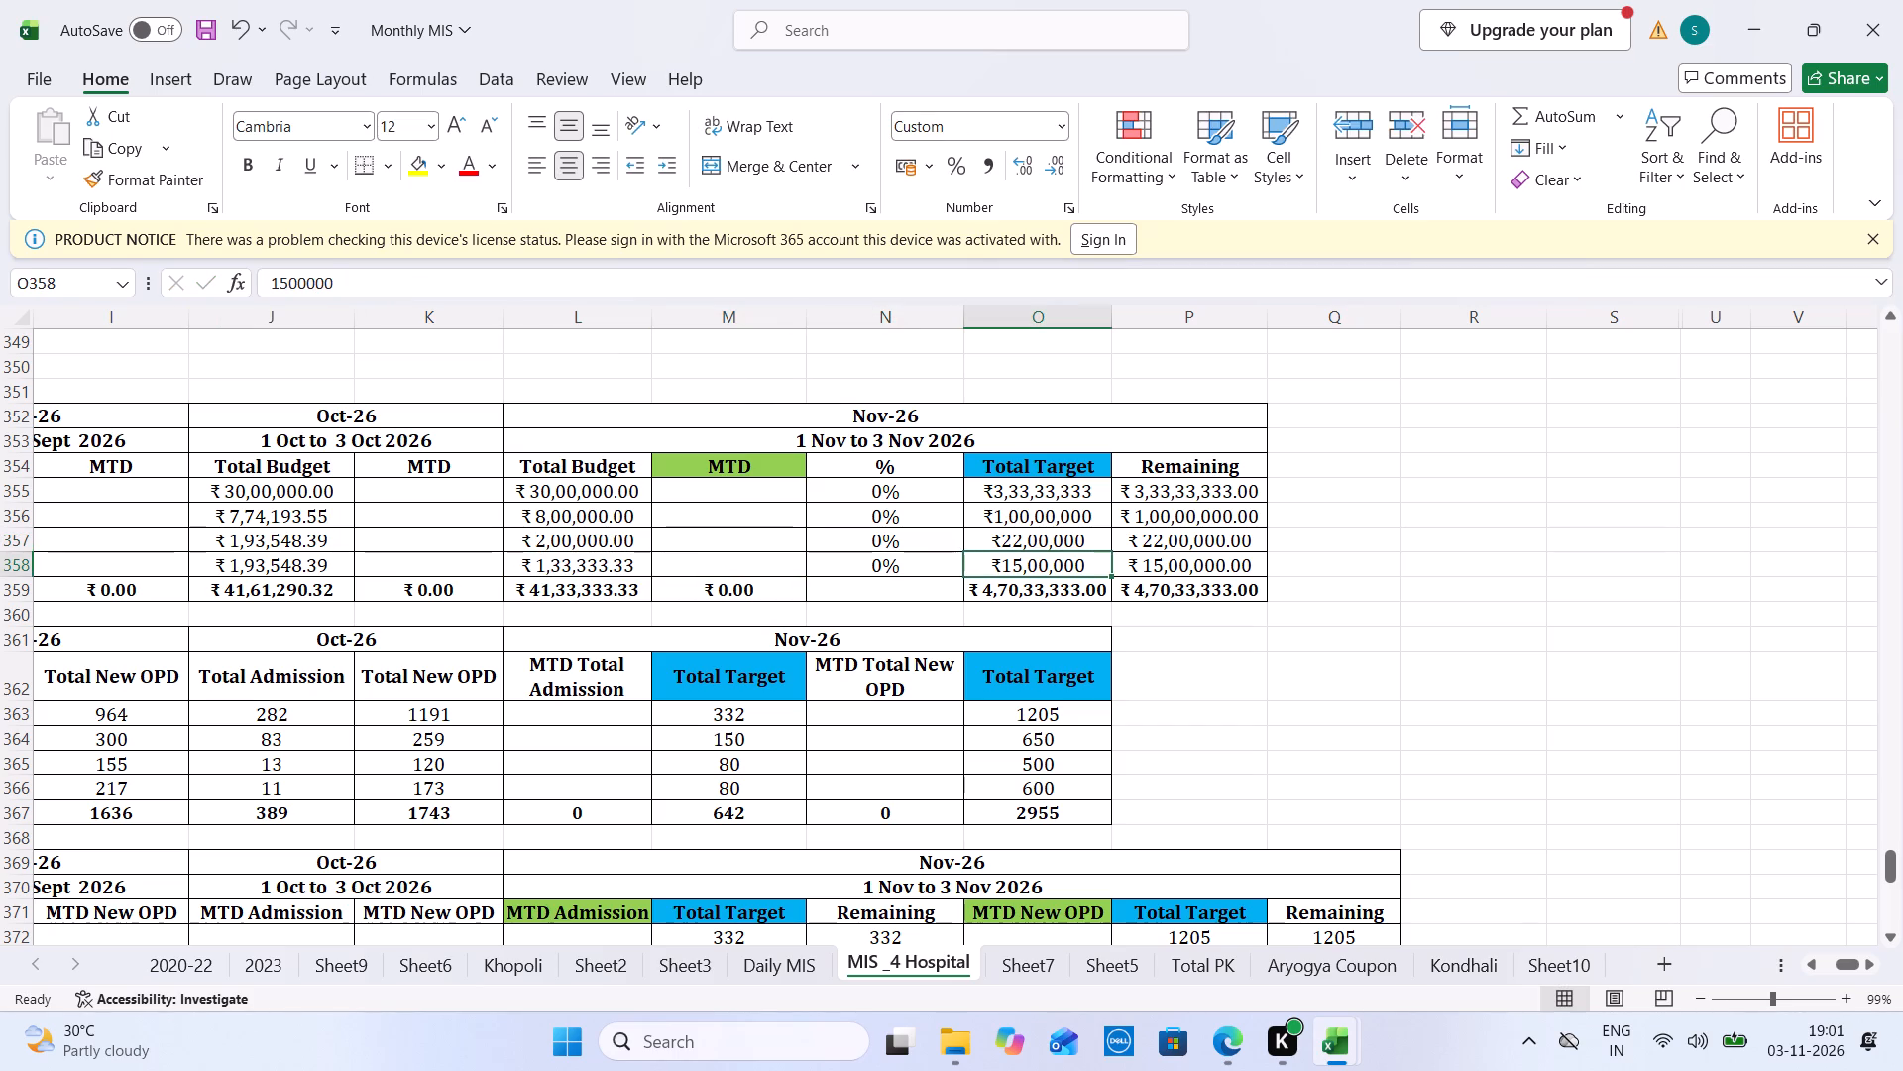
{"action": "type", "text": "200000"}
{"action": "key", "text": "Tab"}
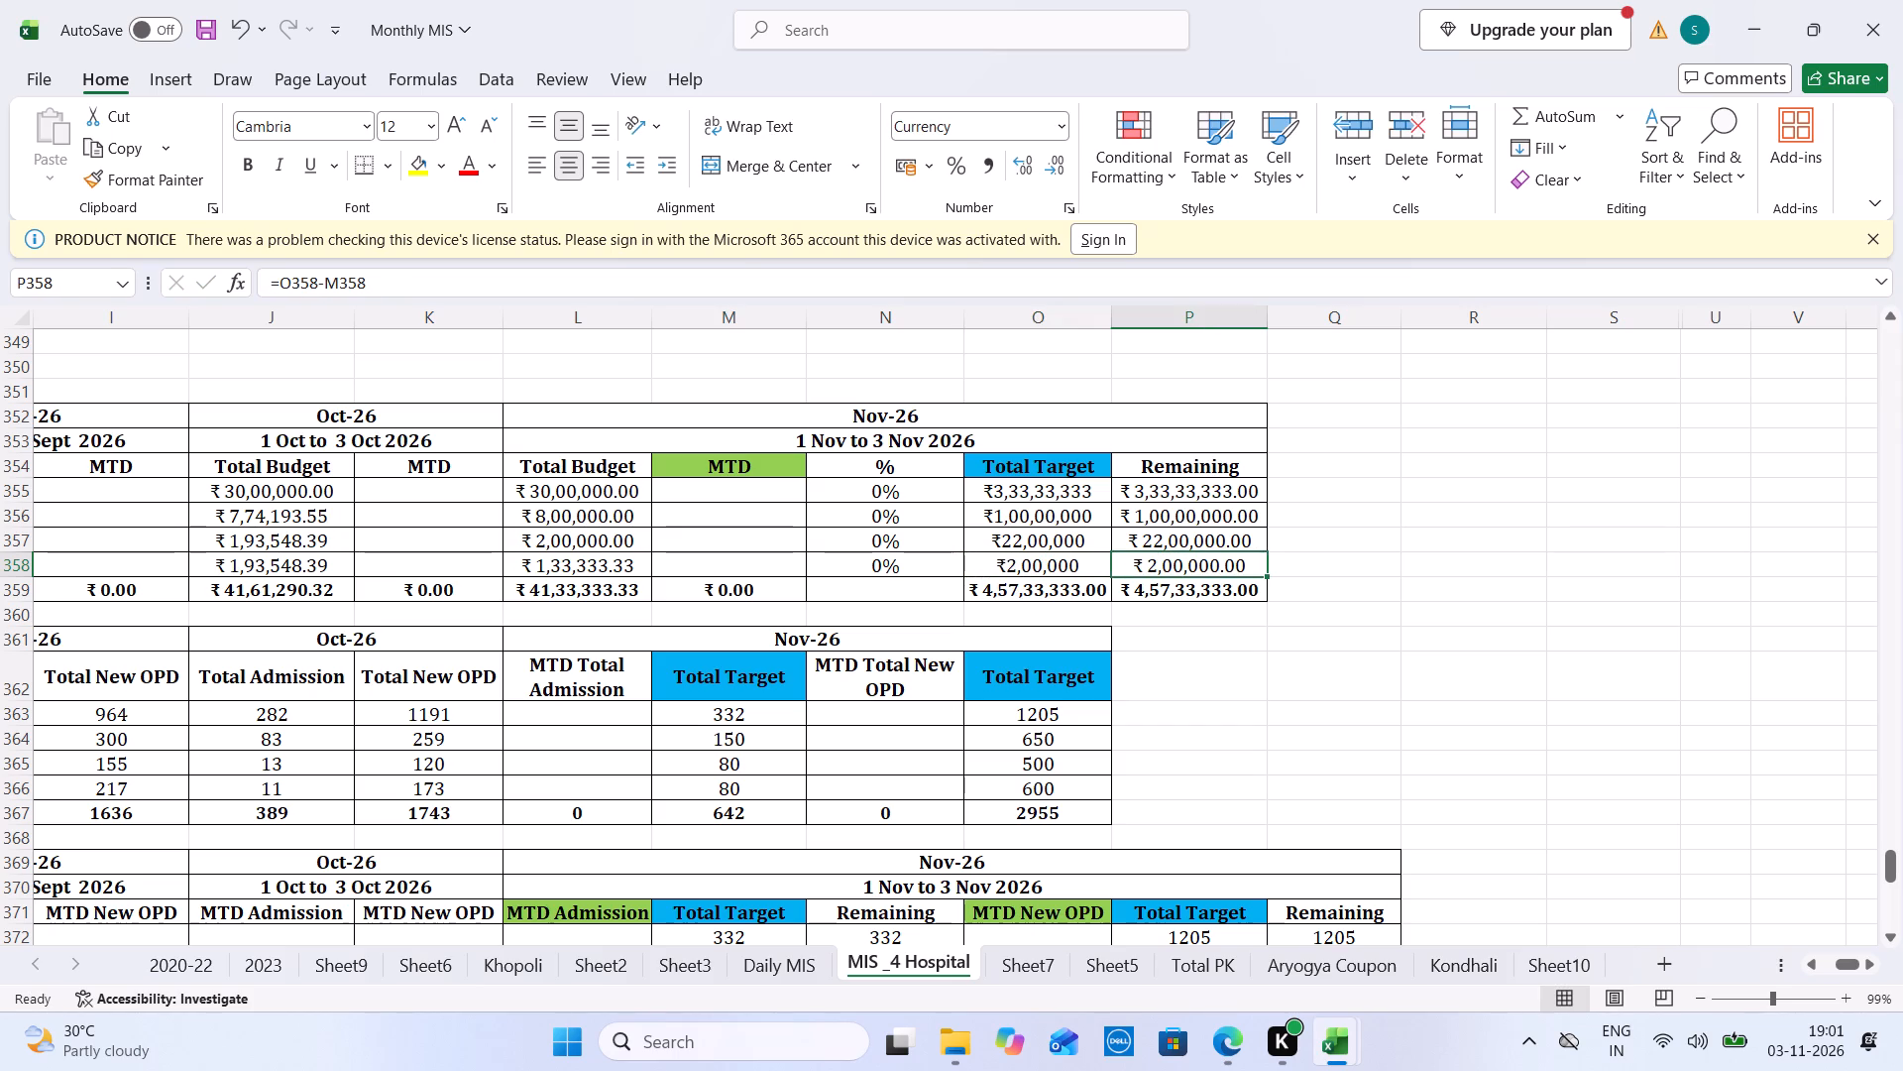
{"action": "double_click", "coordinate": [1080, 569]}
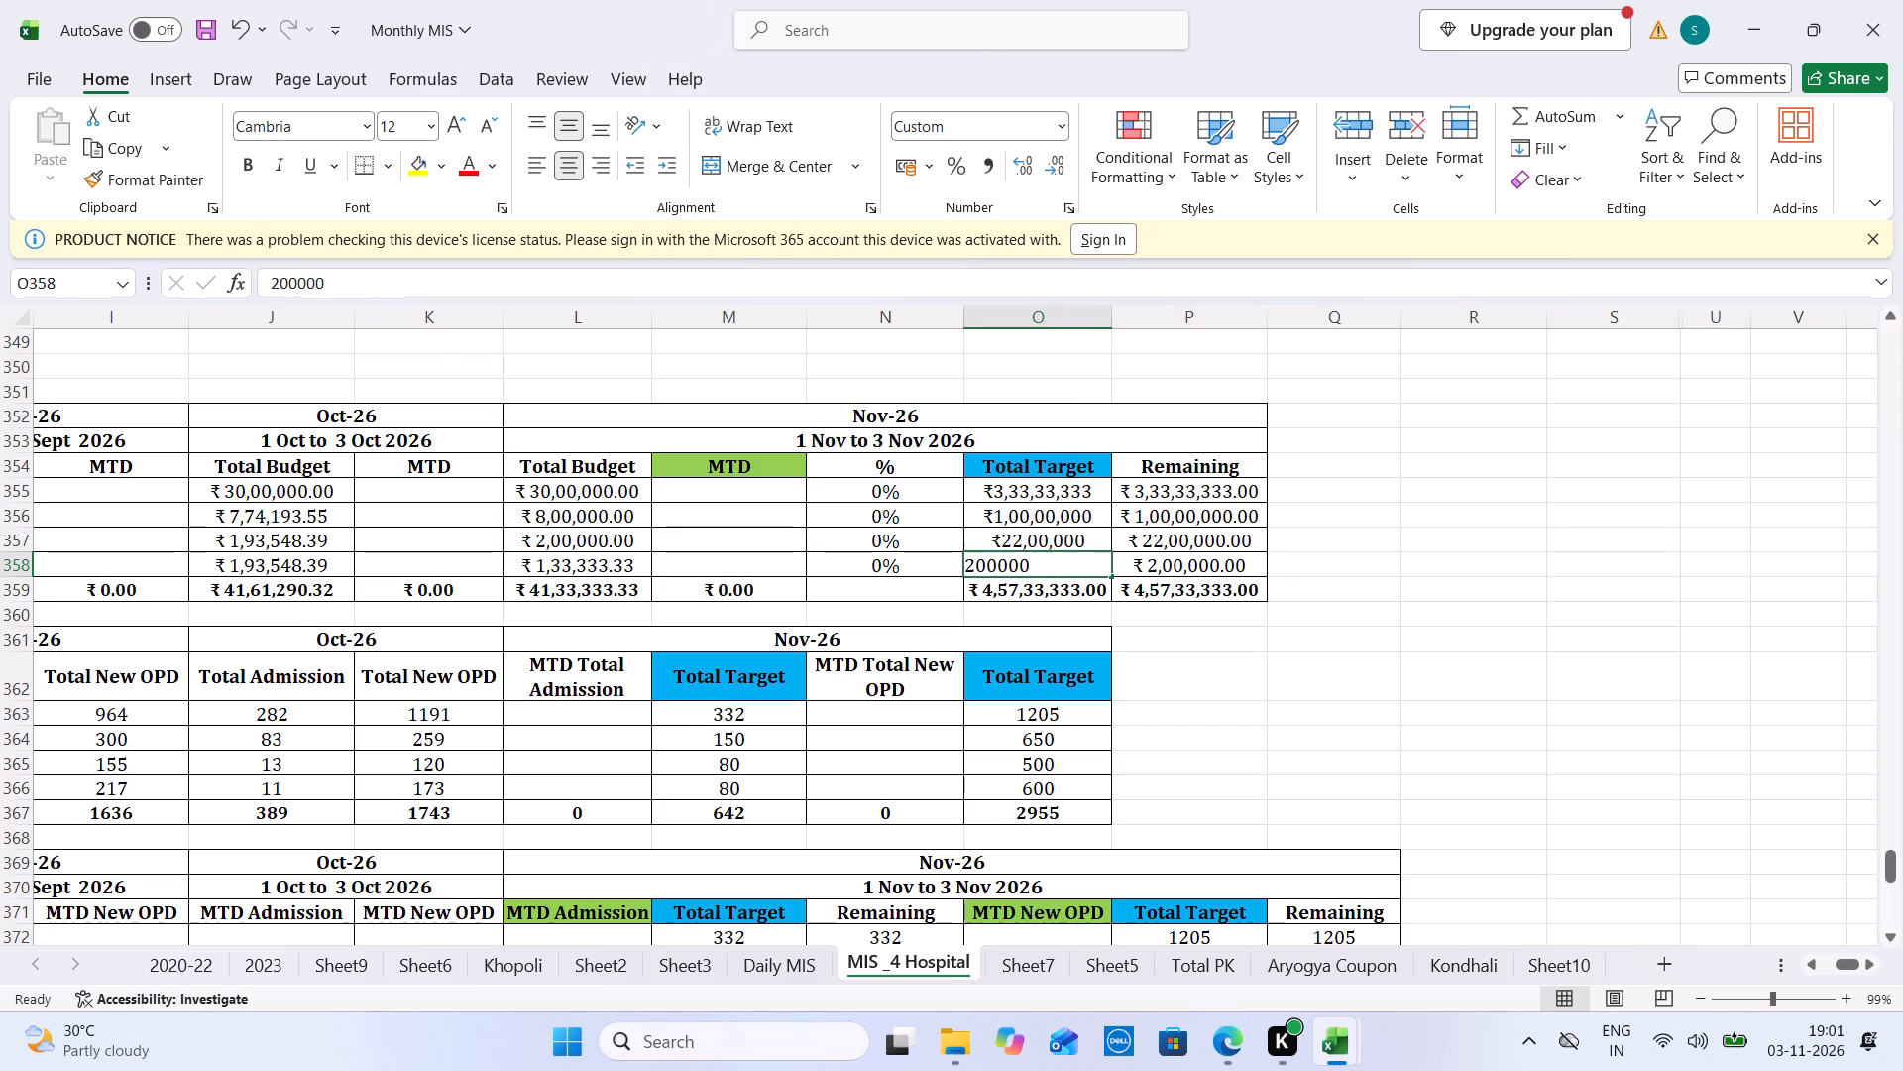
{"action": "key", "text": "0"}
{"action": "key", "text": "Tab"}
{"action": "key", "text": "Left"}
{"action": "key", "text": "Up"}
{"action": "key", "text": "Down"}
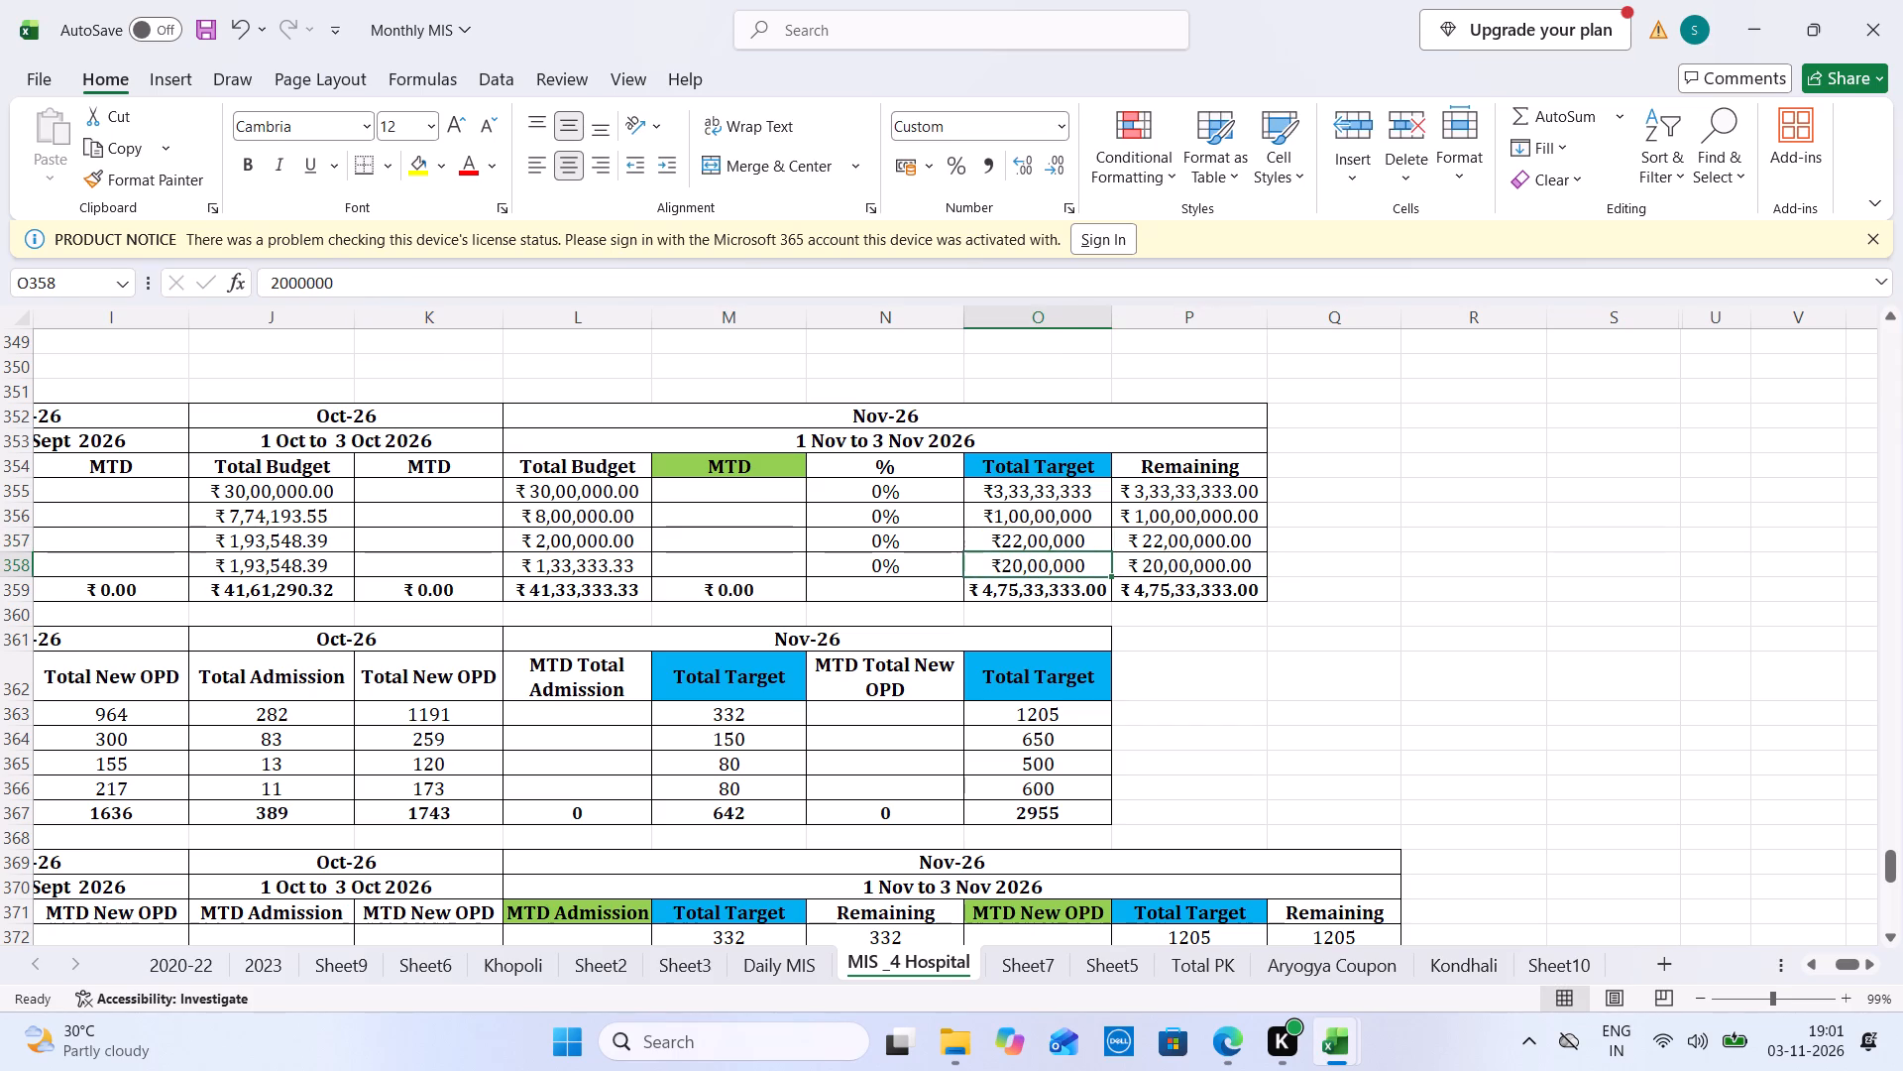
Copy Vadodara's November 2026 Total Target of 20,00,000 to the Vizag row above it.
{"action": "key", "text": "ctrl+c"}
{"action": "key", "text": "Up"}
{"action": "key", "text": "ctrl+v"}
Paste the copied 20,00,000 target into the Total Sale table's November 2026 Total Target for Vizag and Vadodara, and save the workbook.
{"action": "key", "text": "Left"}
{"action": "key", "text": "Left"}
{"action": "key", "text": "Left"}
{"action": "key", "text": "Left"}
{"action": "key", "text": "Left"}
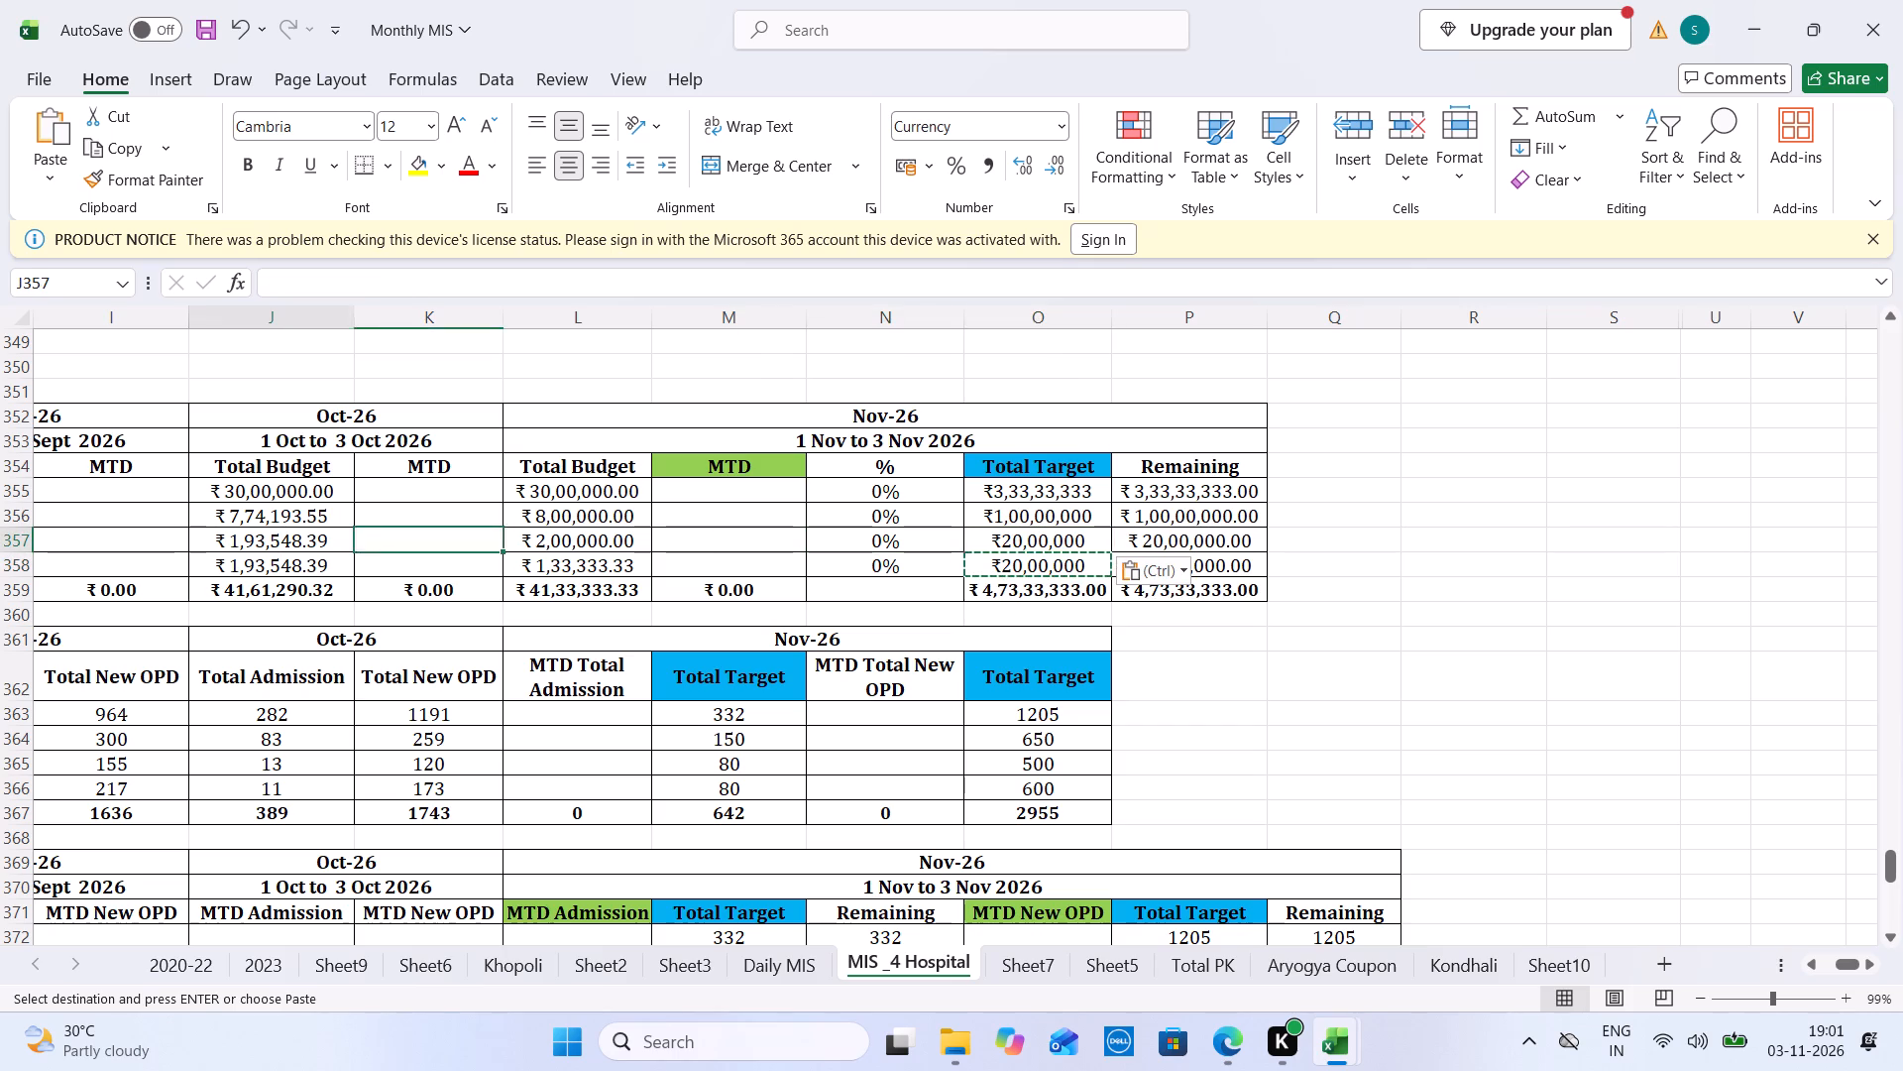
{"action": "key", "text": "Up"}
{"action": "key", "text": "Up"}
{"action": "key", "text": "Up"}
{"action": "key", "text": "Up"}
{"action": "key", "text": "Up"}
{"action": "key", "text": "Up"}
{"action": "key", "text": "Up"}
{"action": "key", "text": "Up"}
{"action": "key", "text": "Up"}
{"action": "key", "text": "Up"}
{"action": "key", "text": "Up"}
{"action": "key", "text": "Up"}
{"action": "key", "text": "Up"}
{"action": "key", "text": "Up"}
{"action": "key", "text": "Up"}
{"action": "key", "text": "Up"}
{"action": "key", "text": "Up"}
{"action": "key", "text": "Up"}
{"action": "key", "text": "Up"}
{"action": "key", "text": "Up"}
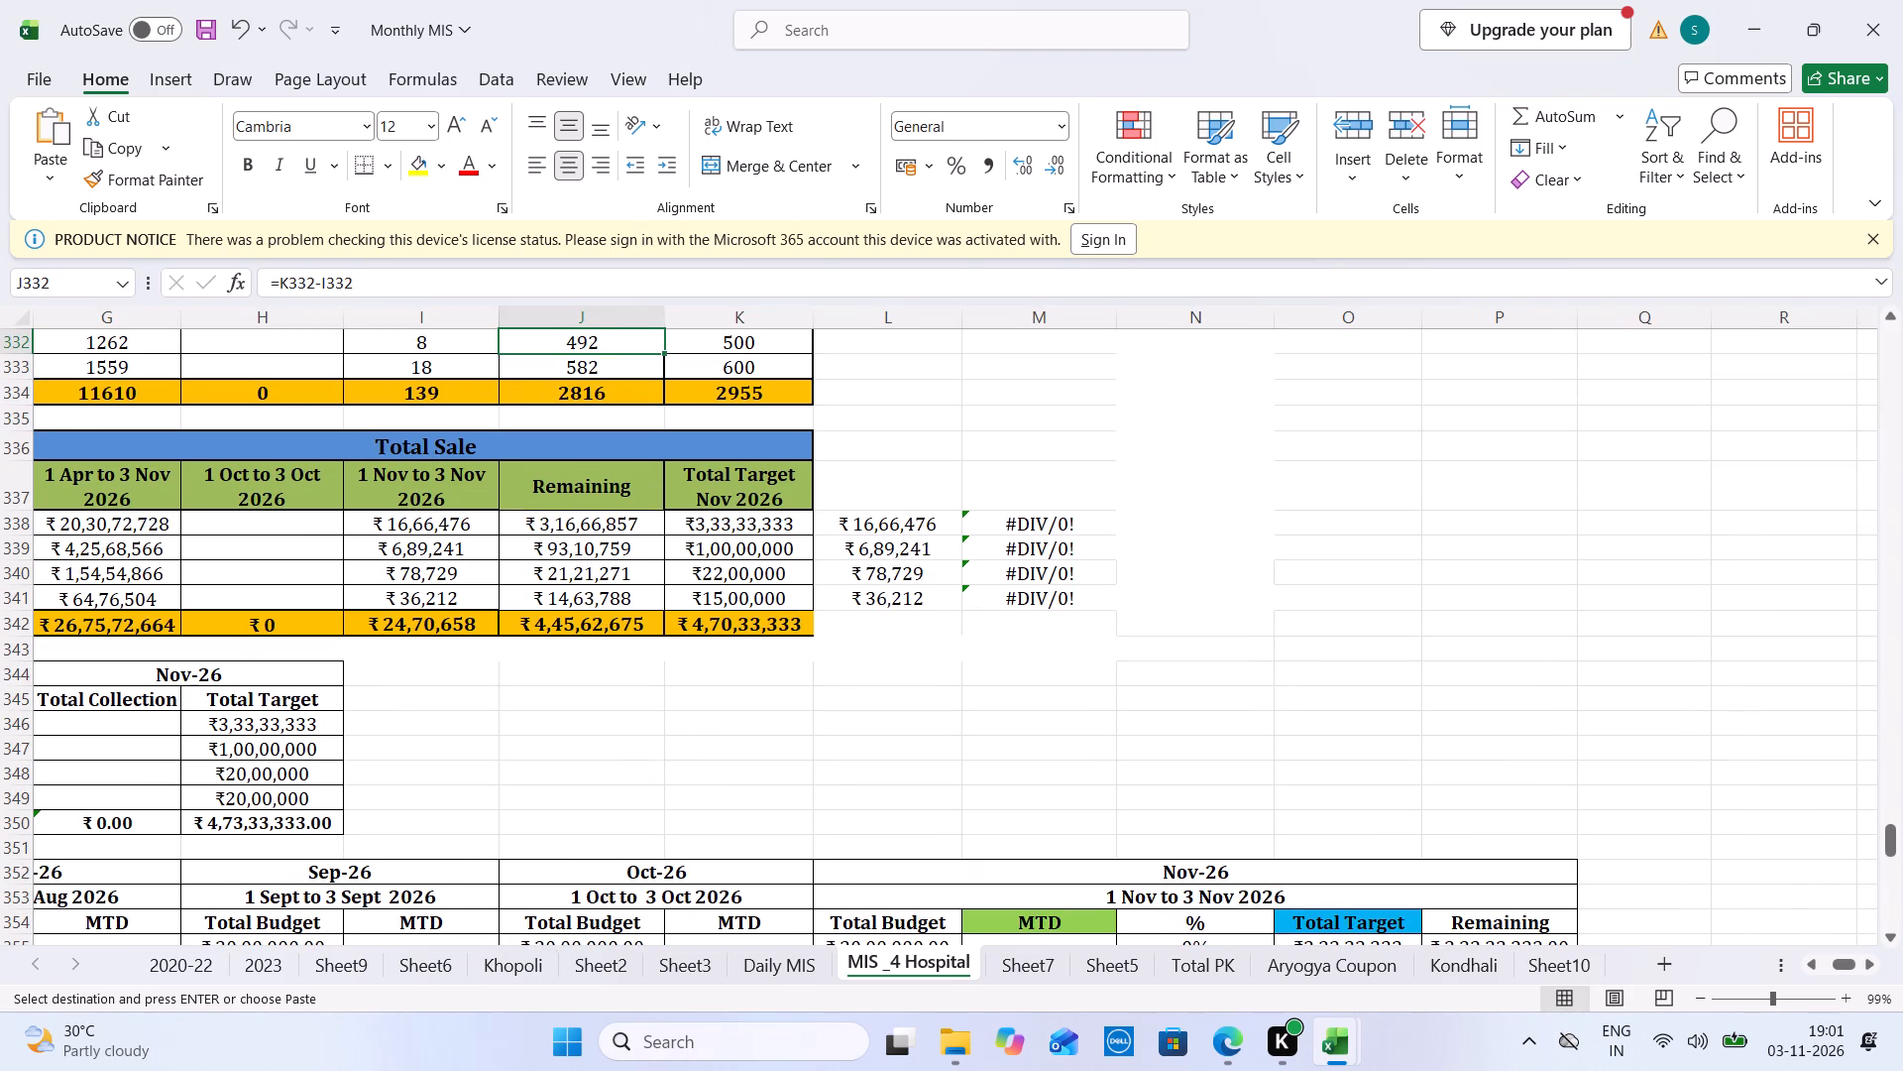
{"action": "key", "text": "Down"}
{"action": "key", "text": "Down"}
{"action": "key", "text": "Down"}
{"action": "key", "text": "Down"}
{"action": "key", "text": "Down"}
{"action": "key", "text": "Down"}
{"action": "key", "text": "Down"}
{"action": "key", "text": "Down"}
{"action": "key", "text": "Down"}
{"action": "key", "text": "Down"}
{"action": "key", "text": "Down"}
{"action": "key", "text": "Down"}
{"action": "key", "text": "Down"}
{"action": "key", "text": "Down"}
{"action": "key", "text": "Down"}
{"action": "key", "text": "Down"}
{"action": "key", "text": "Down"}
{"action": "key", "text": "Down"}
{"action": "key", "text": "Down"}
{"action": "key", "text": "Down"}
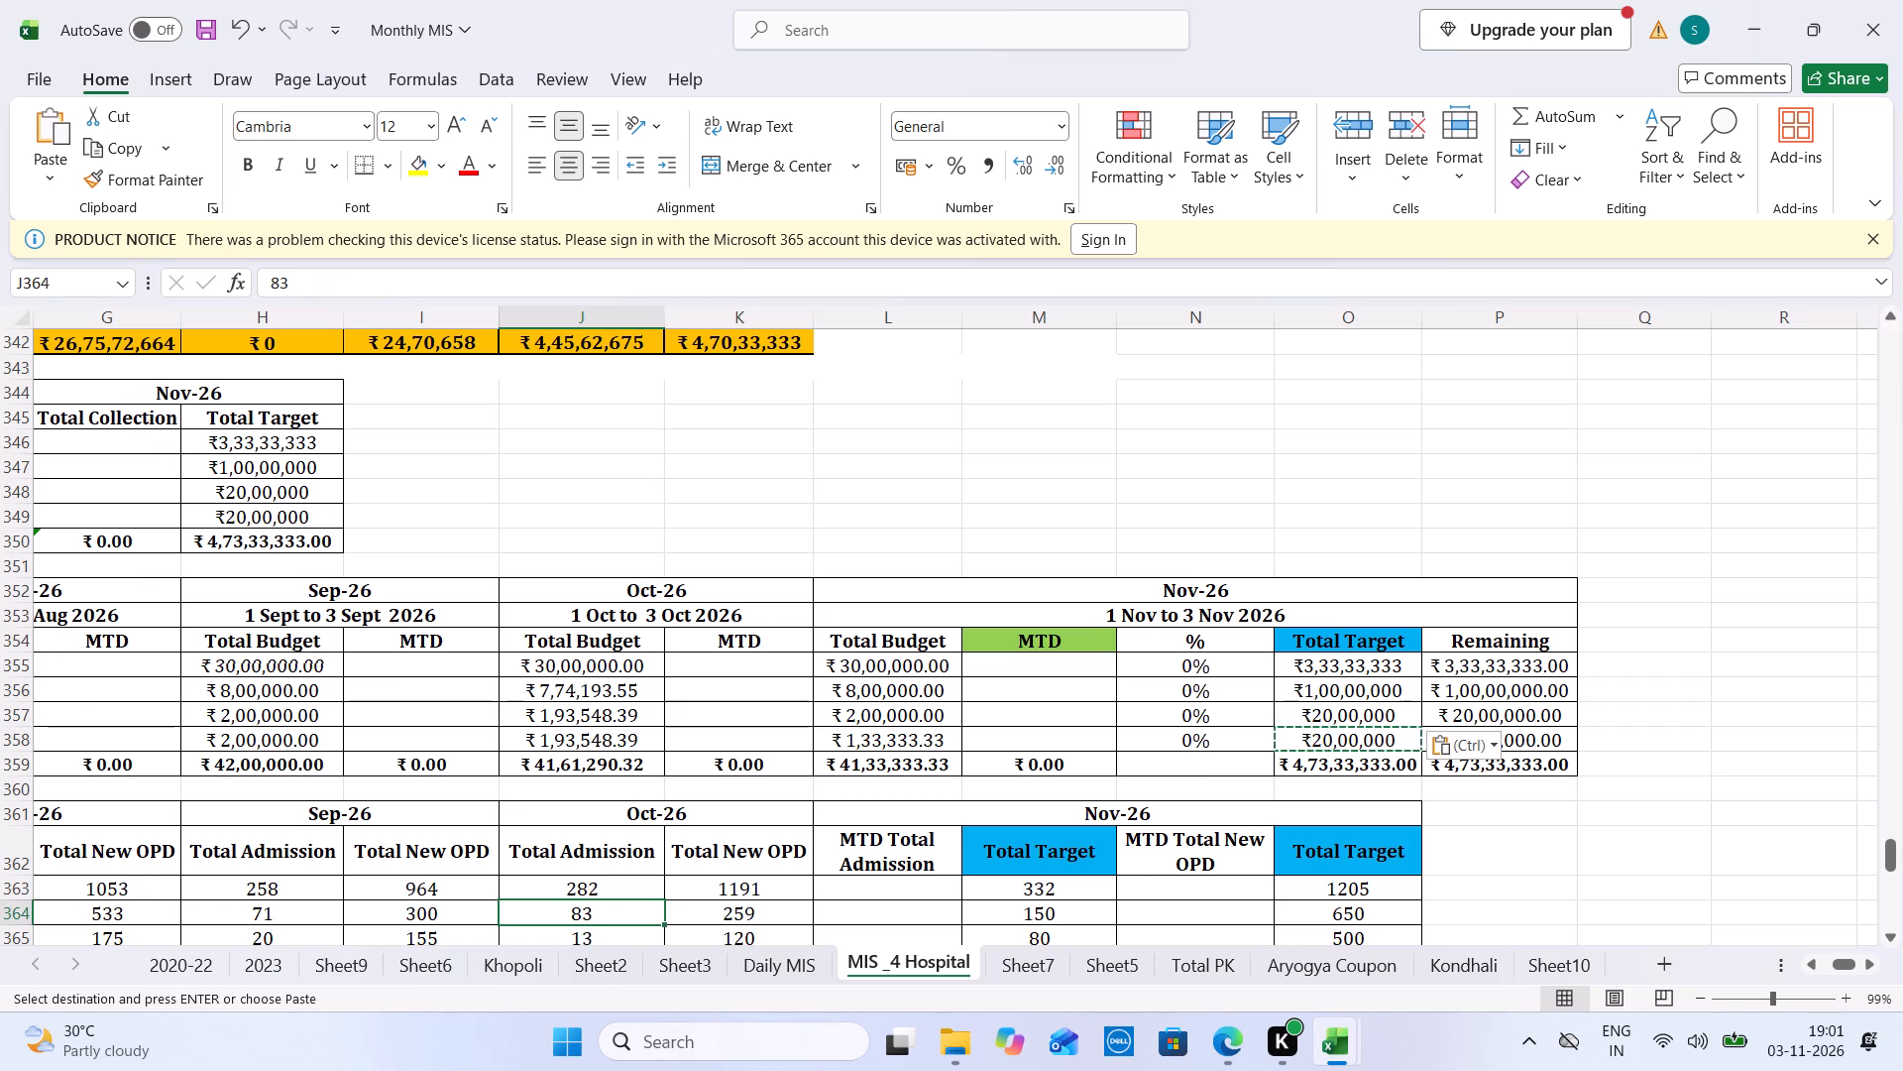
{"action": "left_click", "coordinate": [799, 347]}
{"action": "key", "text": "Up"}
{"action": "key", "text": "Up"}
{"action": "key", "text": "Up"}
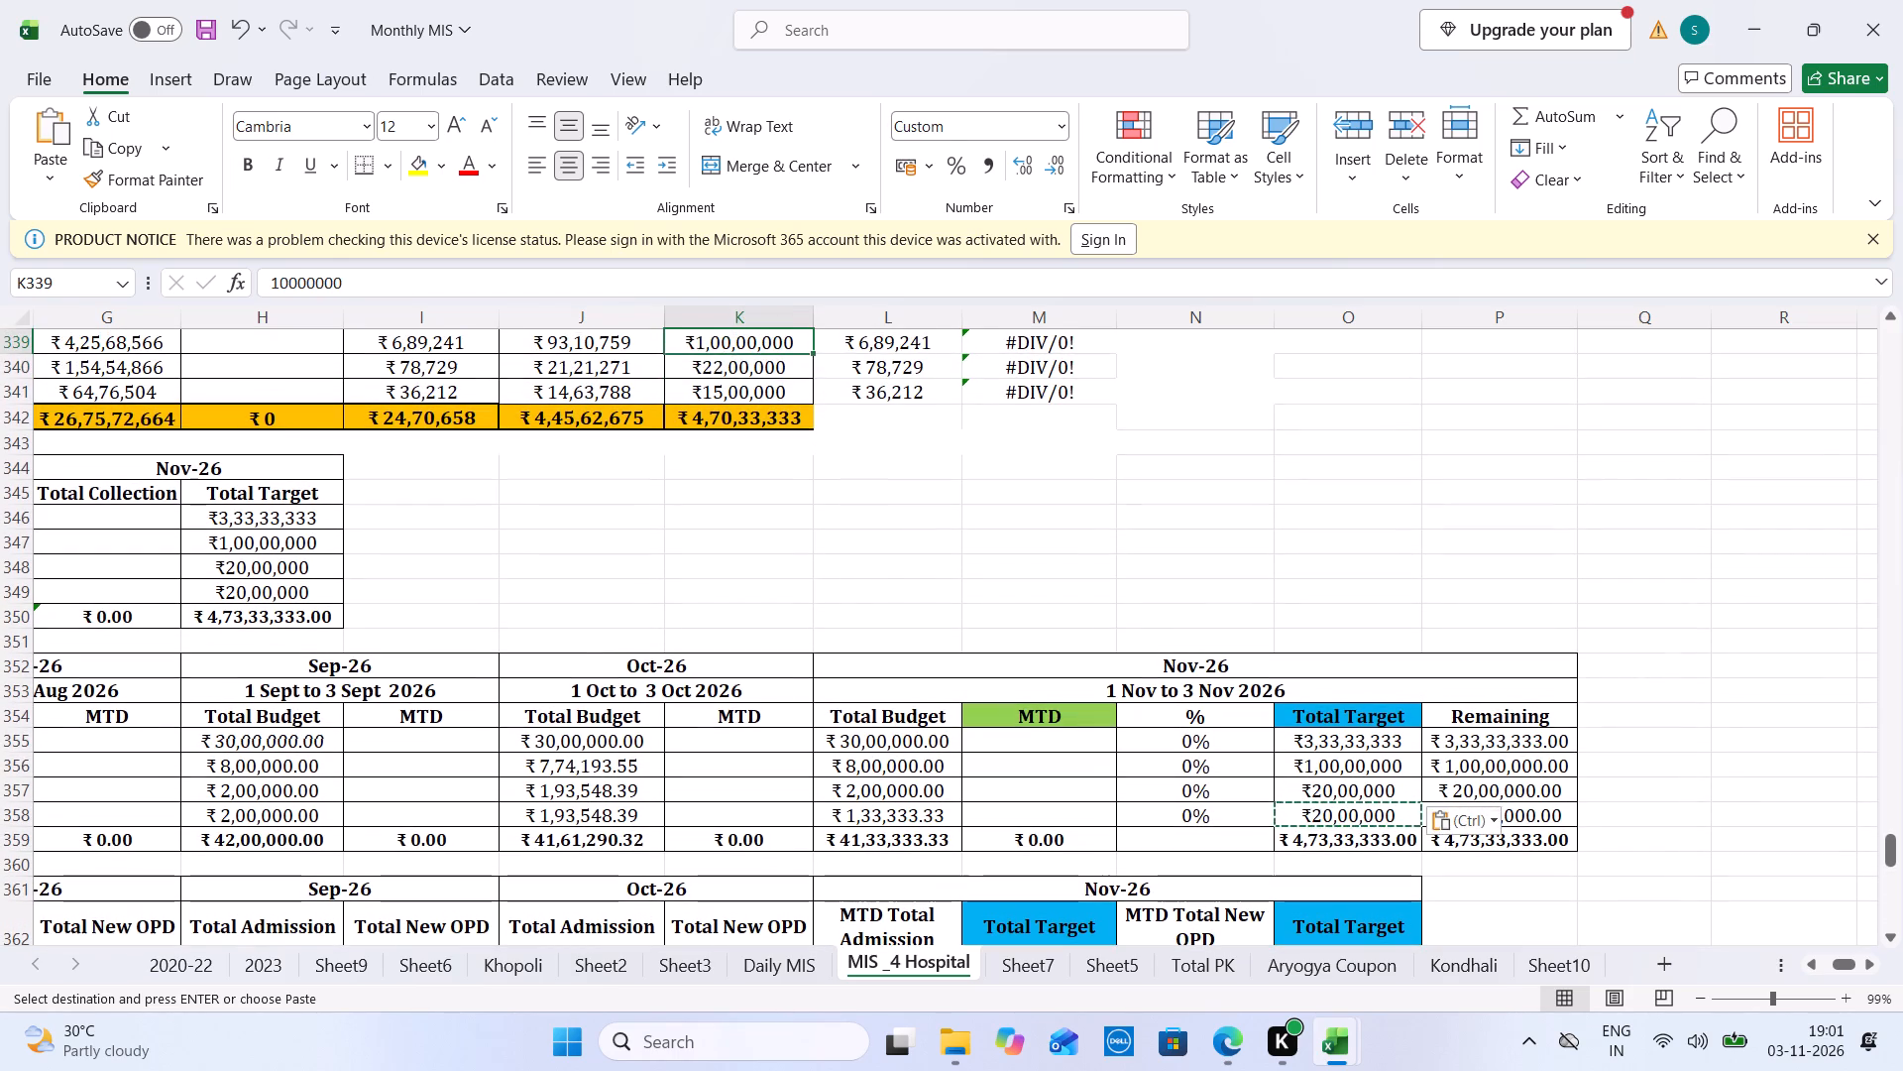
{"action": "key", "text": "Down"}
{"action": "key", "text": "ctrl+v"}
{"action": "key", "text": "Down"}
{"action": "key", "text": "ctrl+v"}
{"action": "key", "text": "ctrl+s"}
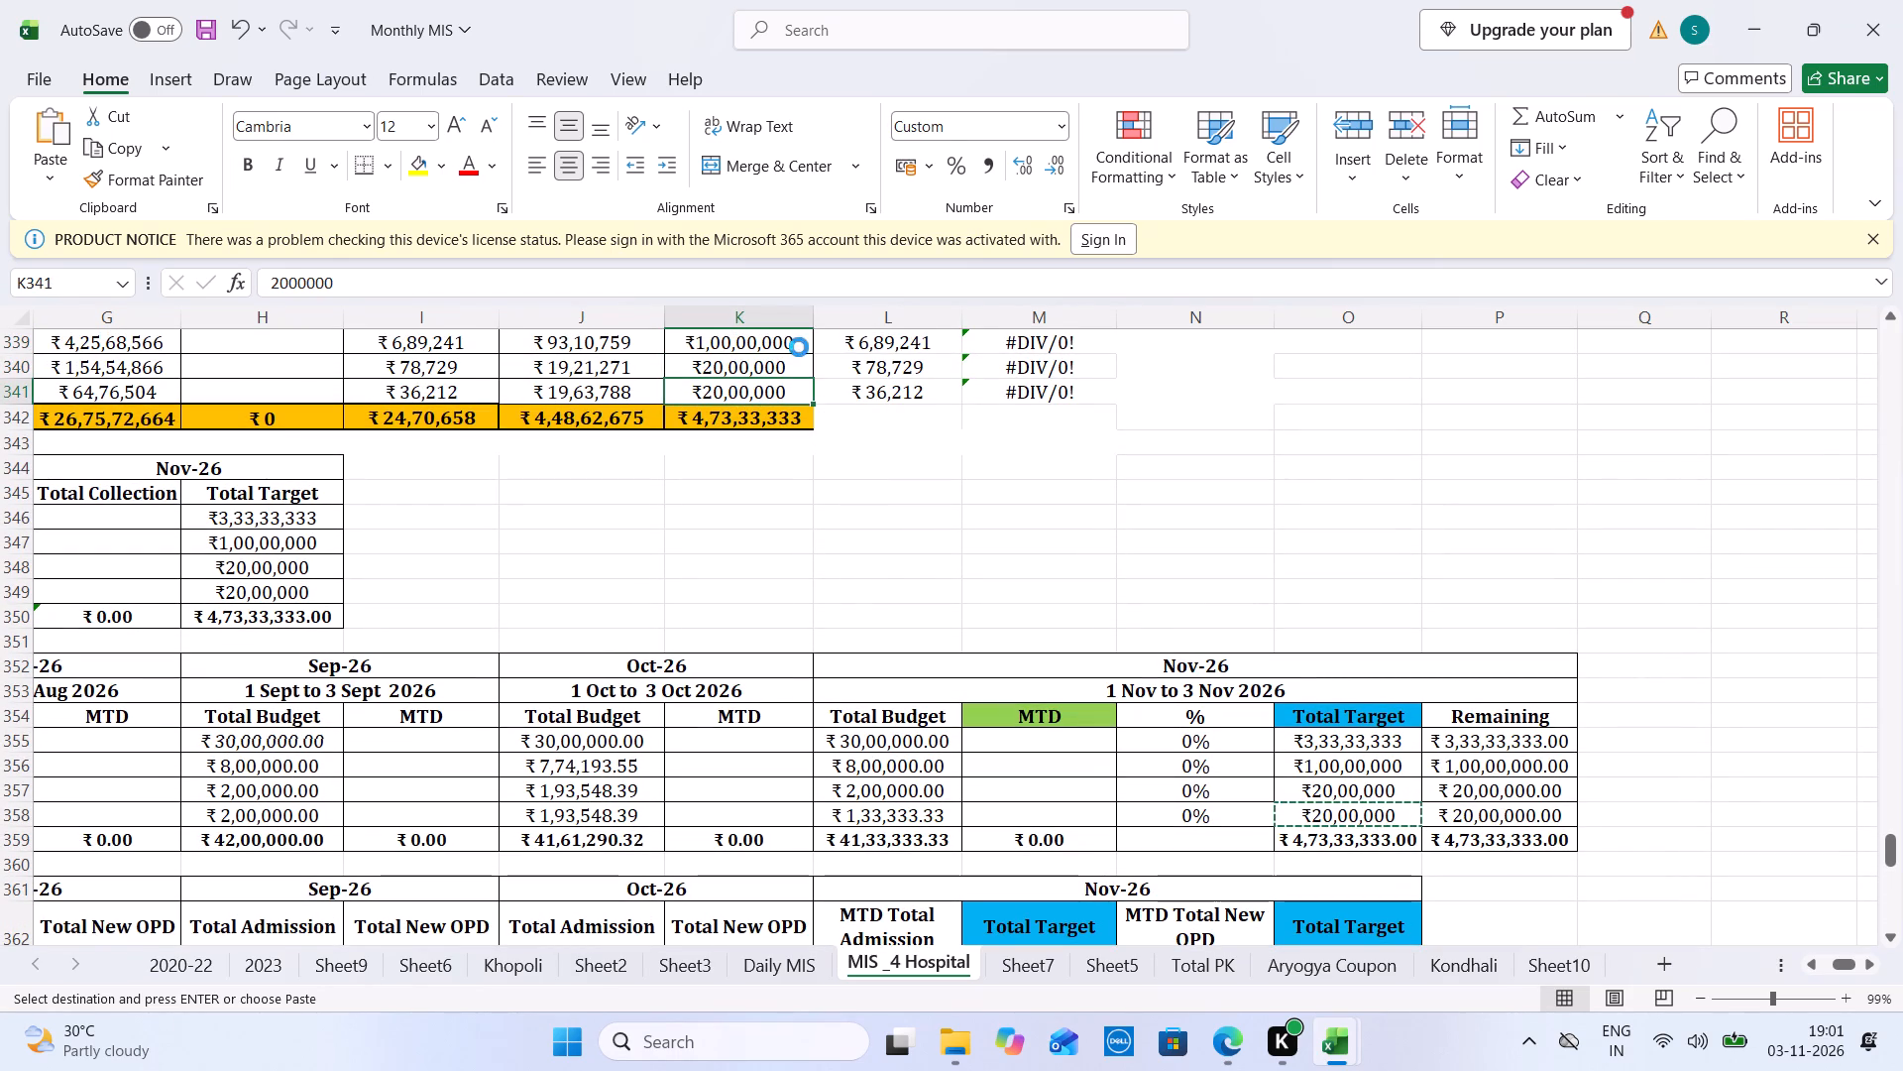
Review the four-hospital budget, admission, new OPD and occupancy ratio tables from June through November 2026.
{"action": "key", "text": "Down"}
{"action": "key", "text": "Down"}
{"action": "key", "text": "Down"}
{"action": "key", "text": "Down"}
{"action": "key", "text": "Down"}
{"action": "key", "text": "Down"}
{"action": "key", "text": "Down"}
{"action": "key", "text": "Down"}
{"action": "key", "text": "Down"}
{"action": "key", "text": "Down"}
{"action": "key", "text": "Down"}
{"action": "key", "text": "Down"}
{"action": "key", "text": "Down"}
{"action": "key", "text": "Down"}
{"action": "key", "text": "Down"}
{"action": "key", "text": "Down"}
{"action": "key", "text": "Down"}
{"action": "key", "text": "Down"}
{"action": "key", "text": "Down"}
{"action": "key", "text": "Down"}
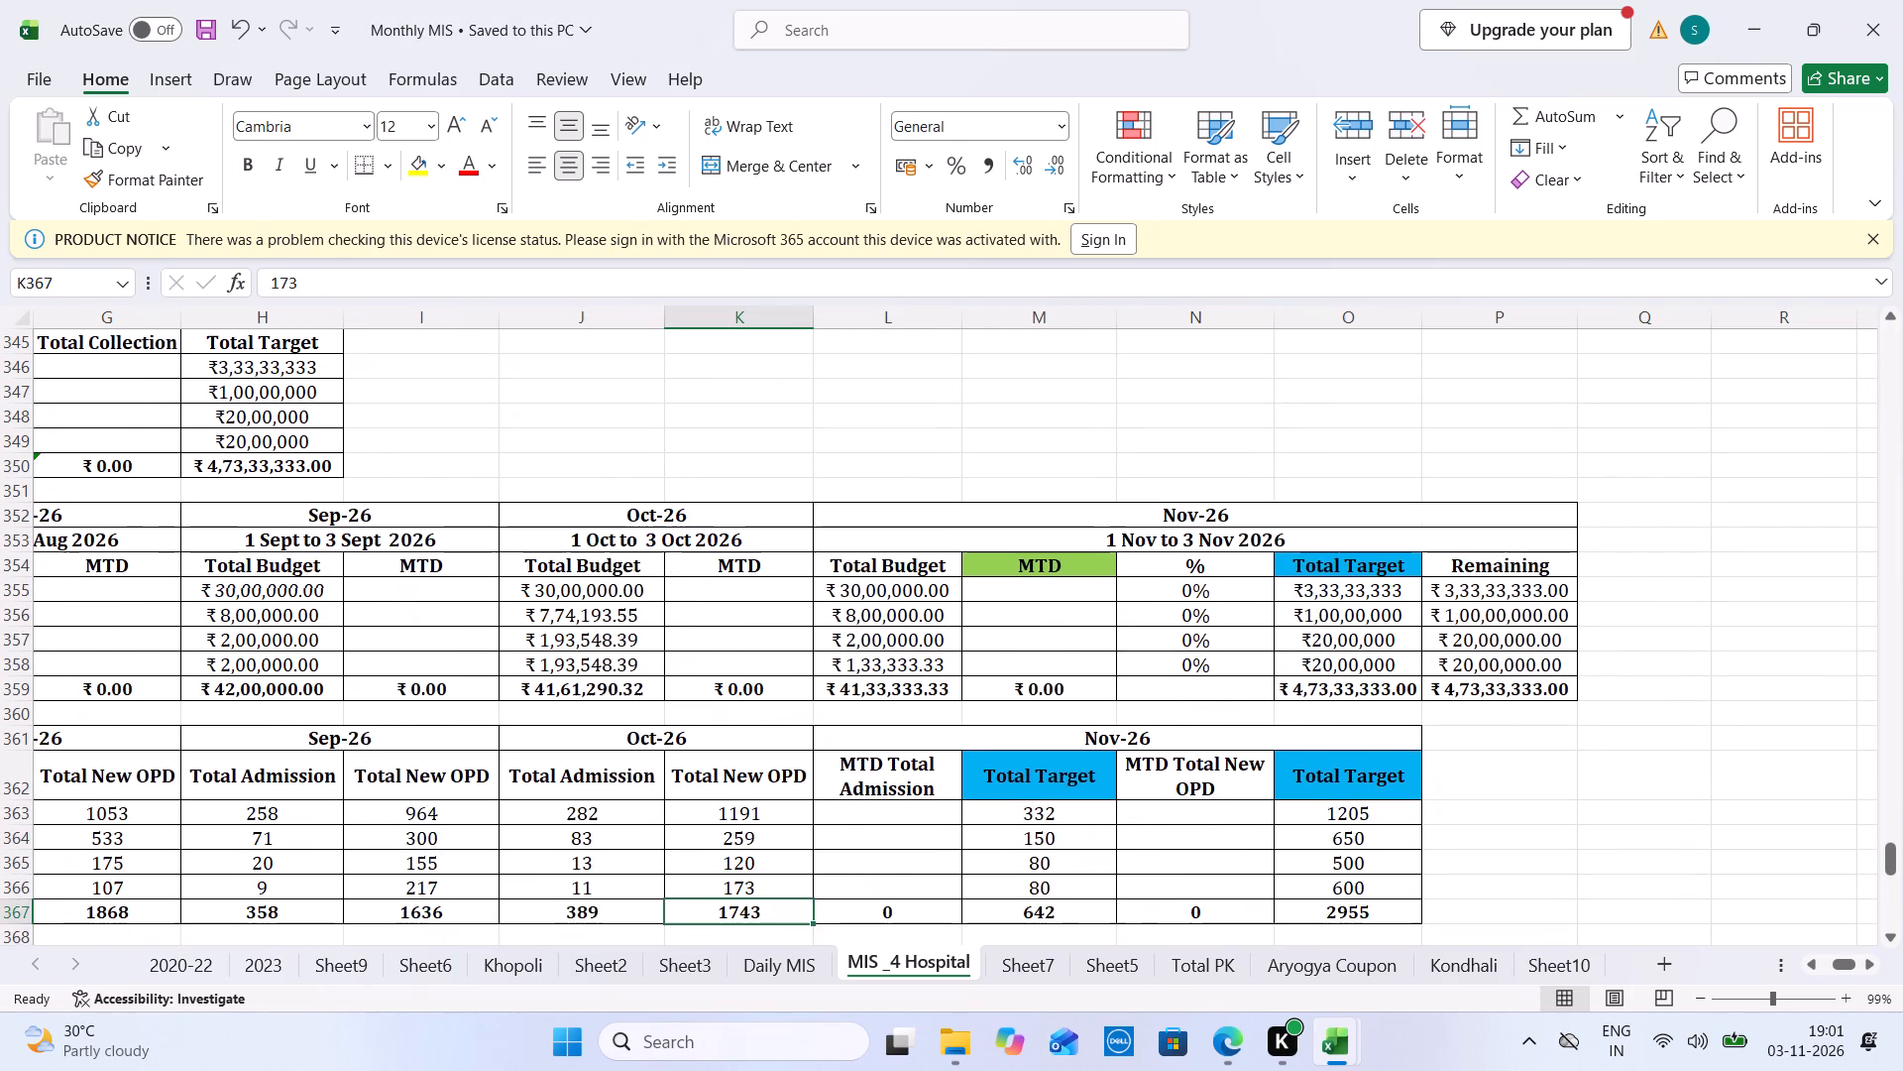
{"action": "key", "text": "Down"}
{"action": "key", "text": "Down"}
{"action": "key", "text": "Down"}
{"action": "key", "text": "Down"}
{"action": "key", "text": "Down"}
{"action": "key", "text": "Down"}
{"action": "key", "text": "Down"}
{"action": "key", "text": "Down"}
{"action": "key", "text": "Down"}
{"action": "key", "text": "Down"}
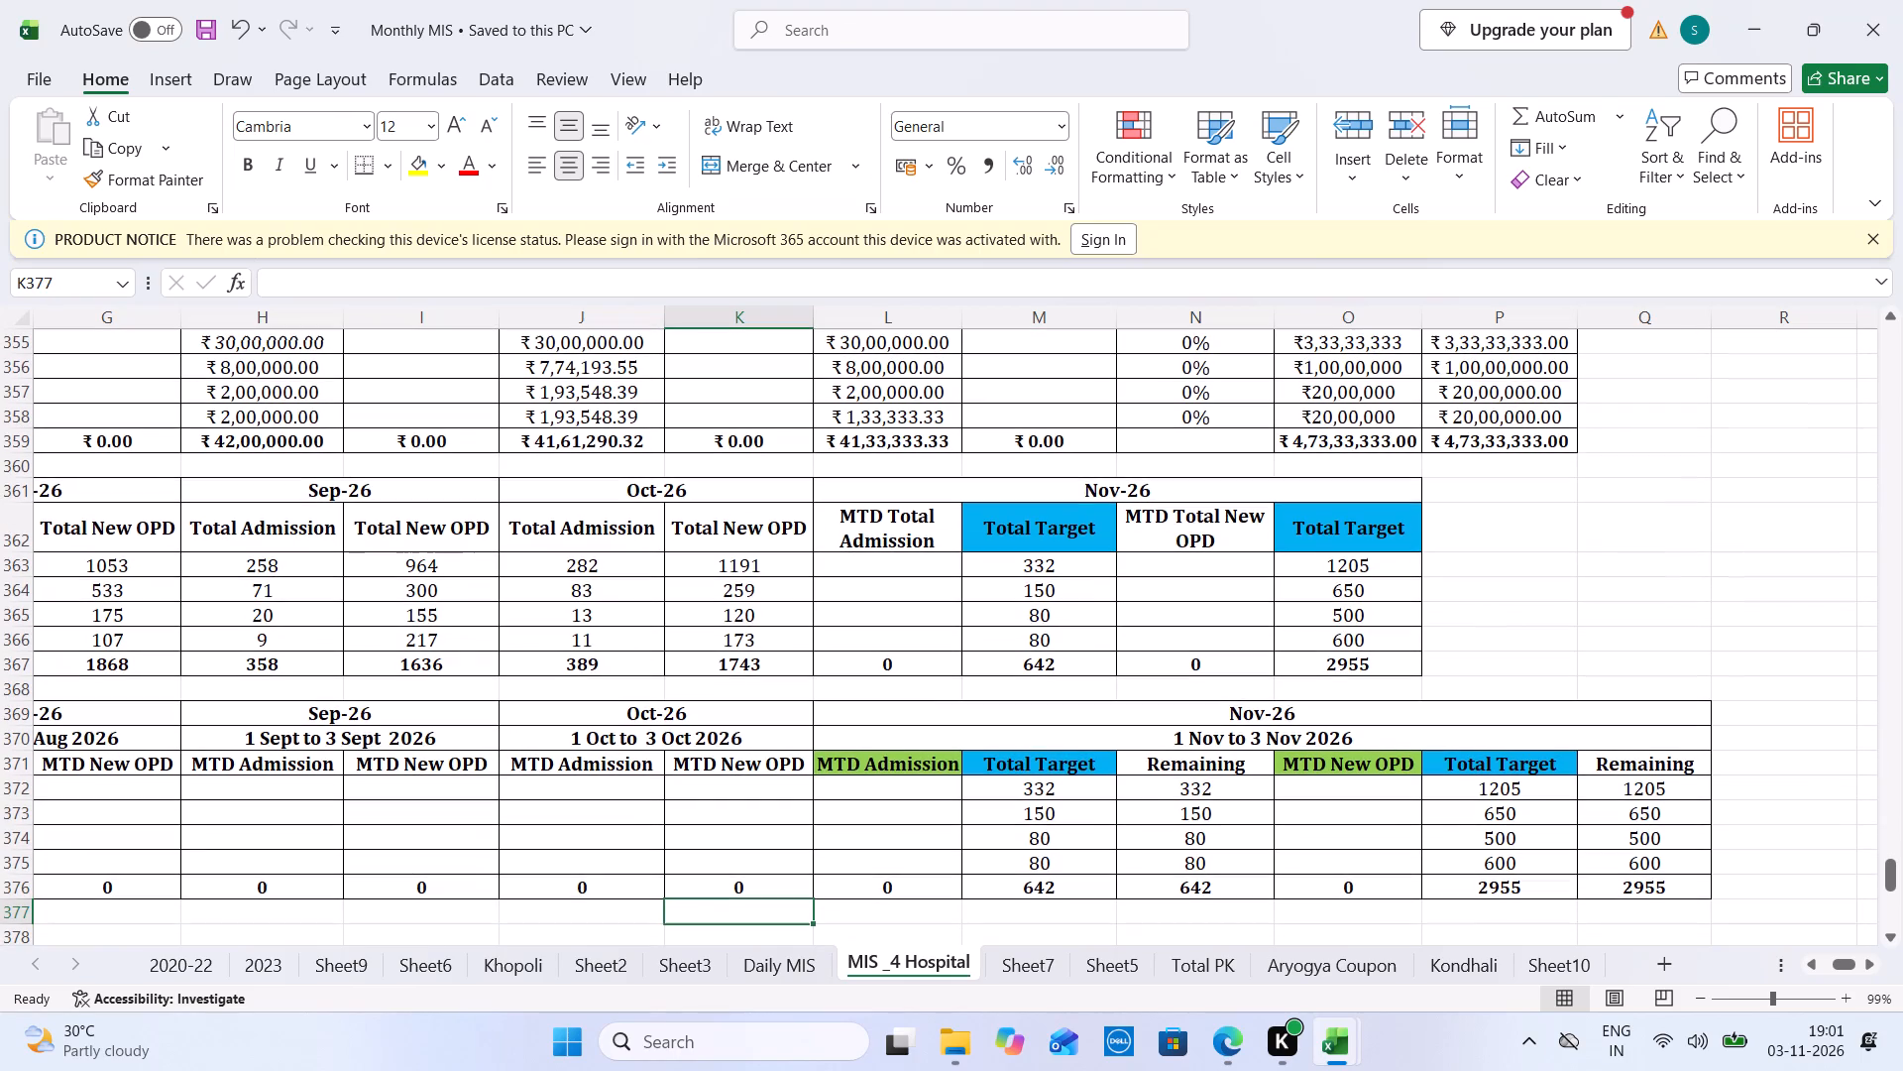
{"action": "key", "text": "Left"}
{"action": "key", "text": "Left"}
{"action": "key", "text": "Left"}
{"action": "key", "text": "Left"}
{"action": "key", "text": "Left"}
{"action": "key", "text": "Left"}
{"action": "key", "text": "Left"}
{"action": "key", "text": "Left"}
{"action": "key", "text": "Left"}
{"action": "key", "text": "Left"}
{"action": "key", "text": "Left"}
{"action": "key", "text": "Left"}
{"action": "key", "text": "Left"}
{"action": "key", "text": "Left"}
{"action": "key", "text": "Left"}
{"action": "key", "text": "Left"}
{"action": "key", "text": "Left"}
{"action": "key", "text": "Left"}
{"action": "key", "text": "Left"}
{"action": "key", "text": "Left"}
{"action": "key", "text": "Down"}
{"action": "key", "text": "Down"}
{"action": "key", "text": "Down"}
{"action": "key", "text": "Down"}
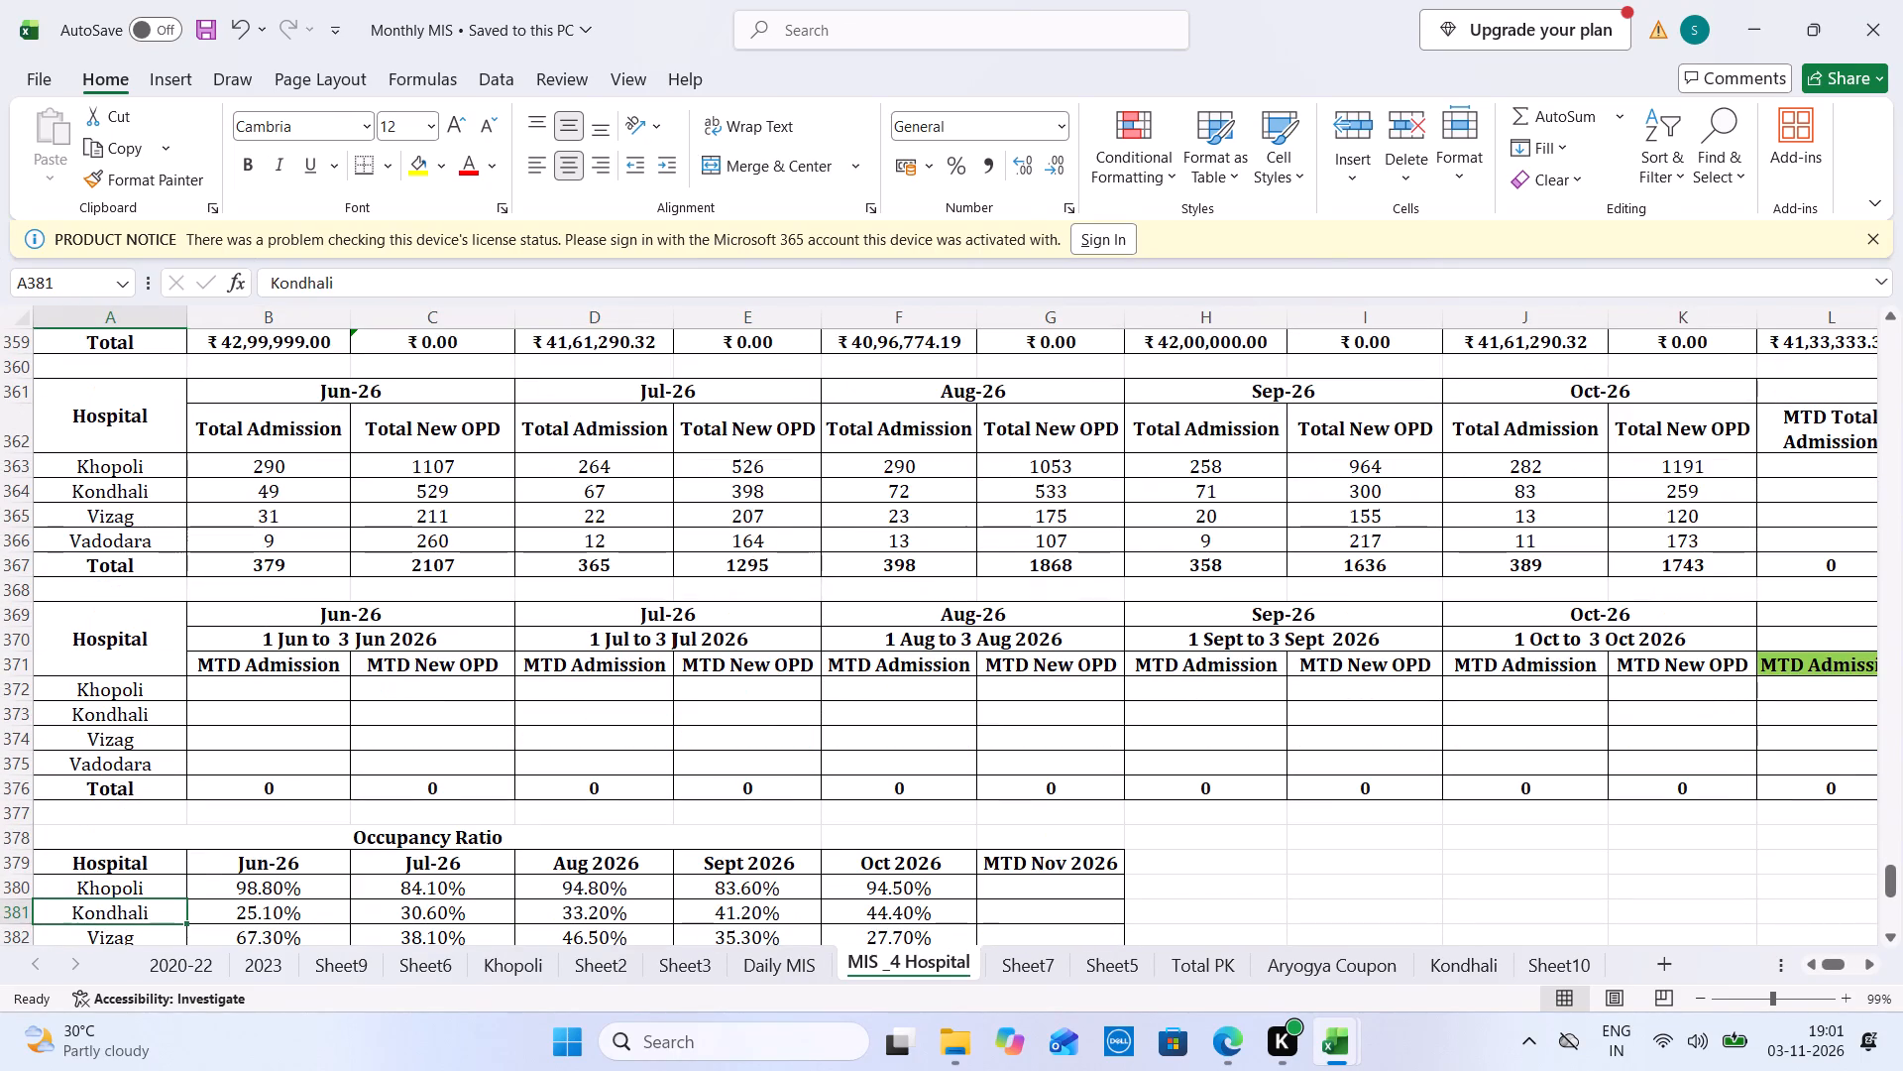
{"action": "key", "text": "Up"}
{"action": "key", "text": "Up"}
{"action": "key", "text": "Up"}
{"action": "key", "text": "Up"}
{"action": "key", "text": "Up"}
{"action": "key", "text": "Up"}
{"action": "key", "text": "Up"}
{"action": "key", "text": "Up"}
{"action": "key", "text": "Up"}
{"action": "key", "text": "Up"}
{"action": "key", "text": "Up"}
{"action": "key", "text": "Up"}
{"action": "key", "text": "Up"}
{"action": "key", "text": "Up"}
{"action": "key", "text": "Up"}
{"action": "key", "text": "Up"}
{"action": "key", "text": "Up"}
{"action": "key", "text": "Up"}
{"action": "key", "text": "Up"}
{"action": "key", "text": "Up"}
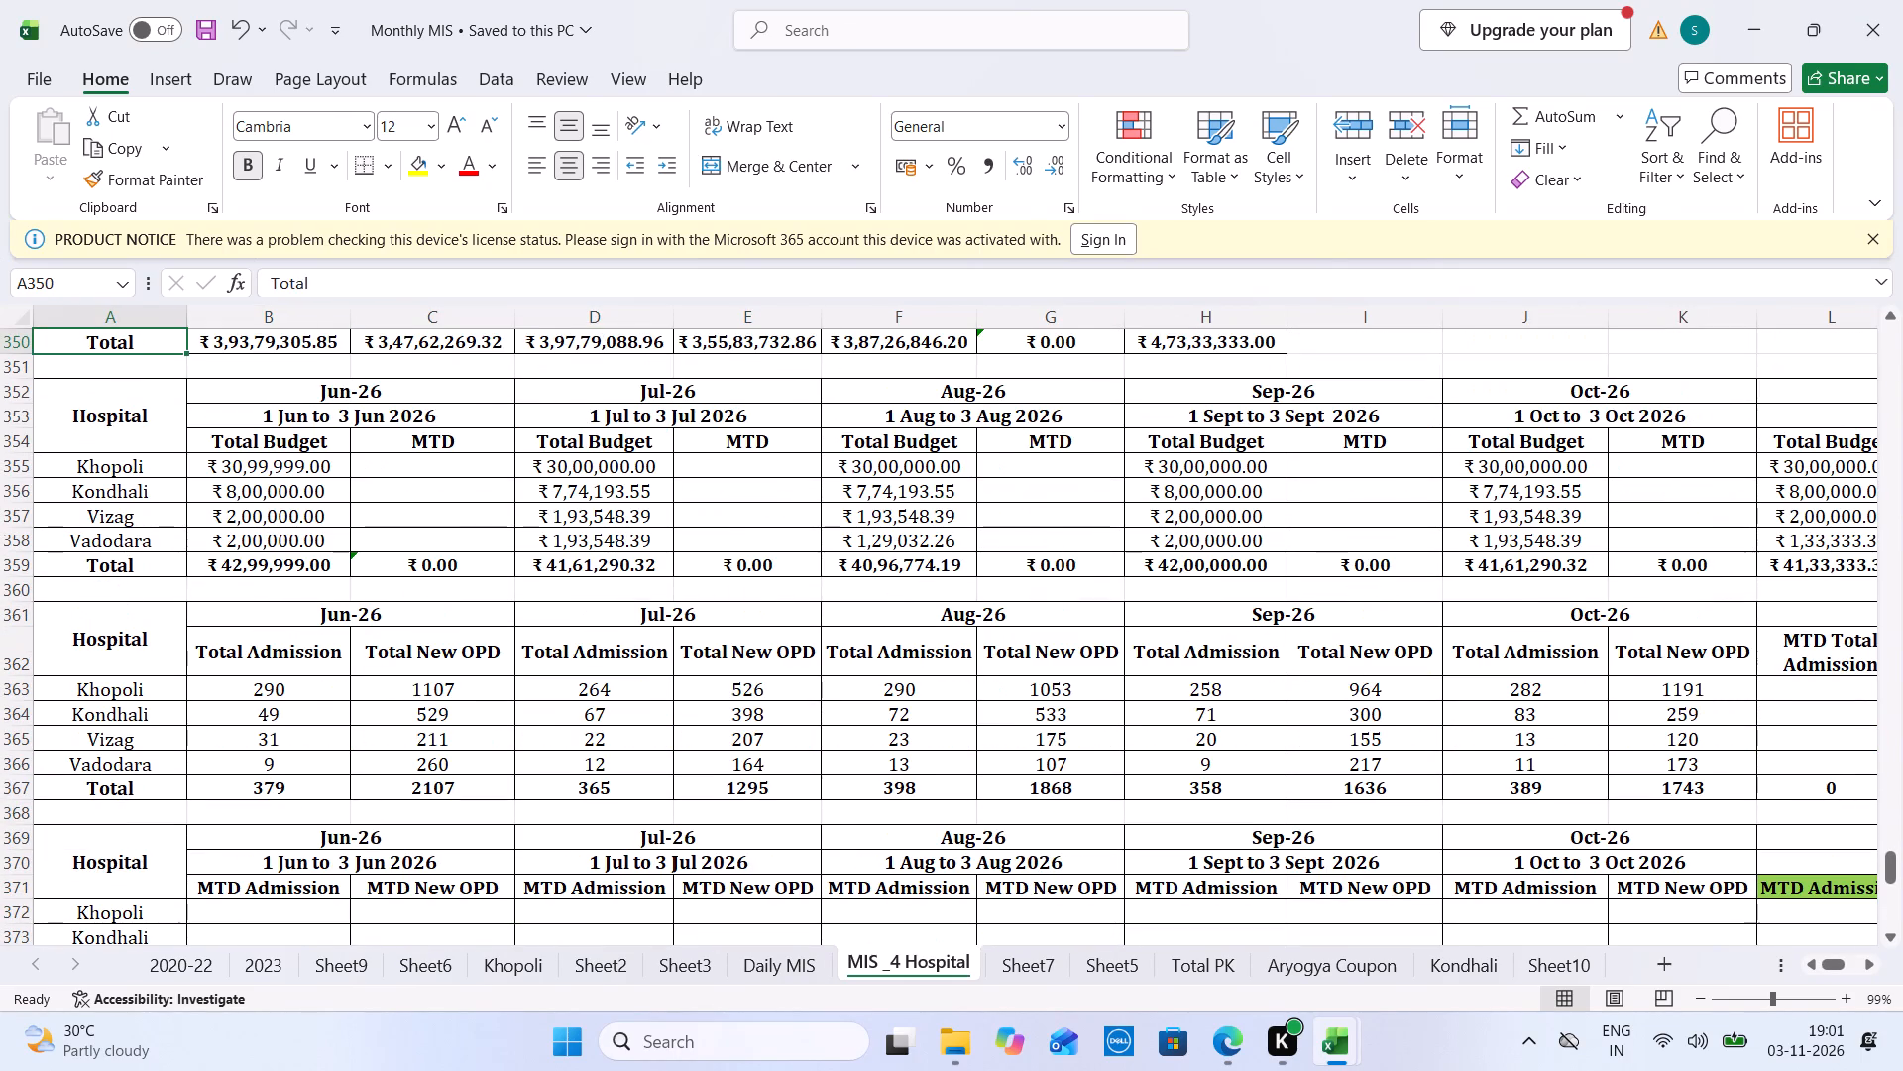
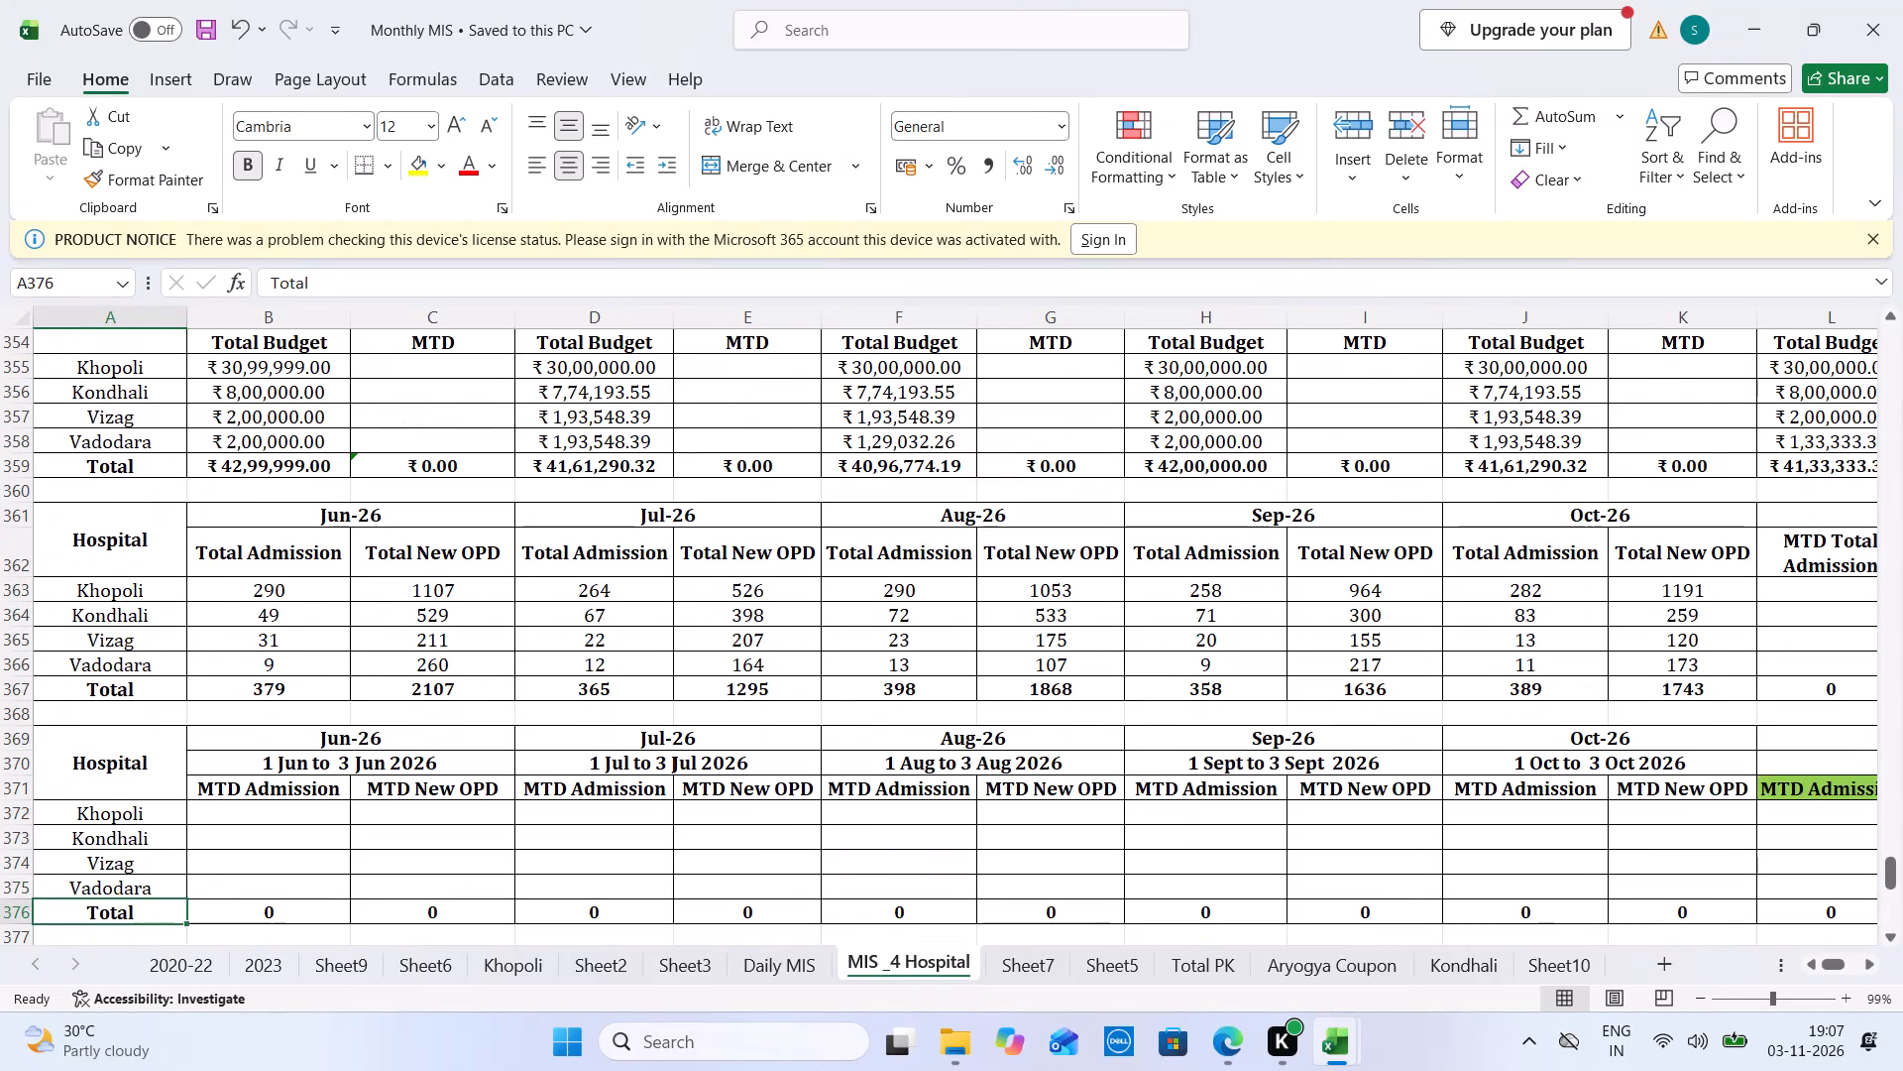
In the Vadodara OPD workbook's Sheet4, copy the 02-11-2026 occupancy entries from Admission through Total Bed into the 03-11-2026 row.
{"action": "key", "text": "ctrl+Tab"}
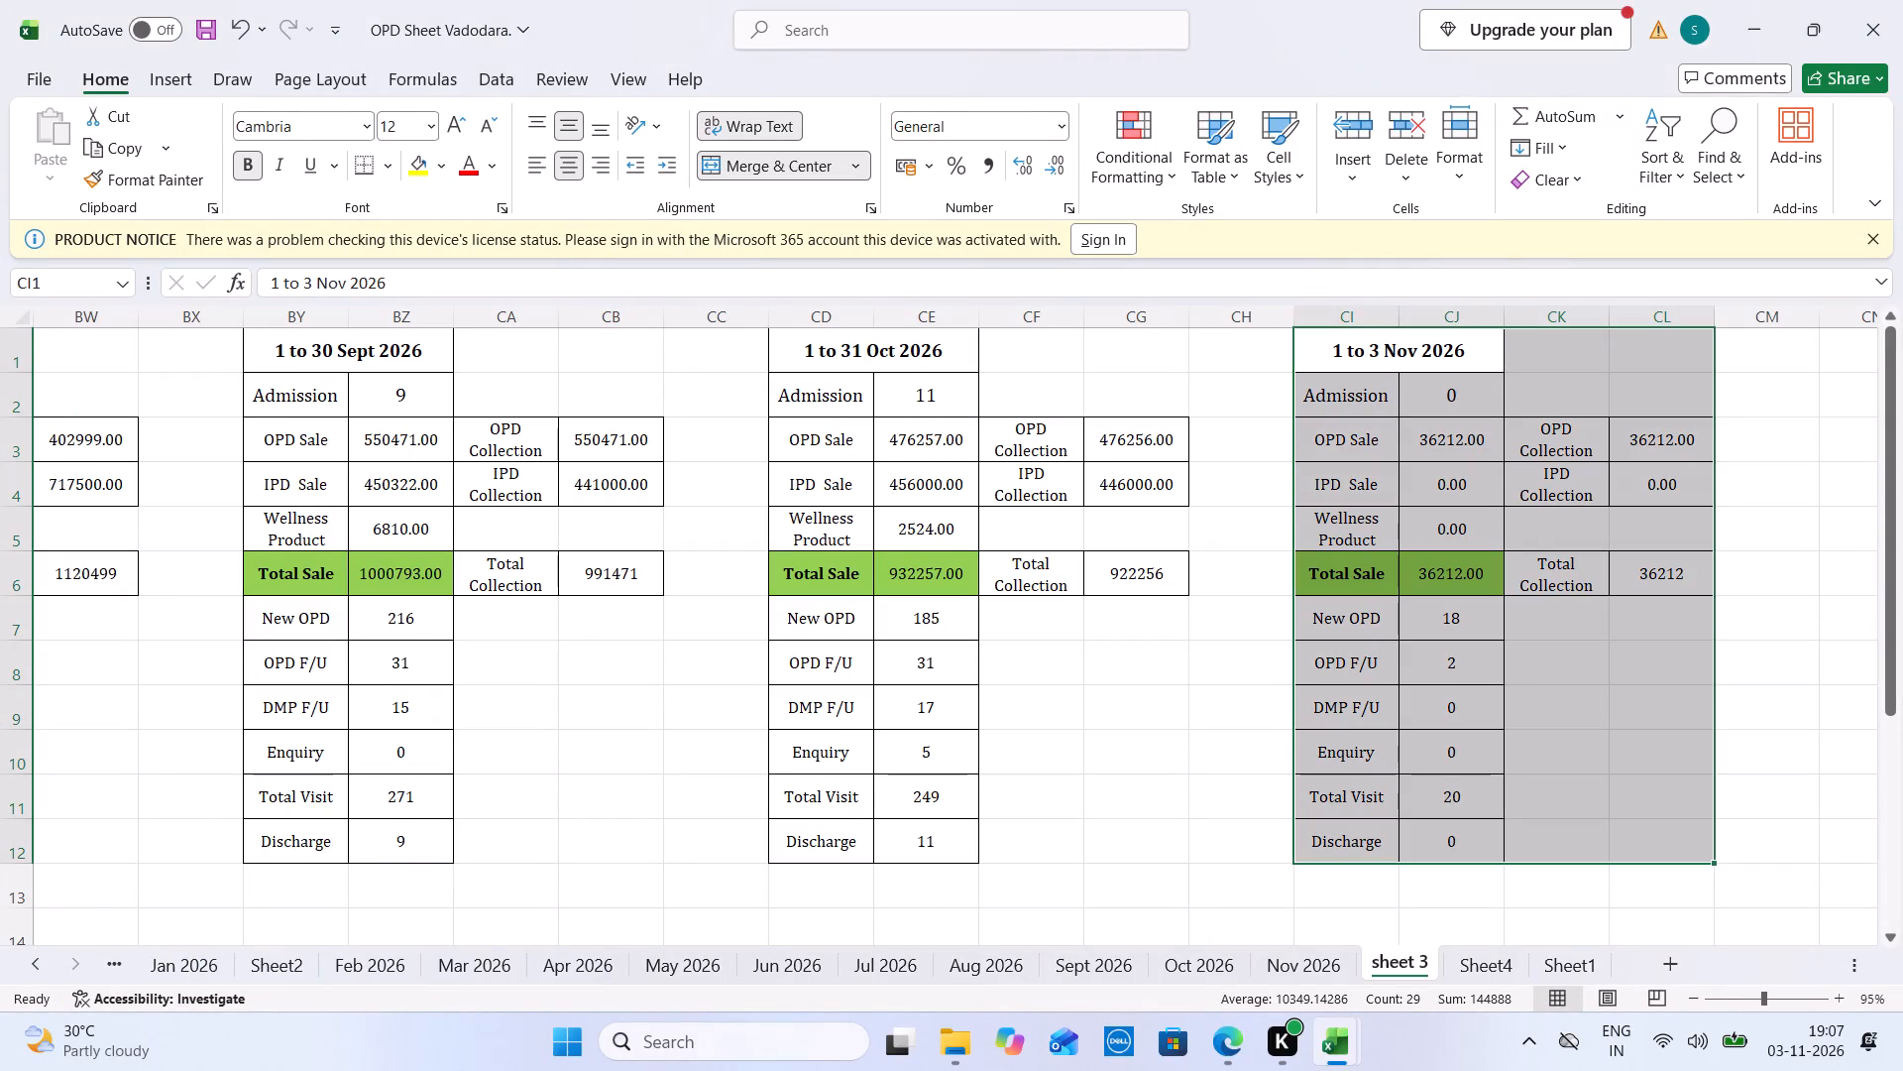
{"action": "left_click", "coordinate": [1347, 965]}
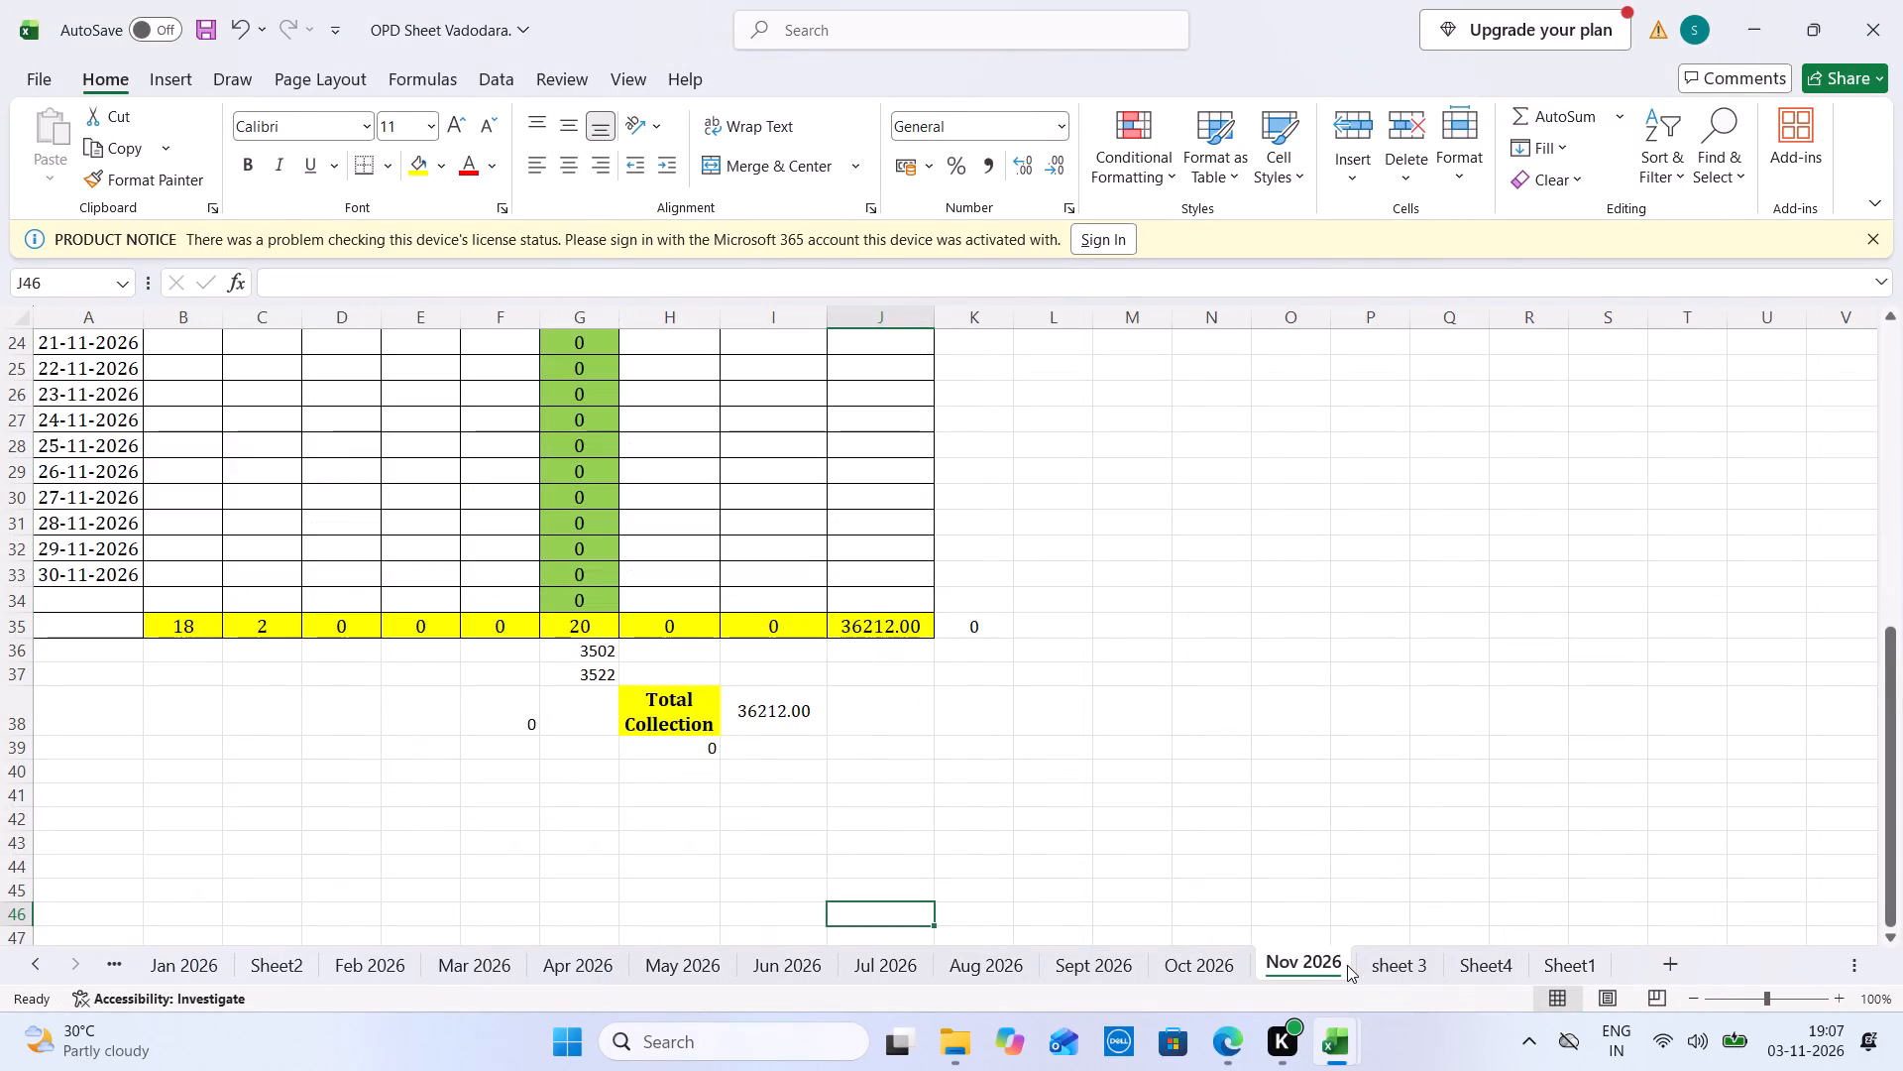
{"action": "left_click", "coordinate": [1880, 473]}
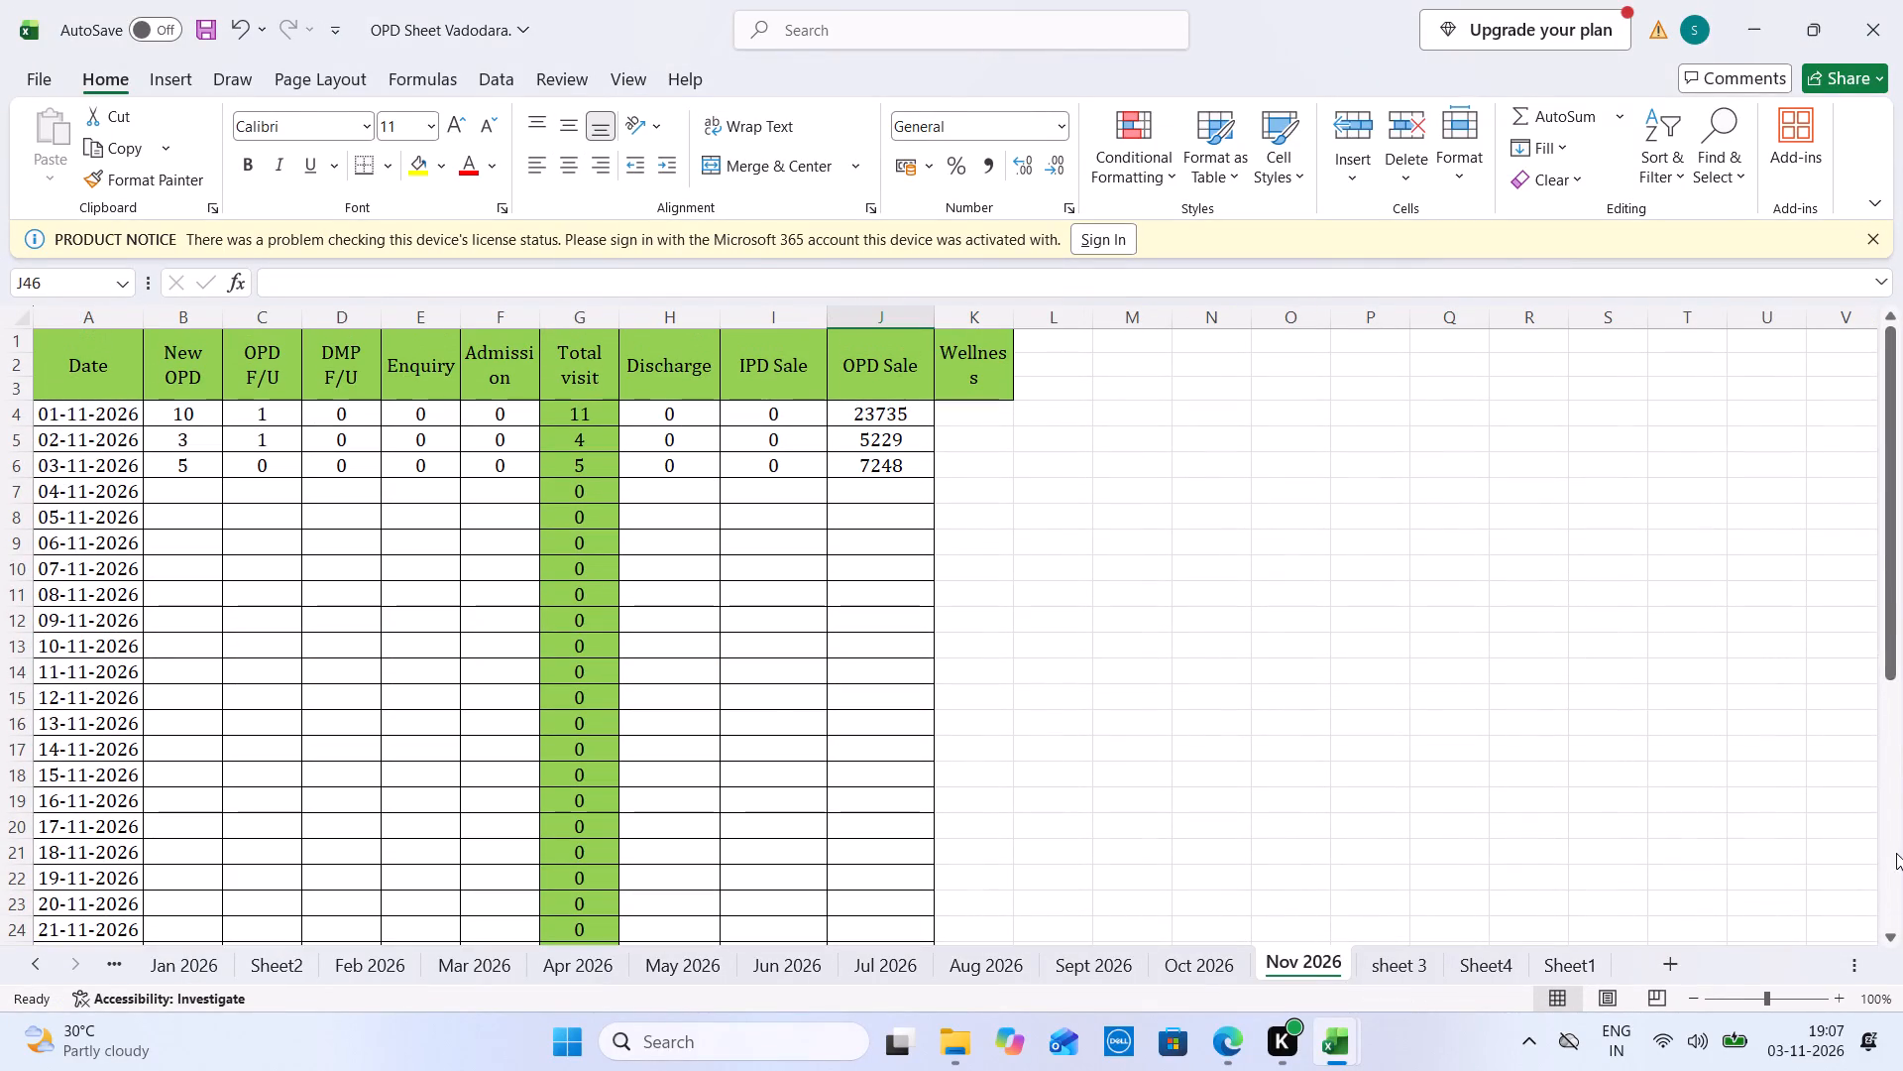
{"action": "left_click", "coordinate": [1896, 853]}
{"action": "left_click", "coordinate": [1500, 980]}
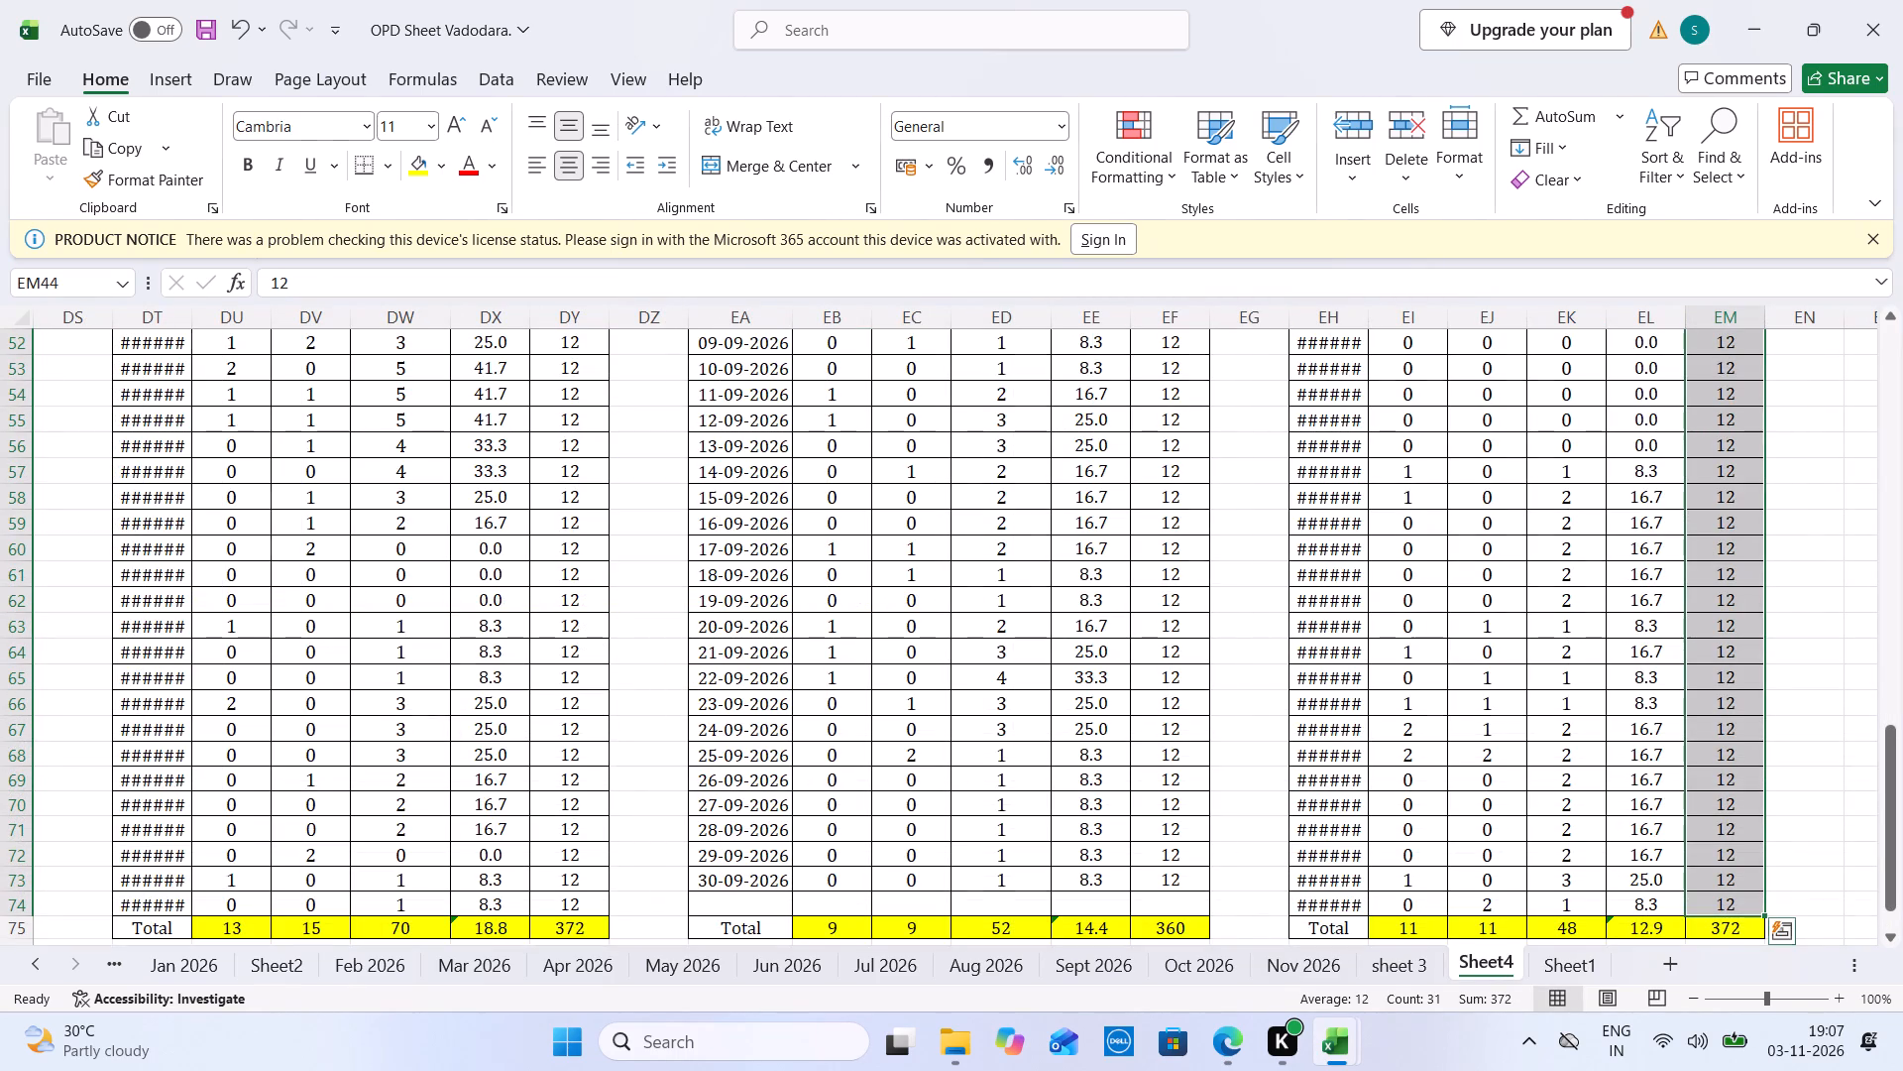
{"action": "left_click", "coordinate": [1856, 765]}
{"action": "key", "text": "Right"}
{"action": "key", "text": "Right"}
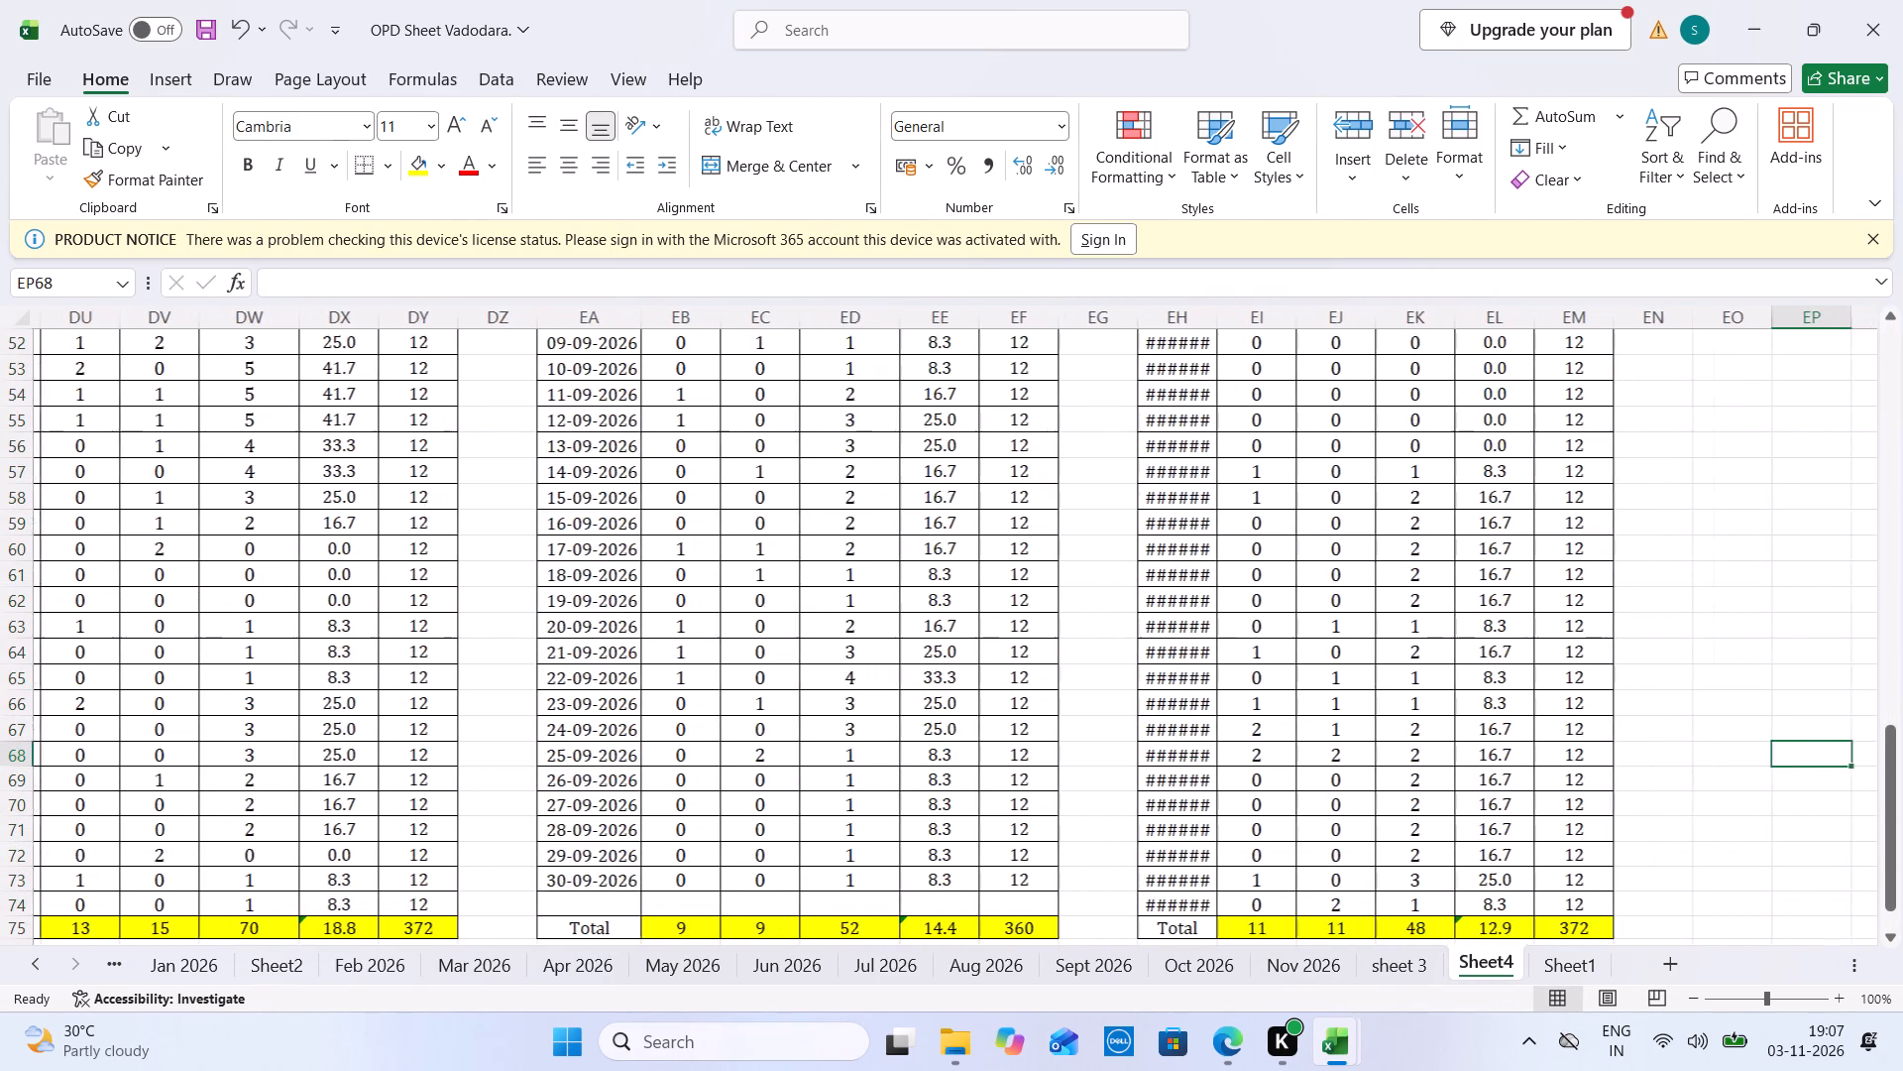
{"action": "key", "text": "Up"}
{"action": "key", "text": "Up"}
{"action": "key", "text": "Up"}
{"action": "key", "text": "Up"}
{"action": "key", "text": "Up"}
{"action": "key", "text": "Up"}
{"action": "key", "text": "Up"}
{"action": "key", "text": "Up"}
{"action": "key", "text": "Up"}
{"action": "key", "text": "Up"}
{"action": "key", "text": "Up"}
{"action": "key", "text": "Up"}
{"action": "key", "text": "Up"}
{"action": "key", "text": "Up"}
{"action": "key", "text": "Up"}
{"action": "key", "text": "Up"}
{"action": "key", "text": "Up"}
{"action": "key", "text": "Up"}
{"action": "key", "text": "Up"}
{"action": "key", "text": "Up"}
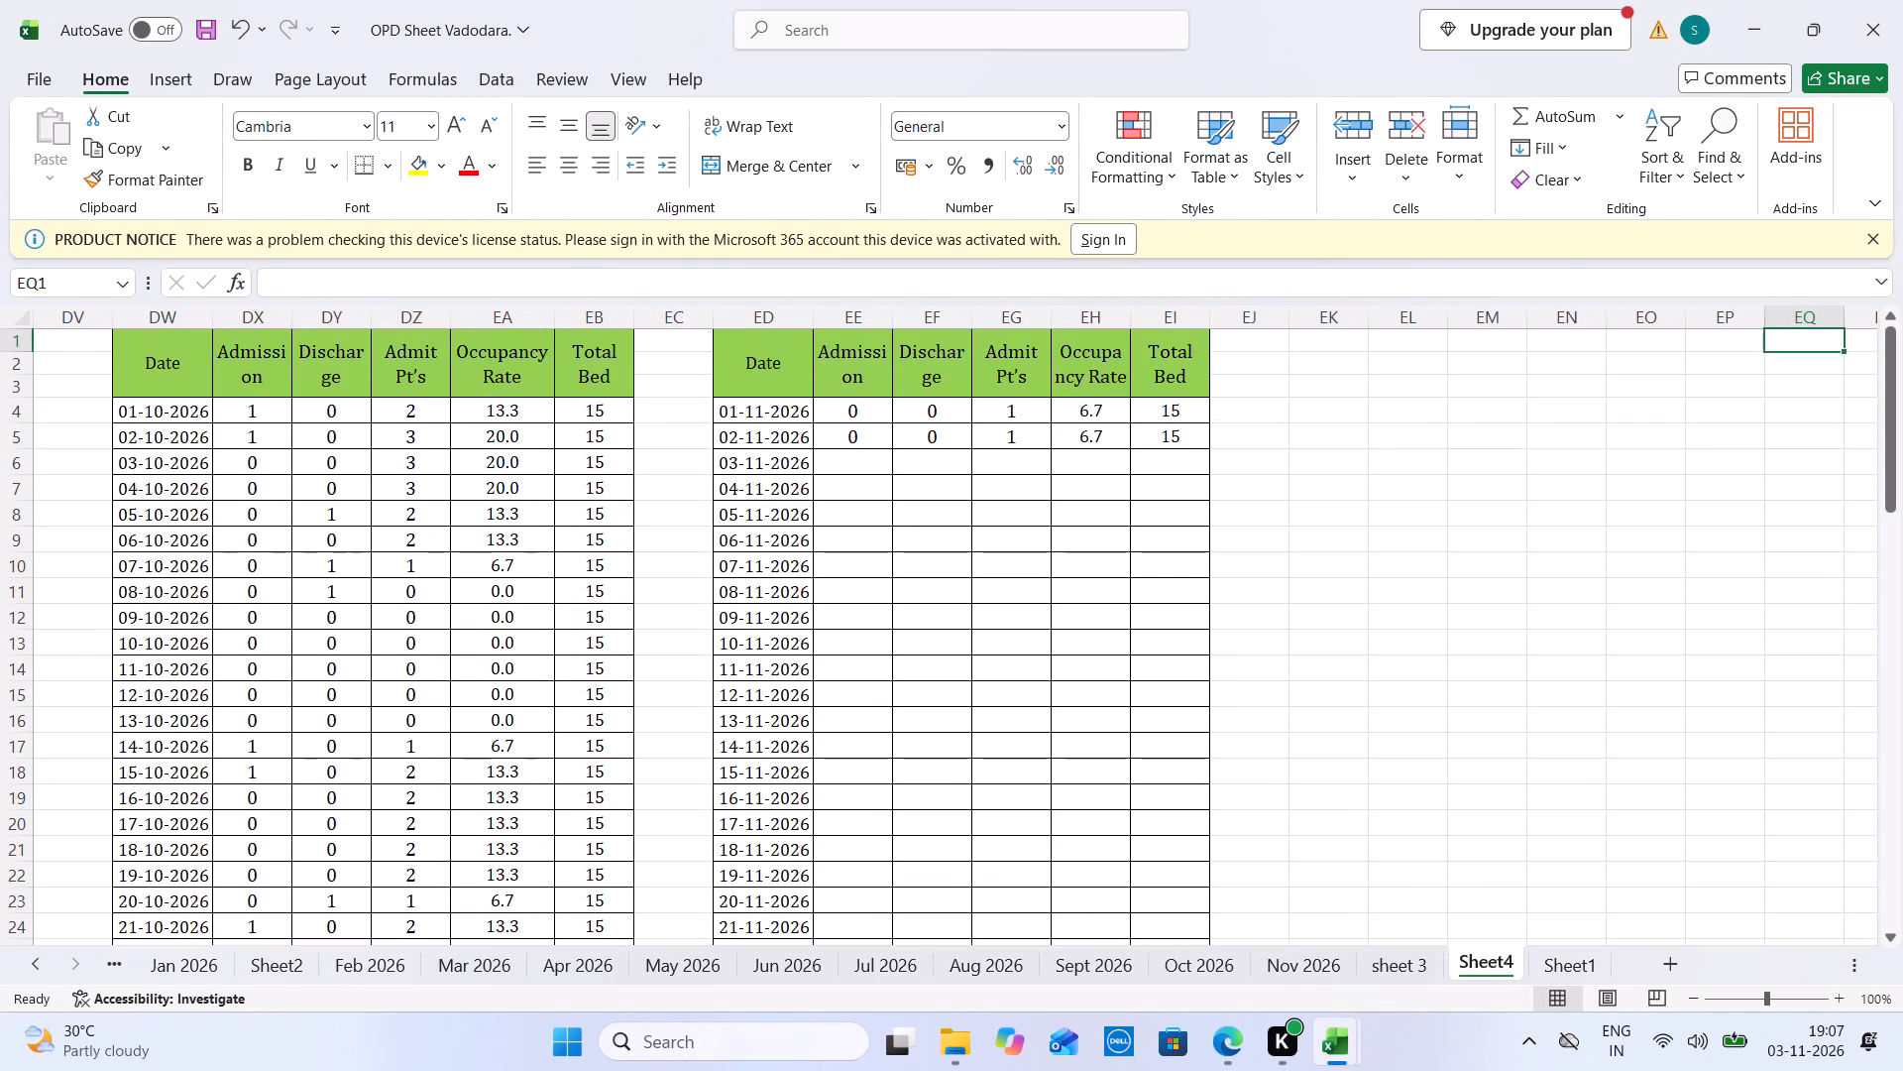
{"action": "scroll", "coordinate": [1856, 765], "scroll_direction": "left", "scroll_amount": 2}
{"action": "left_click_drag", "start_coordinate": [844, 434], "coordinate": [902, 440]}
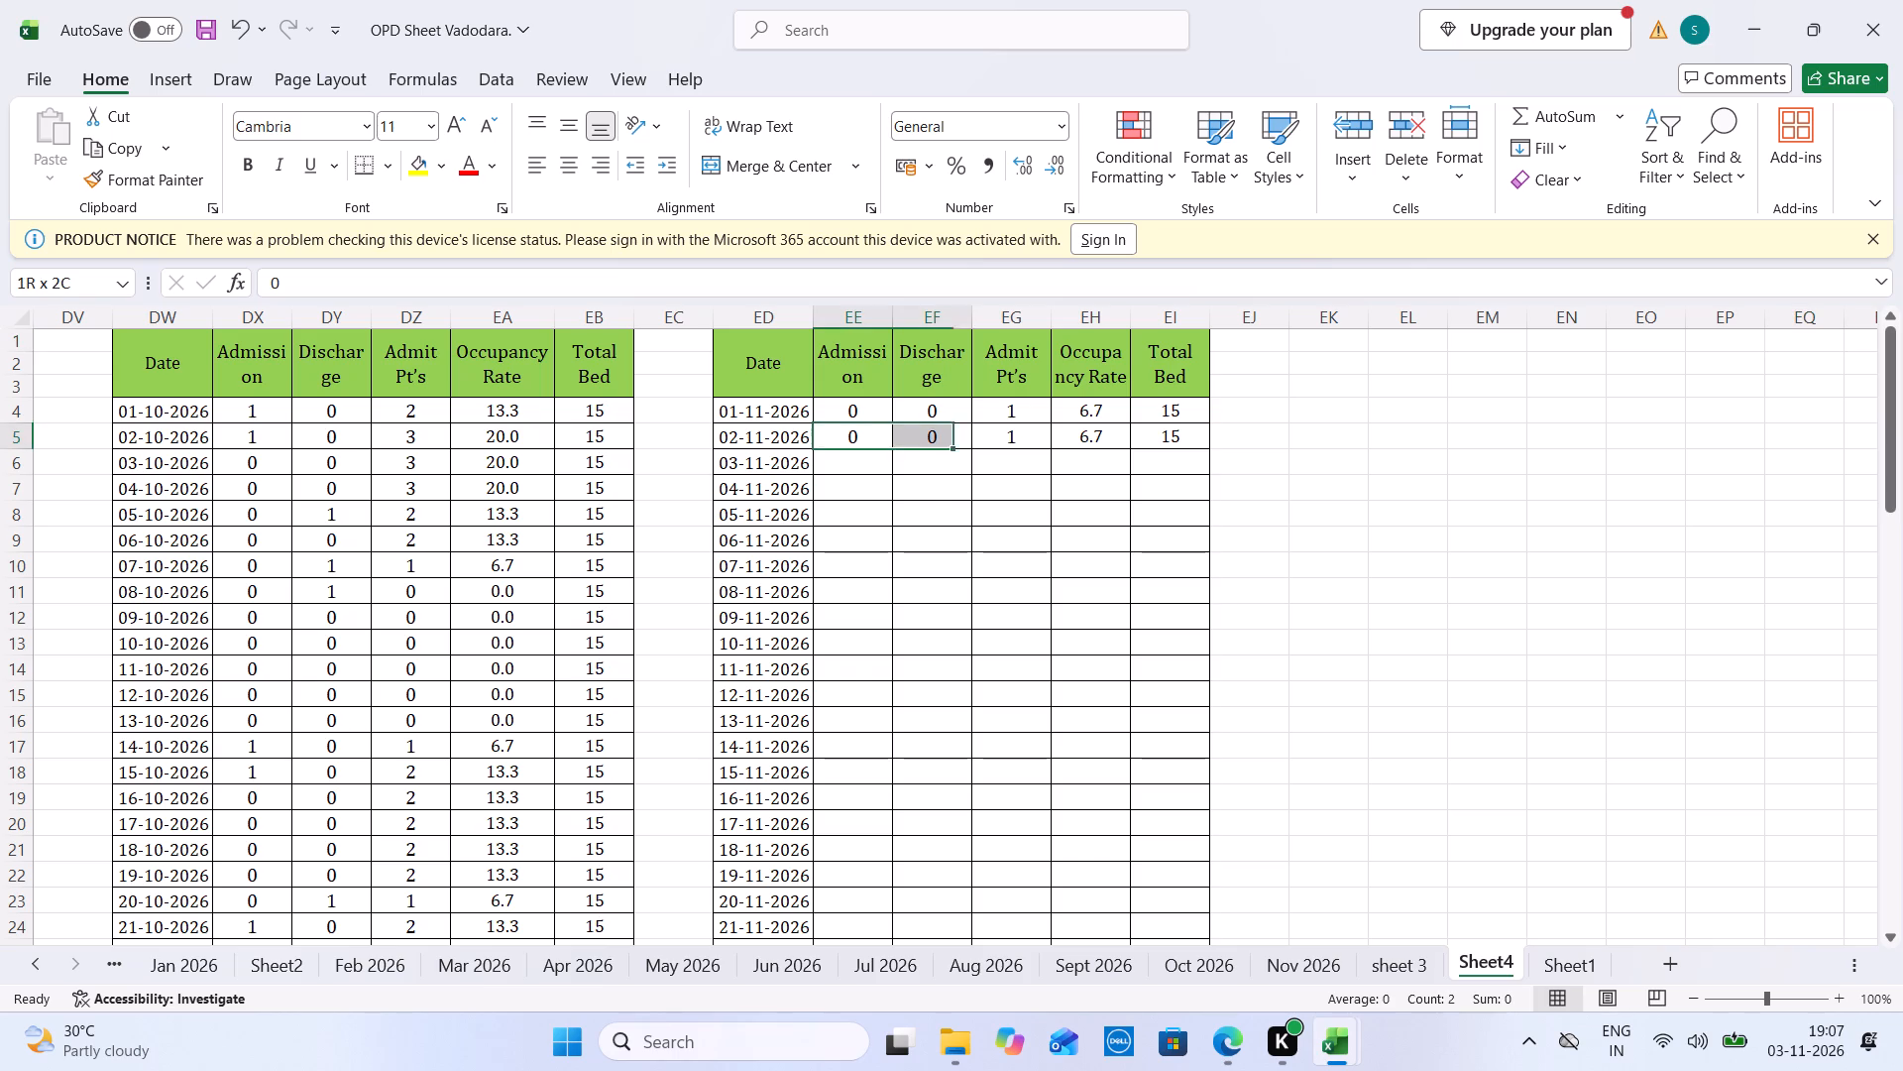
{"action": "left_click_drag", "start_coordinate": [902, 440], "coordinate": [1180, 434]}
{"action": "key", "text": "ctrl+c"}
{"action": "key", "text": "Down"}
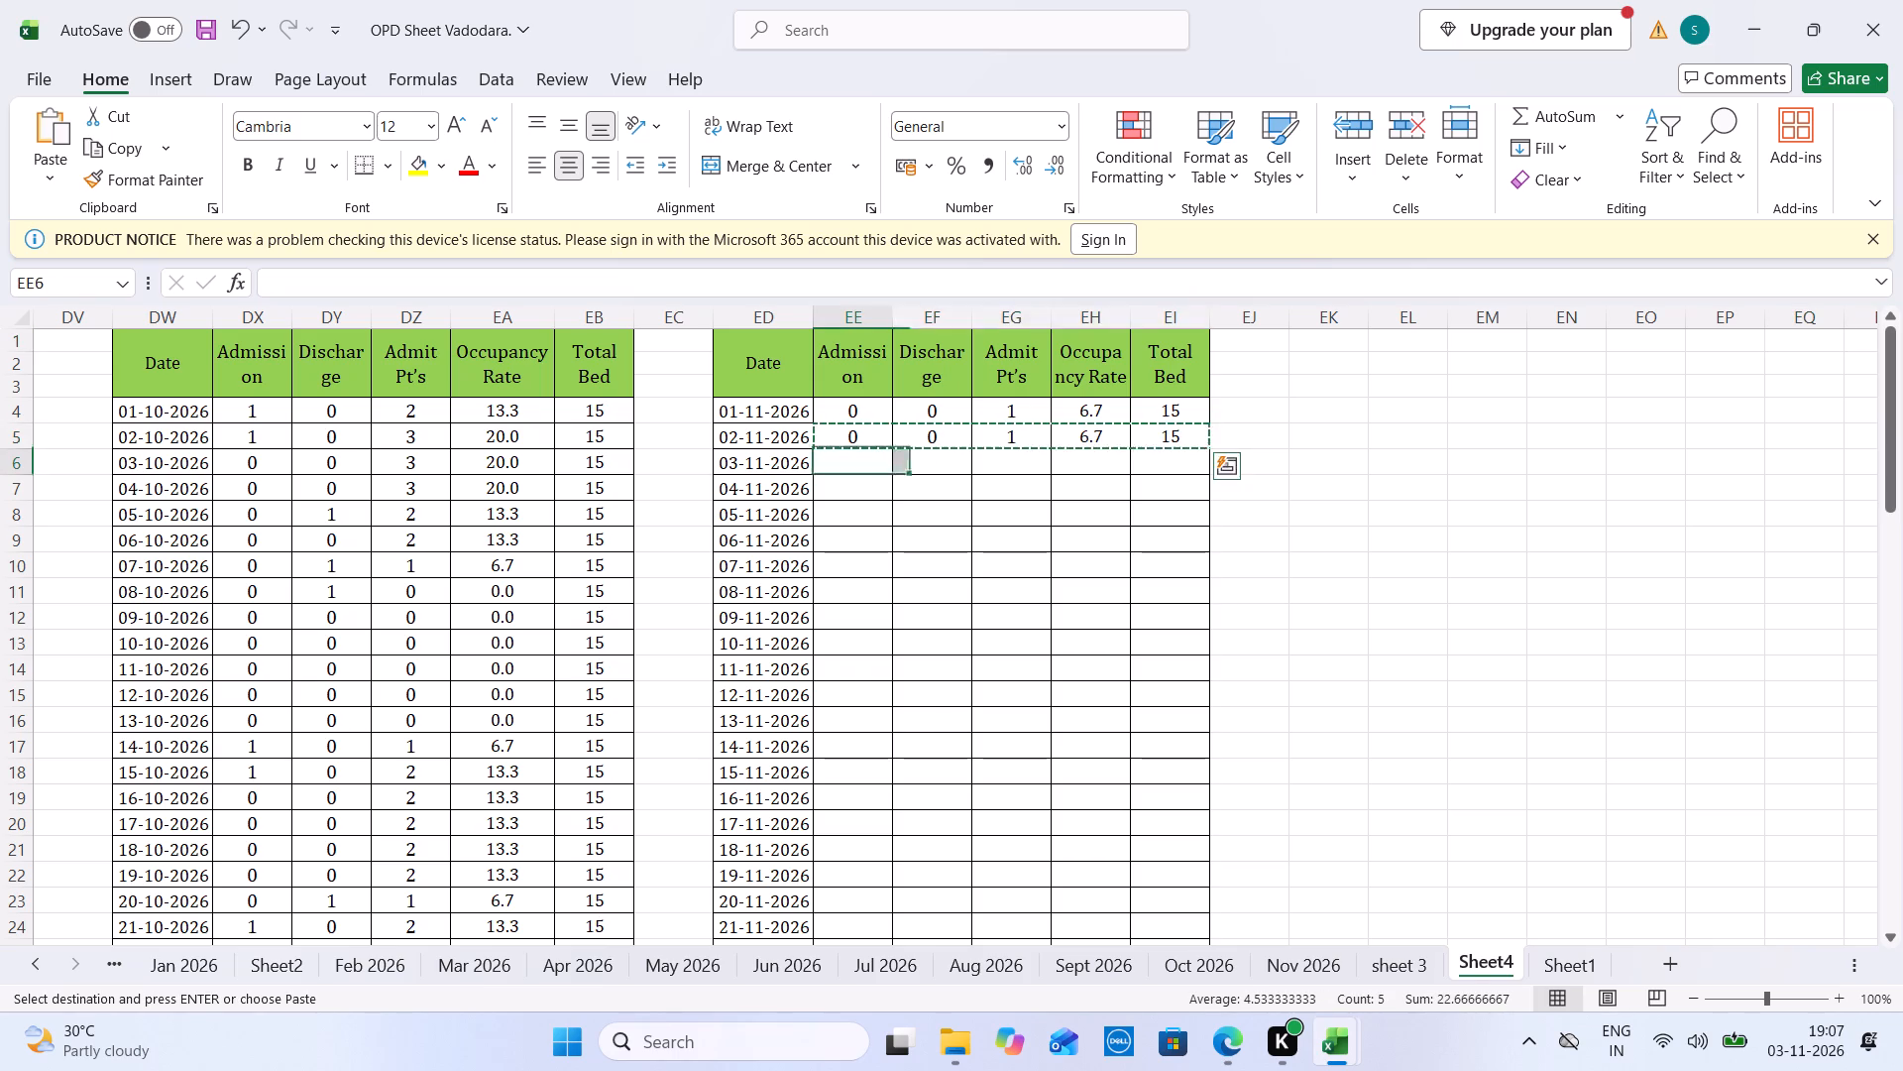
{"action": "key", "text": "ctrl+v"}
Enter Vadodara's MTD Nov 2026 occupancy ratio as 6.7% in the Monthly MIS, taken from Sheet4's November total row, and save the workbook.
{"action": "key", "text": "Down"}
{"action": "key", "text": "Down"}
{"action": "key", "text": "Down"}
{"action": "key", "text": "Down"}
{"action": "key", "text": "Down"}
{"action": "key", "text": "Down"}
{"action": "key", "text": "Down"}
{"action": "key", "text": "Down"}
{"action": "key", "text": "Down"}
{"action": "key", "text": "Down"}
{"action": "key", "text": "Down"}
{"action": "key", "text": "Down"}
{"action": "key", "text": "Down"}
{"action": "key", "text": "Down"}
{"action": "key", "text": "Down"}
{"action": "key", "text": "Down"}
{"action": "key", "text": "Down"}
{"action": "key", "text": "Down"}
{"action": "key", "text": "Down"}
{"action": "key", "text": "Down"}
{"action": "key", "text": "Down"}
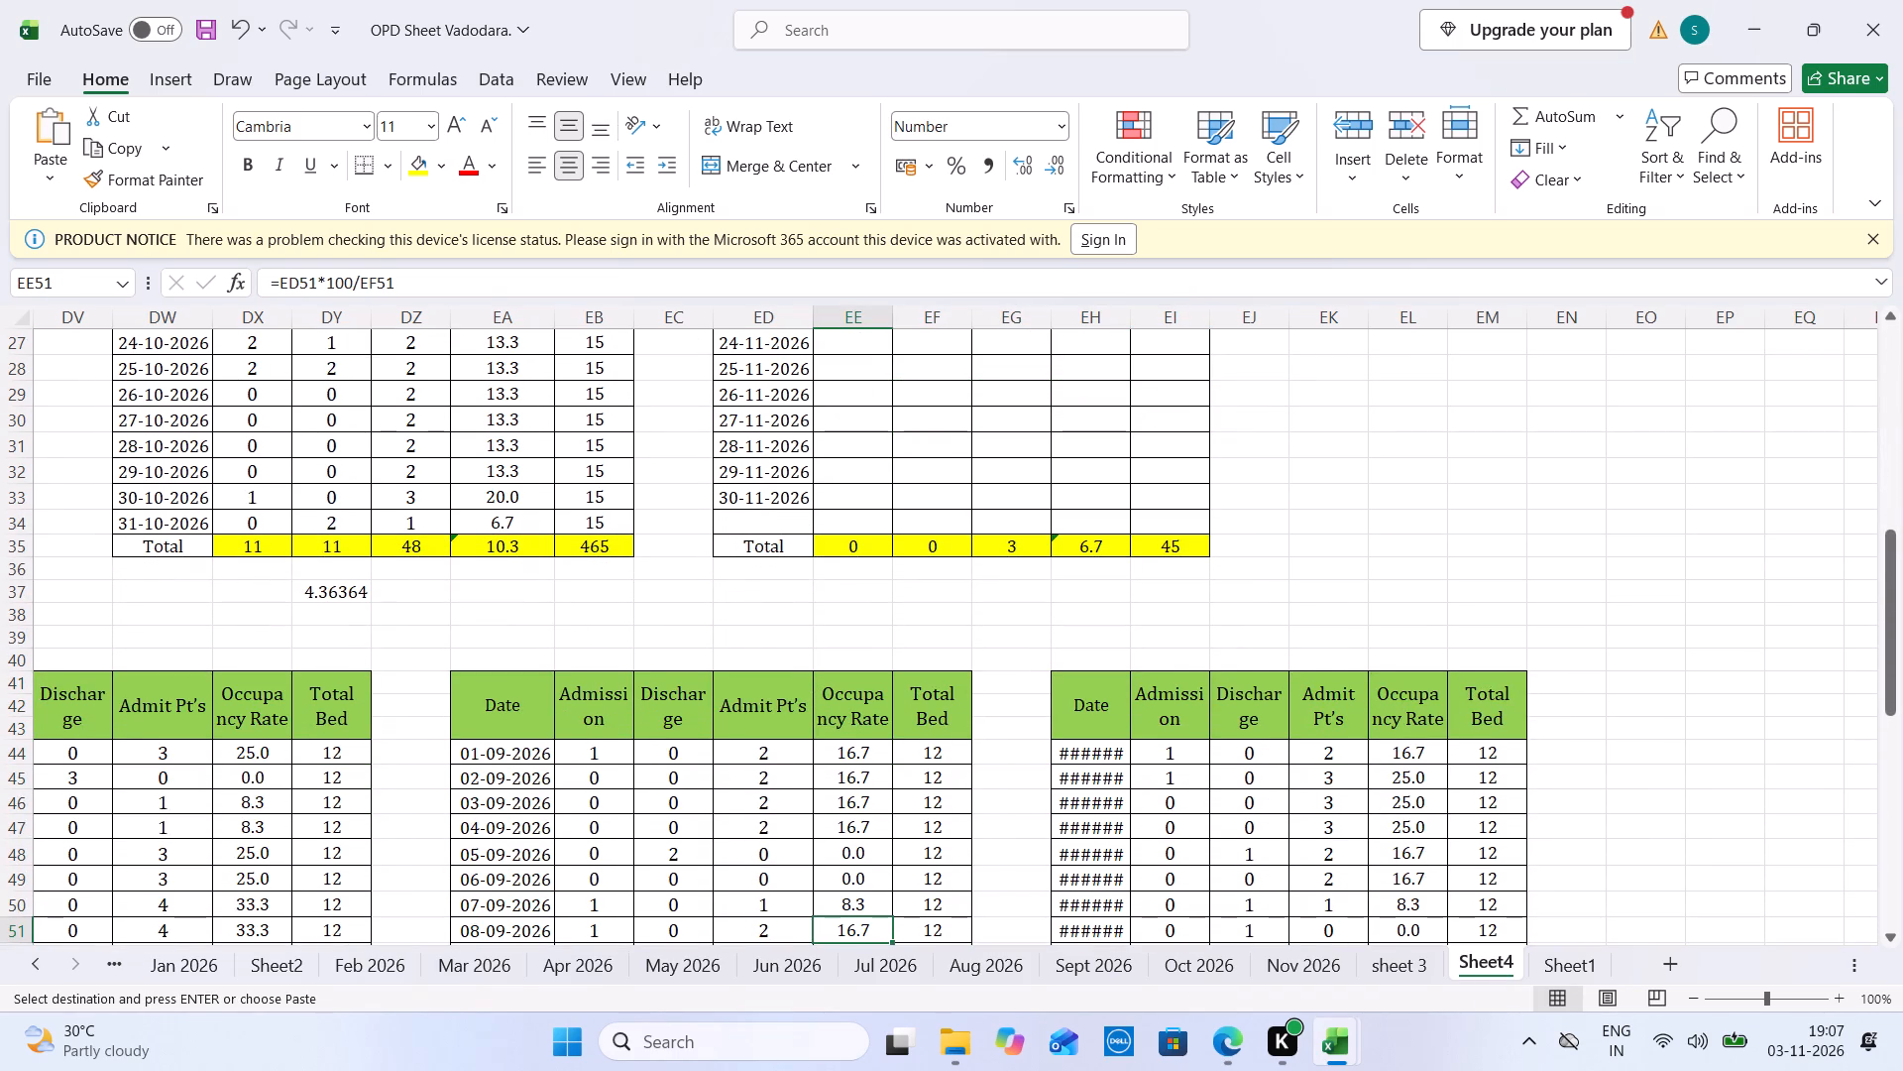
{"action": "key", "text": "Up"}
{"action": "key", "text": "Up"}
{"action": "key", "text": "Up"}
{"action": "key", "text": "Up"}
{"action": "key", "text": "Up"}
{"action": "key", "text": "Up"}
{"action": "key", "text": "Up"}
{"action": "key", "text": "Up"}
{"action": "key", "text": "Up"}
{"action": "key", "text": "Up"}
{"action": "key", "text": "Up"}
{"action": "key", "text": "Up"}
{"action": "key", "text": "Up"}
{"action": "key", "text": "Up"}
{"action": "key", "text": "Up"}
{"action": "key", "text": "Up"}
{"action": "key", "text": "Up"}
{"action": "key", "text": "Up"}
{"action": "key", "text": "Up"}
{"action": "key", "text": "Up"}
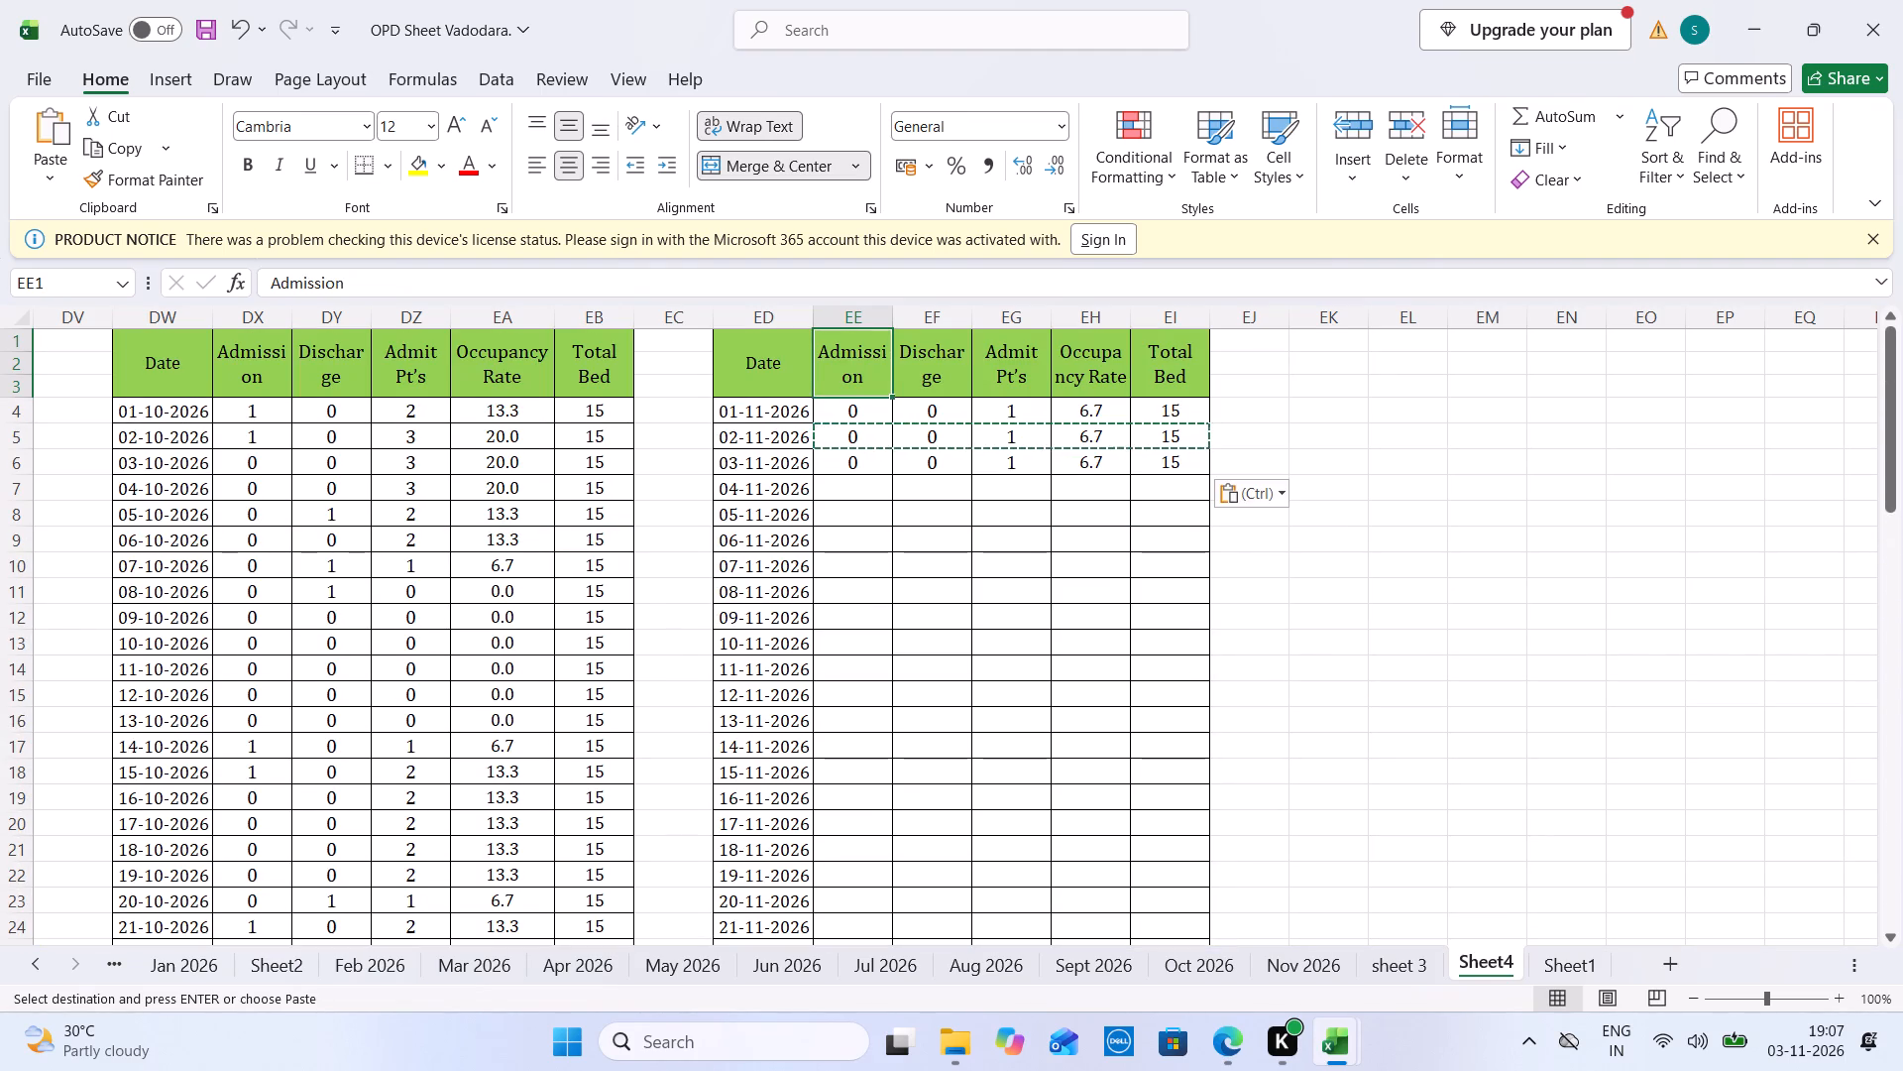
{"action": "left_click", "coordinate": [1902, 865]}
{"action": "left_click", "coordinate": [1894, 871]}
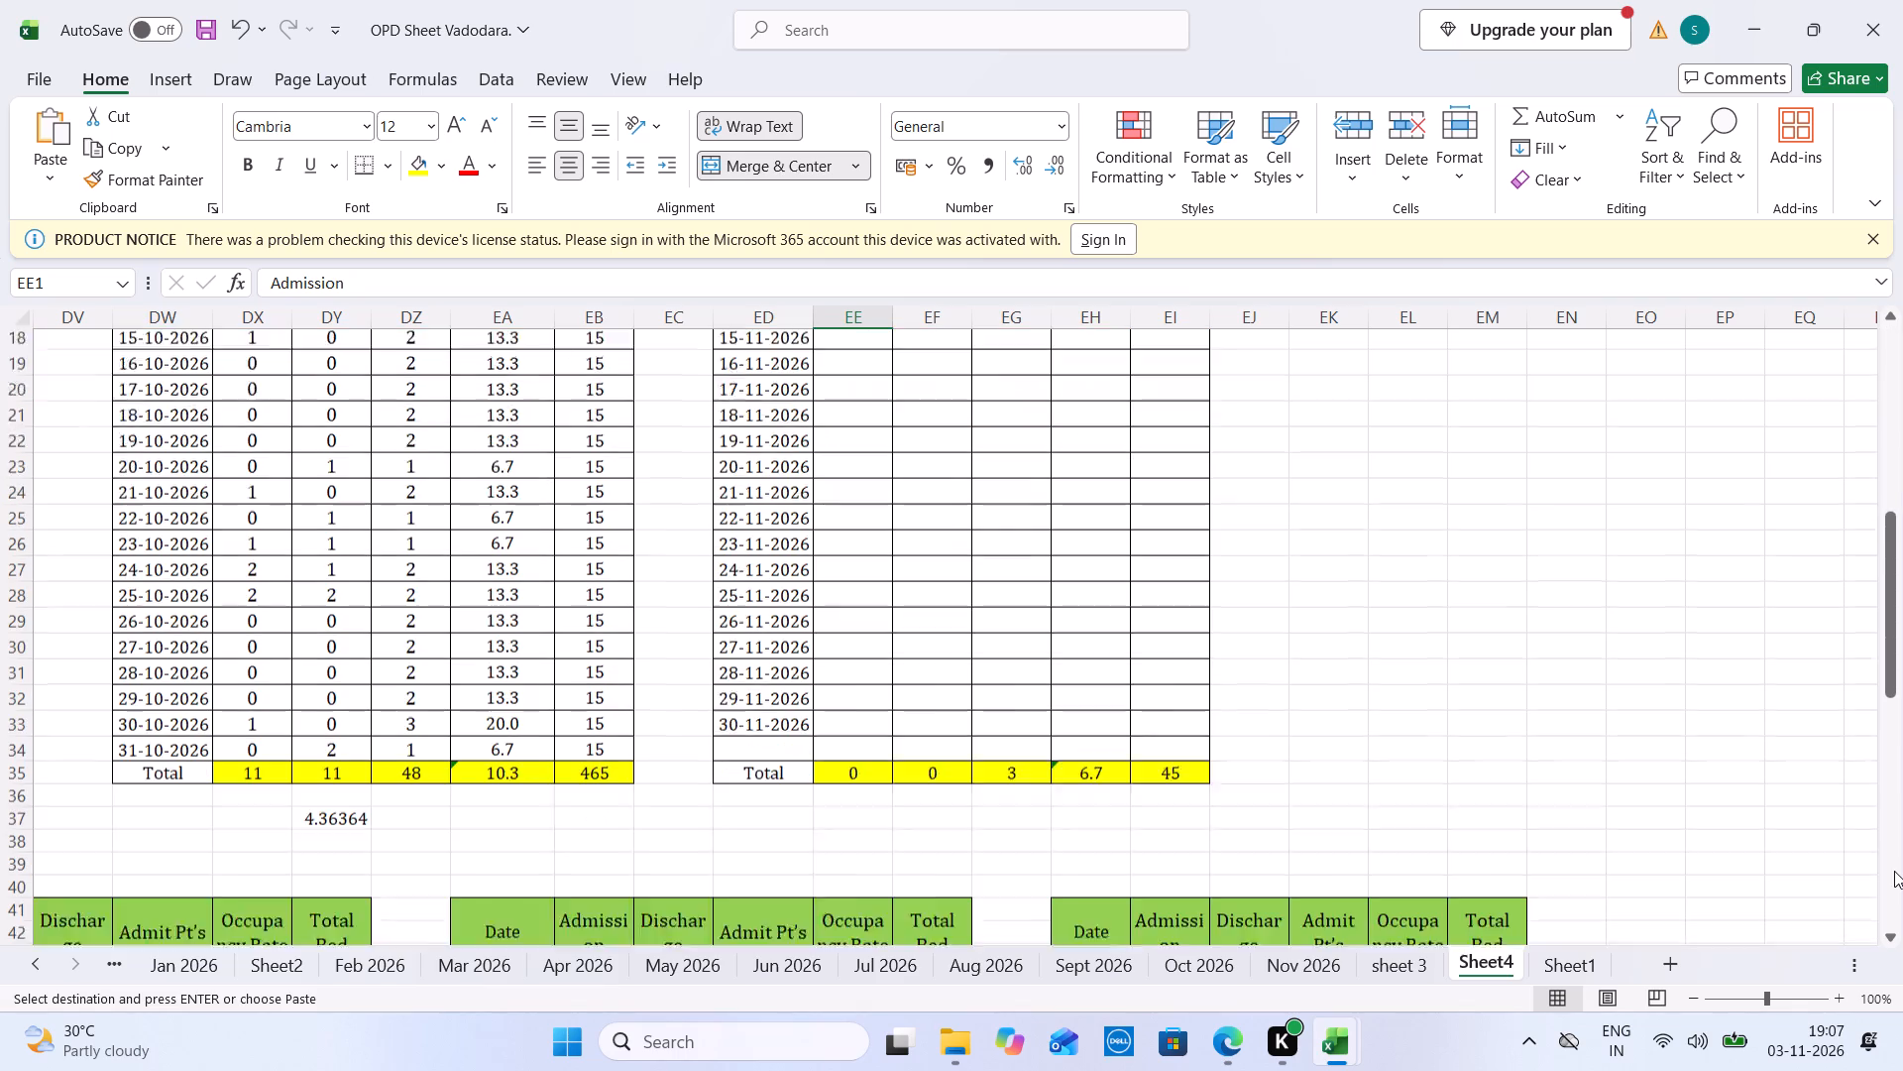
{"action": "key", "text": "ctrl+Tab"}
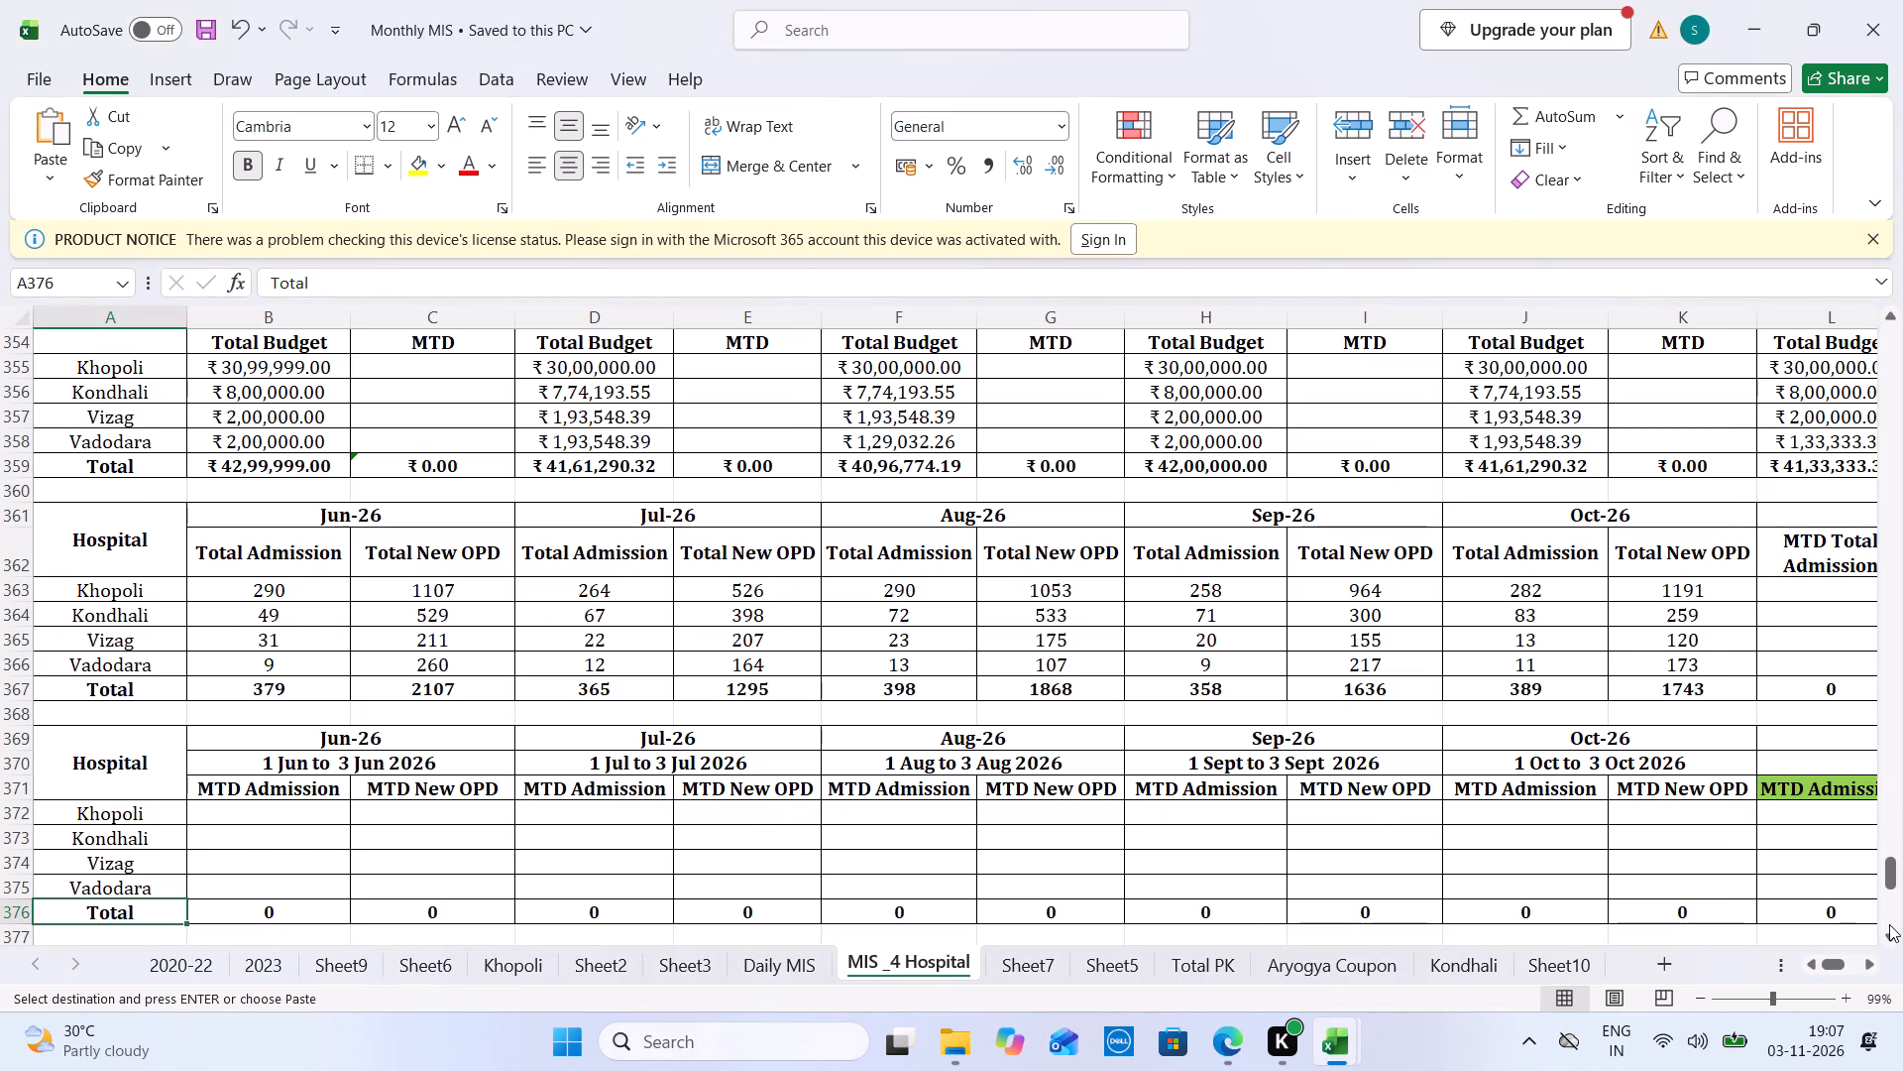
{"action": "left_click", "coordinate": [1889, 924]}
{"action": "left_click", "coordinate": [1052, 466]}
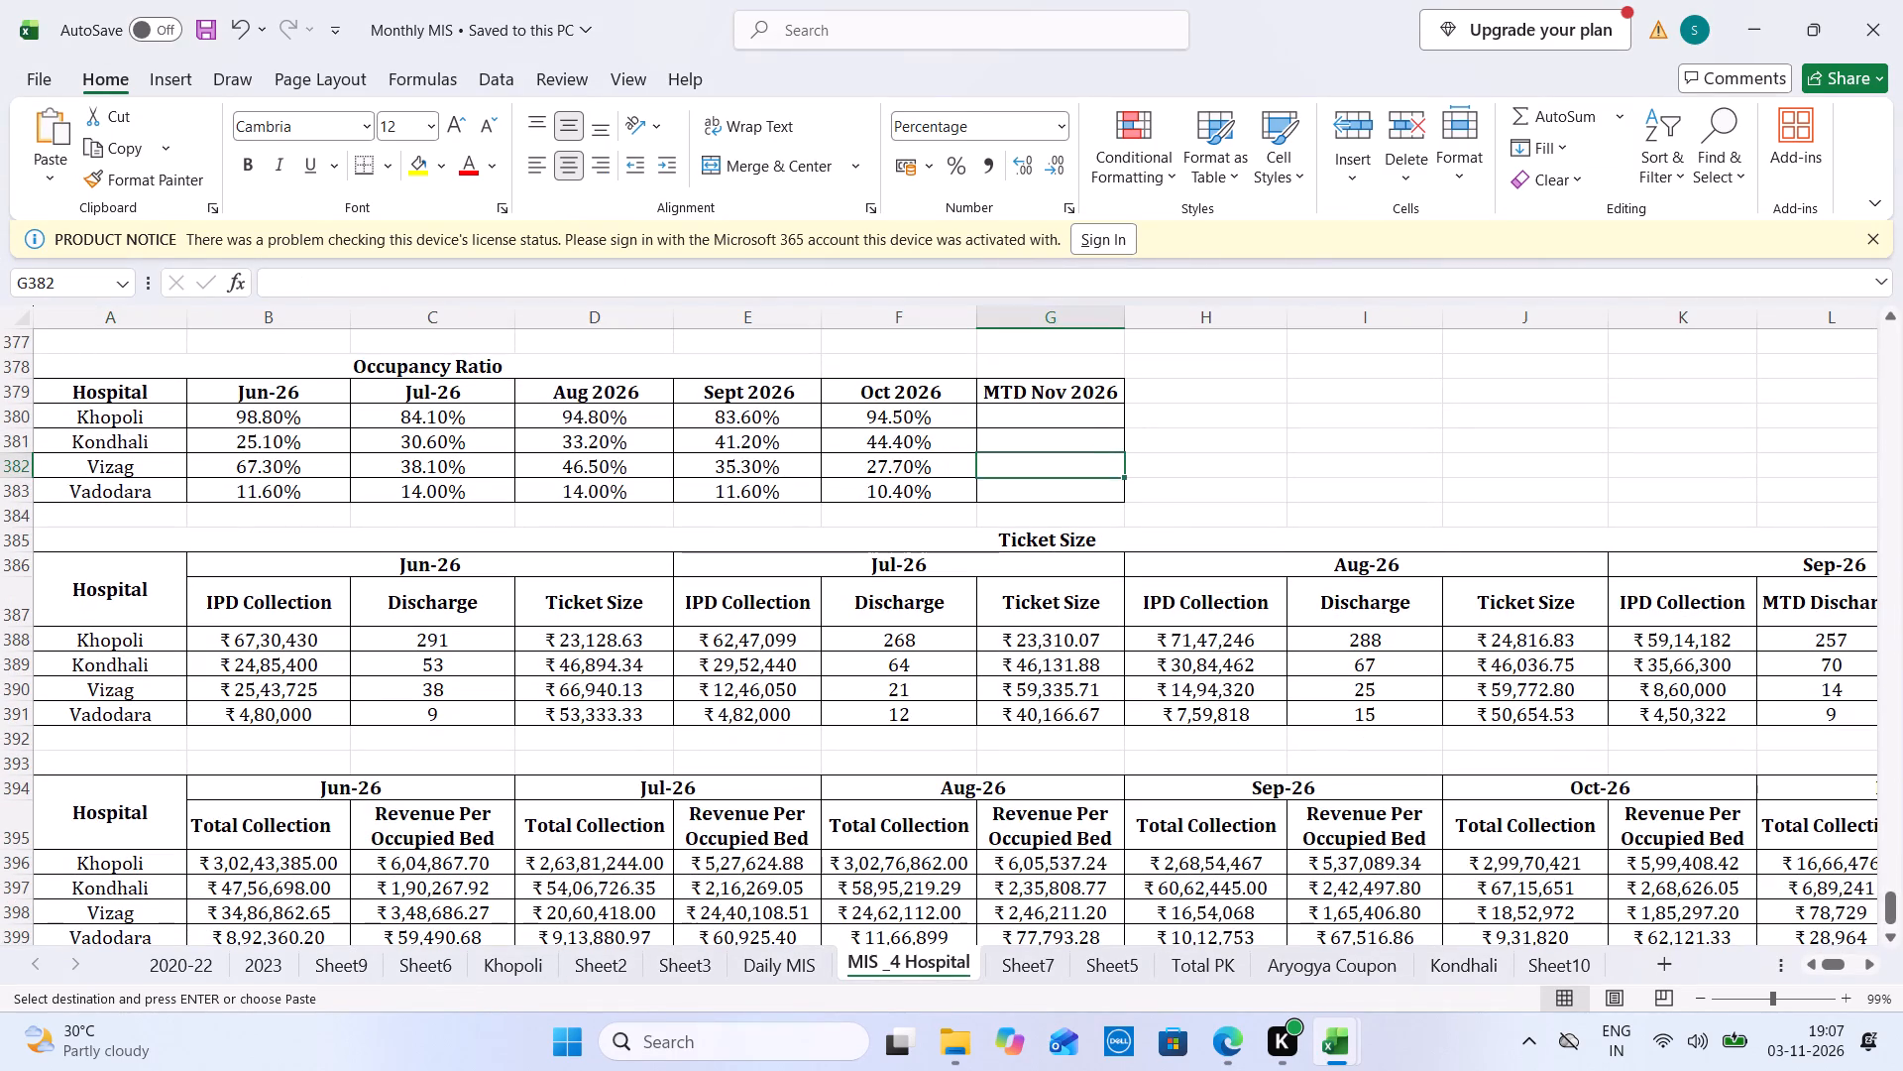
{"action": "key", "text": "Down"}
{"action": "type", "text": "6.7"}
{"action": "key", "text": "ctrl+s"}
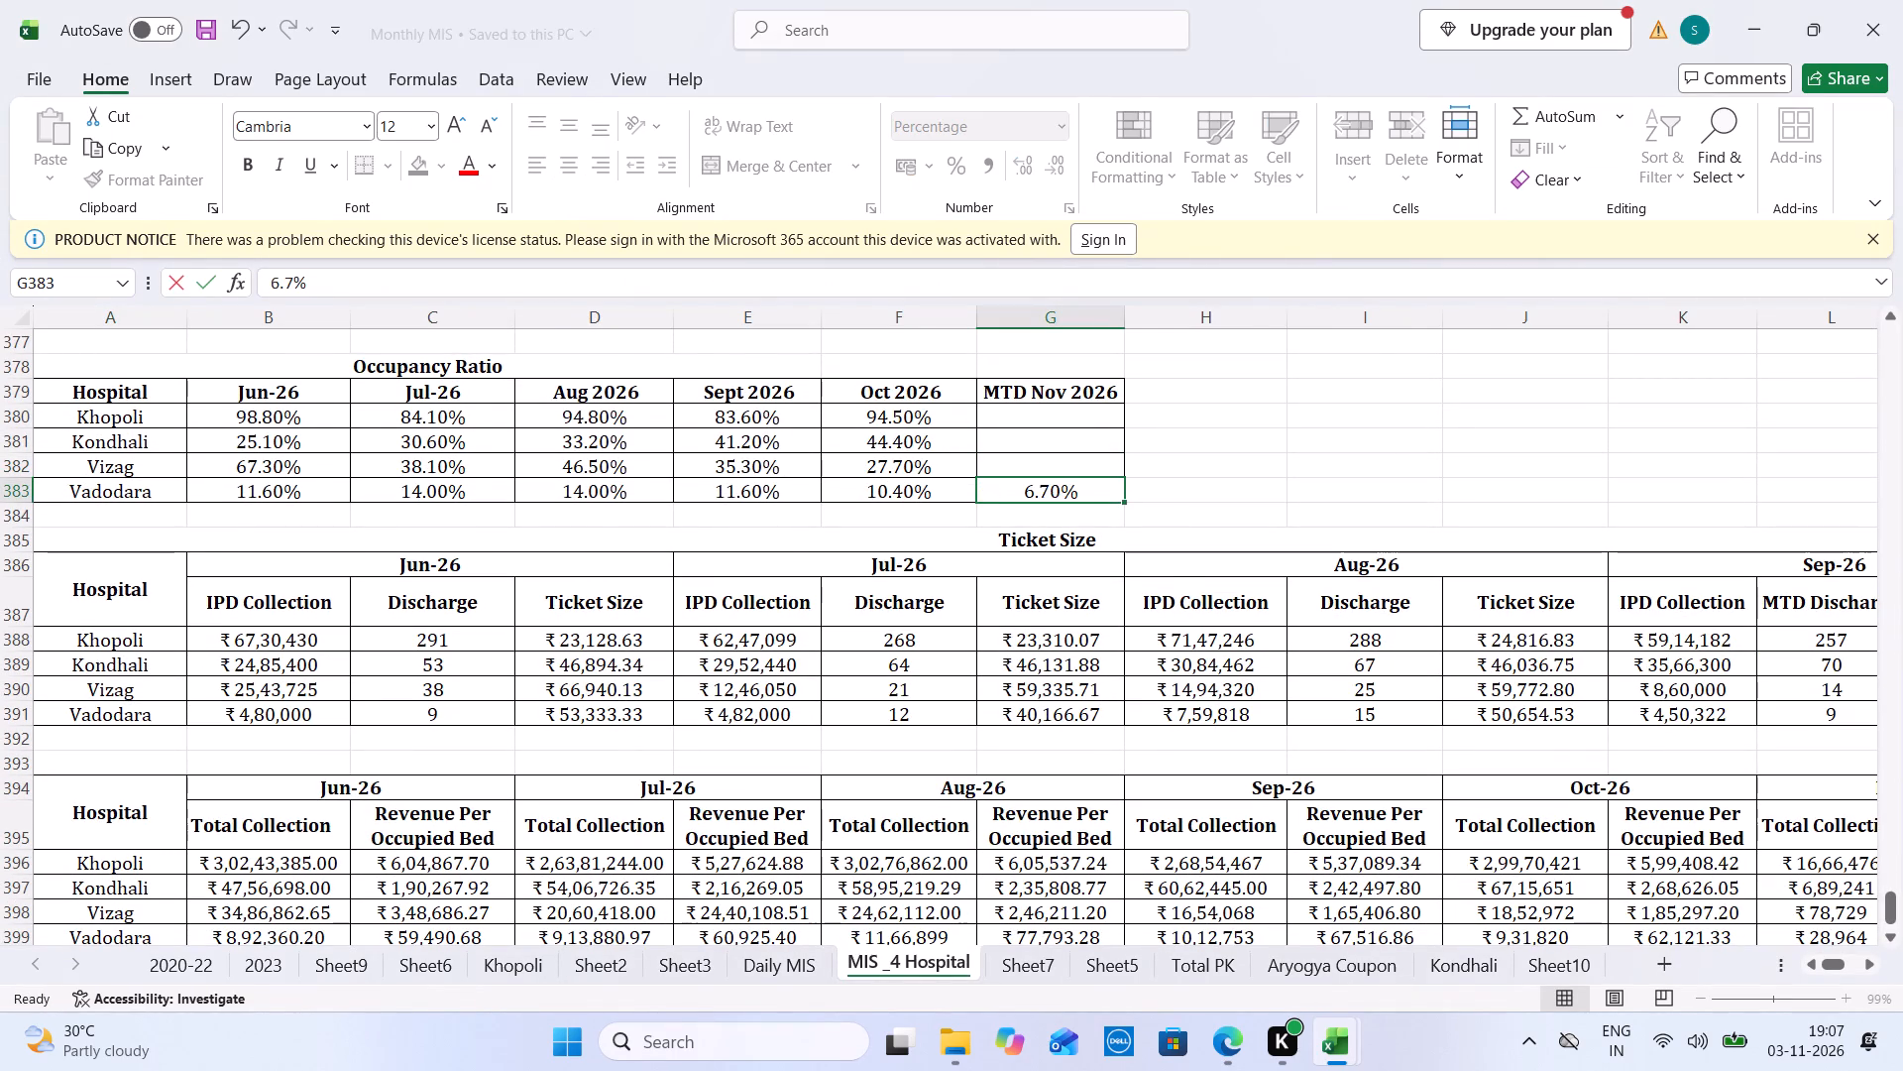
Enter Vadodara's 1 to 3 June 2026 MTD New OPD as 5 and MTD Admission as 1 in the Monthly MIS, using the June OPD sheet.
{"action": "key", "text": "ctrl+Tab"}
{"action": "left_click", "coordinate": [1319, 971]}
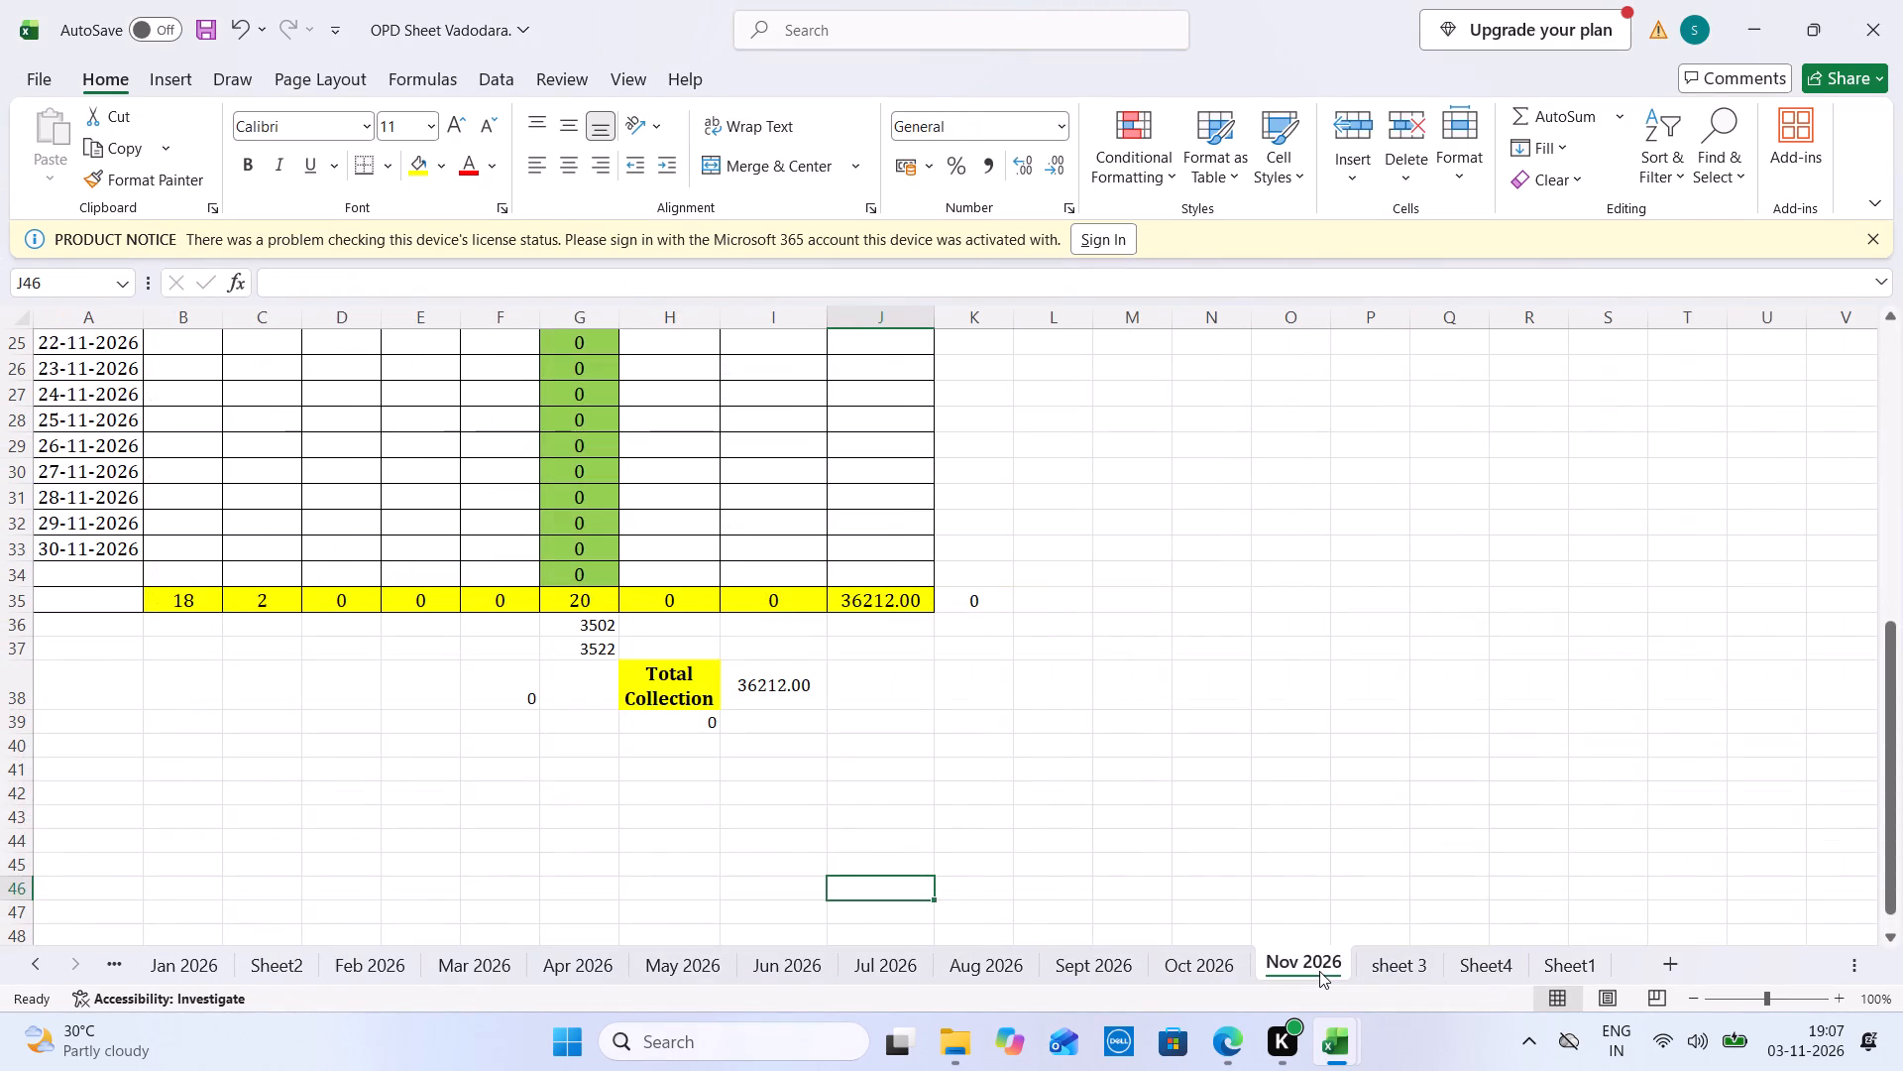
{"action": "key", "text": "ctrl+Tab"}
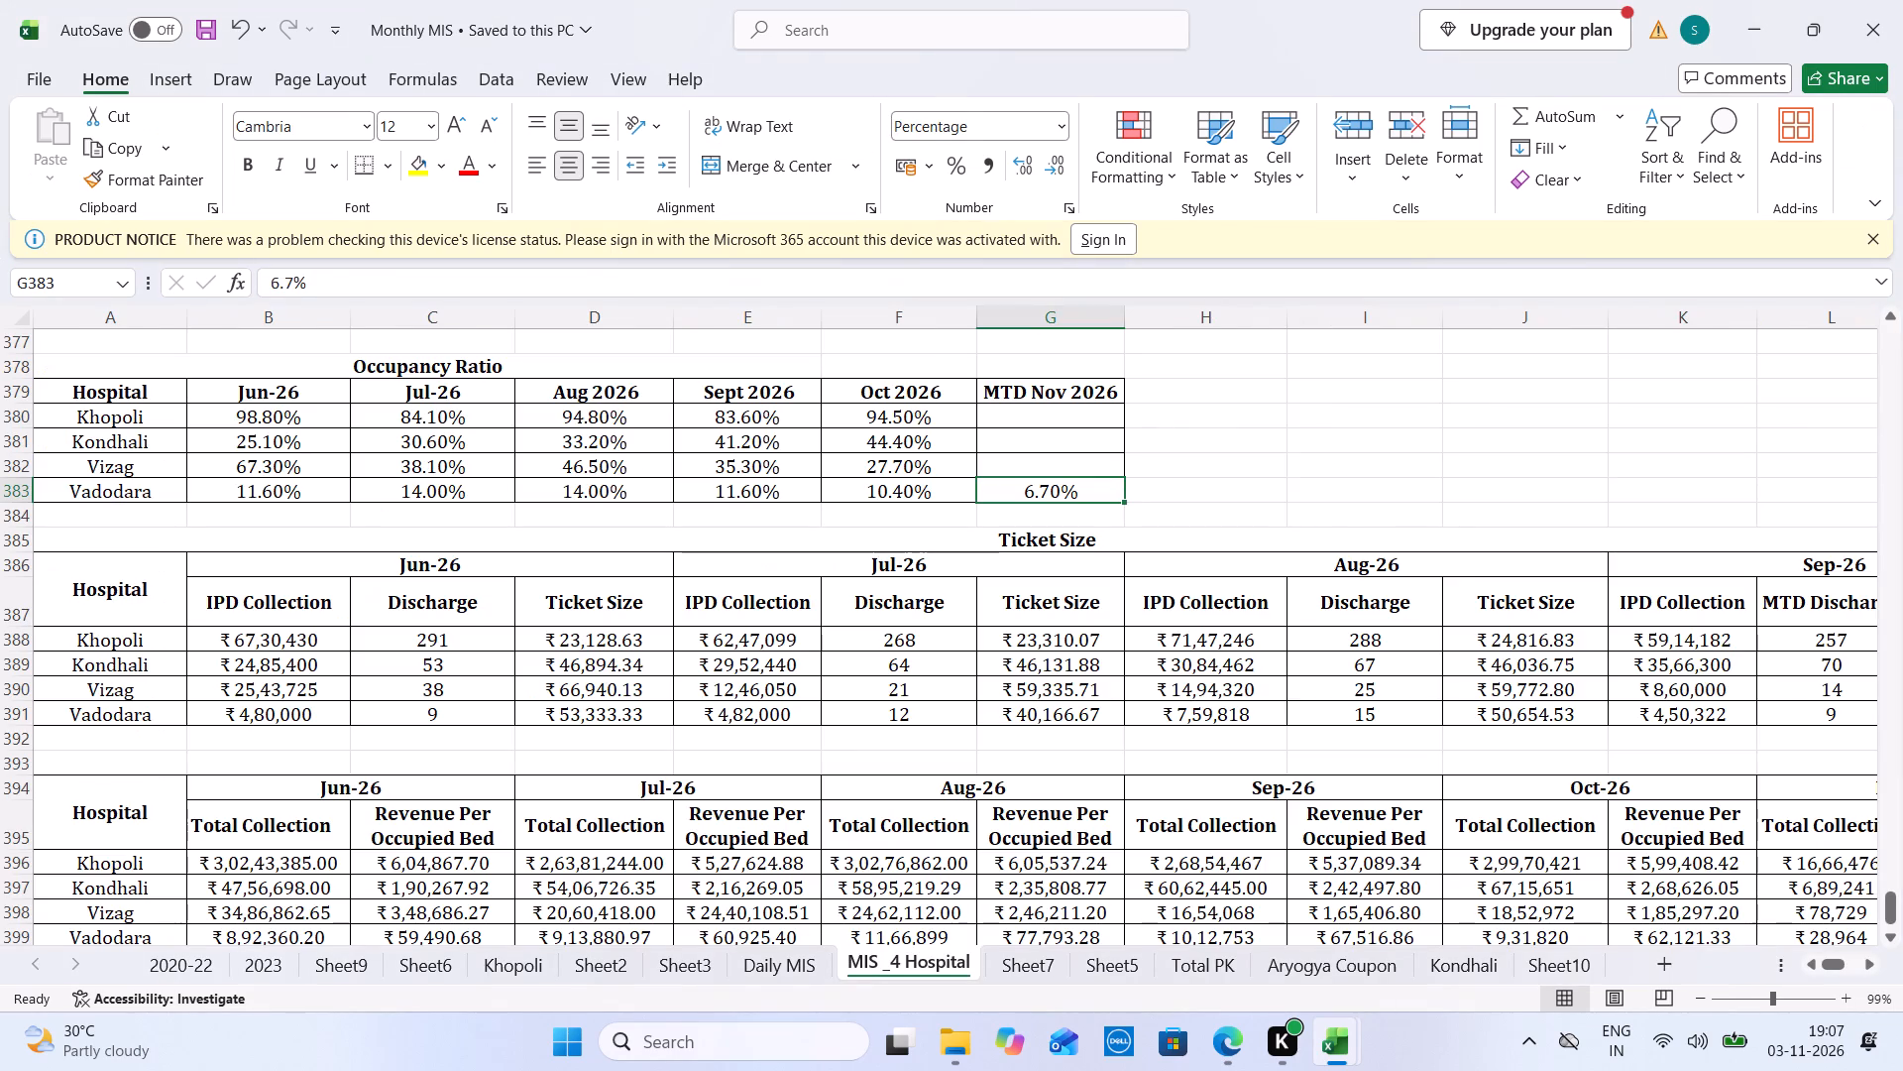
{"action": "key", "text": "Up"}
{"action": "key", "text": "Up"}
{"action": "key", "text": "Up"}
{"action": "key", "text": "Up"}
{"action": "key", "text": "Up"}
{"action": "key", "text": "Up"}
{"action": "key", "text": "Up"}
{"action": "key", "text": "Up"}
{"action": "key", "text": "Up"}
{"action": "key", "text": "Up"}
{"action": "key", "text": "Up"}
{"action": "key", "text": "Up"}
{"action": "key", "text": "Up"}
{"action": "key", "text": "Up"}
{"action": "key", "text": "Up"}
{"action": "key", "text": "Up"}
{"action": "key", "text": "Up"}
{"action": "key", "text": "Up"}
{"action": "key", "text": "Up"}
{"action": "key", "text": "Up"}
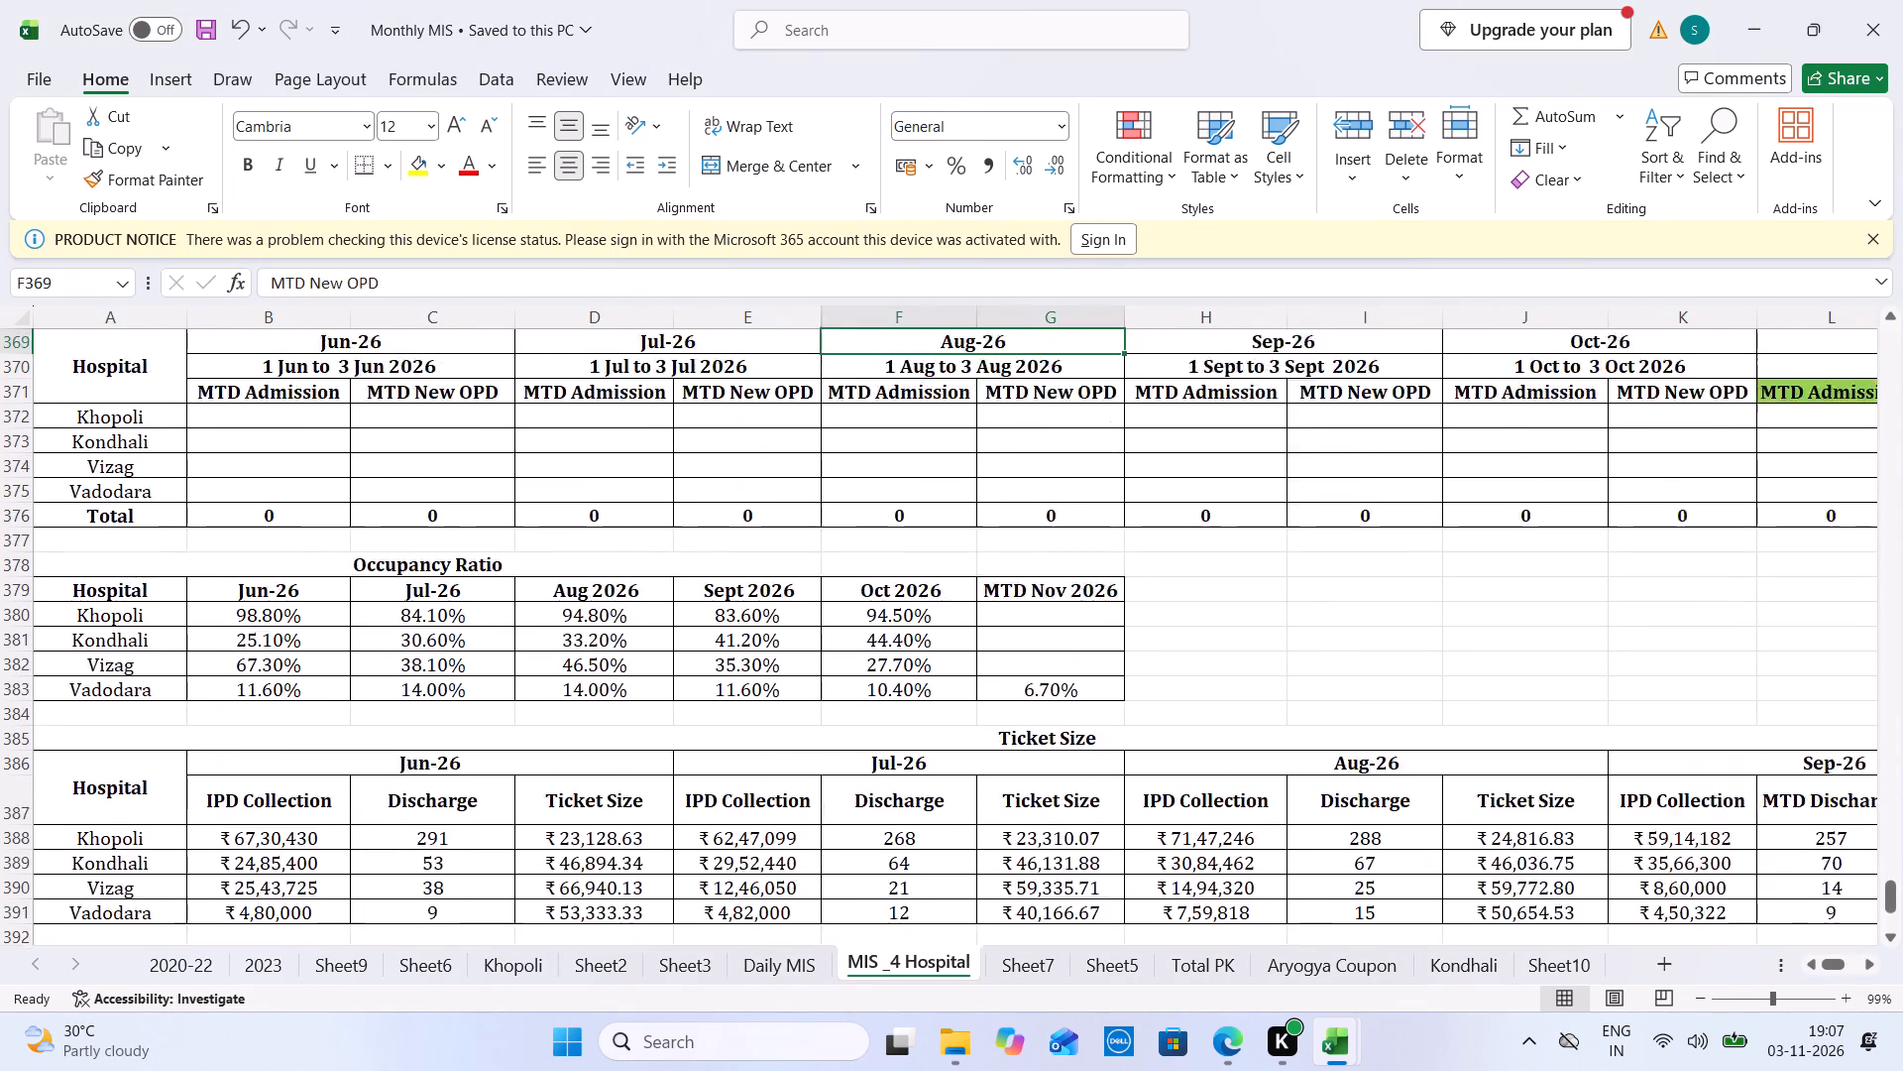
{"action": "key", "text": "ctrl+Tab"}
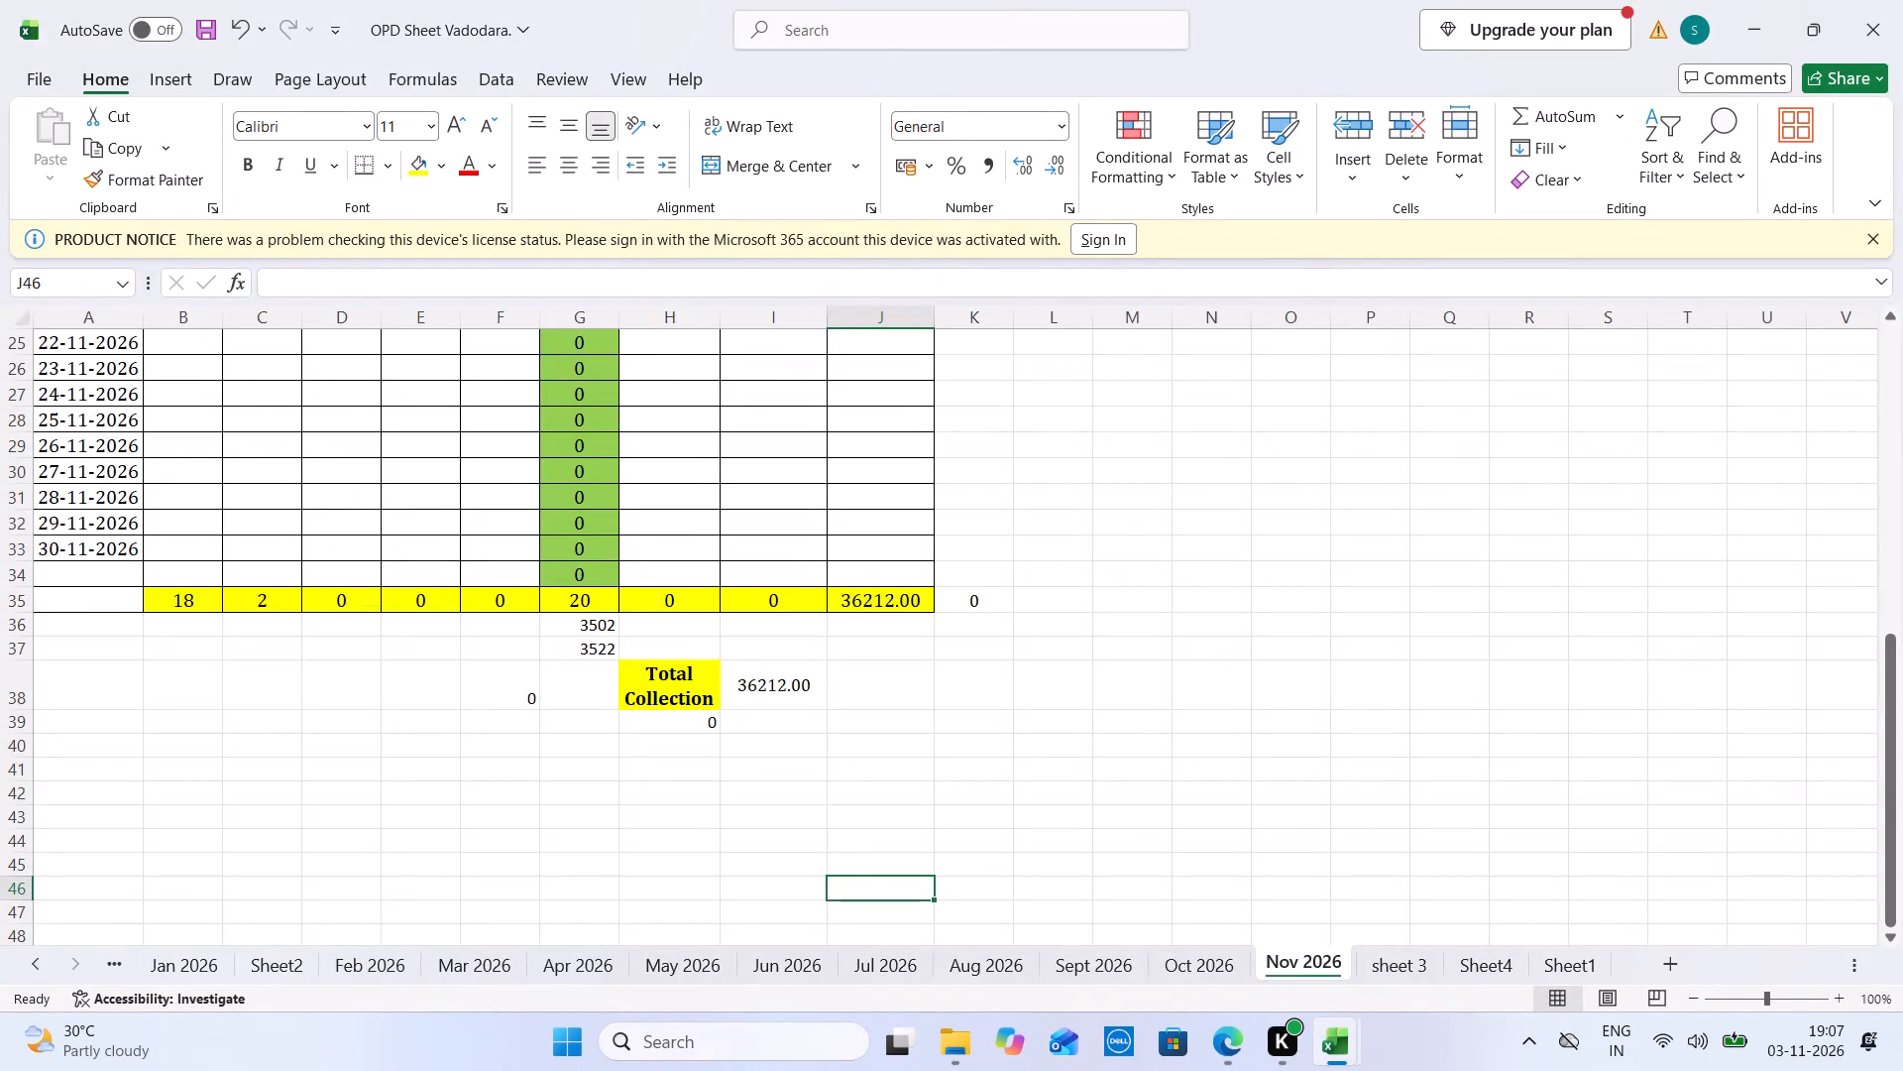
{"action": "left_click", "coordinate": [783, 968]}
{"action": "key", "text": "ctrl+Tab"}
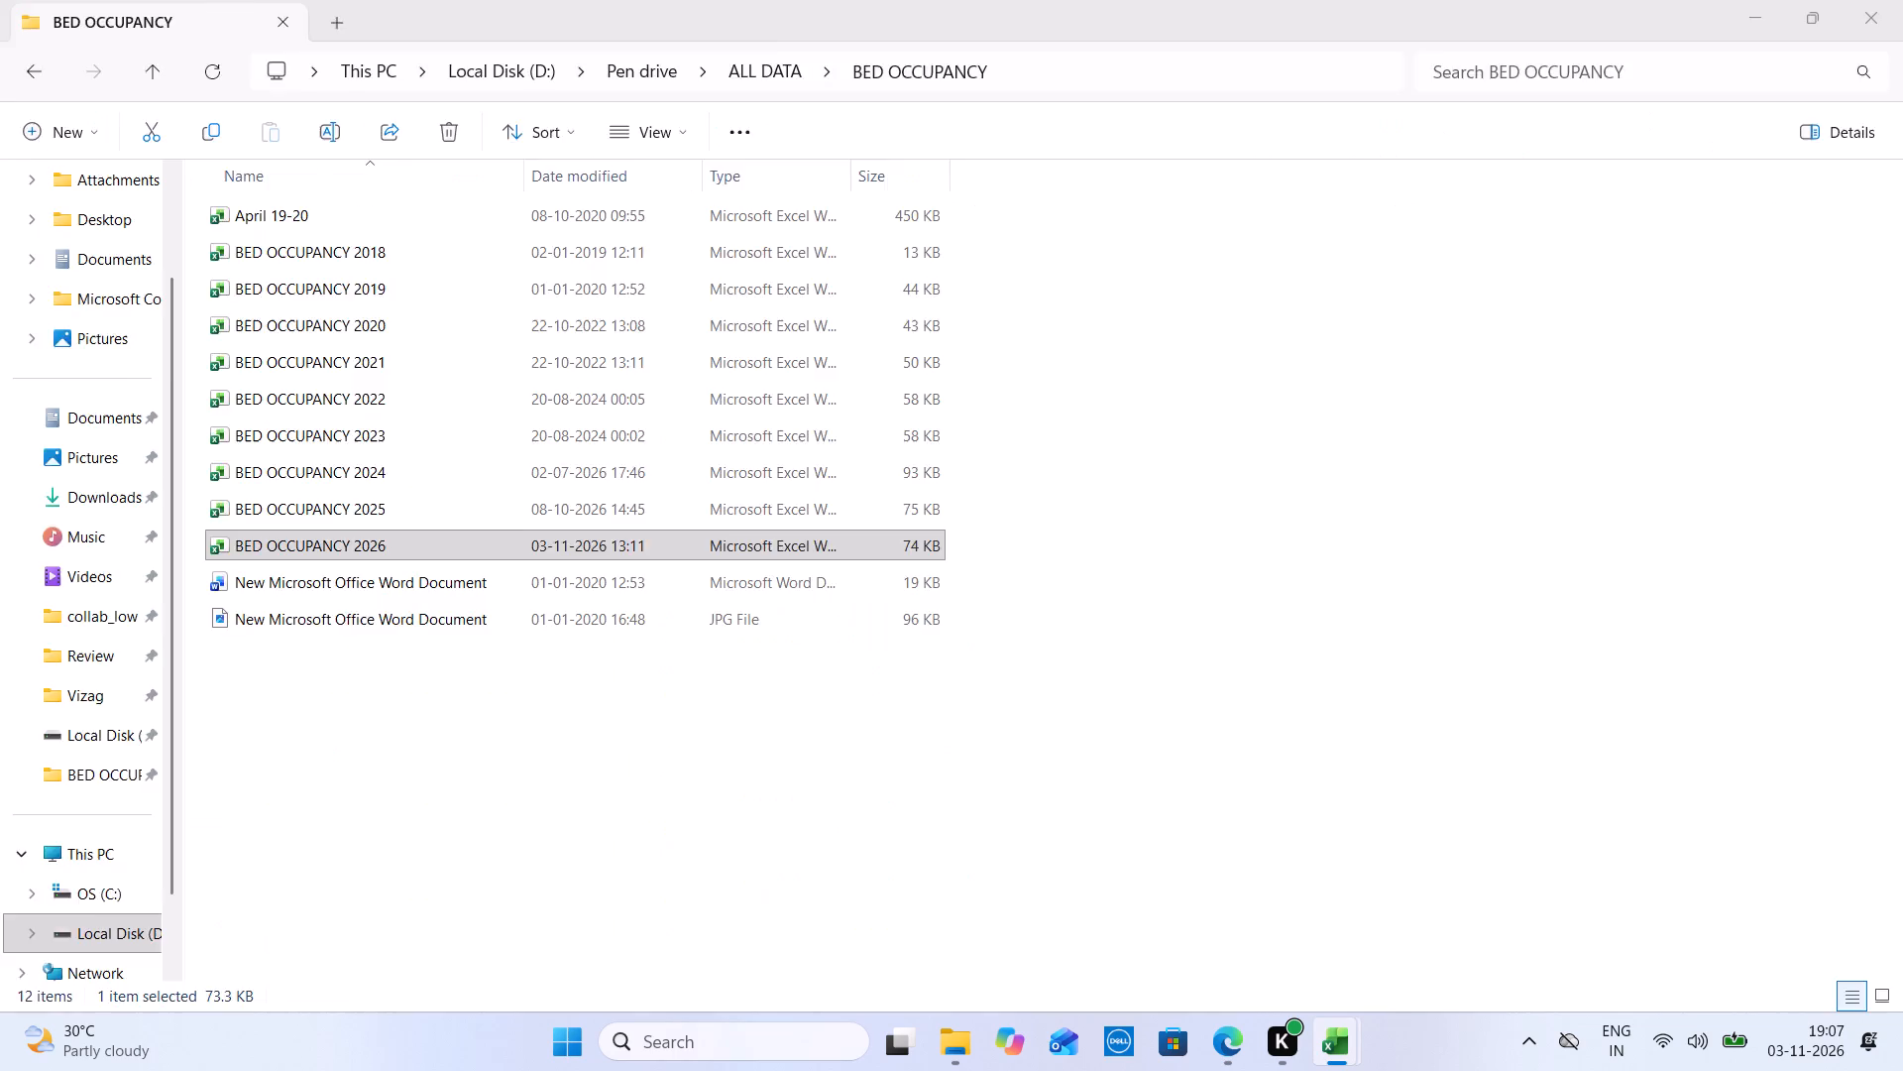
{"action": "left_click", "coordinate": [412, 893]}
{"action": "key", "text": "5"}
{"action": "key", "text": "Left"}
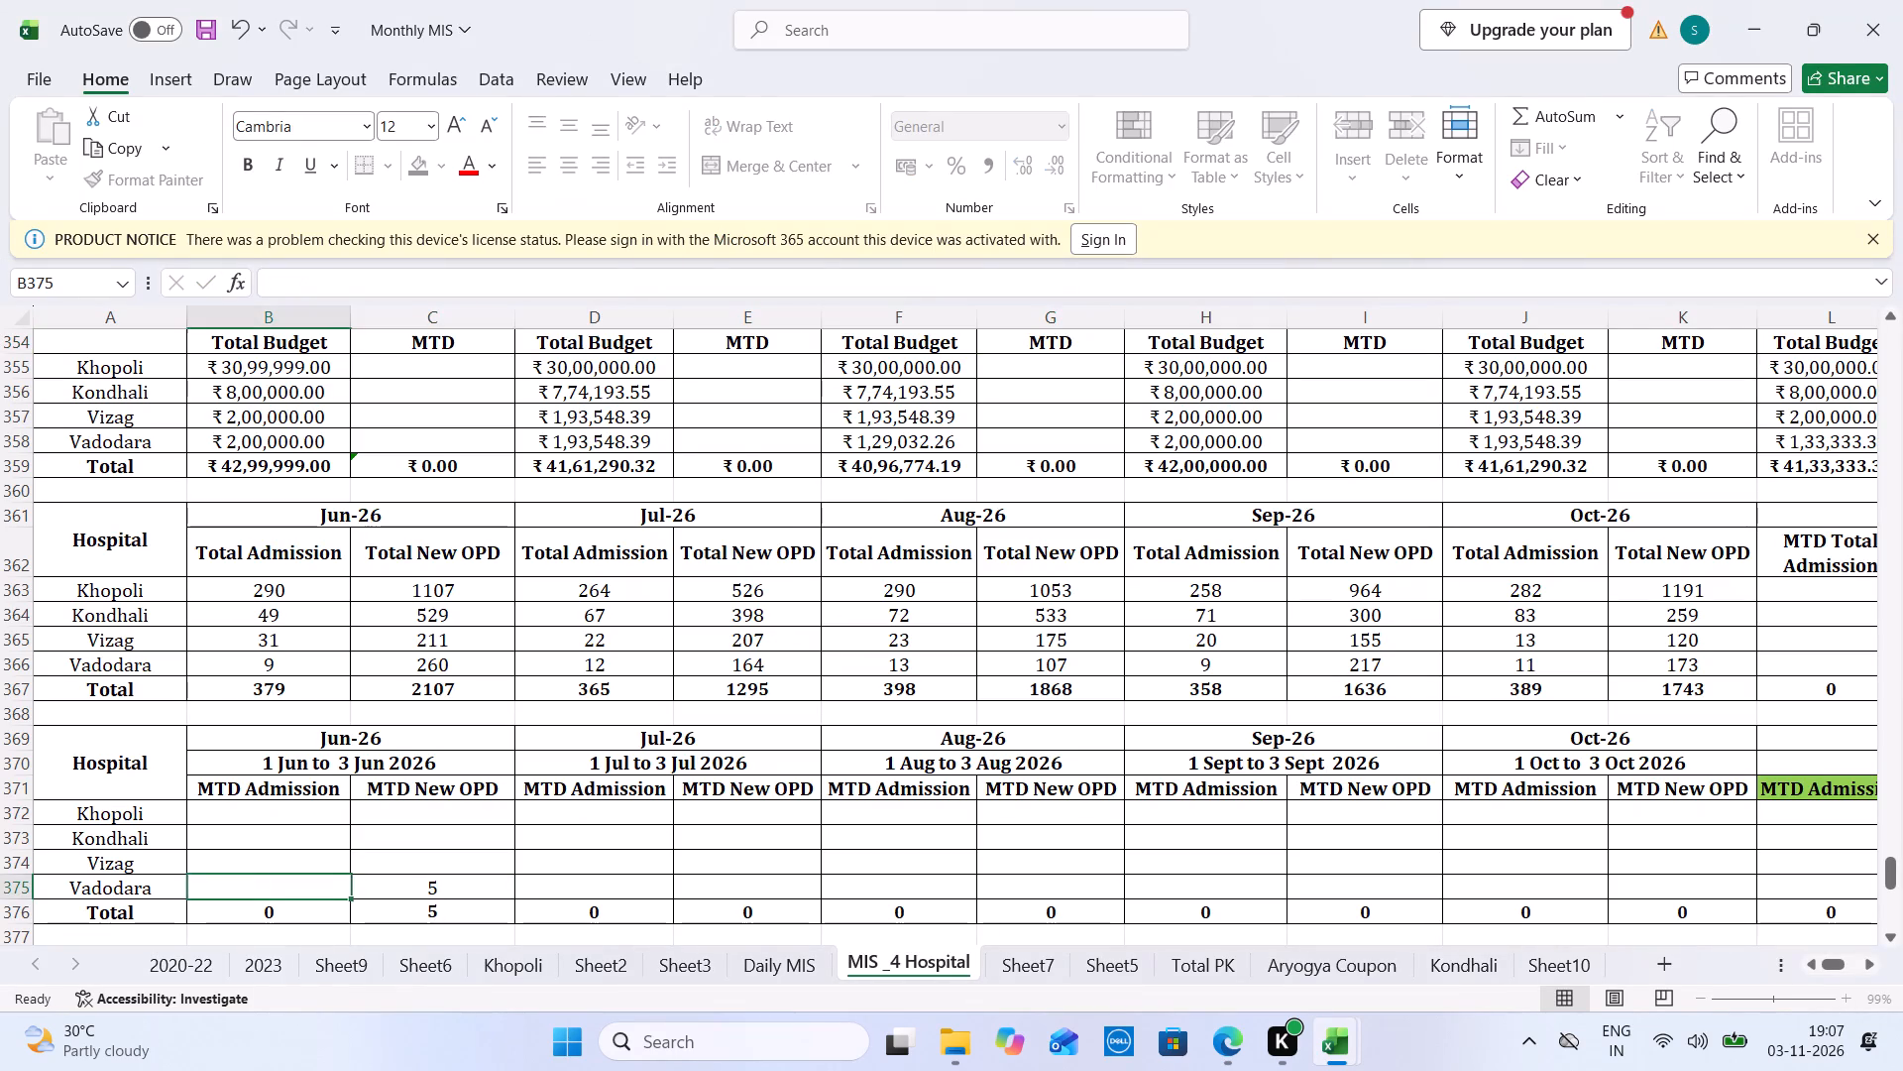
{"action": "key", "text": "1"}
Sum Vadodara's IPD and OPD collections for 1 to 3 June 2026 and enter 14305 as its Jun-26 MTD in the budget table.
{"action": "key", "text": "ctrl+Tab"}
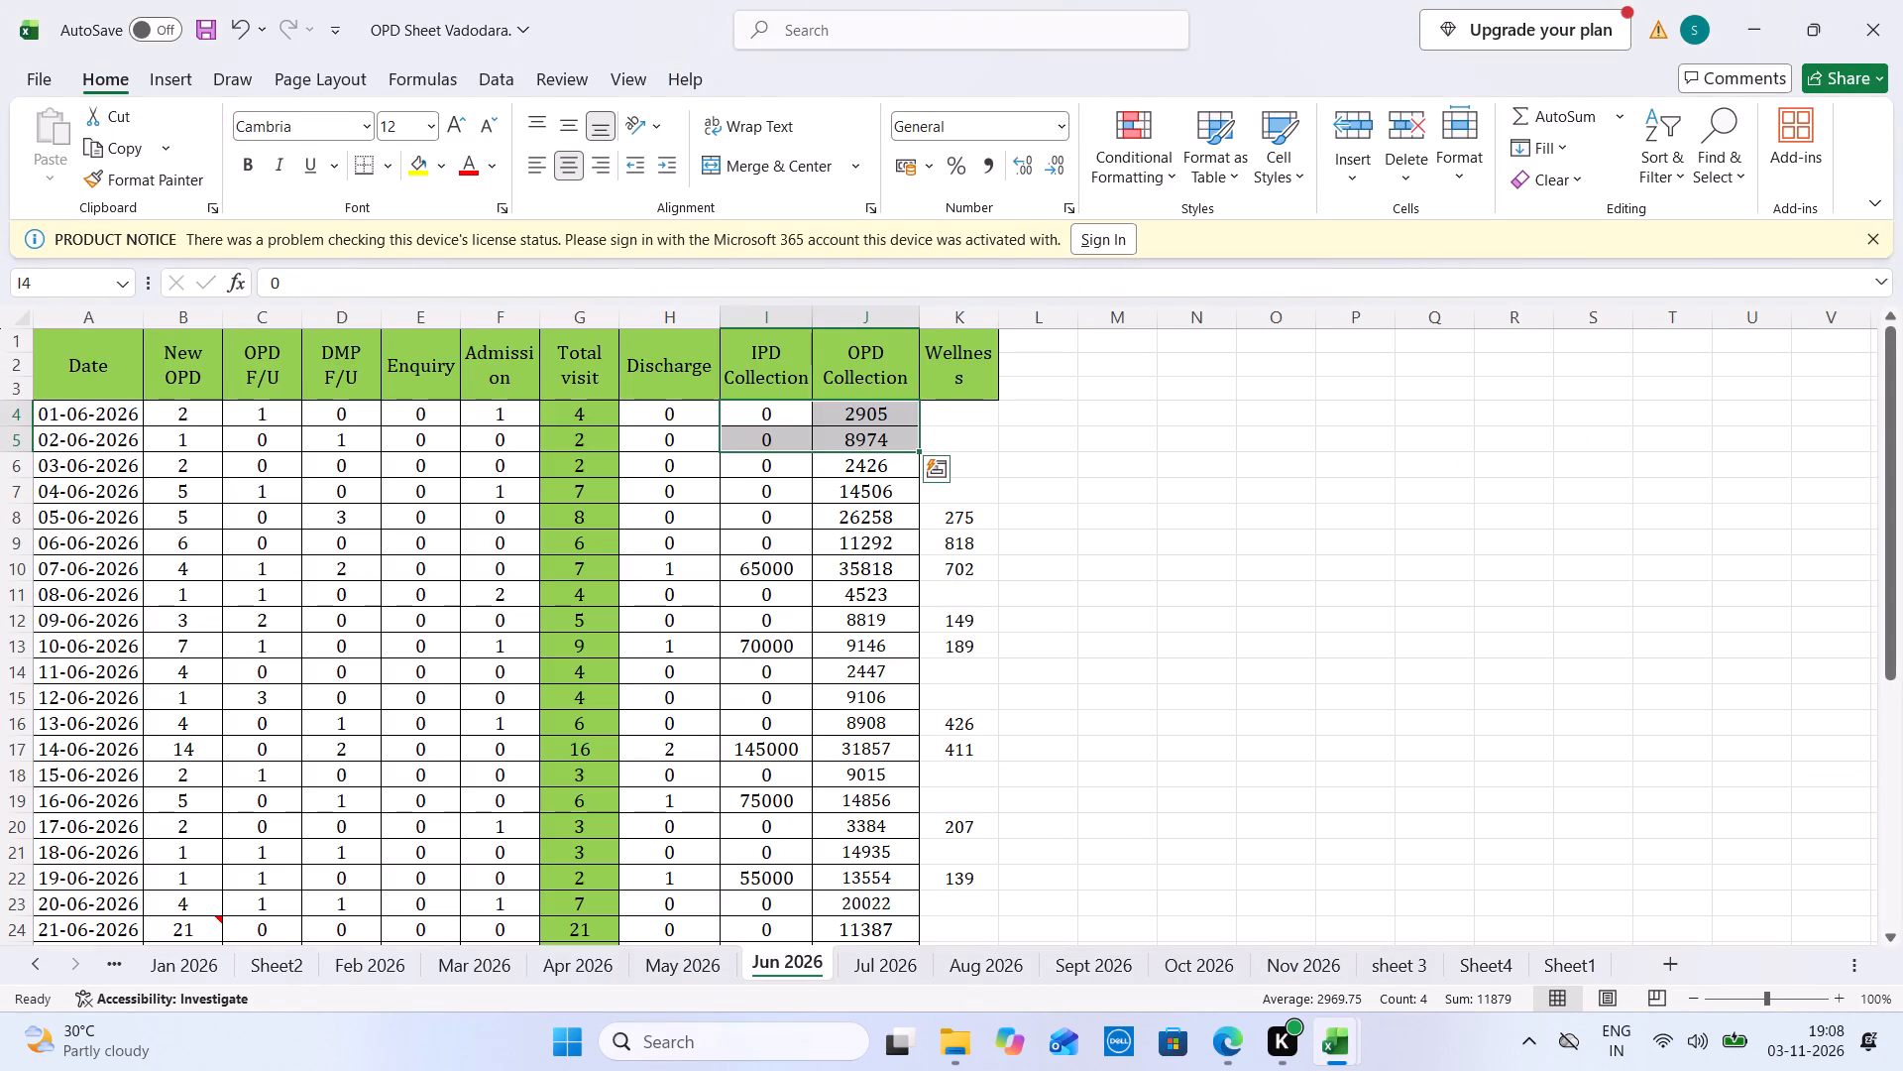
{"action": "left_click_drag", "start_coordinate": [780, 416], "coordinate": [879, 456]}
{"action": "key", "text": "ctrl+Tab"}
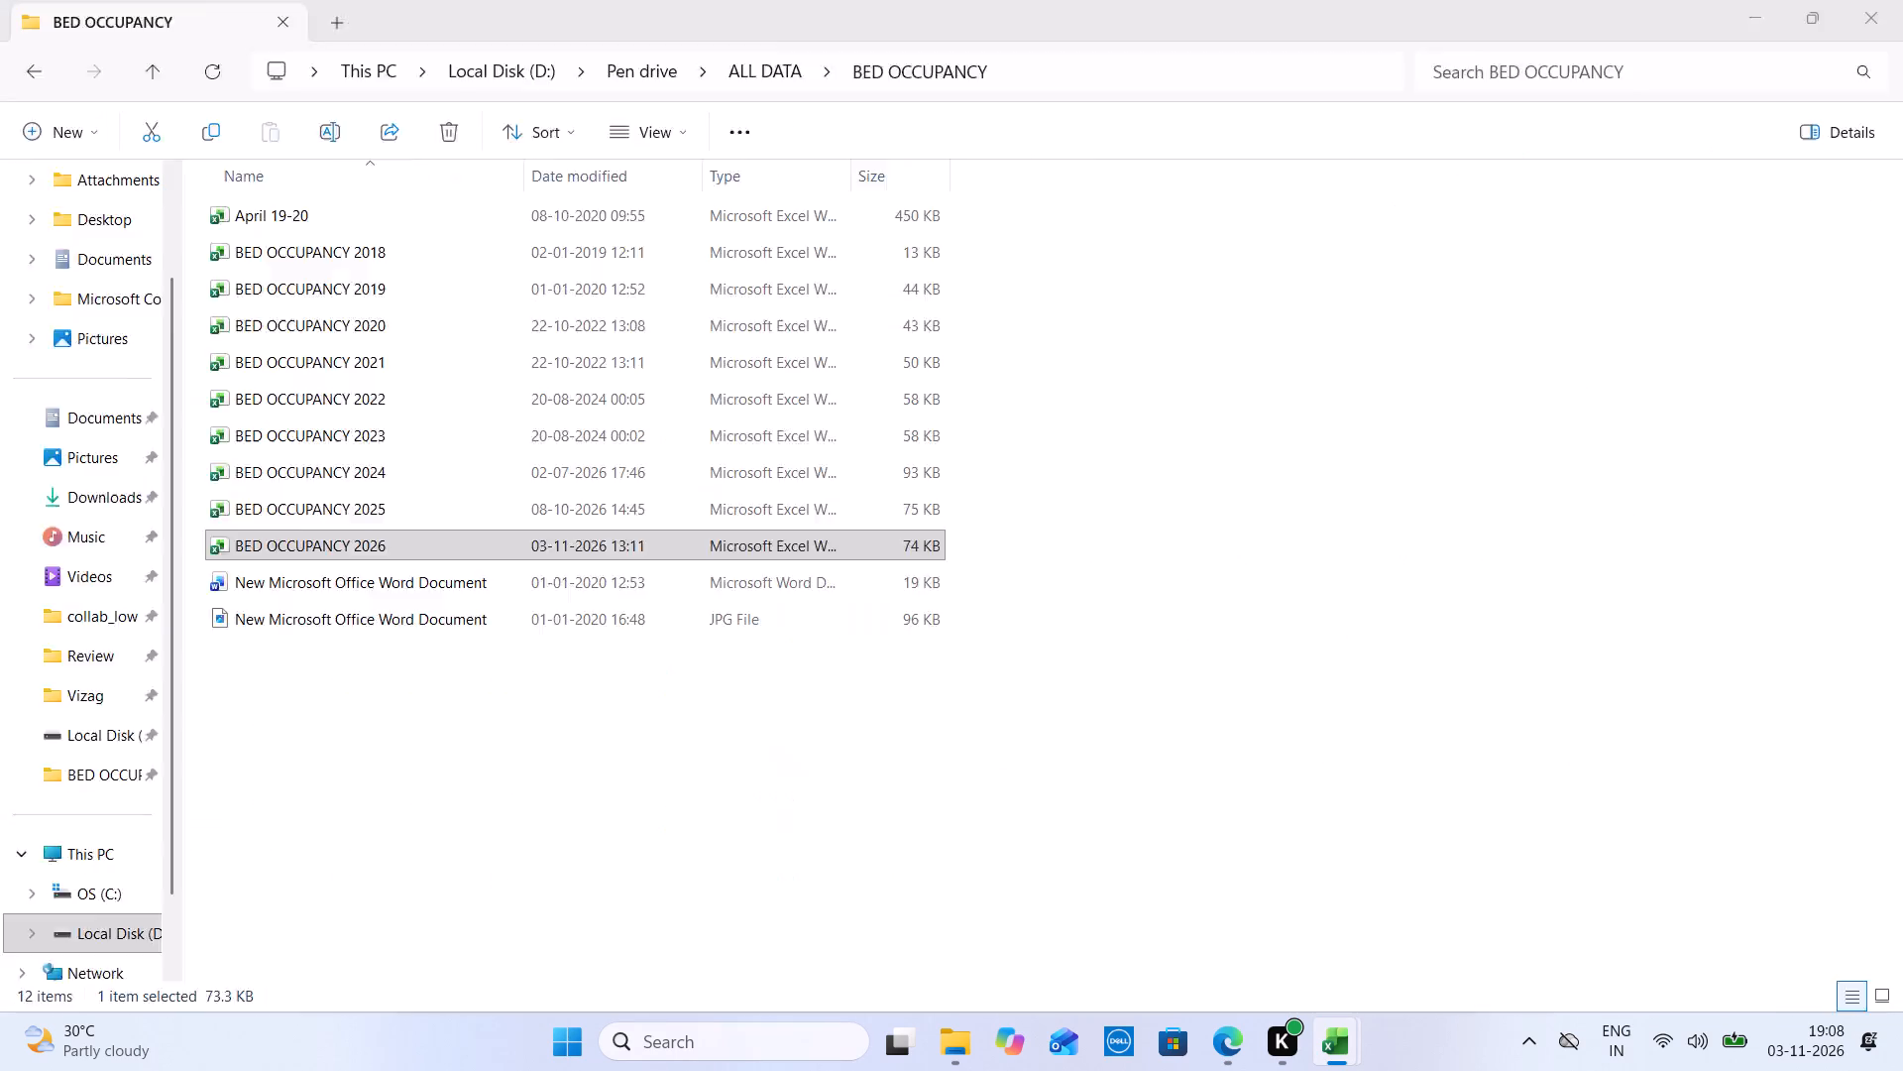
{"action": "left_click", "coordinate": [447, 444]}
{"action": "type", "text": "14305"}
Enter Vadodara's 1 to 3 July 2026 MTD Admission as 0 and MTD New OPD as 7, using the July OPD sheet.
{"action": "key", "text": "ctrl+Tab"}
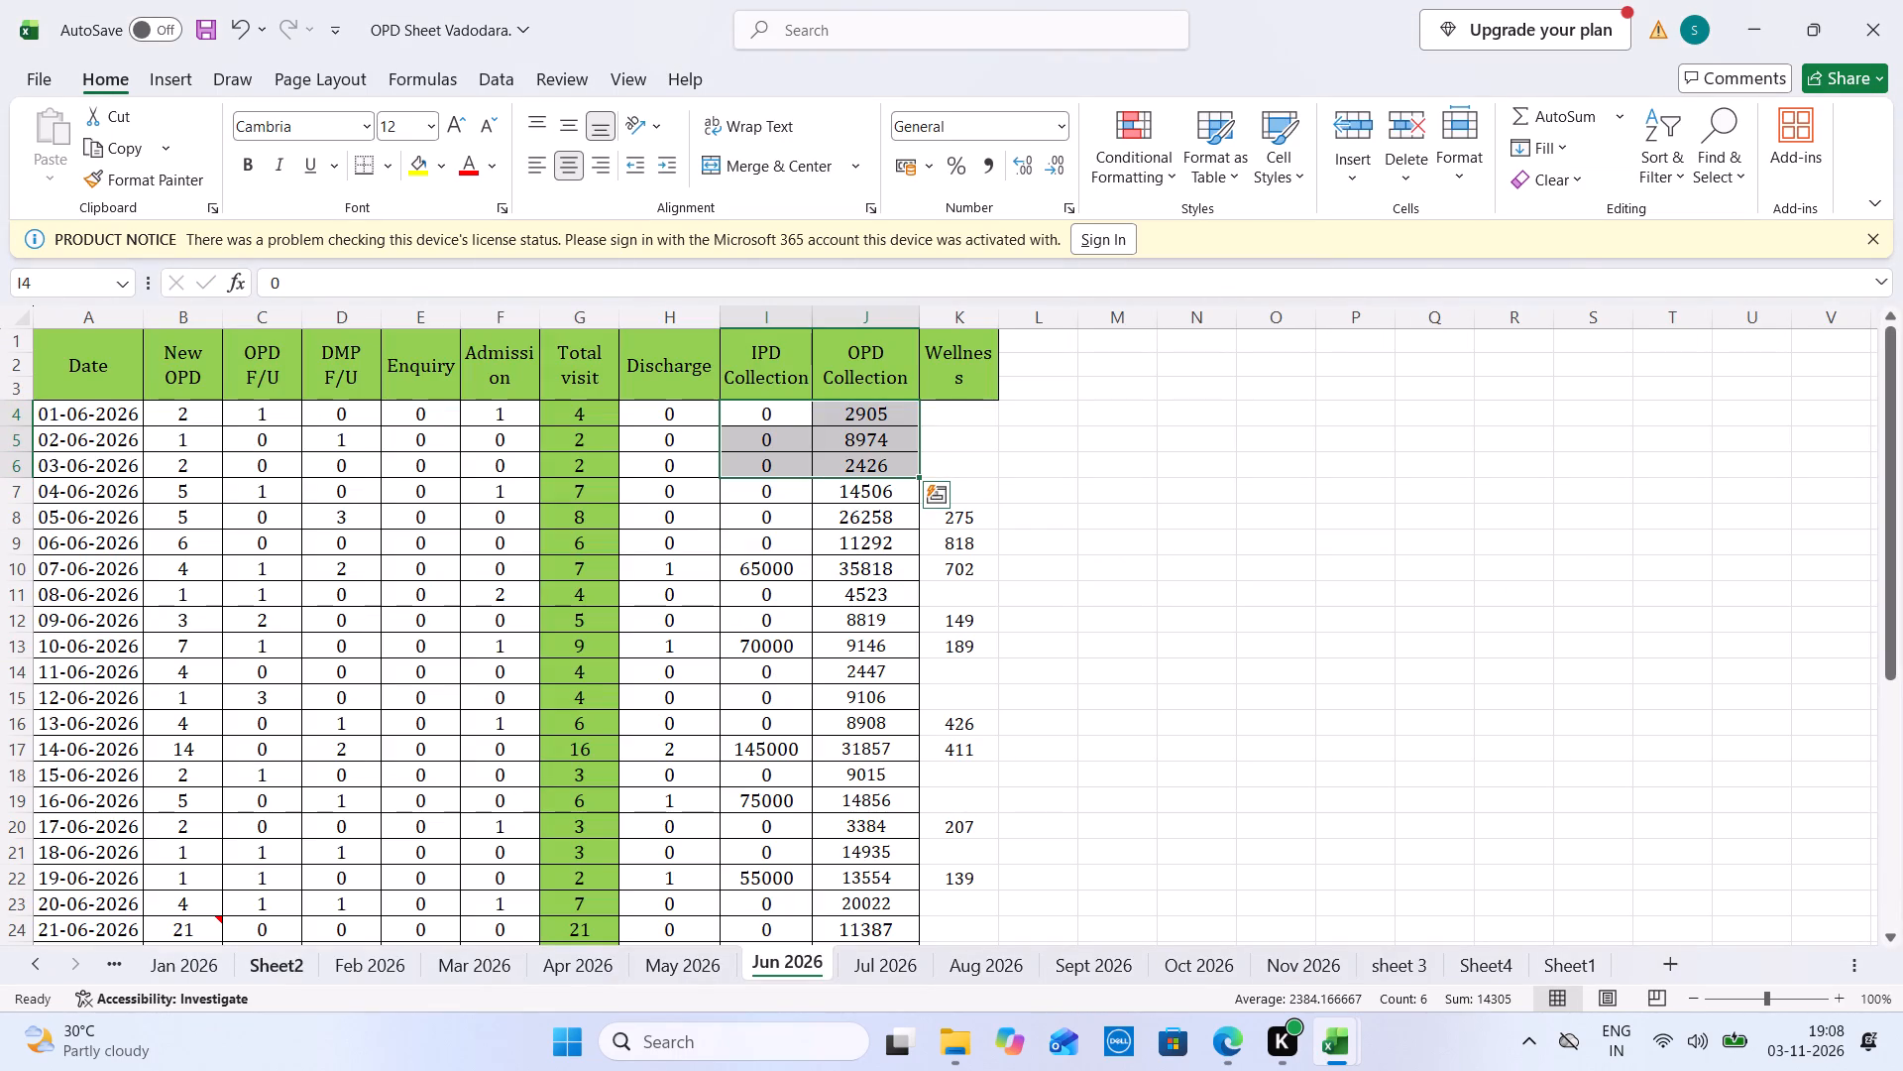
{"action": "left_click", "coordinate": [897, 958]}
{"action": "key", "text": "ctrl+Tab"}
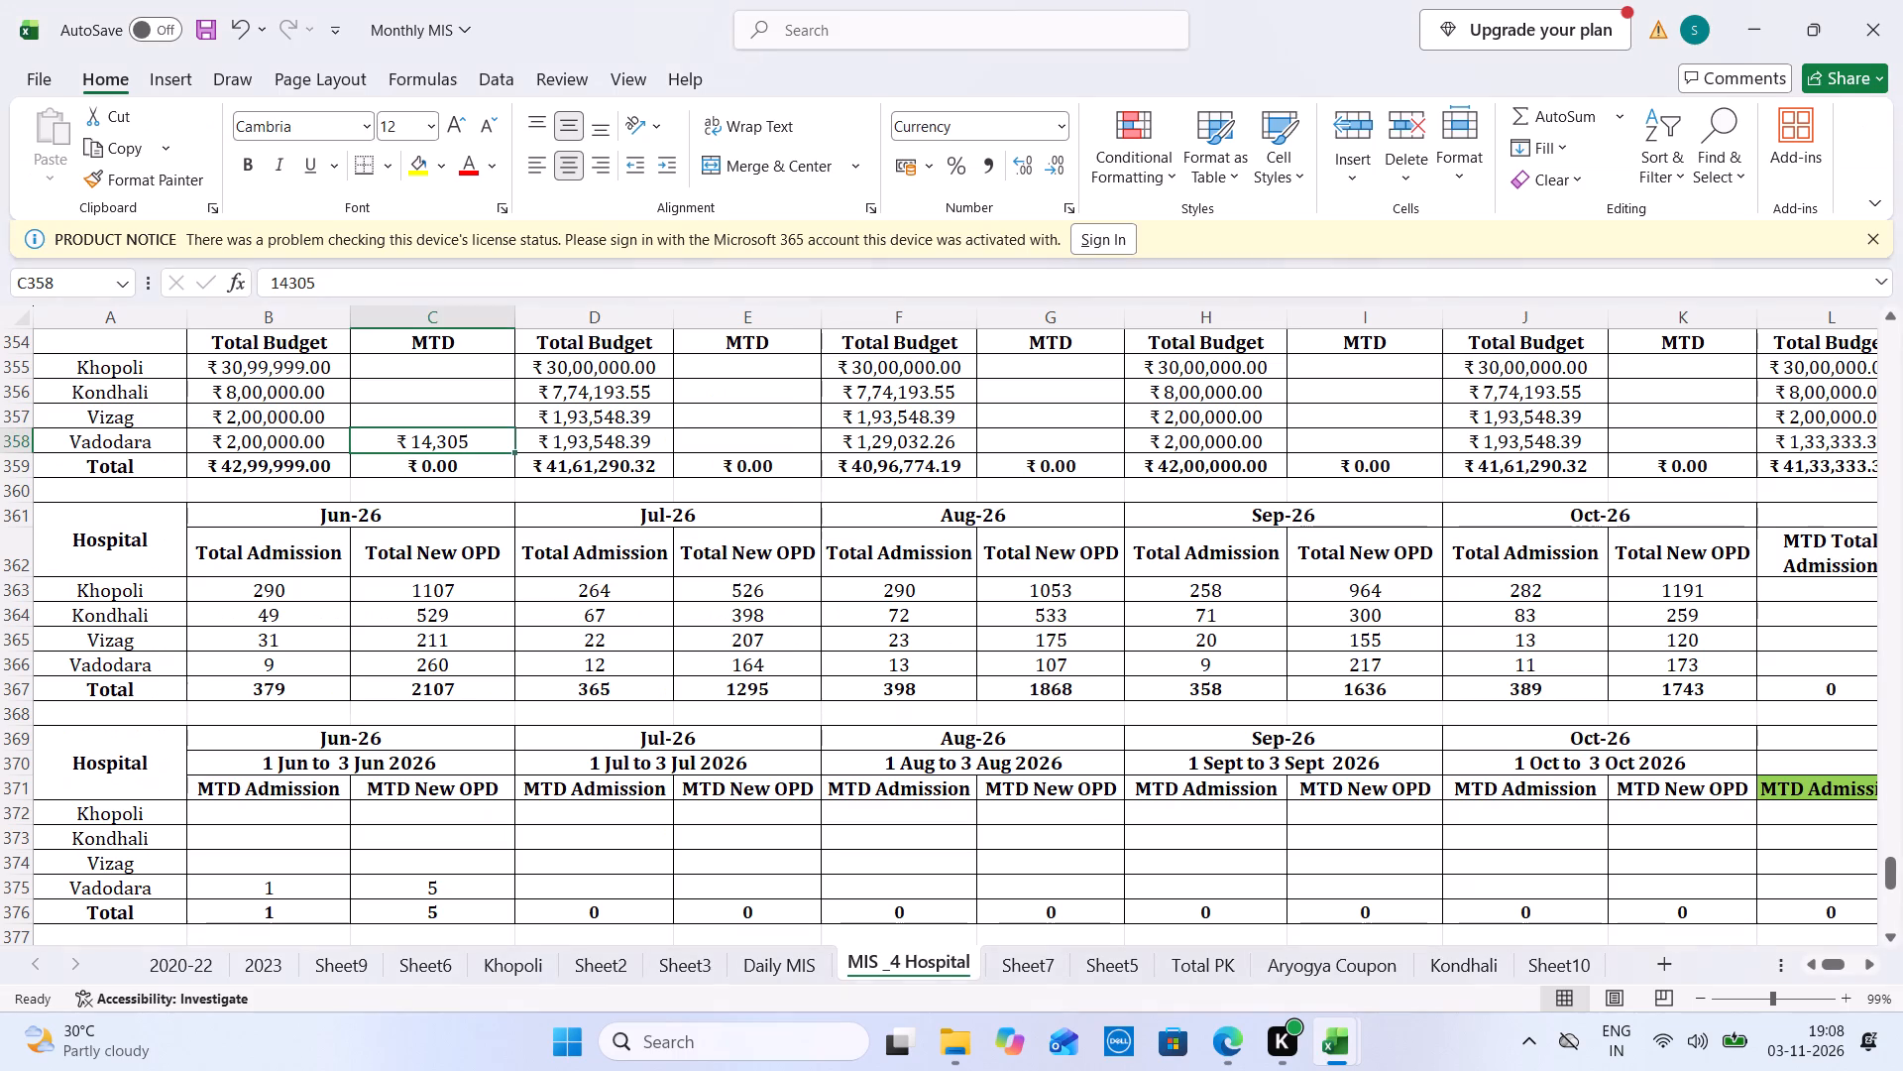
{"action": "left_click", "coordinate": [632, 884]}
{"action": "key", "text": "0"}
{"action": "key", "text": "Tab"}
{"action": "key", "text": "7"}
{"action": "key", "text": "Tab"}
Sum Vadodara's IPD and OPD collections for 1 to 3 July 2026 and set its Jul-26 MTD in the budget table to 135877.1.
{"action": "key", "text": "ctrl+Tab"}
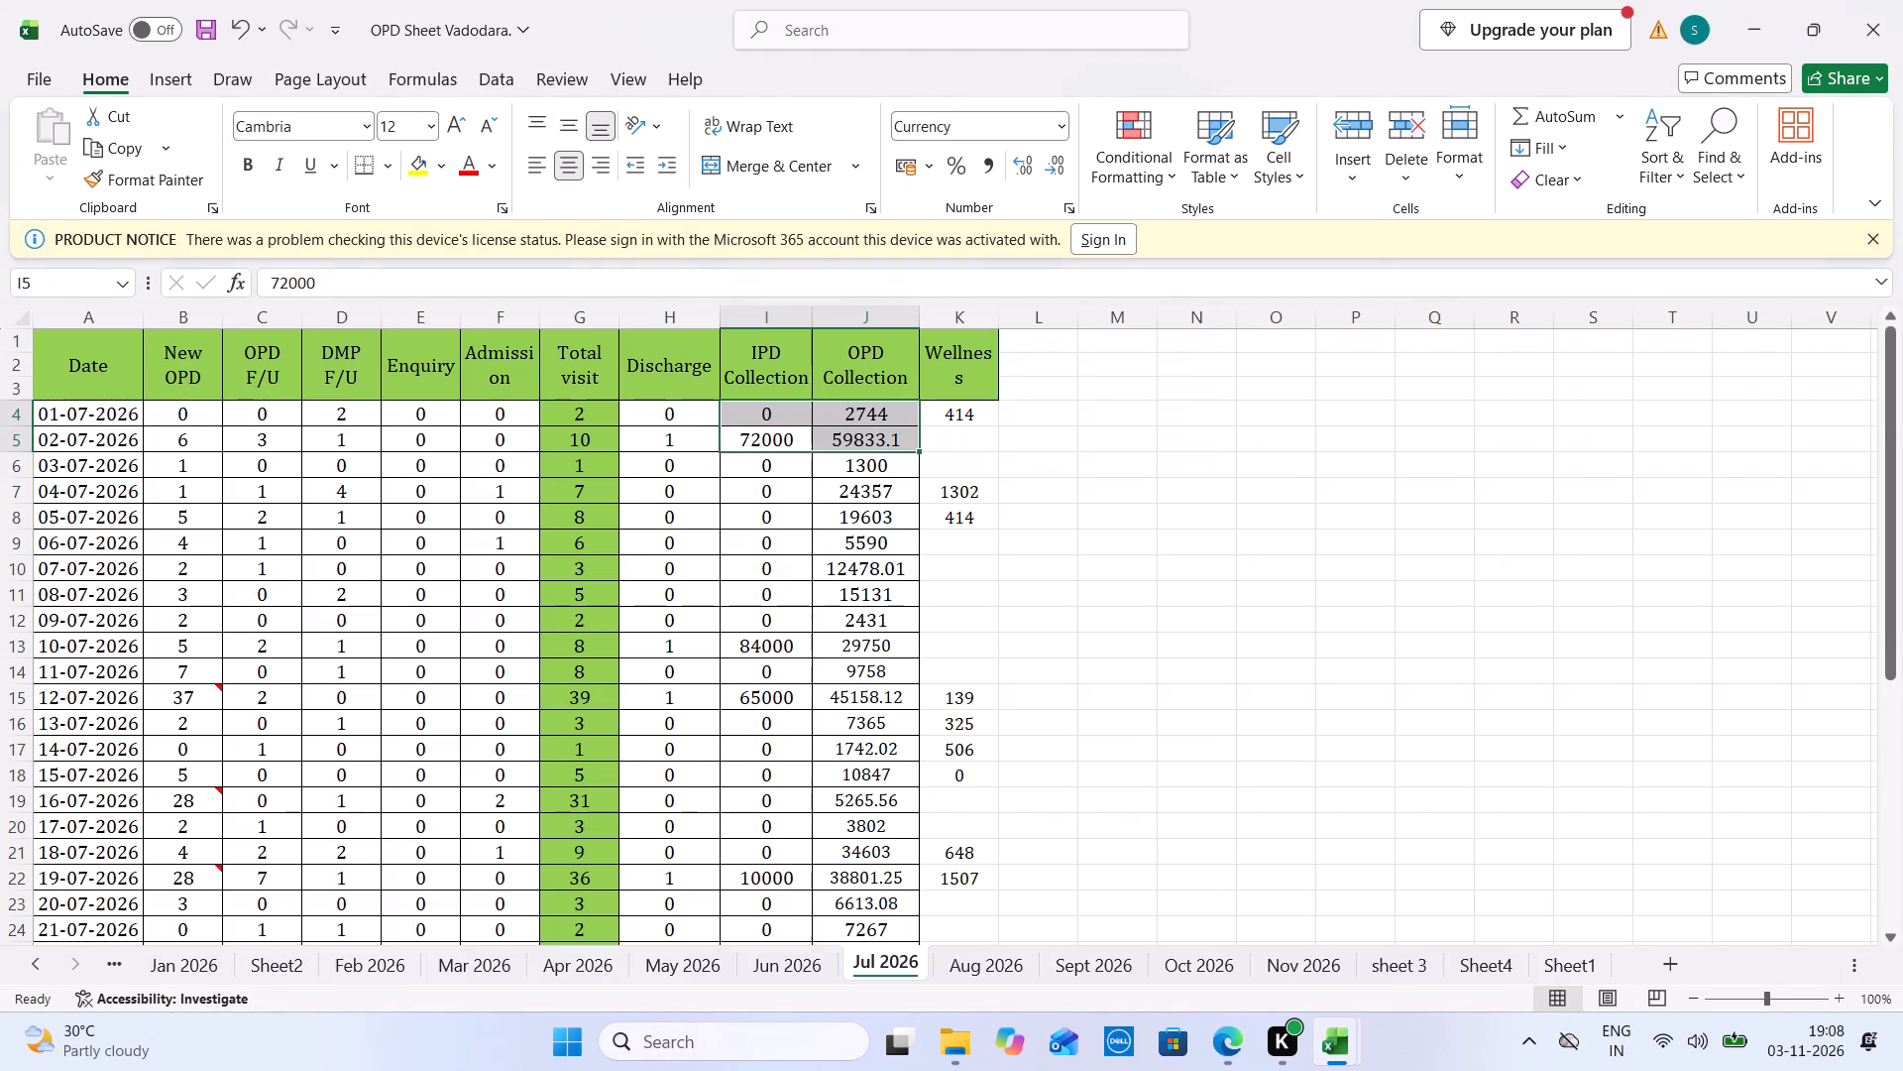
{"action": "left_click_drag", "start_coordinate": [881, 473], "coordinate": [750, 420]}
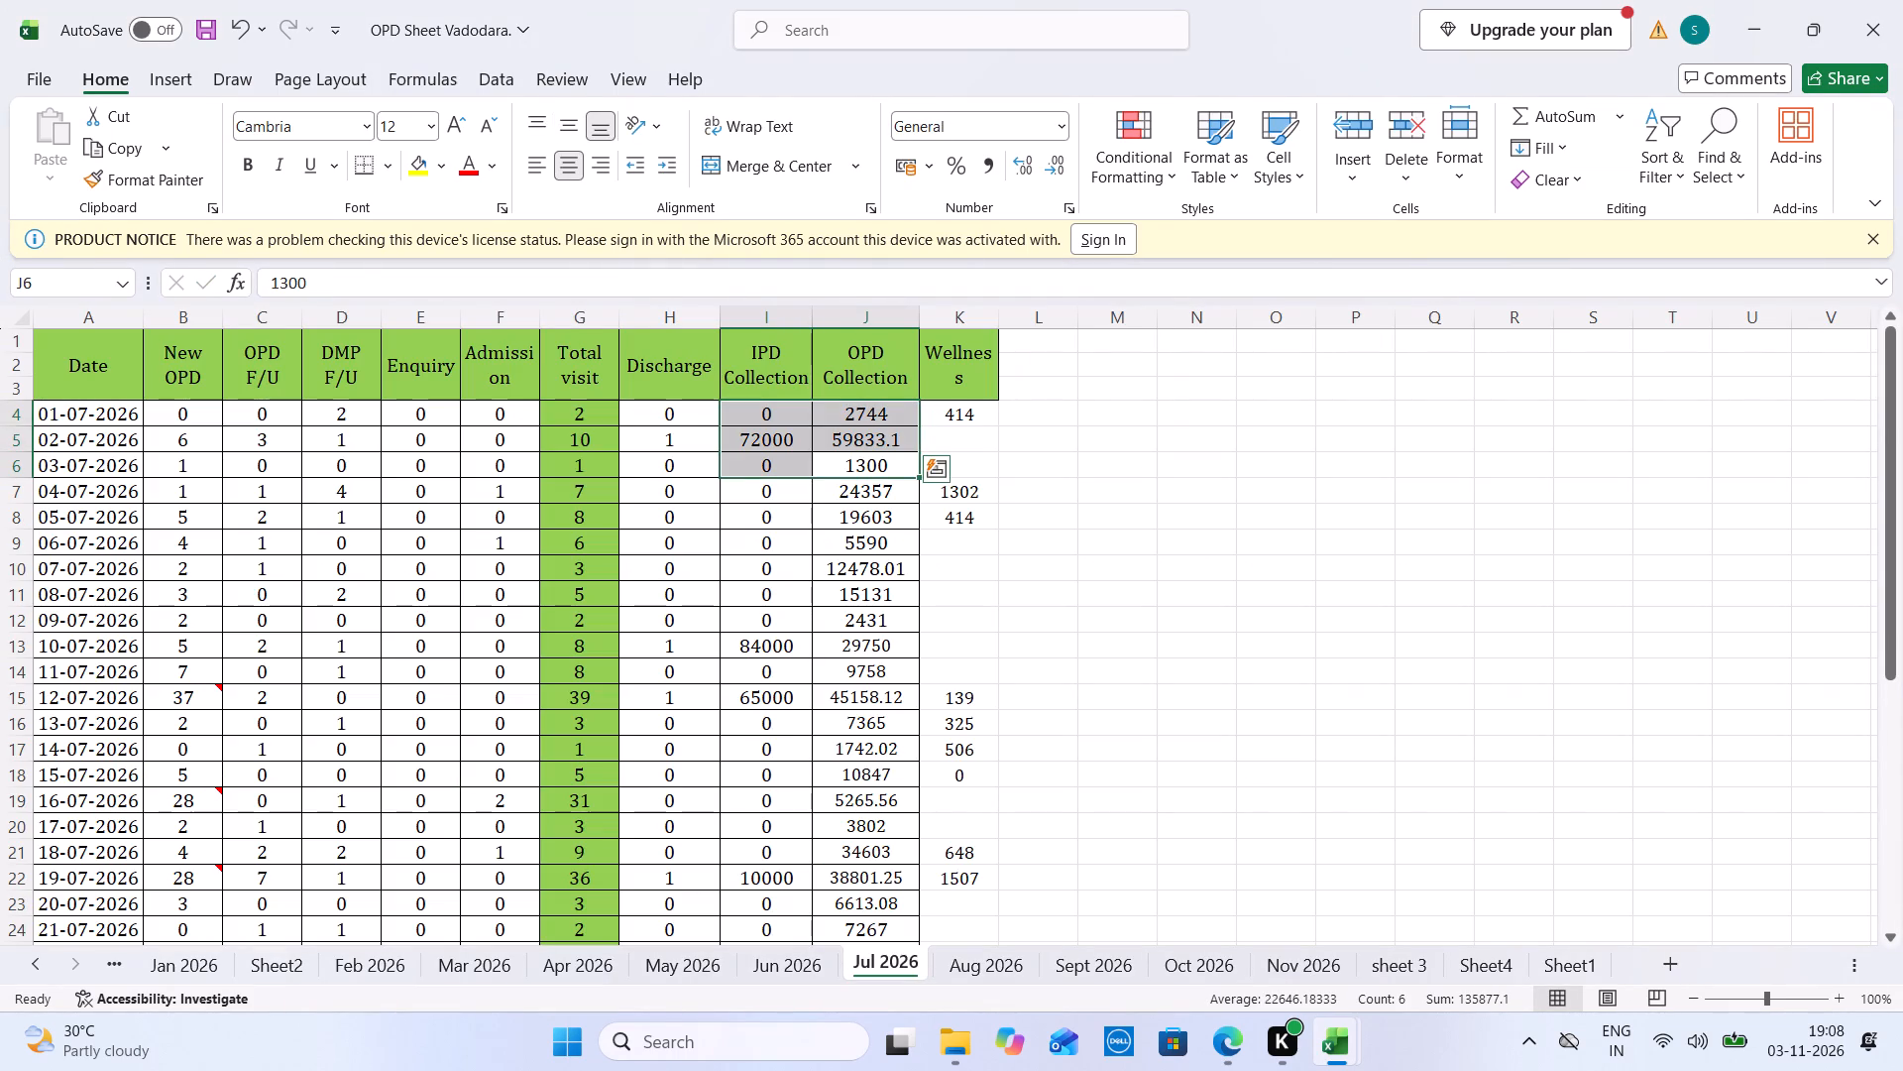
{"action": "key", "text": "ctrl+Tab"}
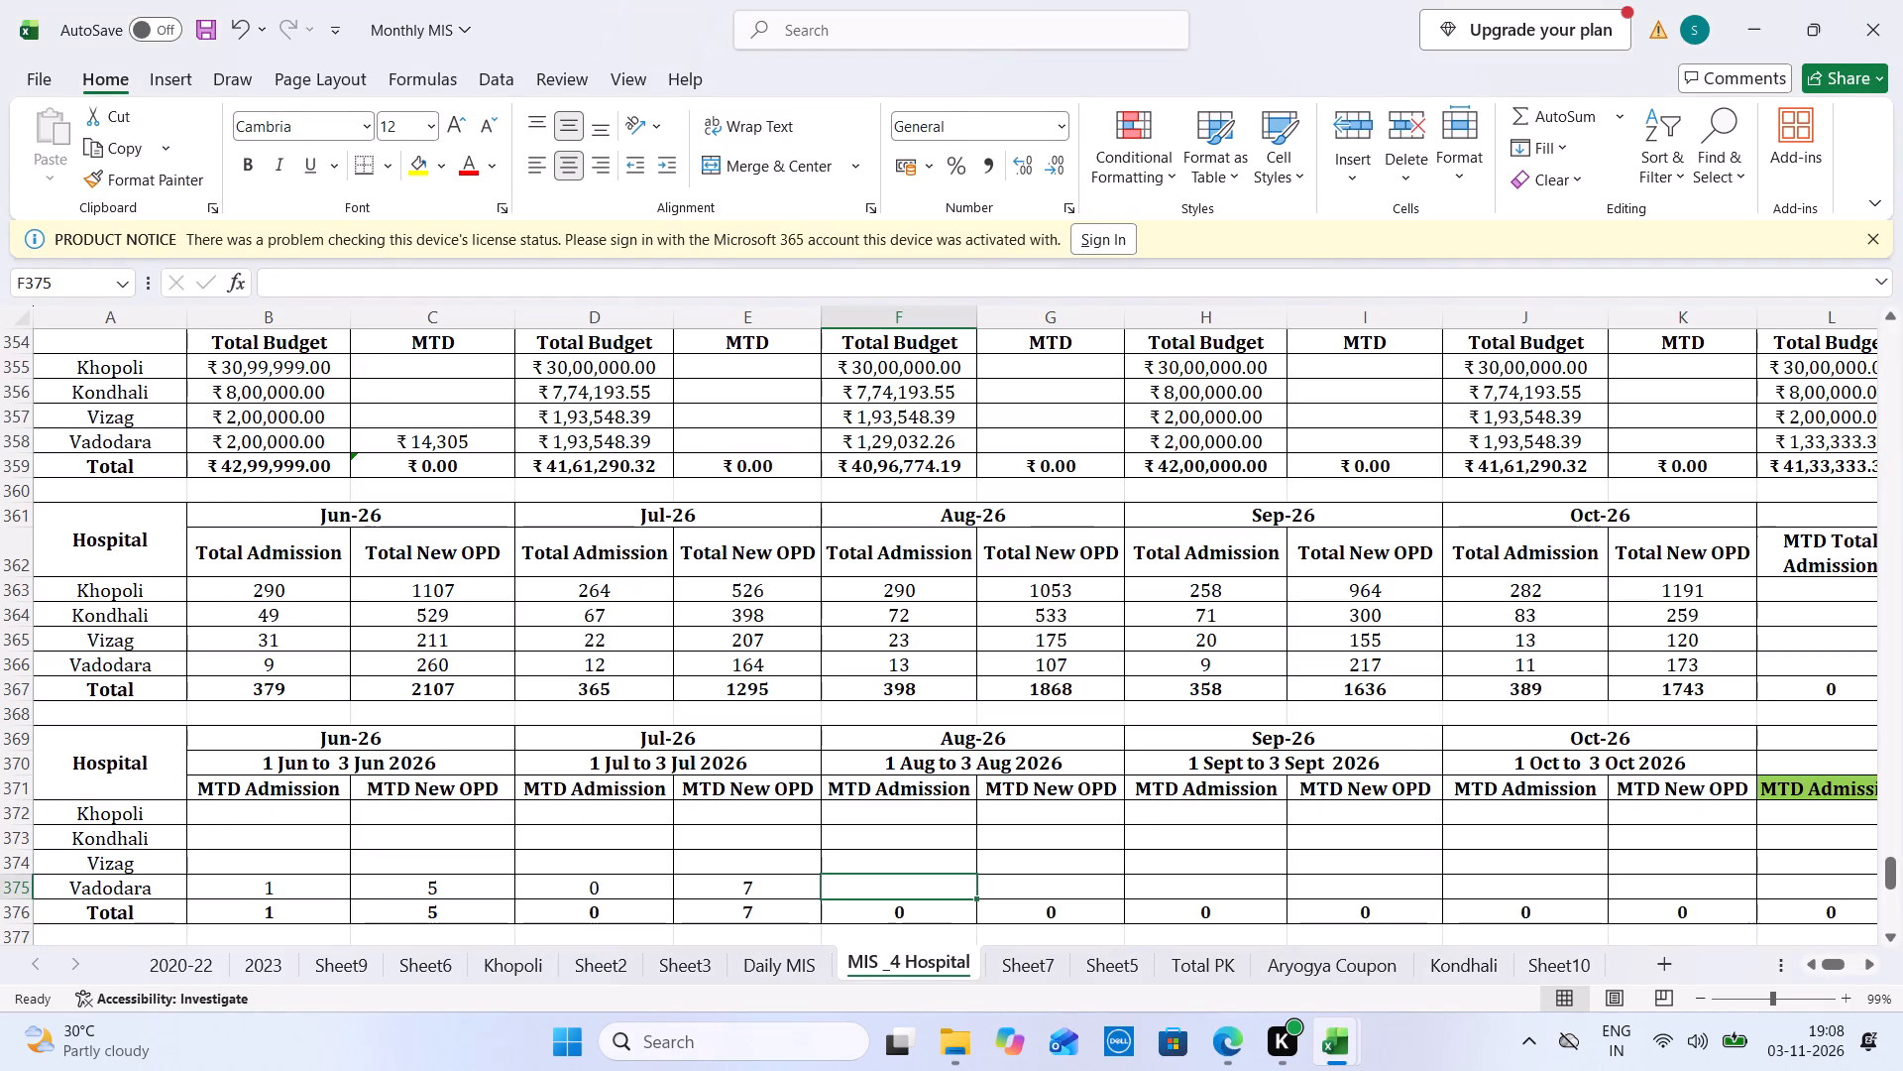
{"action": "left_click", "coordinate": [786, 448]}
{"action": "type", "text": "135877."}
{"action": "type", "text": "01"}
{"action": "key", "text": "ctrl+Tab"}
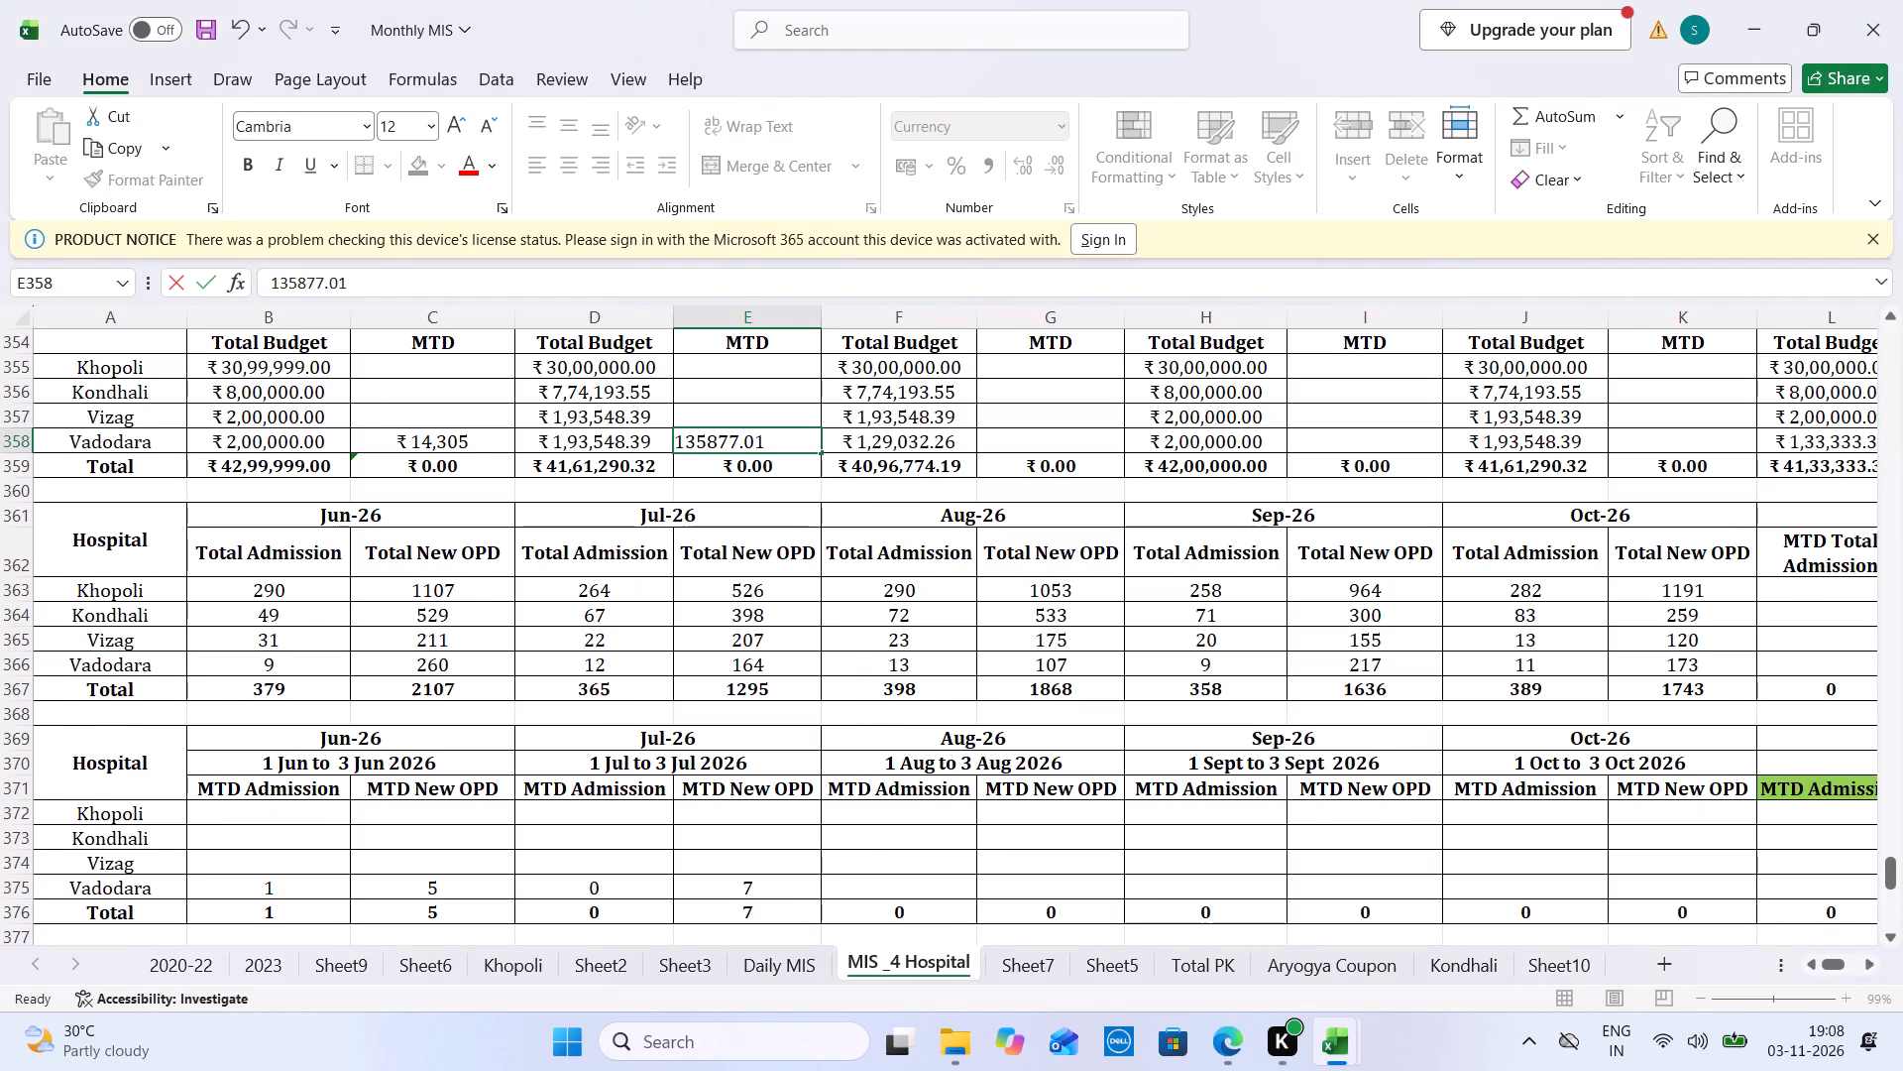
{"action": "key", "text": "ctrl+Tab"}
{"action": "left_click", "coordinate": [807, 443]}
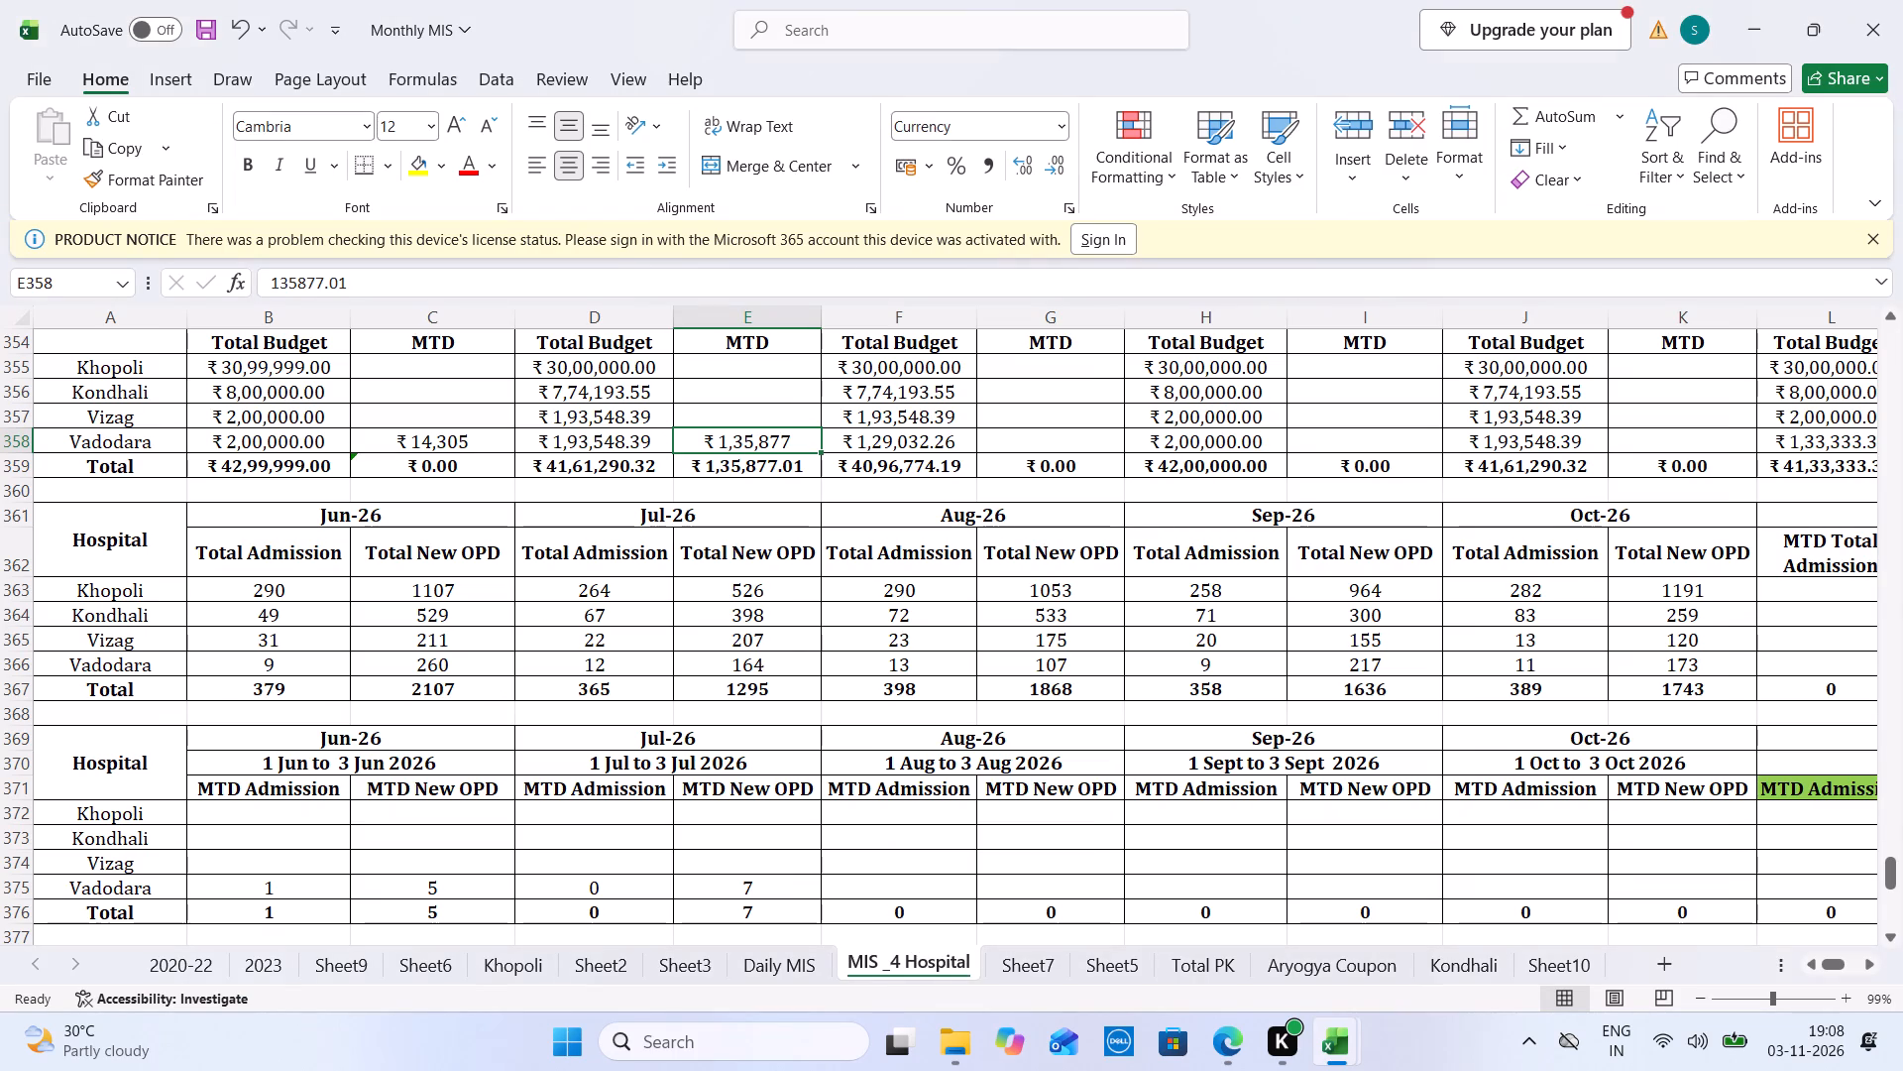
{"action": "left_click", "coordinate": [408, 281]}
{"action": "key", "text": "BackSpace"}
{"action": "key", "text": "BackSpace"}
{"action": "key", "text": "1"}
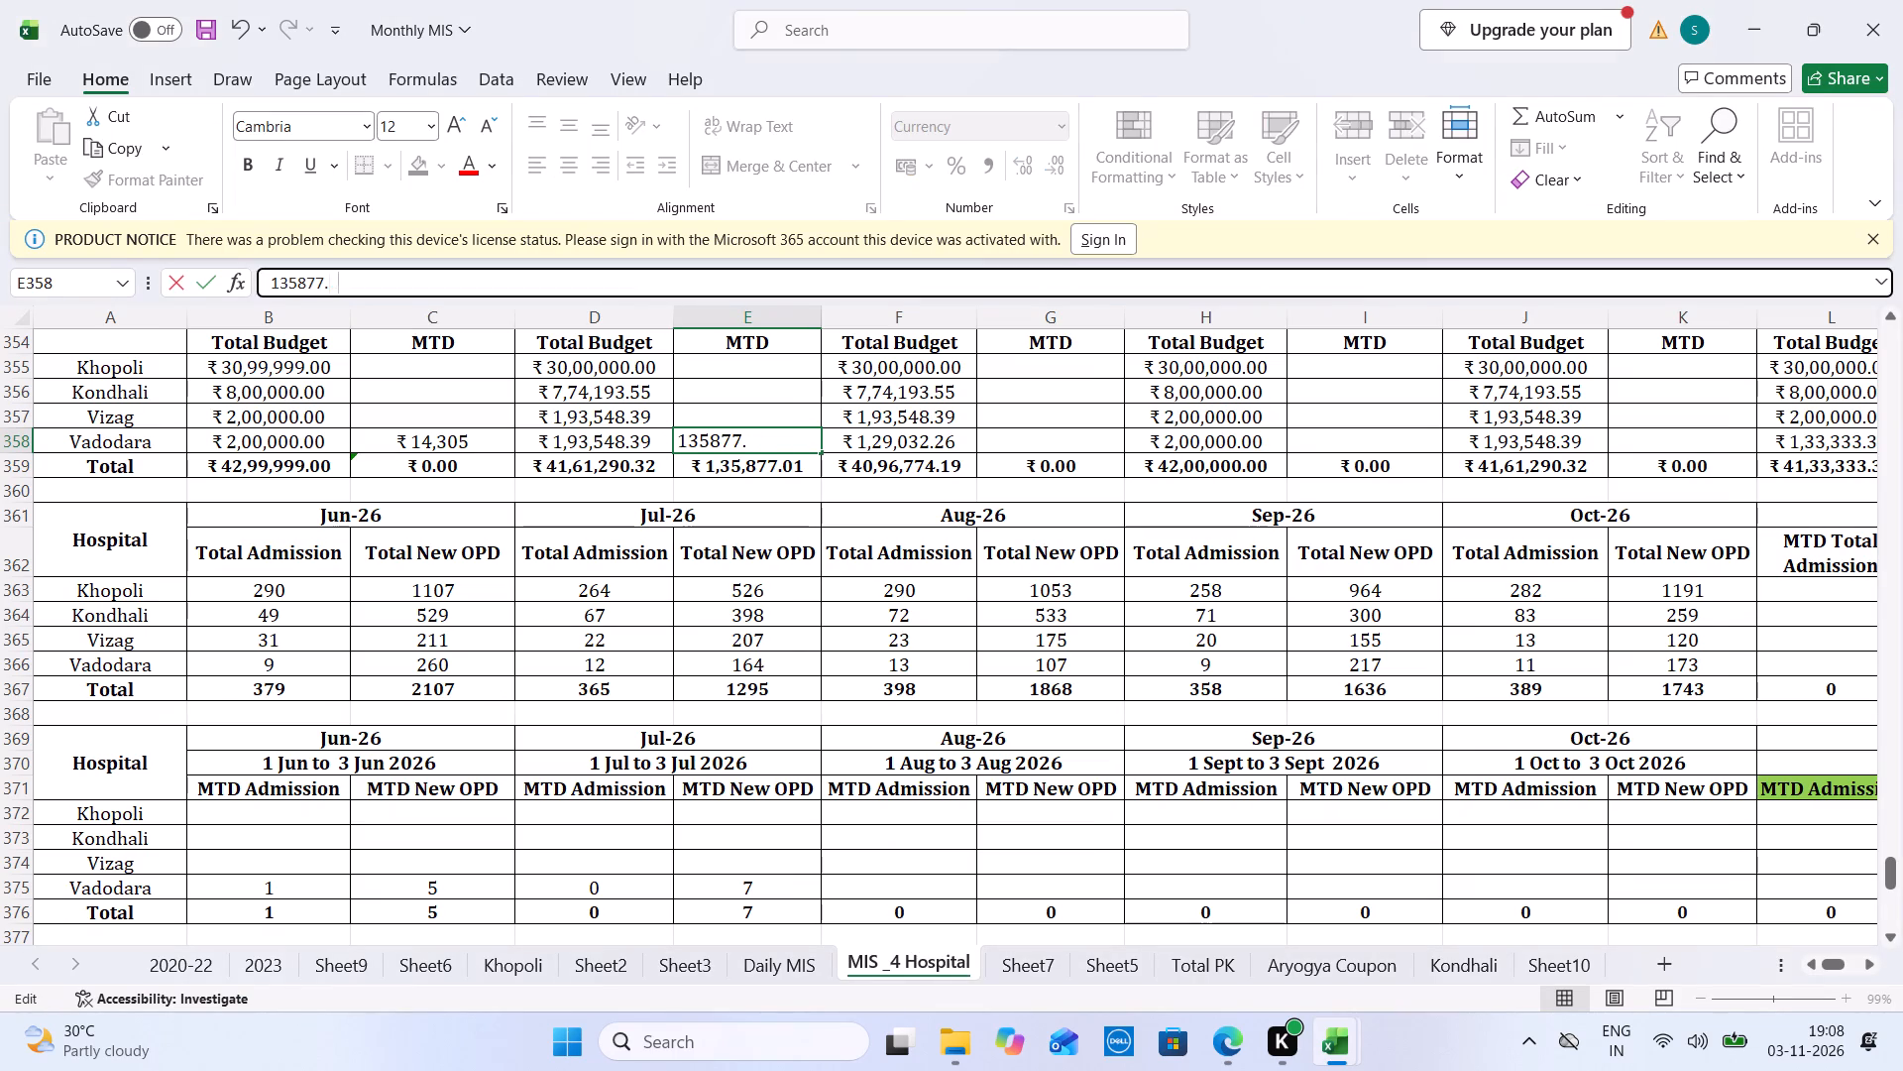
{"action": "key", "text": "Tab"}
Enter Vadodara's 1 to 3 August 2026 MTD Admission as 1 and MTD New OPD as 4, using the August OPD sheet.
{"action": "key", "text": "ctrl+Tab"}
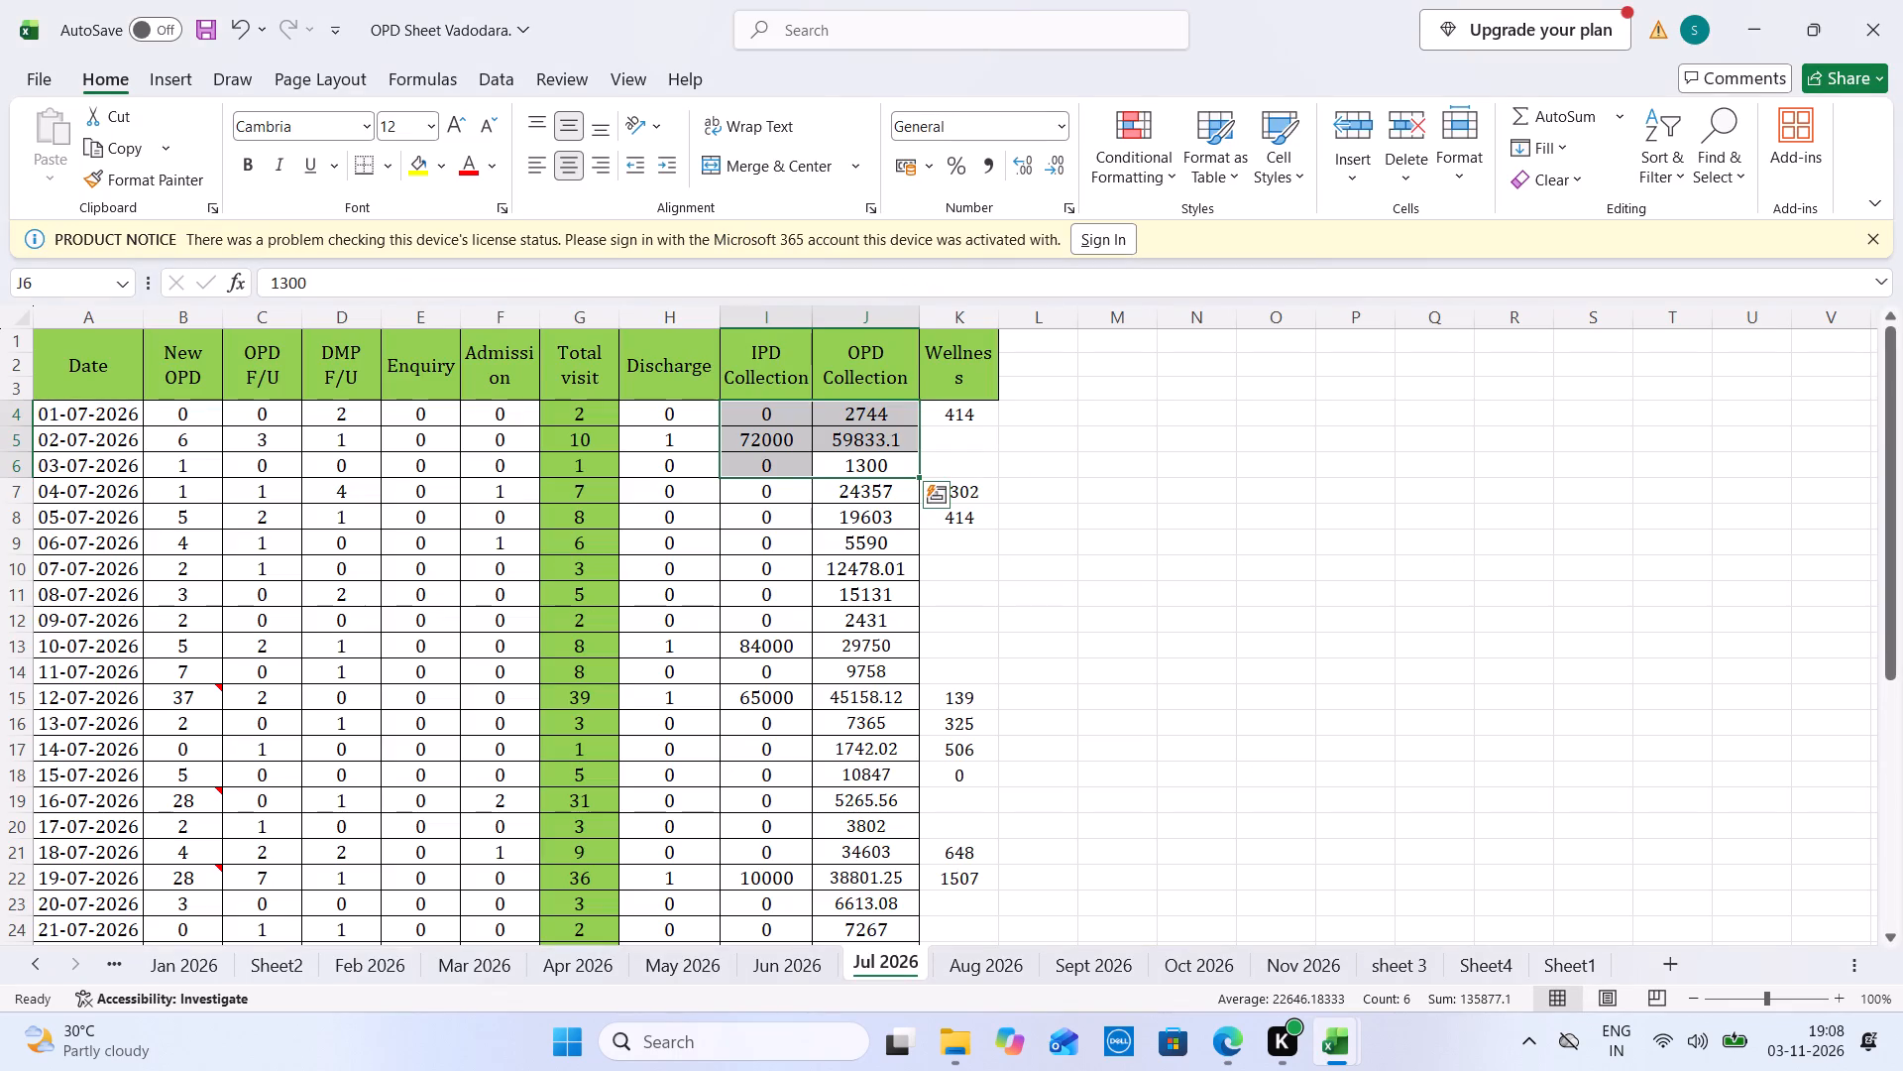
{"action": "left_click", "coordinate": [1030, 978]}
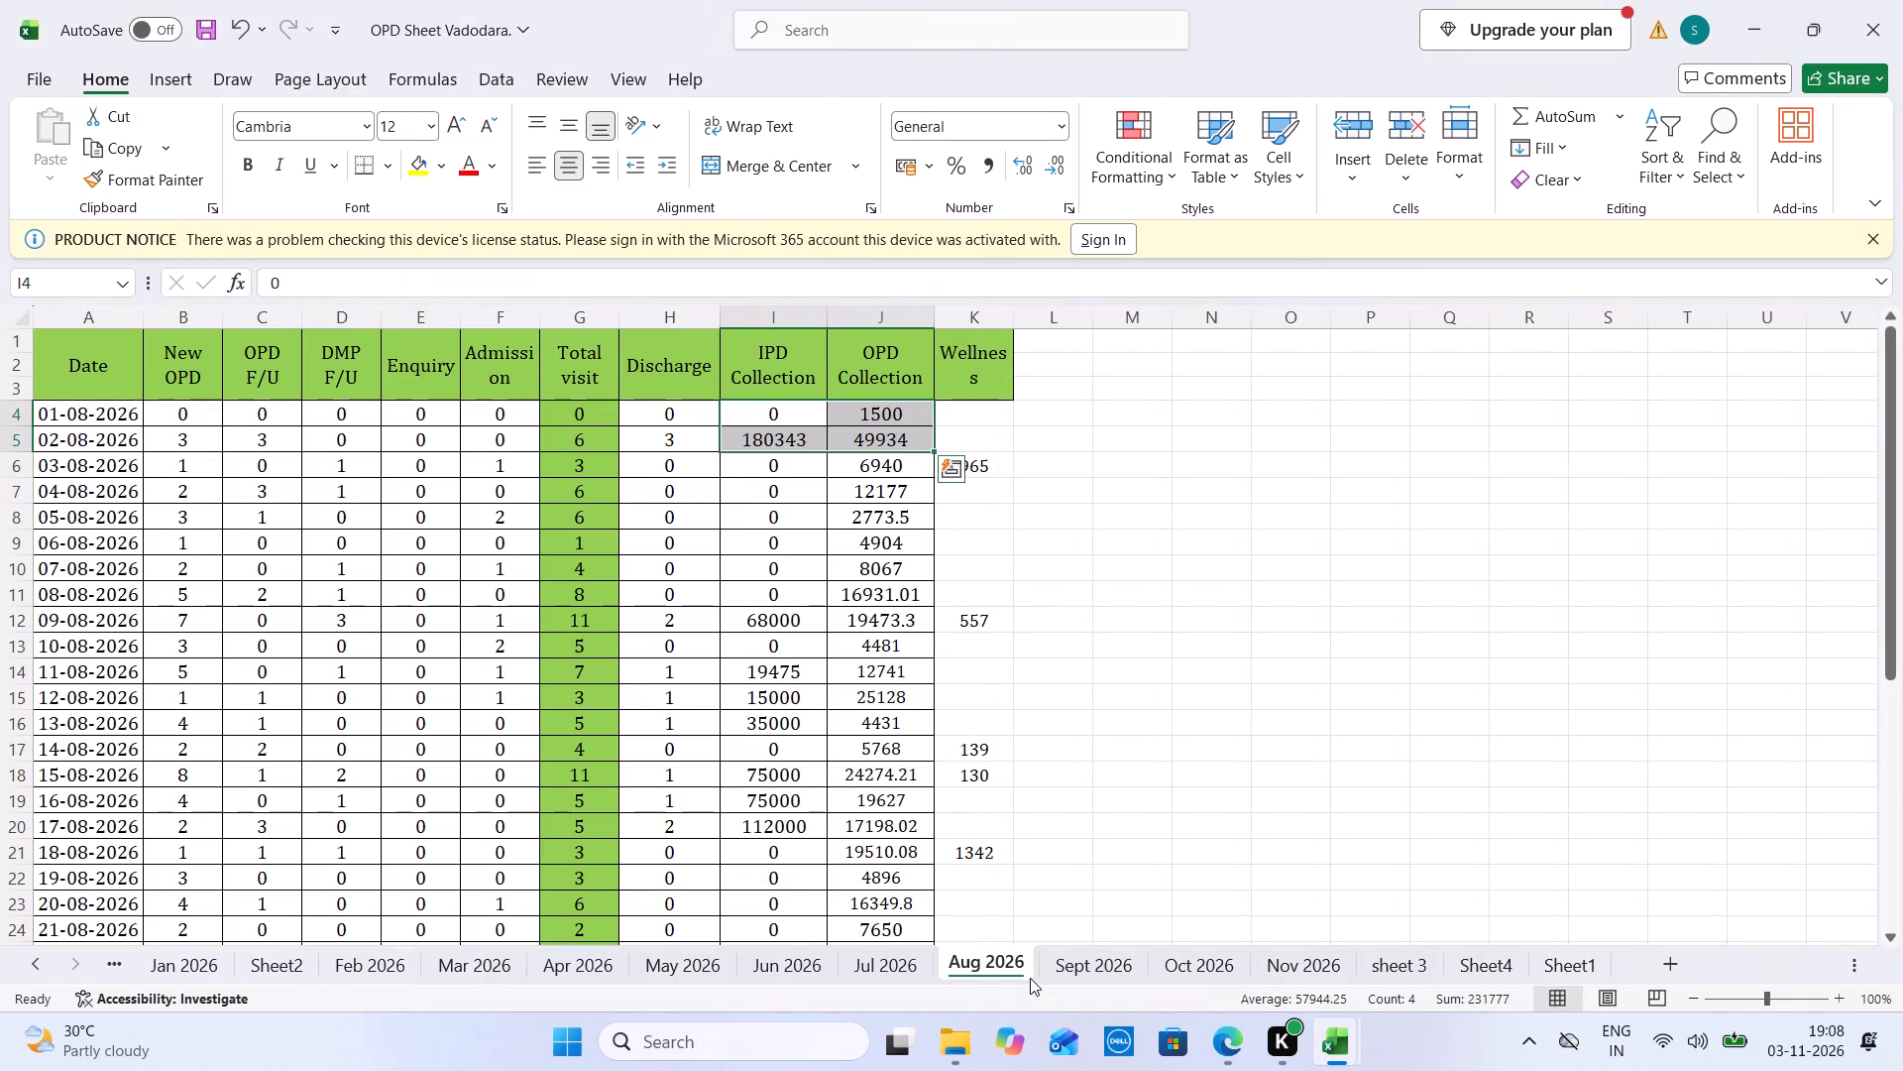
{"action": "key", "text": "ctrl+Tab"}
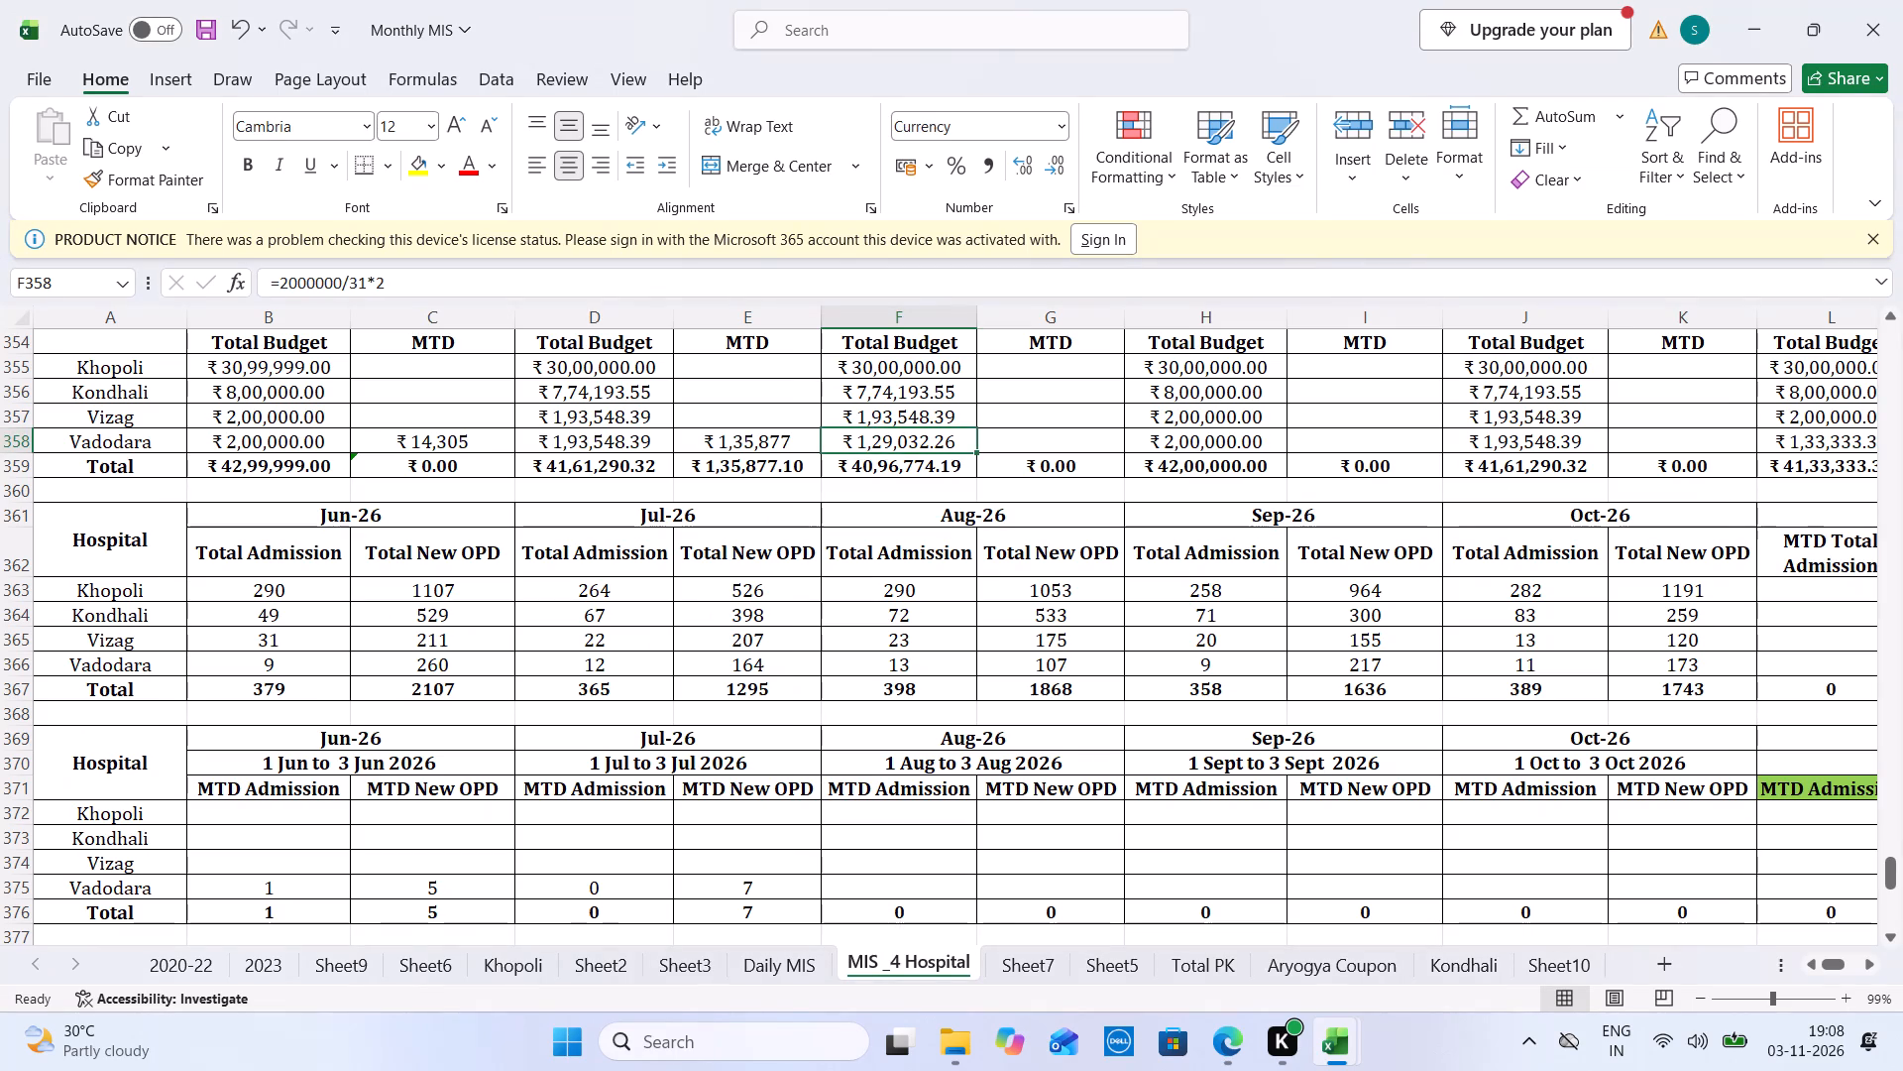
{"action": "left_click", "coordinate": [897, 882]}
{"action": "key", "text": "1"}
{"action": "key", "text": "Tab"}
{"action": "key", "text": "4"}
{"action": "key", "text": "Tab"}
Sum Vadodara's IPD and OPD collections for 1 to 3 August 2026 and enter 238717 as its Aug-26 MTD in the budget table.
{"action": "key", "text": "ctrl+Tab"}
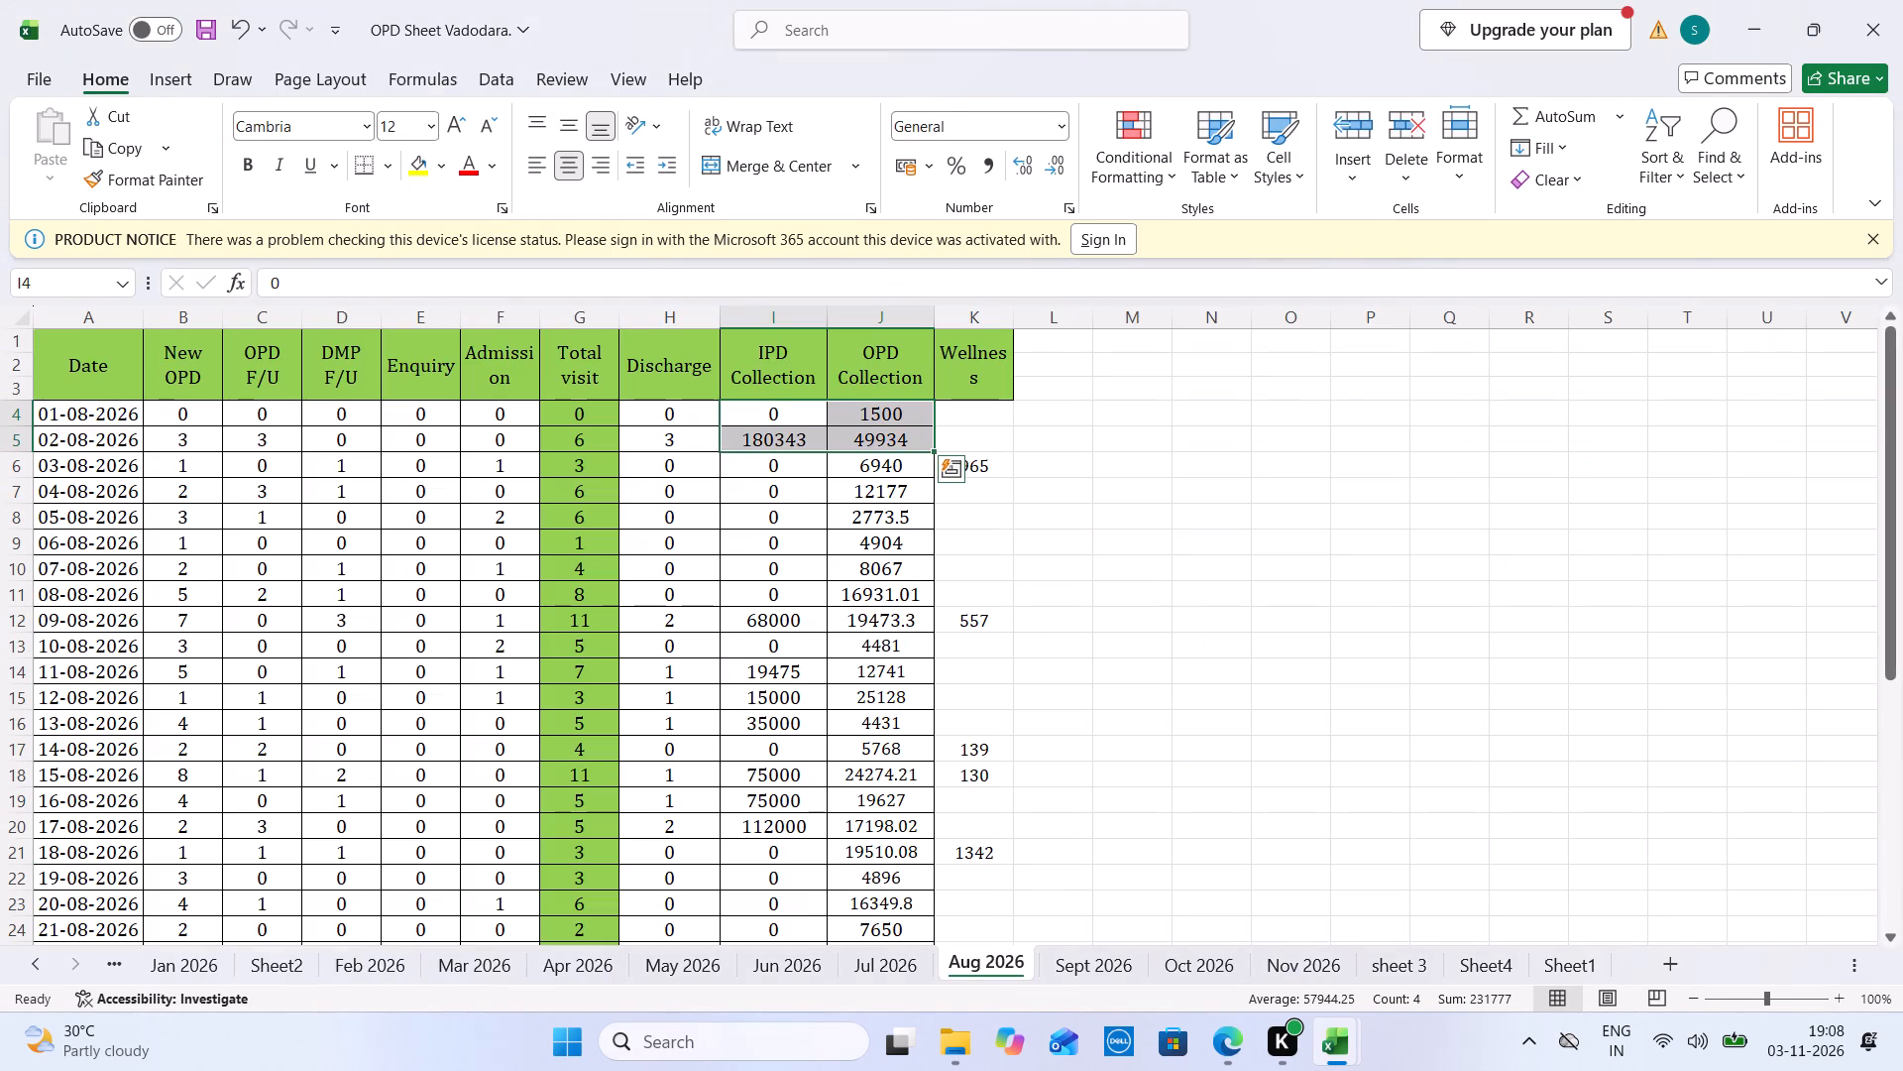
{"action": "left_click_drag", "start_coordinate": [882, 473], "coordinate": [760, 406]}
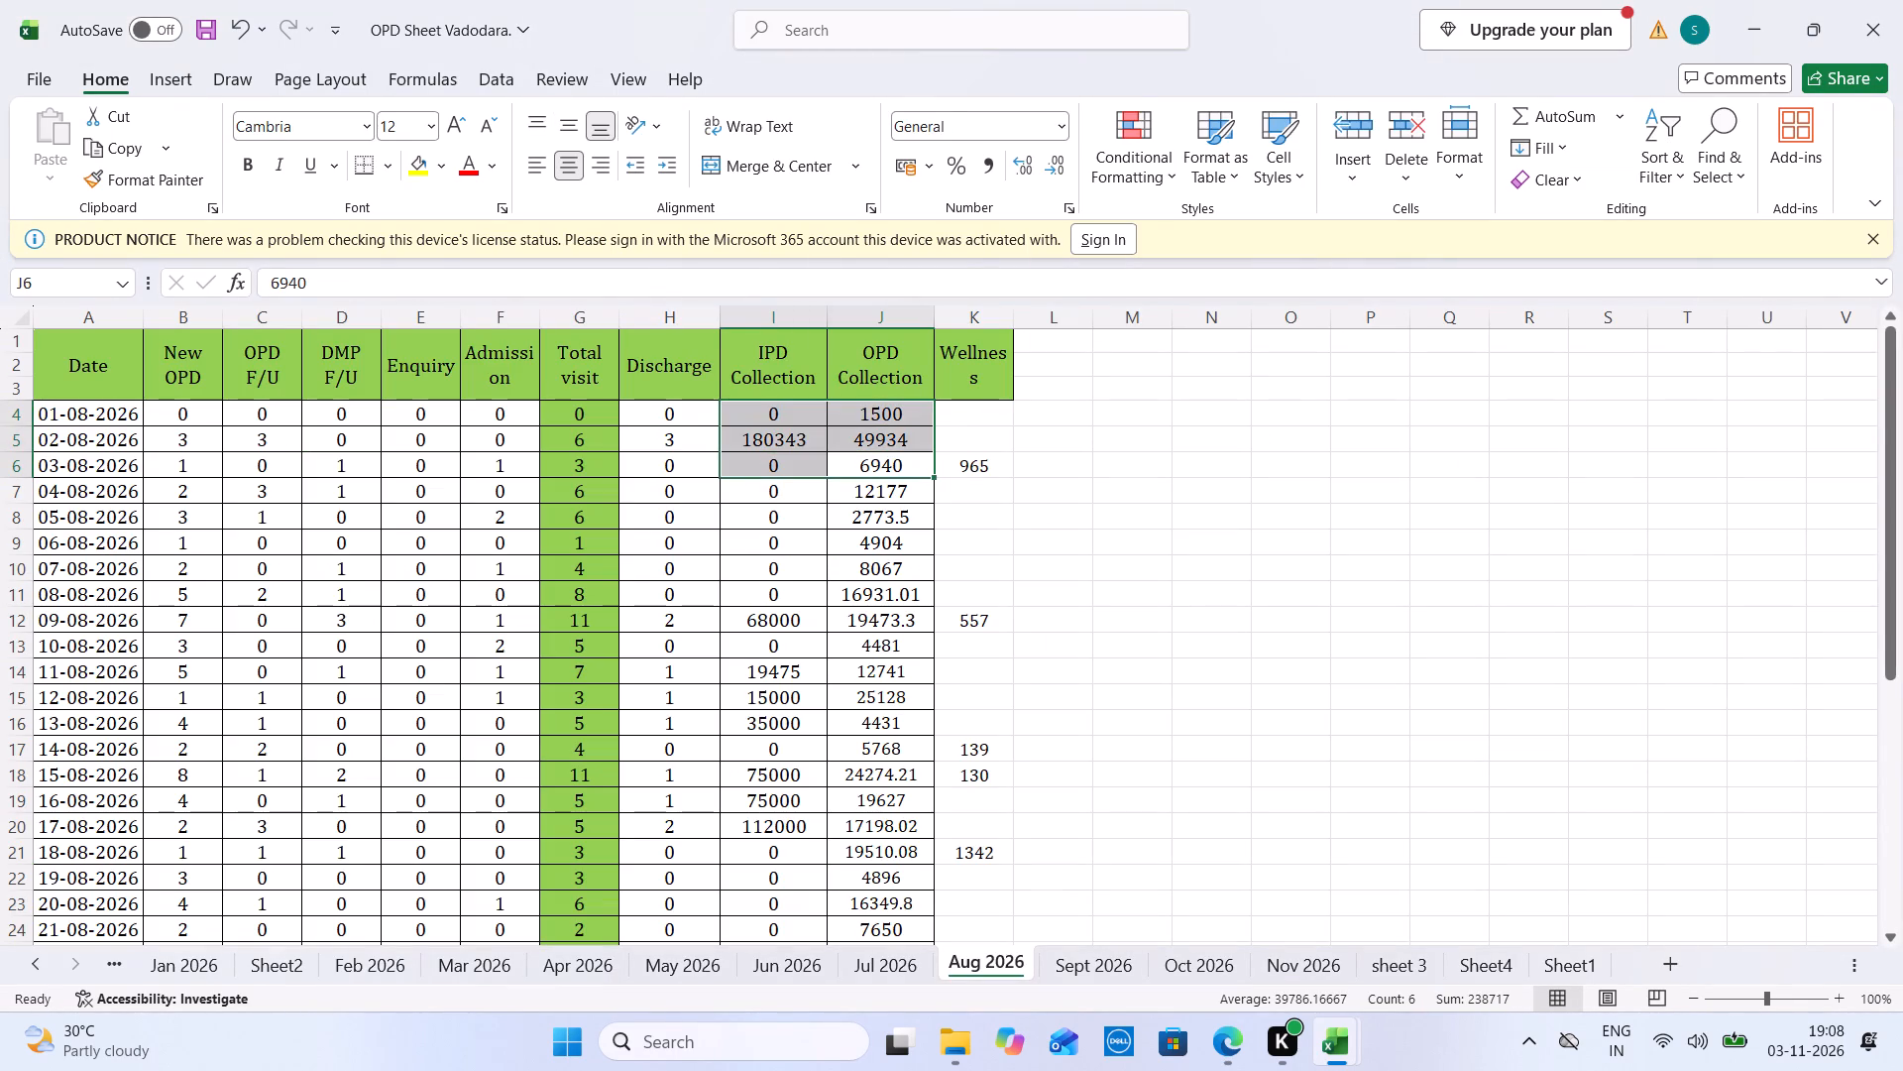
{"action": "key", "text": "ctrl+Tab"}
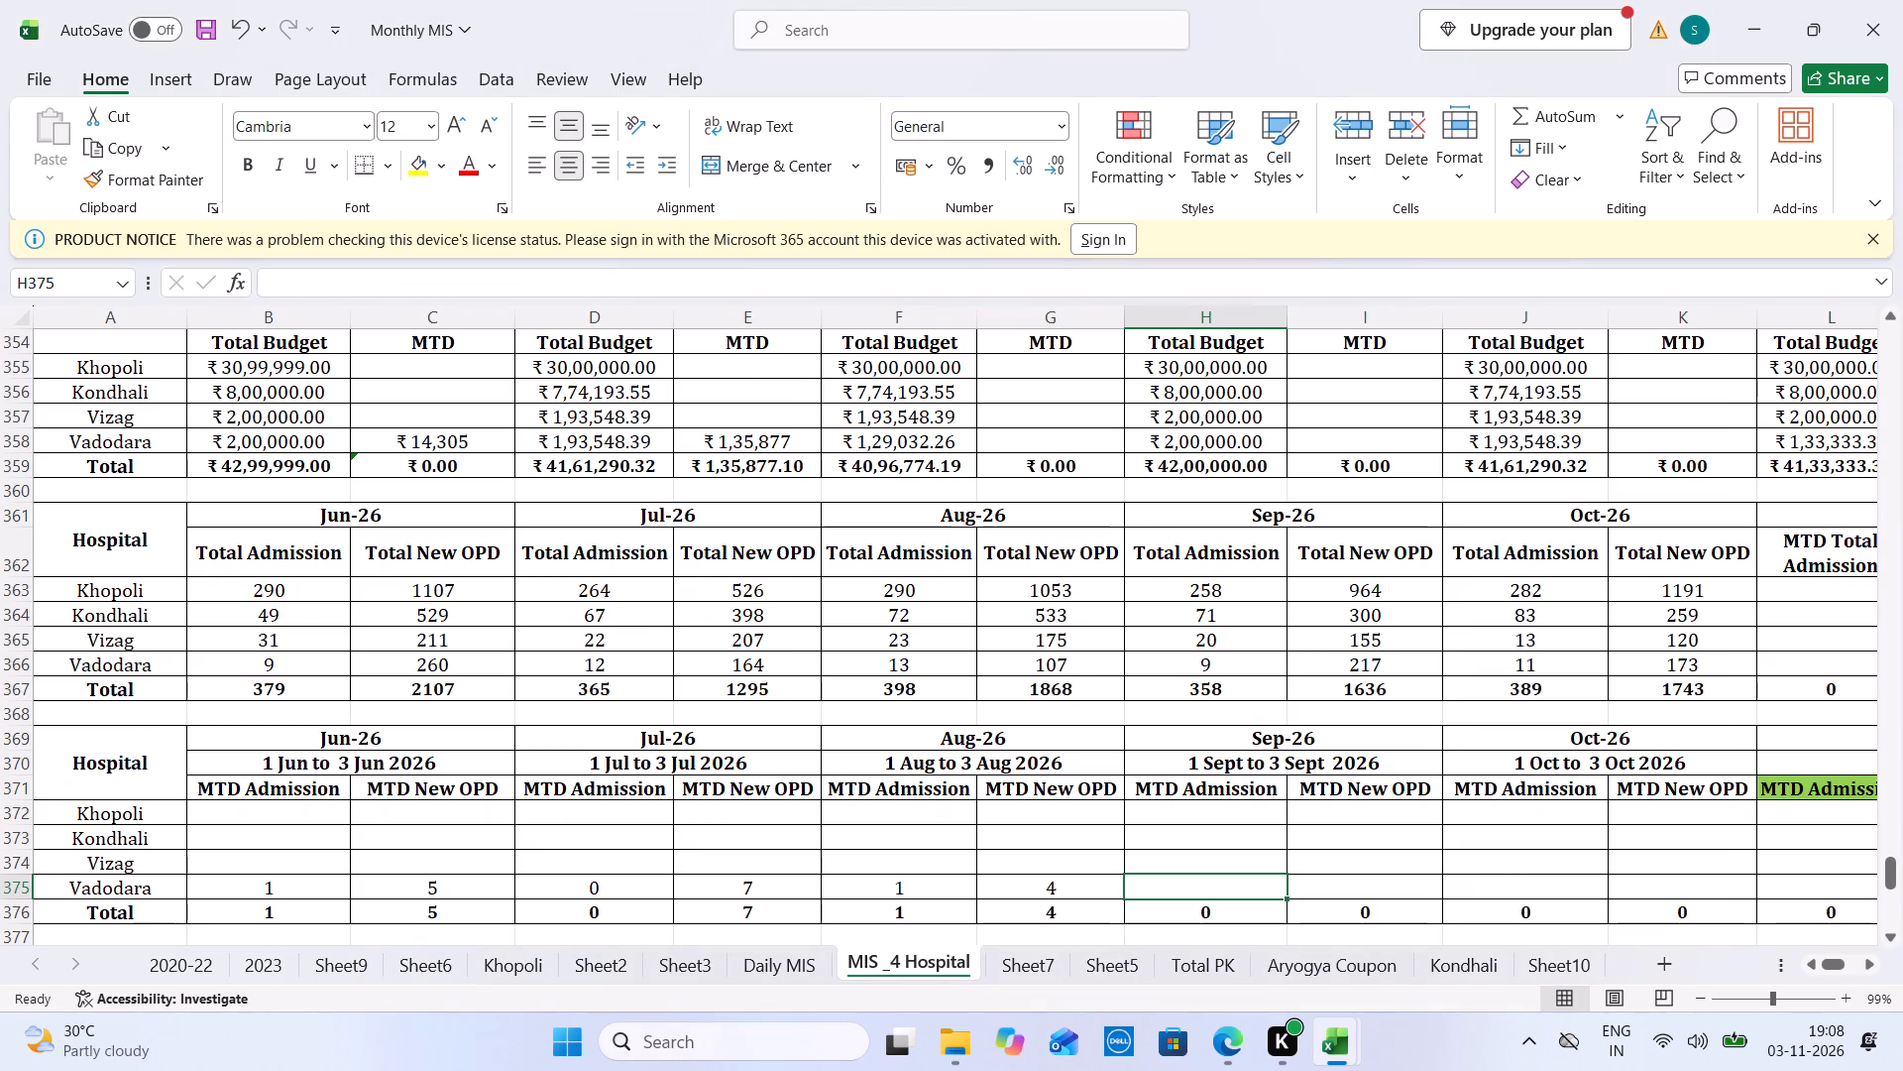
{"action": "left_click", "coordinate": [1057, 434]}
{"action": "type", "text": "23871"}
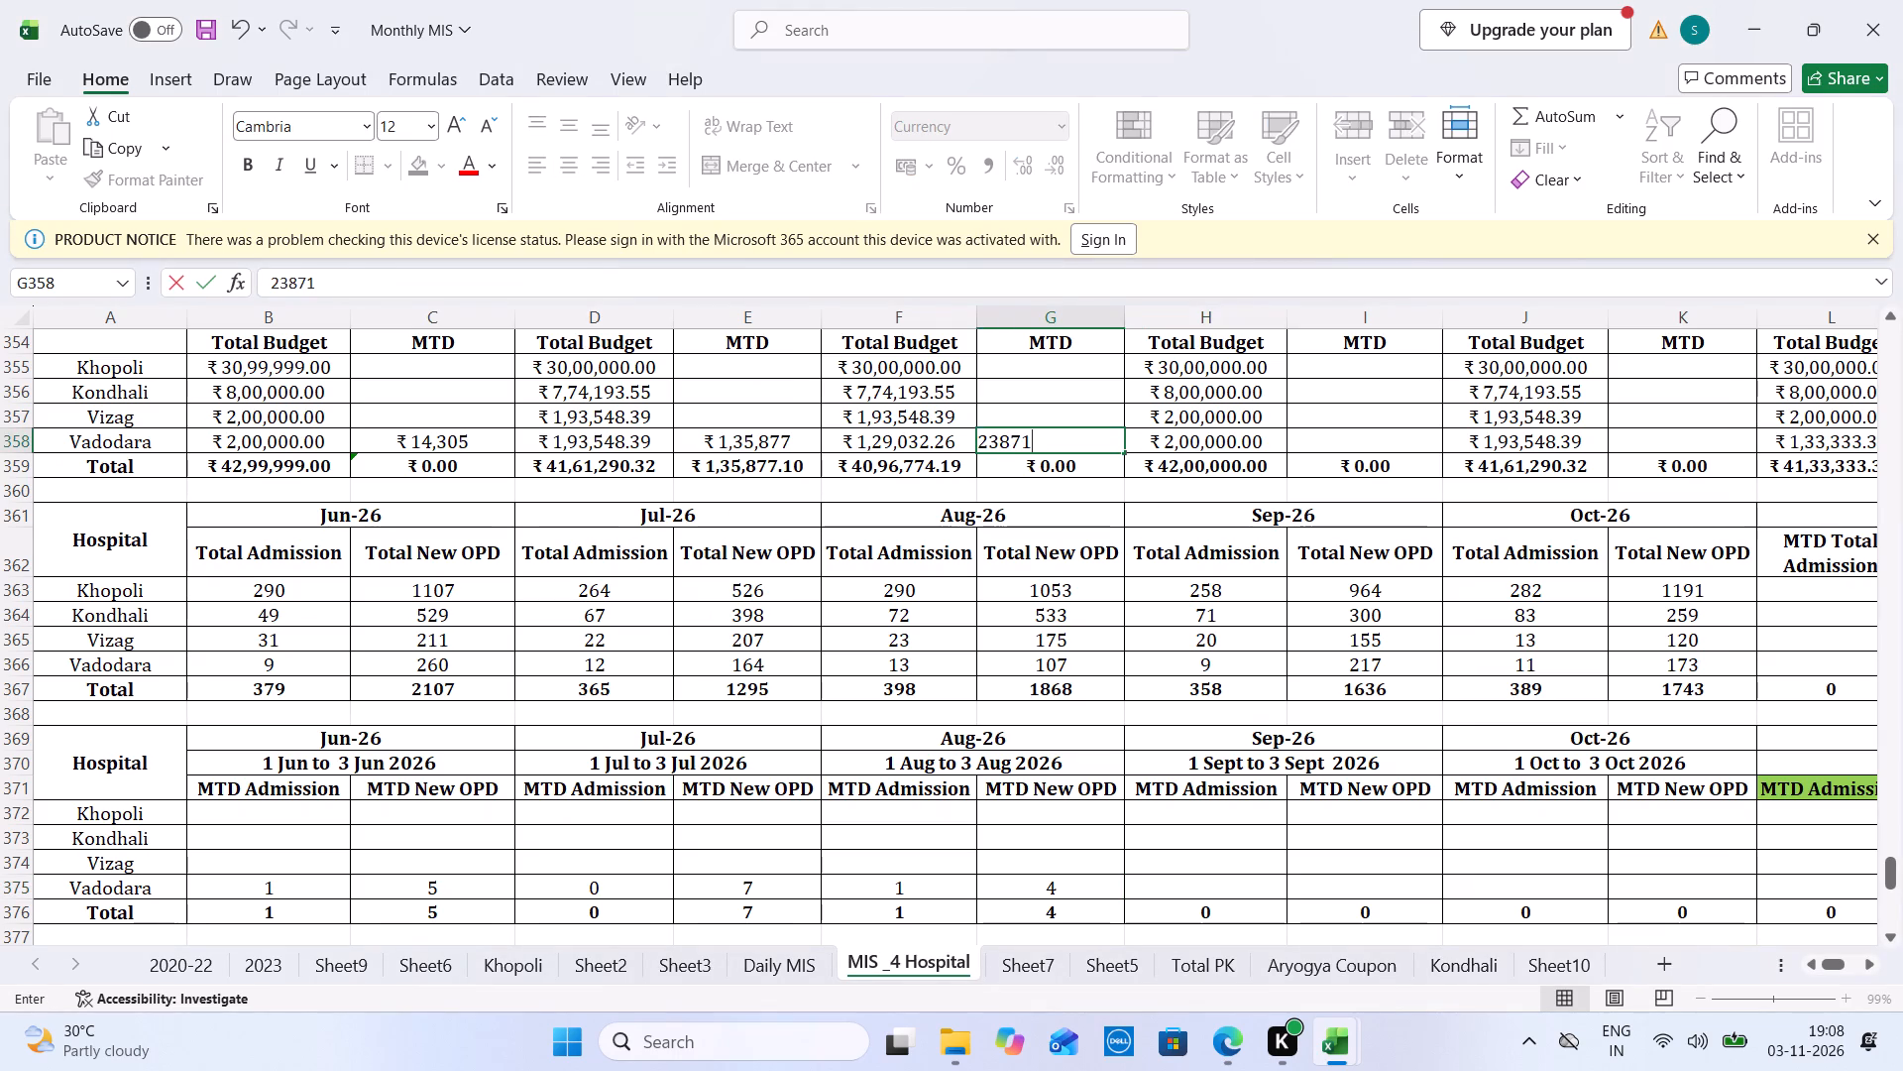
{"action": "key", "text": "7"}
Enter Vadodara's 1 to 3 September 2026 MTD Admission as 1 and MTD New OPD as 9, using the September OPD sheet.
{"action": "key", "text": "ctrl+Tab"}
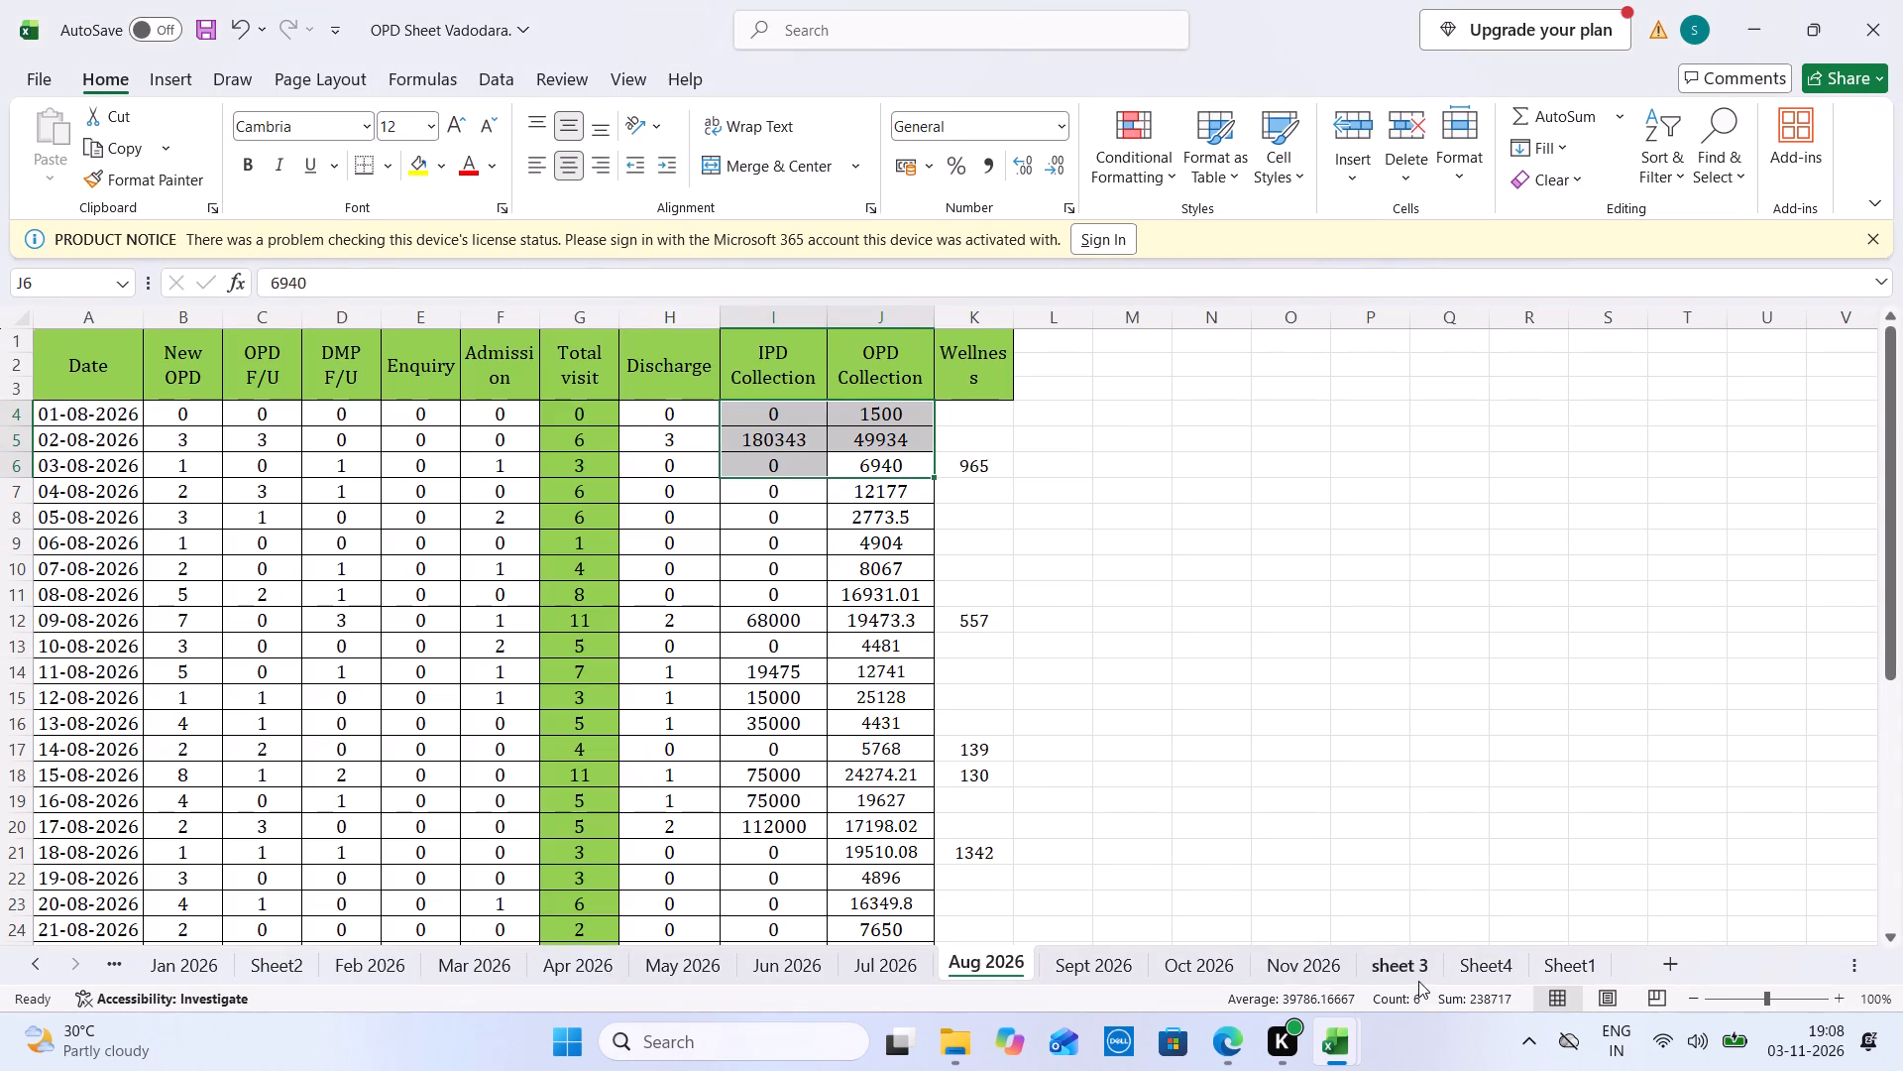
{"action": "left_click", "coordinate": [1080, 960]}
{"action": "key", "text": "ctrl+Tab"}
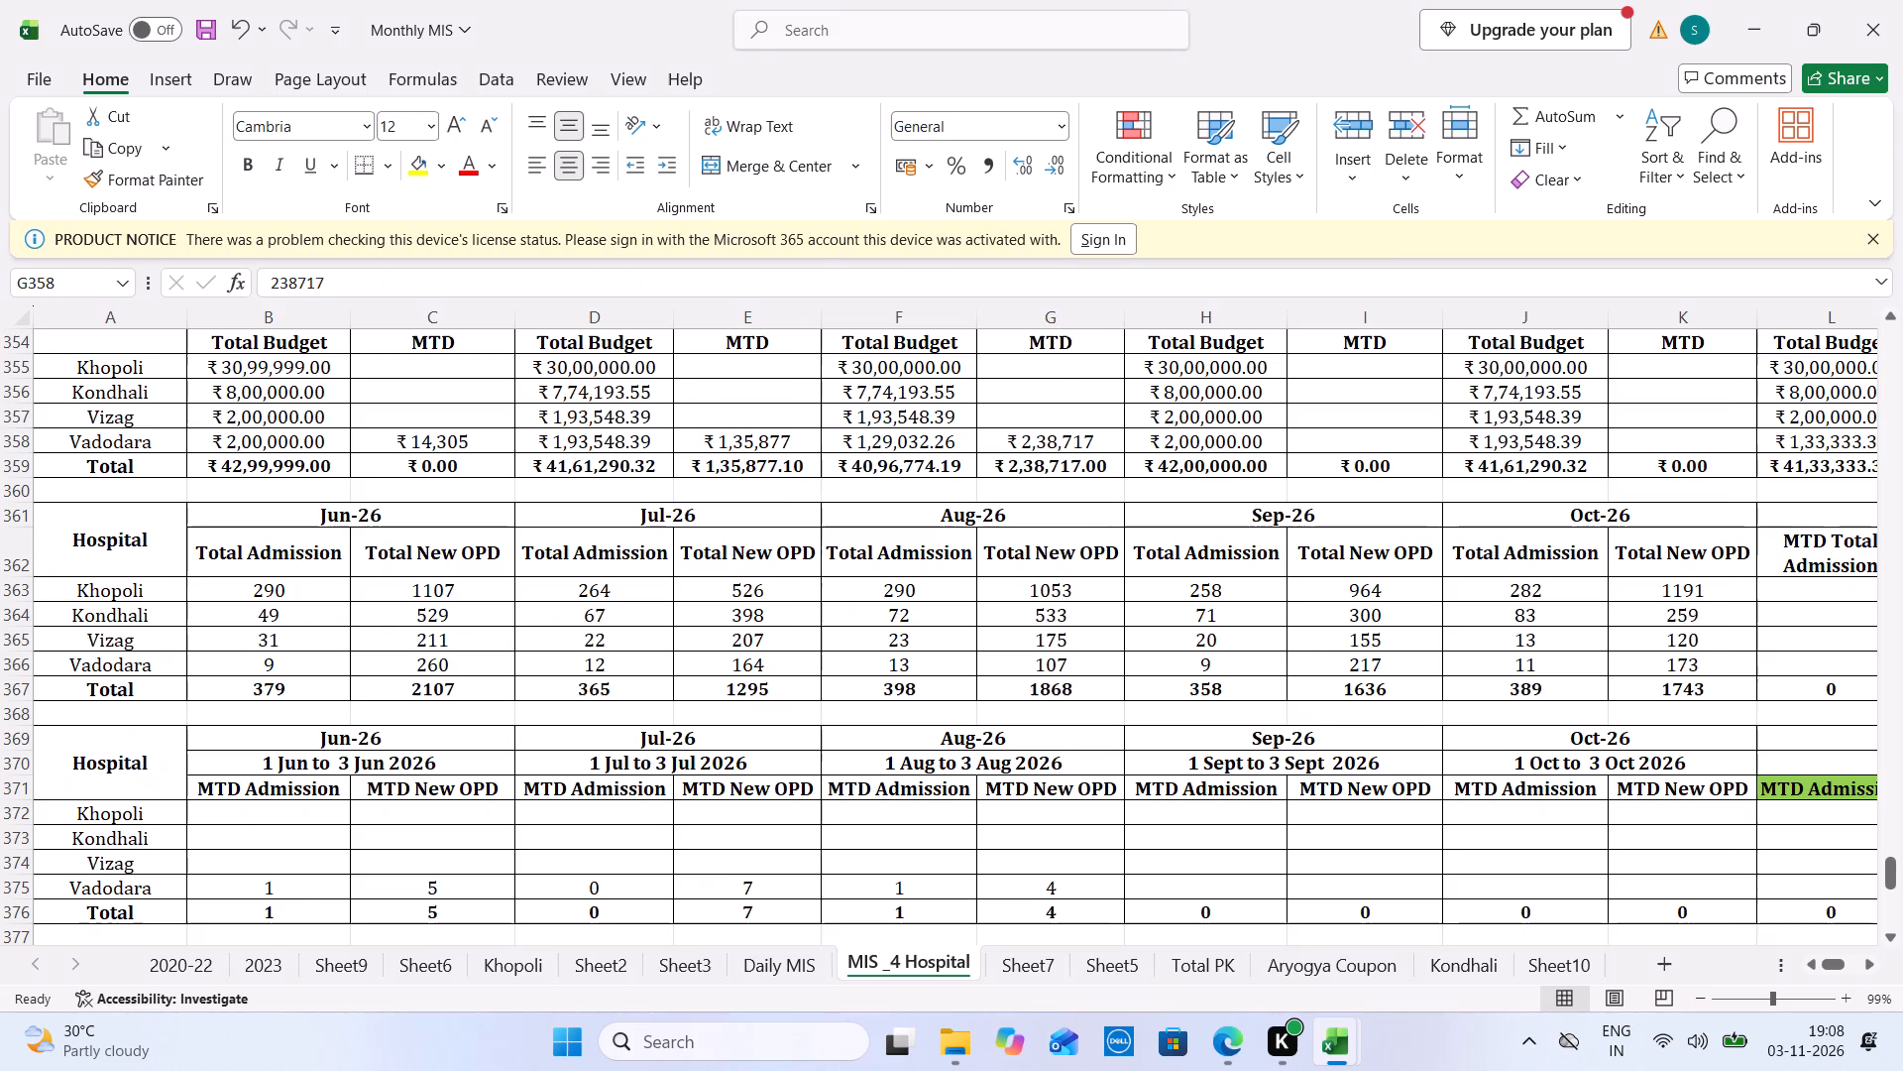
{"action": "left_click", "coordinate": [1191, 896]}
{"action": "key", "text": "1"}
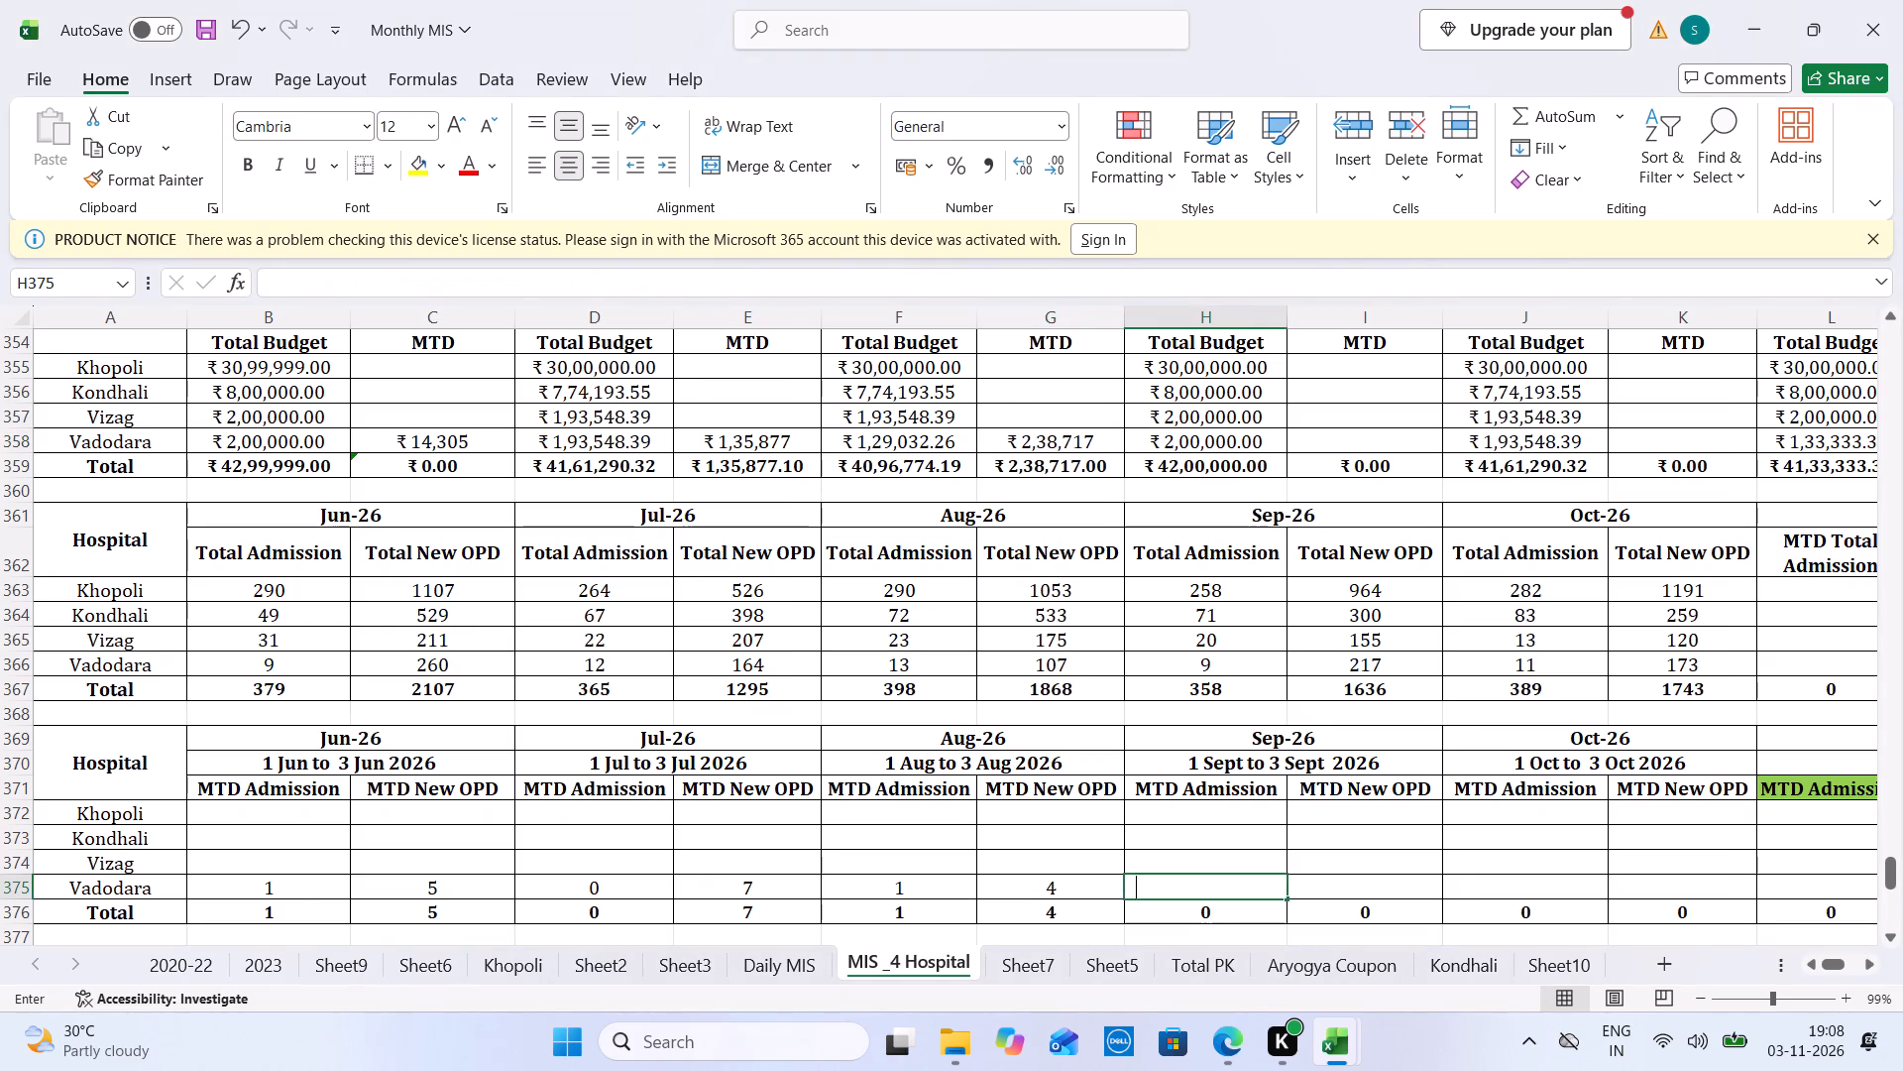
{"action": "key", "text": "Tab"}
{"action": "key", "text": "9"}
{"action": "key", "text": "Tab"}
Sum Vadodara's IPD, OPD and OPD PKG collections for 1 to 3 September 2026 and set its Sep-26 MTD in the budget table to 61265.01.
{"action": "key", "text": "ctrl+Tab"}
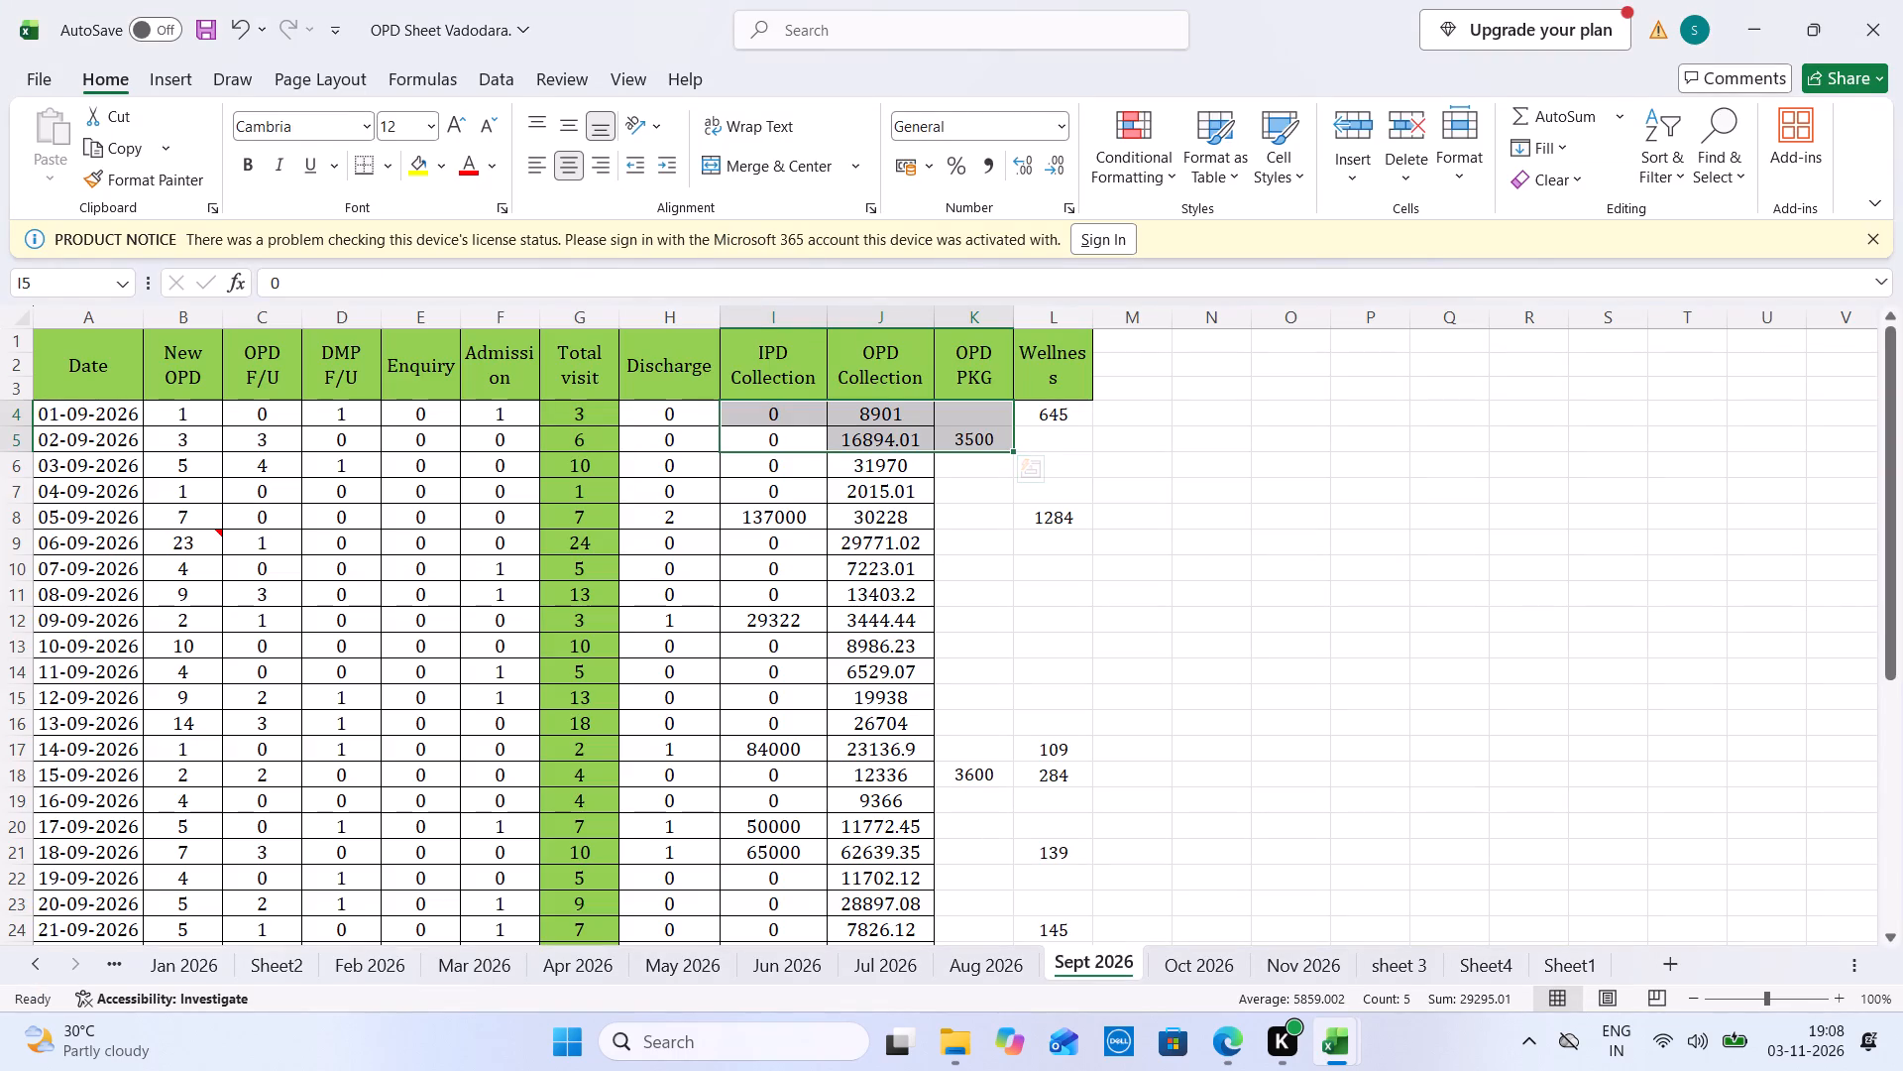
{"action": "left_click_drag", "start_coordinate": [791, 406], "coordinate": [980, 471]}
{"action": "key", "text": "ctrl+Tab"}
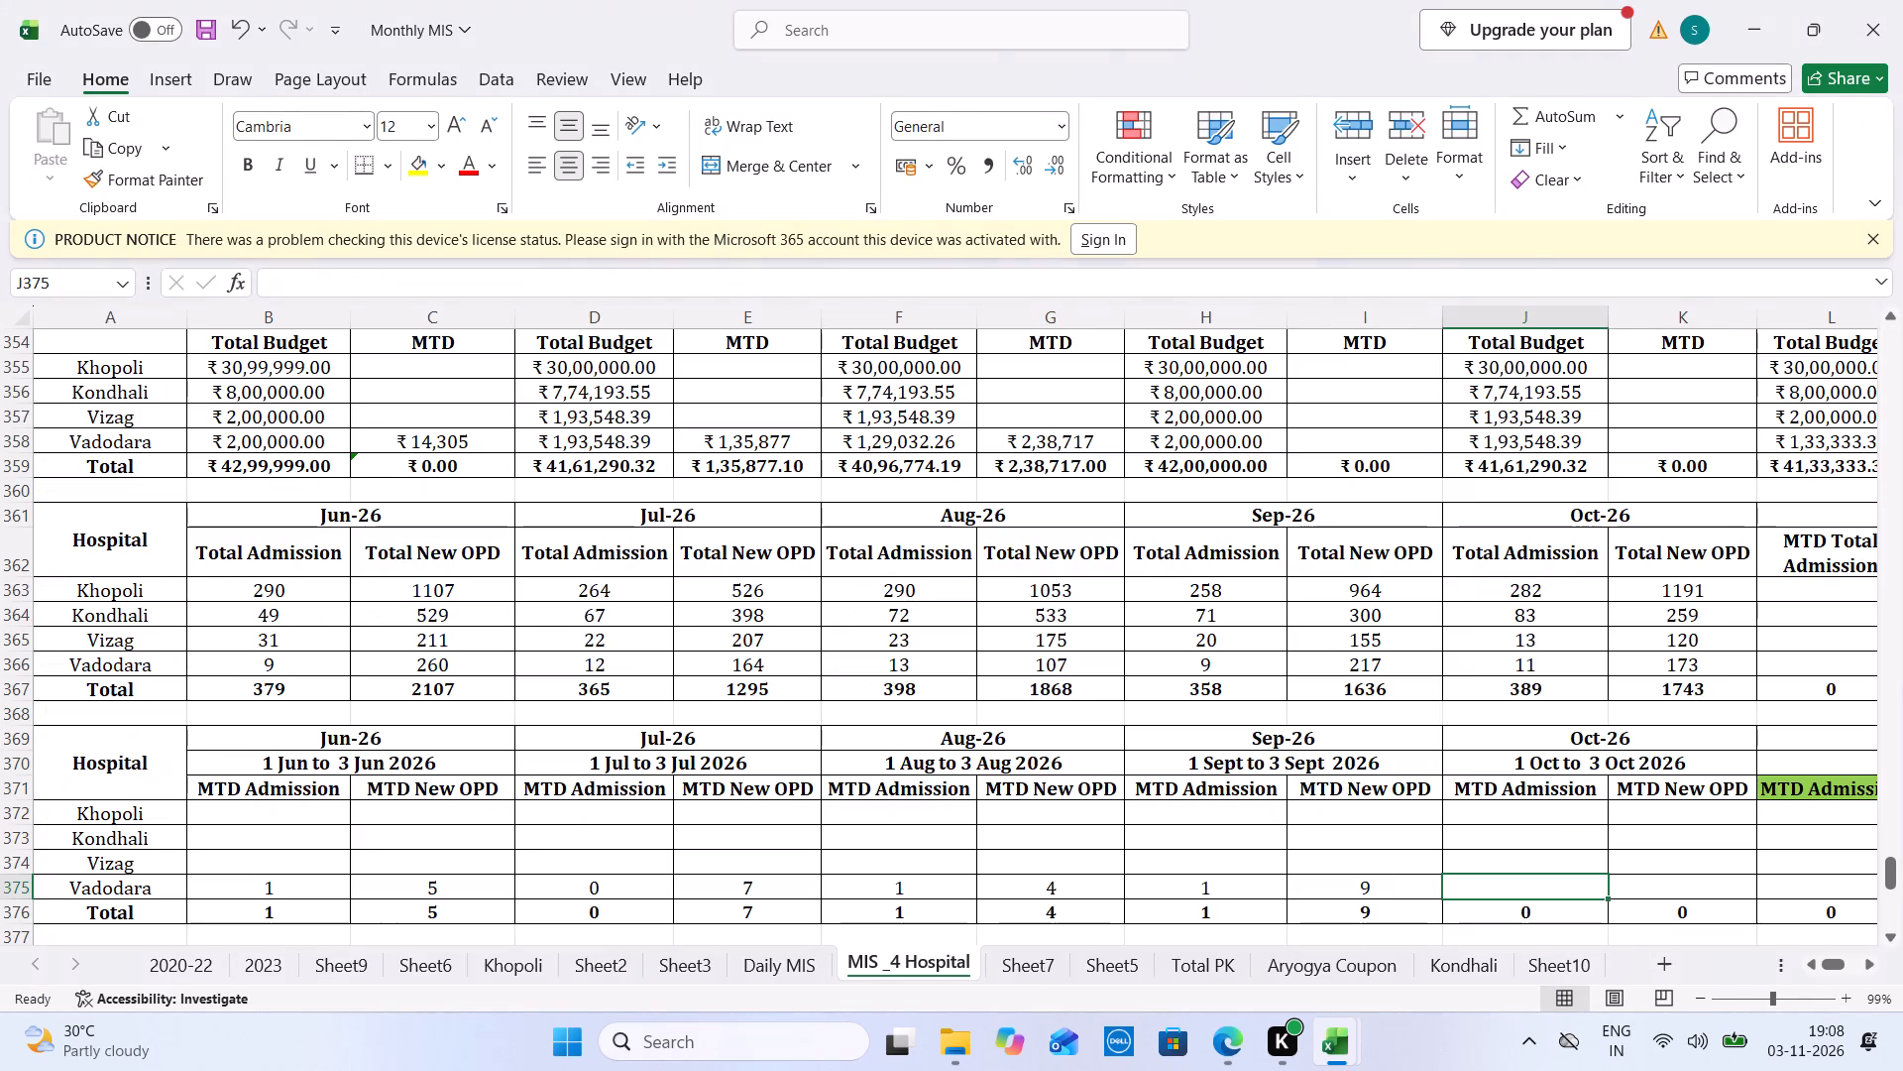
{"action": "left_click", "coordinate": [1370, 434]}
{"action": "key", "text": "ctrl+Tab"}
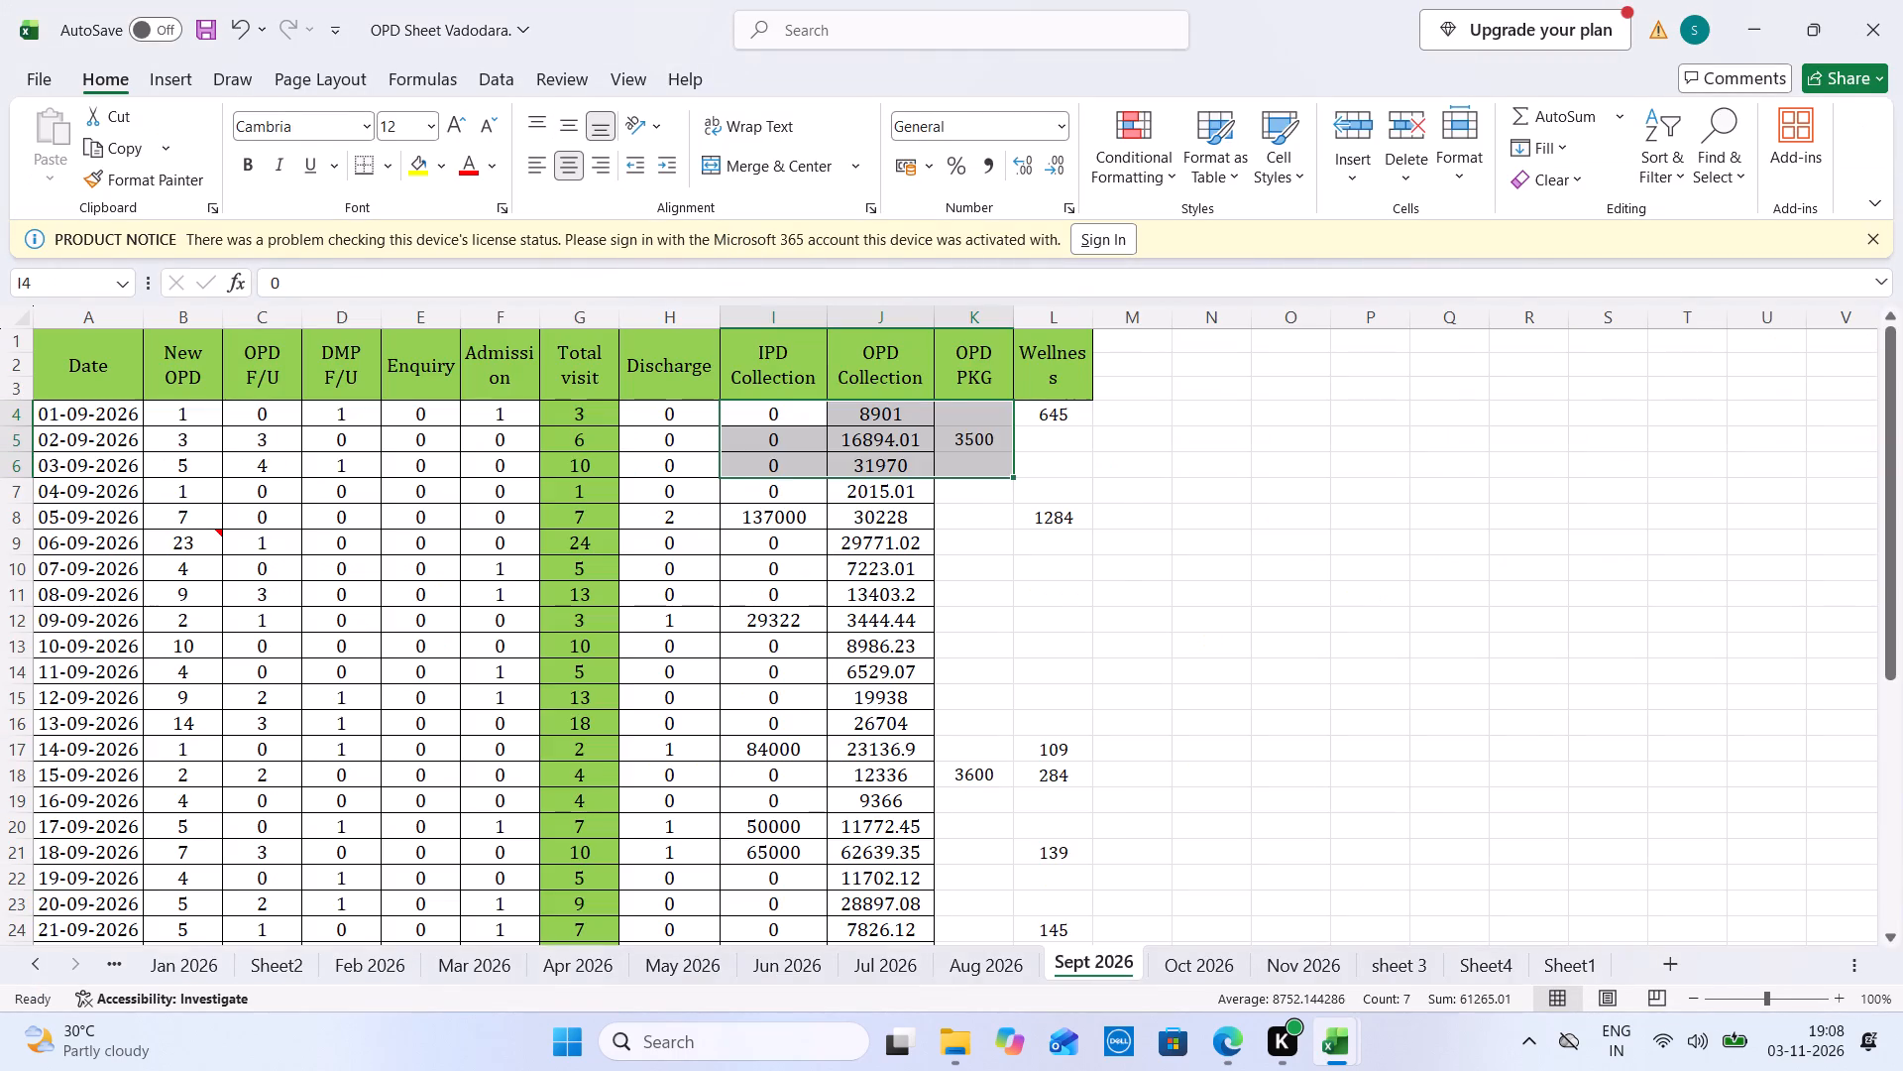
{"action": "key", "text": "ctrl+Tab"}
{"action": "key", "text": "1"}
{"action": "key", "text": "BackSpace"}
{"action": "type", "text": "61265.01"}
{"action": "key", "text": "ctrl+Tab"}
{"action": "key", "text": "ctrl+Tab"}
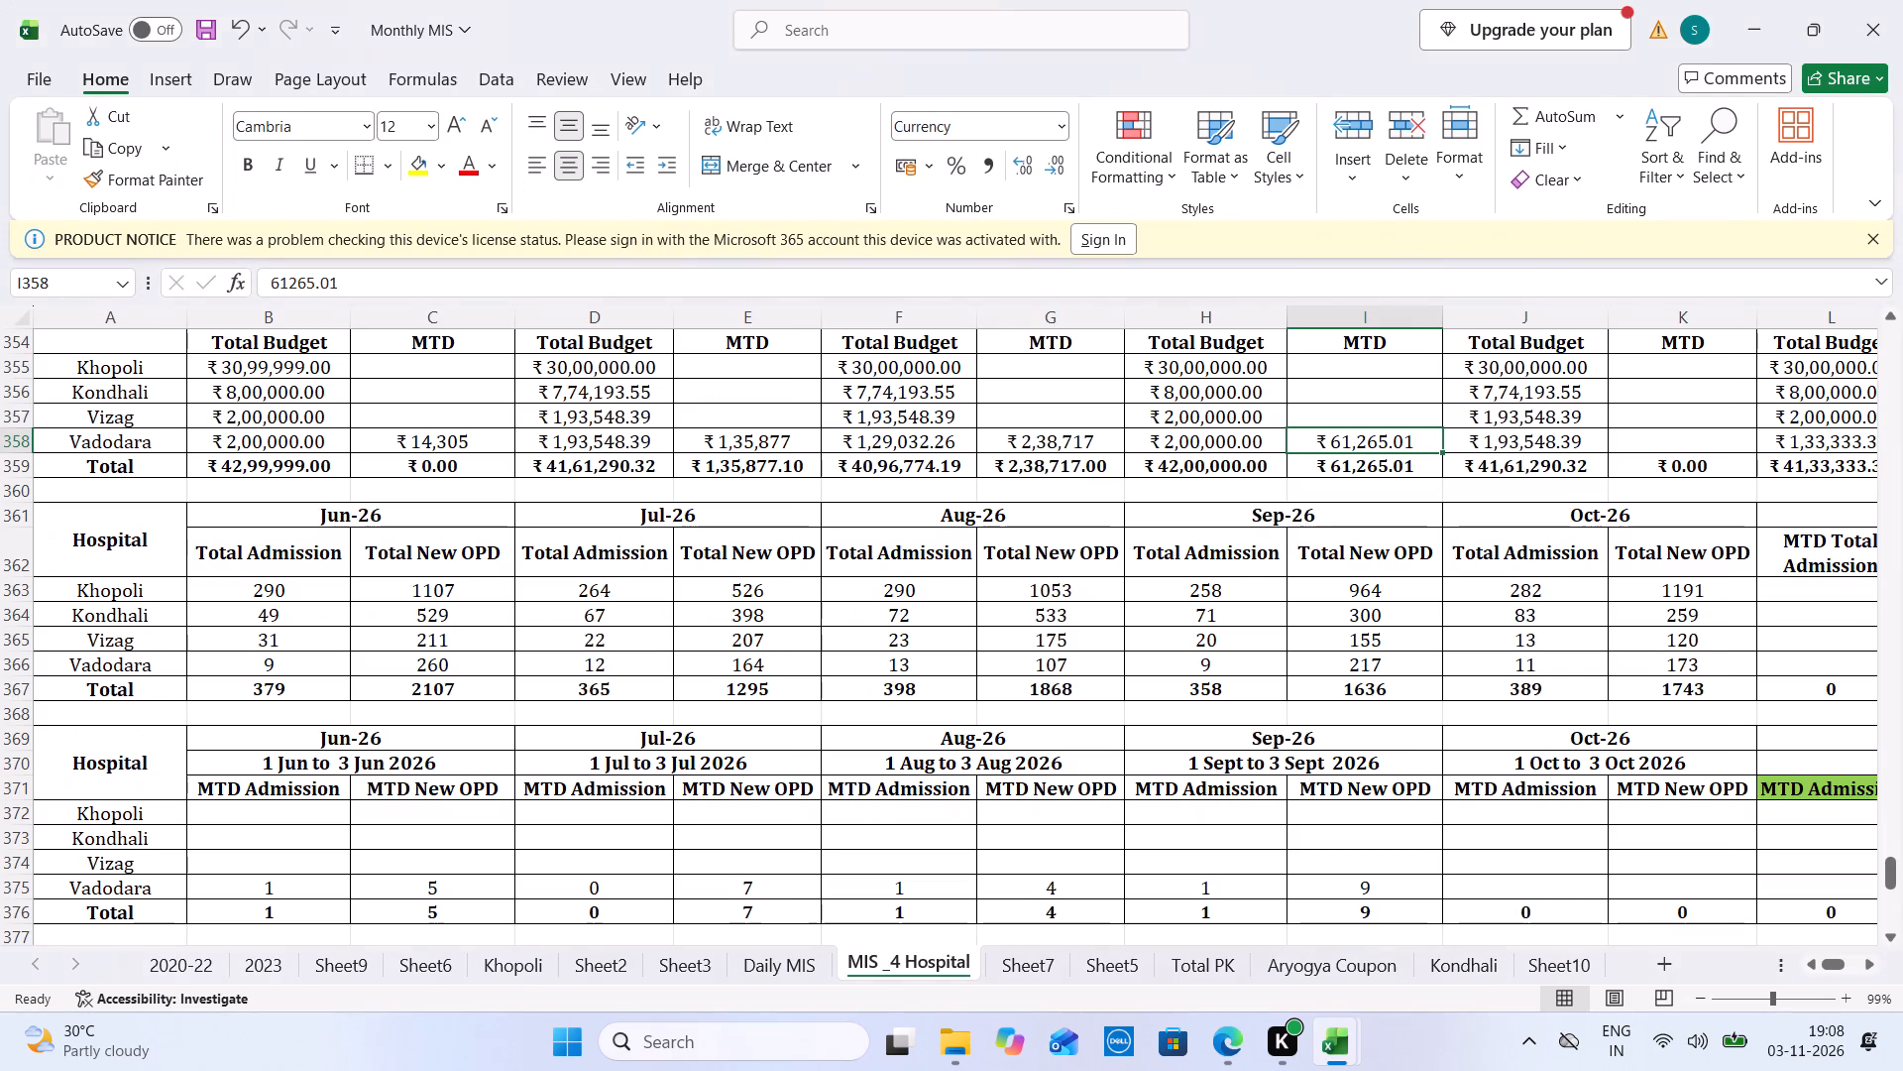
Enter Vadodara's 1 to 3 October 2026 MTD Admission as 2 and MTD New OPD as 12, using the October OPD sheet.
{"action": "key", "text": "ctrl+Tab"}
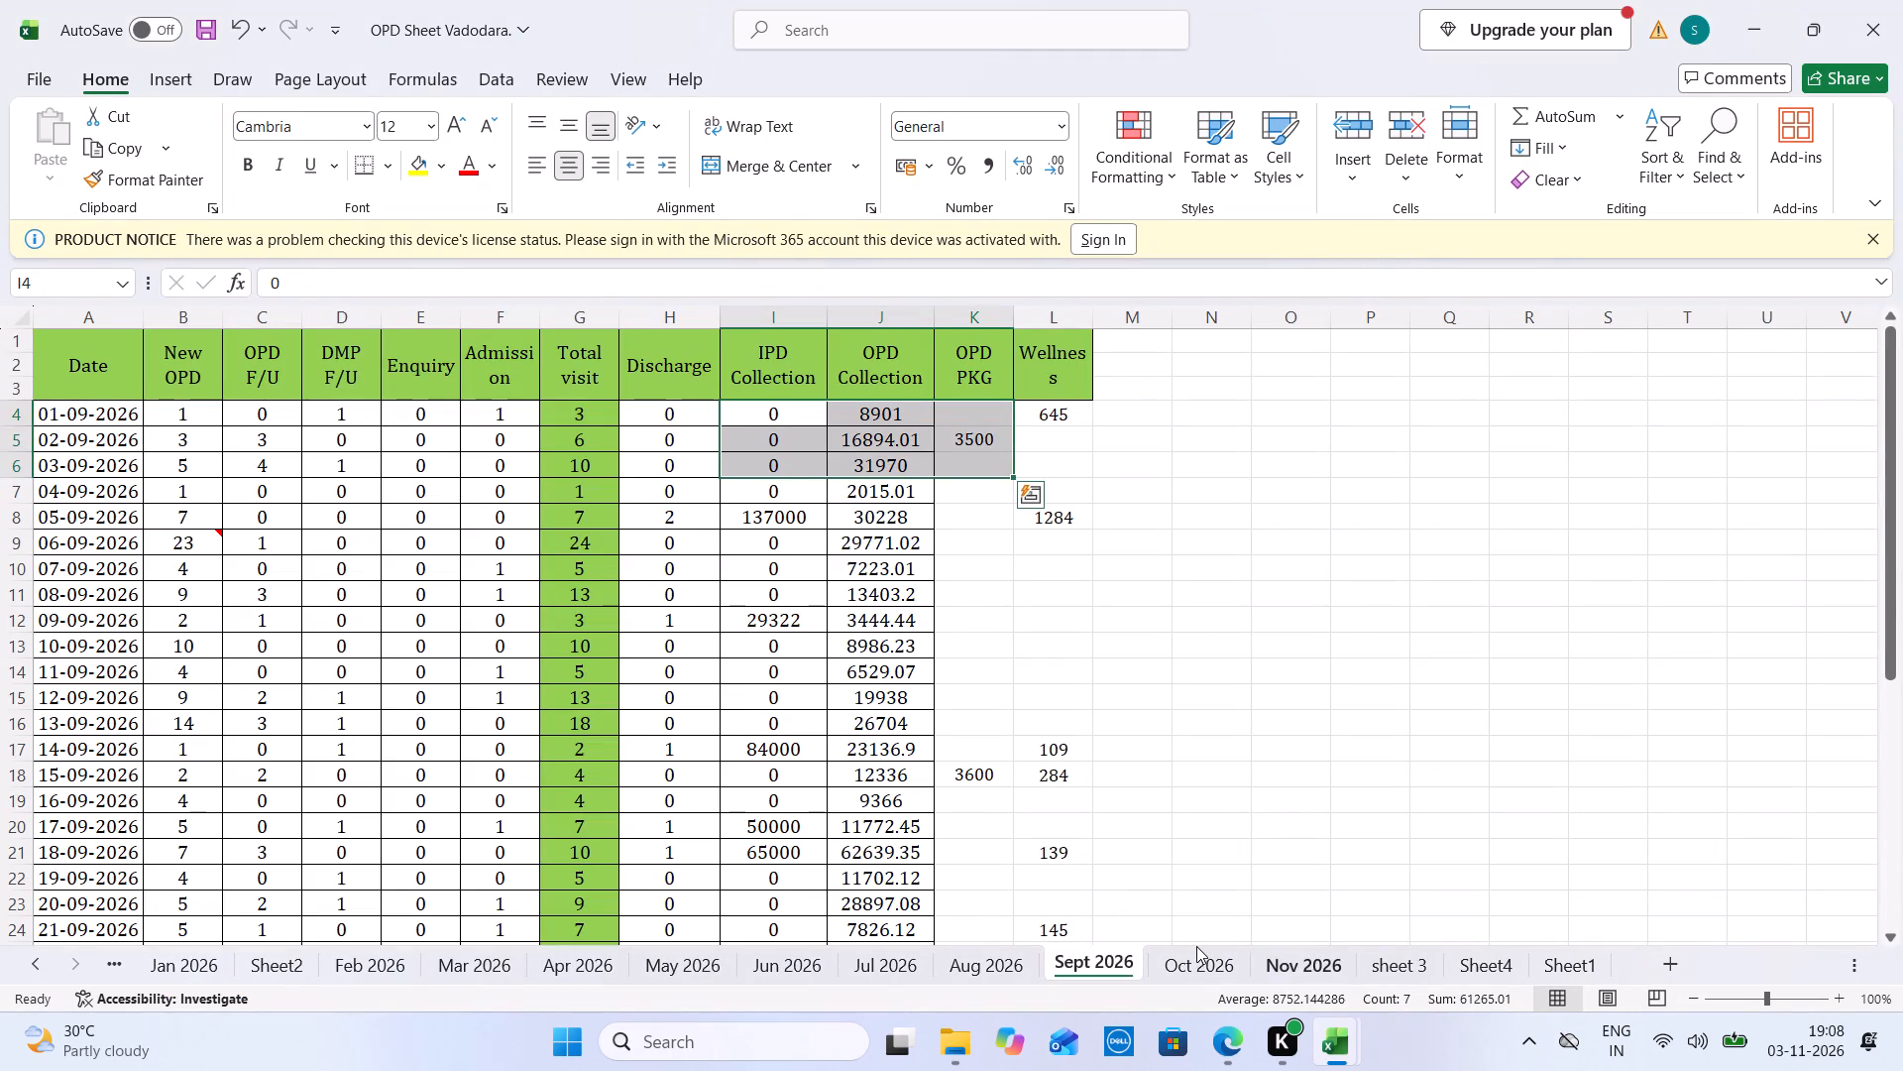
{"action": "left_click", "coordinate": [1196, 946]}
{"action": "left_click", "coordinate": [1884, 394]}
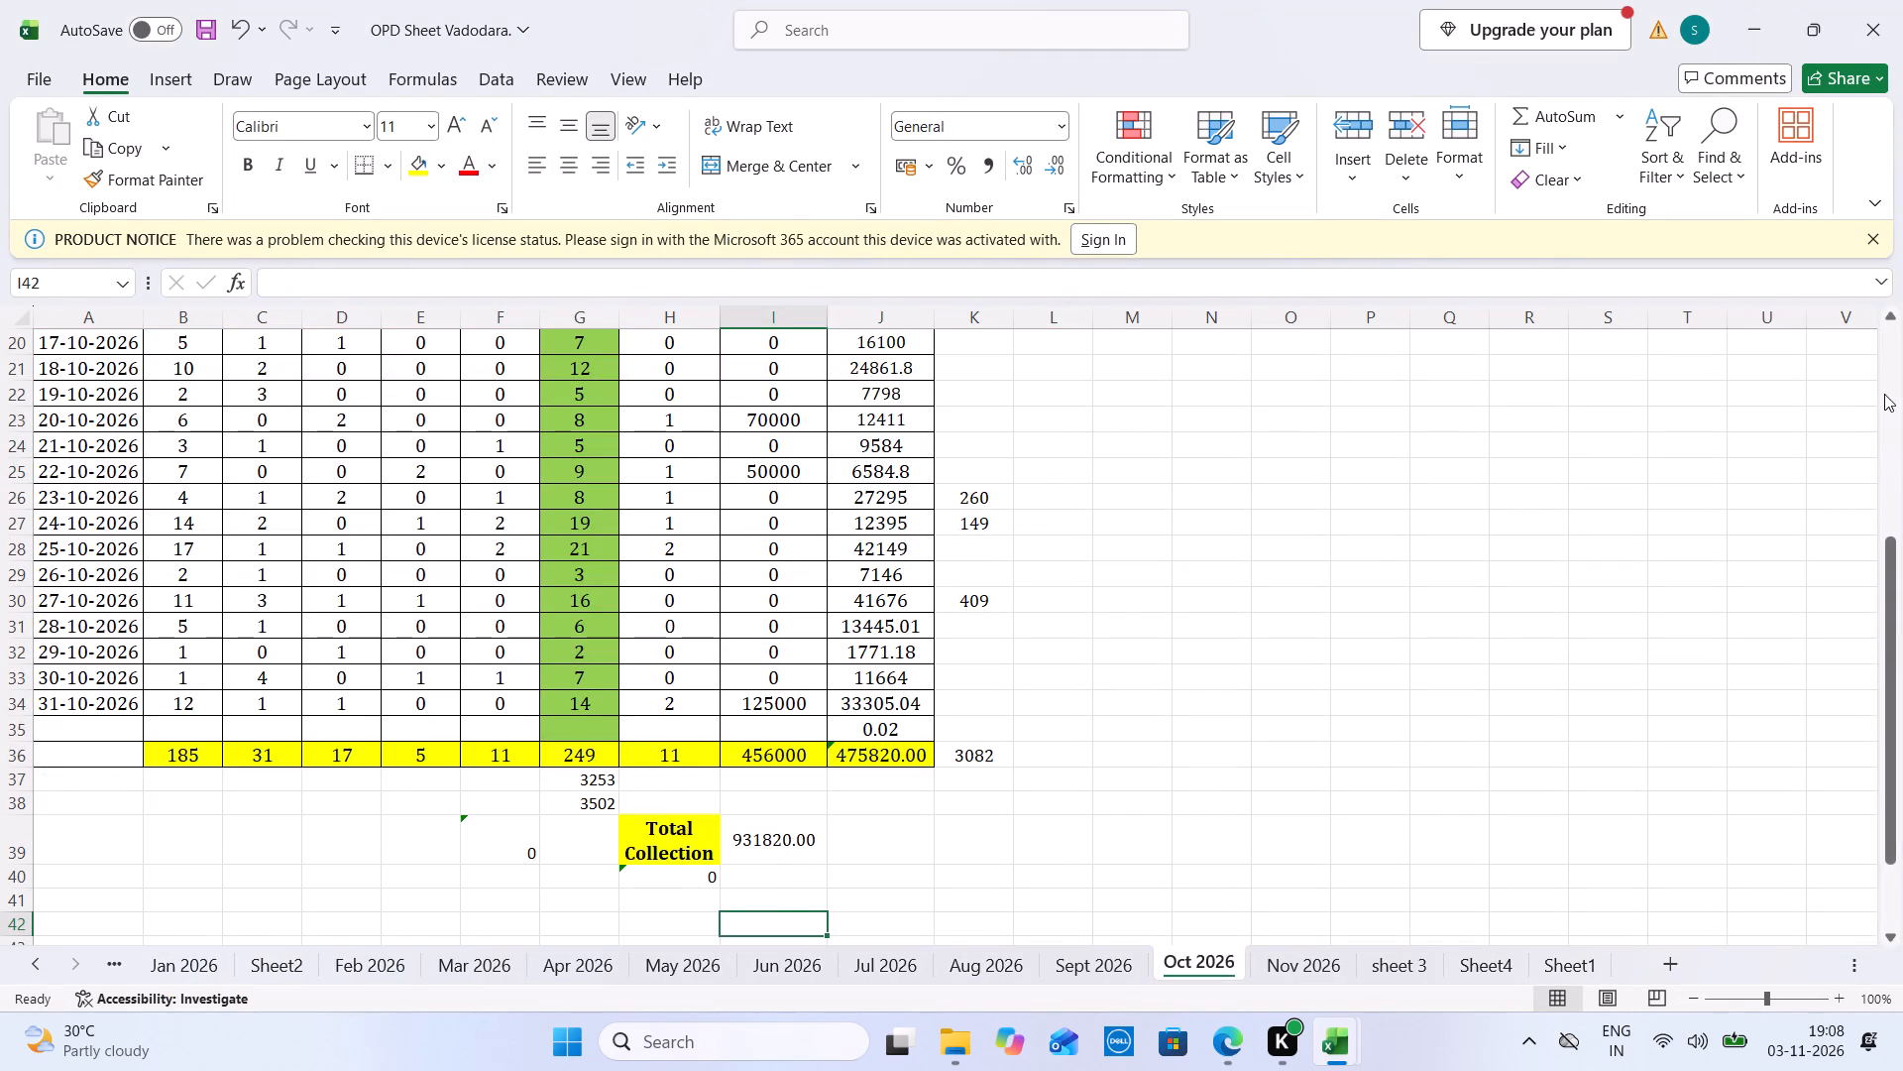
{"action": "key", "text": "ctrl+Tab"}
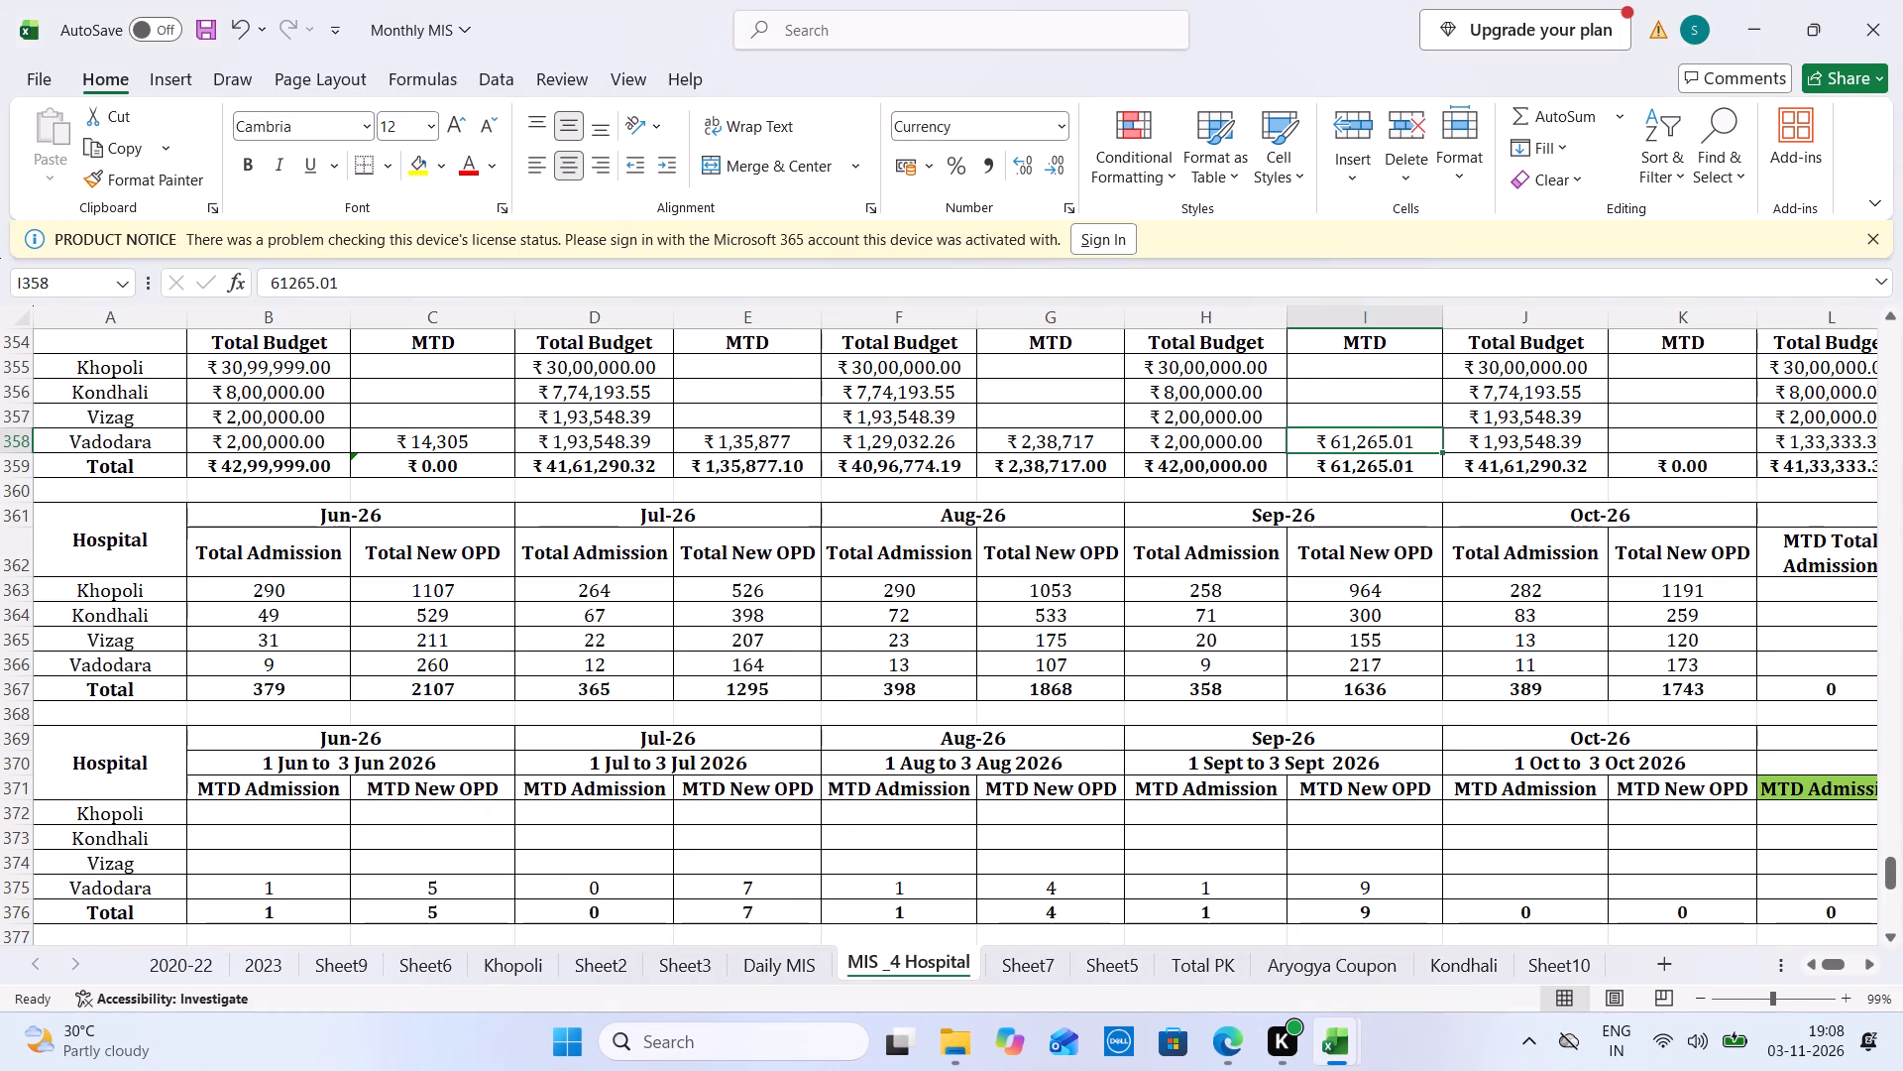
{"action": "left_click", "coordinate": [1507, 892]}
{"action": "key", "text": "2"}
{"action": "key", "text": "Tab"}
{"action": "type", "text": "12"}
{"action": "key", "text": "Tab"}
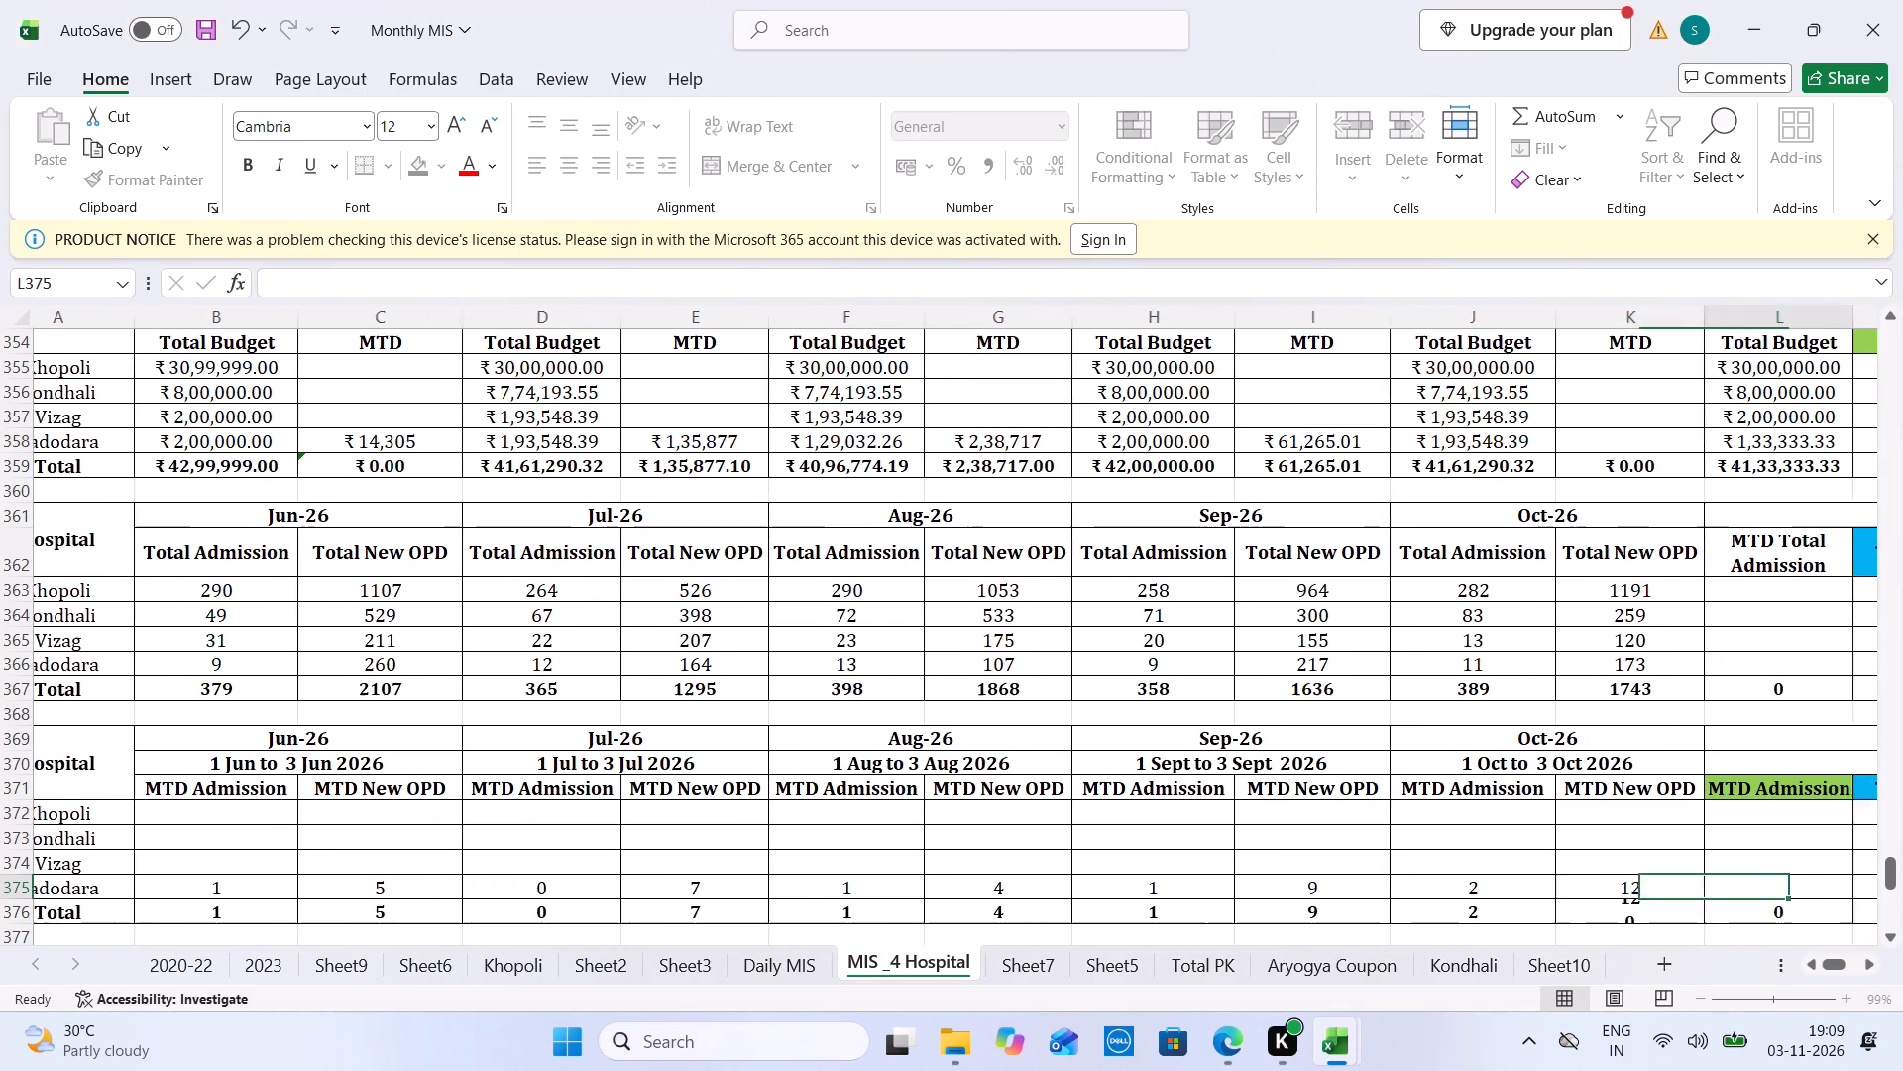
{"action": "key", "text": "Tab"}
Sum Vadodara's IPD and OPD sale for 1 to 3 October 2026 and enter 27858.03 as its Oct-26 MTD in the budget table.
{"action": "key", "text": "ctrl+Tab"}
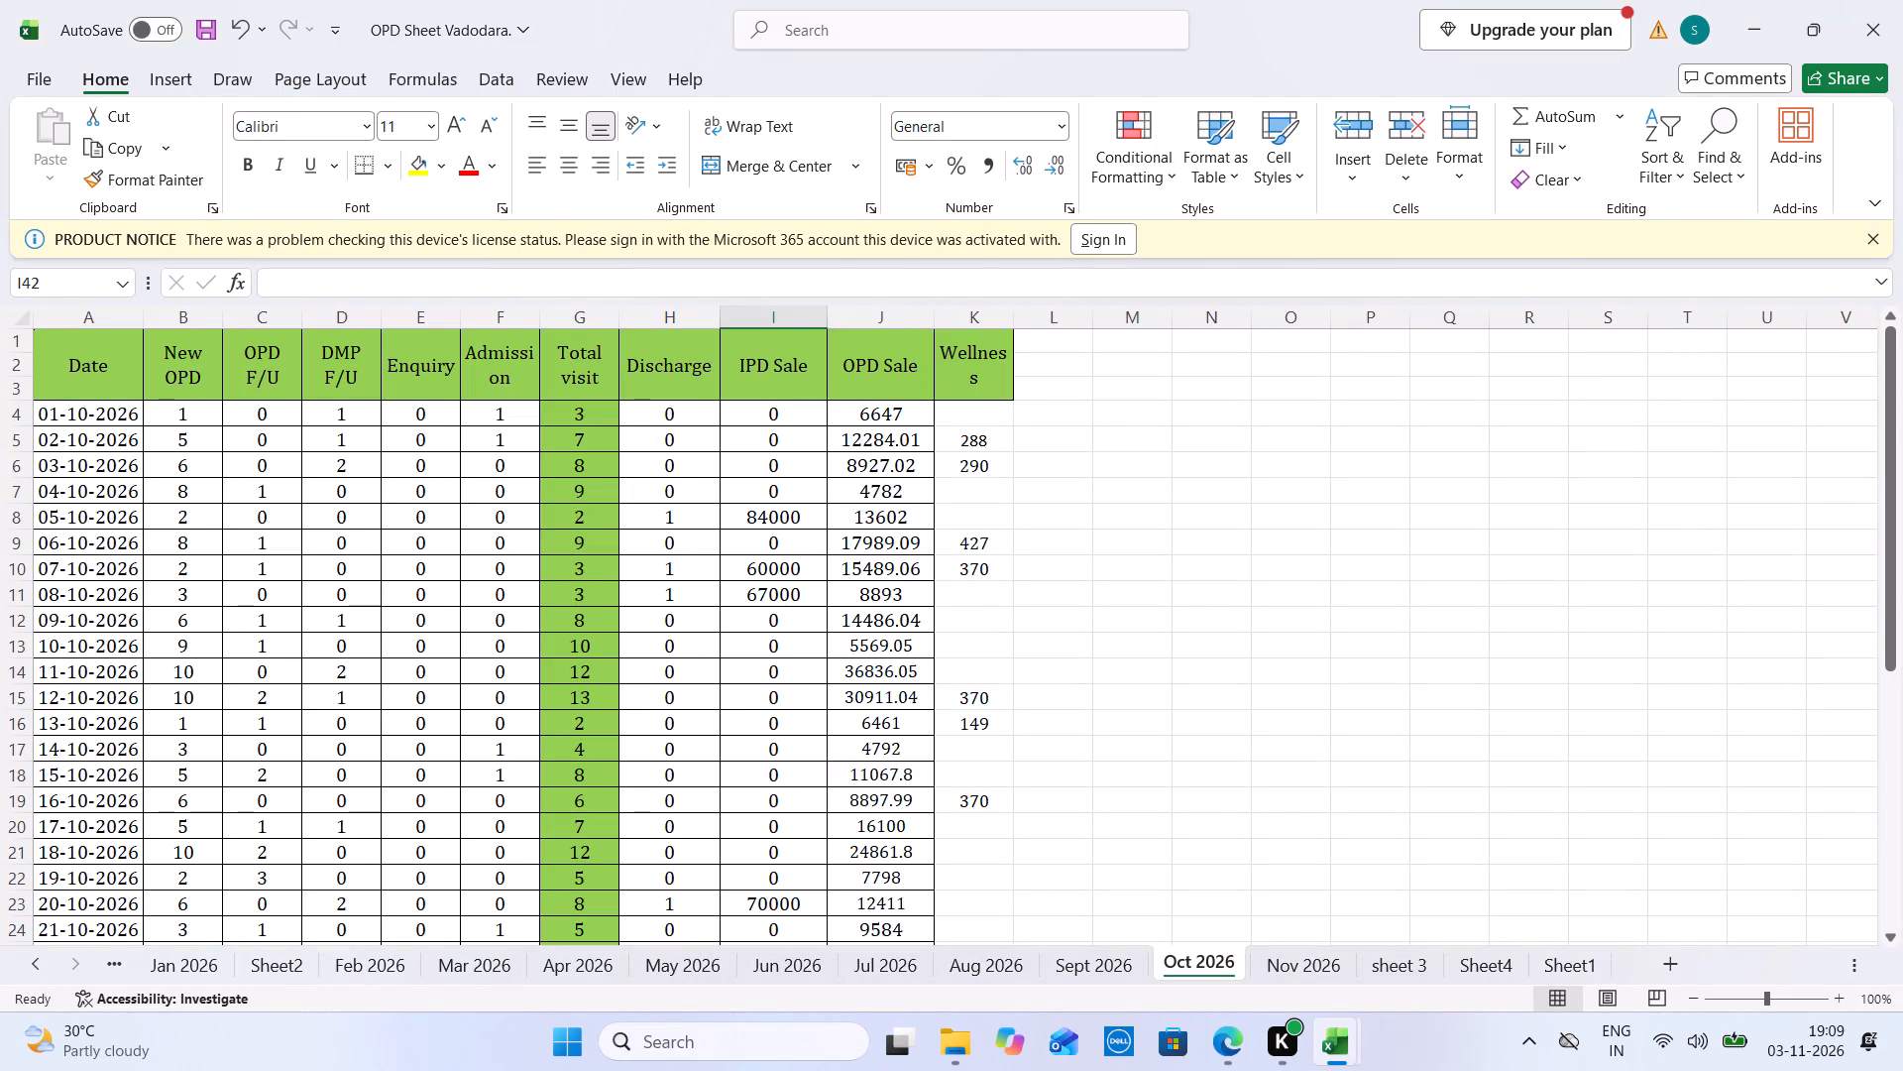
{"action": "left_click_drag", "start_coordinate": [778, 402], "coordinate": [924, 447]}
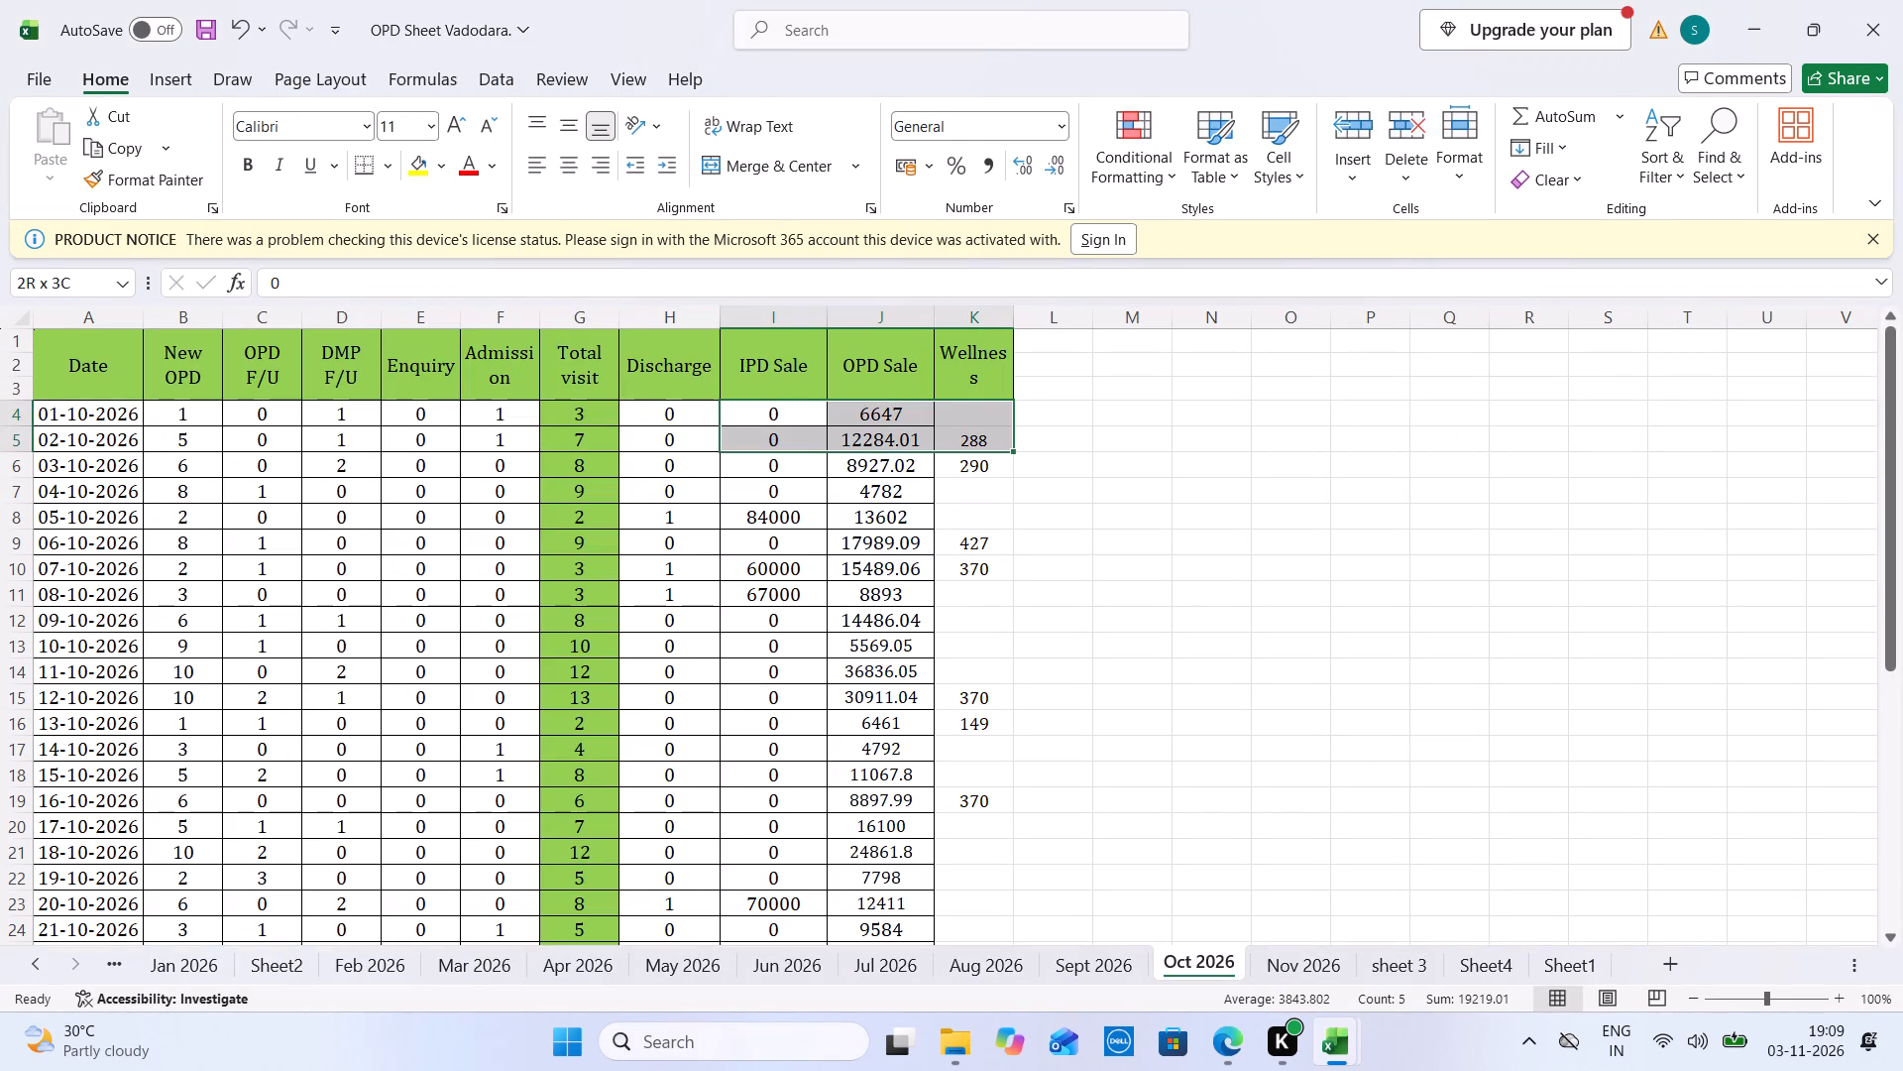
{"action": "left_click_drag", "start_coordinate": [924, 447], "coordinate": [892, 454]}
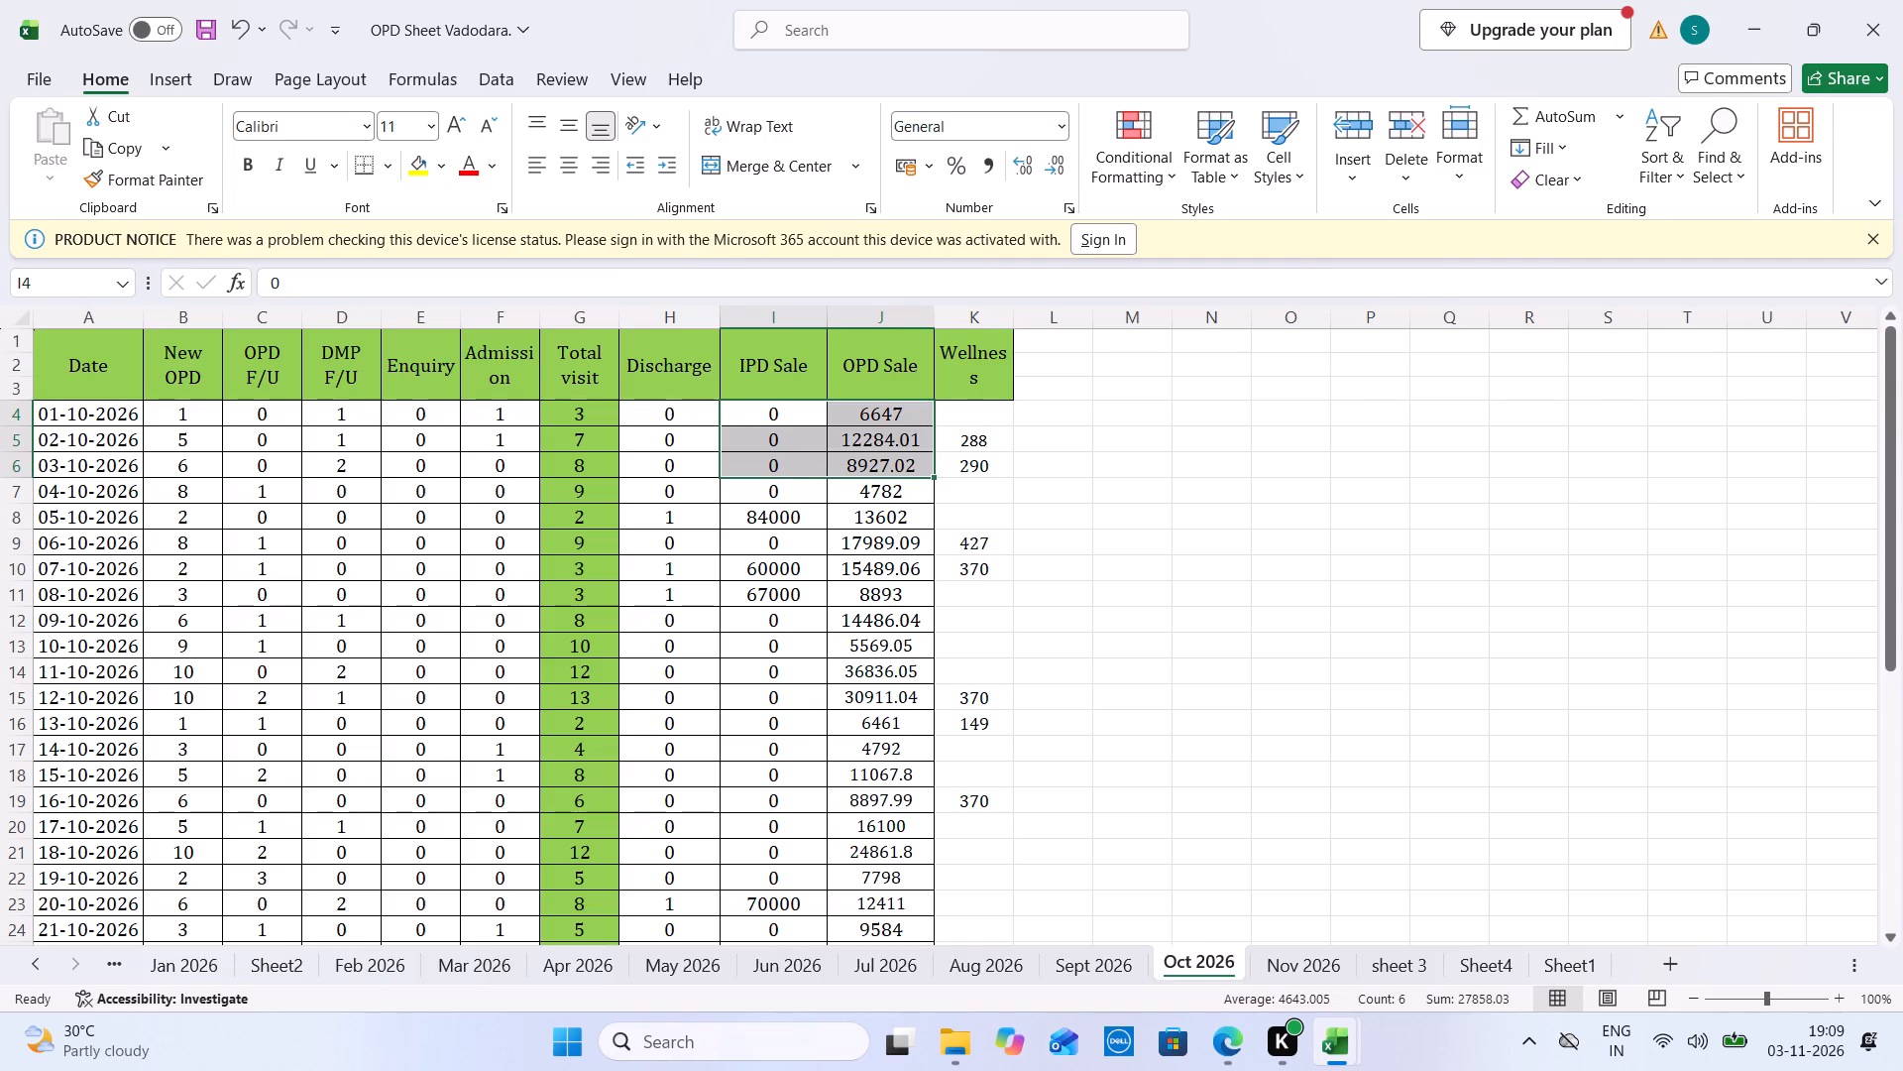
{"action": "key", "text": "ctrl+Tab"}
{"action": "left_click", "coordinate": [1357, 448]}
{"action": "type", "text": "27858.03"}
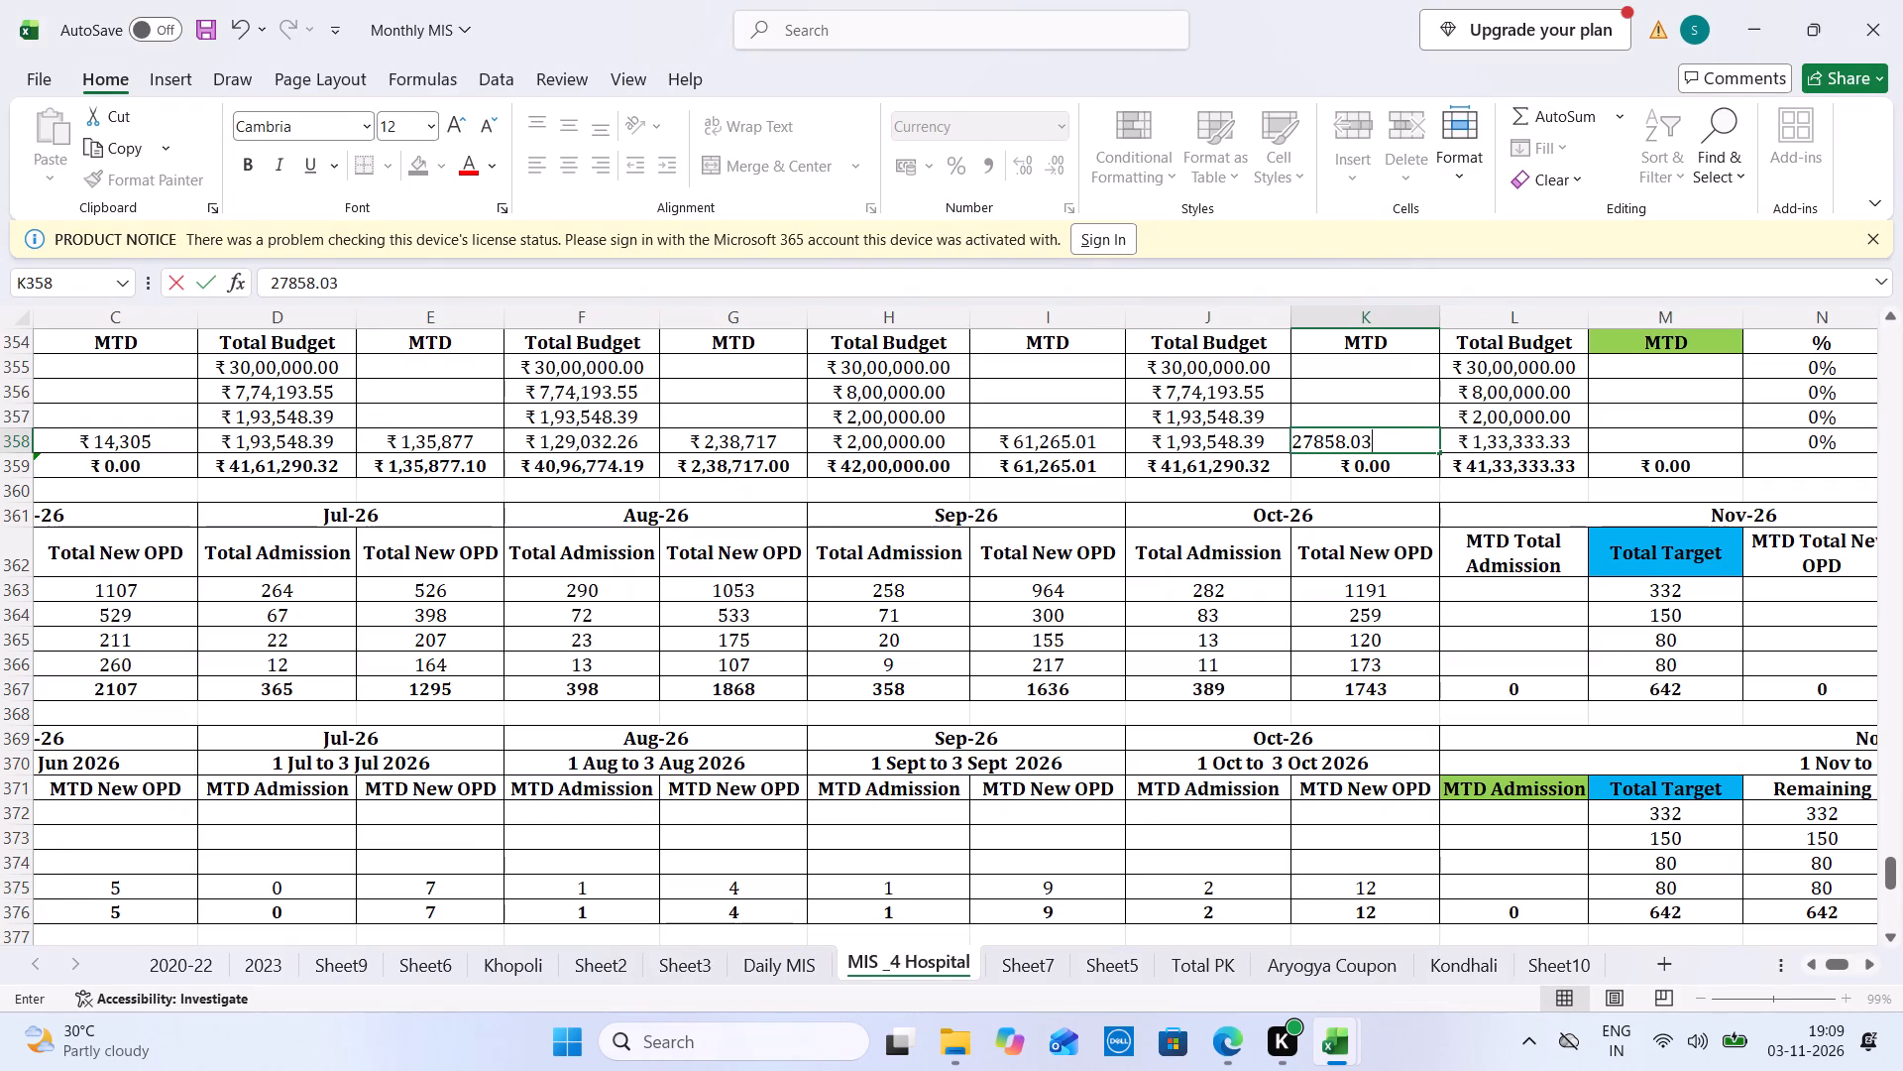
{"action": "key", "text": "Right"}
Copy Vadodara's Oct-26 MTD amount into its 1 Oct to 3 Oct 2026 cell of the Total Sale table.
{"action": "key", "text": "Left"}
{"action": "key", "text": "ctrl+c"}
{"action": "key", "text": "Up"}
{"action": "key", "text": "Up"}
{"action": "key", "text": "Up"}
{"action": "key", "text": "Up"}
{"action": "key", "text": "Up"}
{"action": "key", "text": "Up"}
{"action": "key", "text": "Up"}
{"action": "key", "text": "Up"}
{"action": "key", "text": "Up"}
{"action": "key", "text": "Up"}
{"action": "key", "text": "Up"}
{"action": "key", "text": "Up"}
{"action": "key", "text": "Up"}
{"action": "key", "text": "Up"}
{"action": "key", "text": "Up"}
{"action": "key", "text": "Up"}
{"action": "key", "text": "Up"}
{"action": "key", "text": "Up"}
{"action": "key", "text": "Up"}
{"action": "key", "text": "Up"}
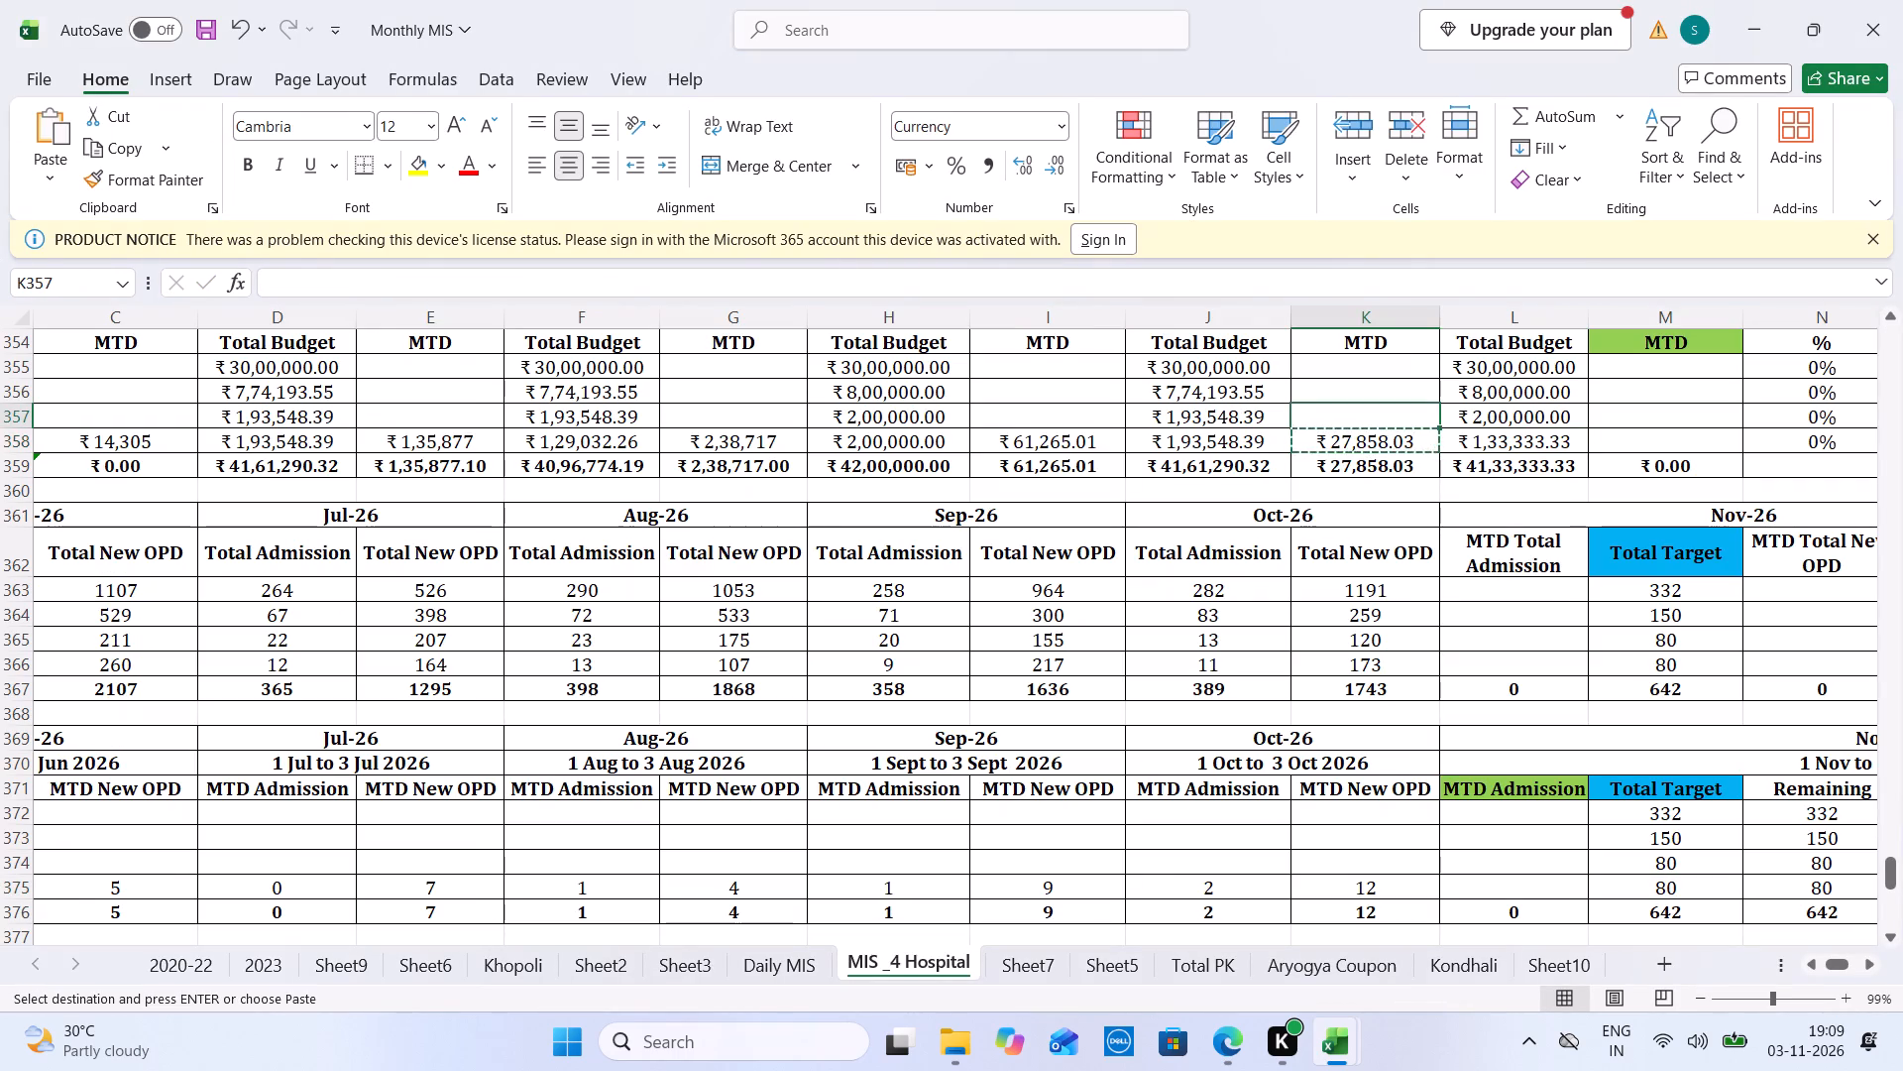
{"action": "left_click", "coordinate": [895, 613]}
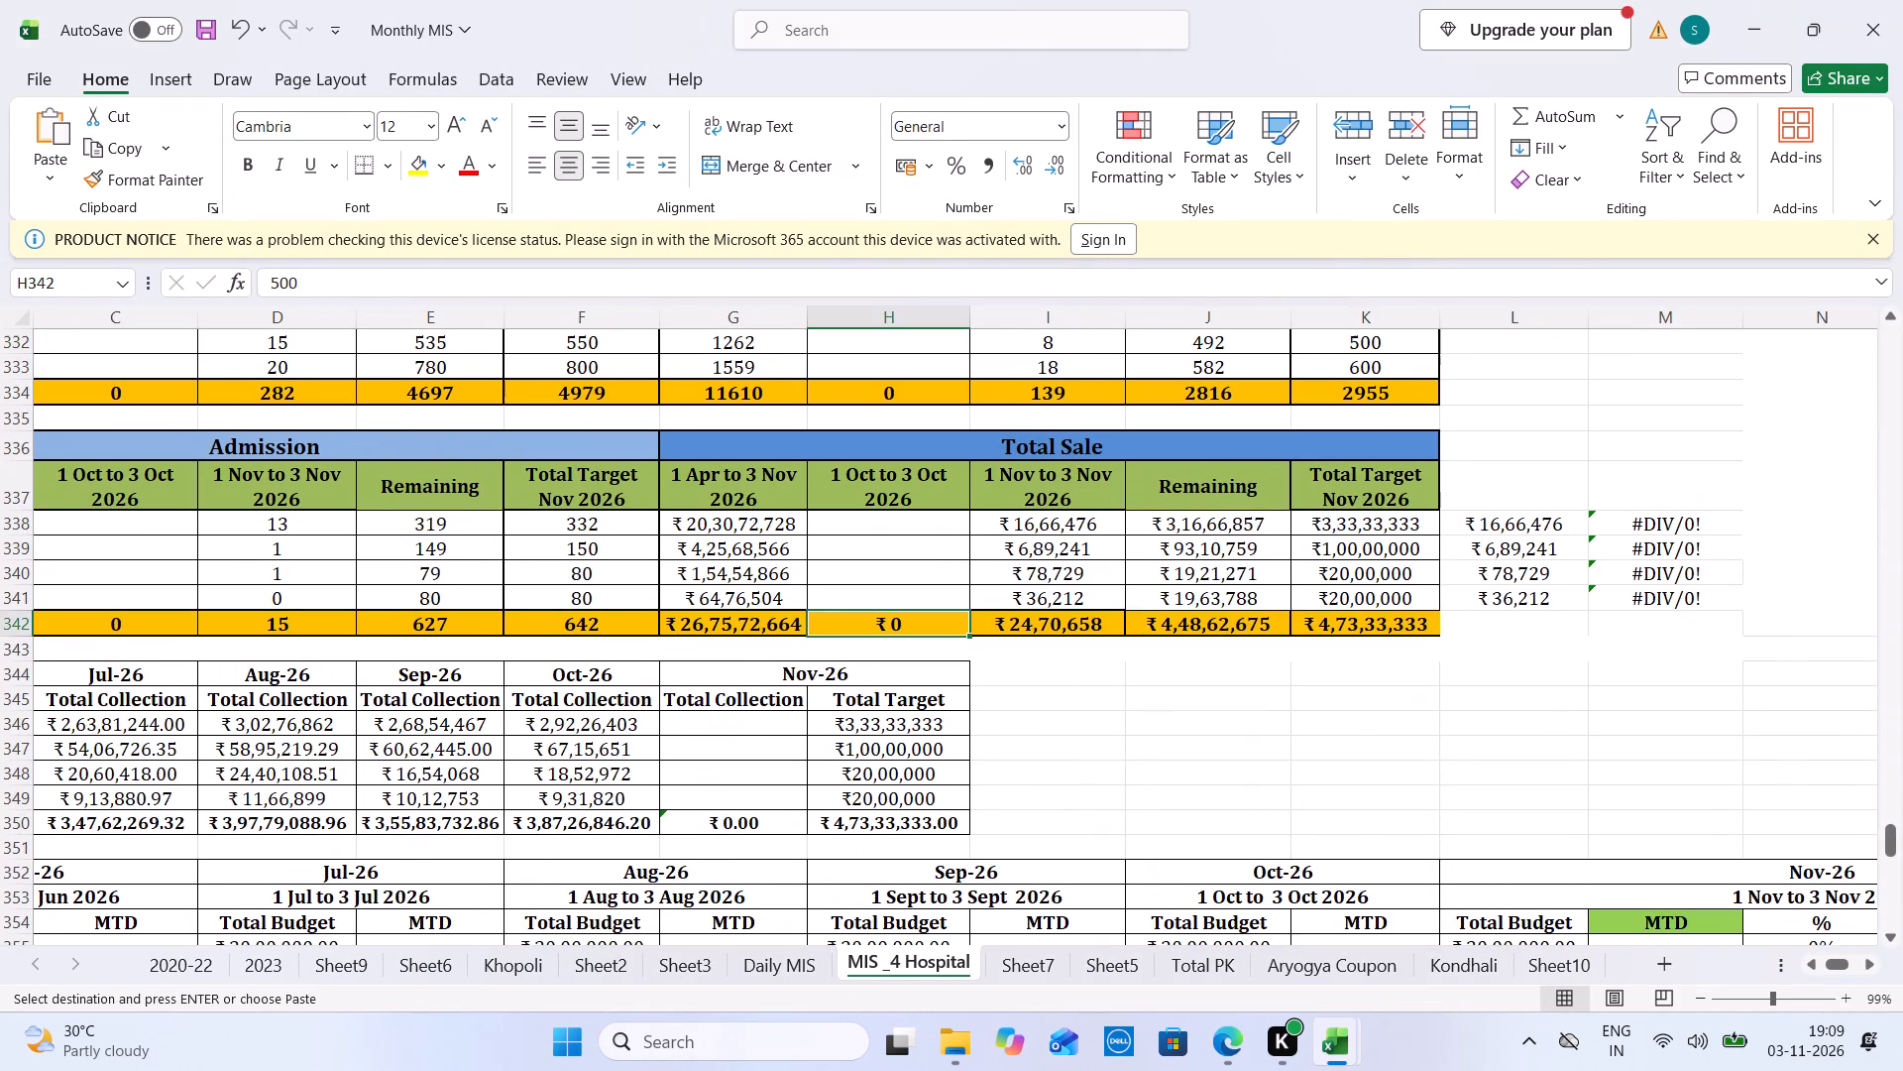
{"action": "key", "text": "Up"}
{"action": "key", "text": "ctrl+v"}
Enter 12 as Vadodara's 1 to 3 October new OPD in cell H333 and 2 as its Admission for the same period.
{"action": "left_click", "coordinate": [956, 363]}
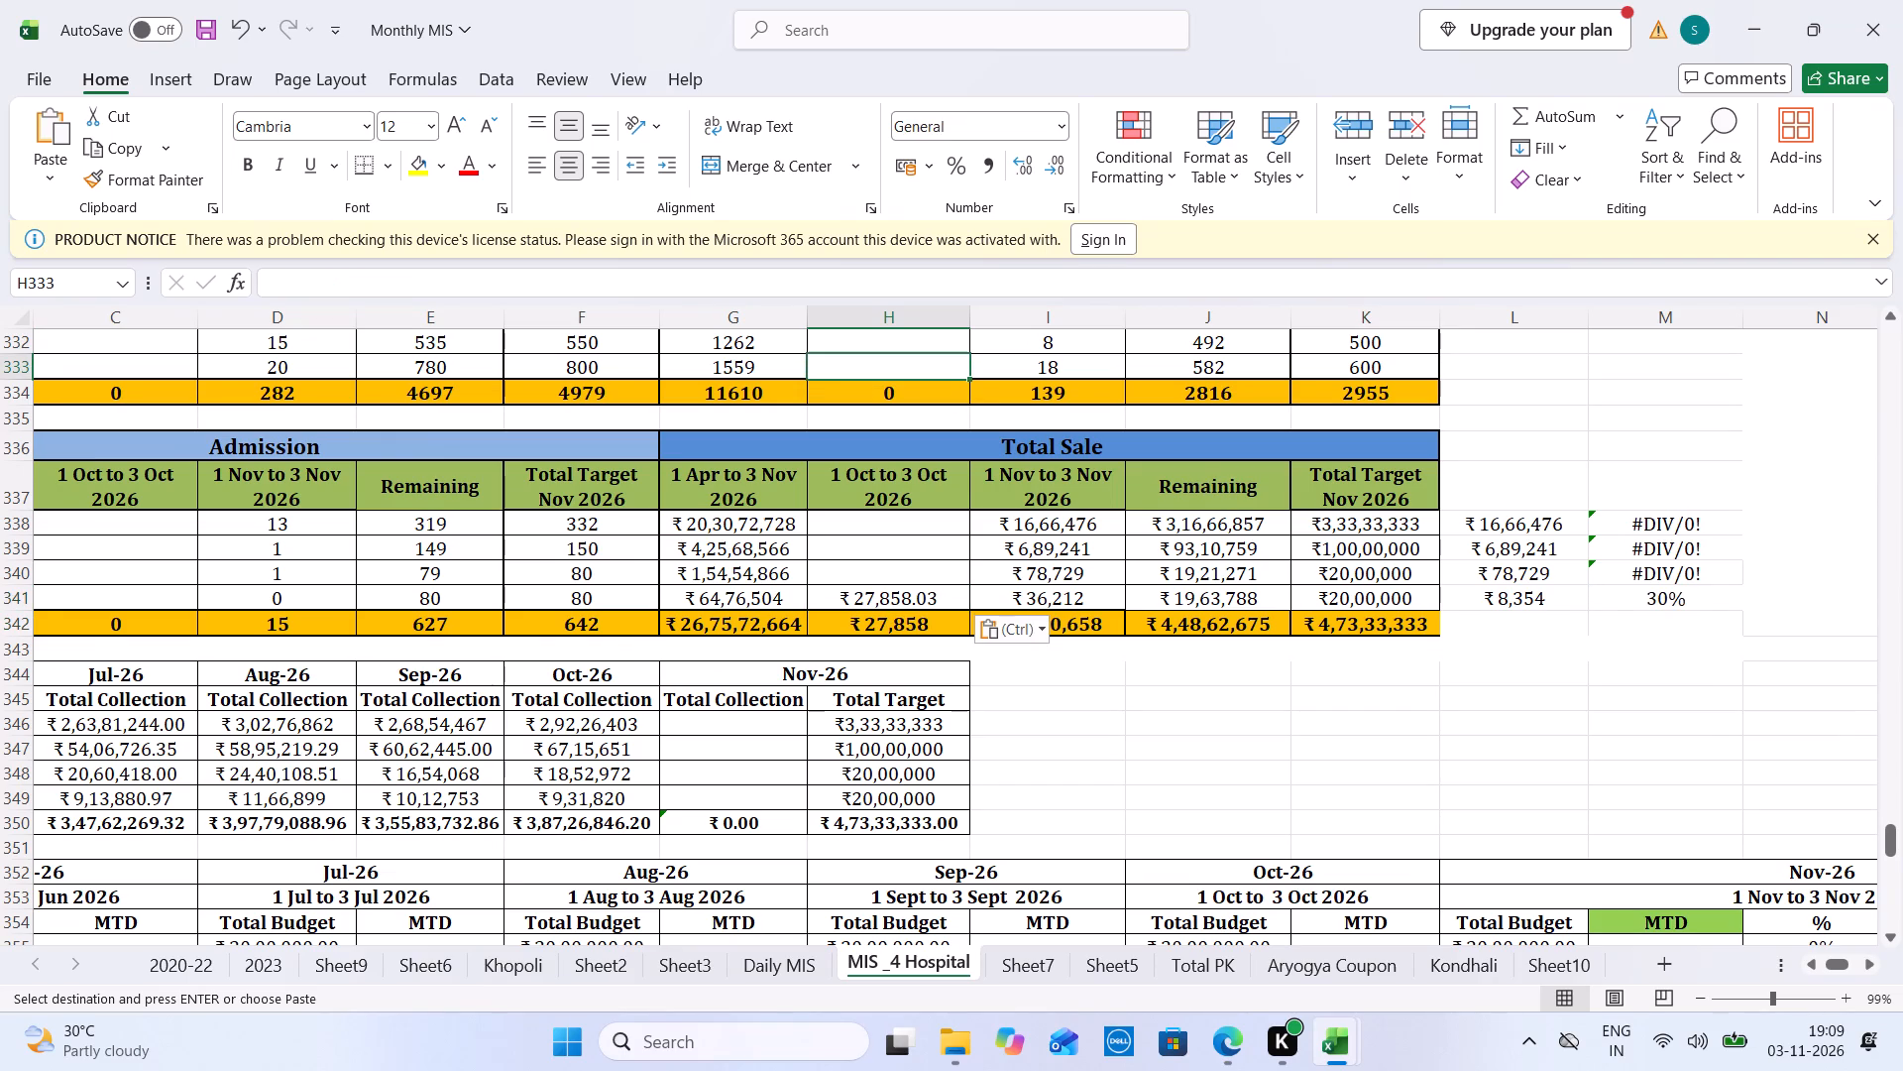
{"action": "type", "text": "12"}
{"action": "left_click", "coordinate": [199, 597]}
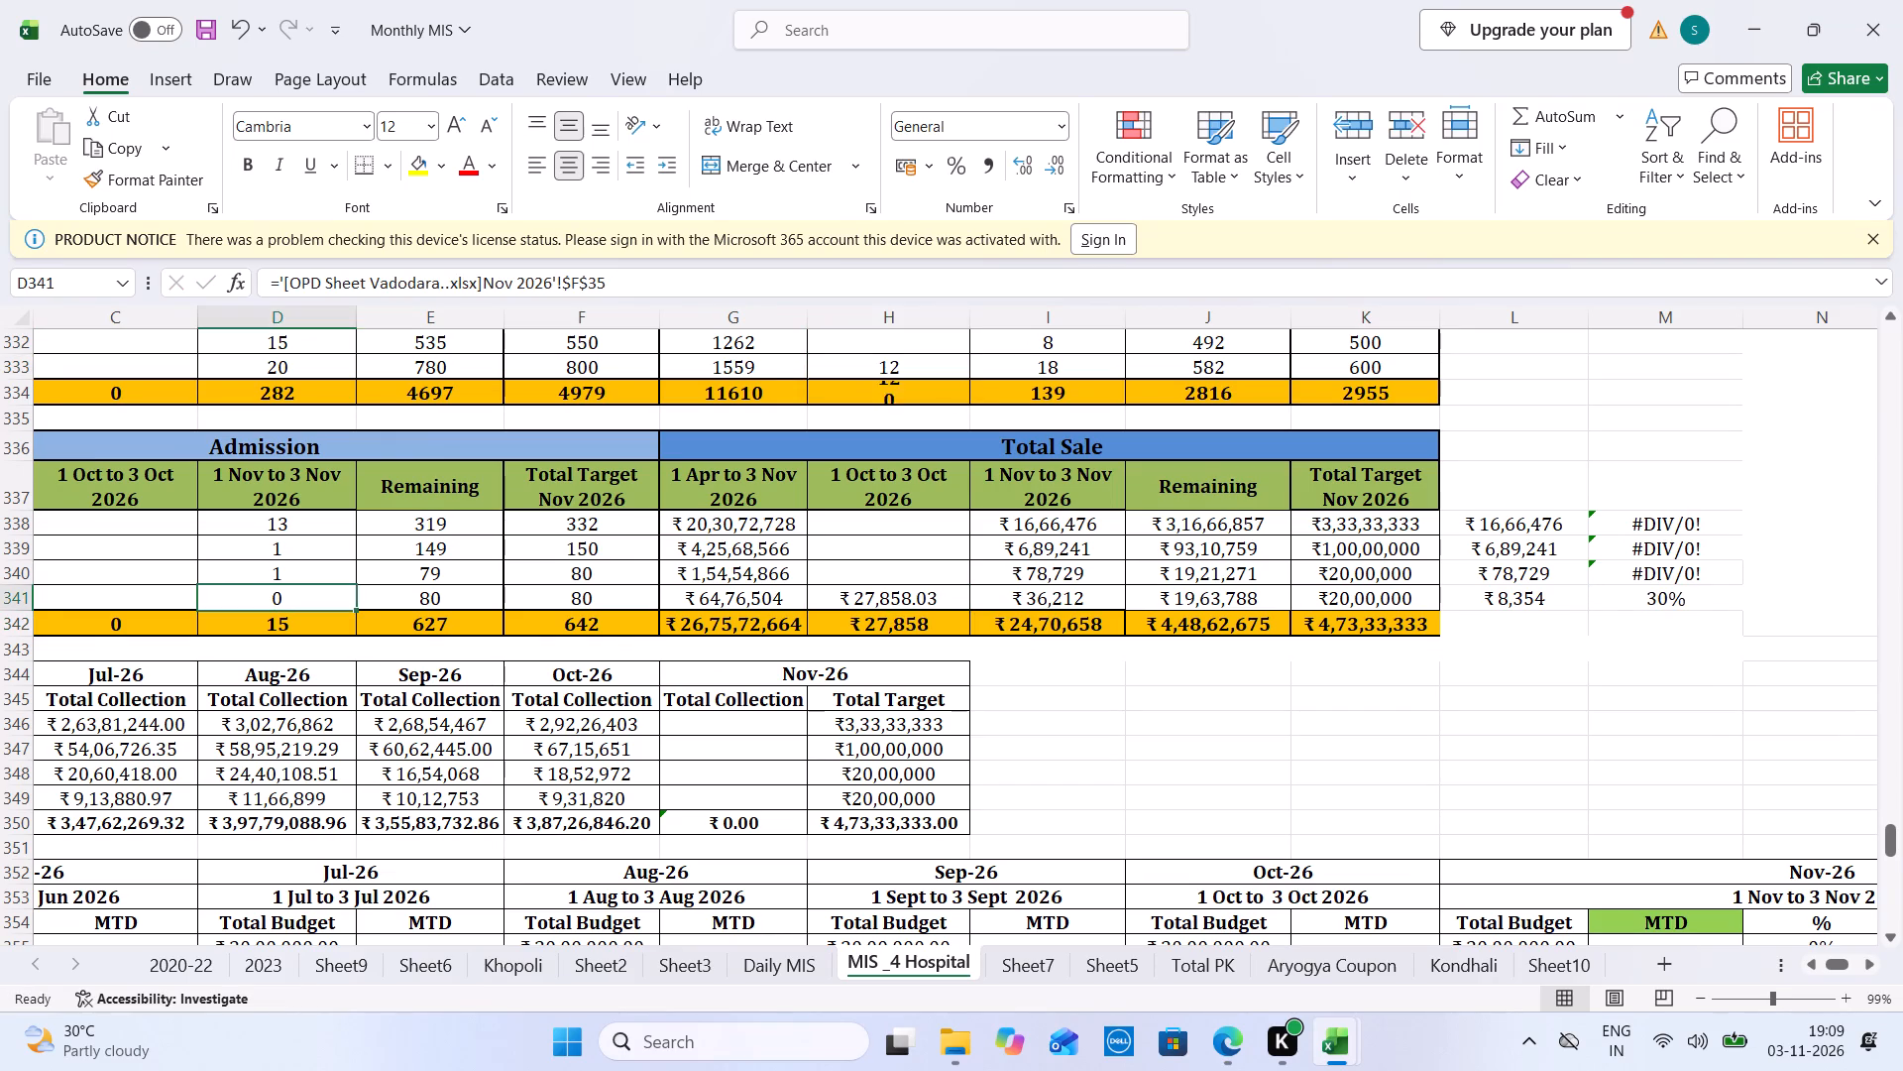
{"action": "key", "text": "Left"}
{"action": "key", "text": "2"}
Sum Vadodara's total visits for 1 to 3 October 2026, enter 18 in its October visit cell C333, and save the workbook.
{"action": "key", "text": "ctrl+Tab"}
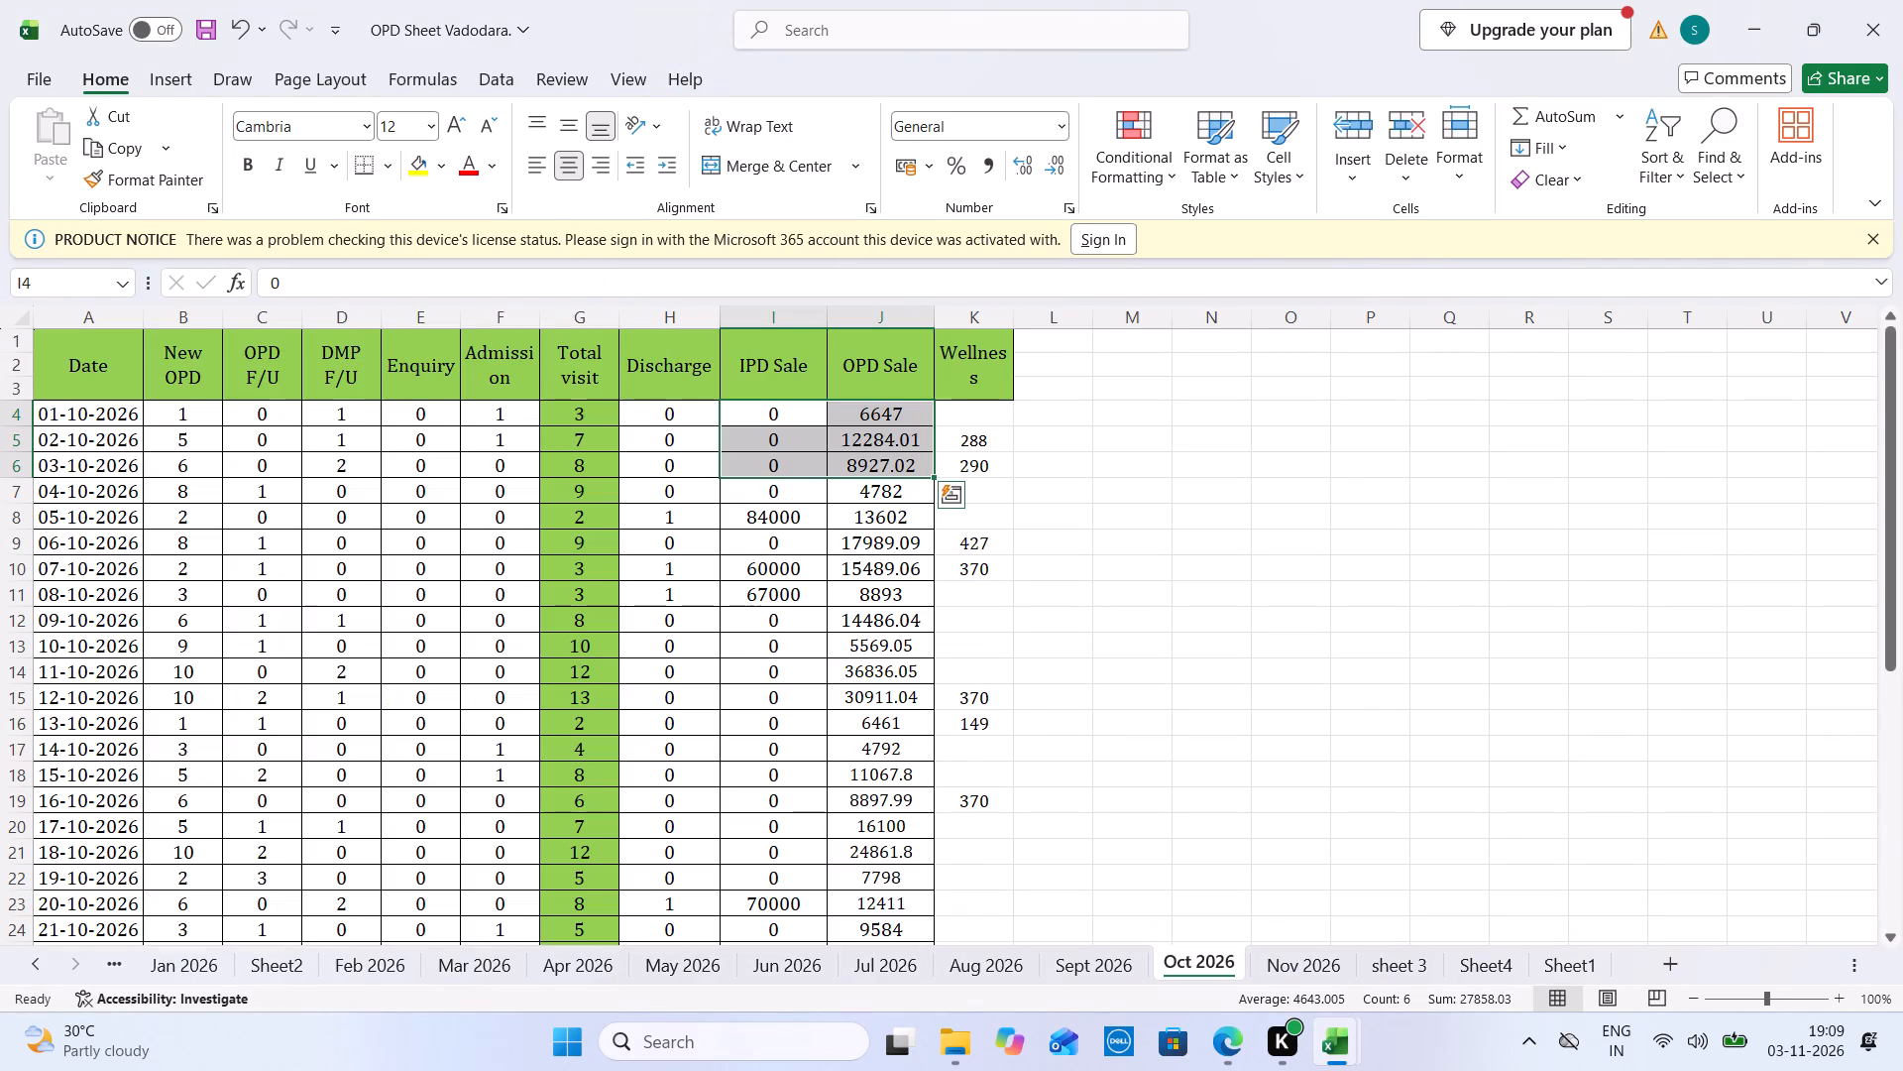
{"action": "left_click_drag", "start_coordinate": [586, 399], "coordinate": [588, 441]}
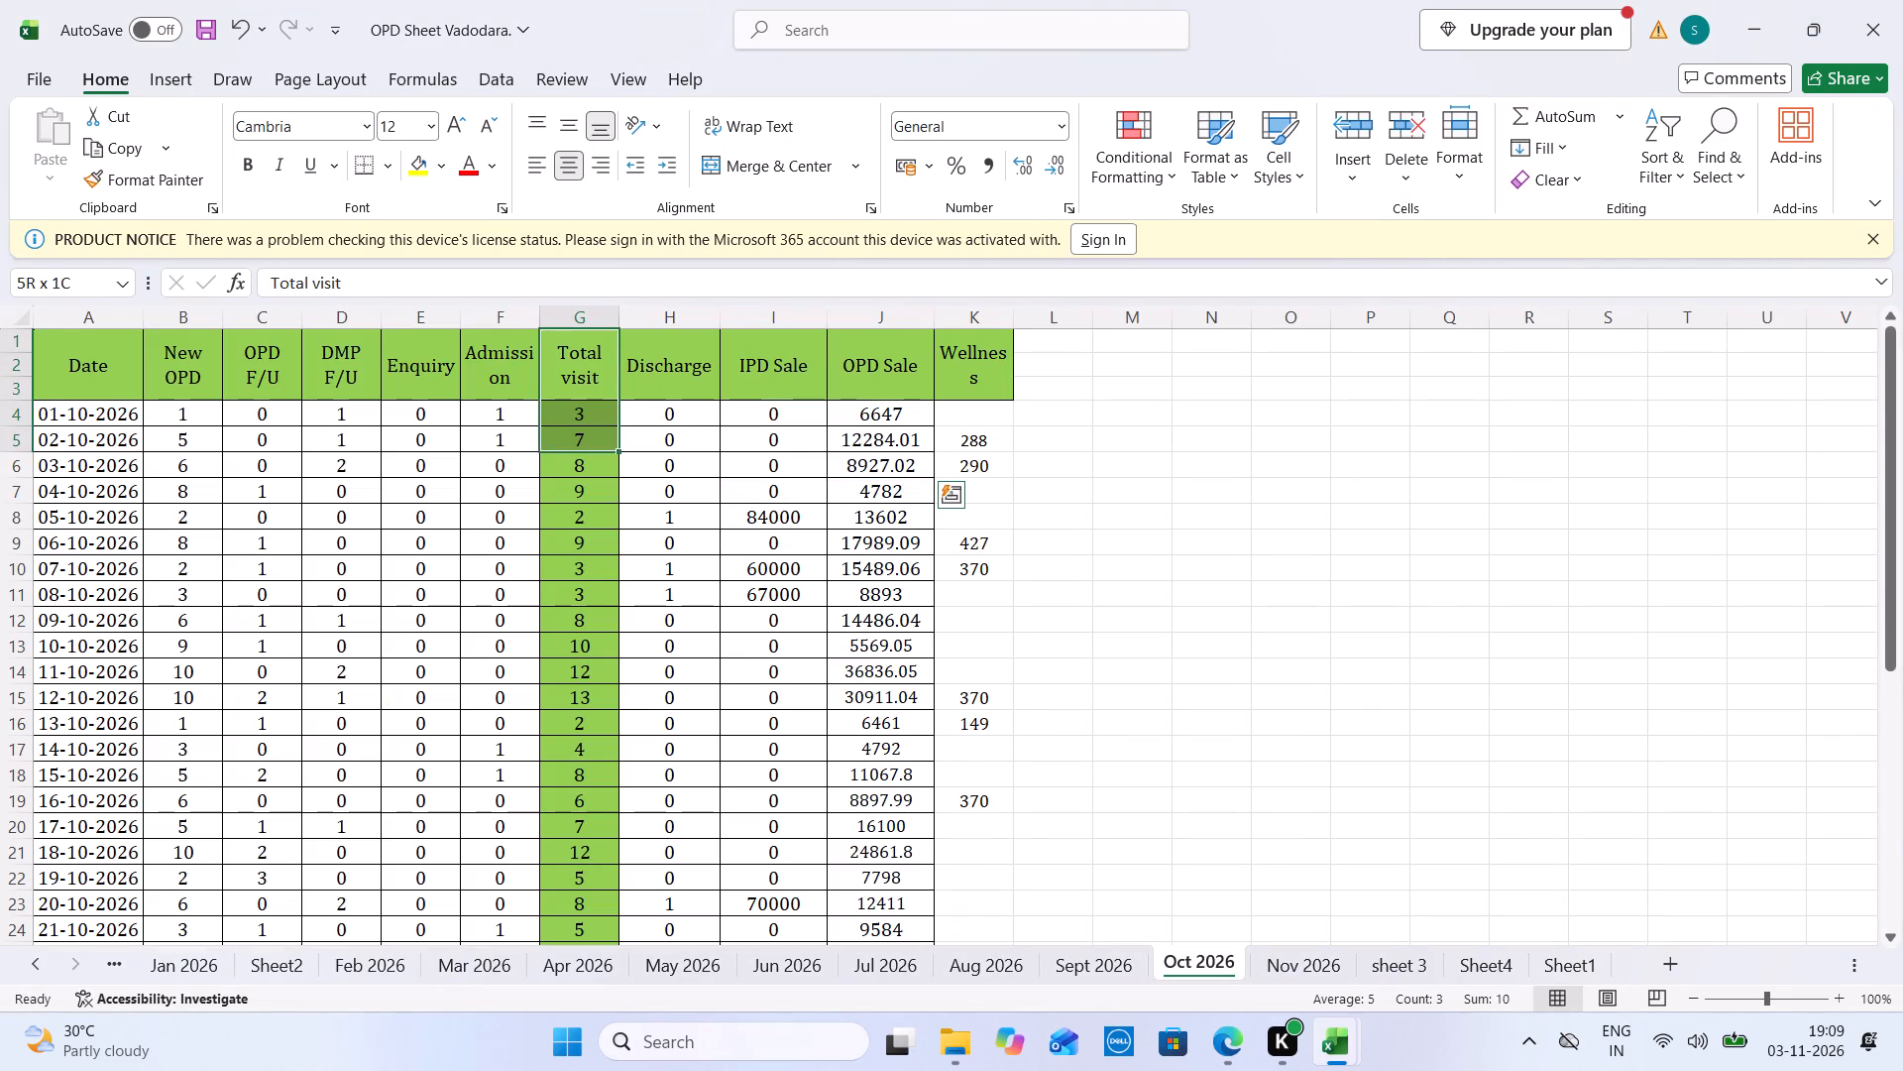
{"action": "left_click_drag", "start_coordinate": [584, 471], "coordinate": [602, 412]}
{"action": "key", "text": "ctrl+Tab"}
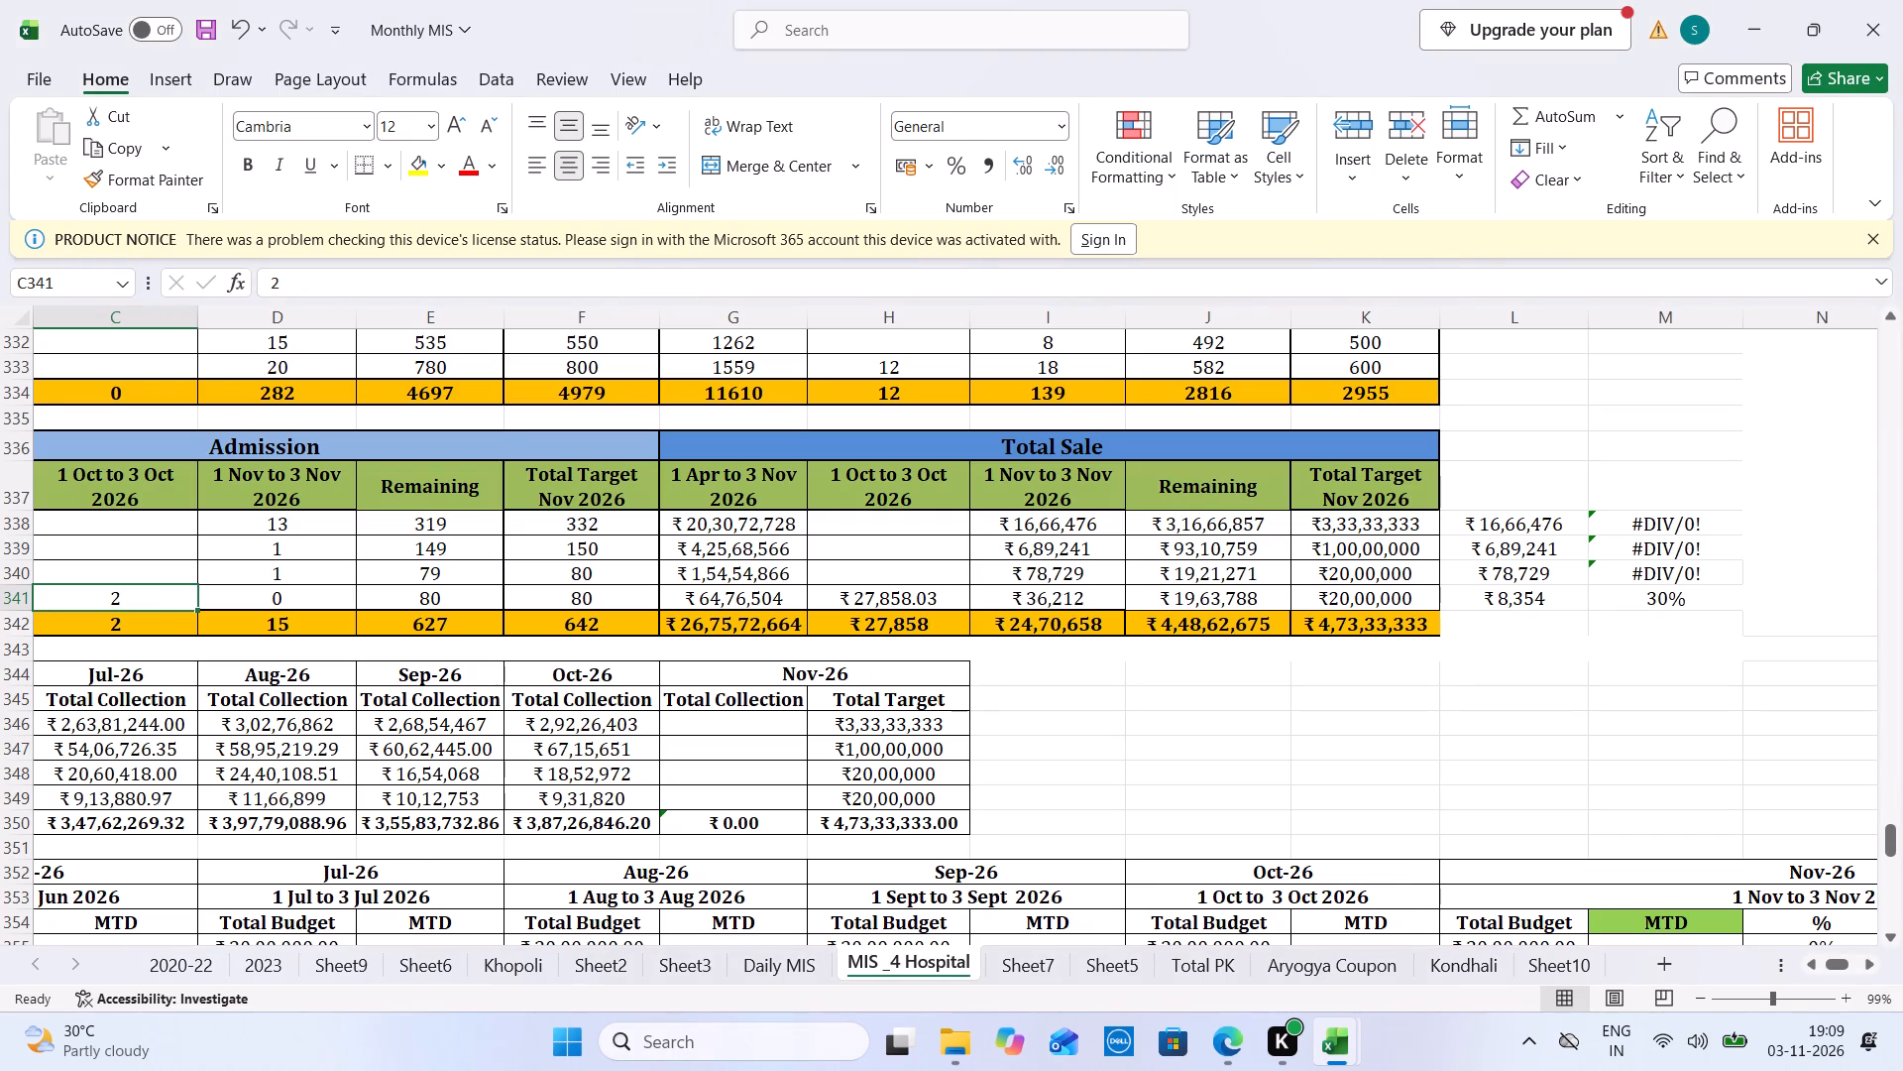
{"action": "left_click", "coordinate": [129, 352]}
{"action": "key", "text": "Down"}
{"action": "type", "text": "18"}
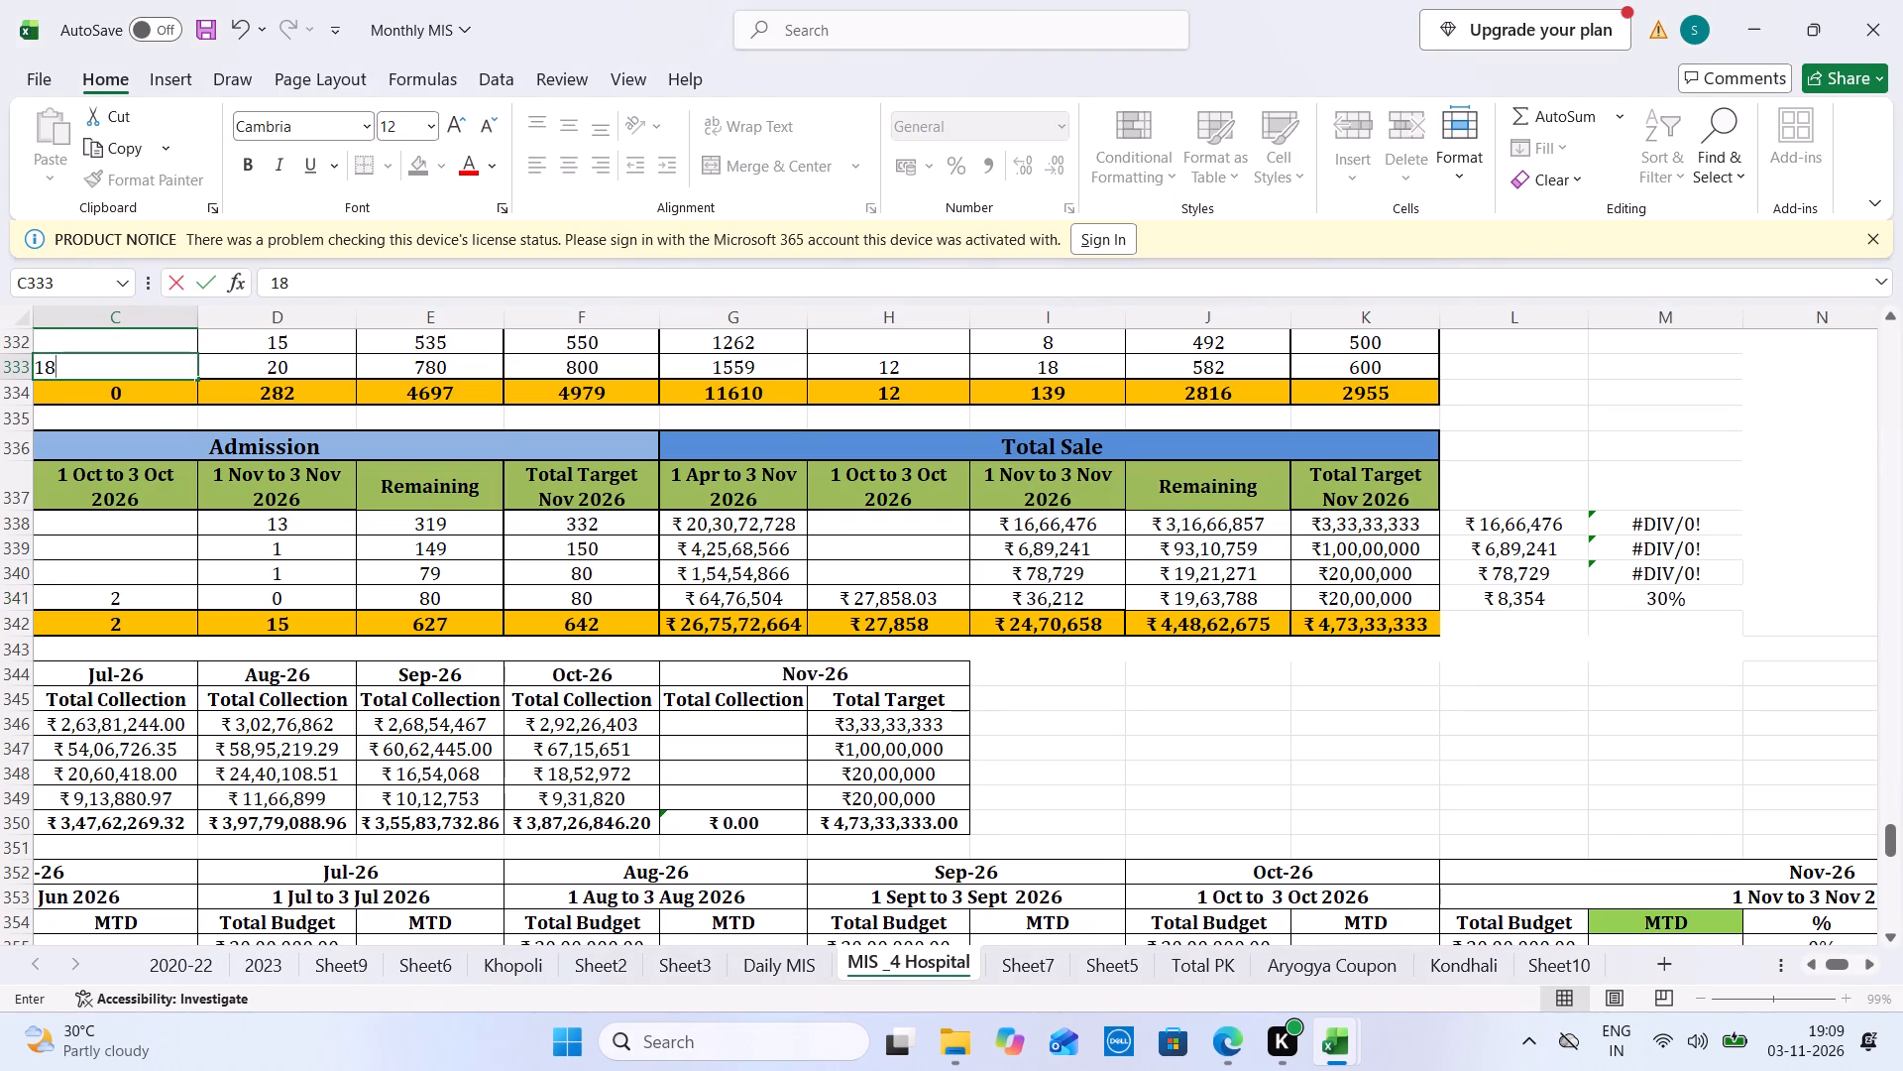
{"action": "key", "text": "ctrl+s"}
Enter 36212 as Vadodara's Nov-26 Total Collection and save the Monthly MIS workbook.
{"action": "key", "text": "Left"}
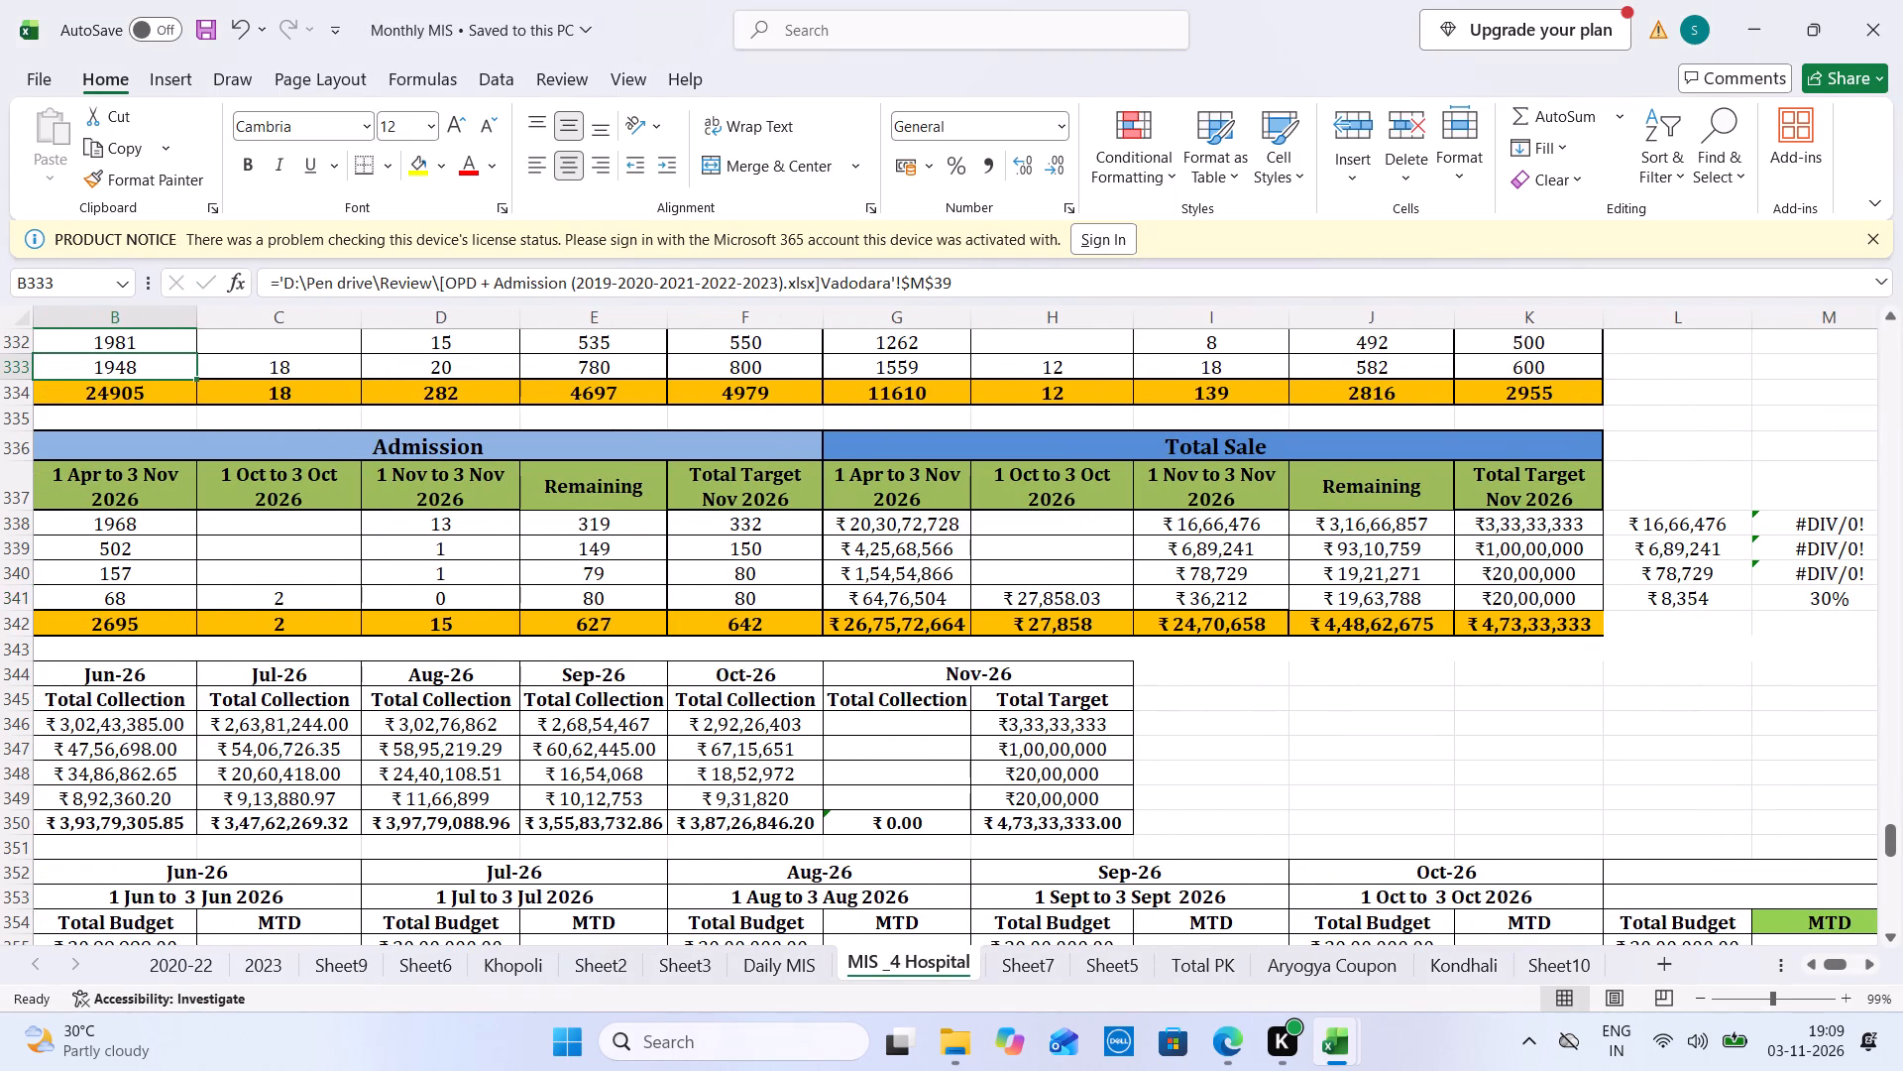
{"action": "left_click", "coordinate": [918, 789]}
{"action": "type", "text": "36212"}
{"action": "key", "text": "ctrl+s"}
{"action": "left_click", "coordinate": [955, 1036]}
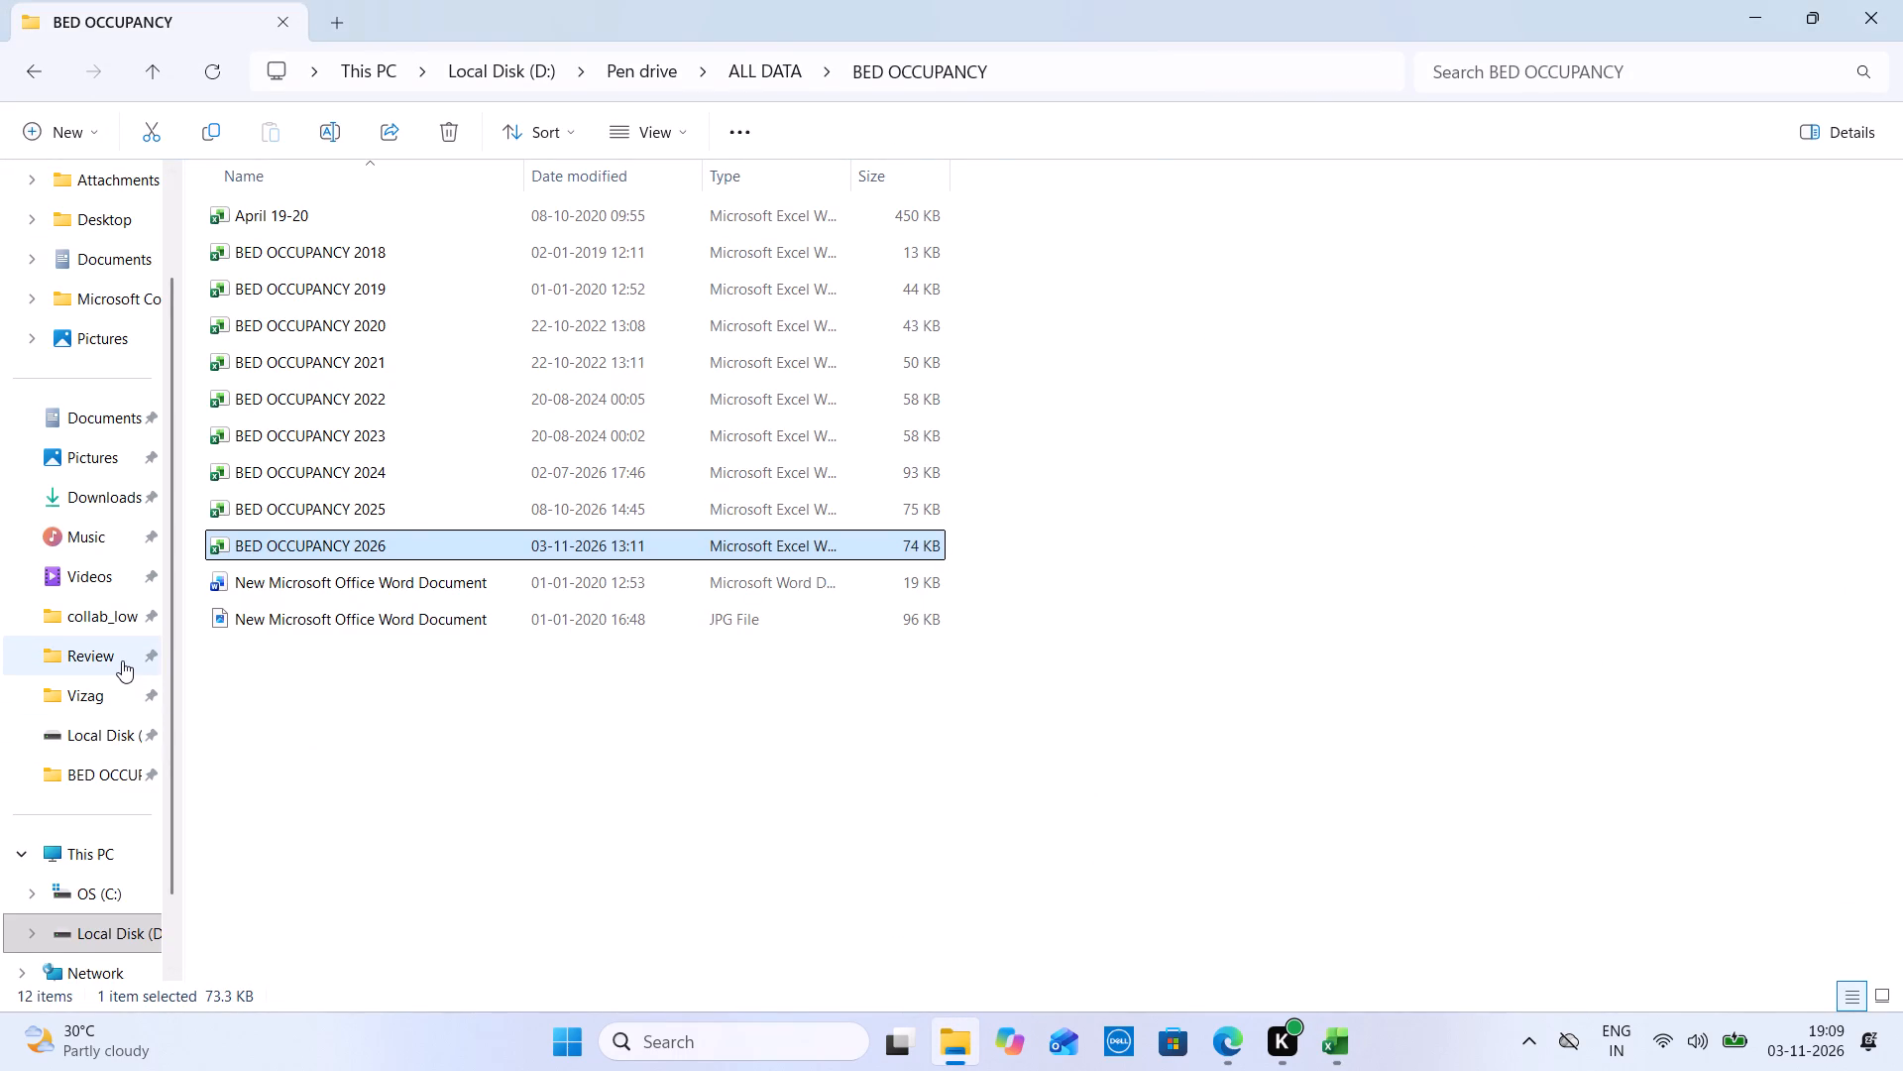
{"action": "left_click", "coordinate": [122, 660]}
{"action": "double_click", "coordinate": [446, 886]}
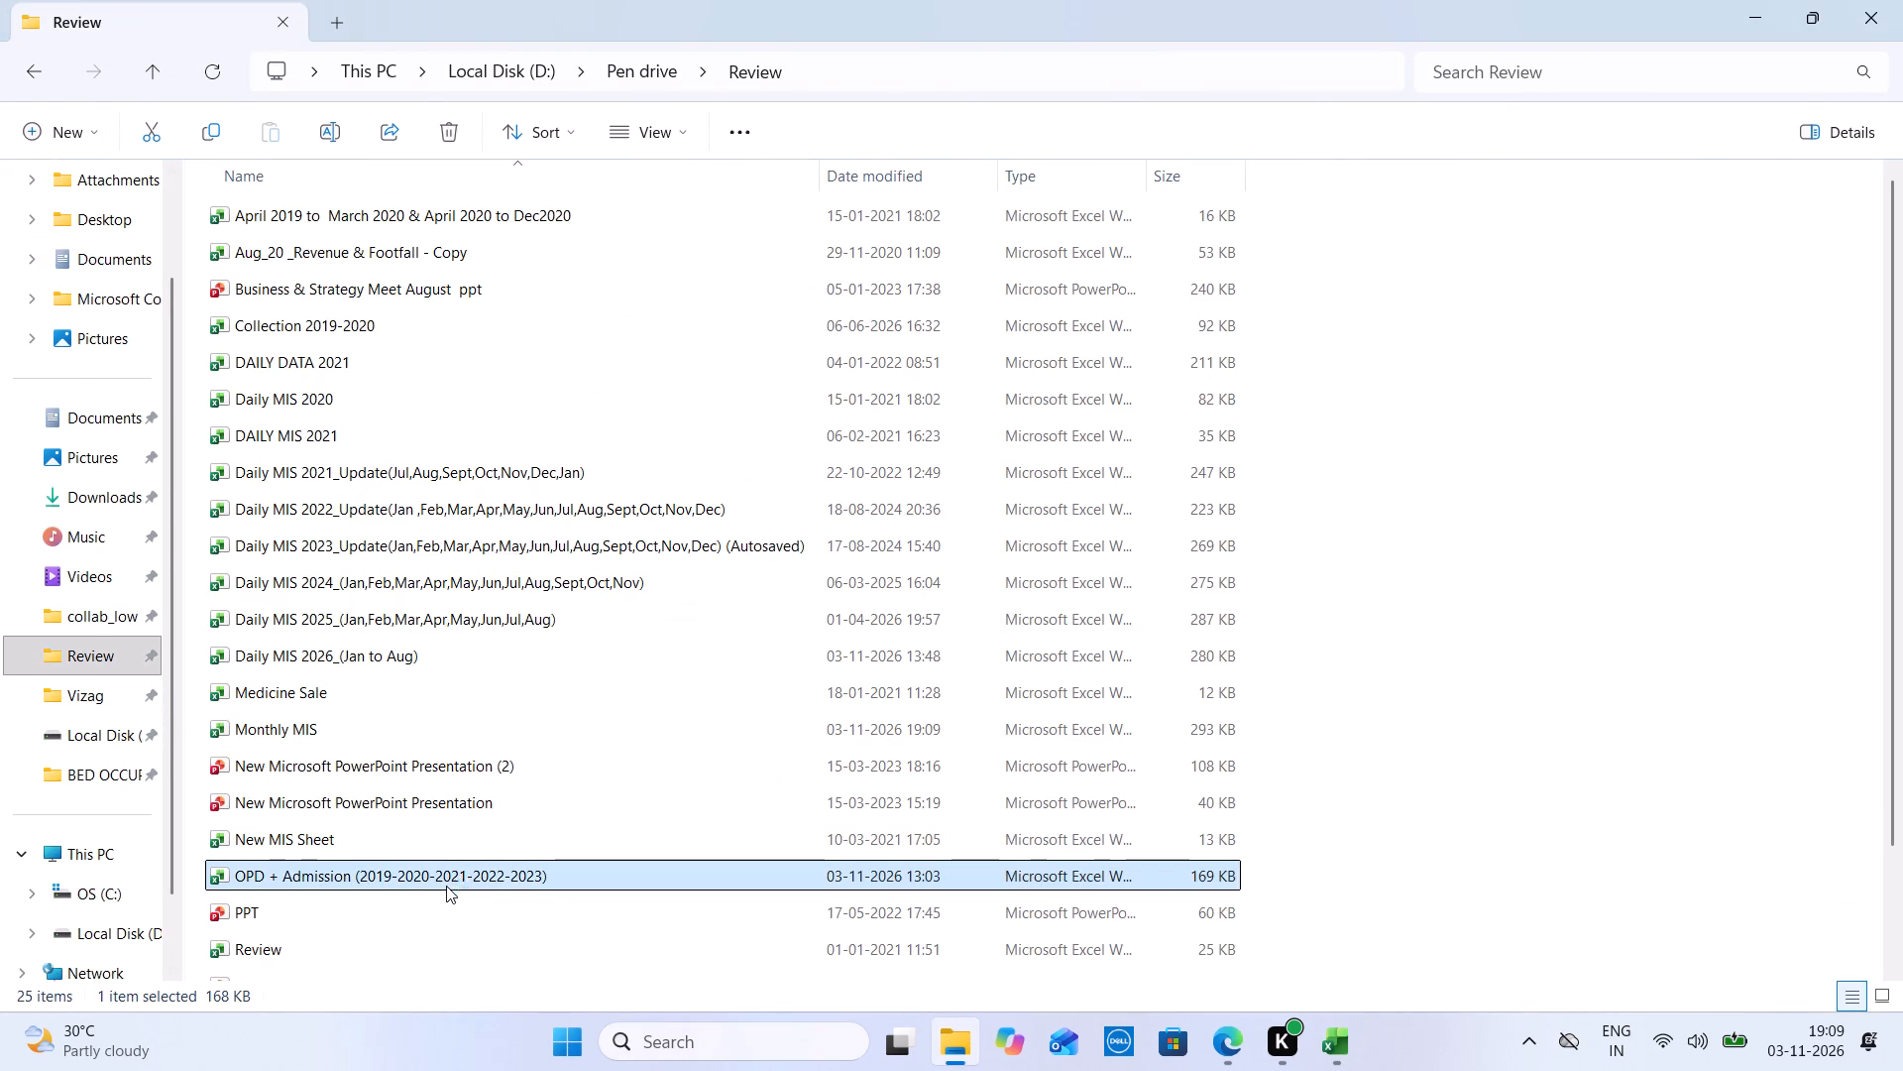
{"action": "left_click", "coordinate": [1157, 372]}
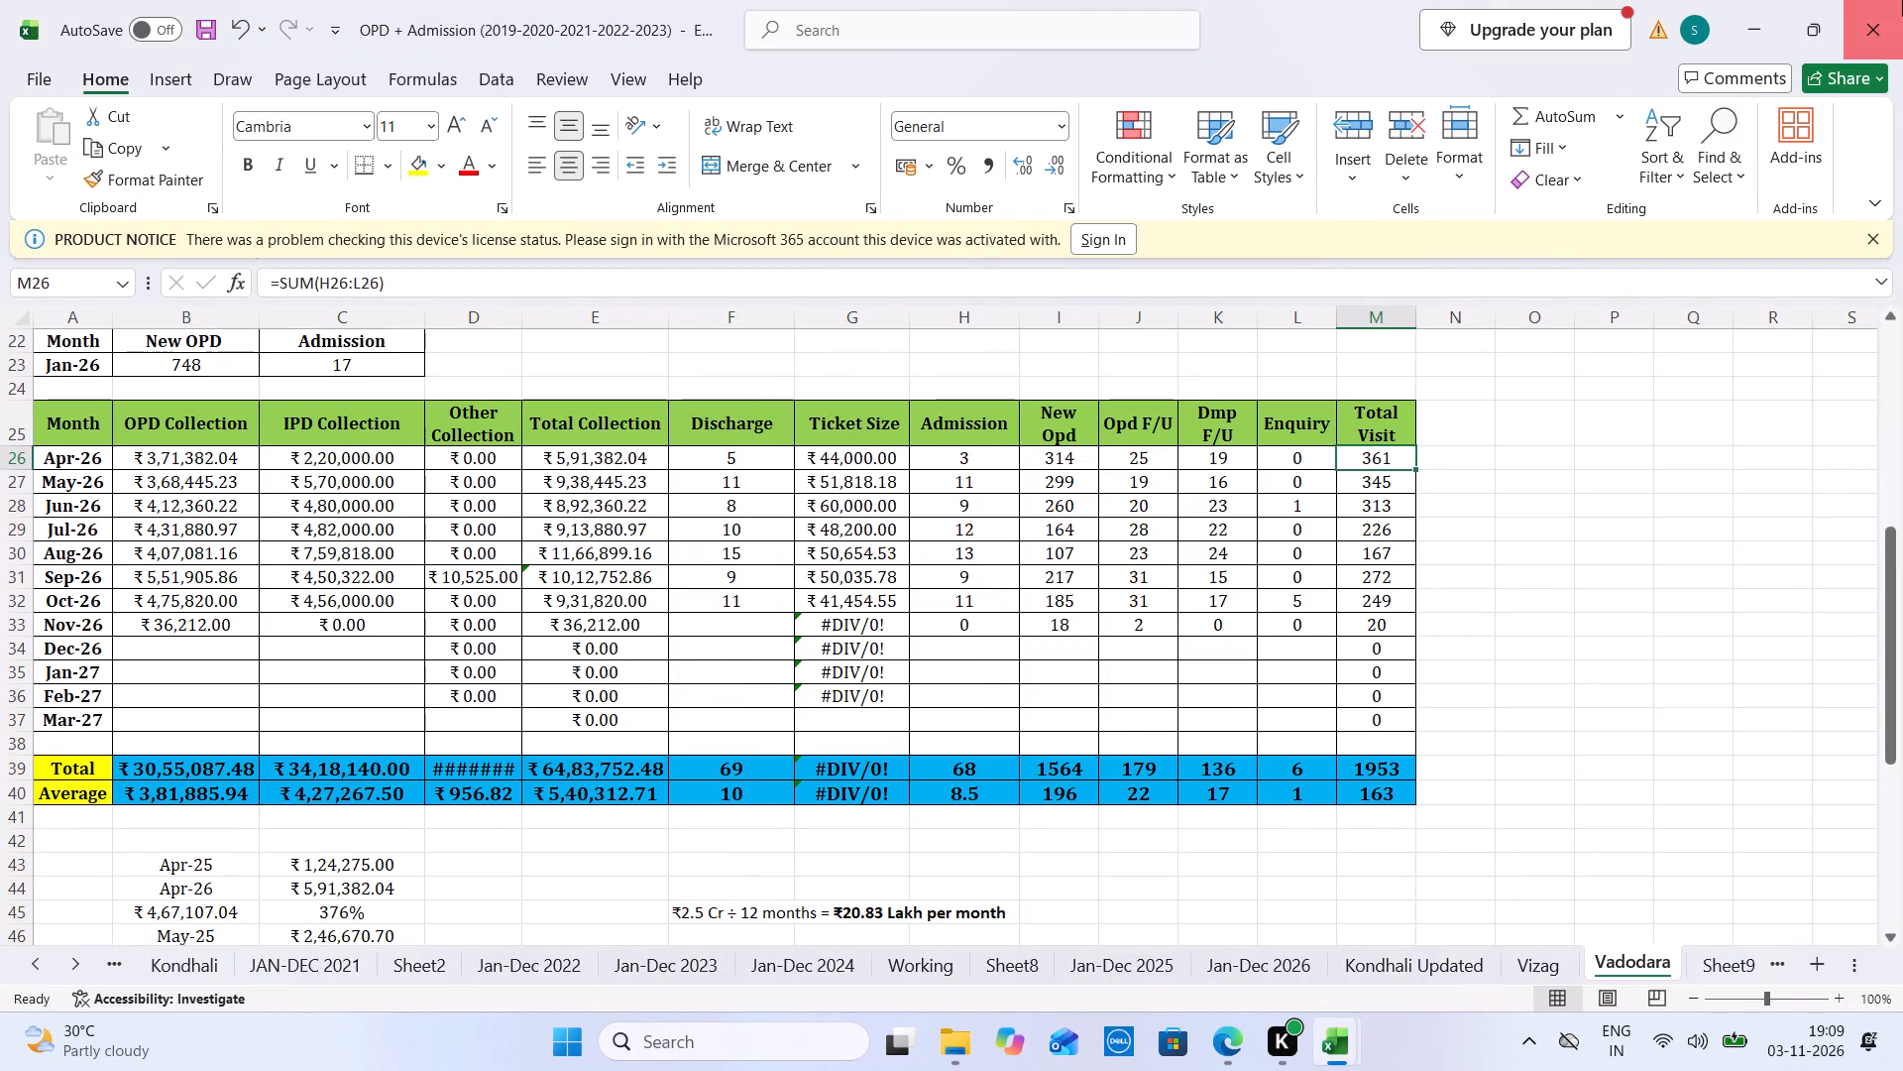
{"action": "left_click", "coordinate": [1902, 0]}
{"action": "left_click", "coordinate": [917, 690]}
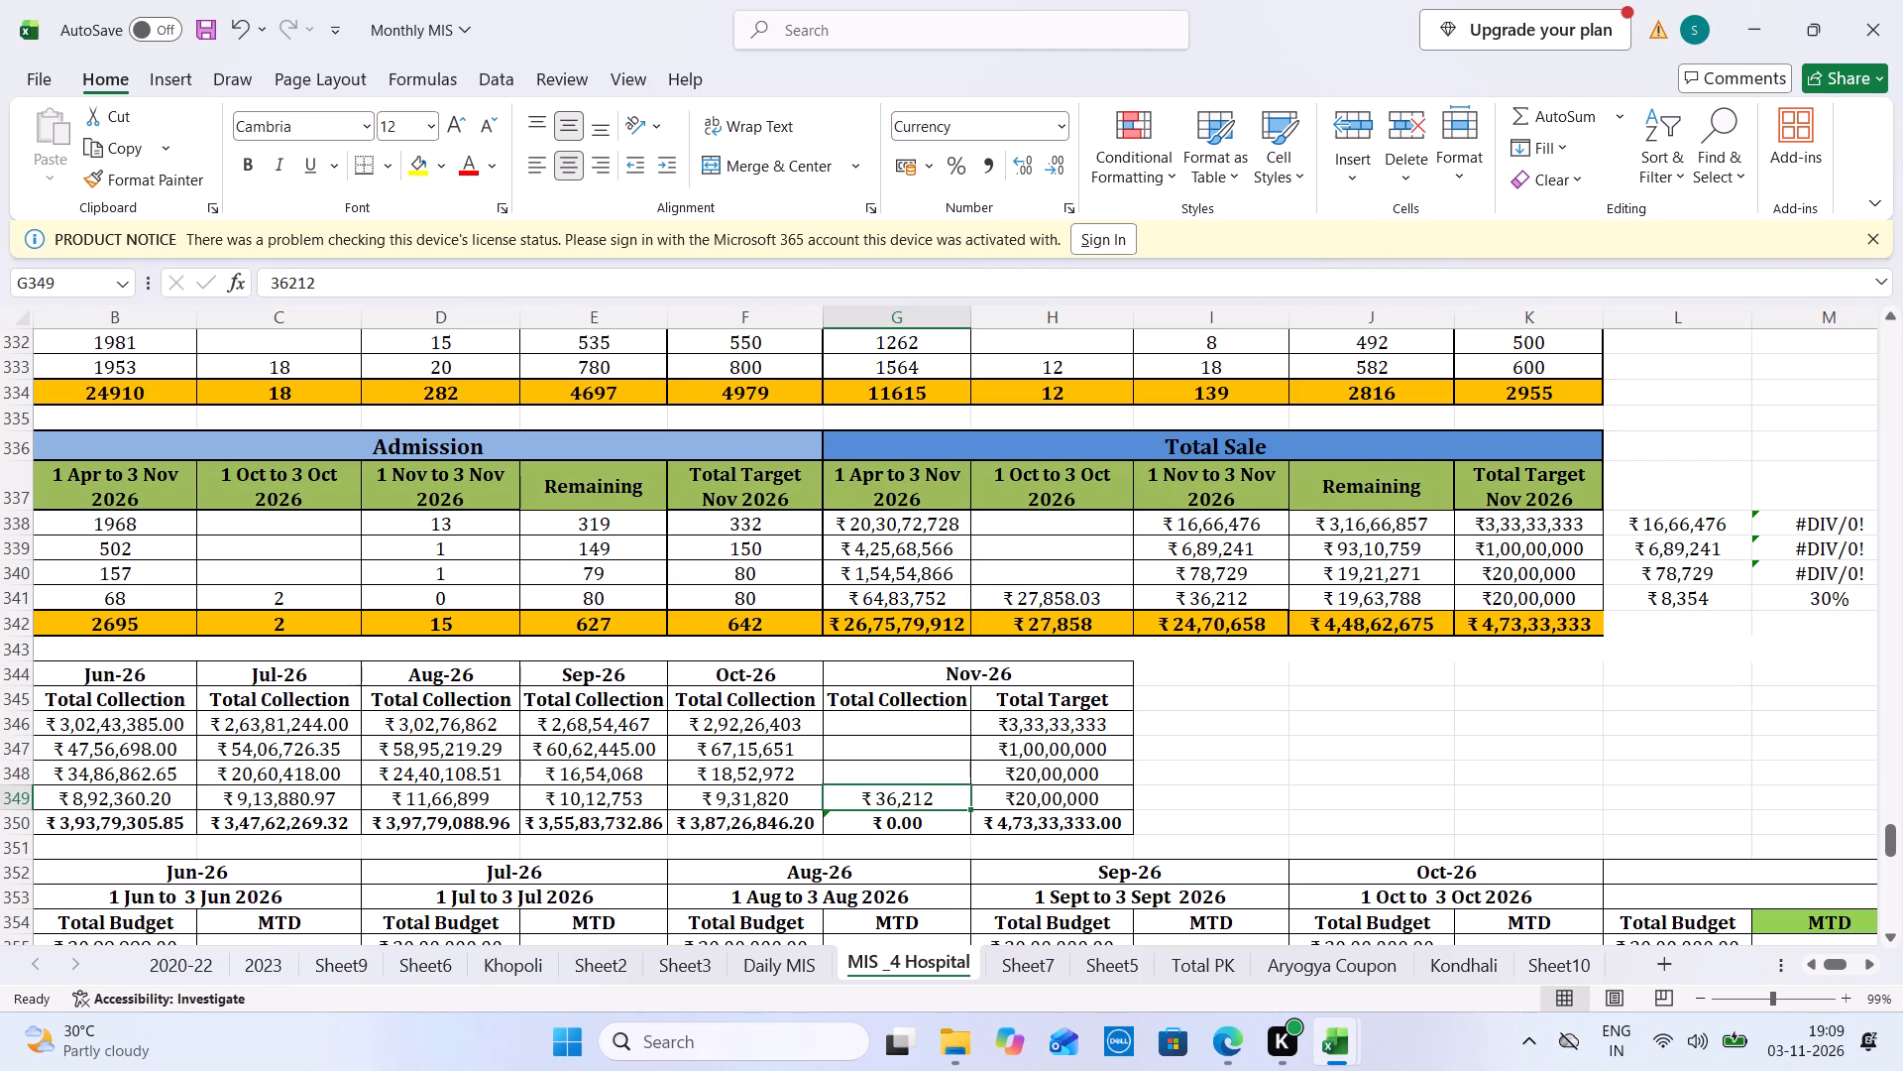
Close the OPD Sheet Vadodara workbook, saving its changes.
{"action": "key", "text": "ctrl+Tab"}
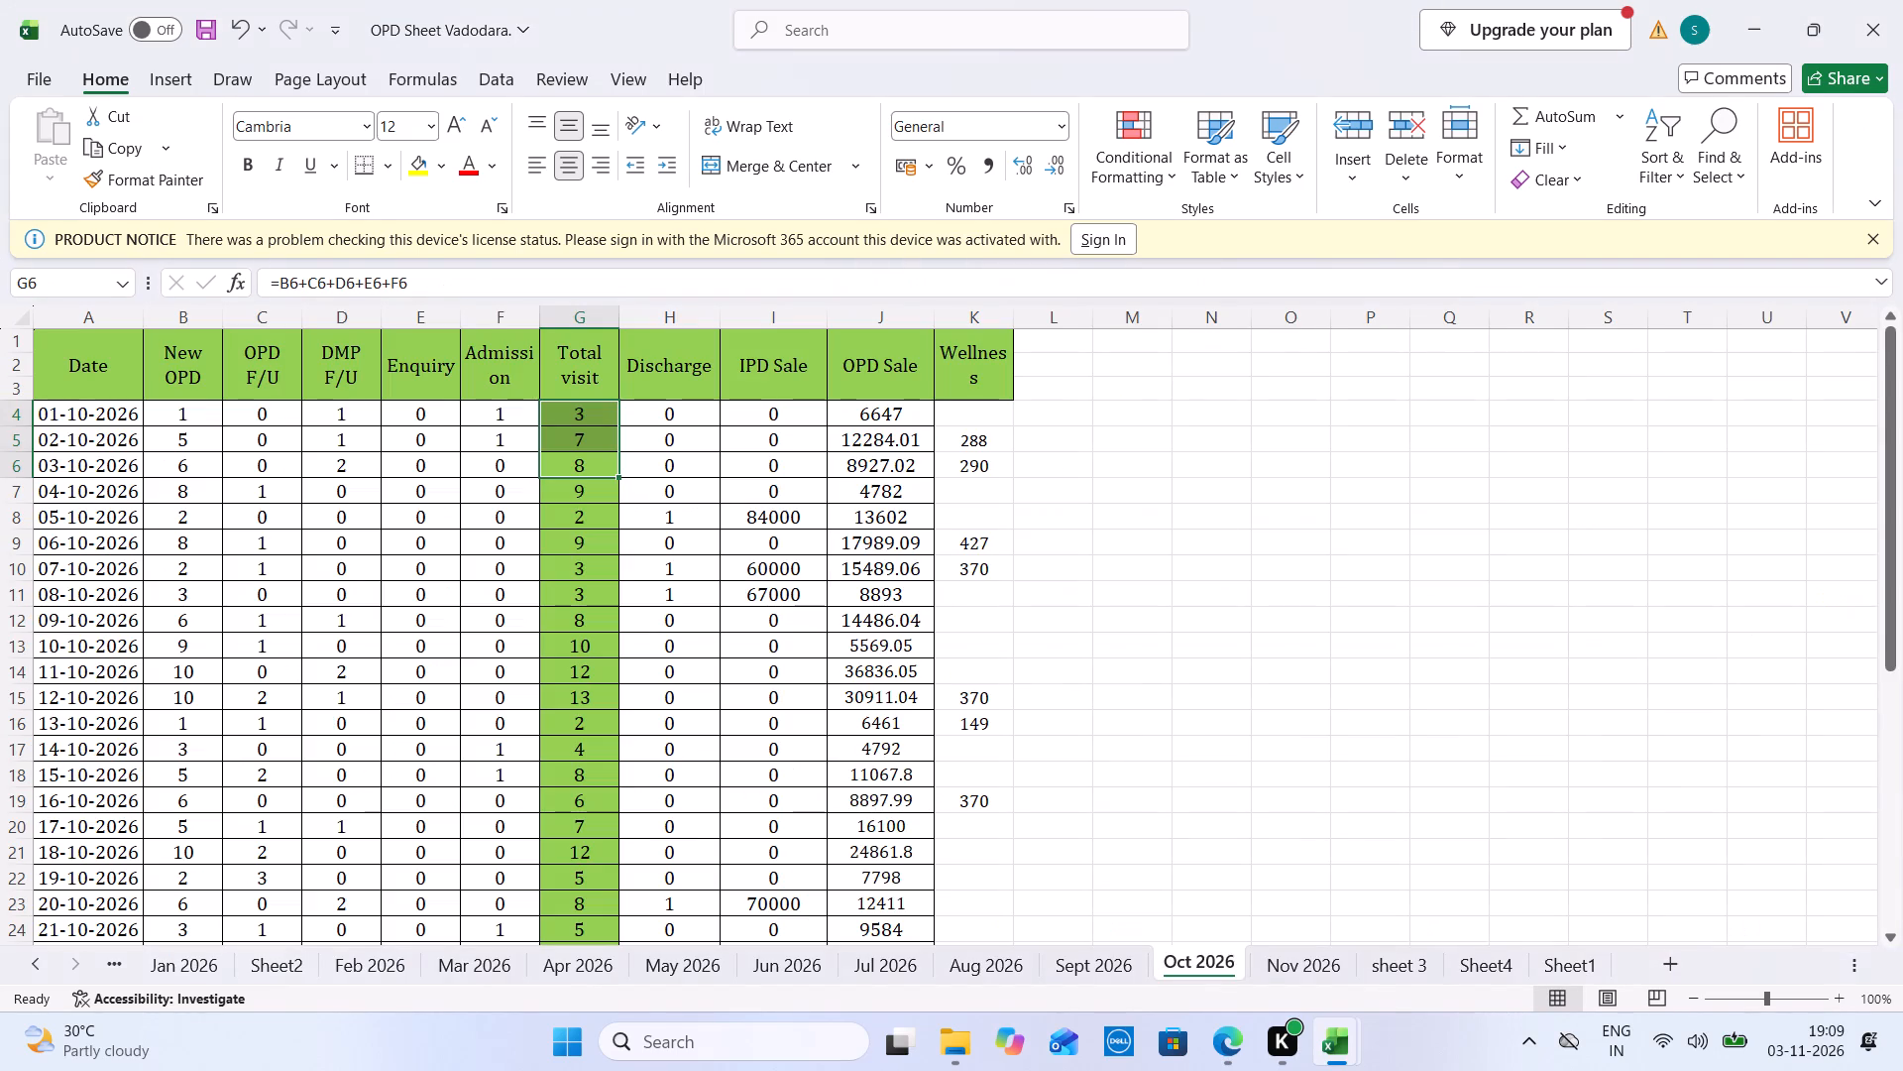
{"action": "left_click", "coordinate": [1900, 5]}
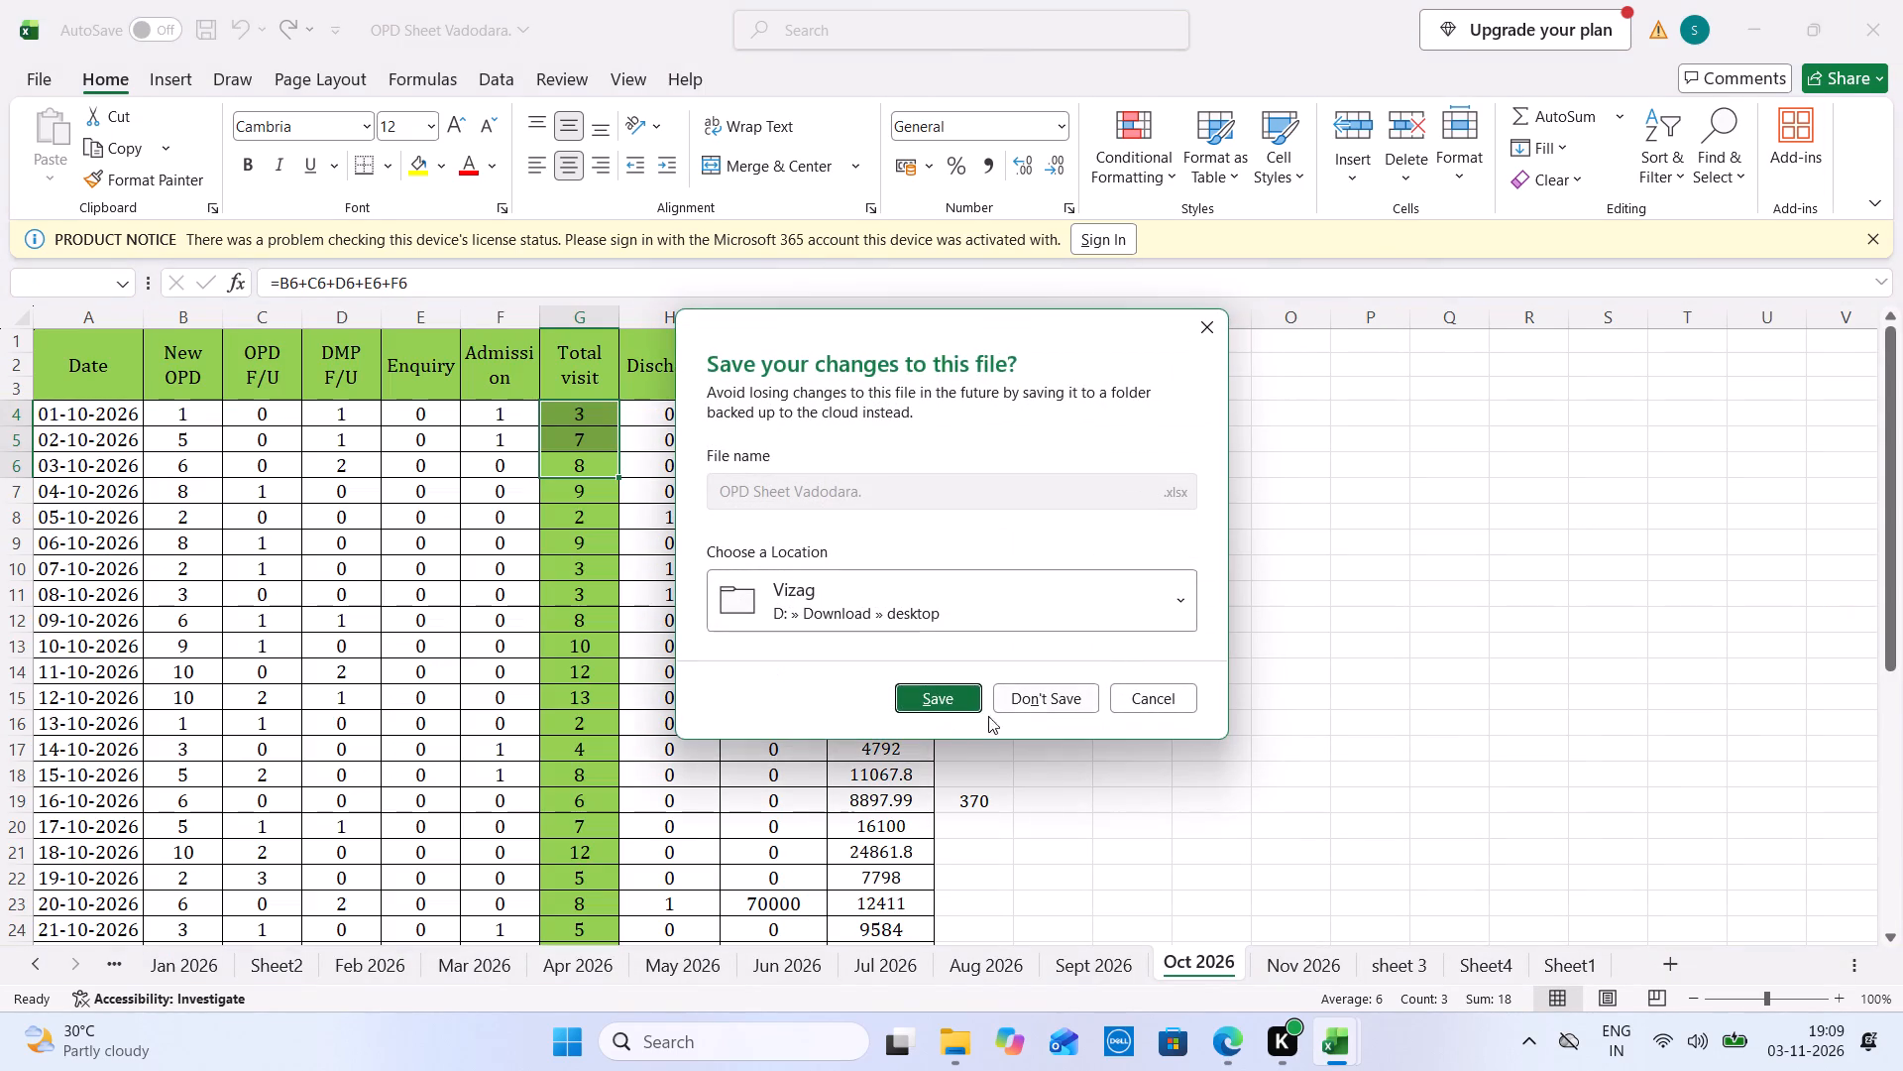
{"action": "left_click", "coordinate": [932, 686]}
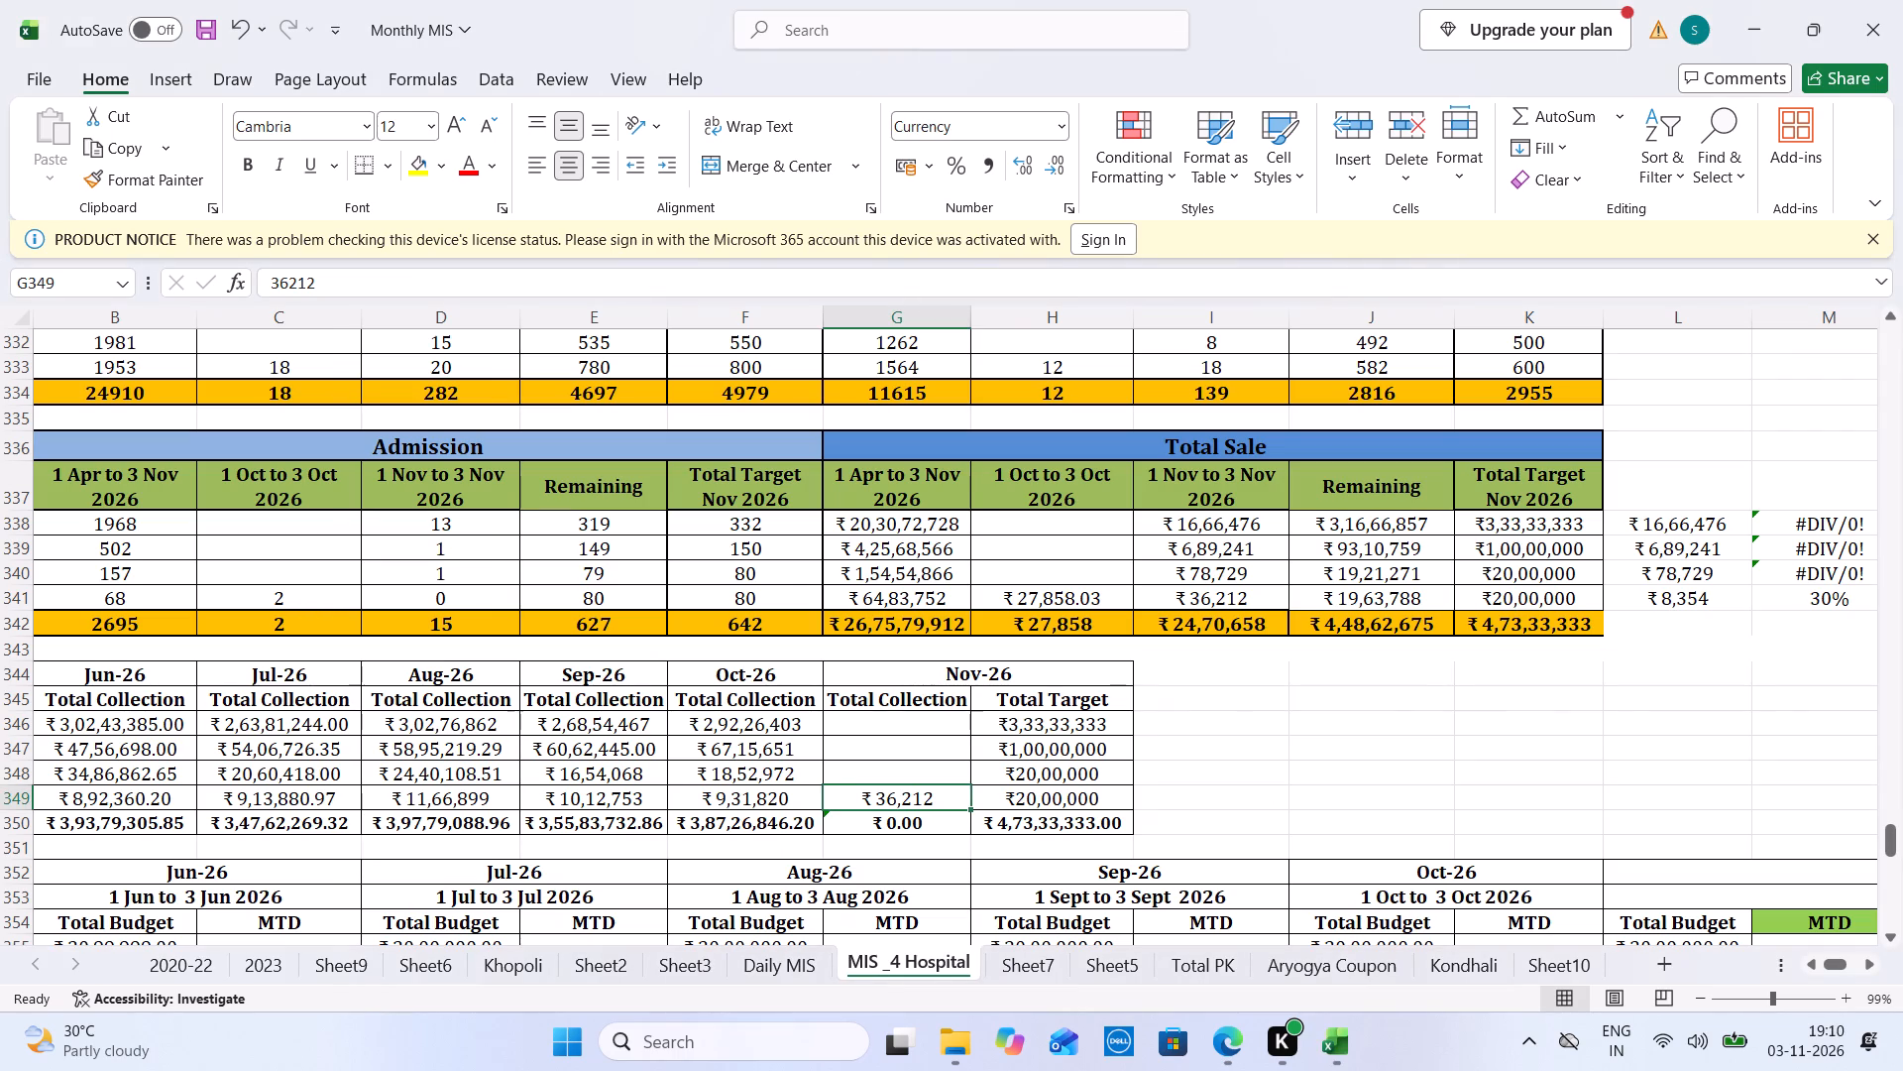
Open the Daily MIS Vizag workbook from the Vizag folder.
{"action": "left_click", "coordinate": [929, 1023]}
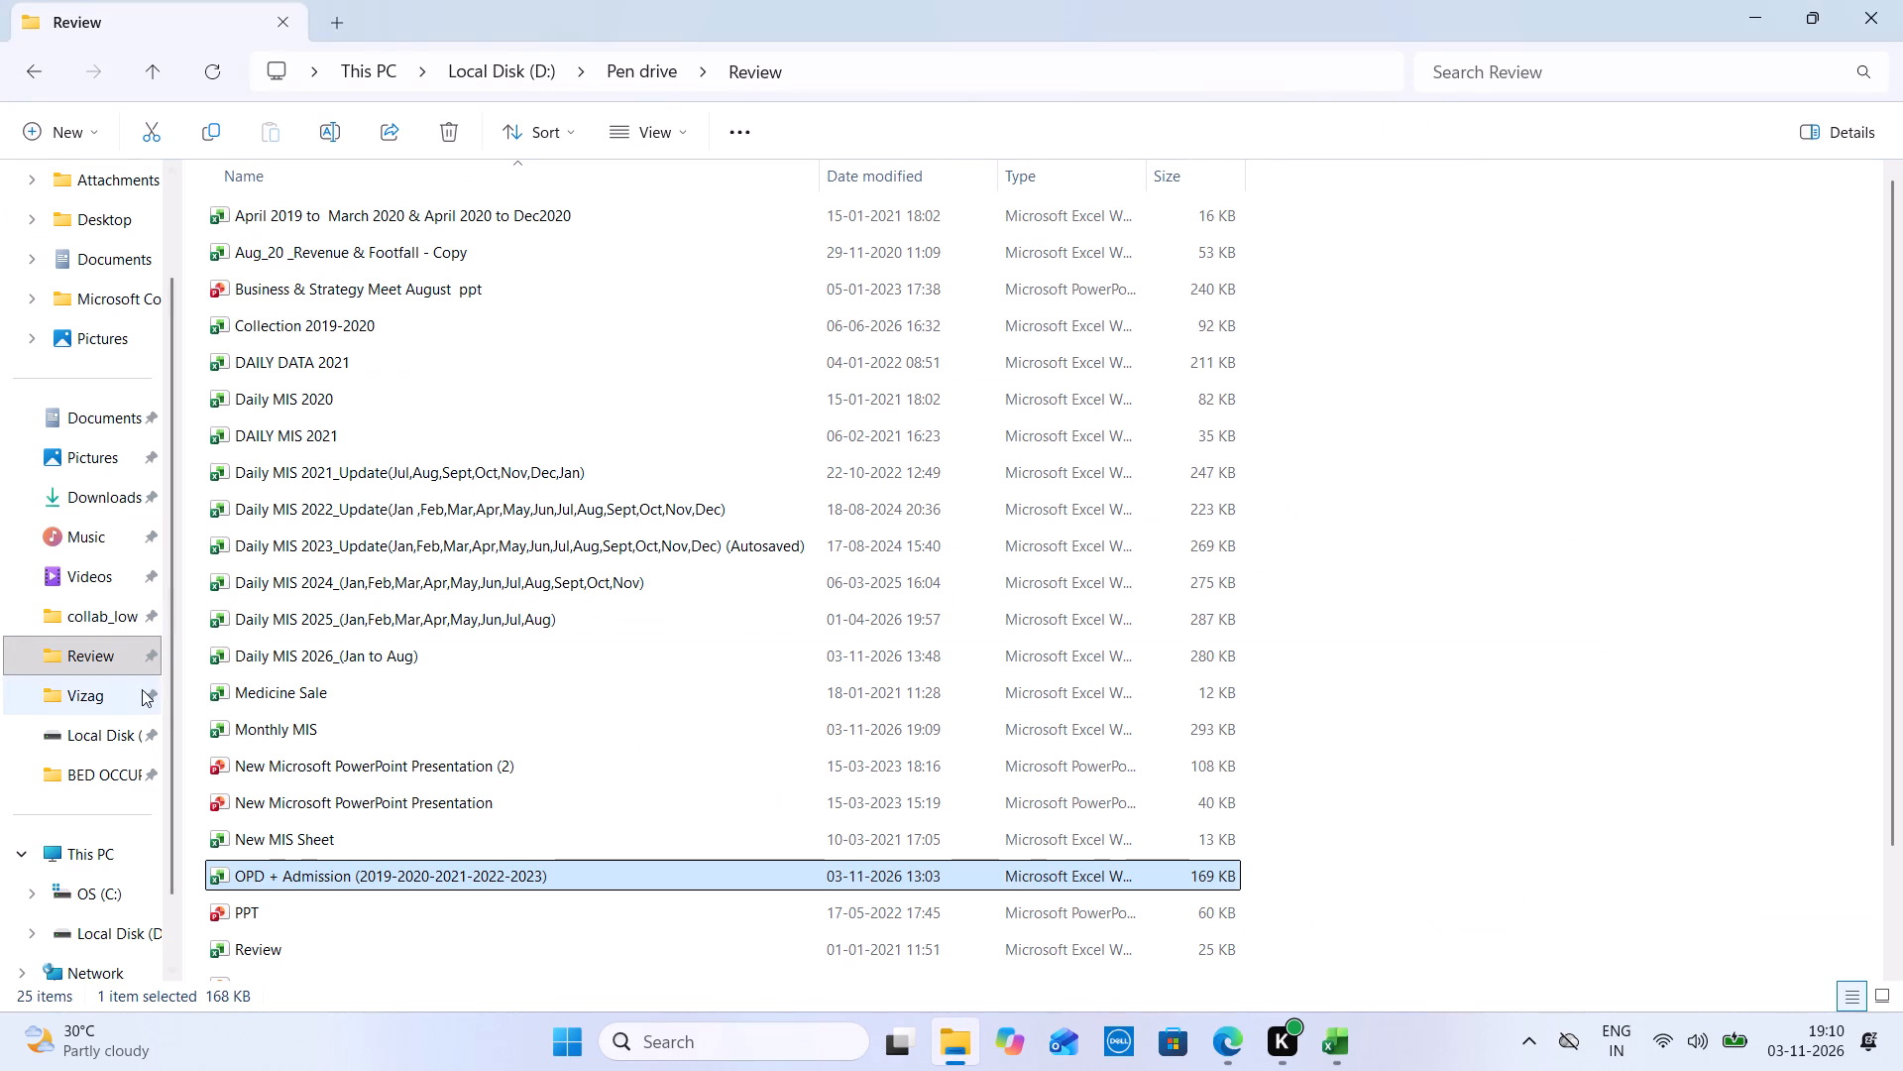
{"action": "left_click", "coordinate": [130, 695]}
{"action": "double_click", "coordinate": [372, 466]}
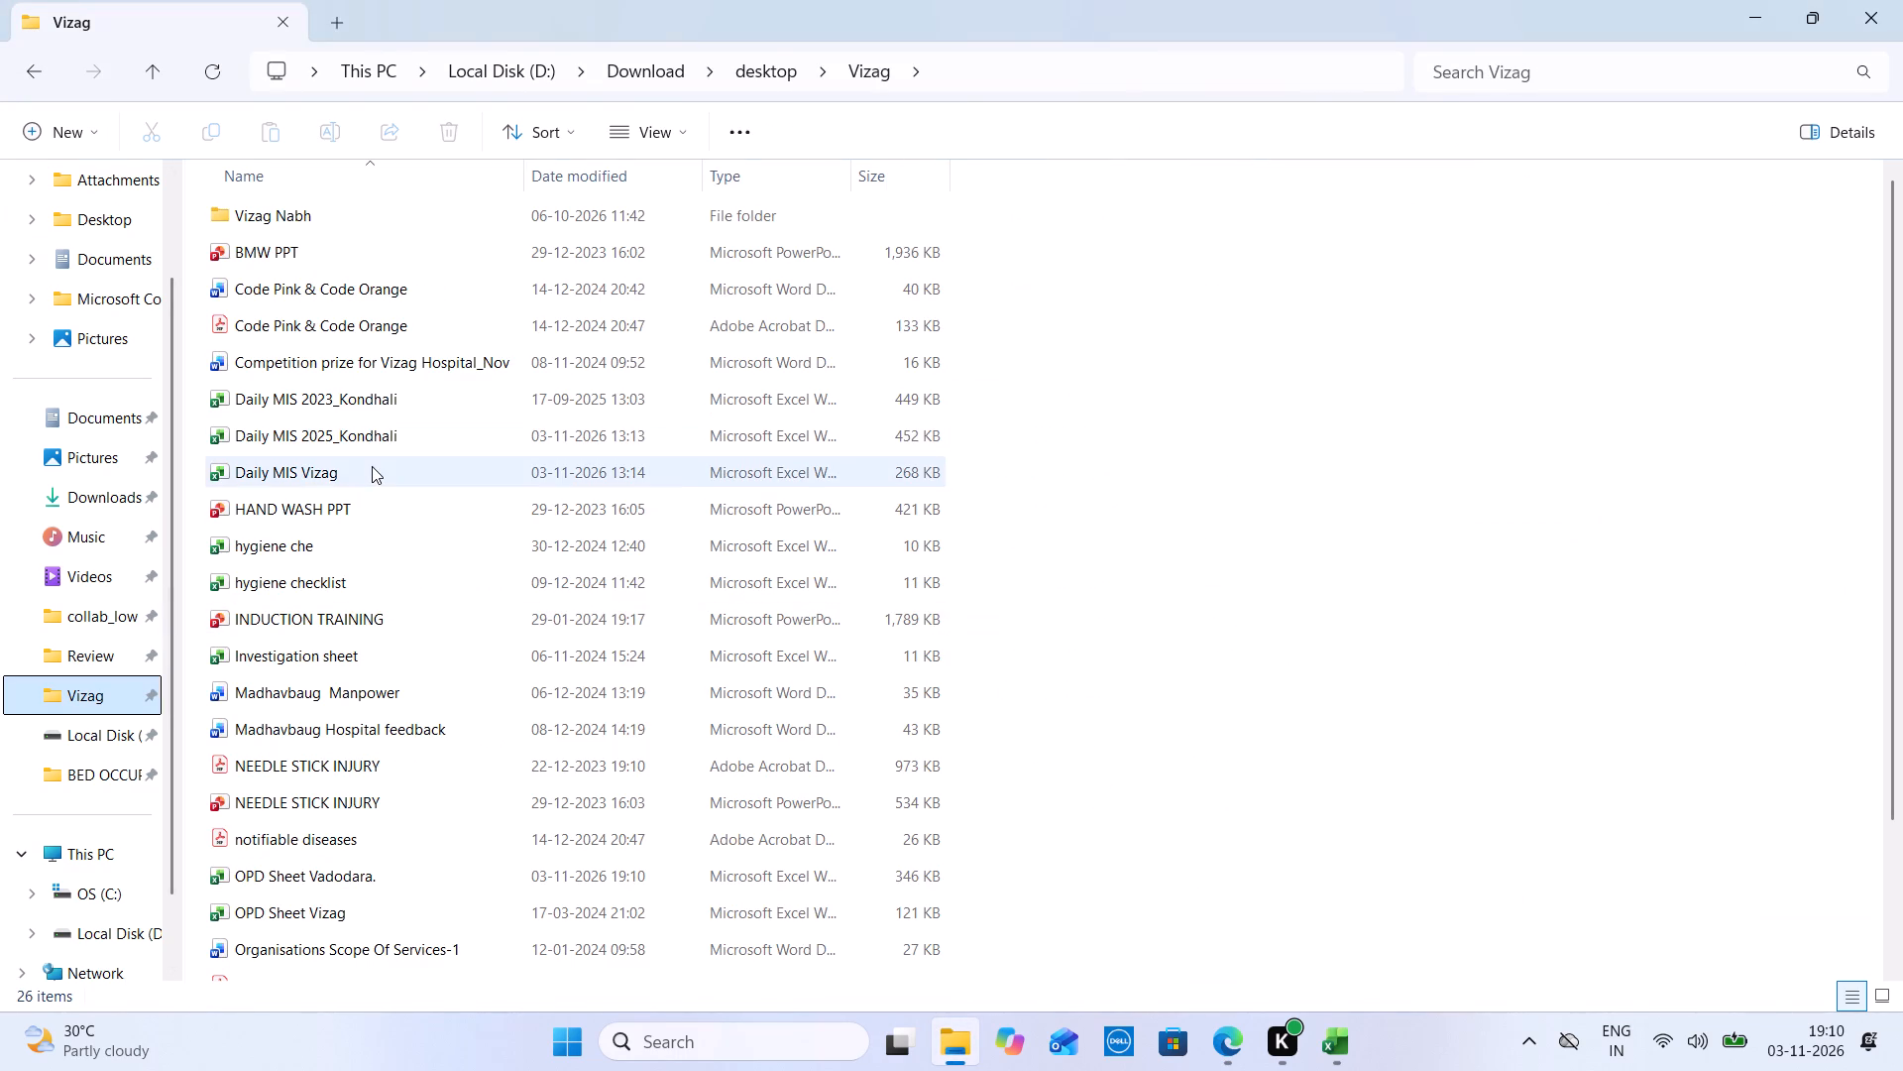
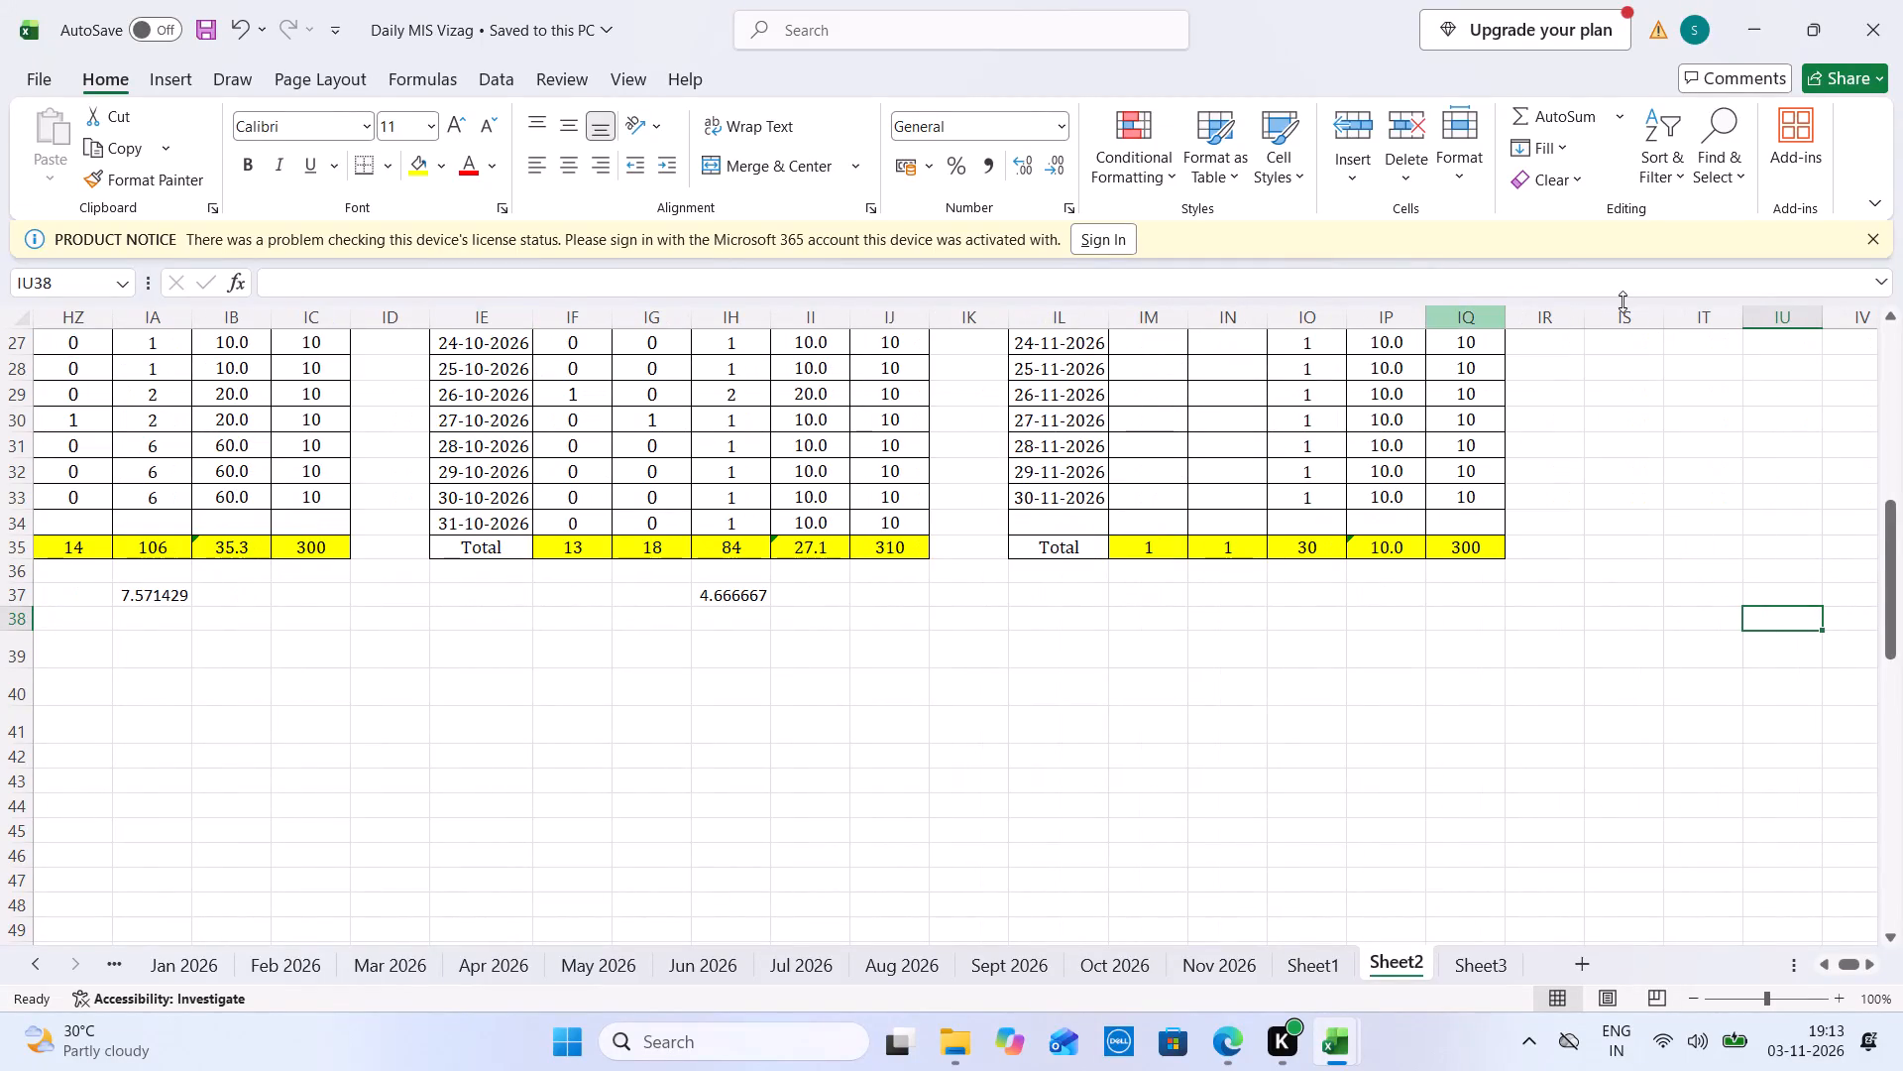
Display the Nov 2026 sheet of the Daily MIS Vizag workbook.
{"action": "left_click", "coordinate": [1897, 348]}
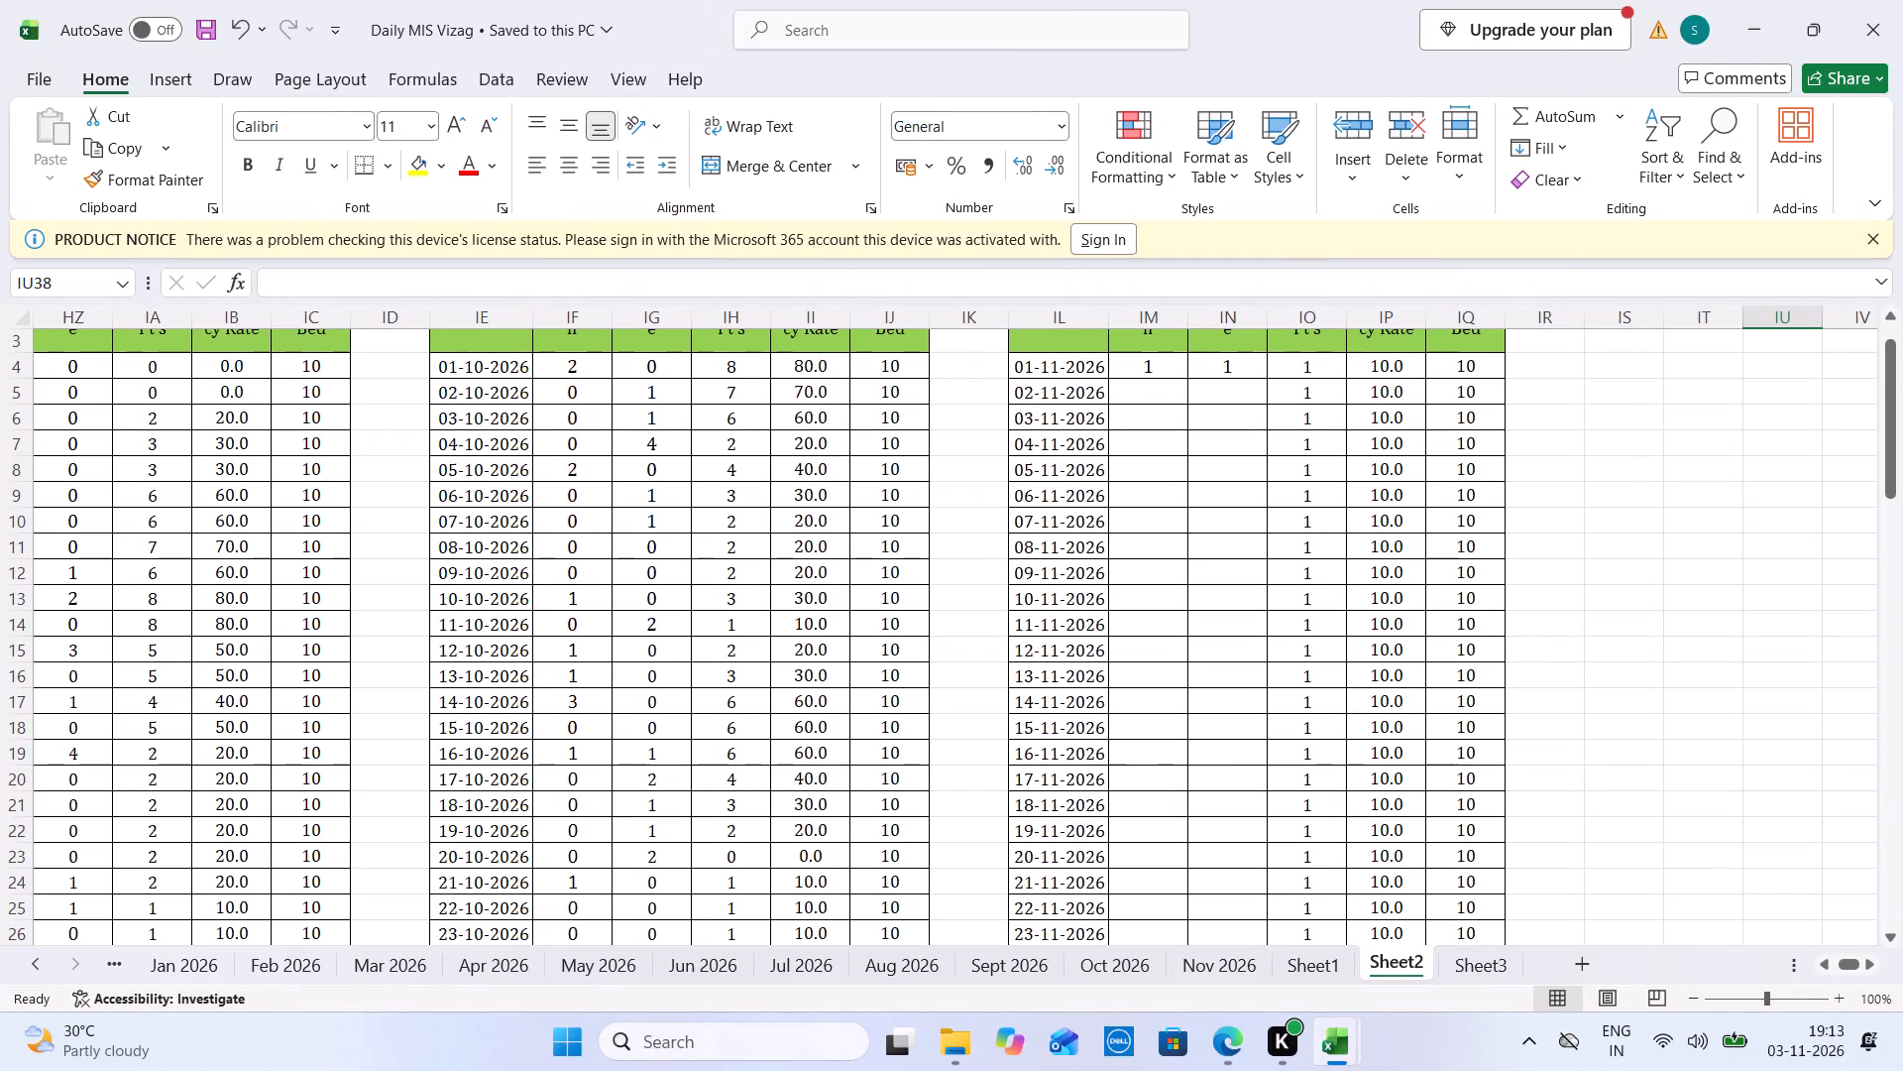
{"action": "left_click", "coordinate": [1261, 949]}
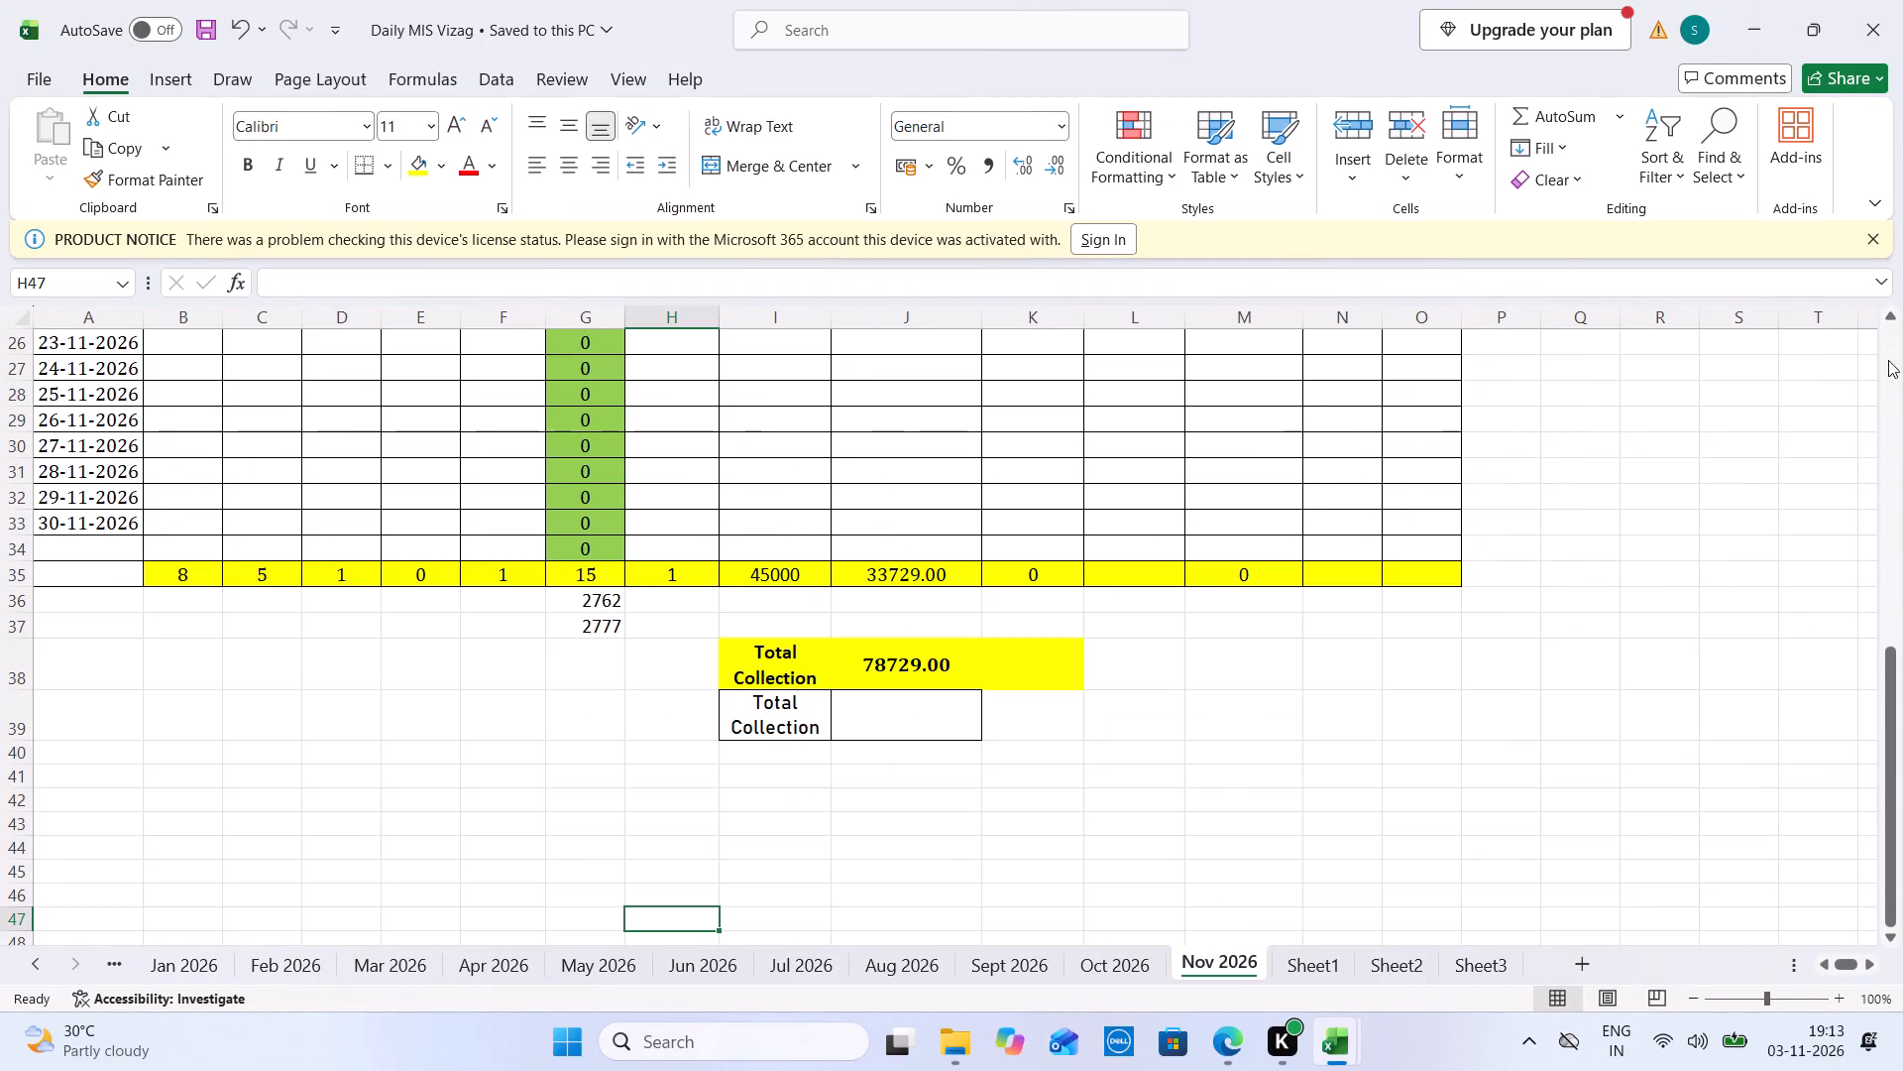
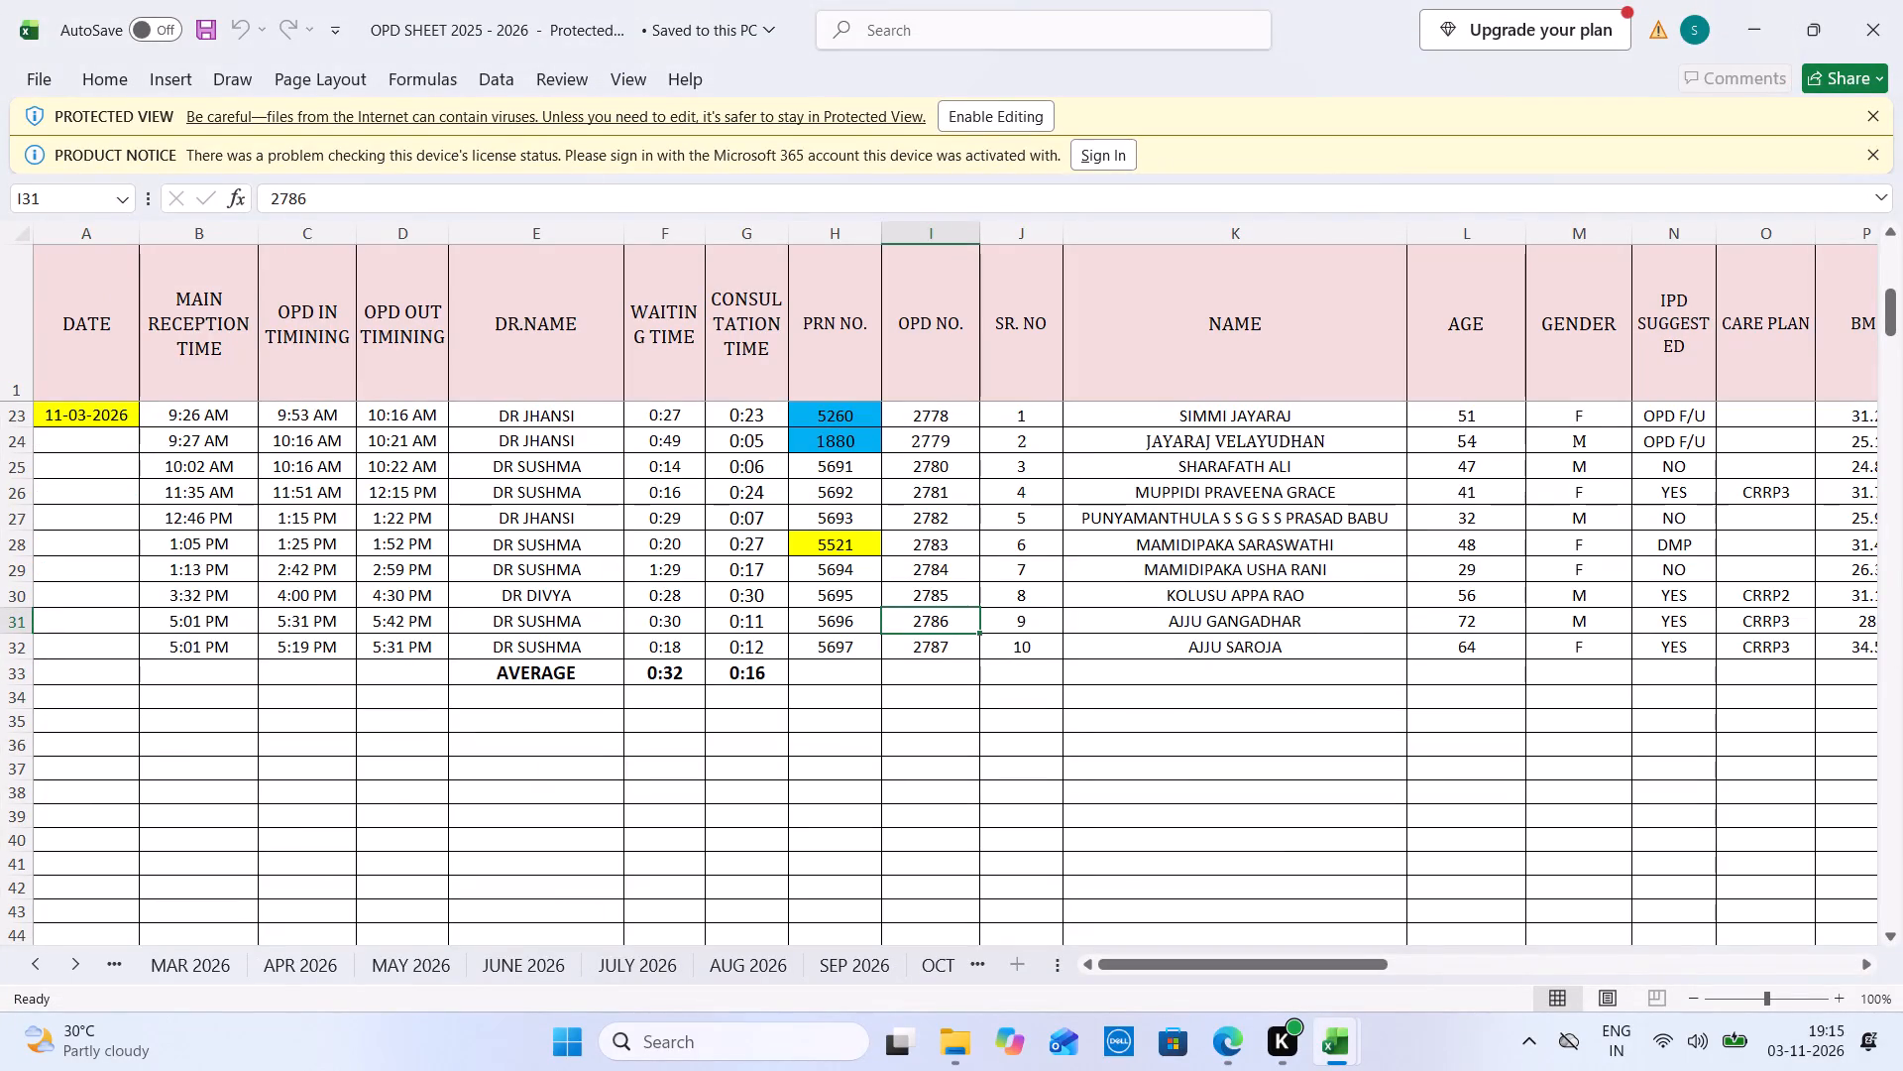
Fill Daily MIS Vizag's 03-11-2026 row from the OPD sheet: New OPD 7, OPD F/U 2, DMP F/U 1, Enquiry 0, Admission 0.
{"action": "key", "text": "Right"}
{"action": "key", "text": "Right"}
{"action": "key", "text": "Right"}
{"action": "key", "text": "Right"}
{"action": "key", "text": "Right"}
{"action": "key", "text": "Right"}
{"action": "key", "text": "Right"}
{"action": "key", "text": "Right"}
{"action": "key", "text": "Right"}
{"action": "key", "text": "Right"}
{"action": "key", "text": "Right"}
{"action": "key", "text": "Right"}
{"action": "key", "text": "Right"}
{"action": "key", "text": "Right"}
{"action": "key", "text": "Right"}
{"action": "key", "text": "Right"}
{"action": "key", "text": "Right"}
{"action": "key", "text": "Right"}
{"action": "key", "text": "Right"}
{"action": "key", "text": "Right"}
{"action": "key", "text": "Right"}
{"action": "key", "text": "Right"}
{"action": "key", "text": "Right"}
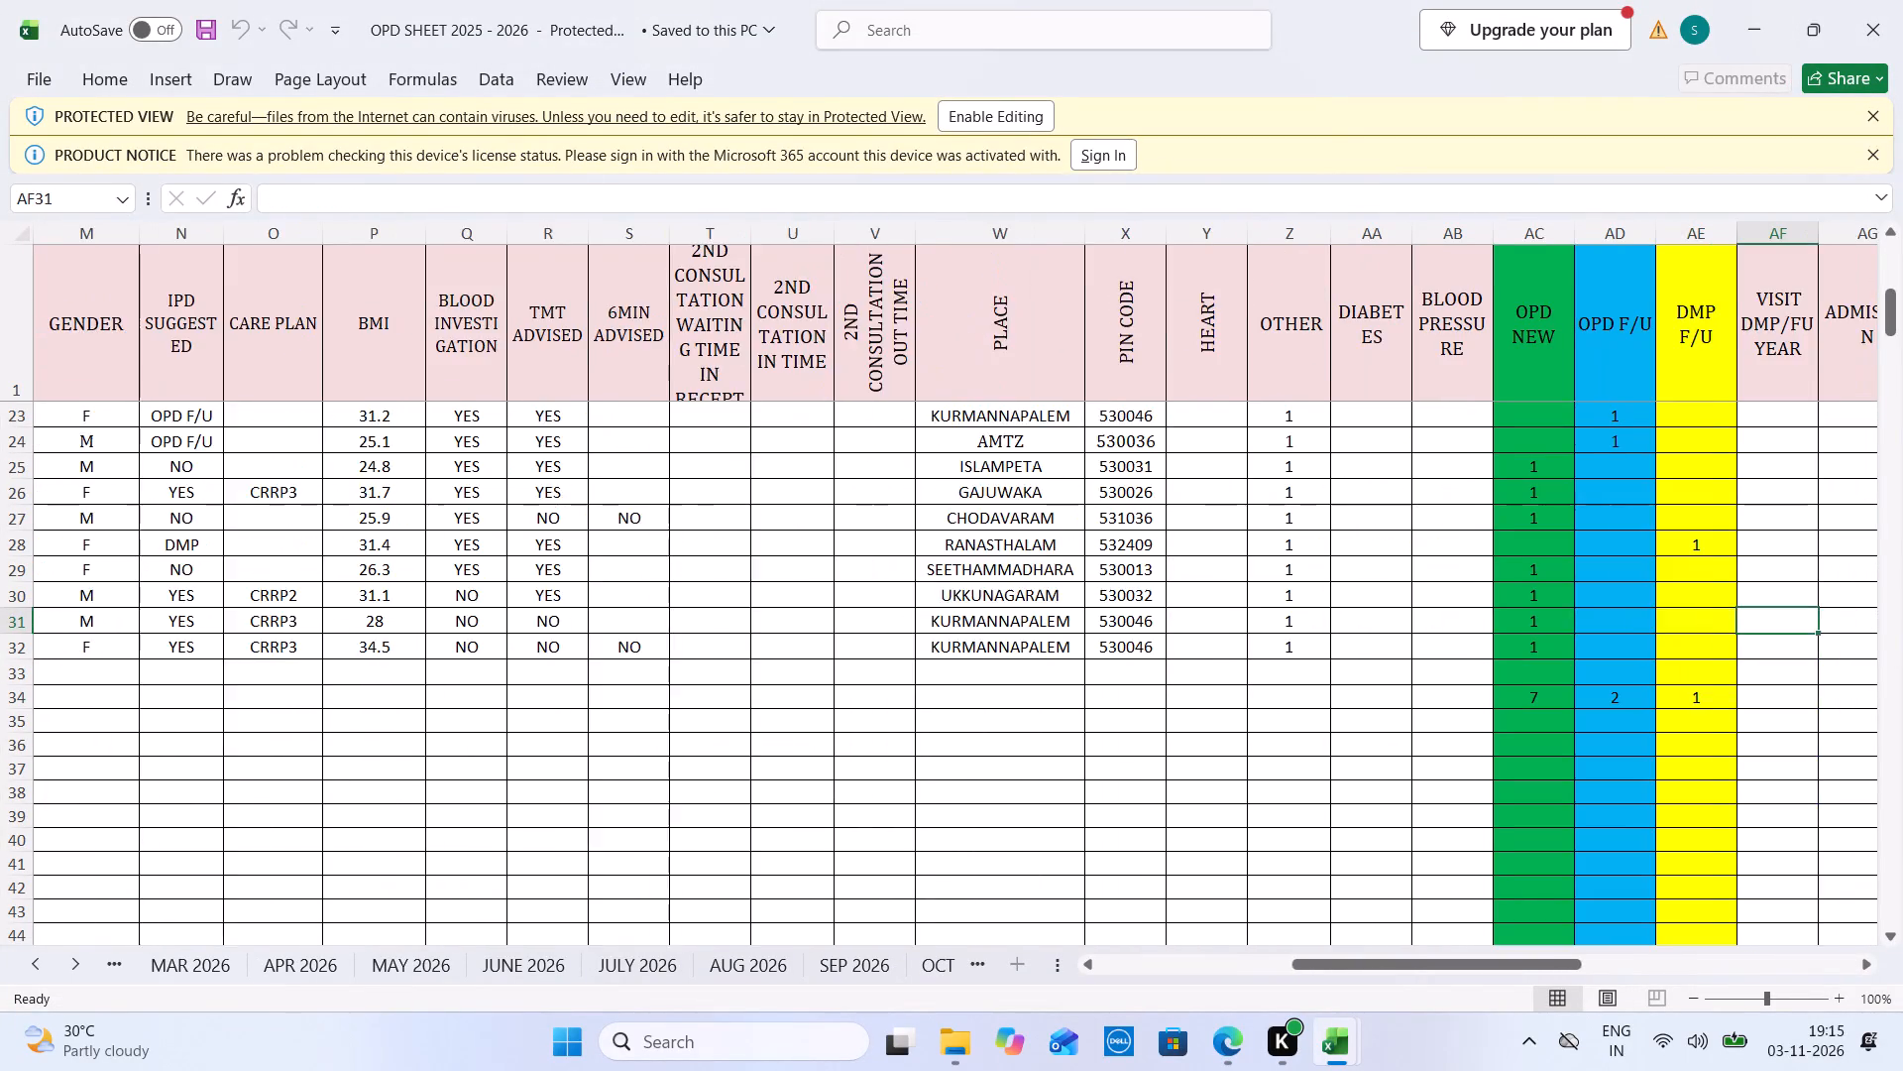
{"action": "key", "text": "ctrl+Tab"}
{"action": "key", "text": "ctrl+Tab"}
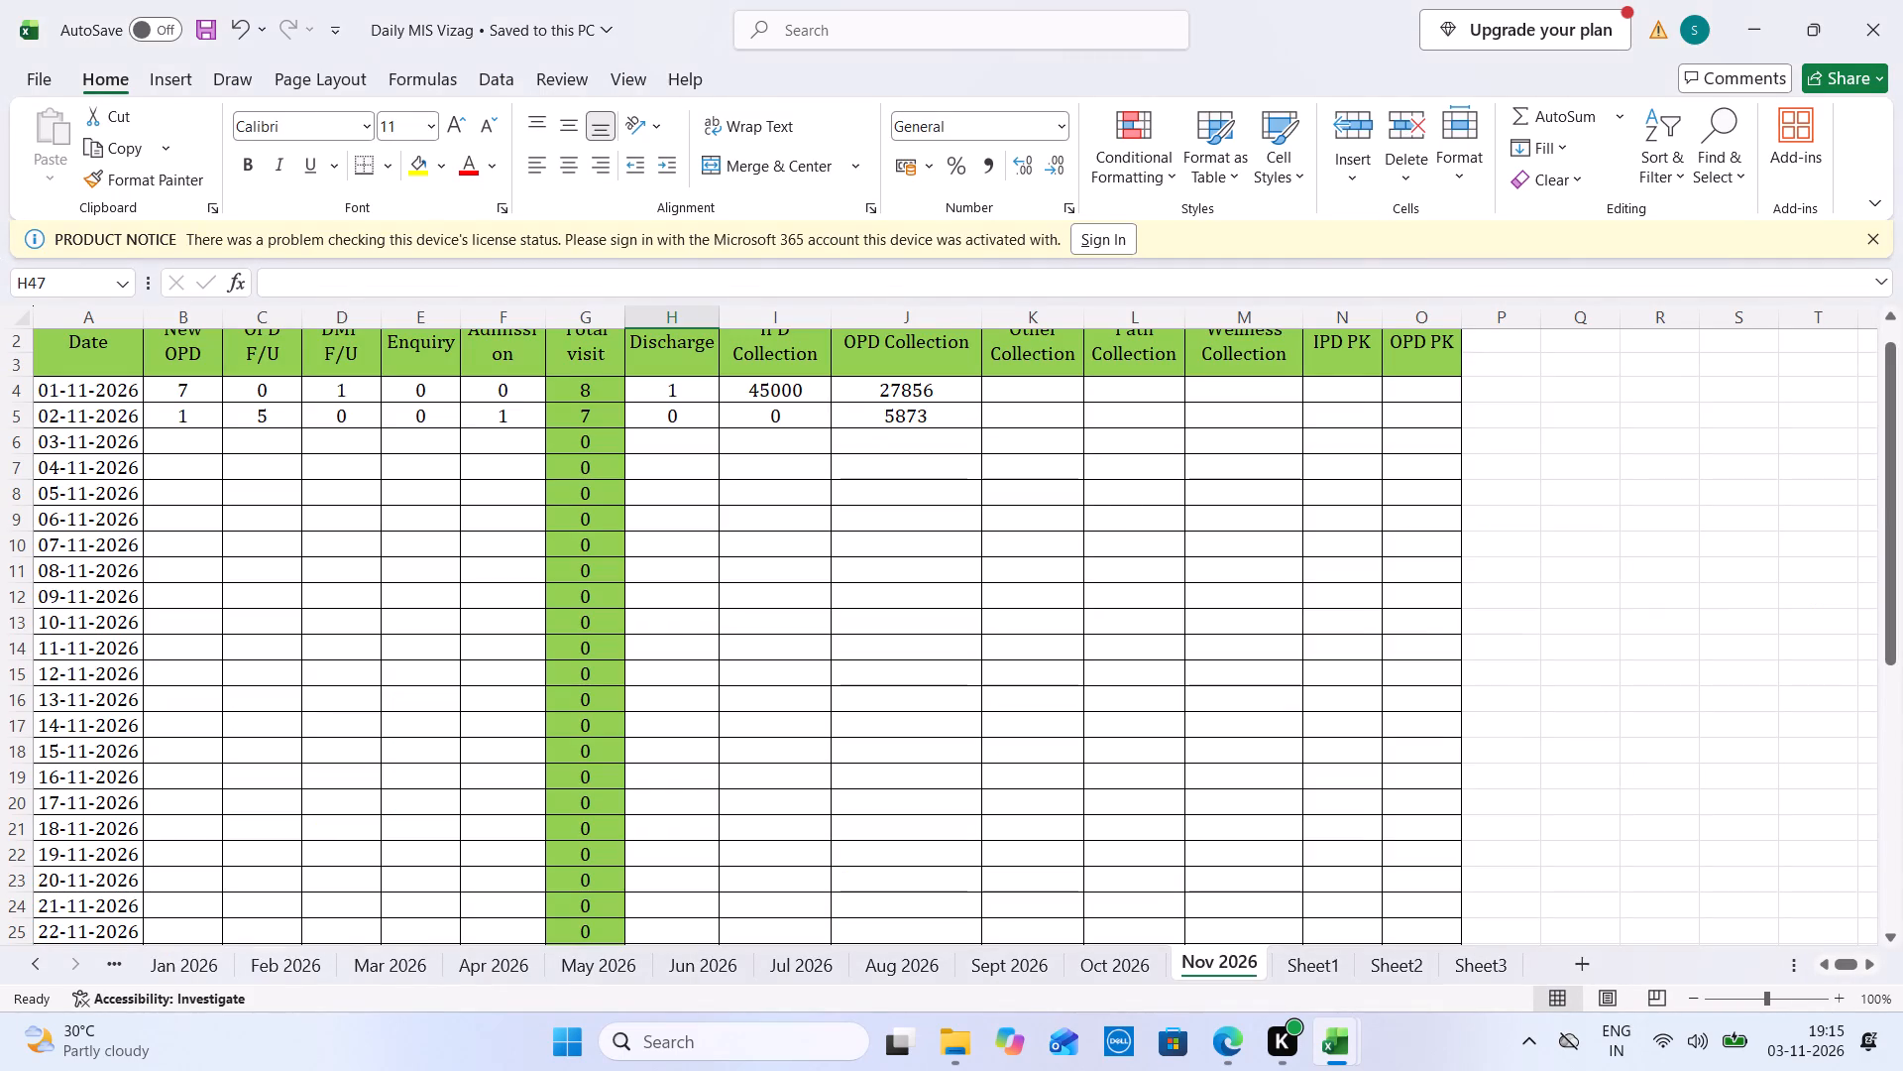
{"action": "left_click", "coordinate": [198, 438]}
{"action": "key", "text": "7"}
{"action": "key", "text": "Tab"}
{"action": "key", "text": "2"}
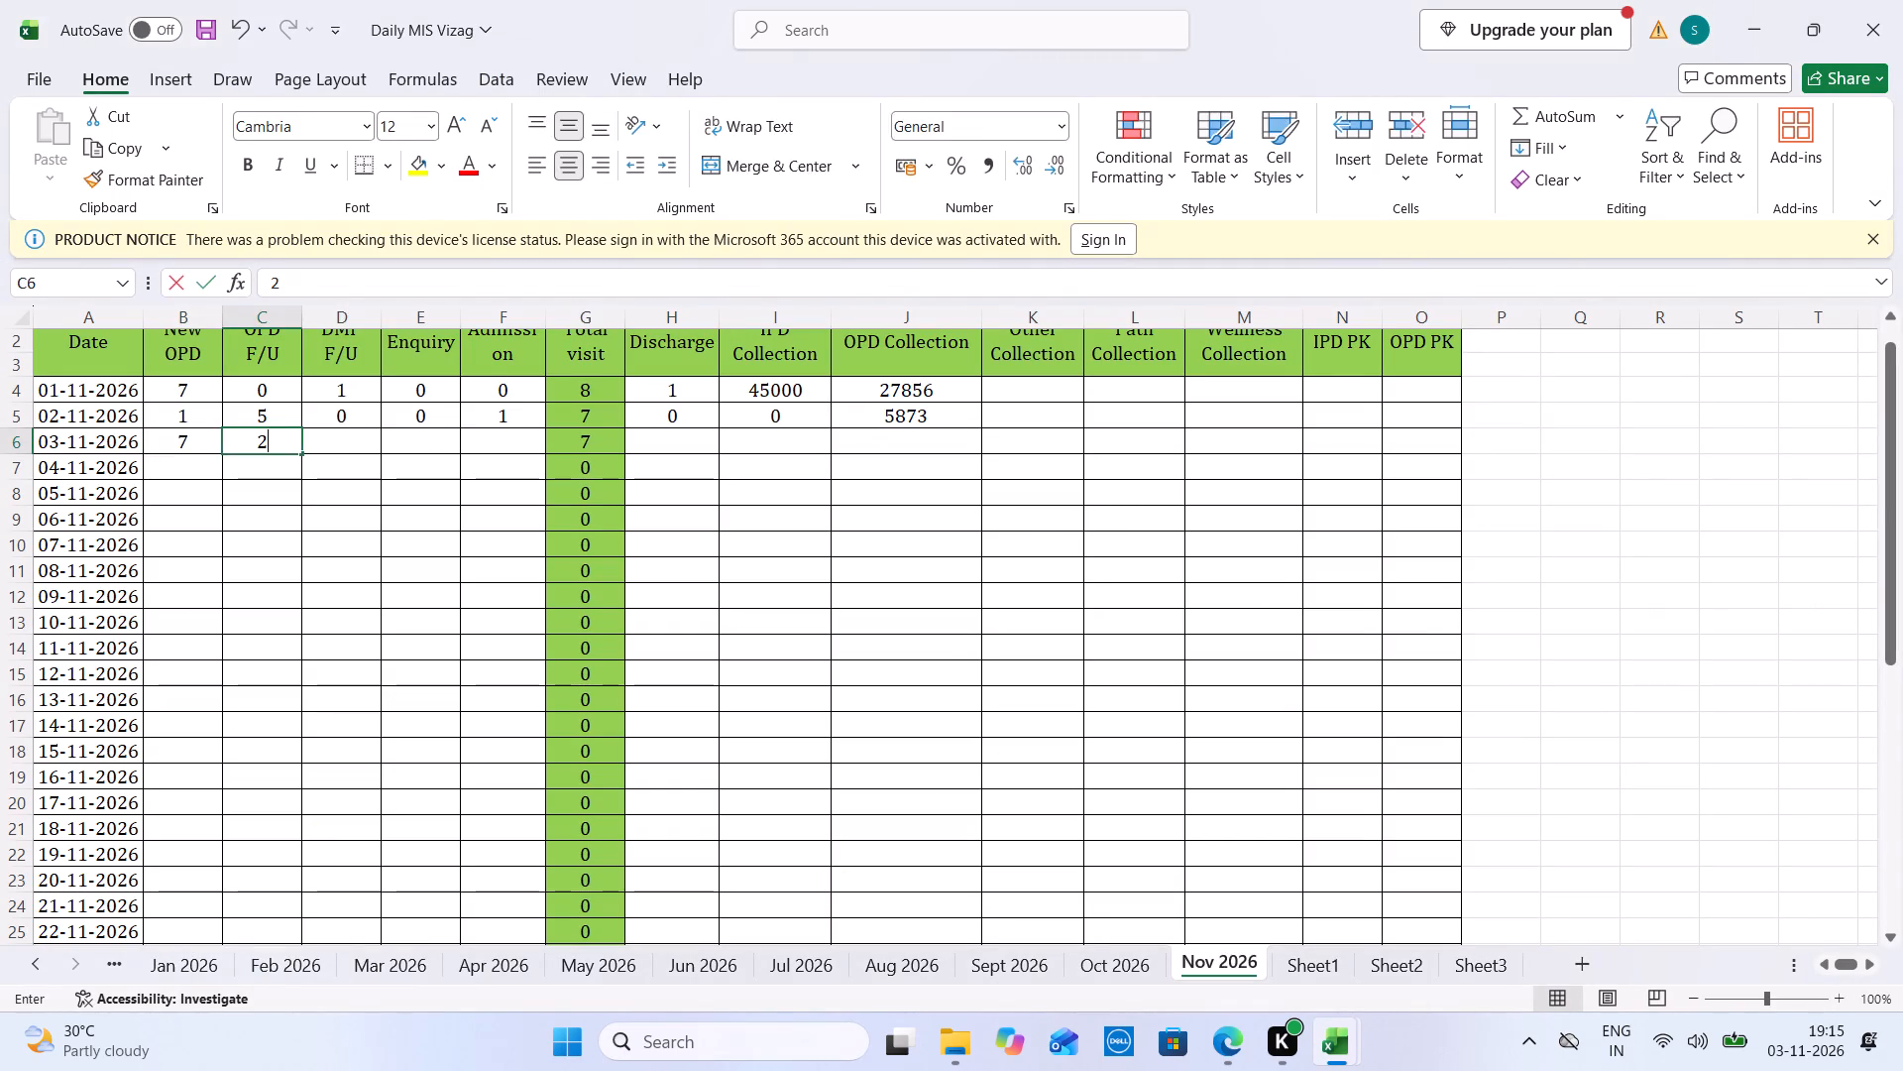
{"action": "key", "text": "Tab"}
{"action": "key", "text": "1"}
{"action": "key", "text": "Tab"}
{"action": "key", "text": "0"}
{"action": "key", "text": "Tab"}
{"action": "key", "text": "0"}
{"action": "key", "text": "Tab"}
Compare the cumulative visit figure below Daily MIS Vizag's Nov 2026 totals with the last OPD number in the OPD sheet.
{"action": "key", "text": "Down"}
{"action": "key", "text": "Down"}
{"action": "key", "text": "Down"}
{"action": "key", "text": "Down"}
{"action": "key", "text": "Down"}
{"action": "key", "text": "Down"}
{"action": "key", "text": "Down"}
{"action": "key", "text": "Down"}
{"action": "key", "text": "Down"}
{"action": "key", "text": "Down"}
{"action": "key", "text": "Down"}
{"action": "key", "text": "Down"}
{"action": "key", "text": "Down"}
{"action": "key", "text": "Down"}
{"action": "key", "text": "Down"}
{"action": "key", "text": "Down"}
{"action": "key", "text": "Down"}
{"action": "key", "text": "Down"}
{"action": "key", "text": "Down"}
{"action": "key", "text": "Down"}
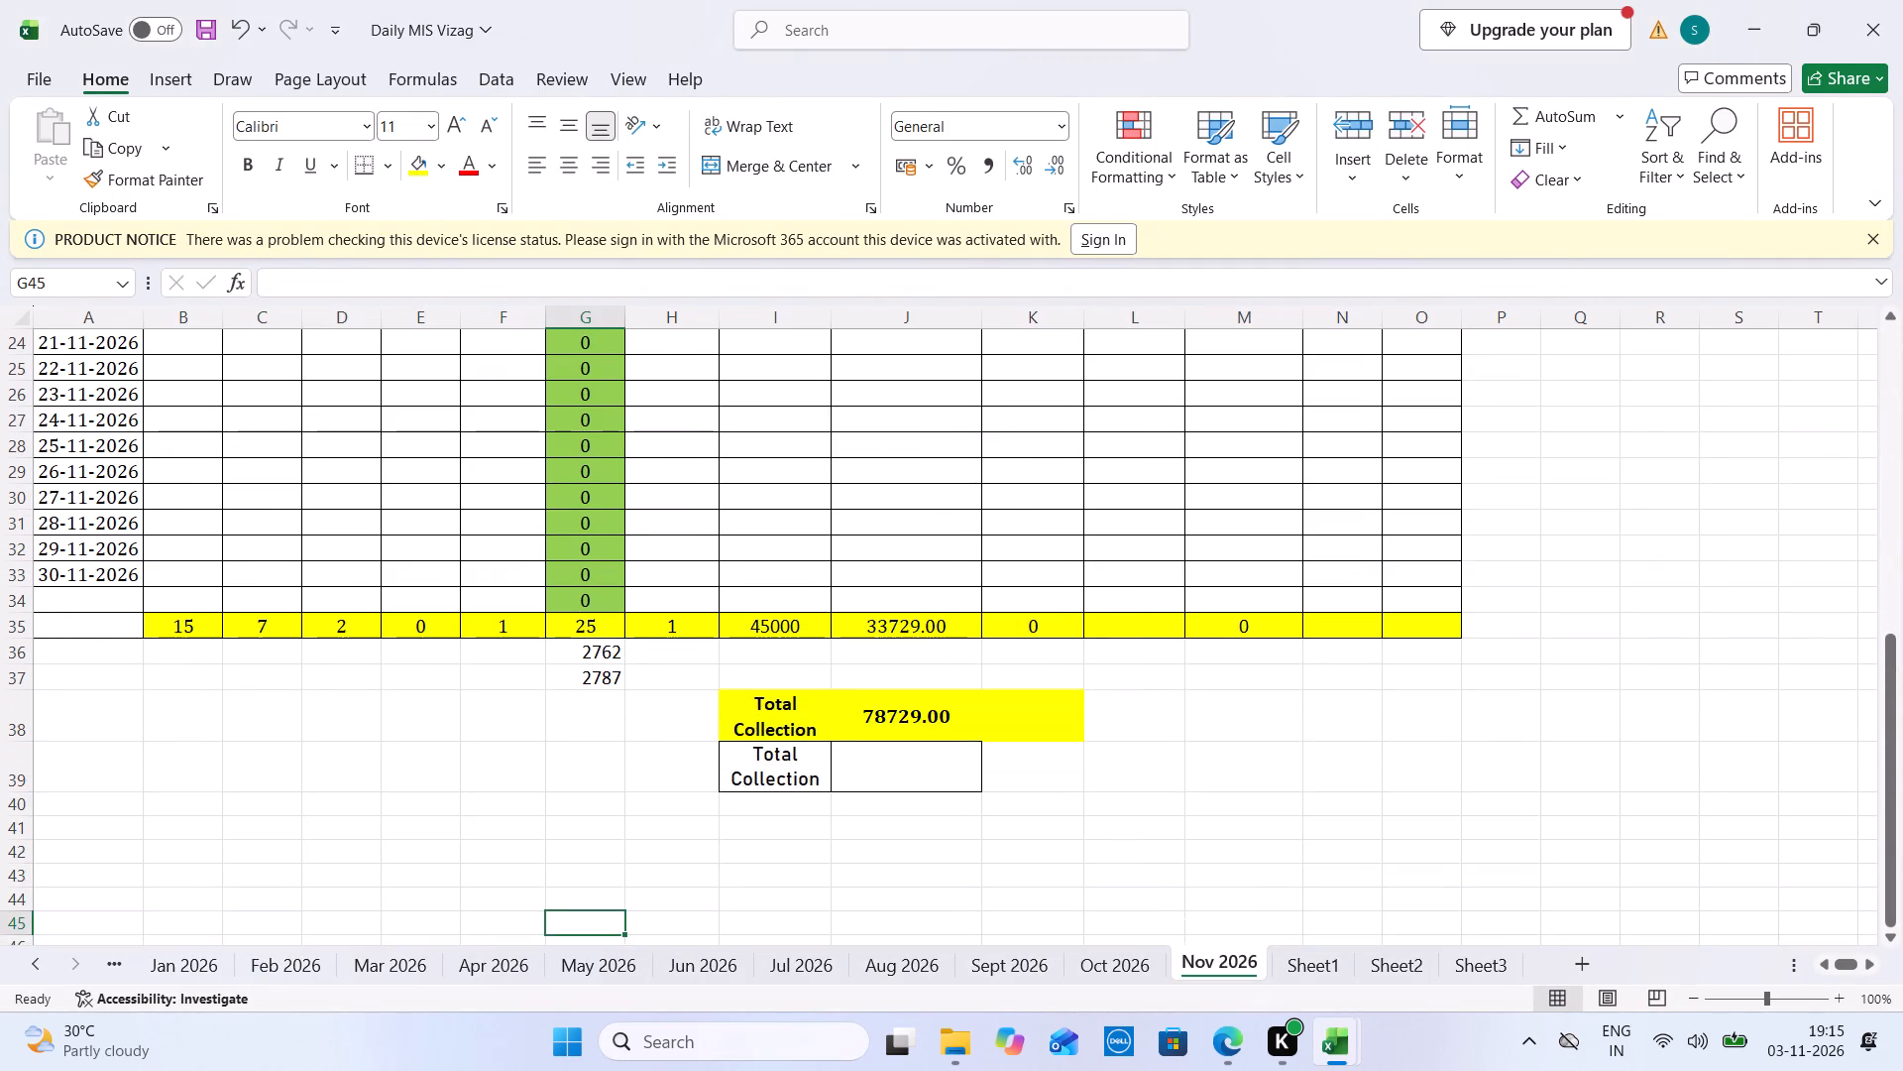
{"action": "key", "text": "ctrl+Tab"}
{"action": "key", "text": "Left"}
{"action": "key", "text": "Left"}
{"action": "key", "text": "Left"}
{"action": "key", "text": "Left"}
{"action": "key", "text": "Left"}
{"action": "key", "text": "Left"}
{"action": "key", "text": "Left"}
{"action": "key", "text": "Left"}
{"action": "key", "text": "Left"}
{"action": "key", "text": "Left"}
{"action": "key", "text": "Left"}
{"action": "key", "text": "Left"}
{"action": "key", "text": "Left"}
{"action": "key", "text": "Left"}
{"action": "key", "text": "Left"}
{"action": "key", "text": "Left"}
{"action": "key", "text": "Left"}
{"action": "key", "text": "Left"}
{"action": "key", "text": "Left"}
{"action": "key", "text": "Left"}
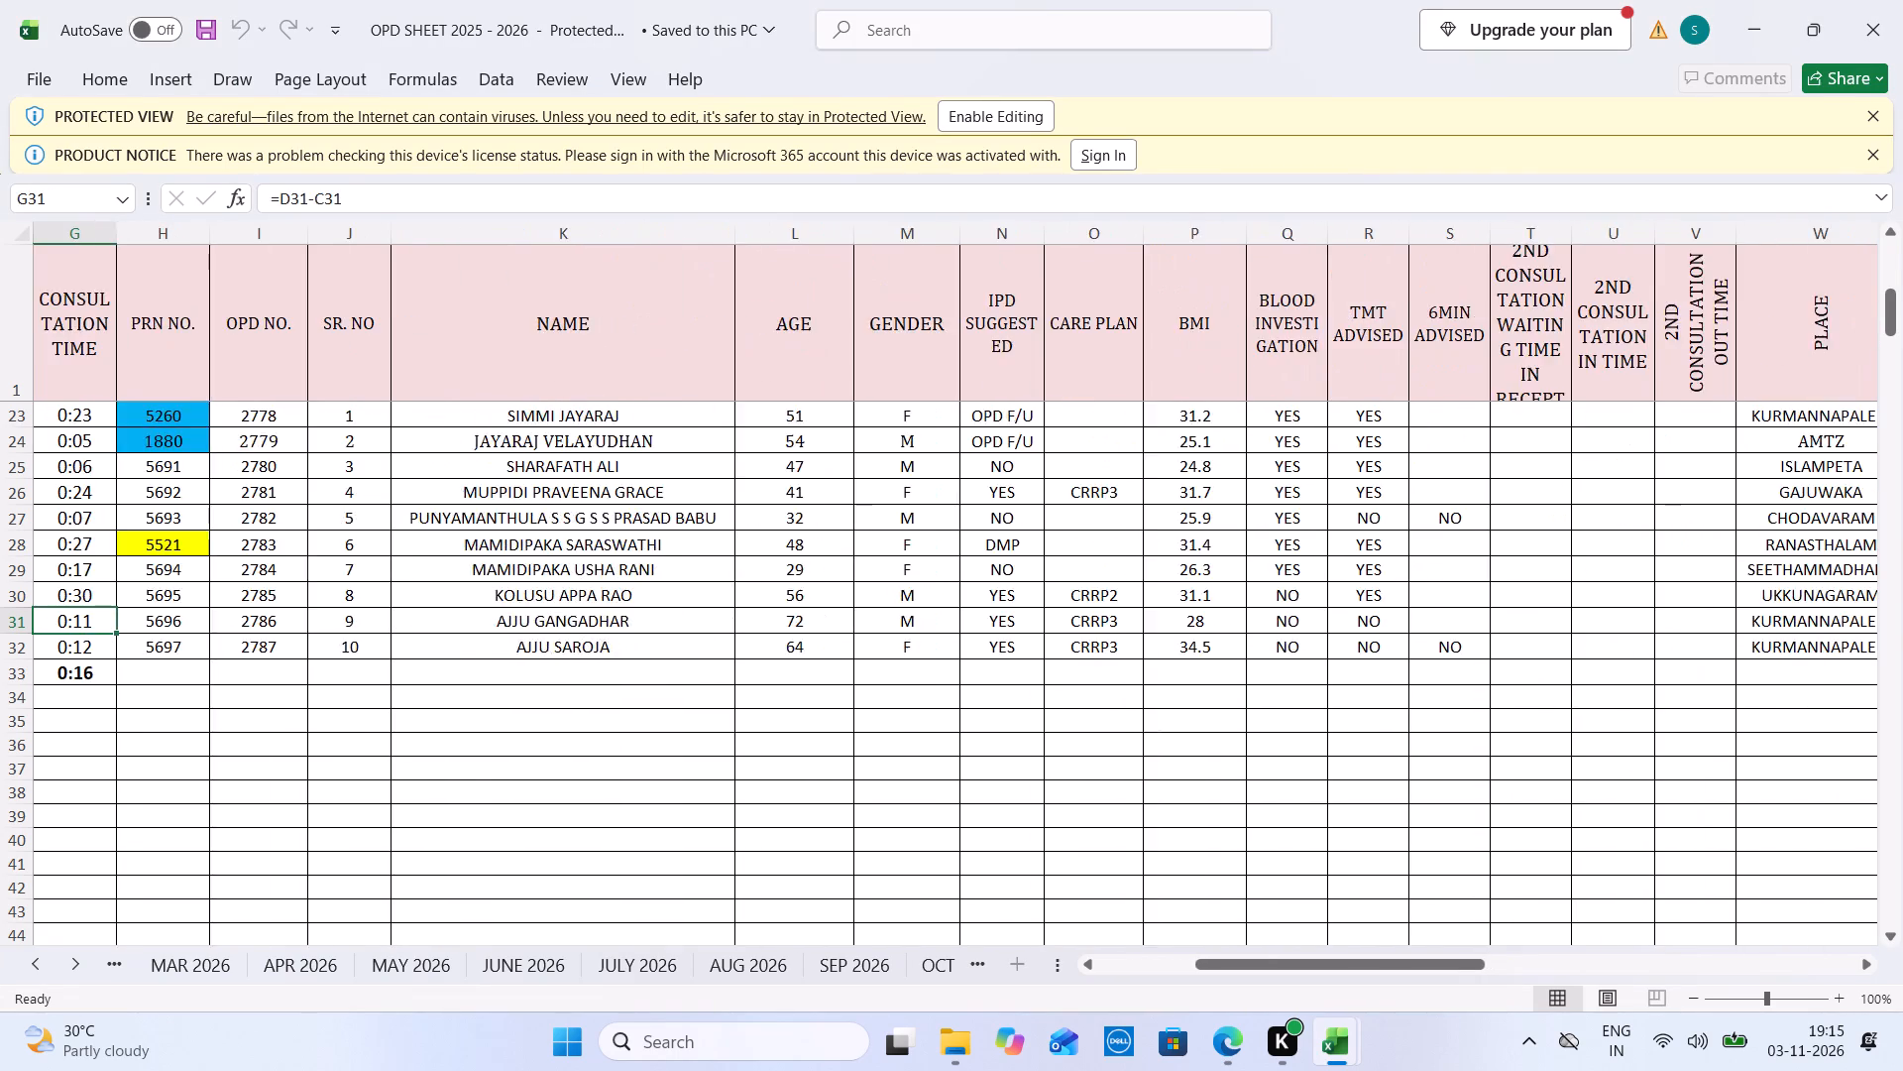
{"action": "key", "text": "Left"}
Close the OPD SHEET 2025 - 2026 workbook and delete its file from the Downloads folder.
{"action": "left_click", "coordinate": [1902, 0]}
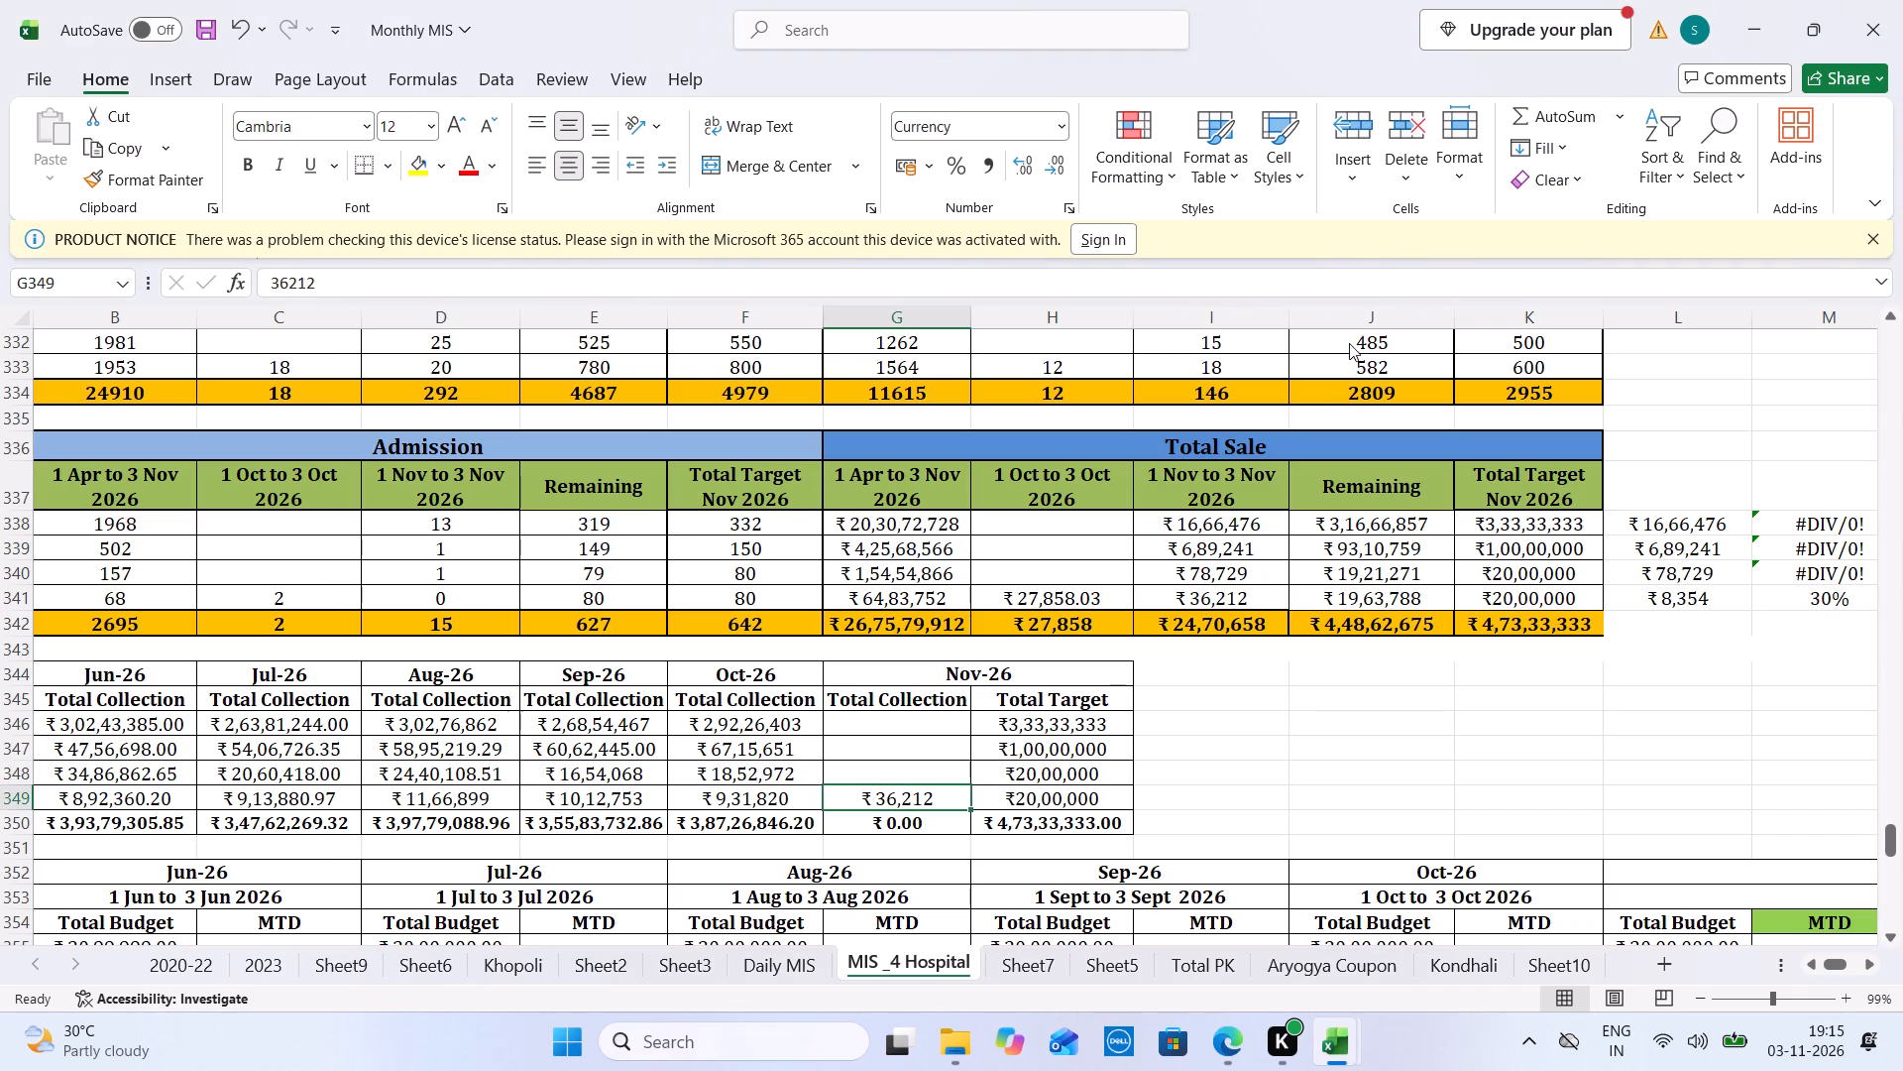
{"action": "left_click", "coordinate": [963, 1049]}
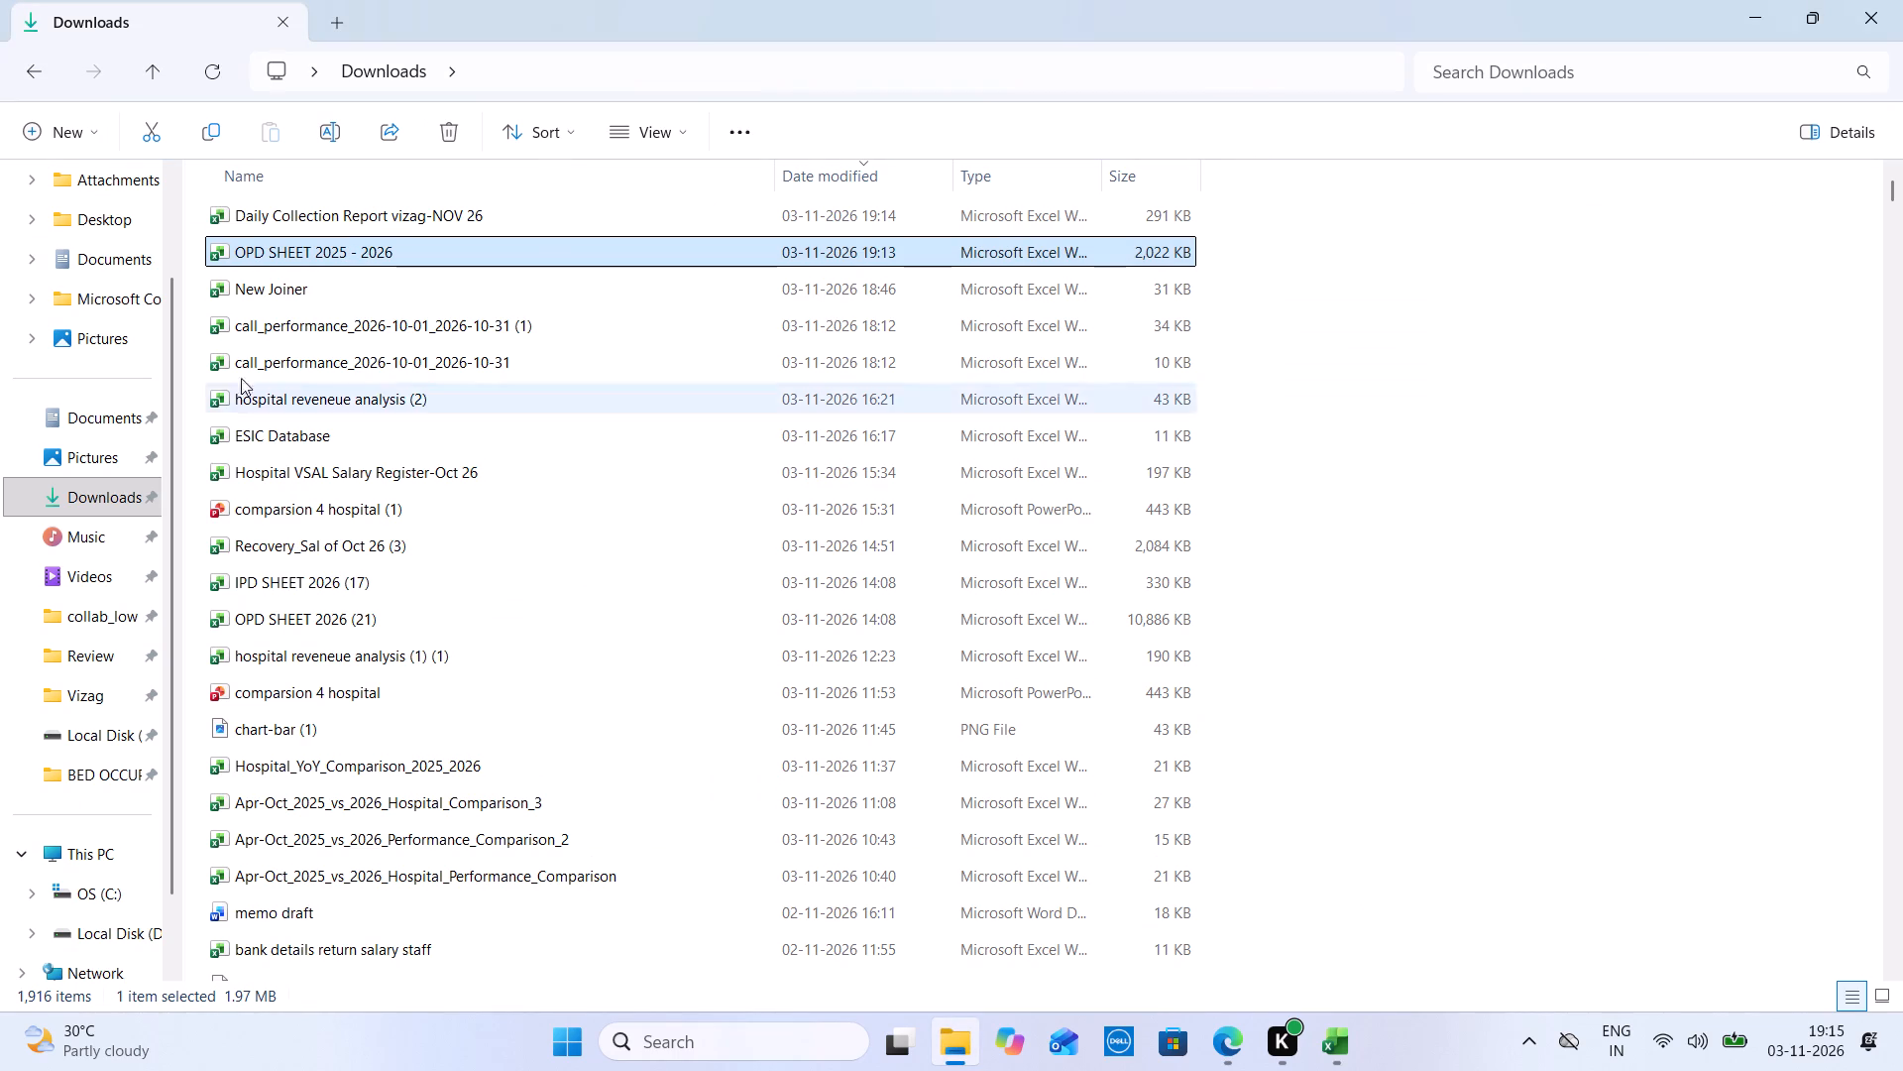
{"action": "left_click", "coordinate": [448, 144]}
Open the Daily Collection Report vizag-NOV 26 workbook from the Downloads folder.
{"action": "double_click", "coordinate": [386, 212]}
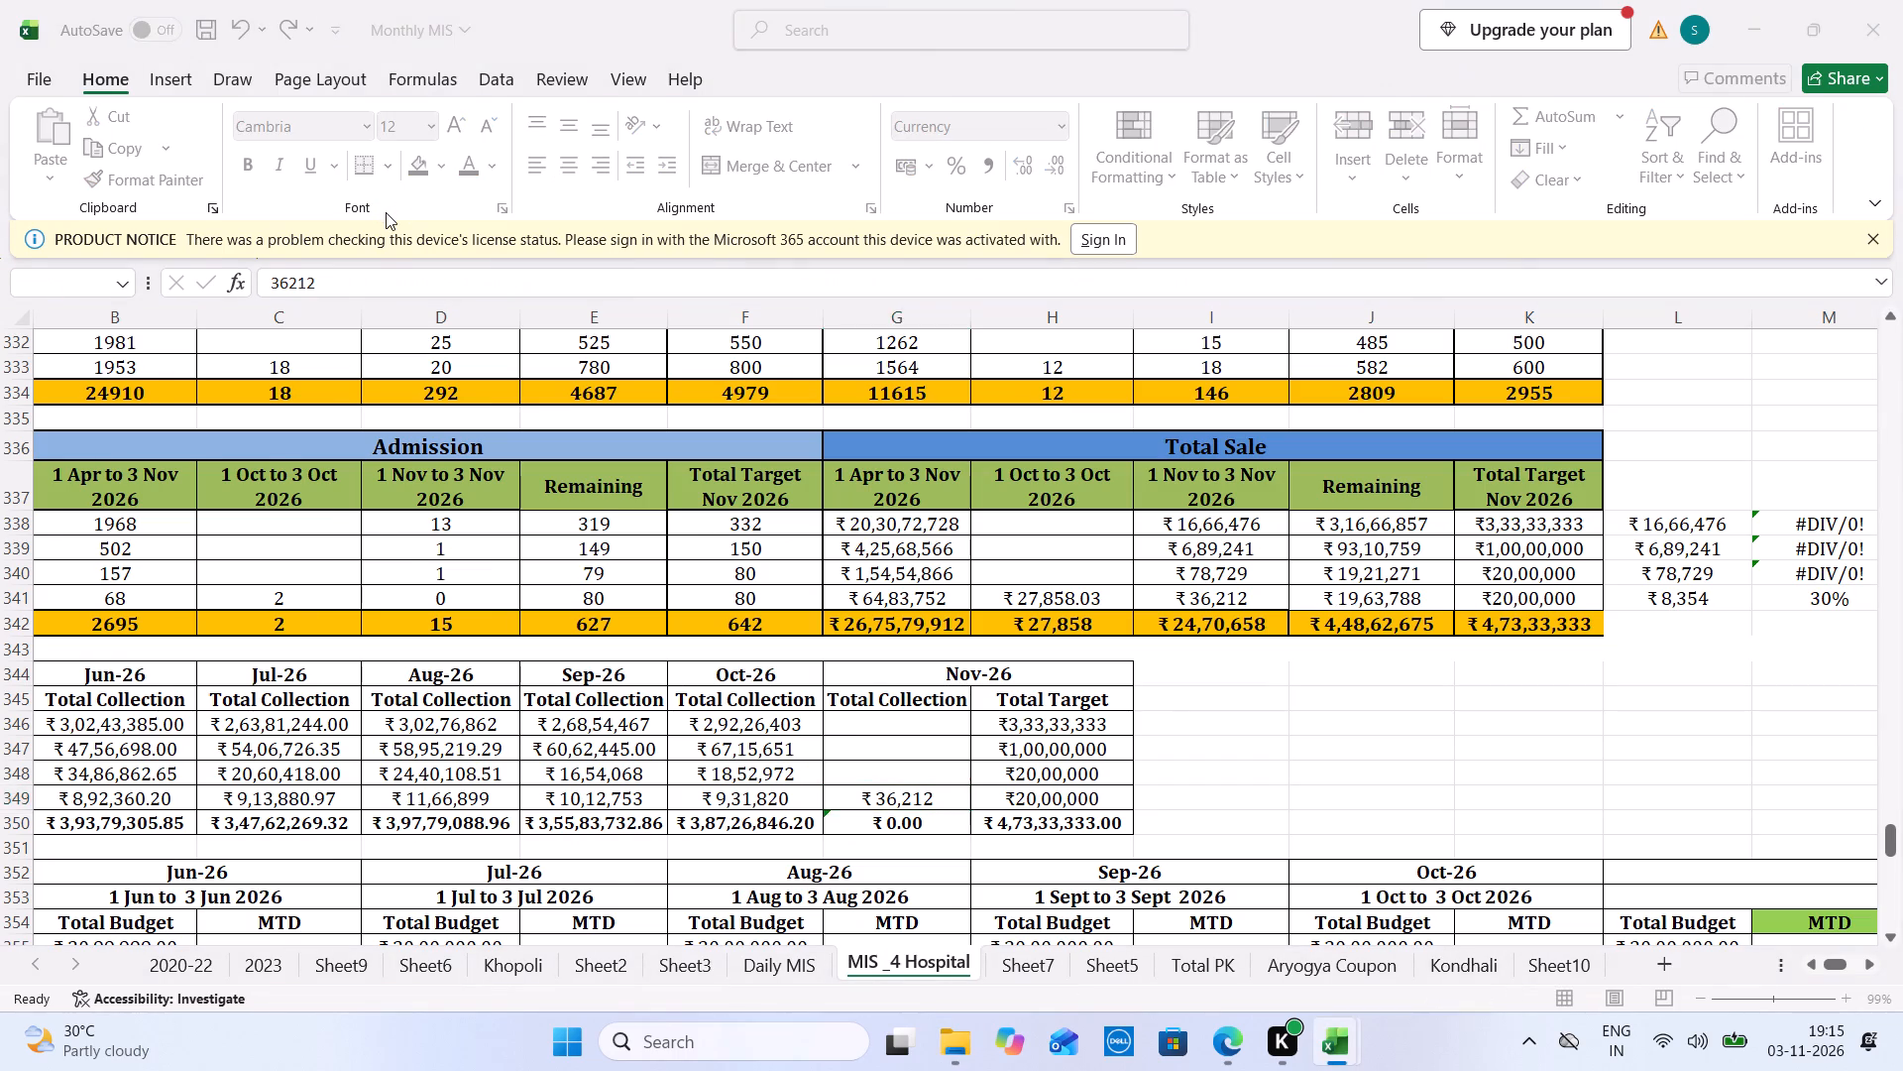
Examine the Vizag collection report's November totals and its daily IPD and OPD sale columns.
{"action": "left_click", "coordinate": [475, 568]}
{"action": "key", "text": "Left"}
{"action": "key", "text": "Left"}
{"action": "key", "text": "Left"}
{"action": "key", "text": "Left"}
{"action": "key", "text": "Left"}
{"action": "key", "text": "Left"}
{"action": "key", "text": "Left"}
{"action": "key", "text": "Left"}
{"action": "key", "text": "Left"}
{"action": "key", "text": "Left"}
{"action": "key", "text": "Left"}
{"action": "key", "text": "Left"}
{"action": "key", "text": "Left"}
{"action": "key", "text": "Left"}
{"action": "key", "text": "Left"}
{"action": "key", "text": "Left"}
{"action": "key", "text": "Left"}
{"action": "key", "text": "Left"}
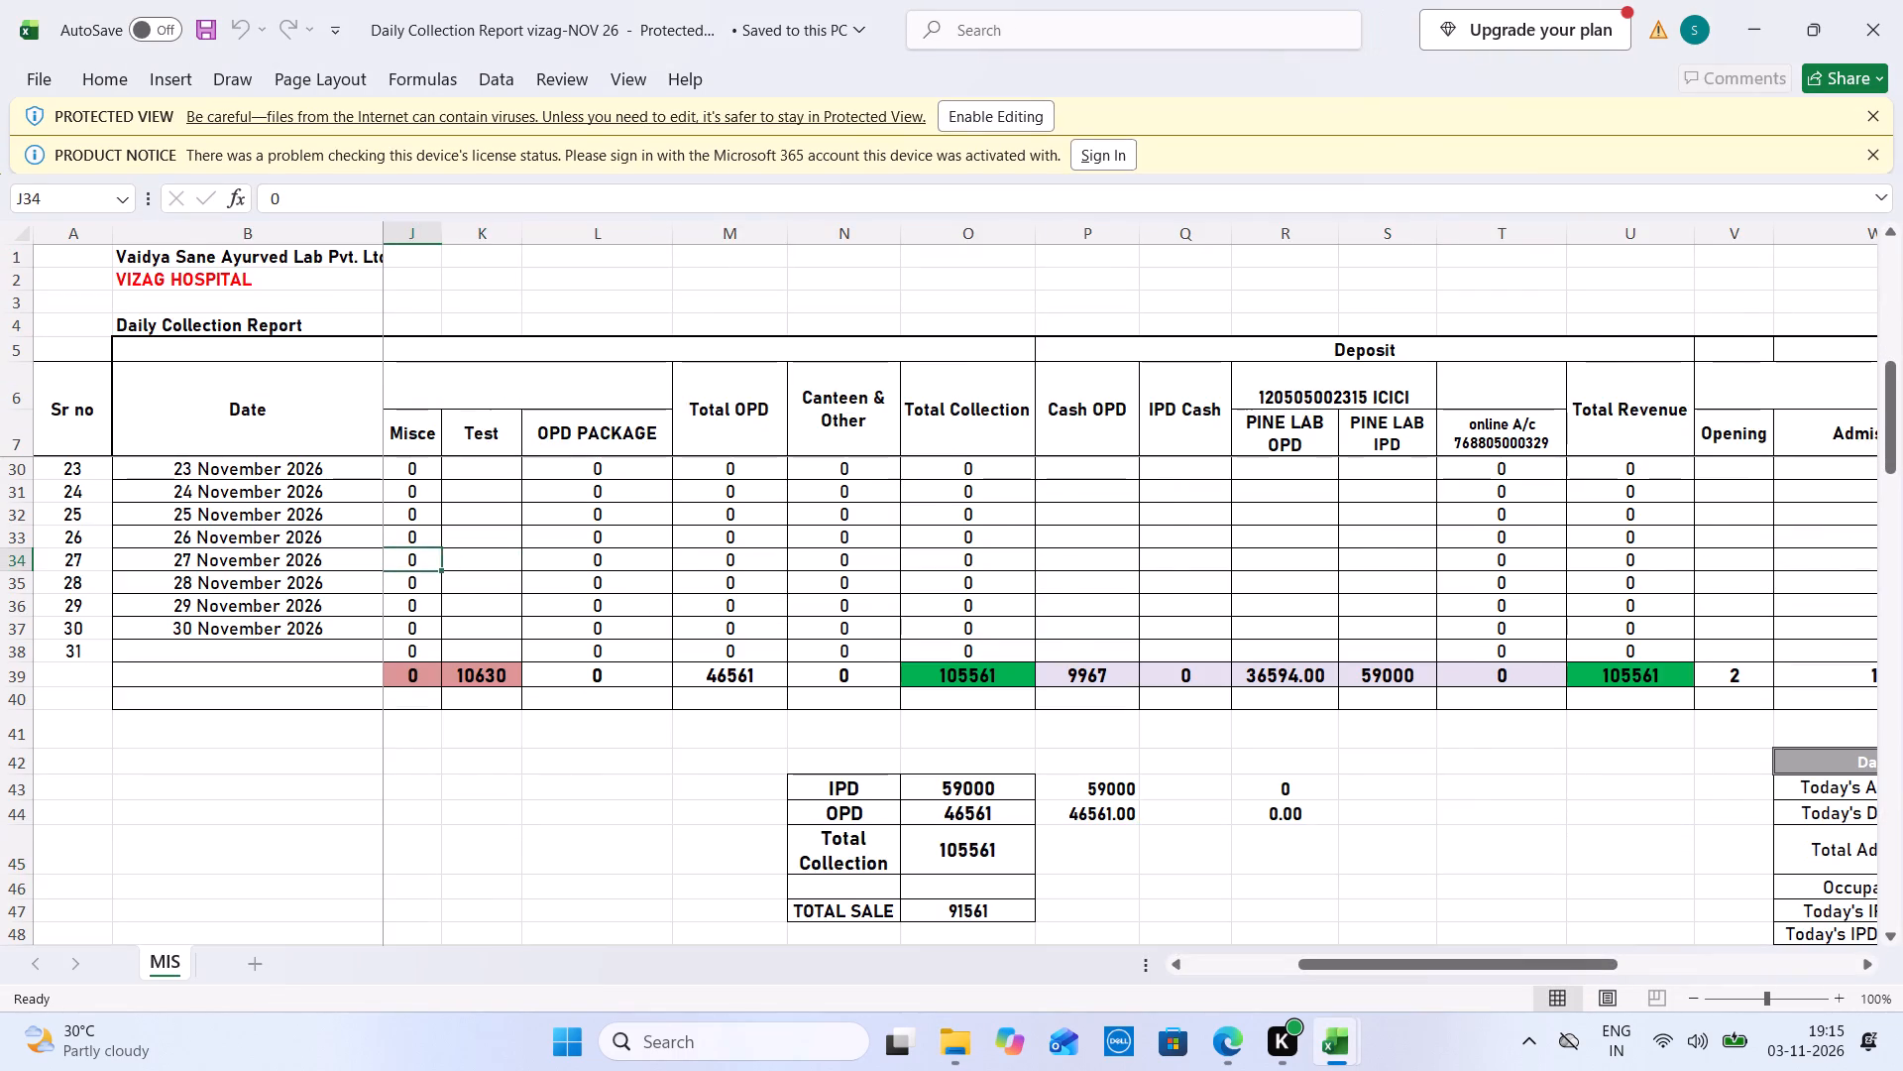
{"action": "key", "text": "Up"}
{"action": "key", "text": "Up"}
{"action": "key", "text": "Up"}
{"action": "key", "text": "Up"}
{"action": "key", "text": "Up"}
{"action": "key", "text": "Up"}
{"action": "key", "text": "Up"}
{"action": "key", "text": "Up"}
{"action": "key", "text": "Up"}
{"action": "key", "text": "Up"}
{"action": "key", "text": "Up"}
{"action": "key", "text": "Up"}
{"action": "key", "text": "Up"}
{"action": "key", "text": "Up"}
{"action": "key", "text": "Up"}
{"action": "key", "text": "Up"}
{"action": "key", "text": "Up"}
{"action": "key", "text": "Up"}
{"action": "key", "text": "Up"}
{"action": "key", "text": "Up"}
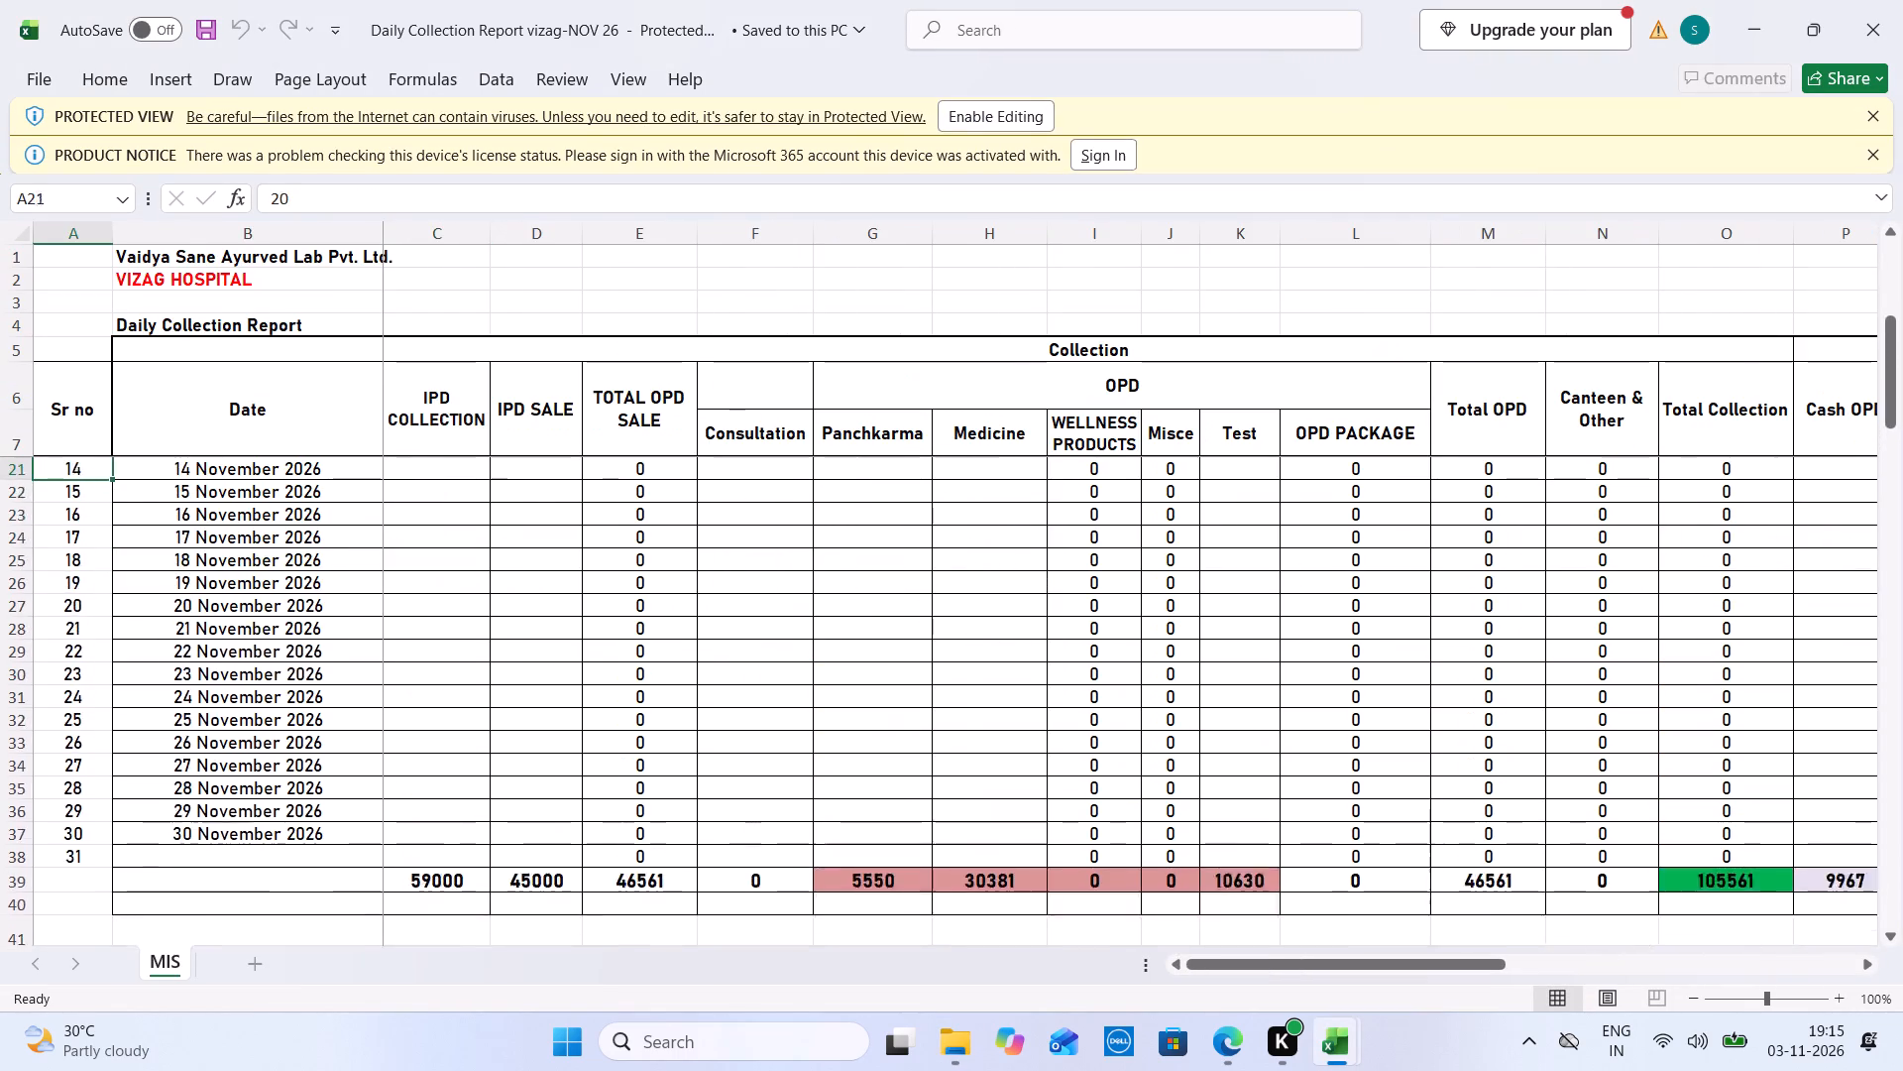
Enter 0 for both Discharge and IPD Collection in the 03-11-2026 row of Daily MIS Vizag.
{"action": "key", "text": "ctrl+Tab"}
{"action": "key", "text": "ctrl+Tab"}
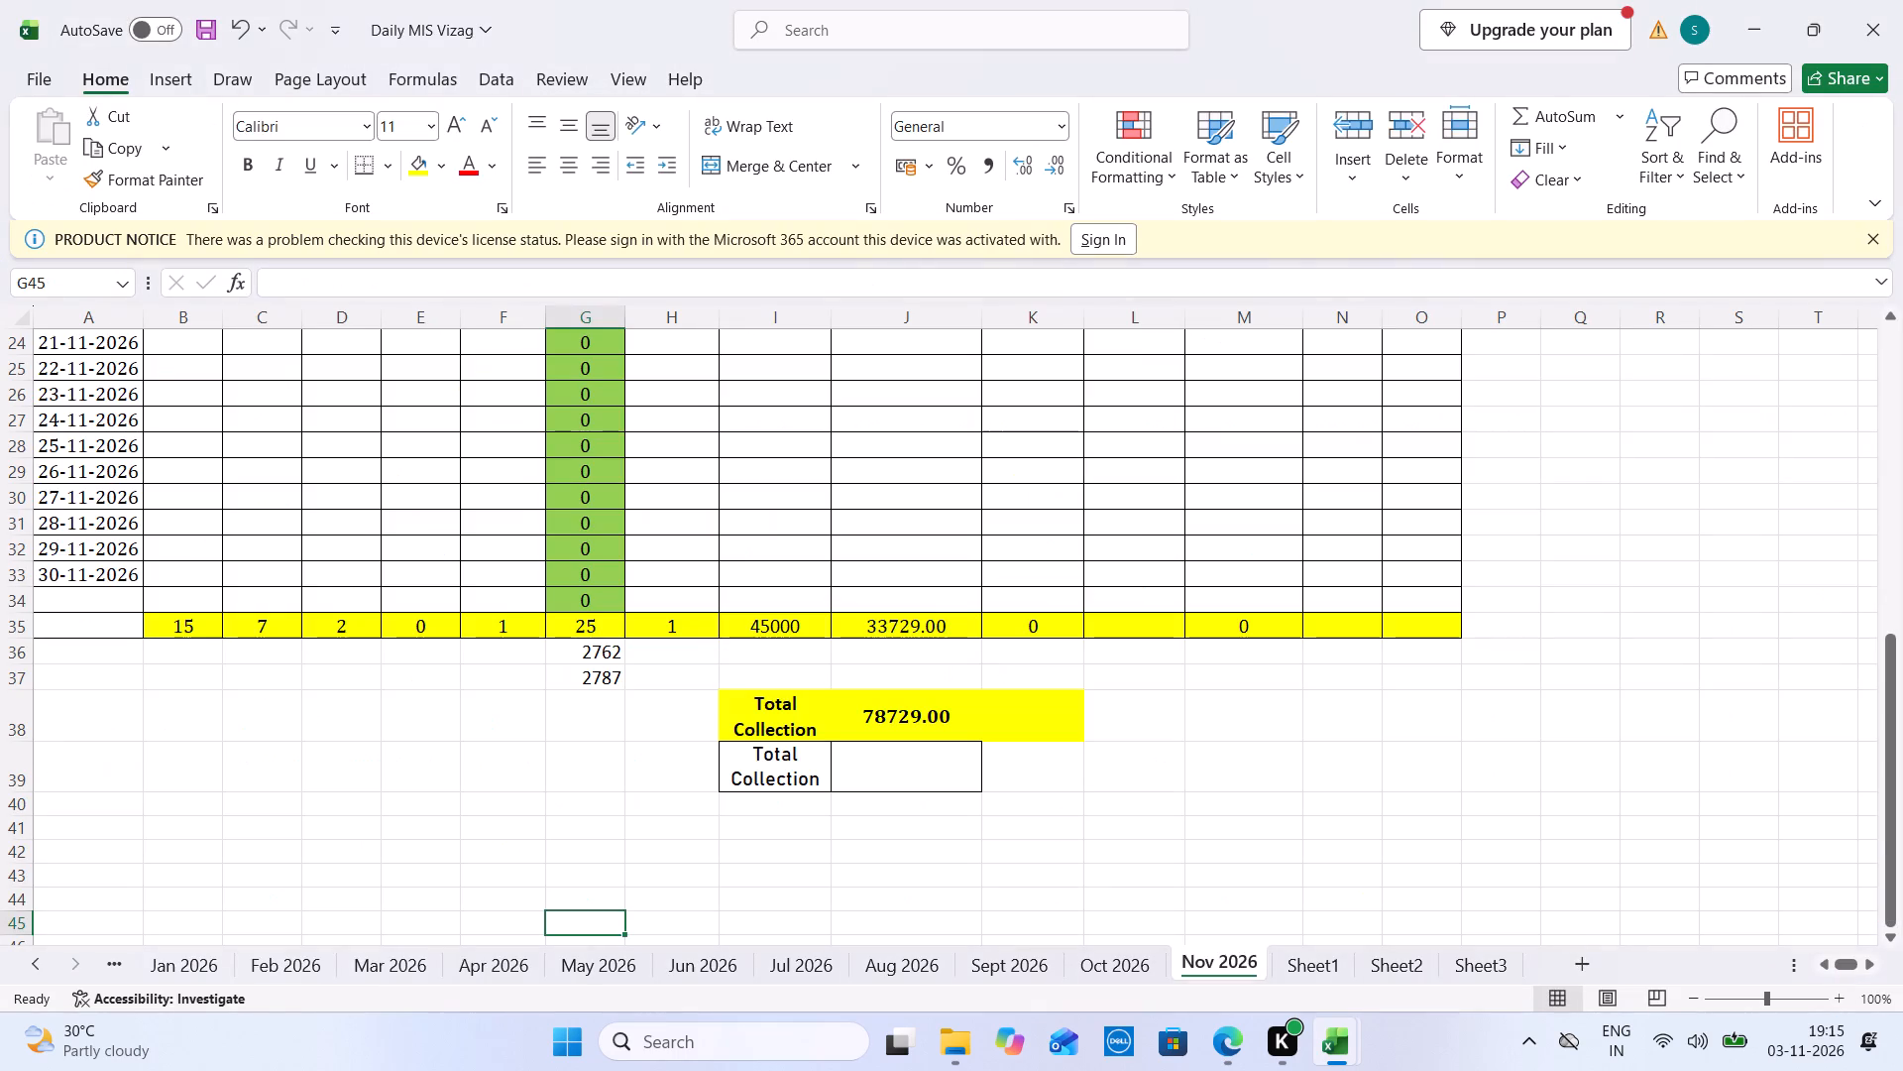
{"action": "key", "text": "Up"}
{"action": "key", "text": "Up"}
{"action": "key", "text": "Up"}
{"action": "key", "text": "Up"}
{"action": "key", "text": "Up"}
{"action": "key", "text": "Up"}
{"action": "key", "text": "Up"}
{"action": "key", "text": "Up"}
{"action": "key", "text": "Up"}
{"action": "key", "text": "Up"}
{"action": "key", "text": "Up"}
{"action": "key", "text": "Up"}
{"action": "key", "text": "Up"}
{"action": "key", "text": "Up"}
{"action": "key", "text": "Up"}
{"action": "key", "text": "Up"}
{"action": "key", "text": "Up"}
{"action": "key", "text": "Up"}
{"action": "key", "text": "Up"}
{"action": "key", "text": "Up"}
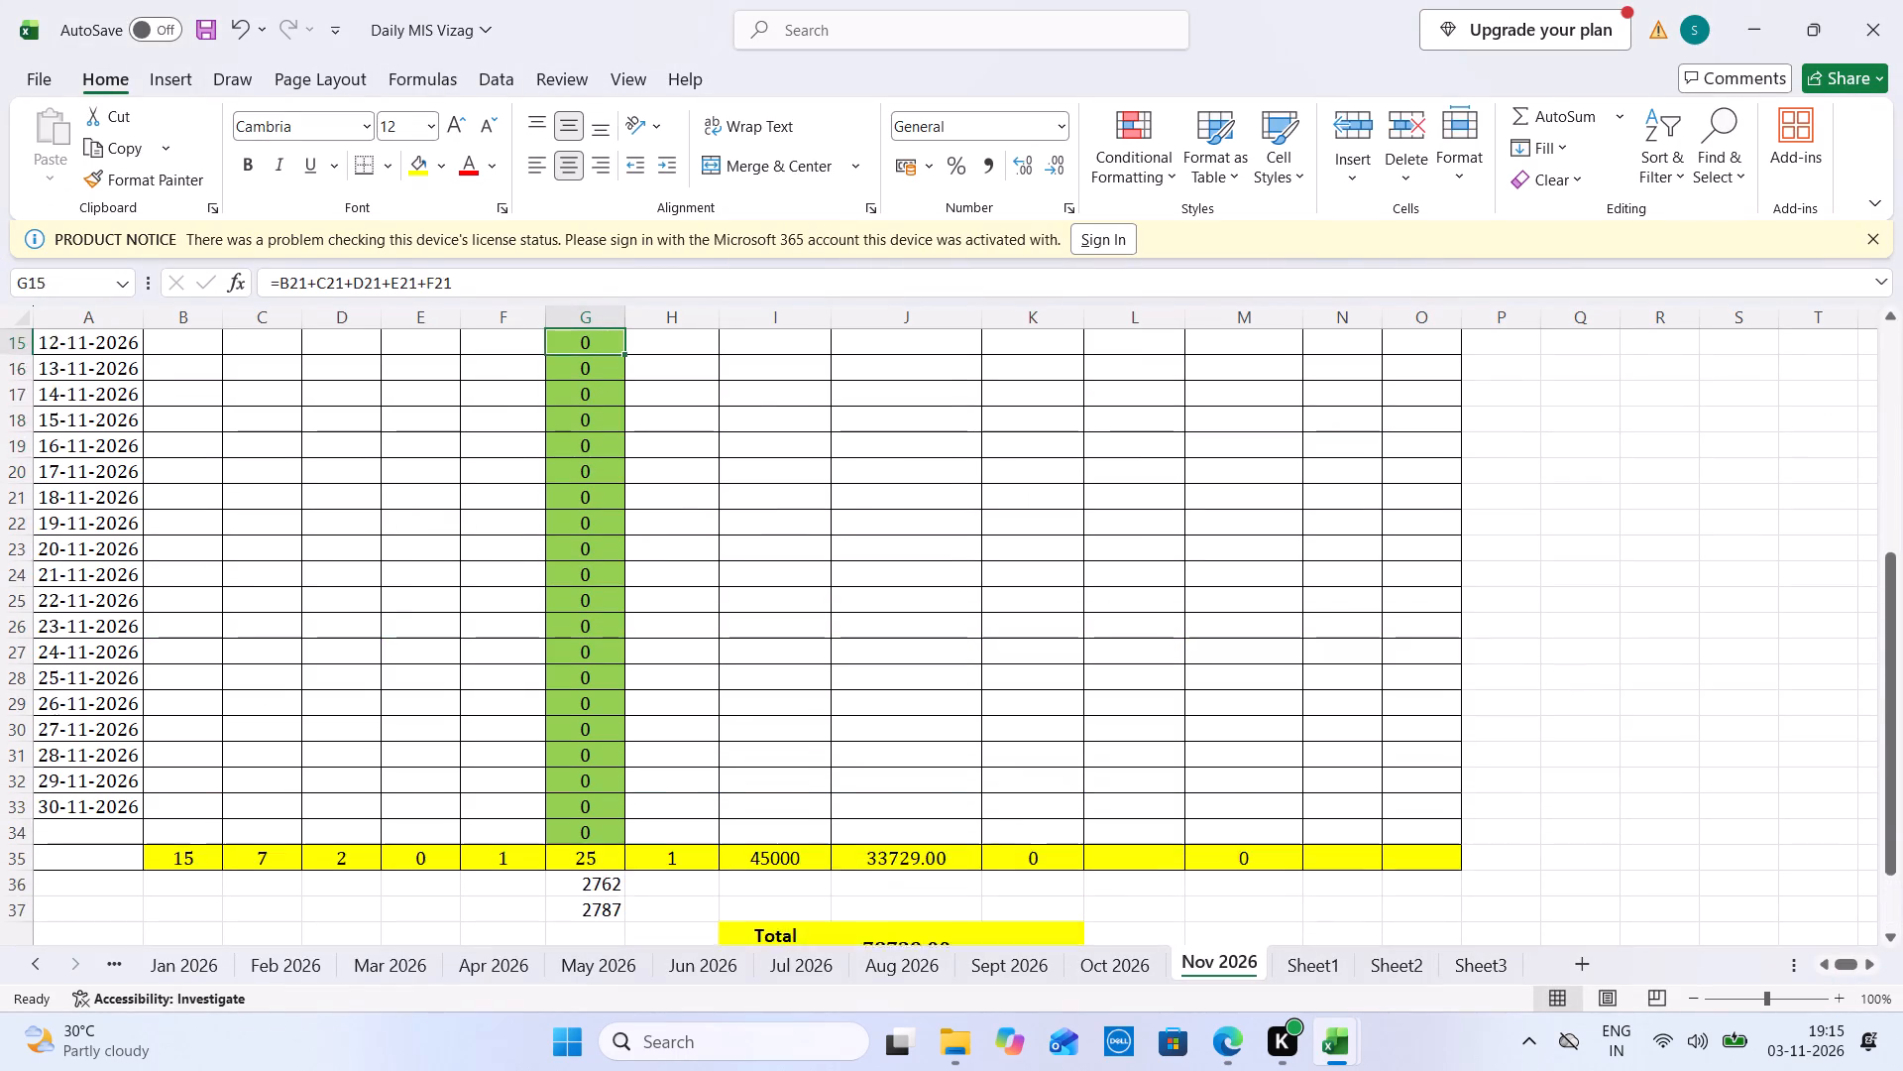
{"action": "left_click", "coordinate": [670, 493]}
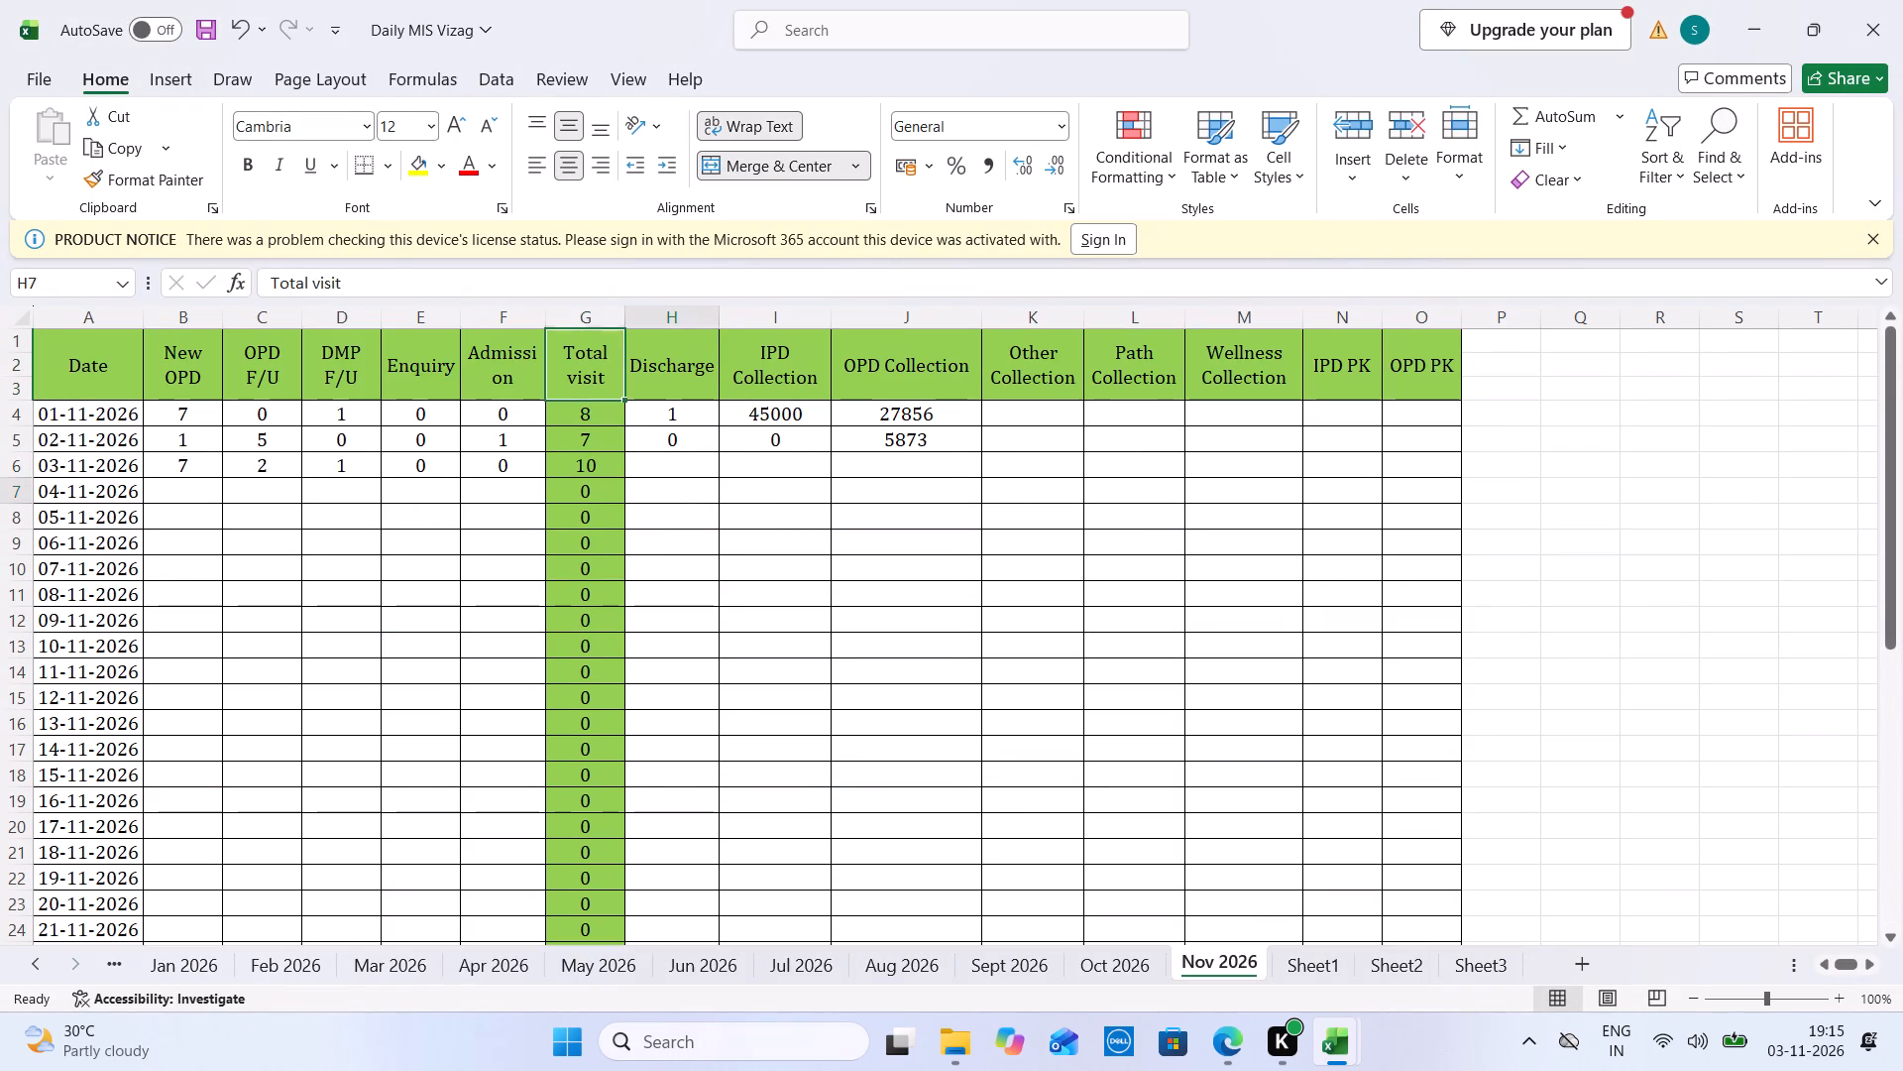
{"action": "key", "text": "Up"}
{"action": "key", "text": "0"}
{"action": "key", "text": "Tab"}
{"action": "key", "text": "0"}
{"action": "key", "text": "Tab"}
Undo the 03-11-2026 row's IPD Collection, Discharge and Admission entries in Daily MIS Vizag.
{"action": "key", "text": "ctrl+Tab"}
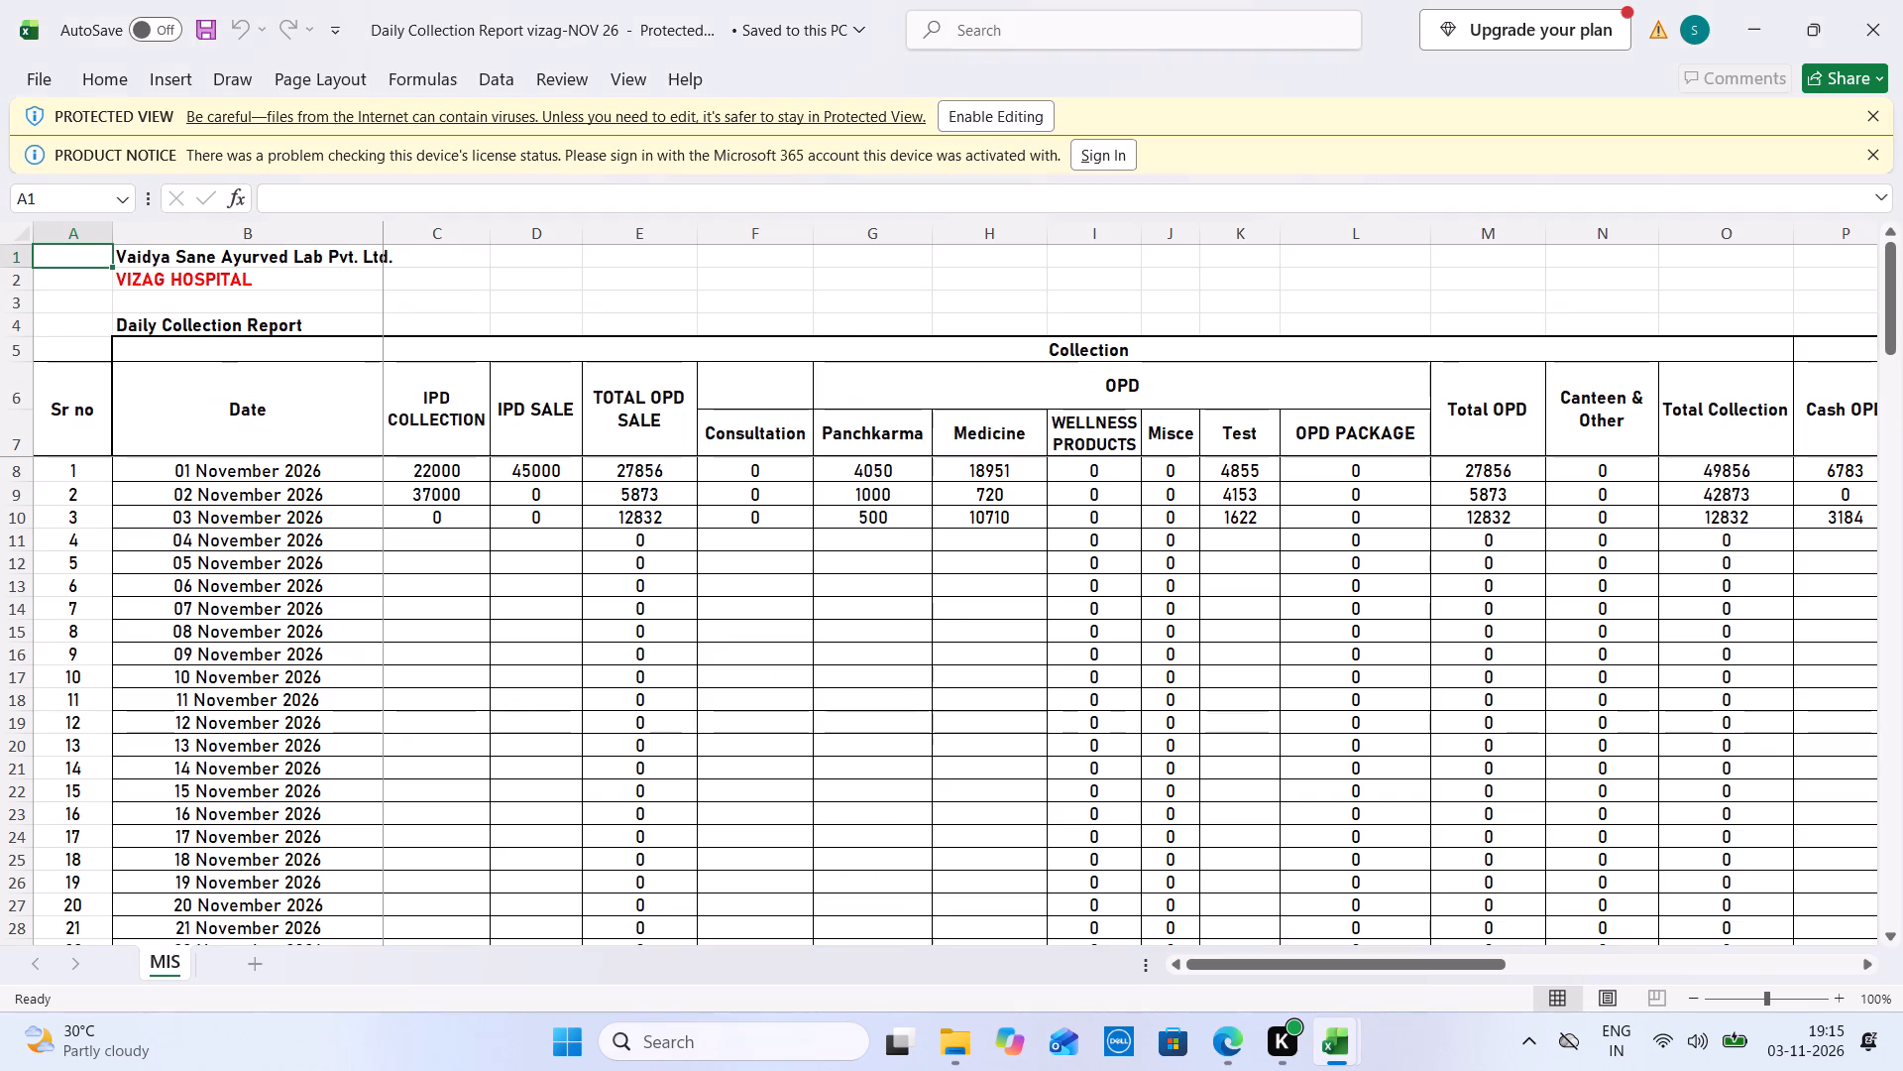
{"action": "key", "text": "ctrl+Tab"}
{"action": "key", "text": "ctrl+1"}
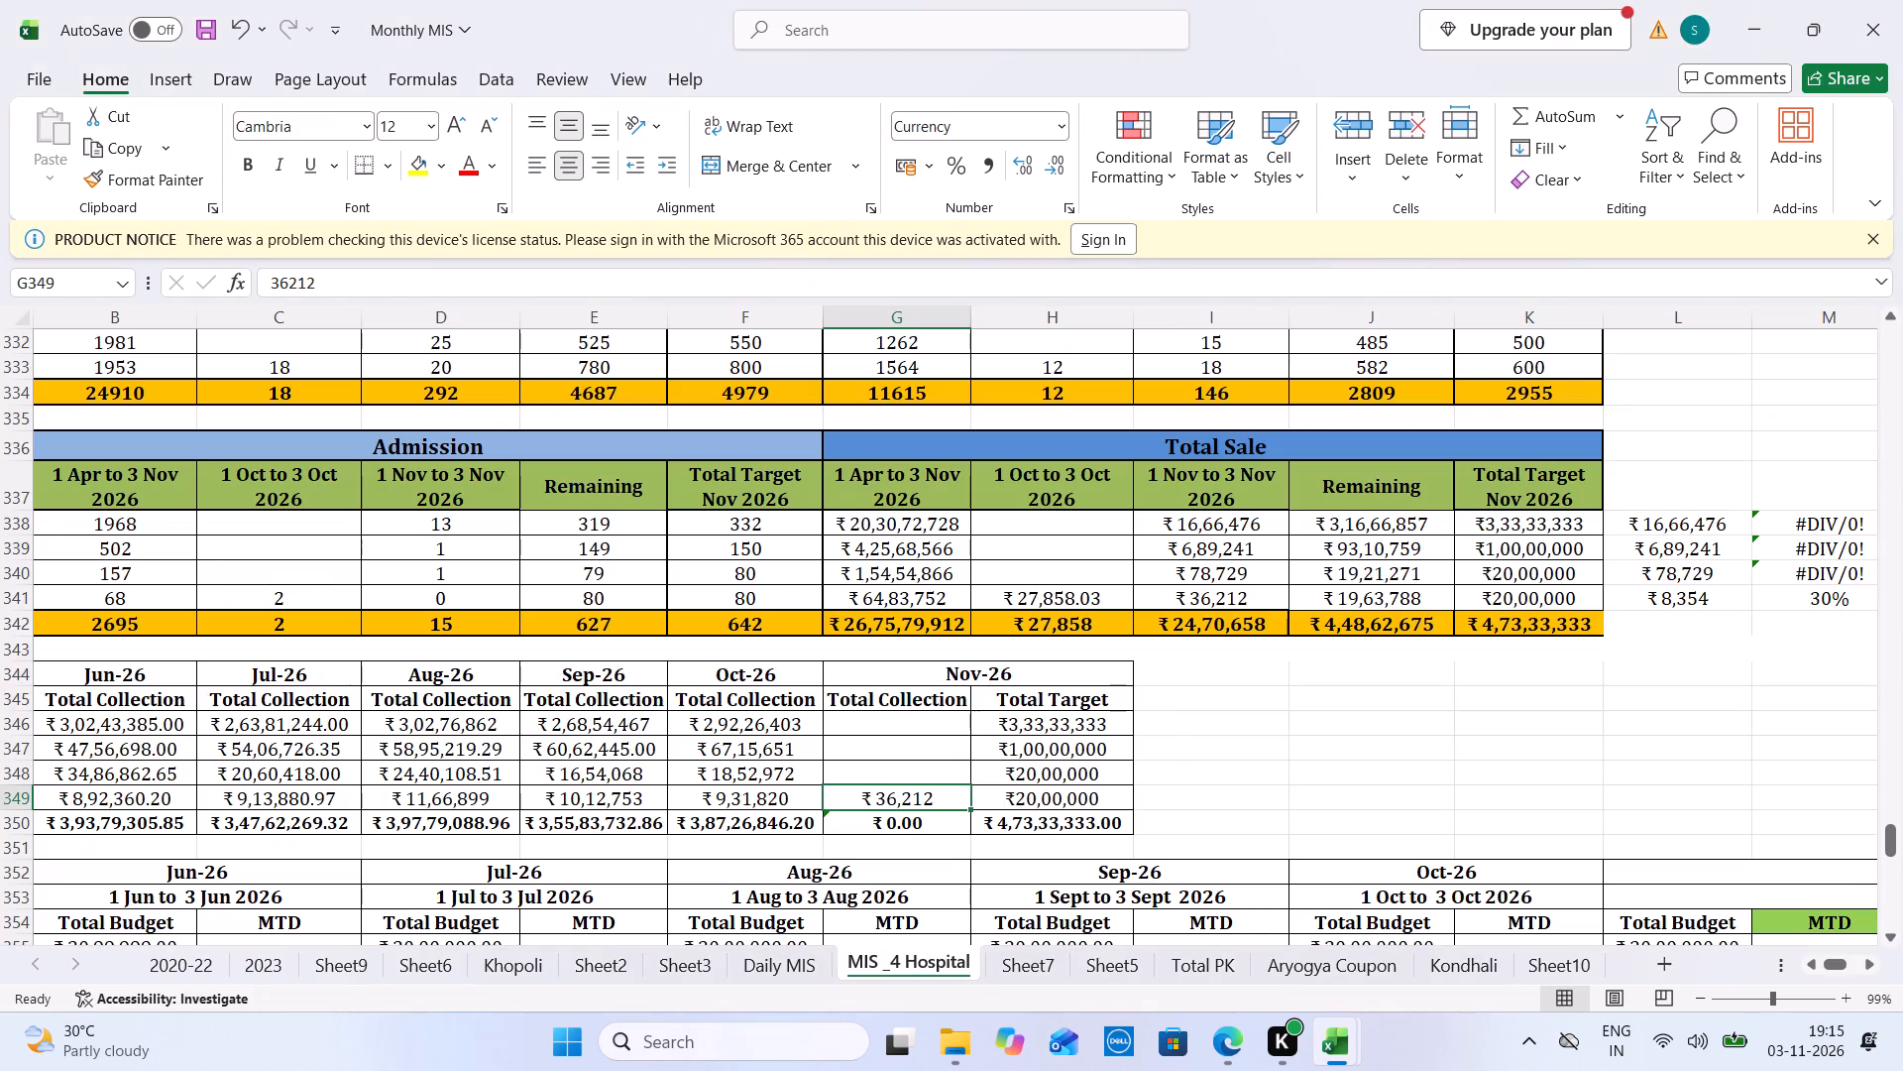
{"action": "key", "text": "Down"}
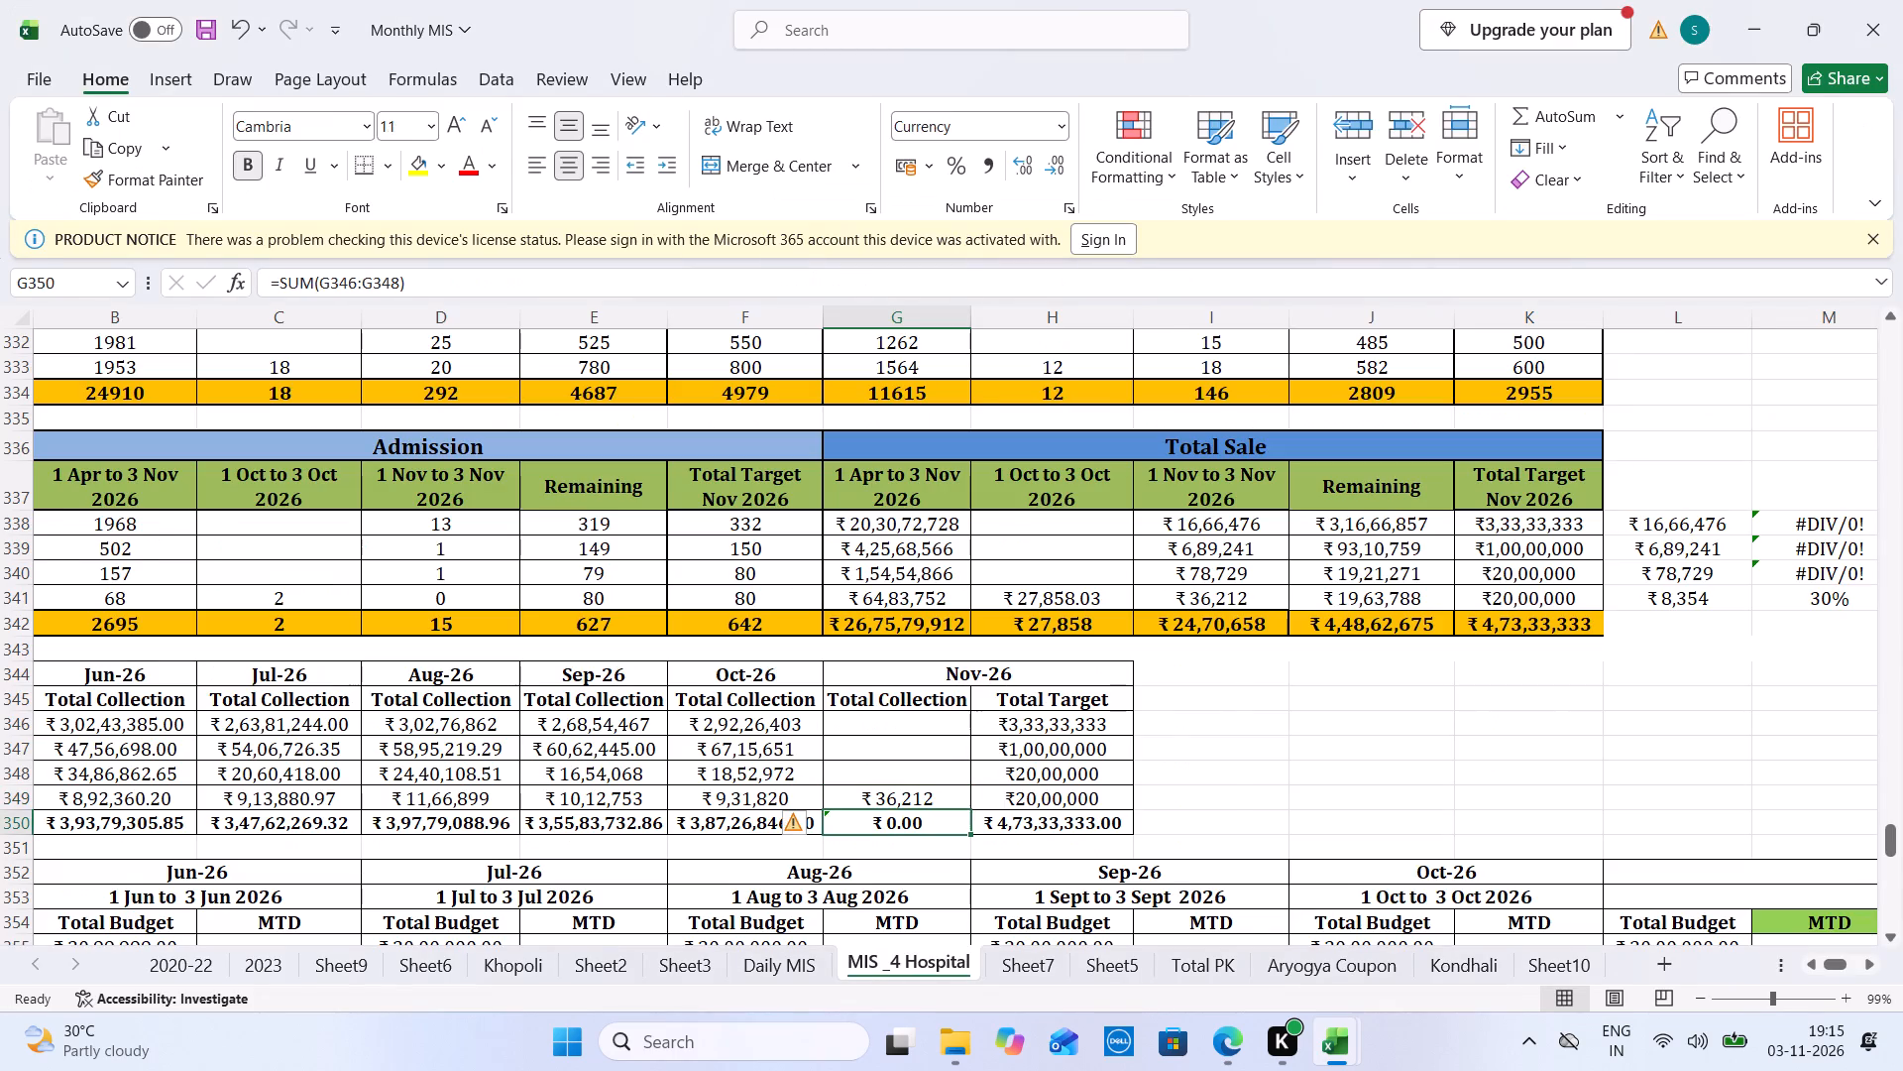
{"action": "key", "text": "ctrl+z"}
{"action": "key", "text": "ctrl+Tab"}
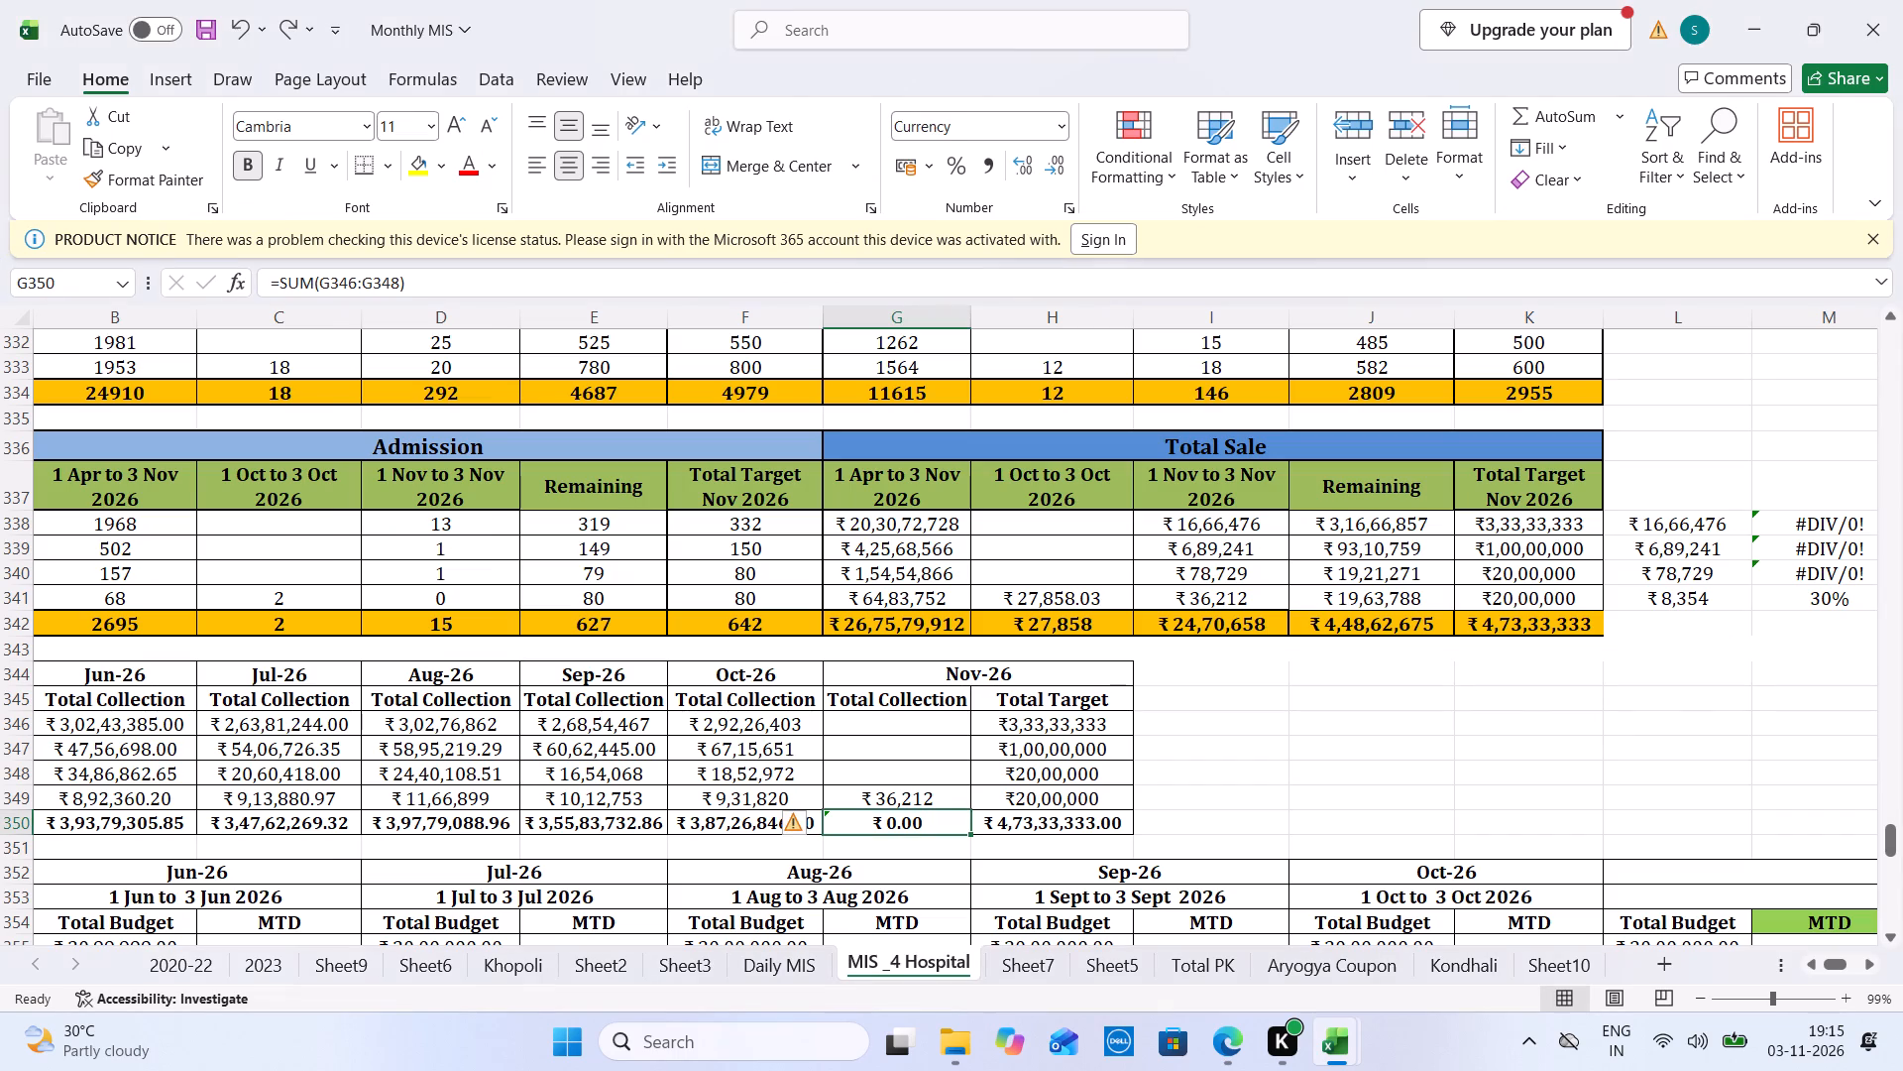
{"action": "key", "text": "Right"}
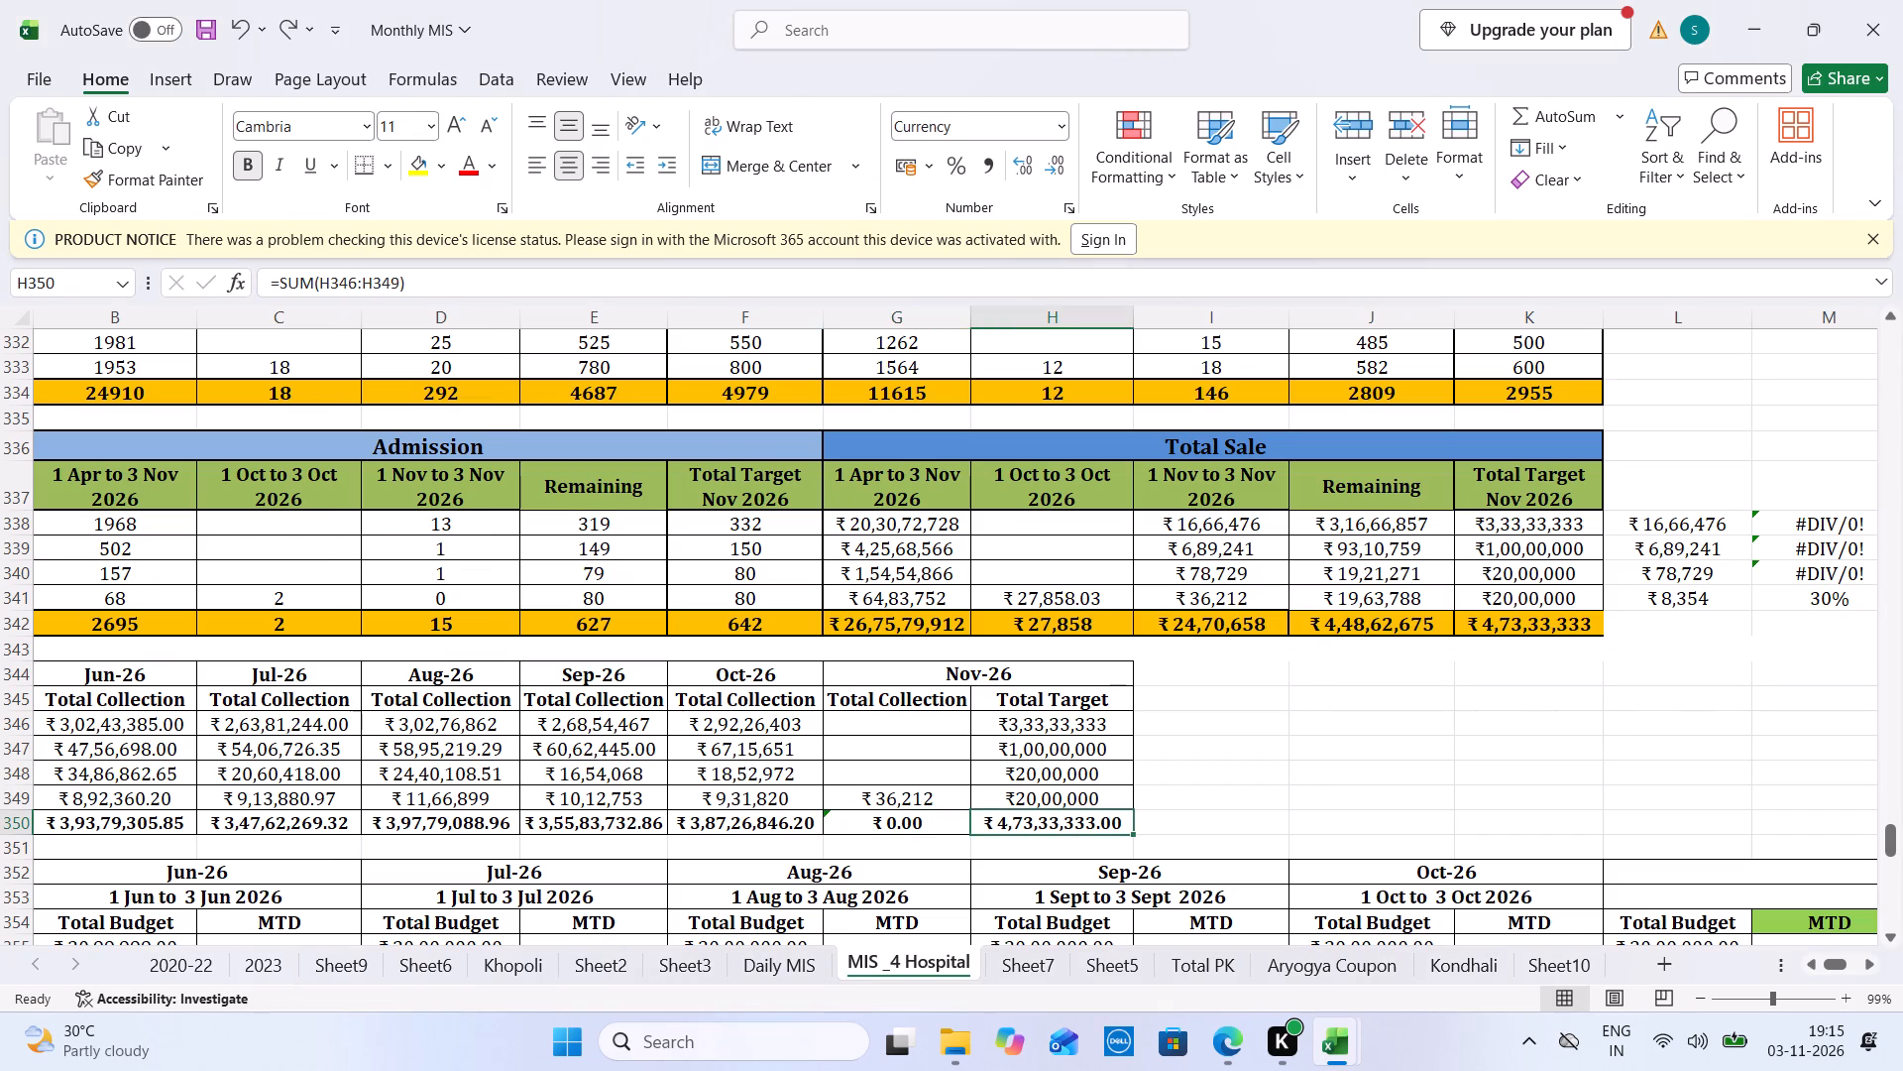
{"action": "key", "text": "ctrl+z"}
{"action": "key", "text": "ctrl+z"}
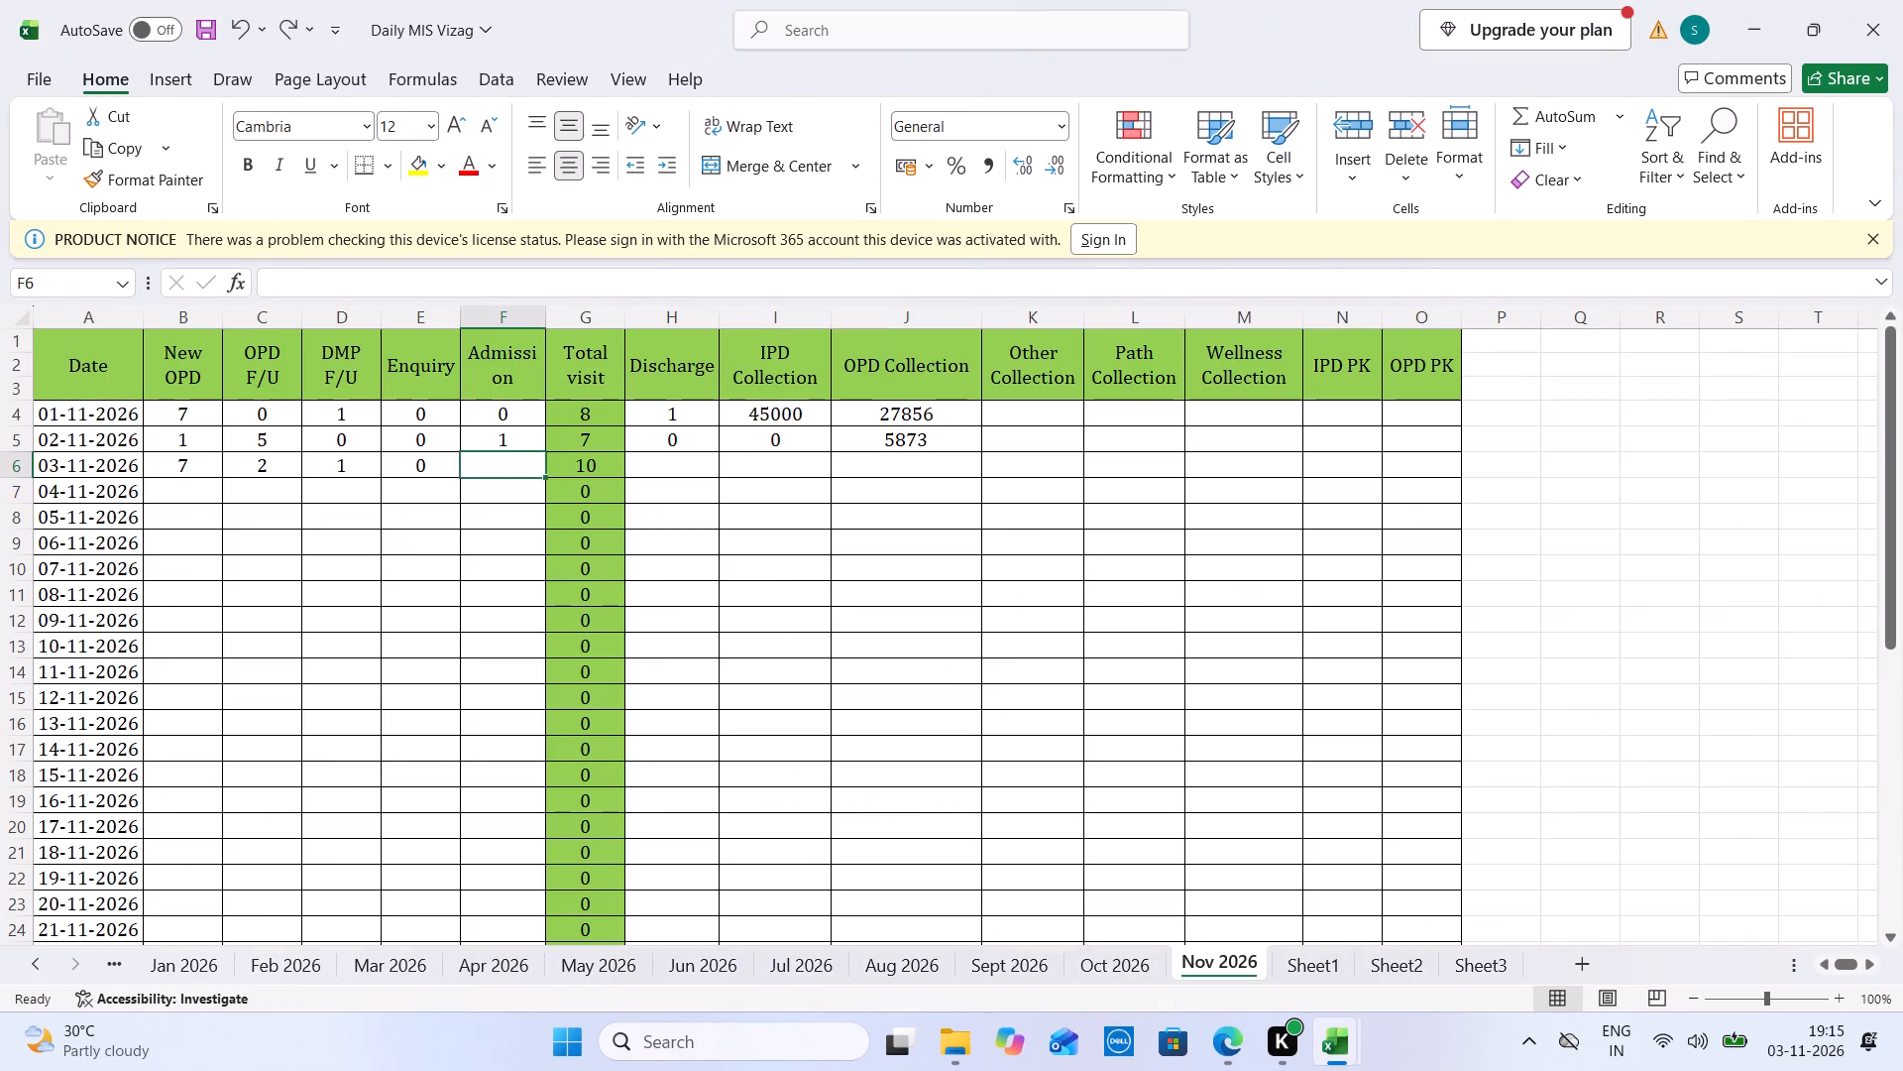
Enter 0 for Admission in the 03-11-2026 row of Daily MIS Vizag.
{"action": "key", "text": "0"}
{"action": "key", "text": "Tab"}
Copy the Oct-26 Total Collection sum formula into the Nov-26 total cell on the MIS _4 Hospital sheet and save Monthly MIS.
{"action": "key", "text": "ctrl+Tab"}
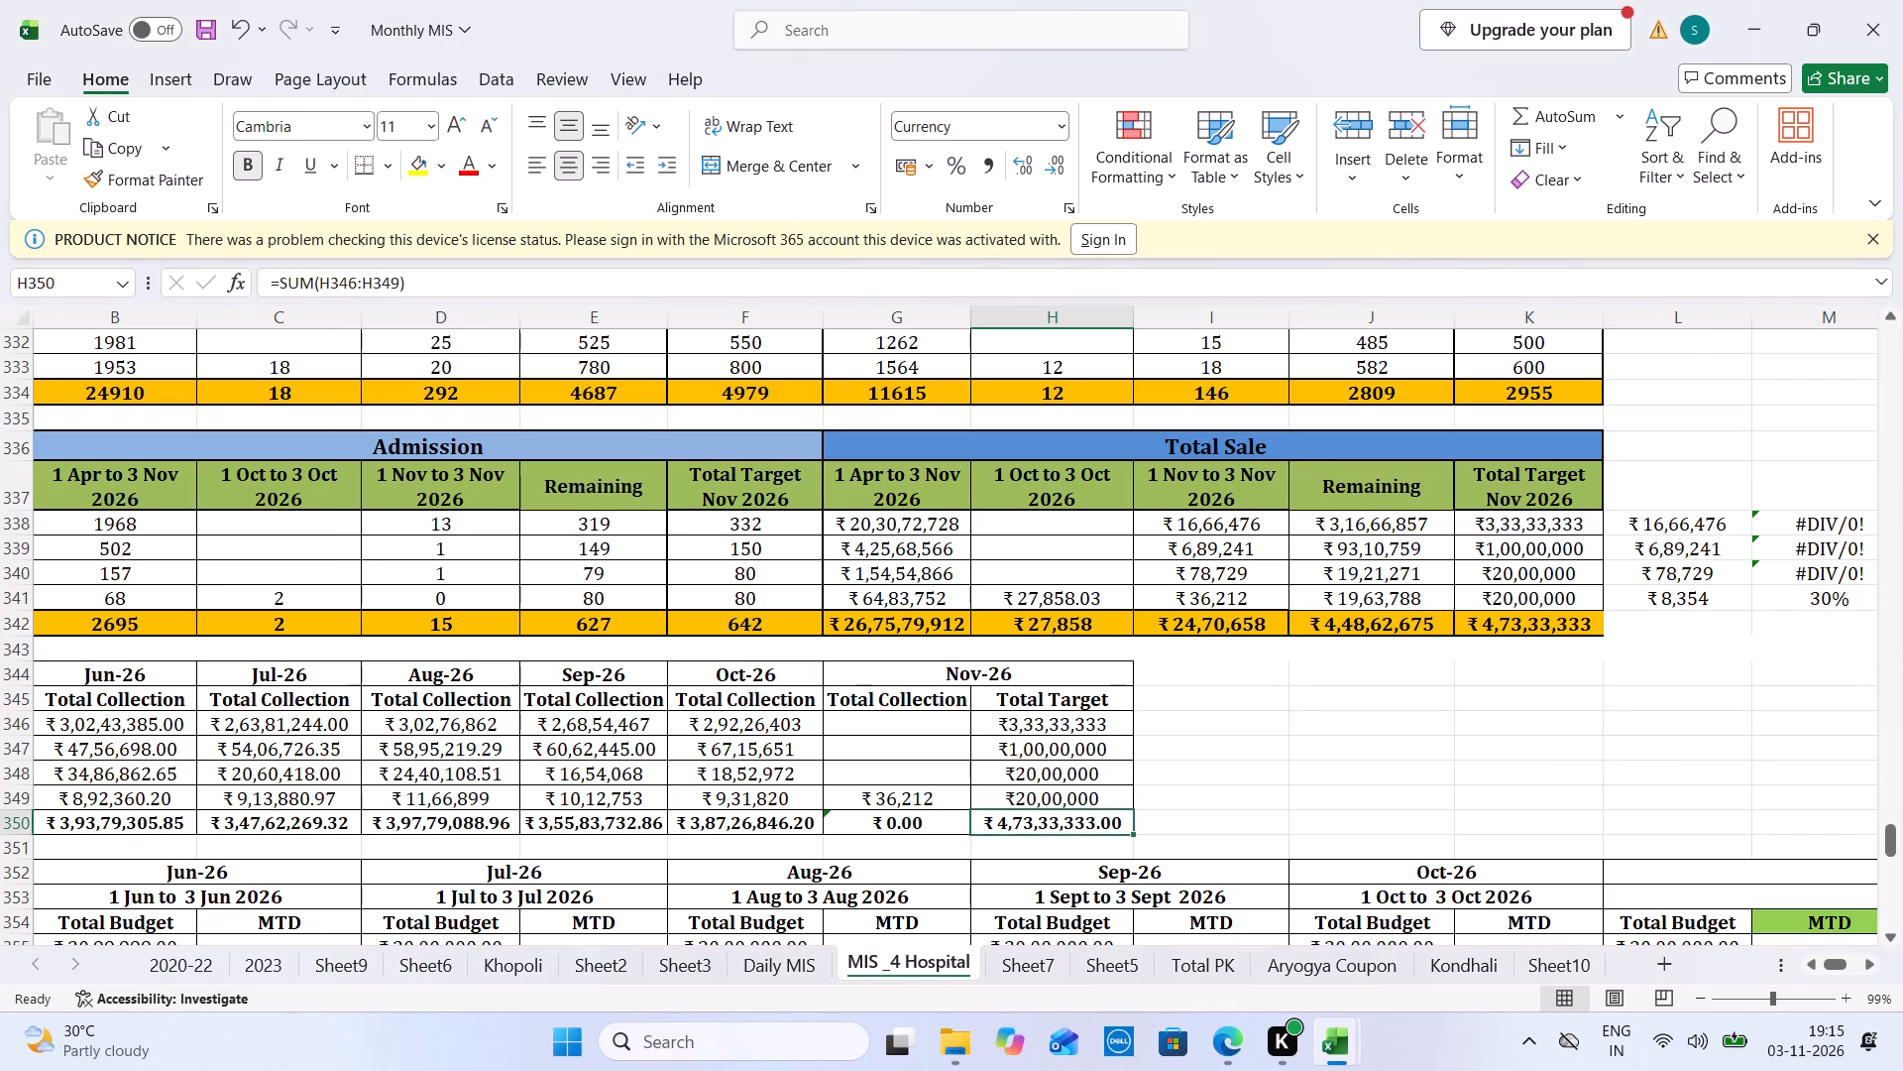
{"action": "key", "text": "Left"}
{"action": "key", "text": "Up"}
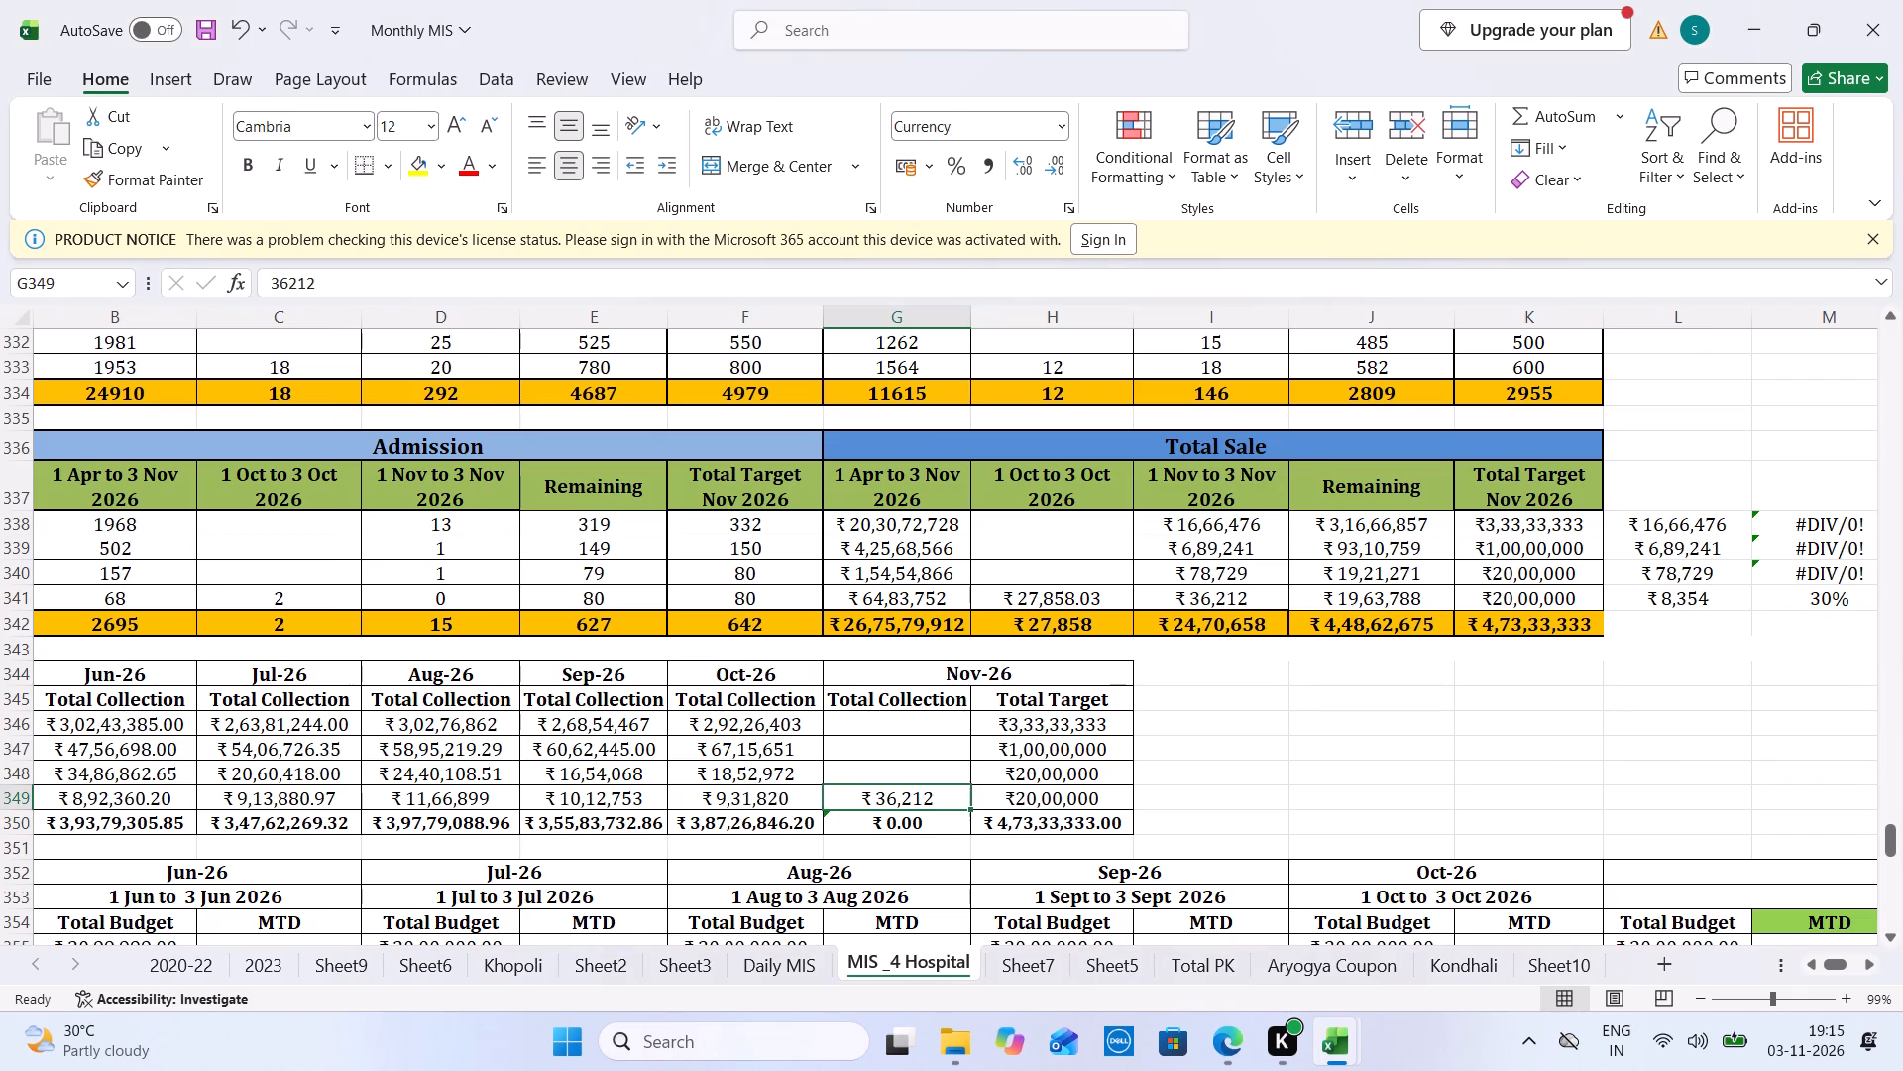
{"action": "key", "text": "Down"}
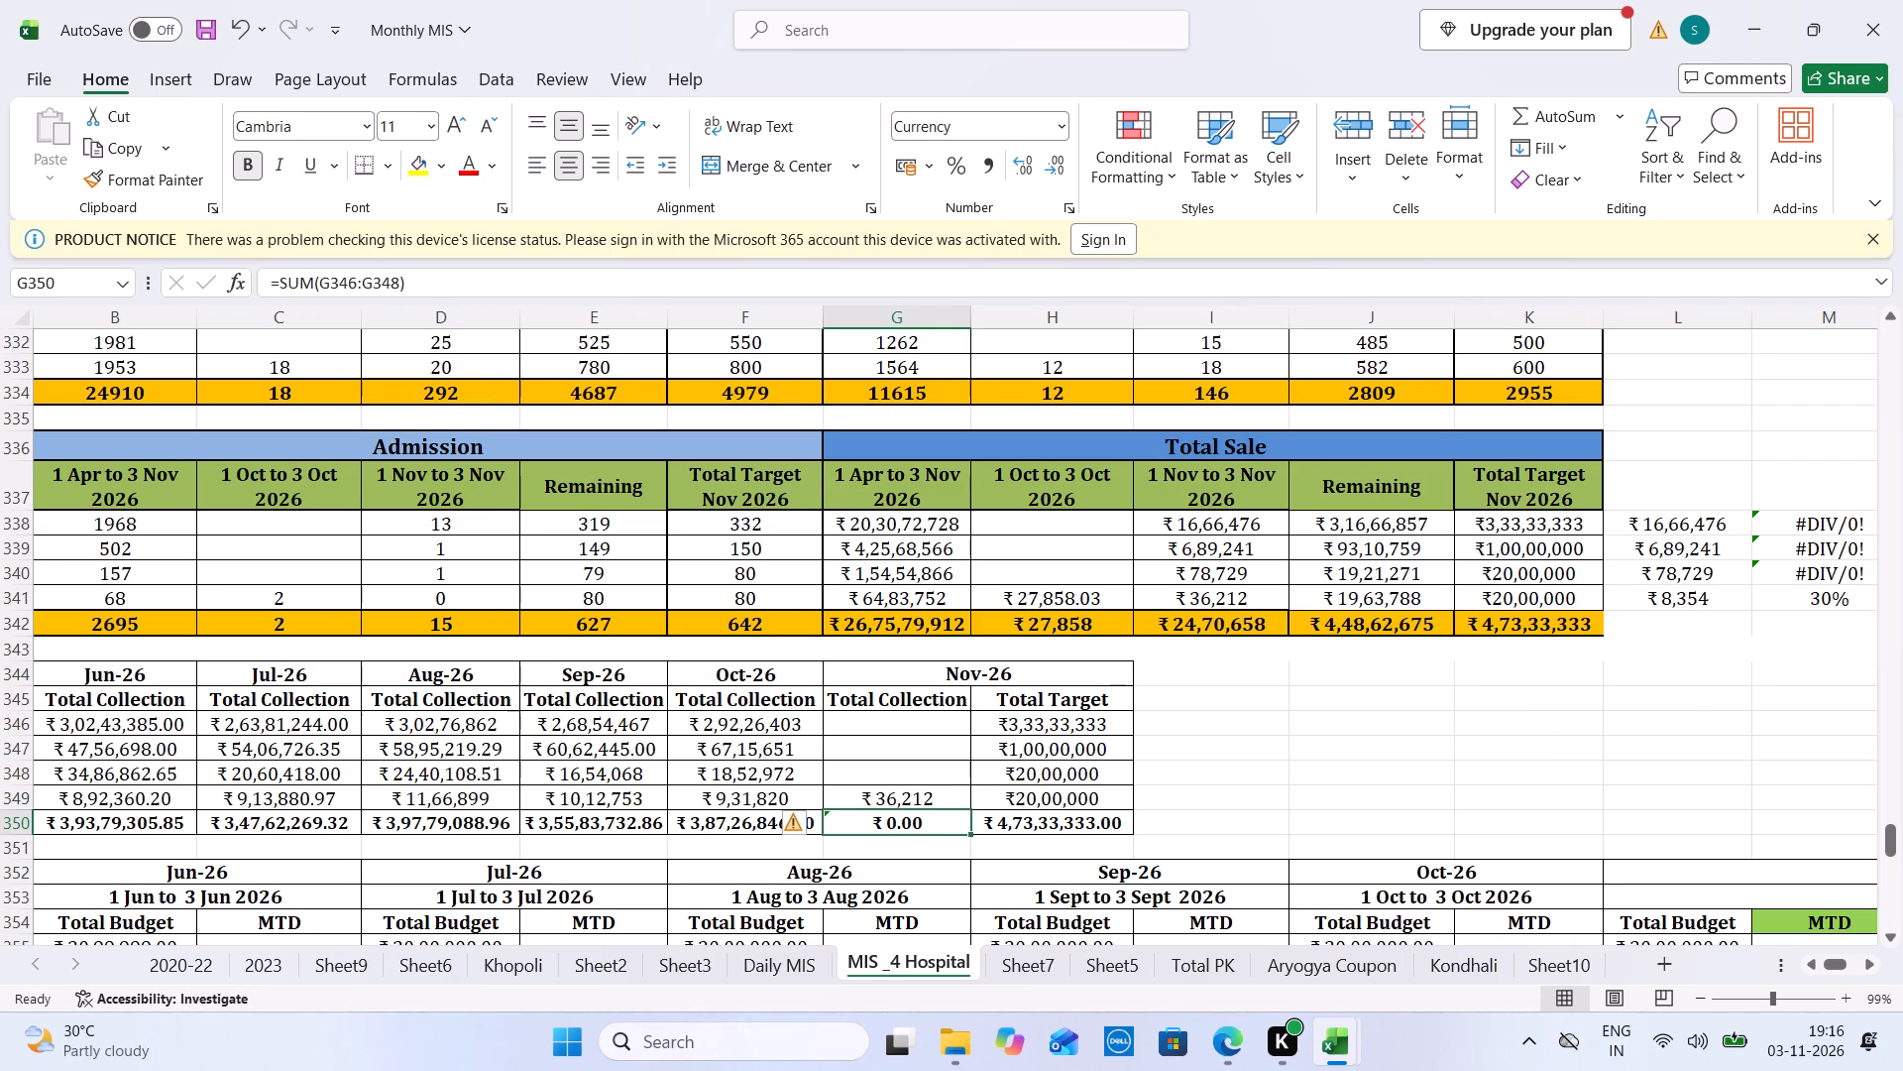
{"action": "key", "text": "Left"}
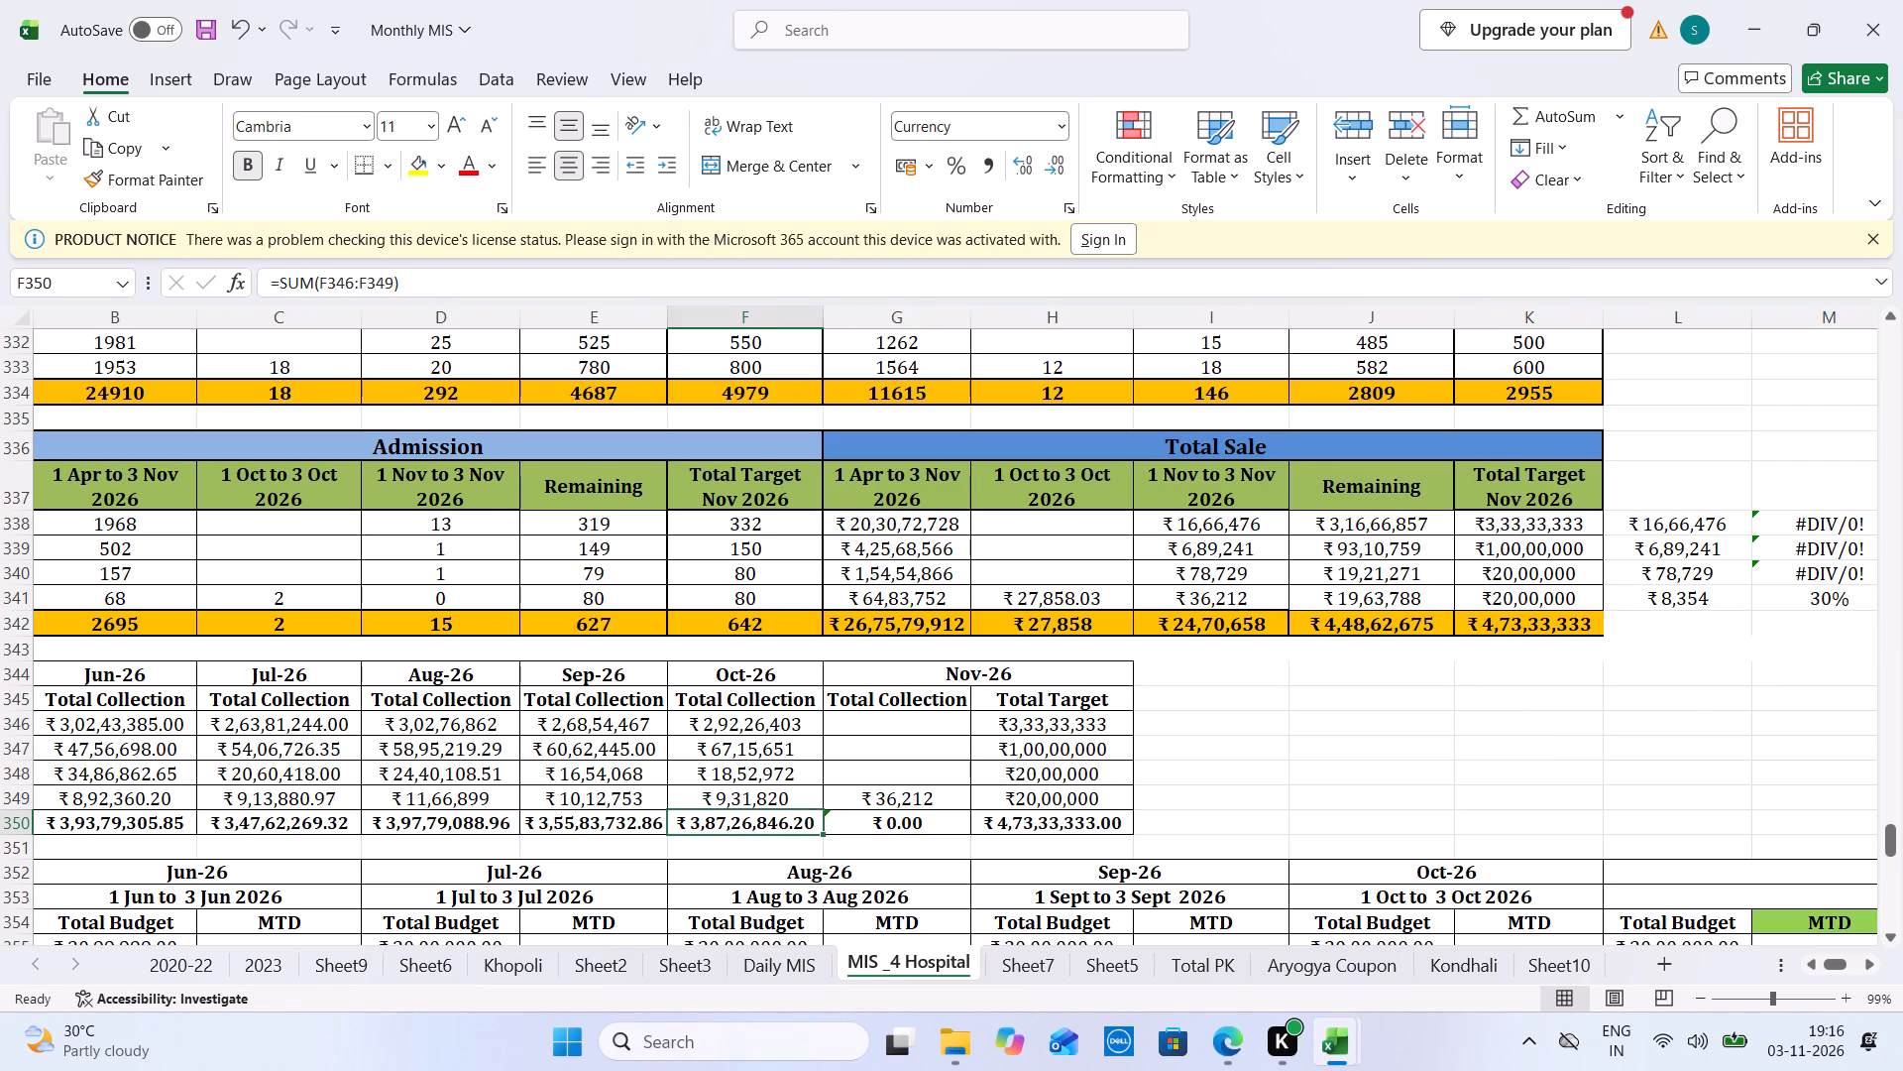
{"action": "key", "text": "ctrl+c"}
{"action": "key", "text": "Right"}
{"action": "key", "text": "ctrl+v"}
{"action": "key", "text": "Right"}
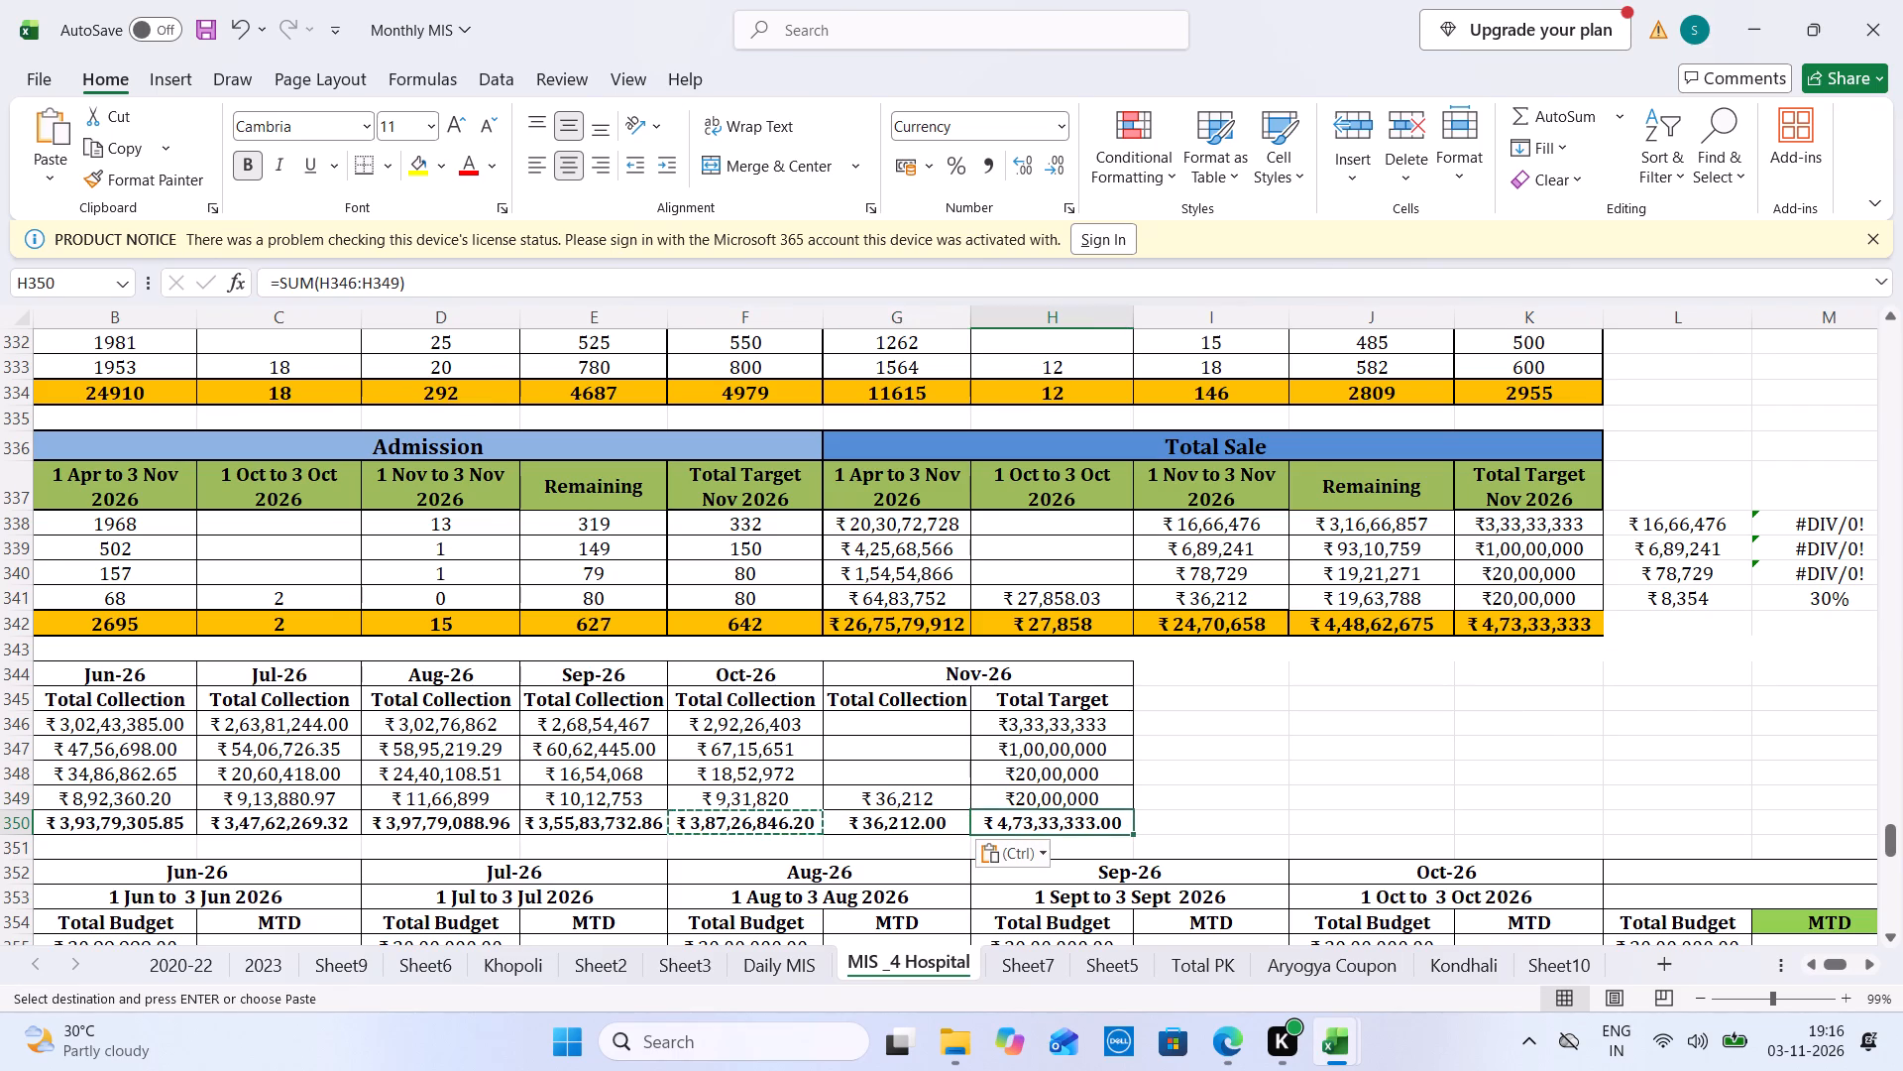
{"action": "key", "text": "ctrl+s"}
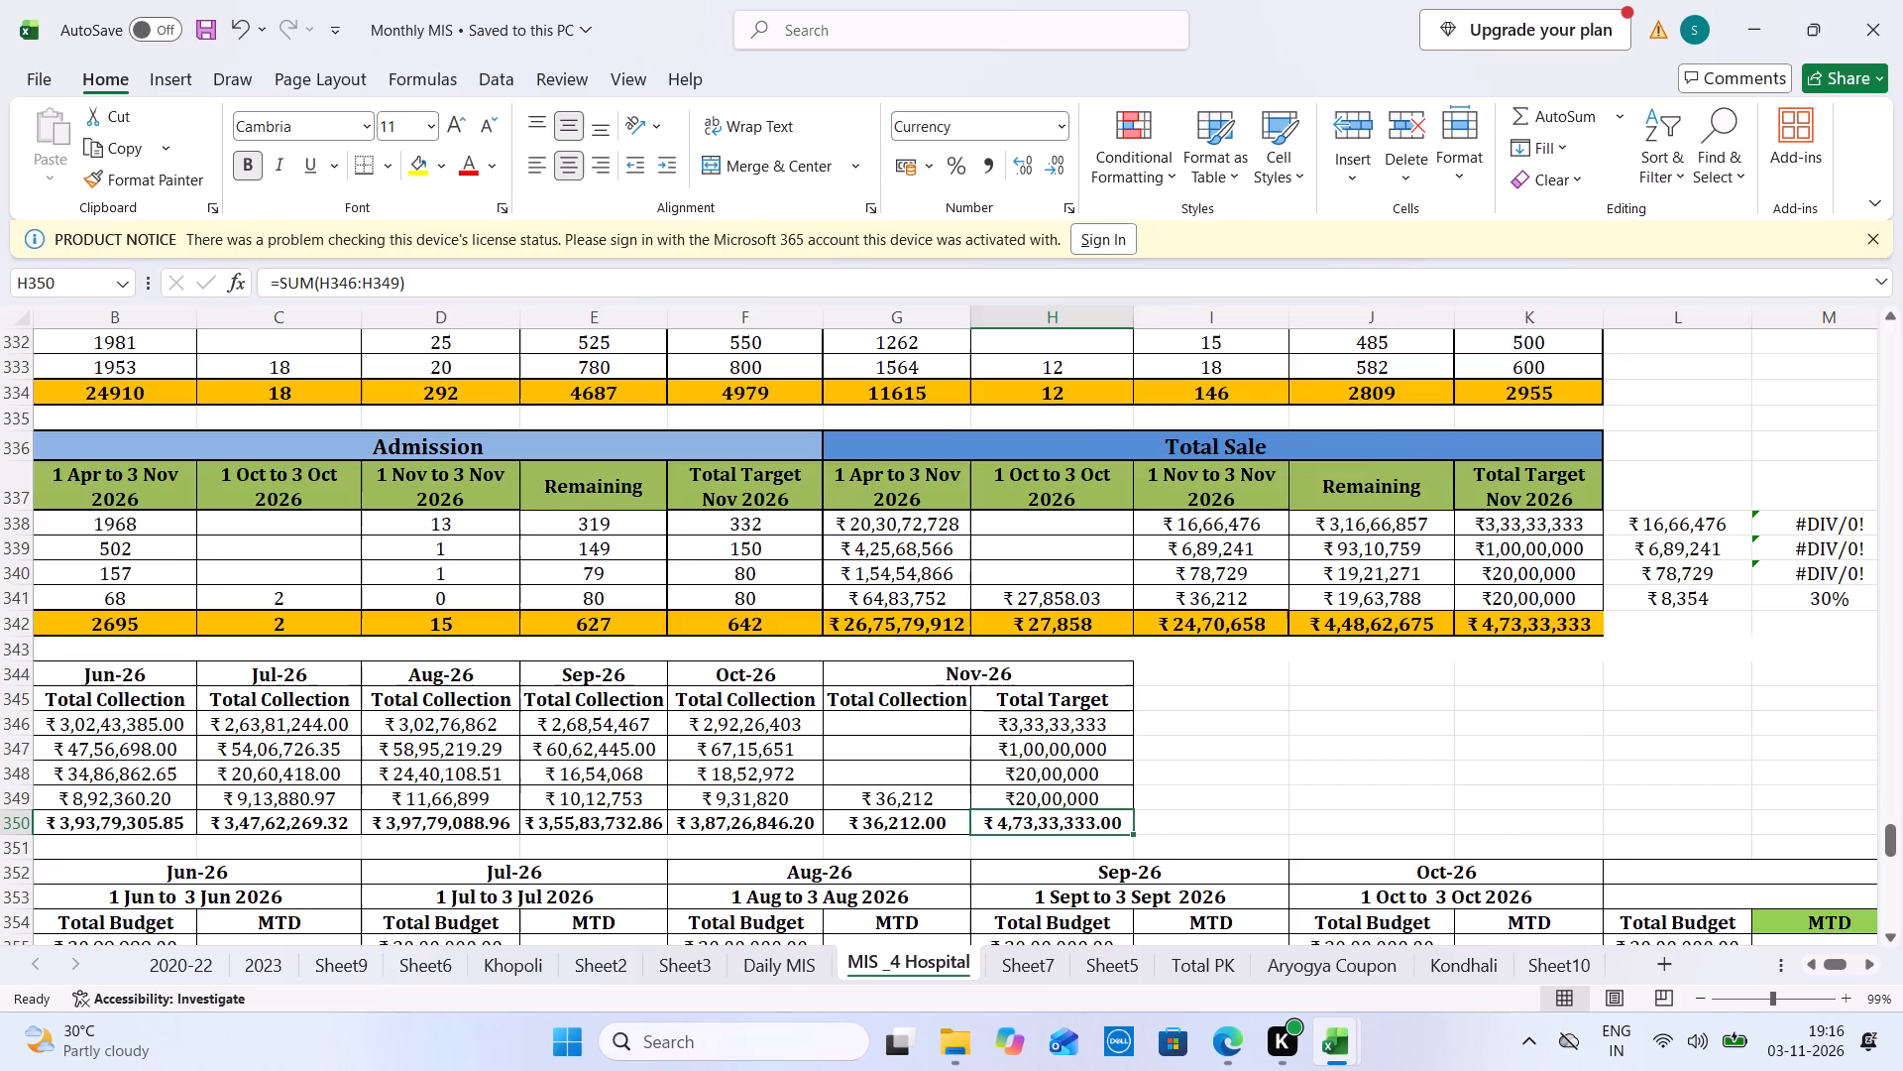
Complete the 03-11-2026 row of Daily MIS Vizag with Discharge 0, IPD Collection 0 and OPD Collection 12832.
{"action": "key", "text": "ctrl+Tab"}
{"action": "key", "text": "ctrl+Tab"}
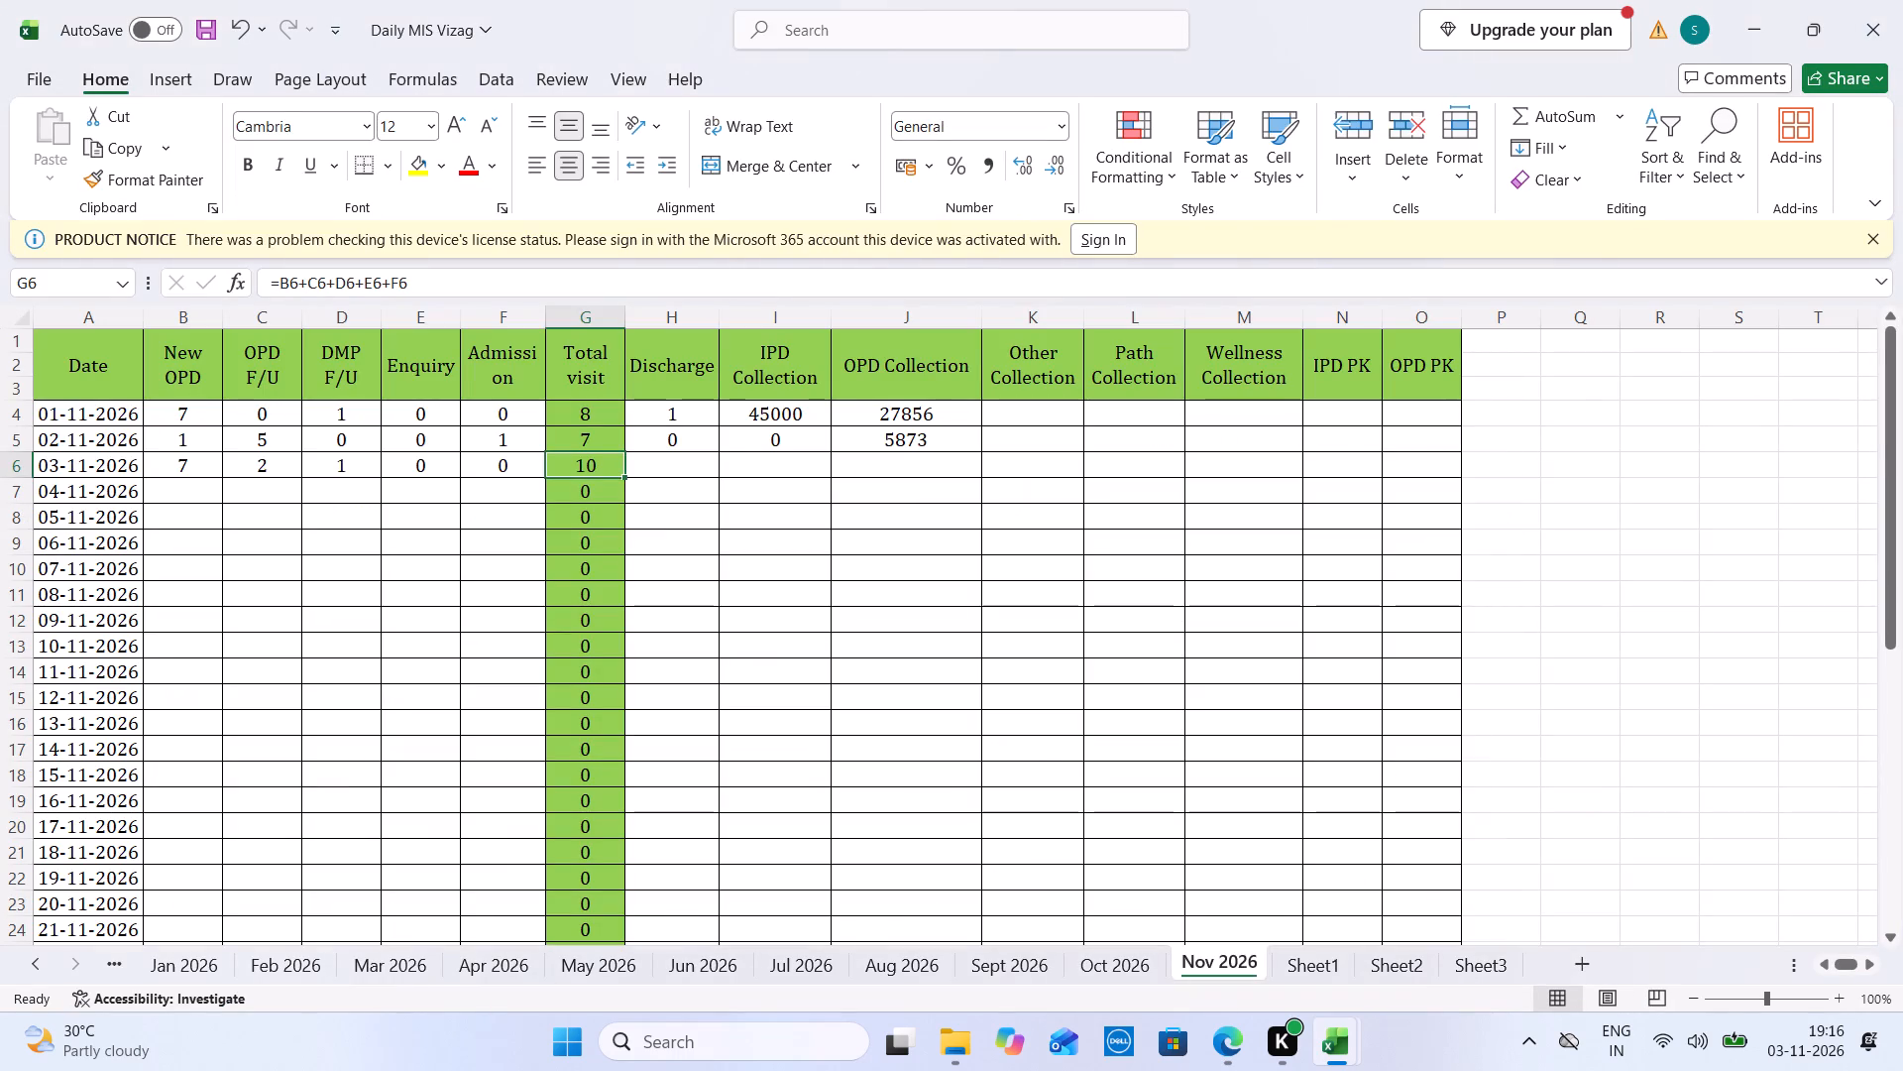
{"action": "key", "text": "Right"}
{"action": "key", "text": "0"}
{"action": "key", "text": "Tab"}
{"action": "key", "text": "0"}
{"action": "key", "text": "Tab"}
{"action": "type", "text": "12832"}
{"action": "key", "text": "Down"}
Compare the November totals row in Daily MIS Vizag with the totals in the Vizag Daily Collection Report.
{"action": "key", "text": "Down"}
{"action": "key", "text": "Down"}
{"action": "key", "text": "Down"}
{"action": "key", "text": "Down"}
{"action": "key", "text": "Down"}
{"action": "key", "text": "Down"}
{"action": "key", "text": "Down"}
{"action": "key", "text": "Down"}
{"action": "key", "text": "Down"}
{"action": "key", "text": "Down"}
{"action": "key", "text": "Down"}
{"action": "key", "text": "Down"}
{"action": "key", "text": "Down"}
{"action": "key", "text": "Down"}
{"action": "key", "text": "Down"}
{"action": "key", "text": "Down"}
{"action": "key", "text": "Down"}
{"action": "key", "text": "Down"}
{"action": "key", "text": "Down"}
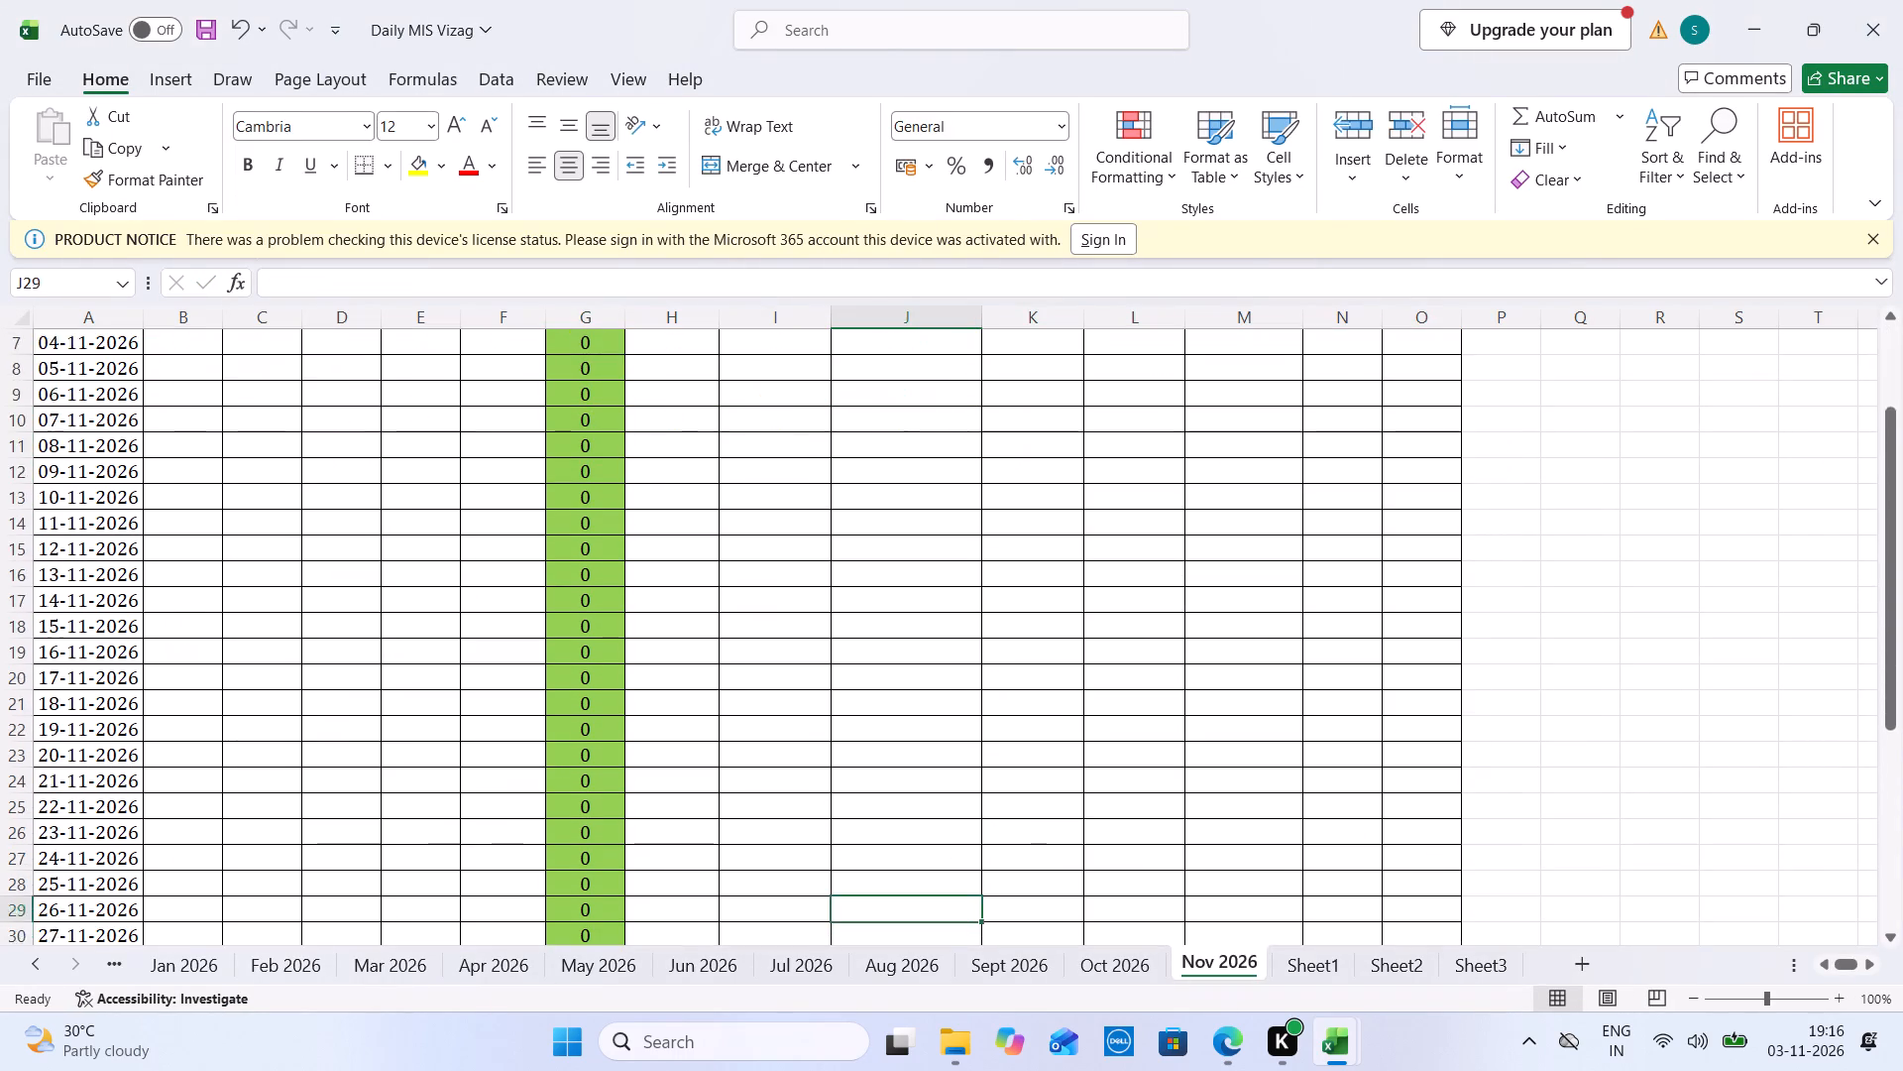
{"action": "key", "text": "ctrl+Tab"}
{"action": "key", "text": "ctrl+Tab"}
{"action": "key", "text": "Down"}
{"action": "key", "text": "Down"}
{"action": "key", "text": "Down"}
{"action": "key", "text": "Down"}
{"action": "key", "text": "Down"}
{"action": "key", "text": "Down"}
{"action": "key", "text": "Down"}
{"action": "key", "text": "Down"}
{"action": "key", "text": "Down"}
{"action": "key", "text": "Down"}
{"action": "key", "text": "Down"}
{"action": "key", "text": "Down"}
{"action": "key", "text": "Down"}
{"action": "key", "text": "Down"}
{"action": "key", "text": "Down"}
{"action": "key", "text": "Down"}
{"action": "key", "text": "Down"}
{"action": "key", "text": "Down"}
{"action": "key", "text": "Down"}
{"action": "key", "text": "Down"}
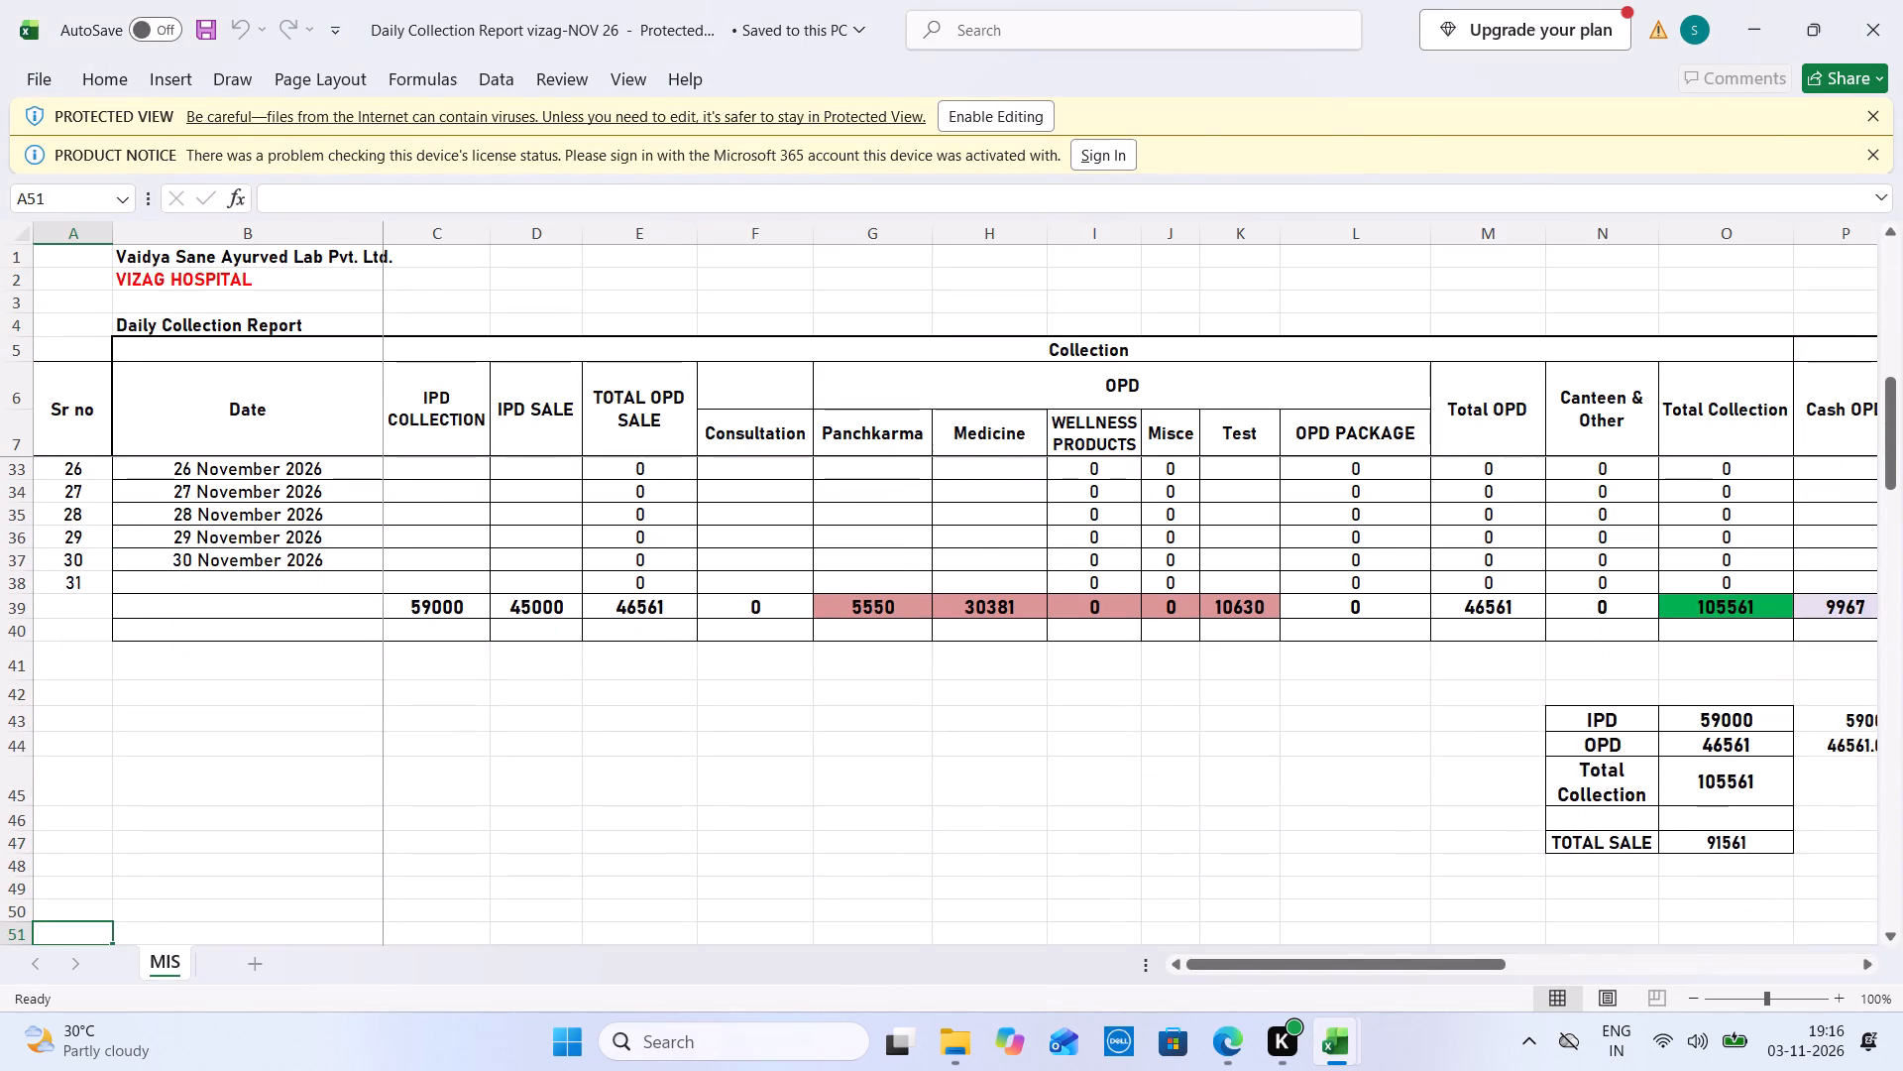
{"action": "key", "text": "ctrl+Tab"}
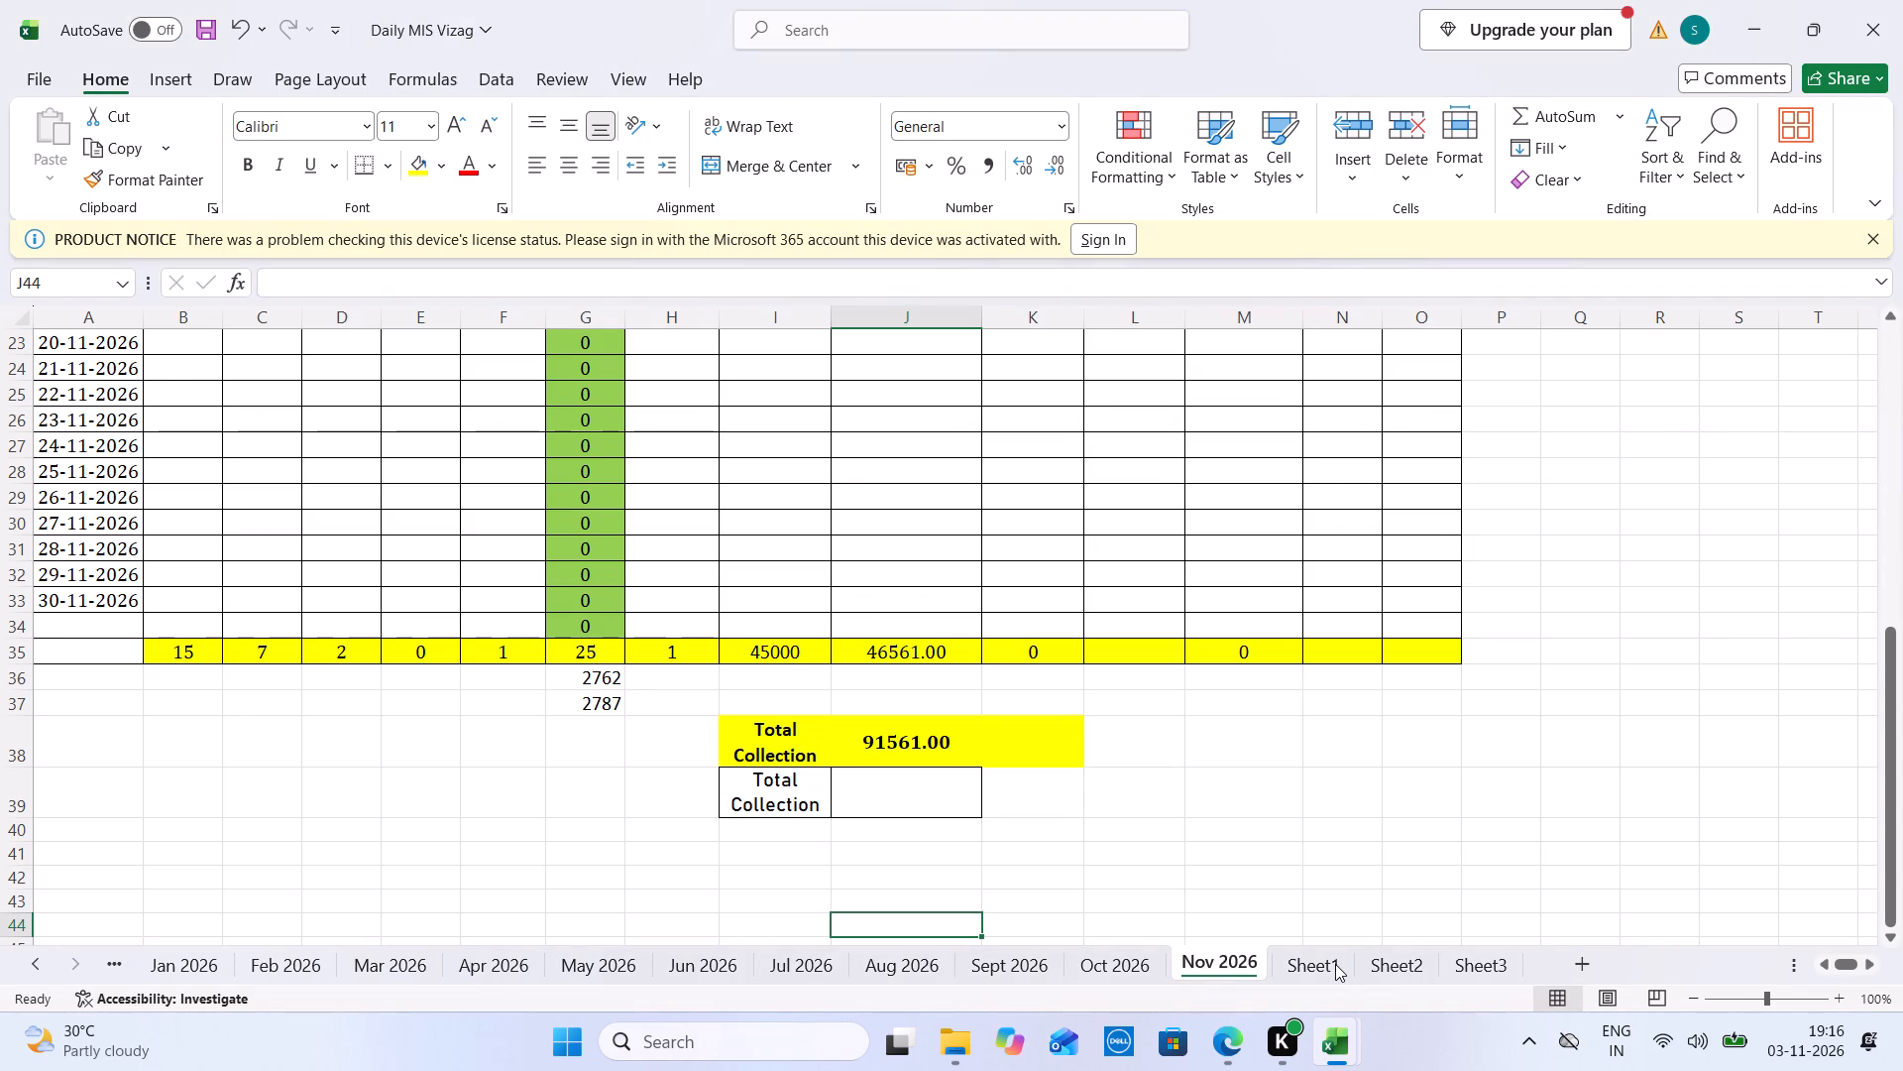
On Sheet1 of Daily MIS Vizag, set the November block's New OPD to 15, OPD F/U to 7 and DMP F/U to 2.
{"action": "left_click", "coordinate": [1335, 964]}
{"action": "left_click", "coordinate": [1560, 628]}
{"action": "type", "text": "15"}
{"action": "key", "text": "Down"}
{"action": "key", "text": "7"}
{"action": "key", "text": "Up"}
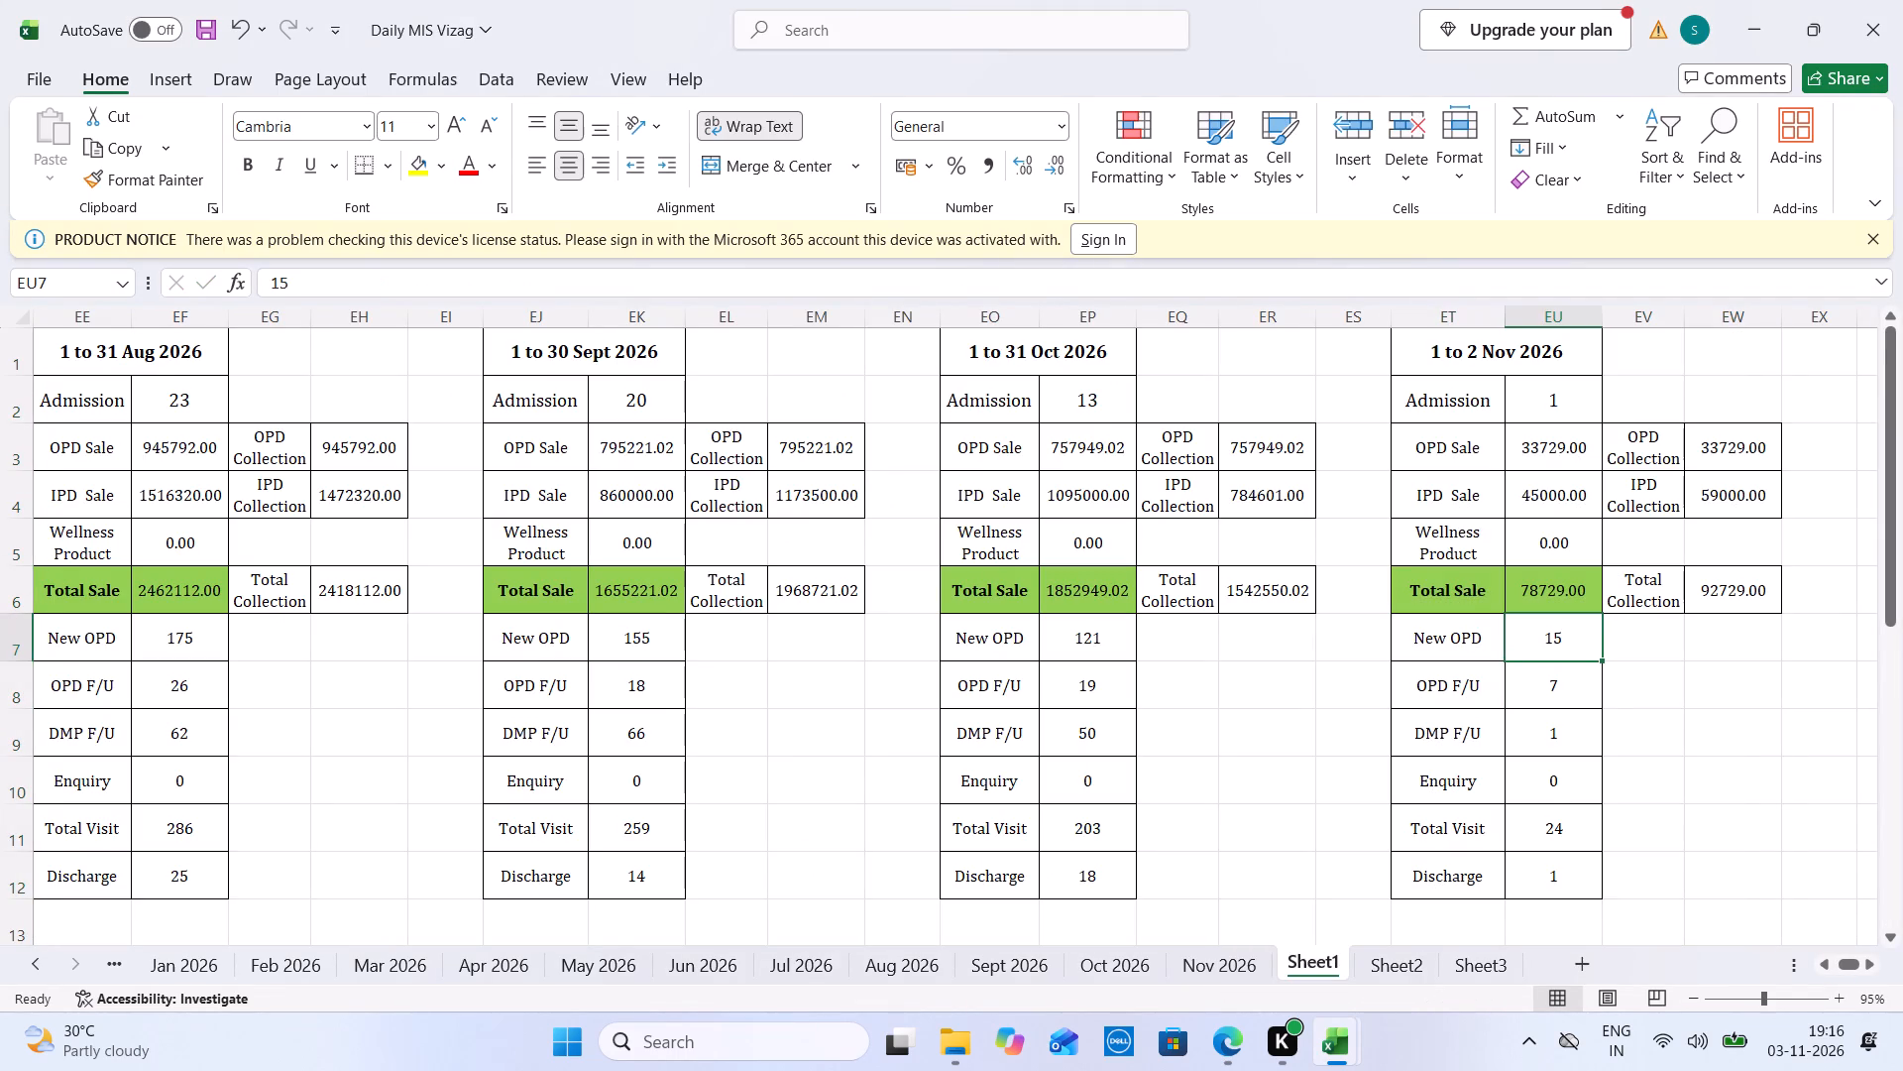
{"action": "key", "text": "Down"}
{"action": "key", "text": "Down"}
{"action": "key", "text": "2"}
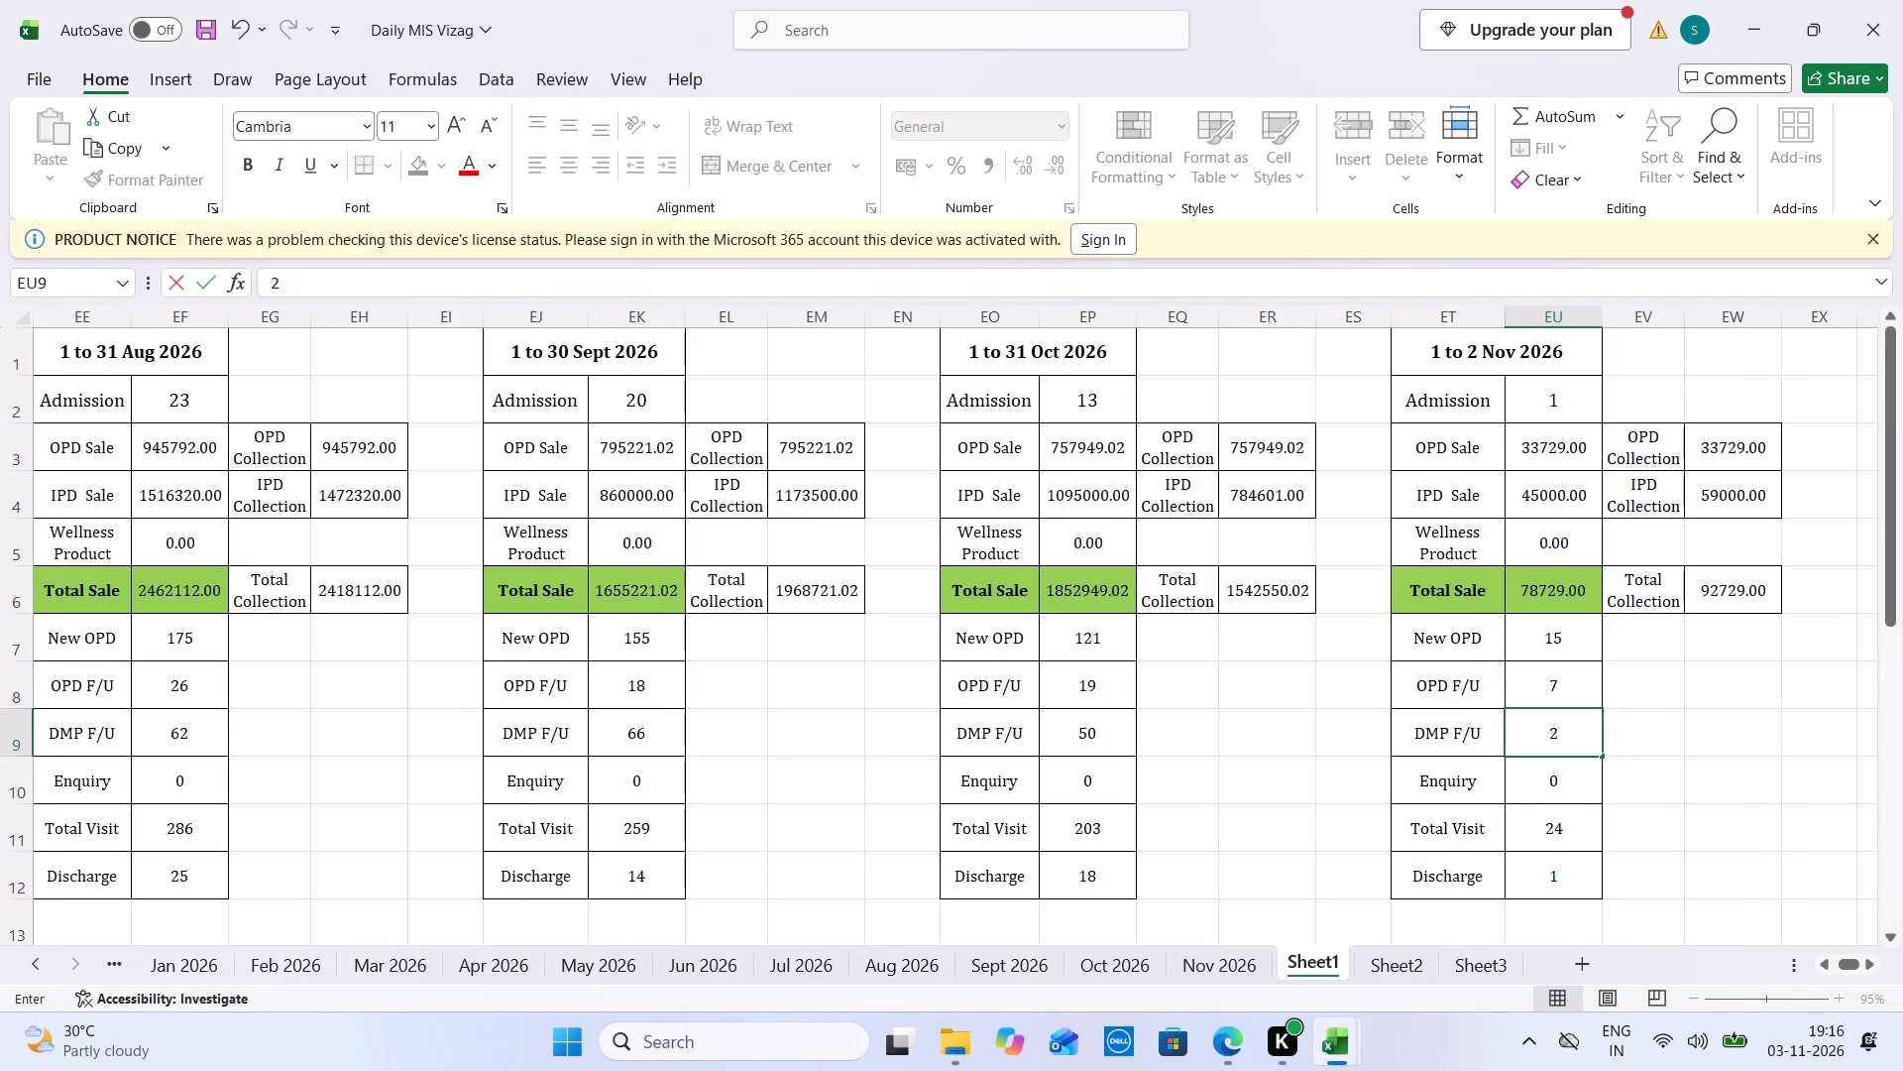
Change the November block's heading on Sheet1 to 1 to 3 Nov 2026.
{"action": "double_click", "coordinate": [1483, 354]}
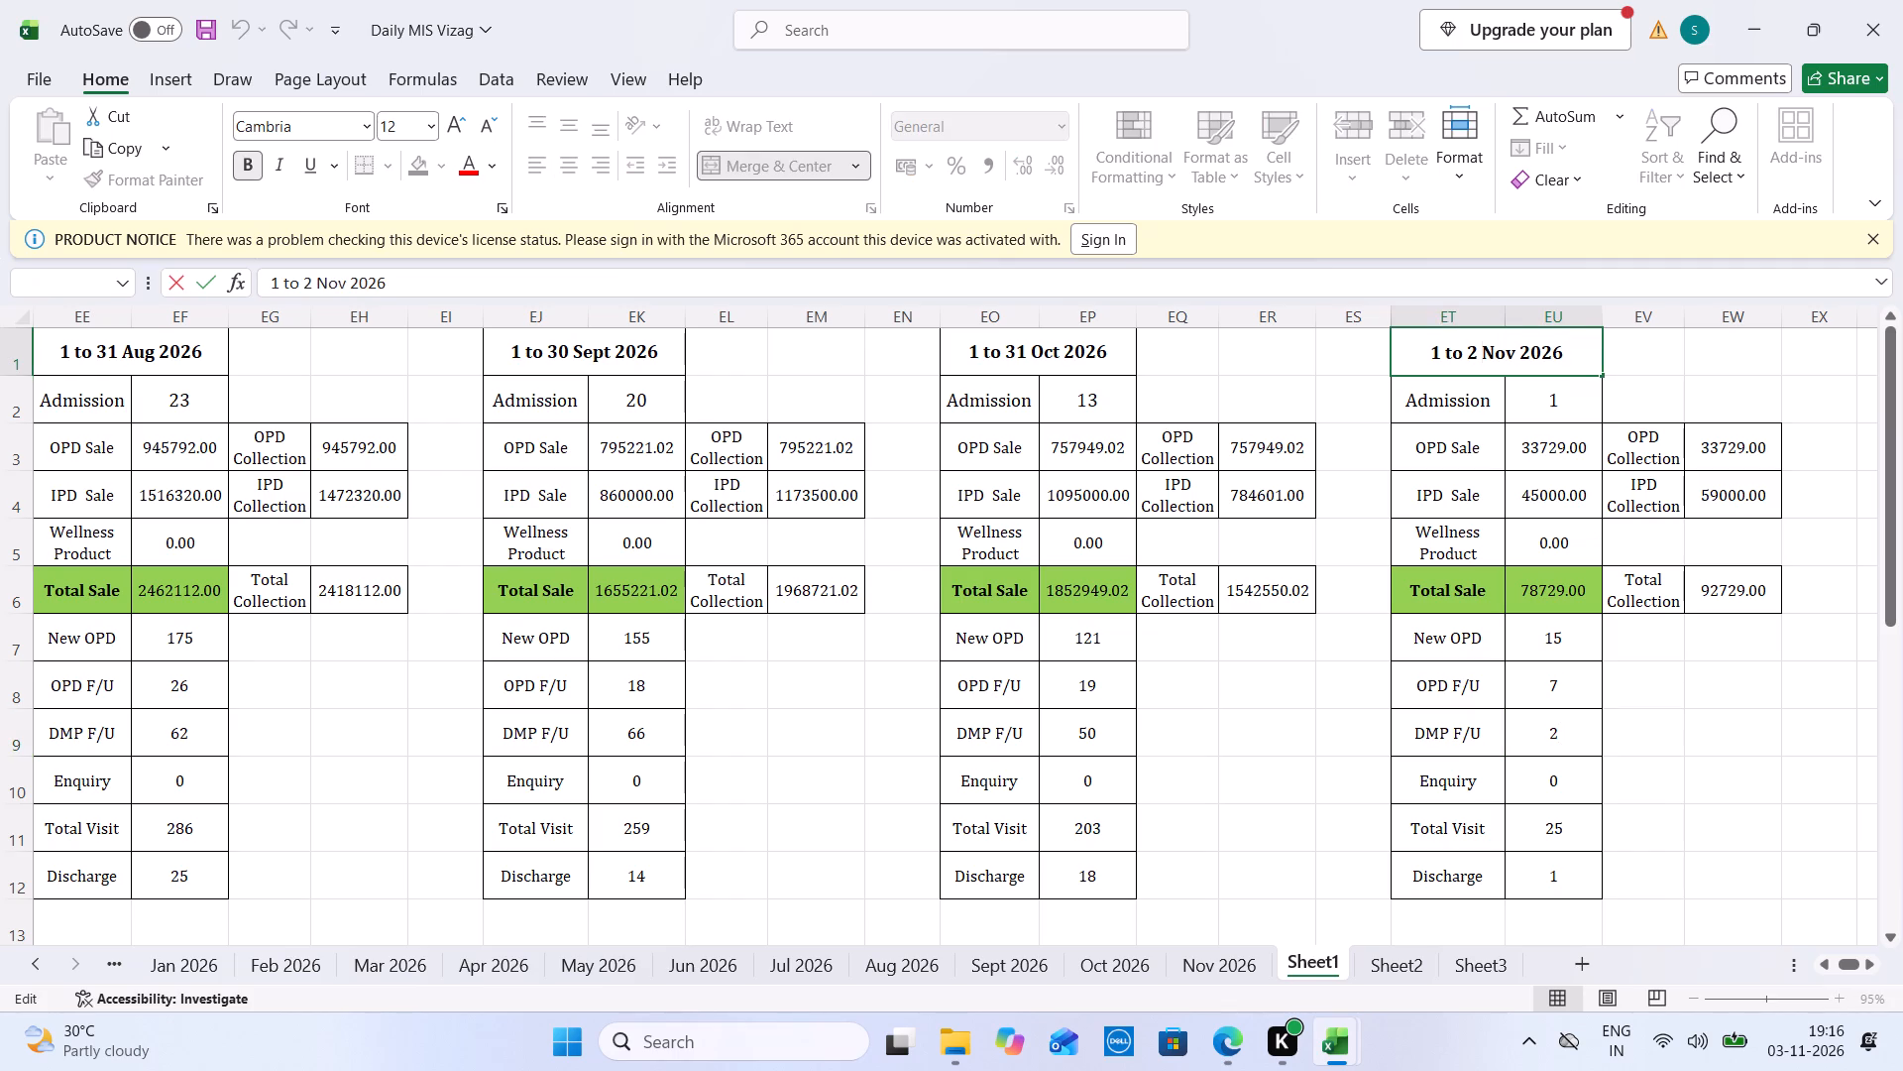
{"action": "key", "text": "Left"}
{"action": "key", "text": "BackSpace"}
{"action": "key", "text": "3"}
Set both OPD Sale and OPD Collection in the November block on Sheet1 to 46561, the OPD total from the Nov 2026 sheet.
{"action": "left_click", "coordinate": [1585, 455]}
{"action": "left_click", "coordinate": [1236, 988]}
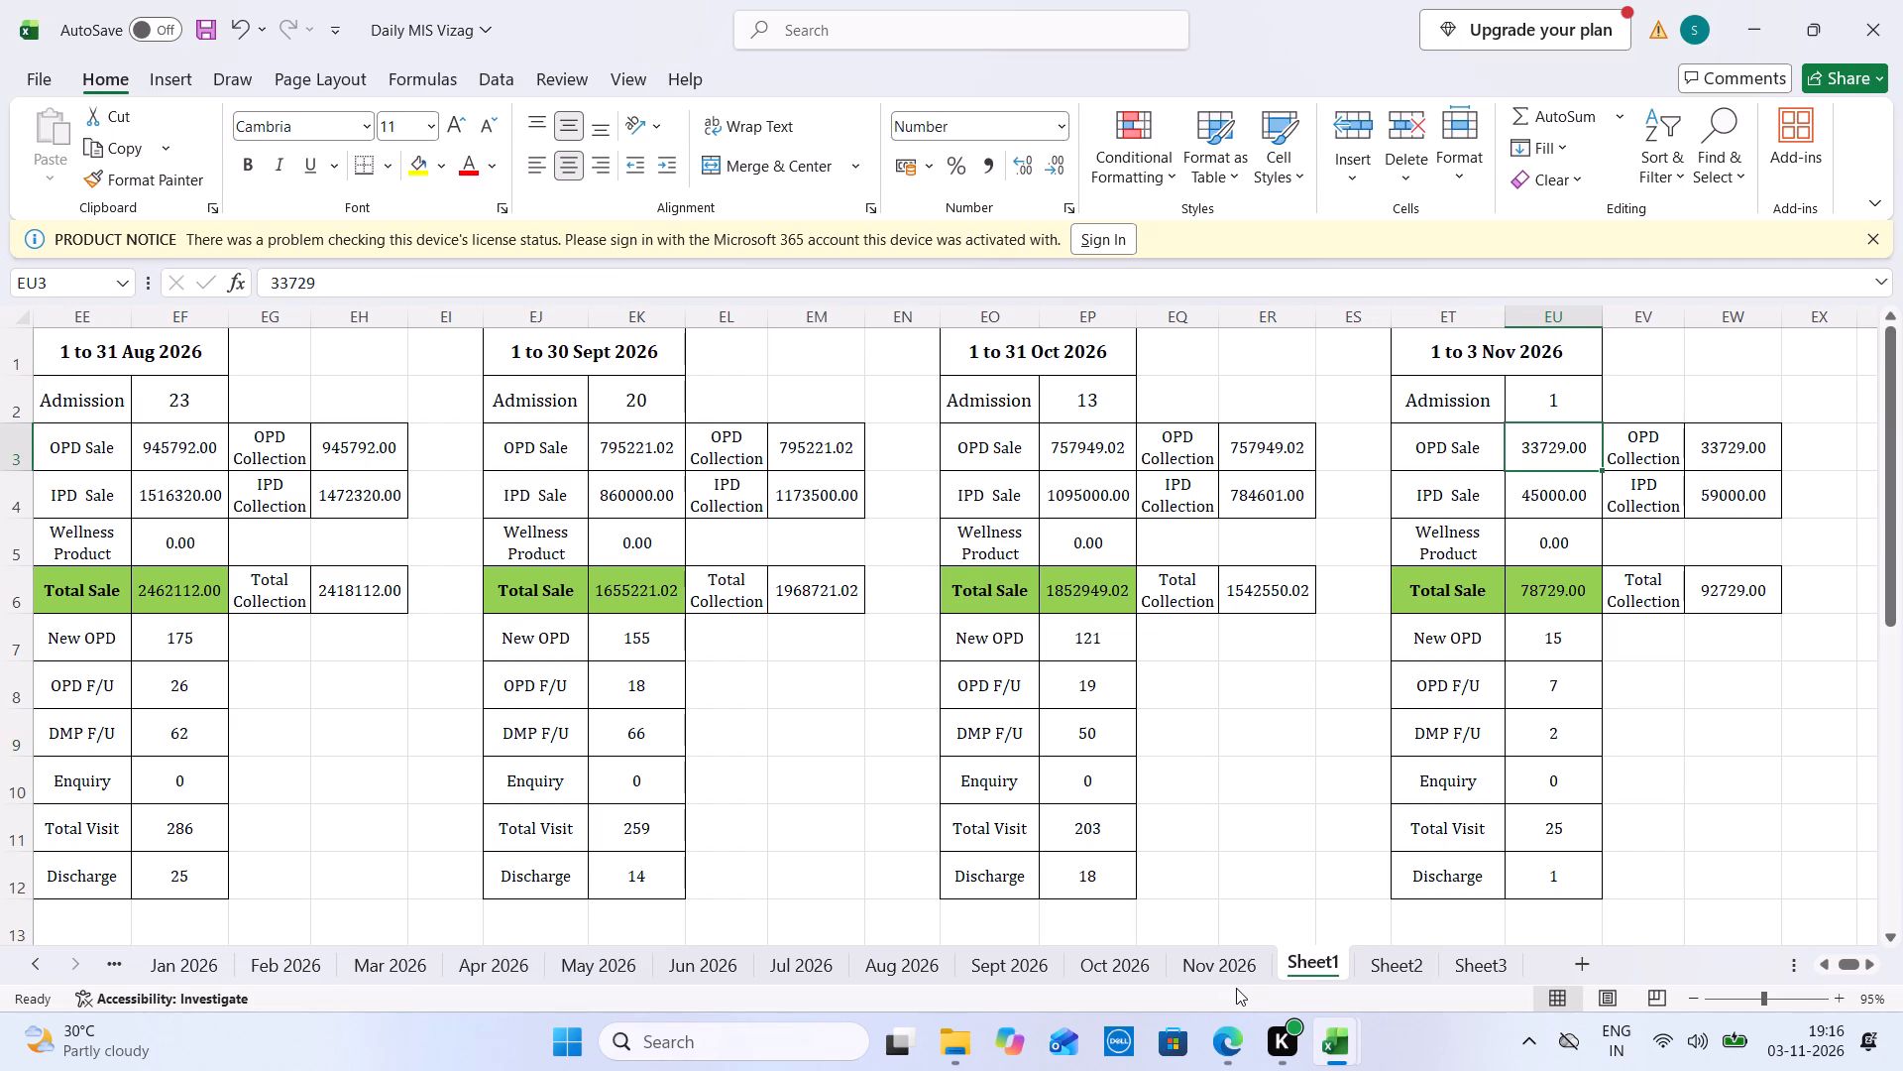
{"action": "left_click", "coordinate": [1252, 972]}
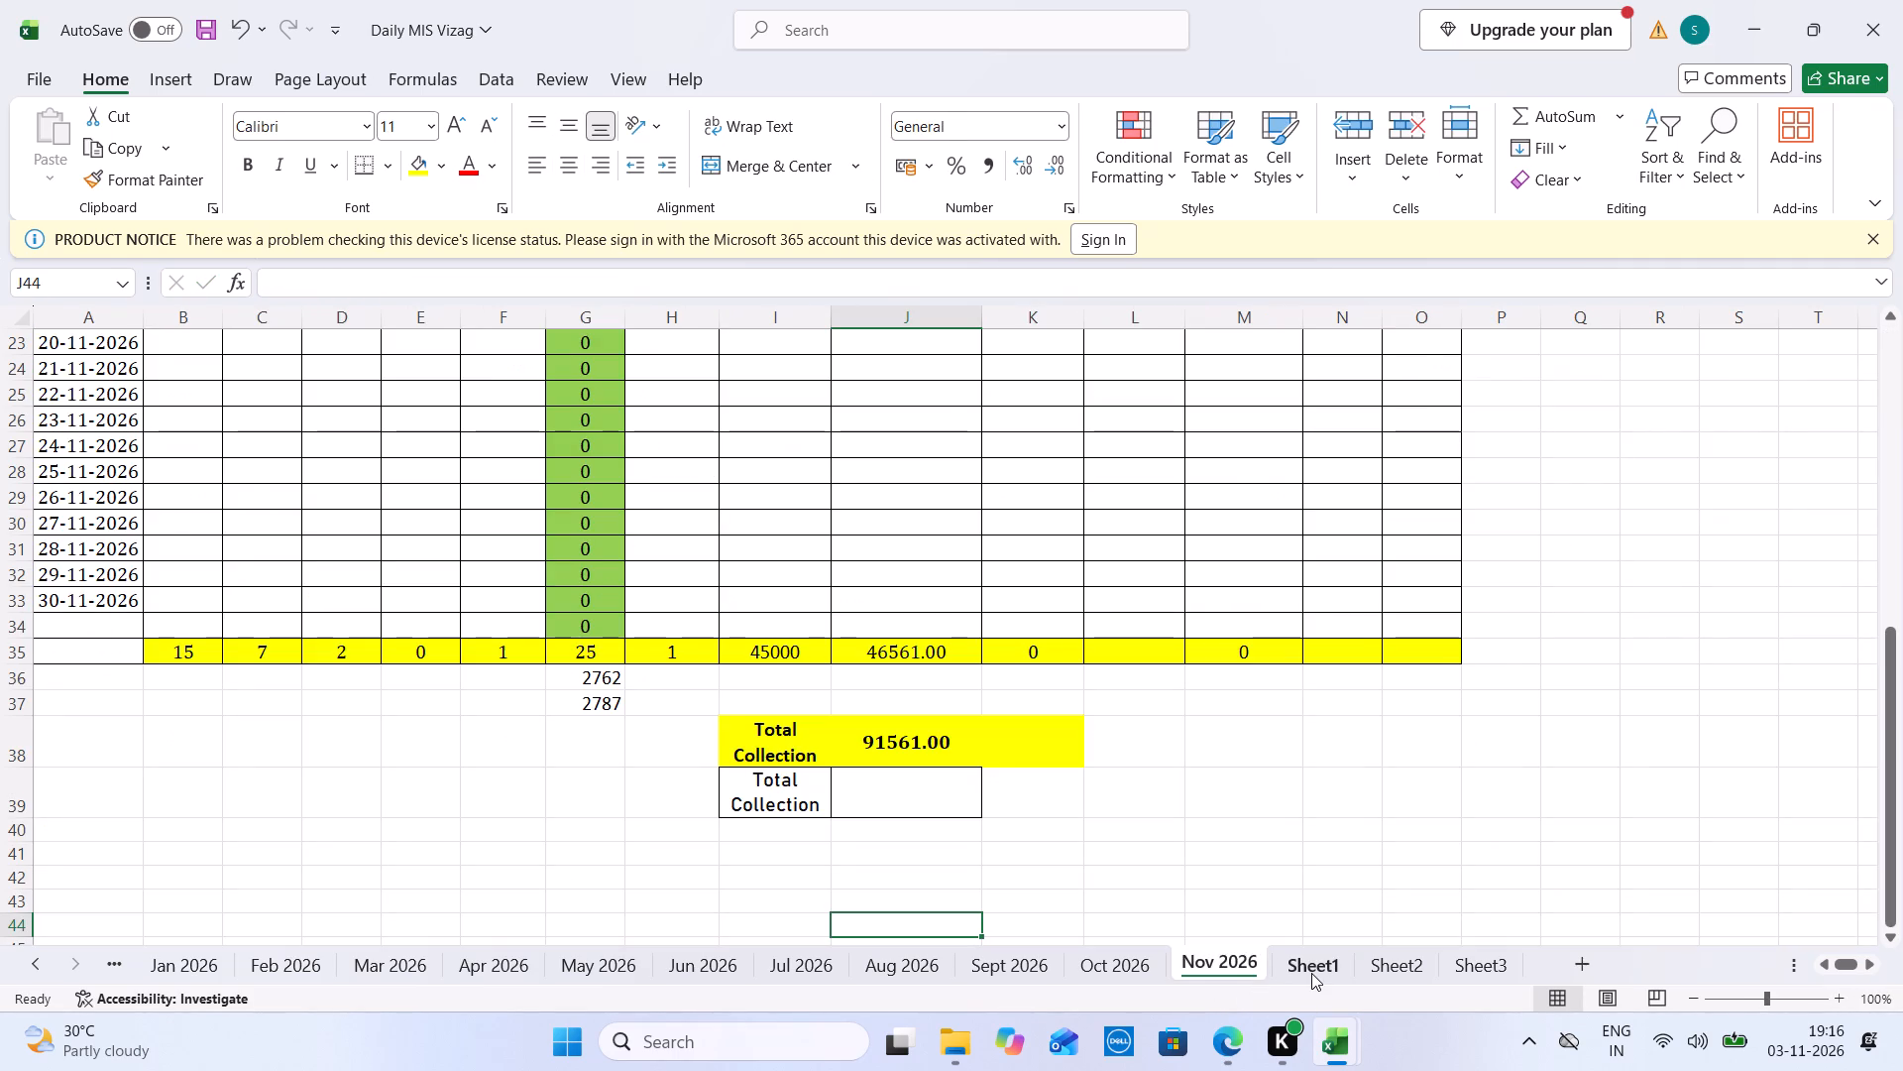
{"action": "left_click", "coordinate": [1311, 973]}
{"action": "type", "text": "46561"}
{"action": "key", "text": "Down"}
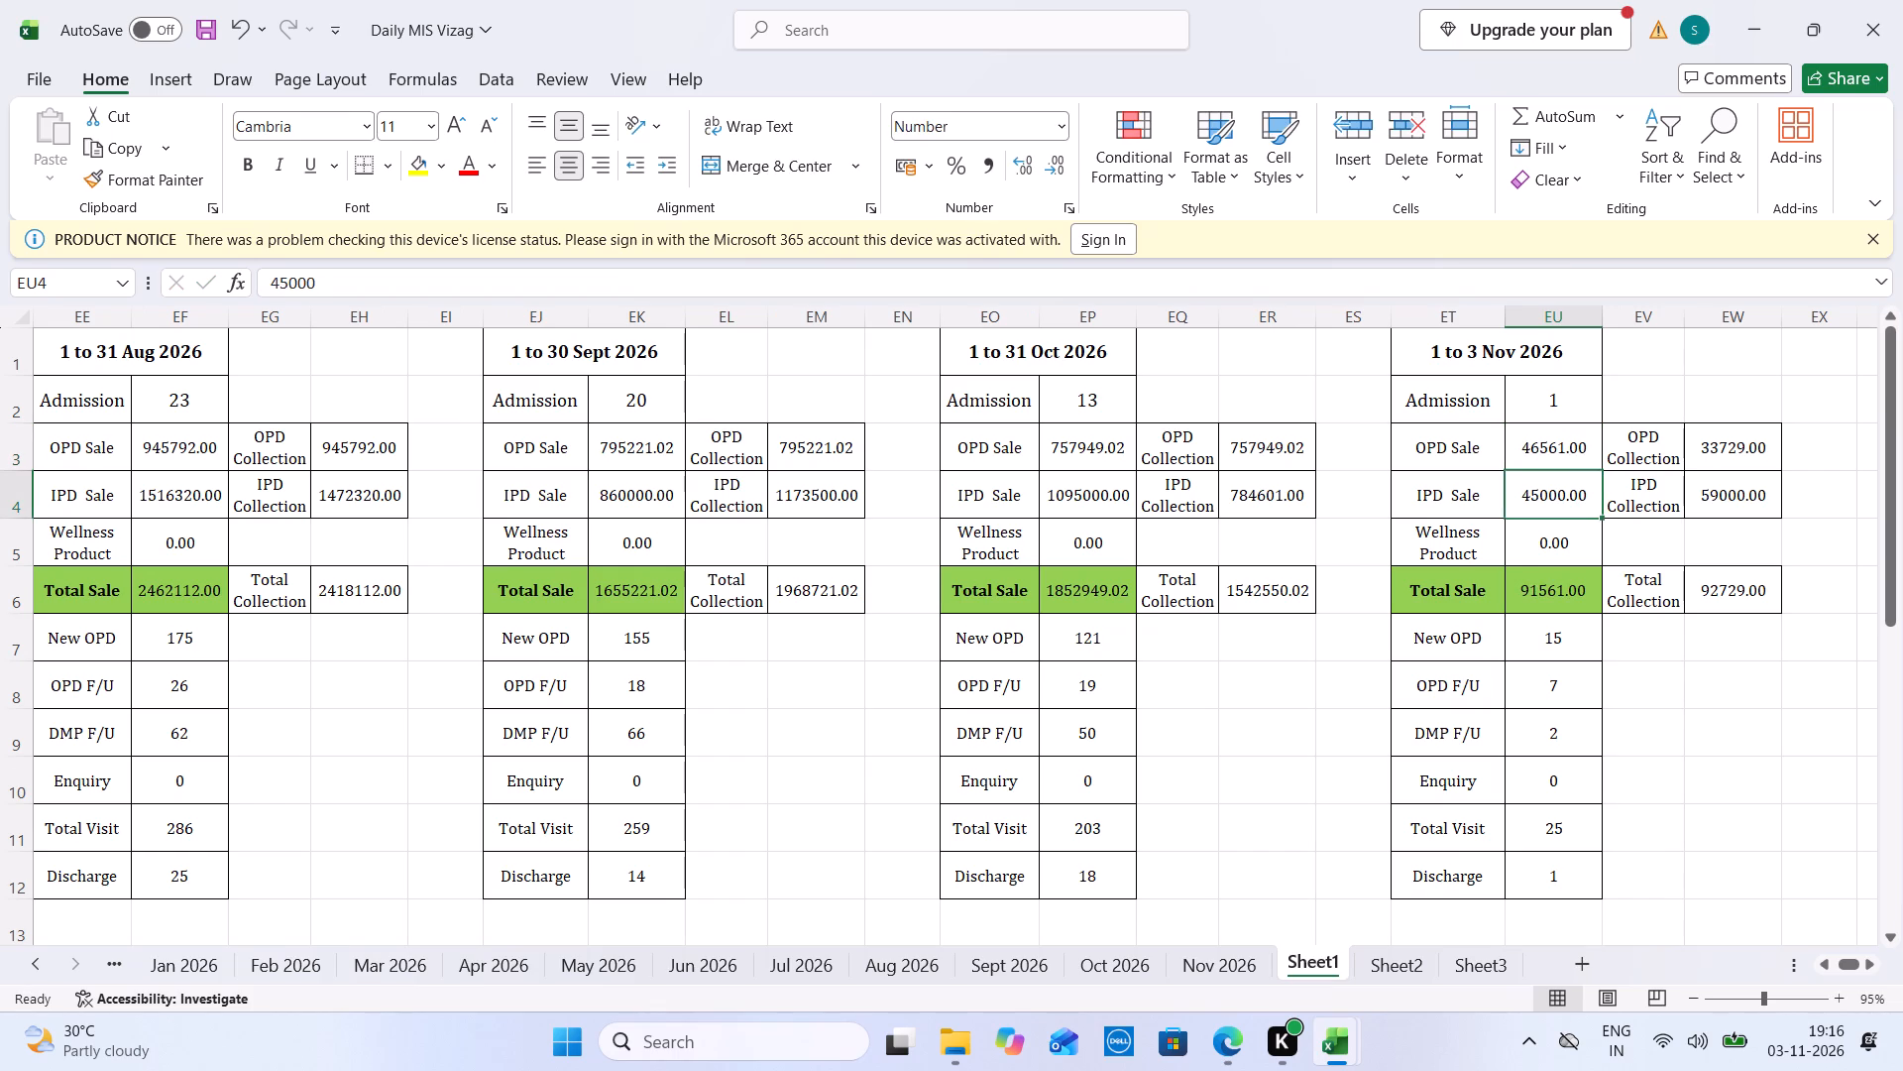
{"action": "left_click", "coordinate": [1712, 449]}
{"action": "type", "text": "46561"}
Close the Daily Collection Report vizag-NOV 26 workbook.
{"action": "key", "text": "ctrl+Tab"}
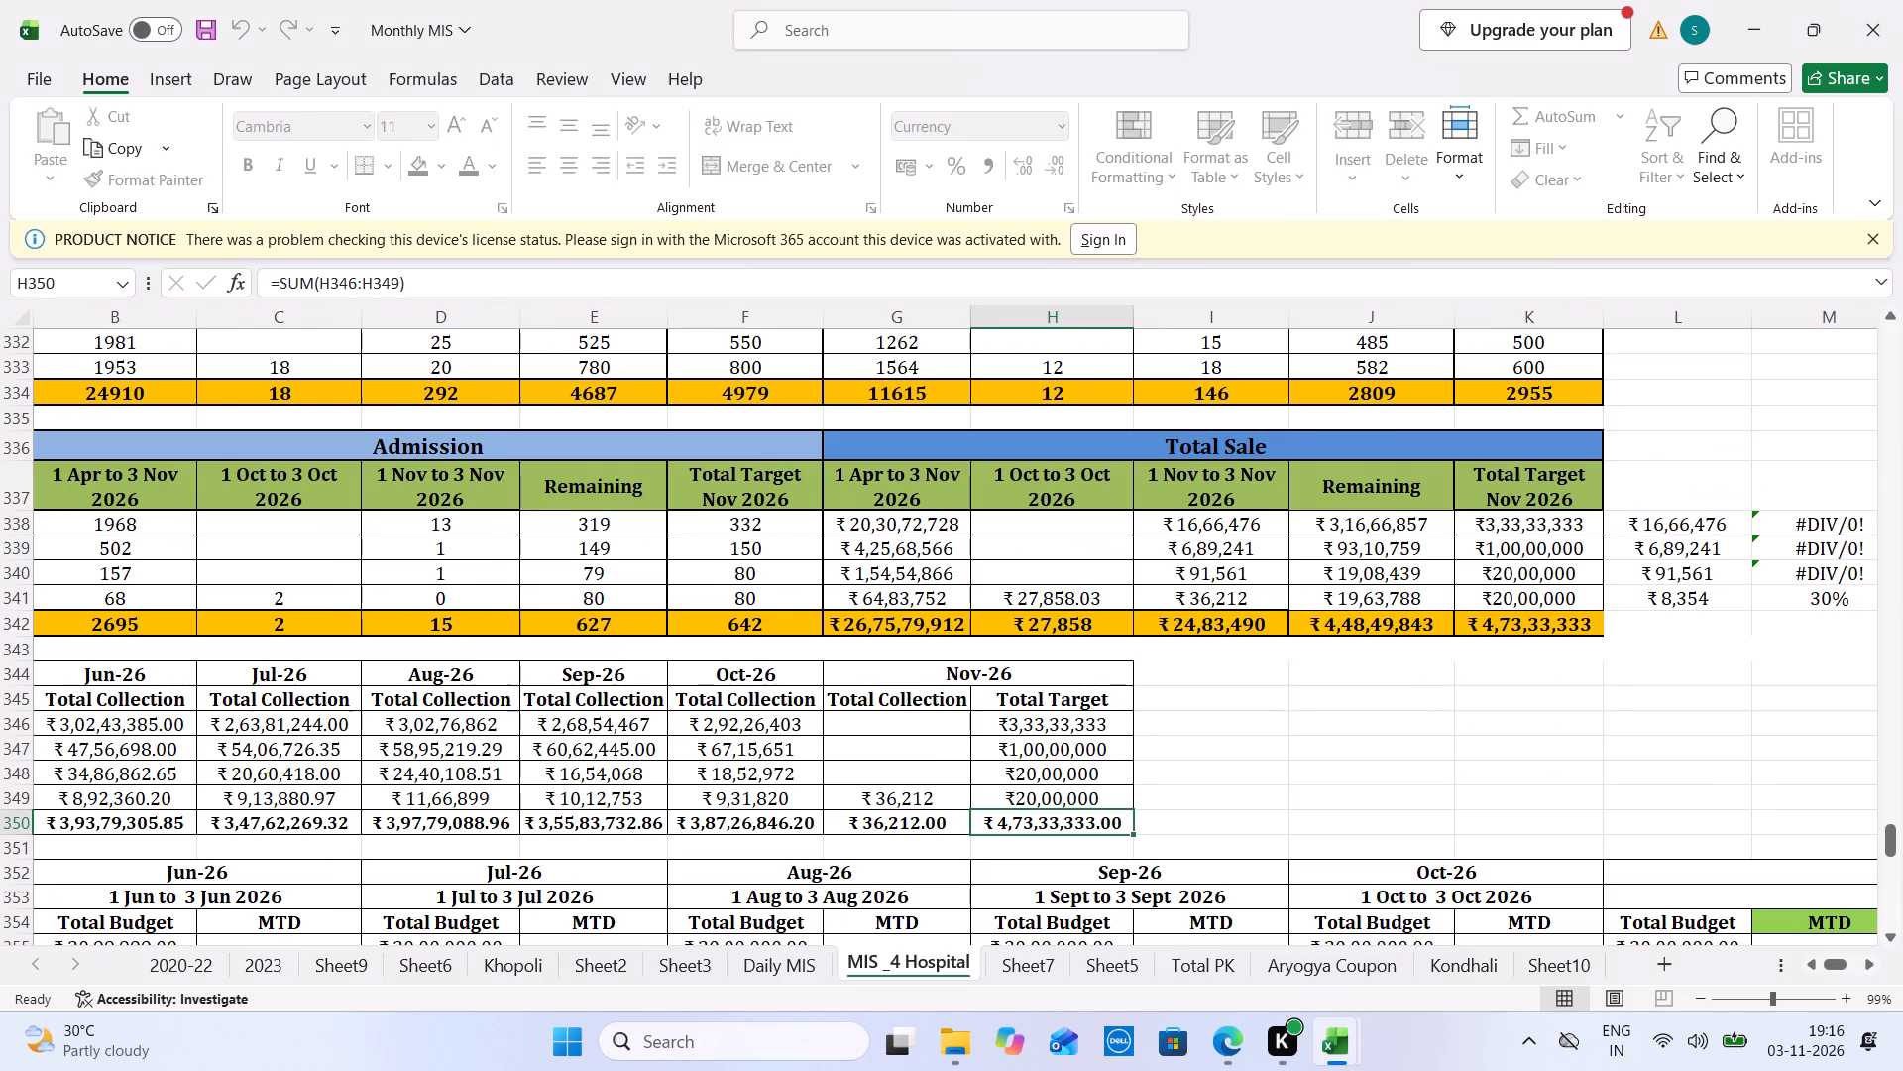
{"action": "key", "text": "ctrl+Tab"}
{"action": "key", "text": "ctrl+Tab"}
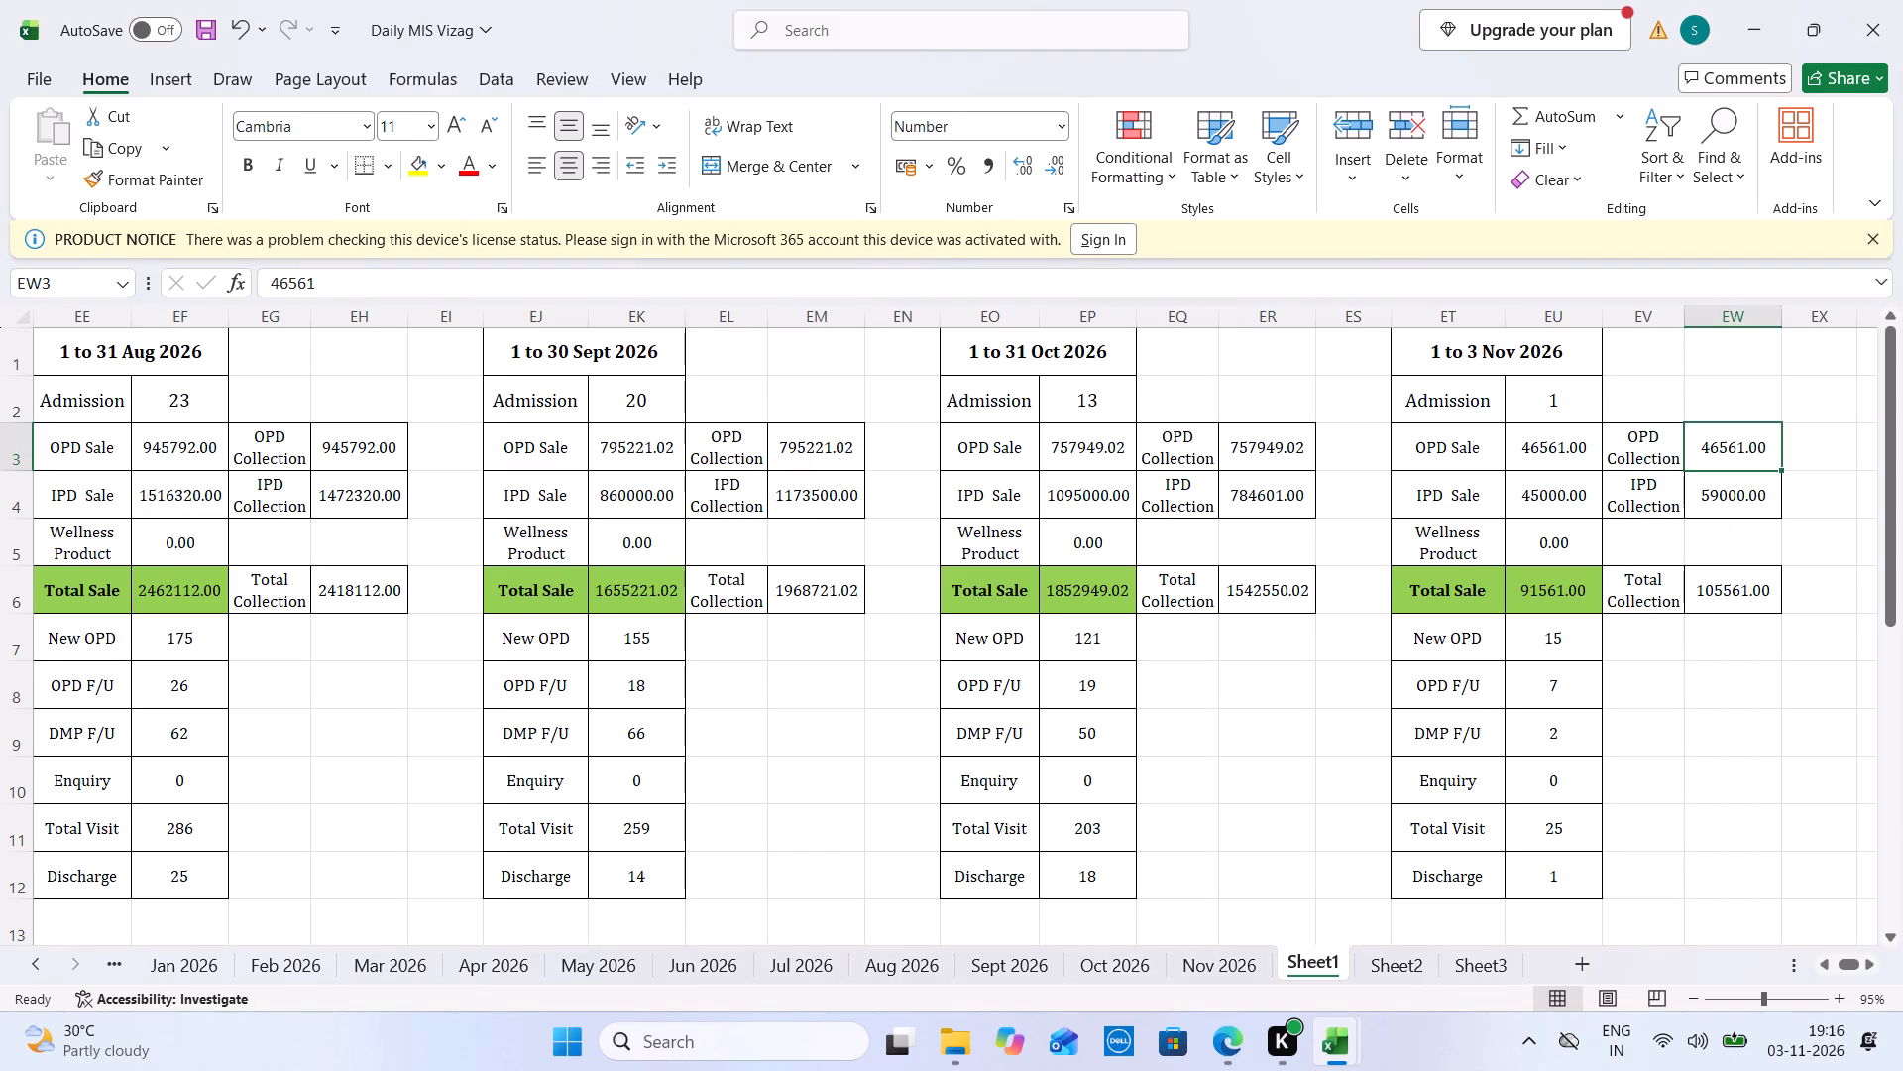
{"action": "key", "text": "ctrl+Tab"}
{"action": "key", "text": "ctrl+Tab"}
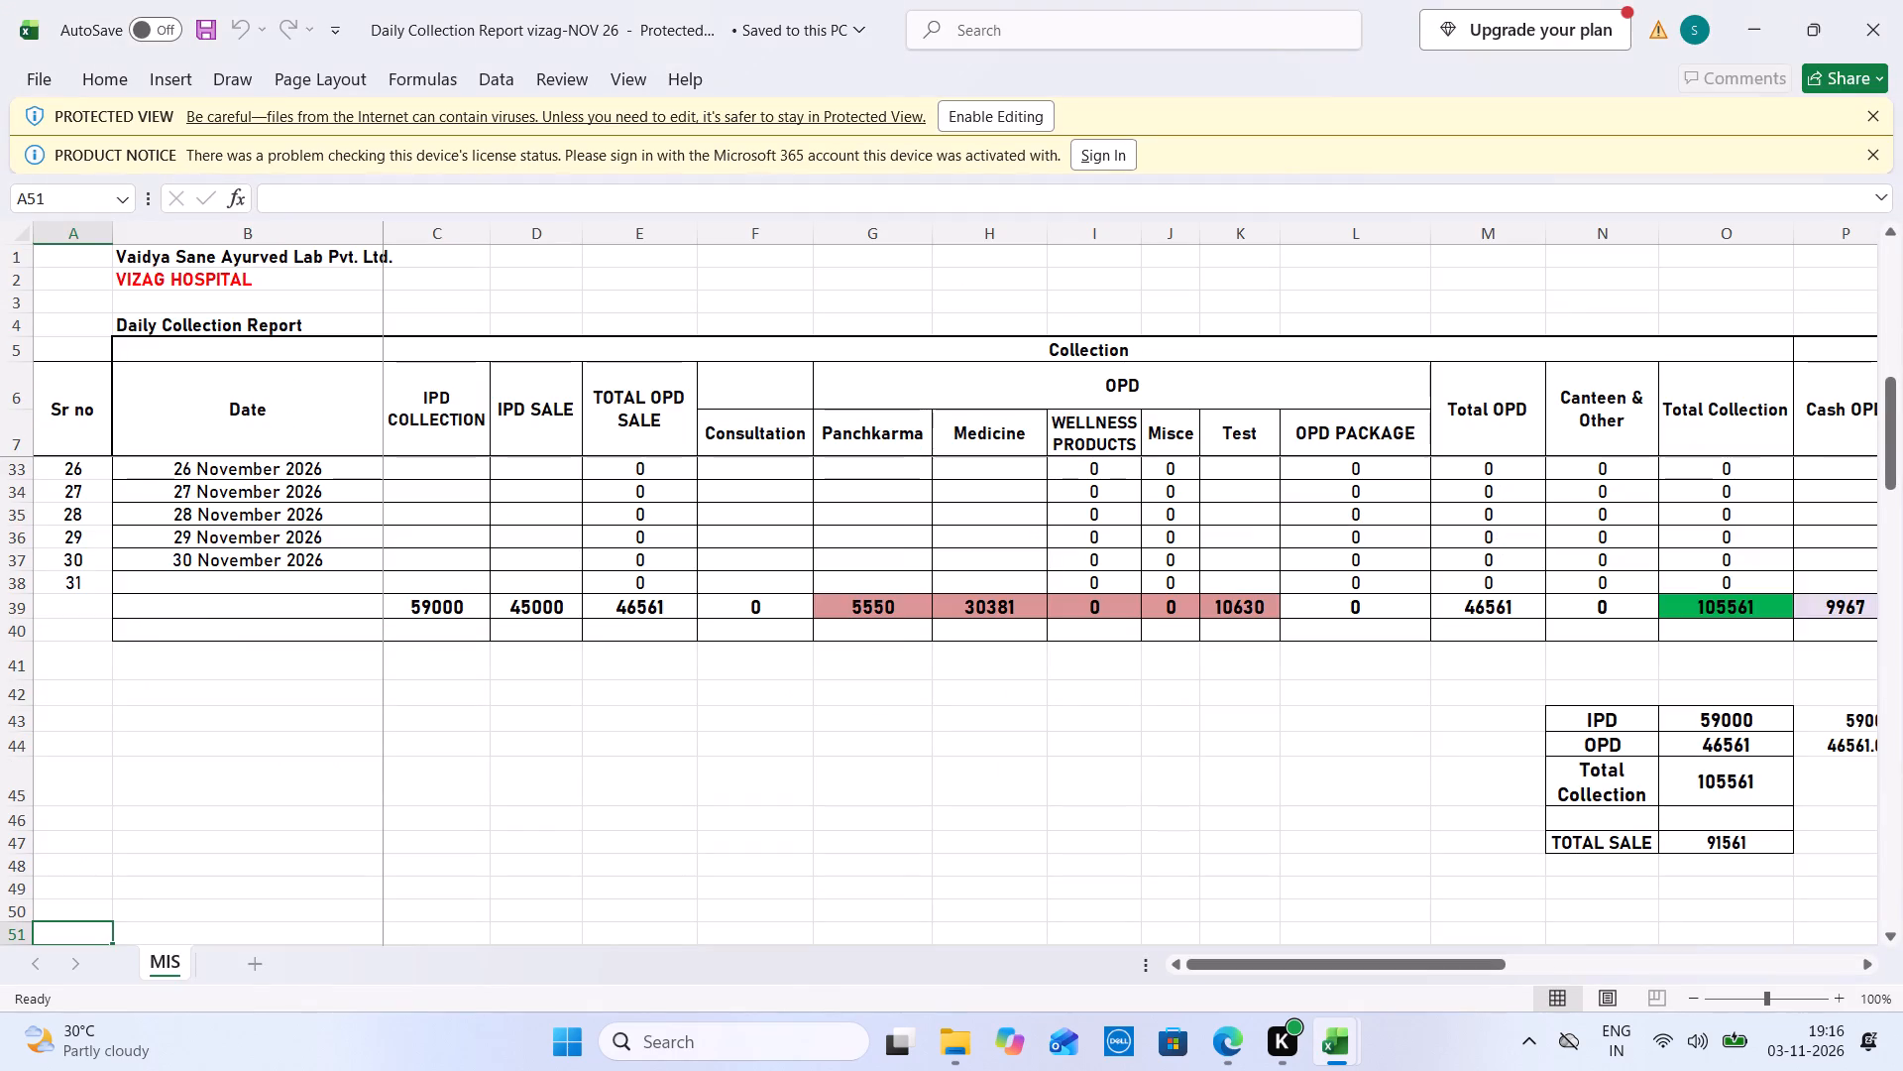
{"action": "left_click", "coordinate": [1902, 0]}
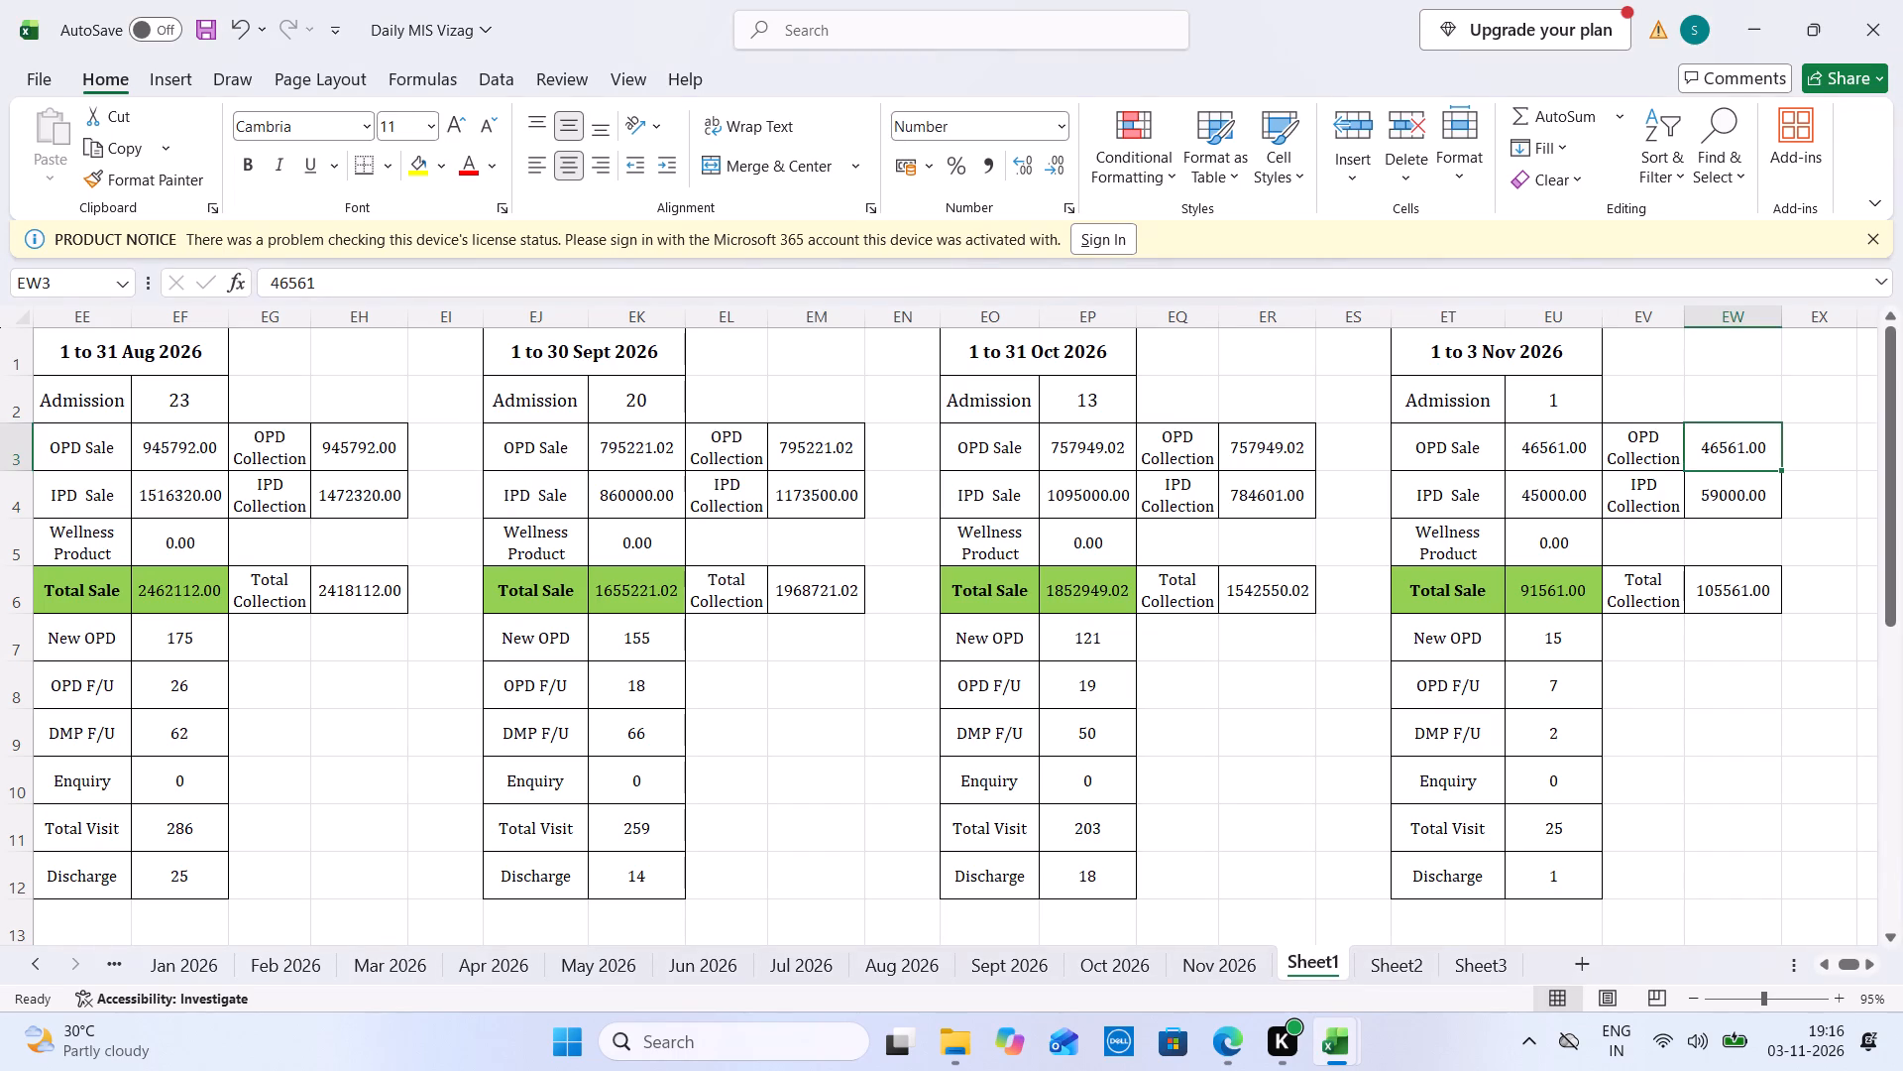
Copy the whole 1 to 3 Nov 2026 summary block on Sheet1, from its heading down to the Discharge row, including the collection columns.
{"action": "left_click_drag", "start_coordinate": [1498, 352], "coordinate": [1699, 873]}
{"action": "key", "text": "ctrl+c"}
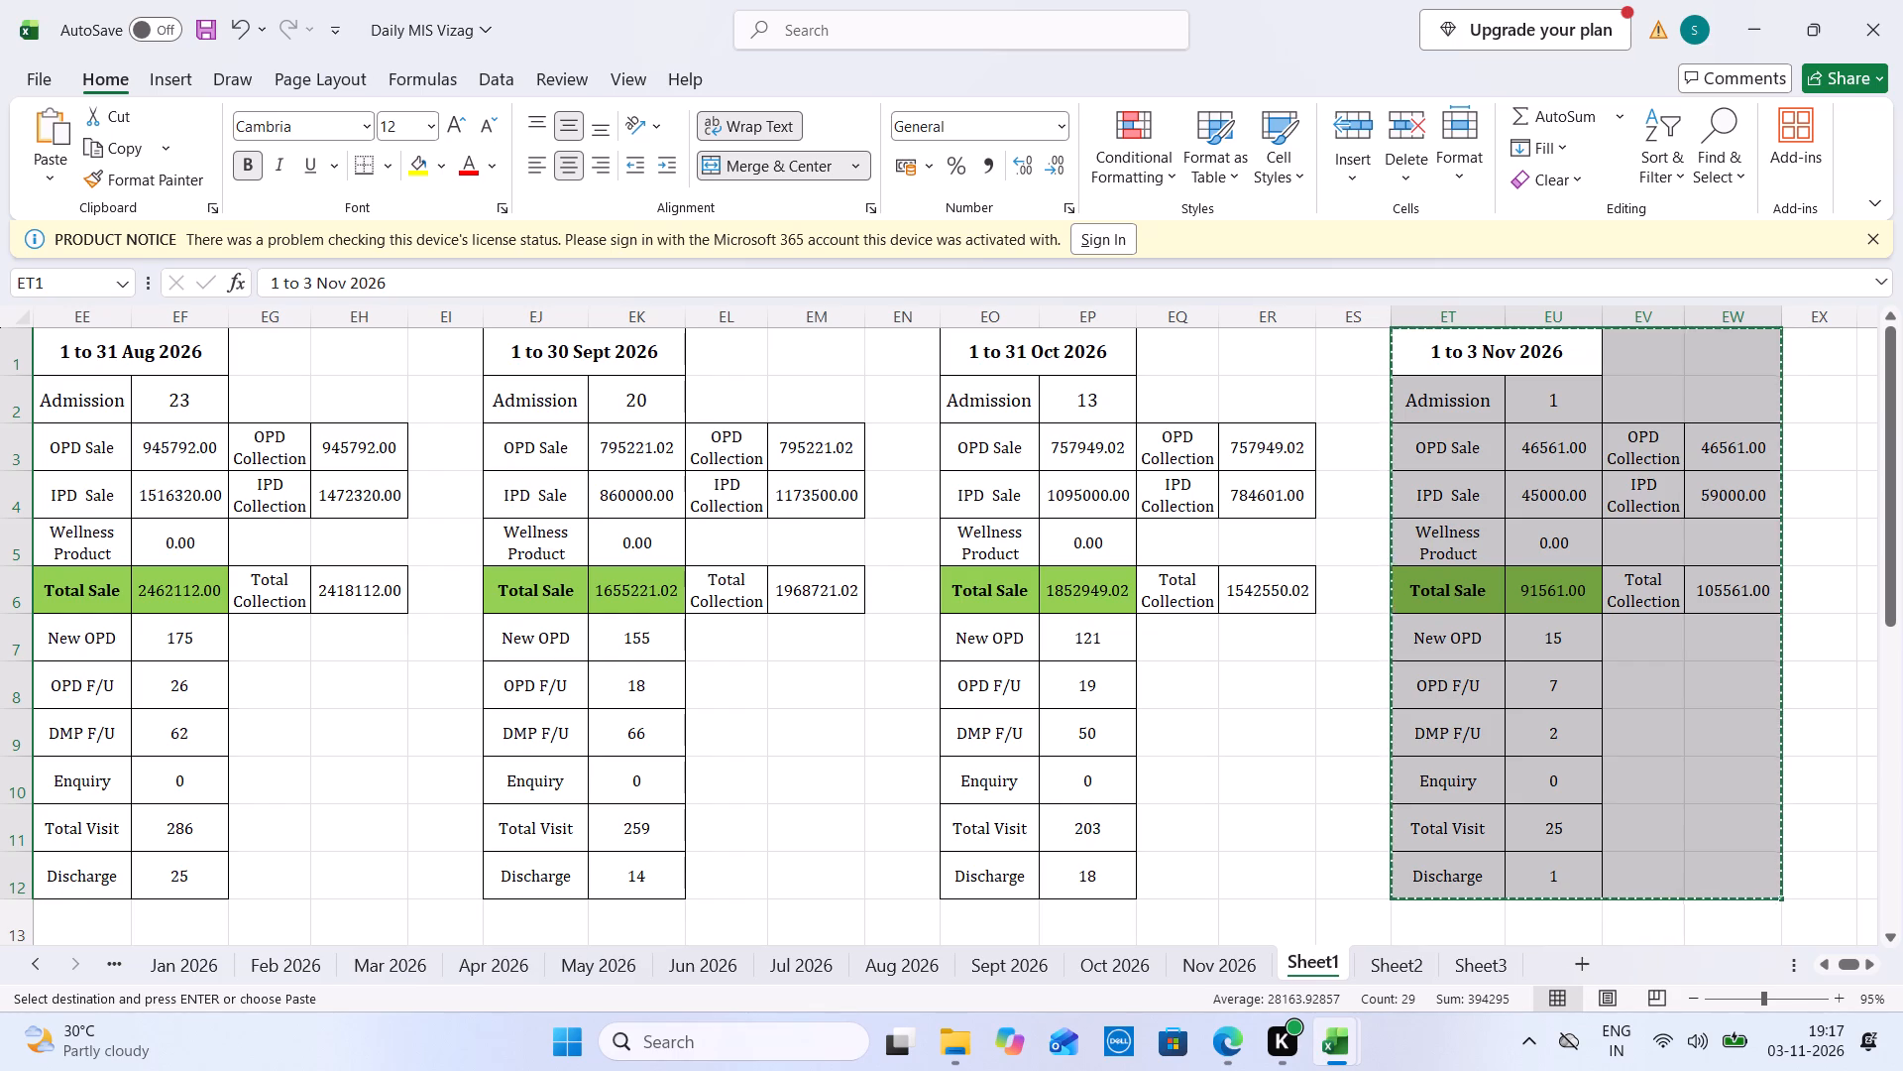
{"action": "scroll", "coordinate": [1691, 855], "scroll_direction": "left", "scroll_amount": 1}
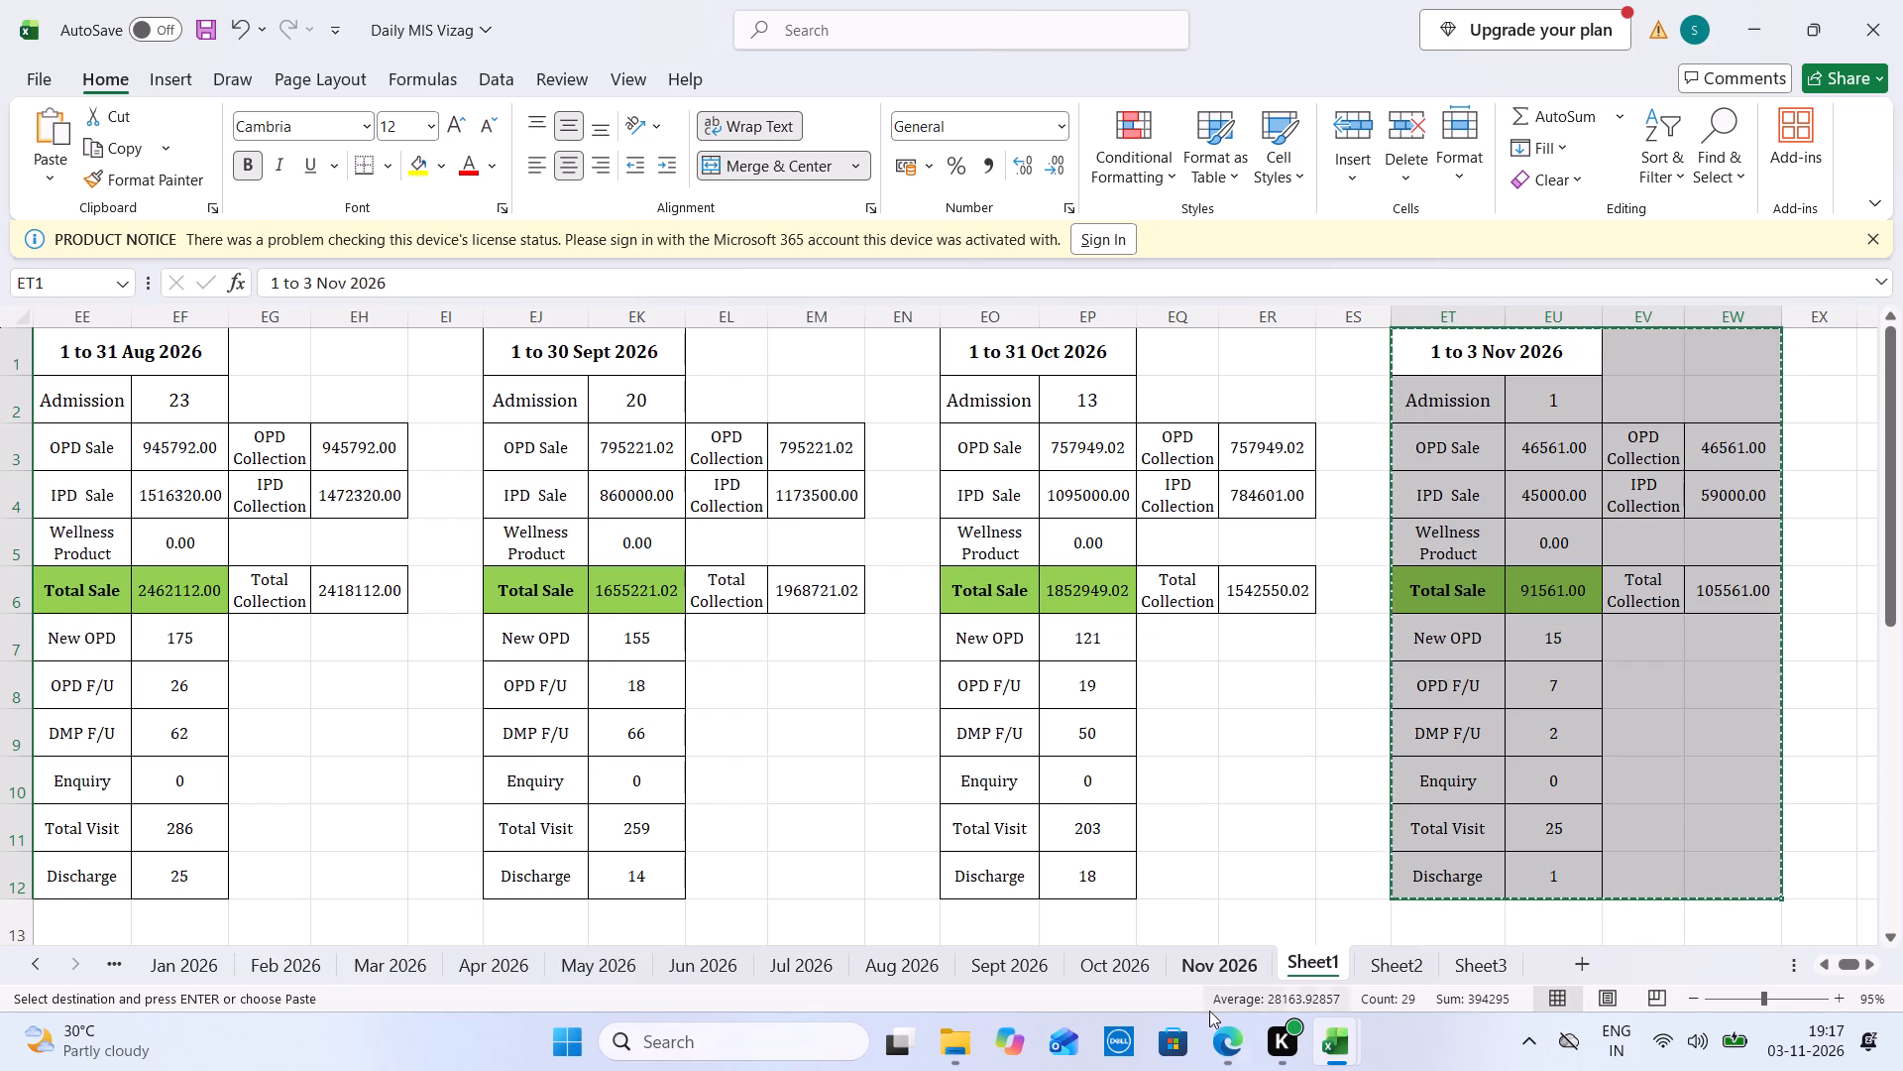
{"action": "scroll", "coordinate": [1209, 1011], "scroll_direction": "left", "scroll_amount": 1}
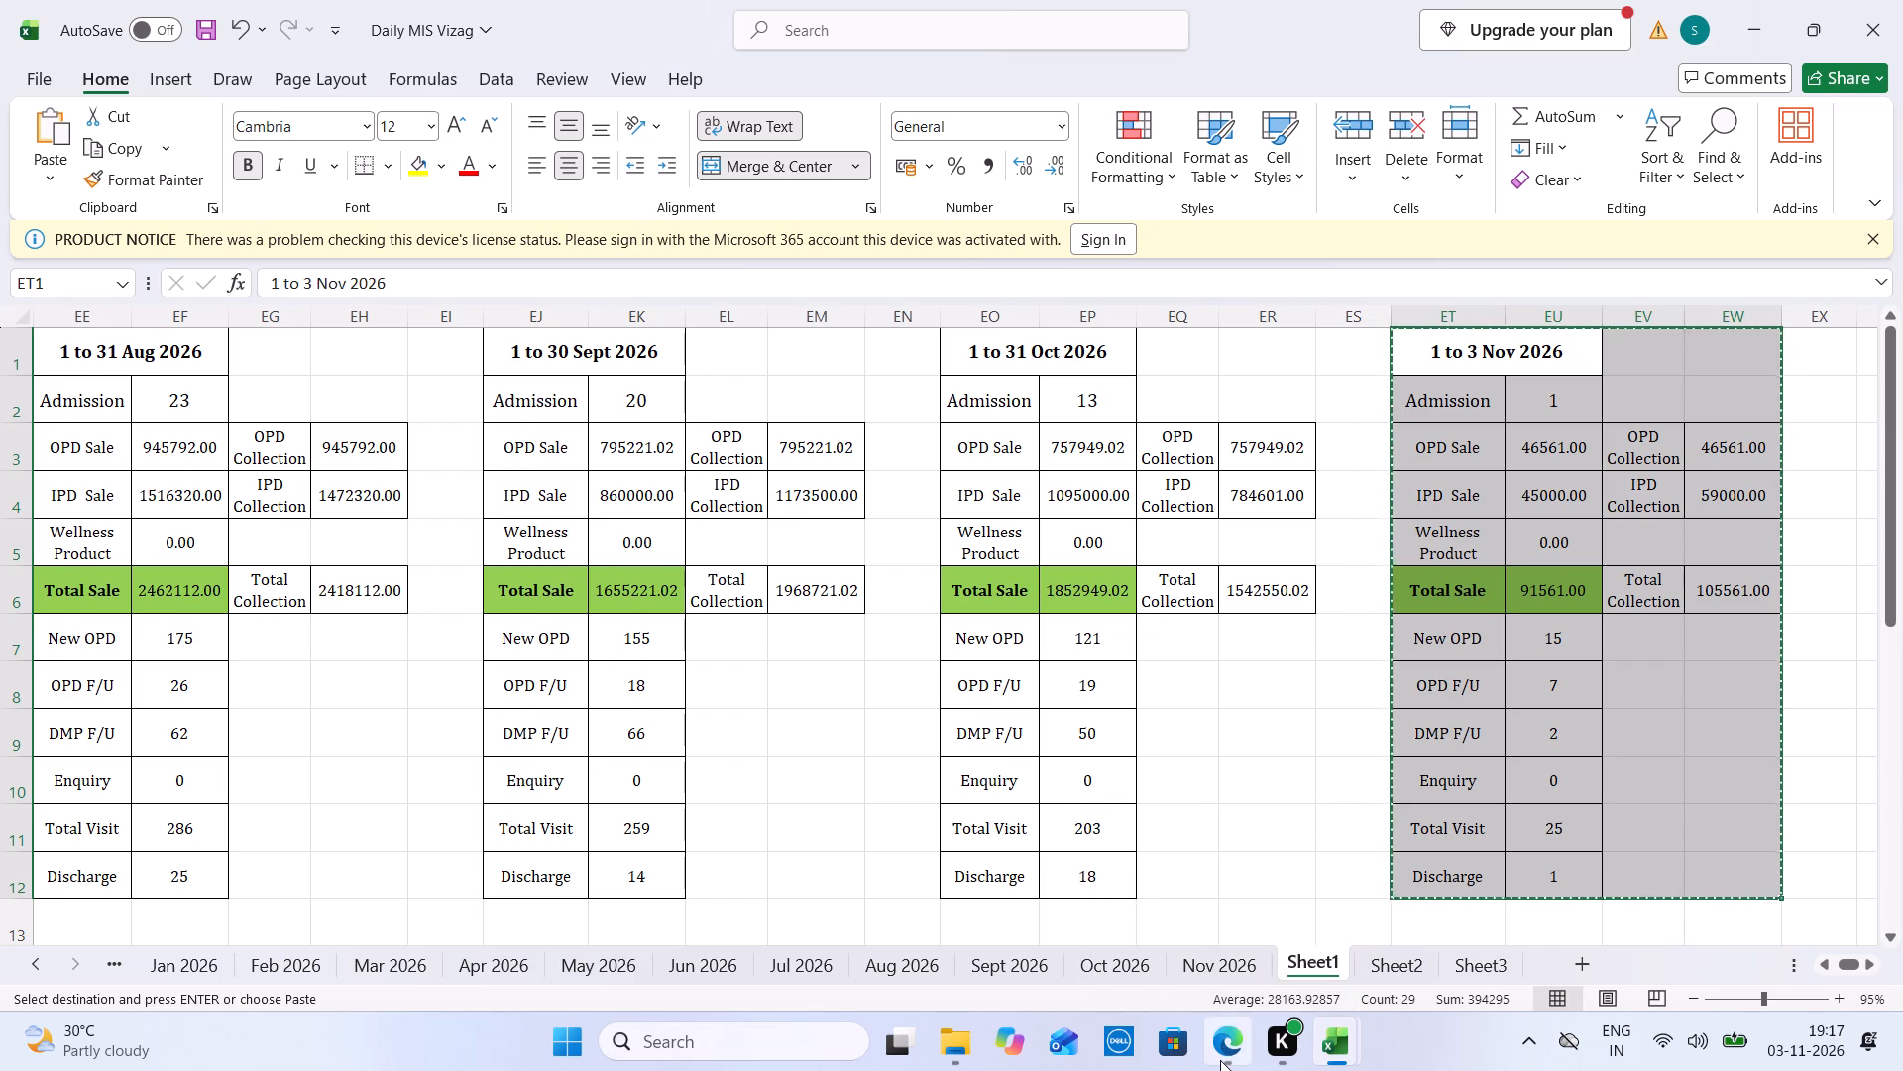
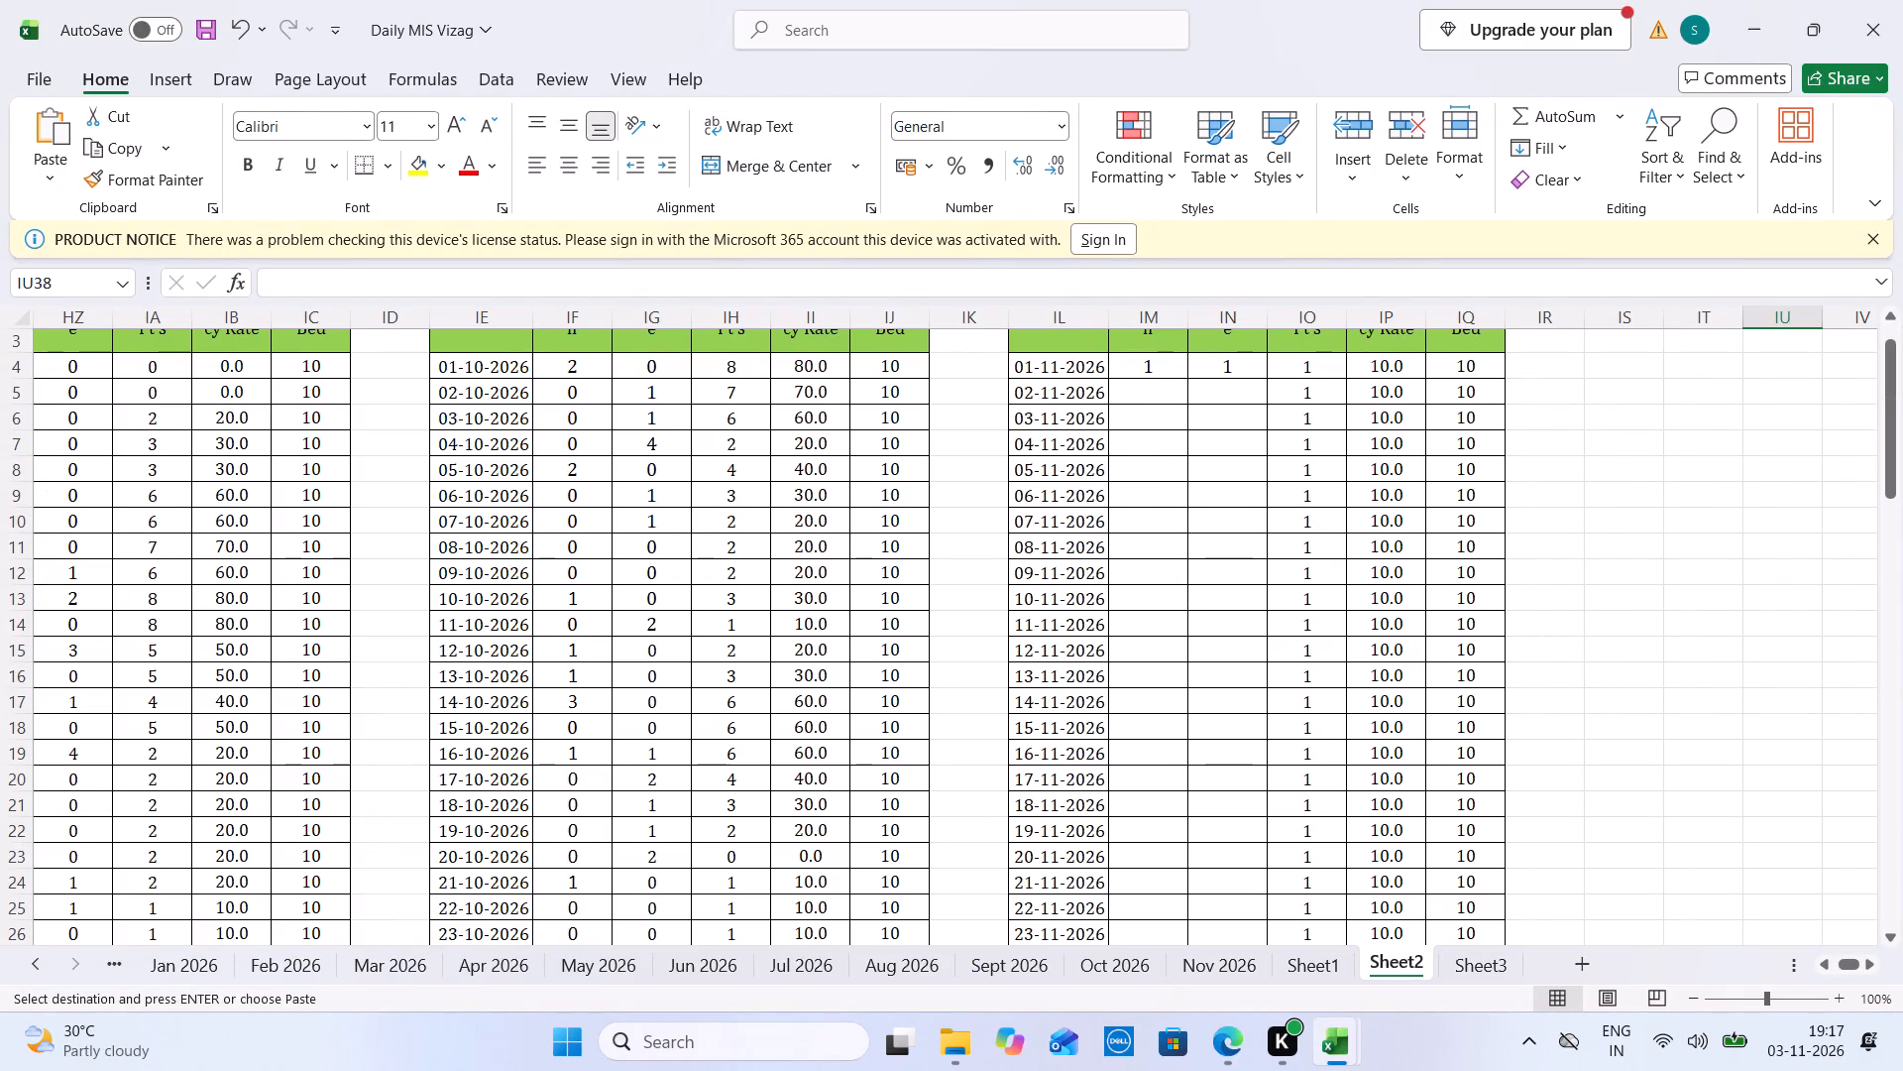
Enter 0 admissions and 0 discharges for both 02-11-2026 and 03-11-2026 in the November block on Sheet2.
{"action": "left_click", "coordinate": [1142, 394]}
{"action": "key", "text": "0"}
{"action": "key", "text": "Right"}
{"action": "key", "text": "0"}
{"action": "key", "text": "Down"}
{"action": "key", "text": "Left"}
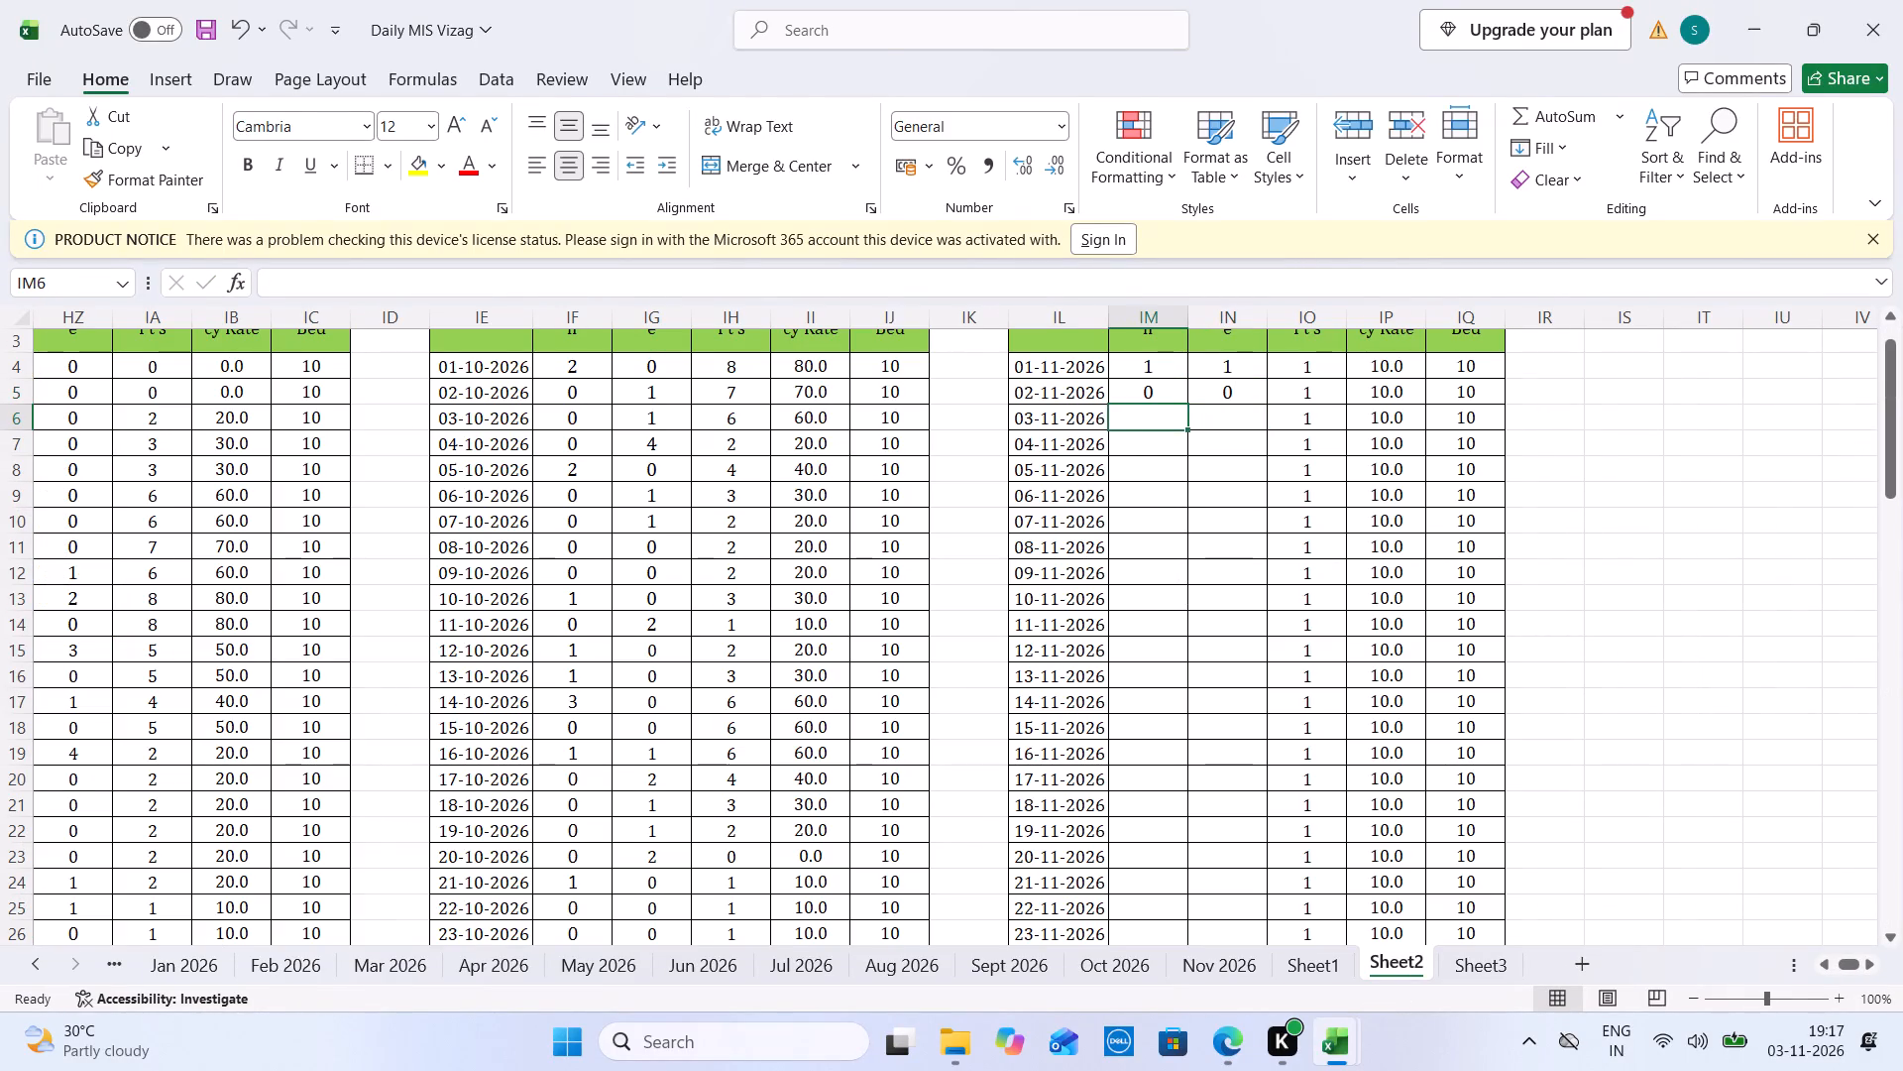
{"action": "key", "text": "0"}
{"action": "key", "text": "Right"}
{"action": "key", "text": "0"}
Clear the Admit Pt's, Occupancy Rate and Total Bed cells for 04-11-2026 to 30-11-2026 in Sheet2's November block.
{"action": "key", "text": "Right"}
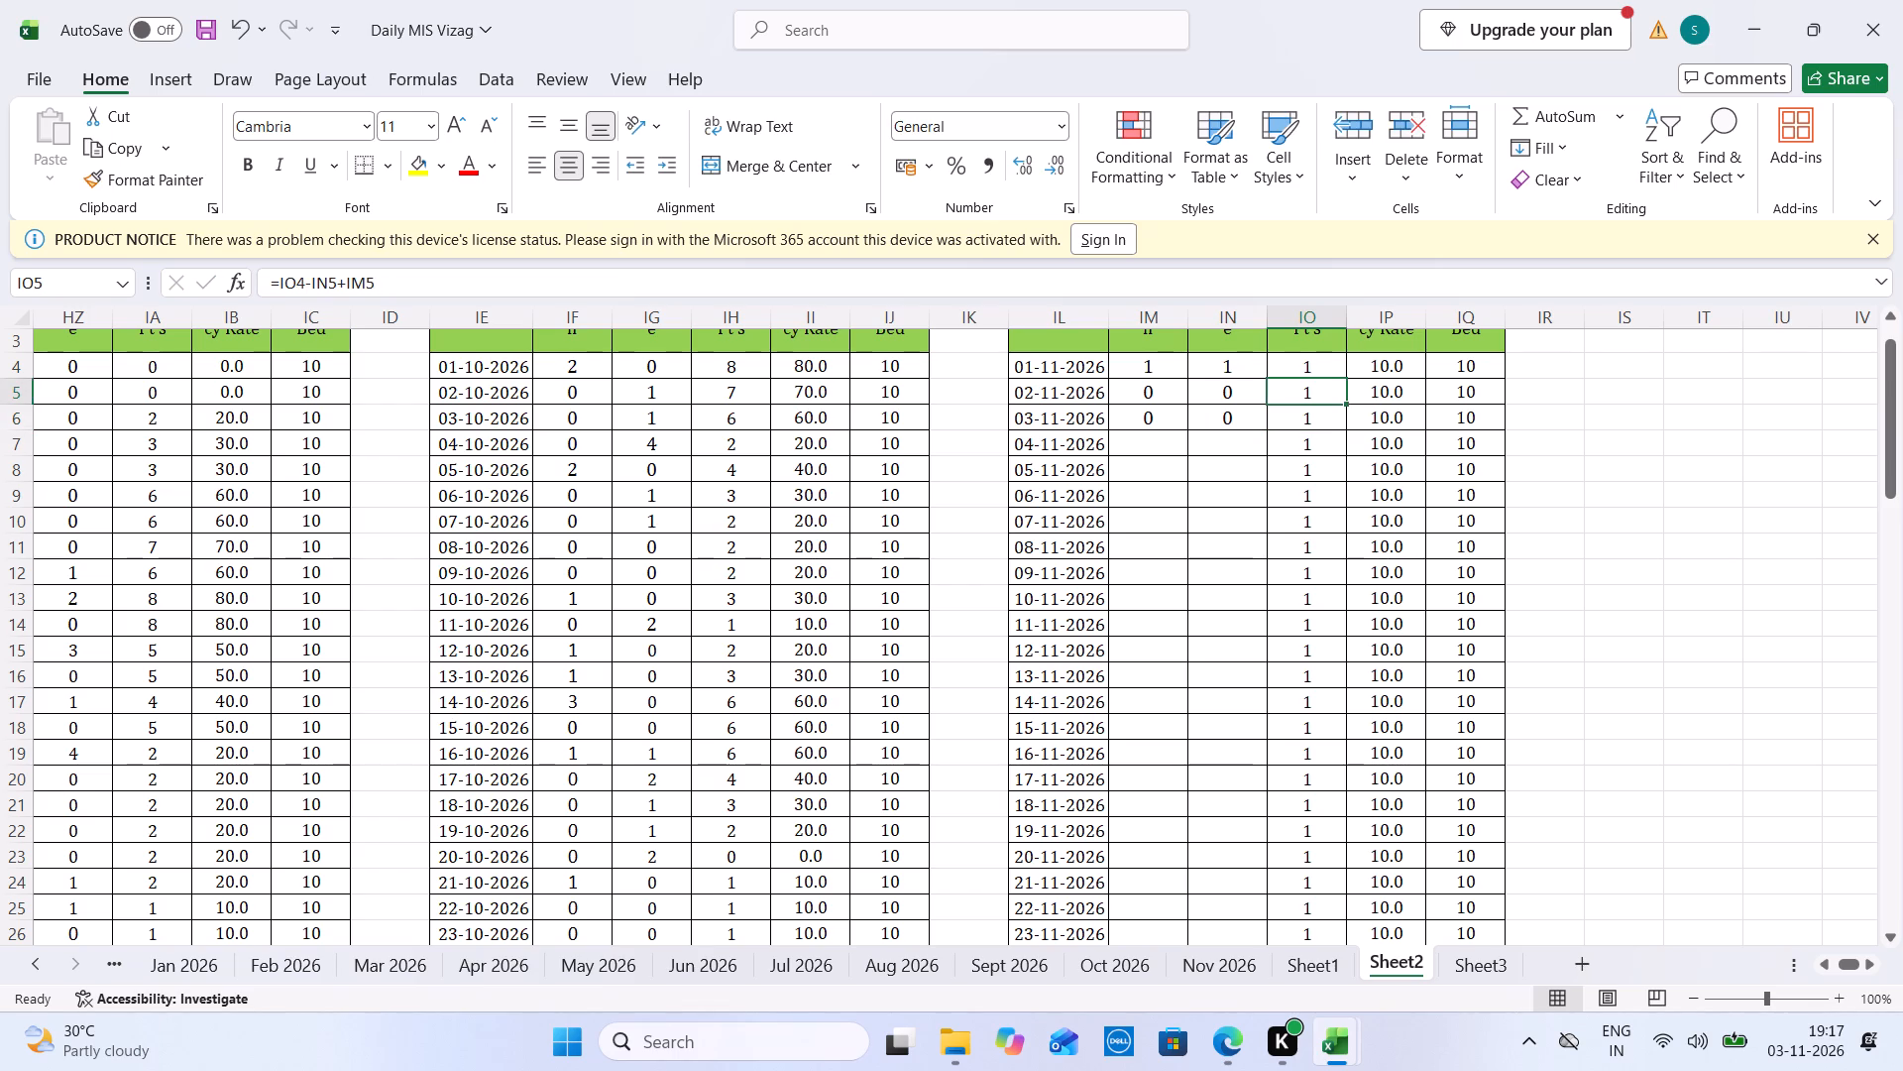
{"action": "key", "text": "Up"}
{"action": "key", "text": "Down"}
{"action": "key", "text": "Down"}
{"action": "key", "text": "Down"}
{"action": "left_click_drag", "start_coordinate": [1307, 441], "coordinate": [1479, 1070]}
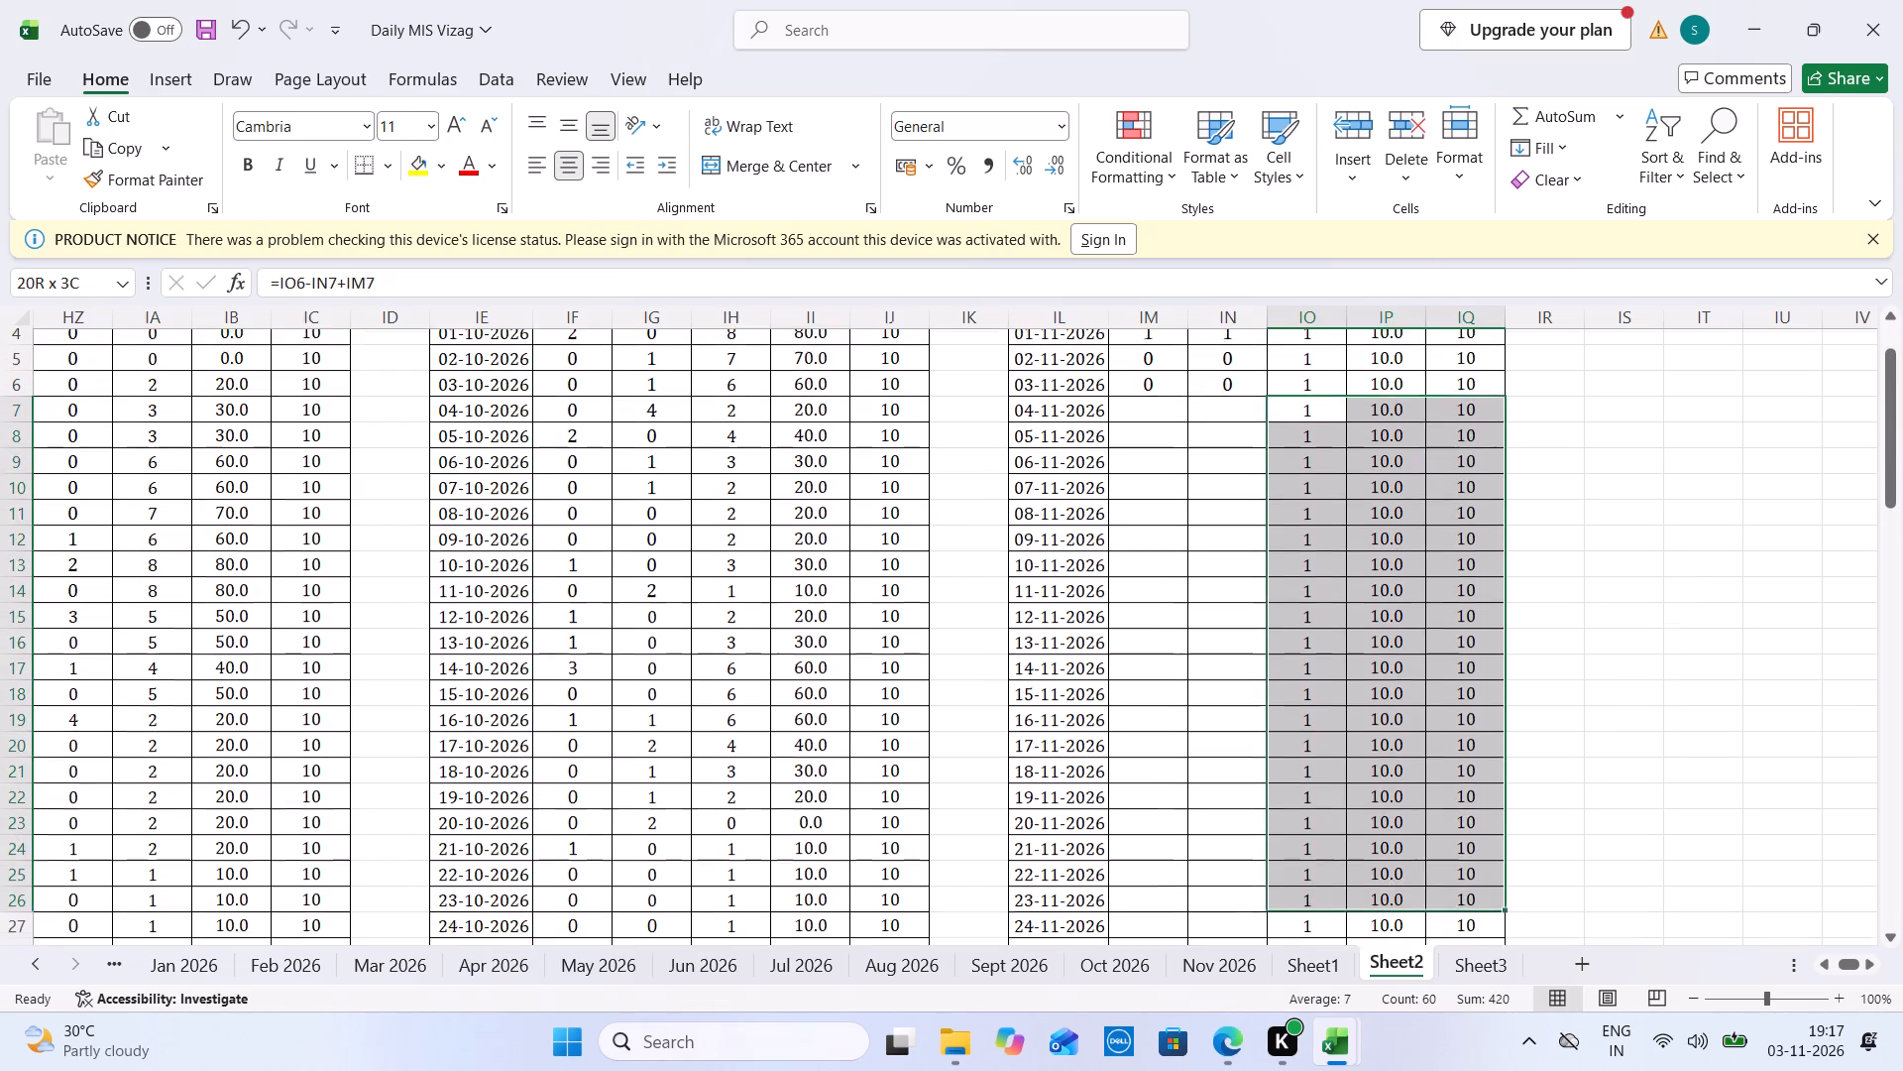
{"action": "left_click_drag", "start_coordinate": [1479, 1070], "coordinate": [1447, 663]}
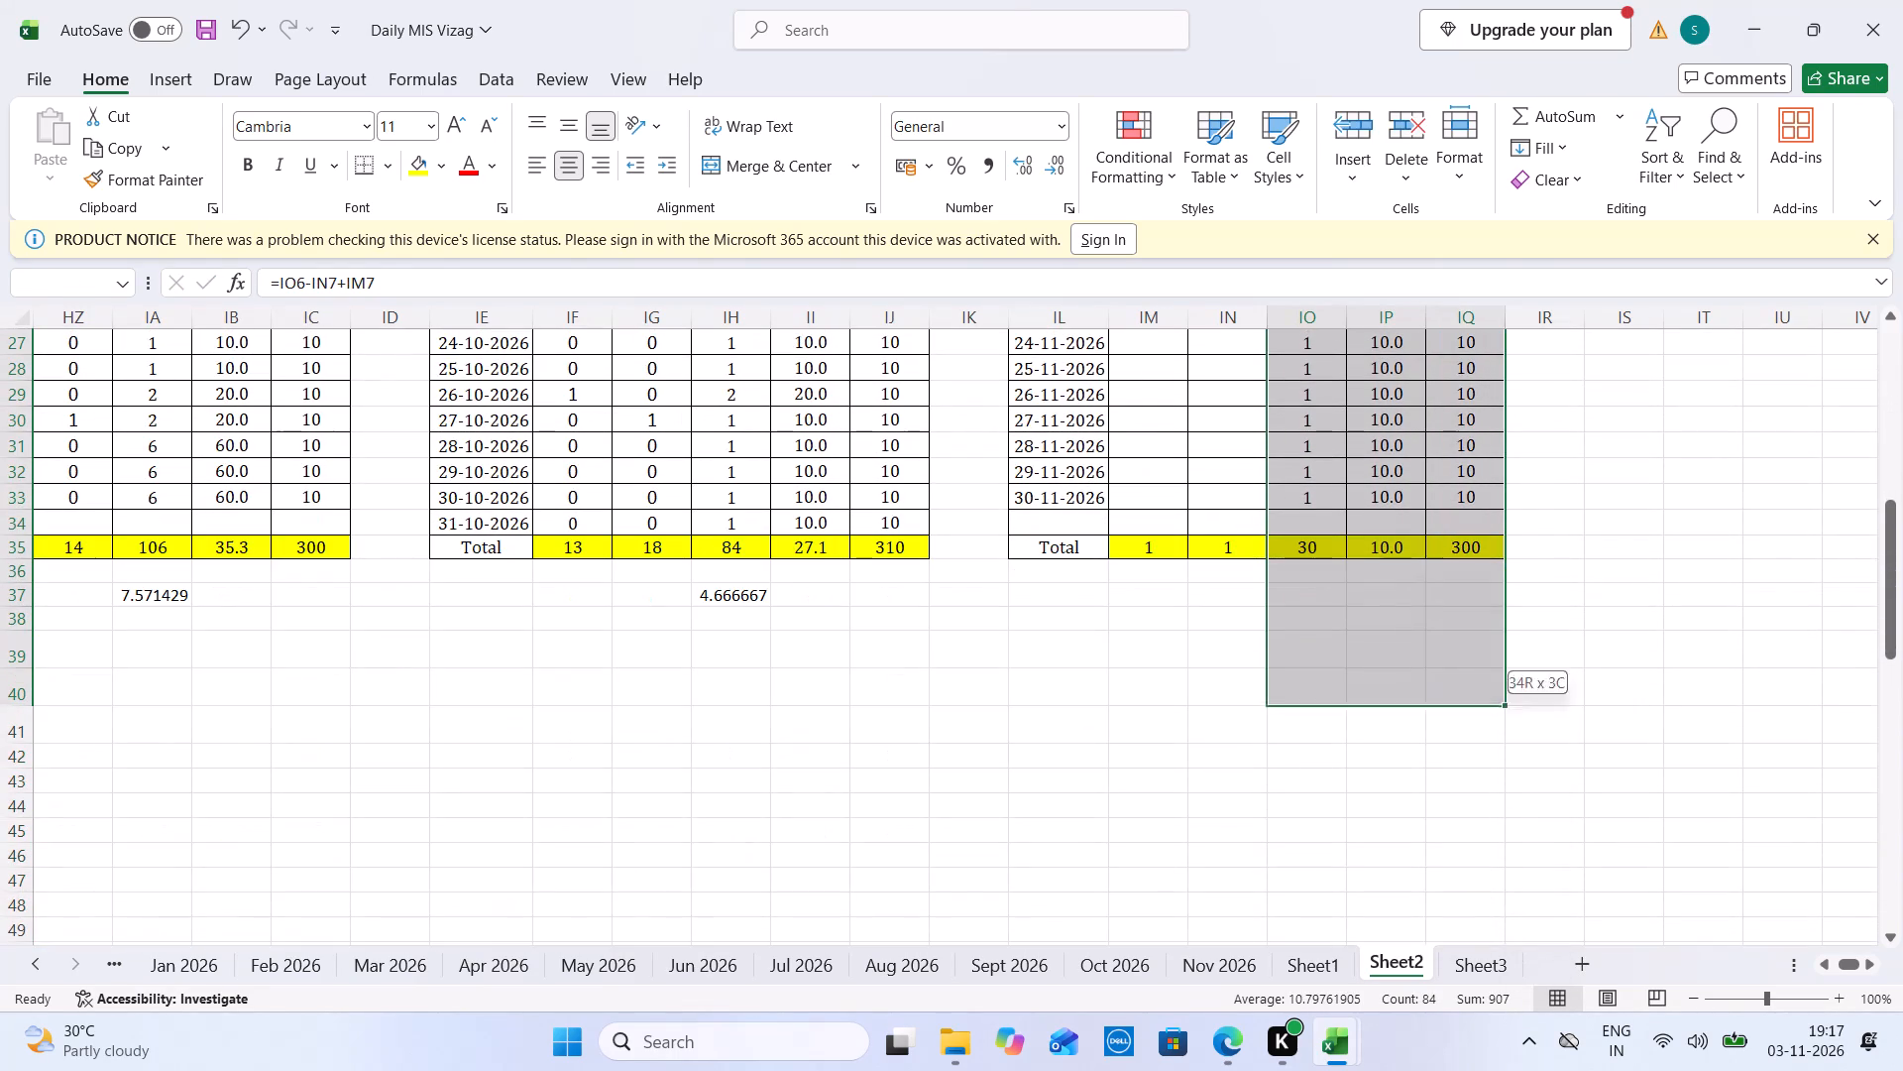
{"action": "left_click_drag", "start_coordinate": [1447, 663], "coordinate": [1458, 491]}
{"action": "right_click", "coordinate": [1458, 491]}
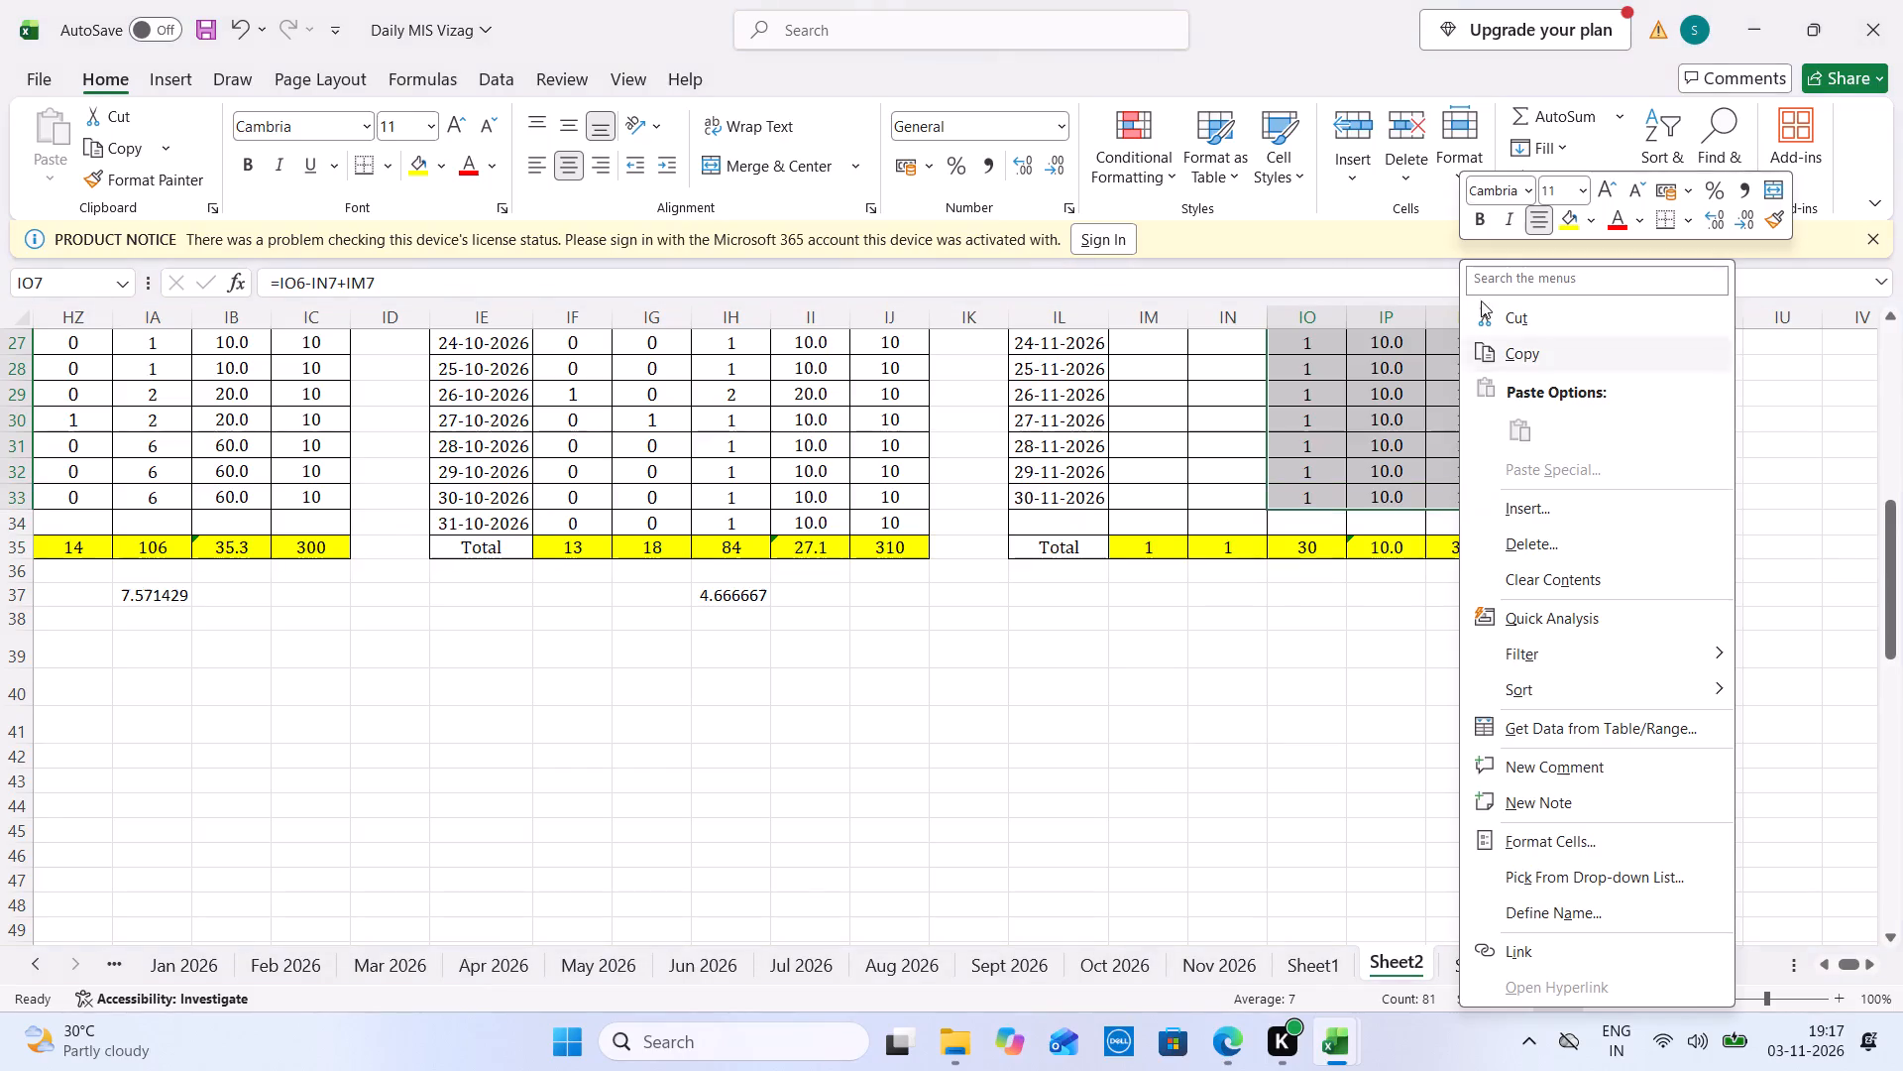
{"action": "left_click", "coordinate": [1547, 568]}
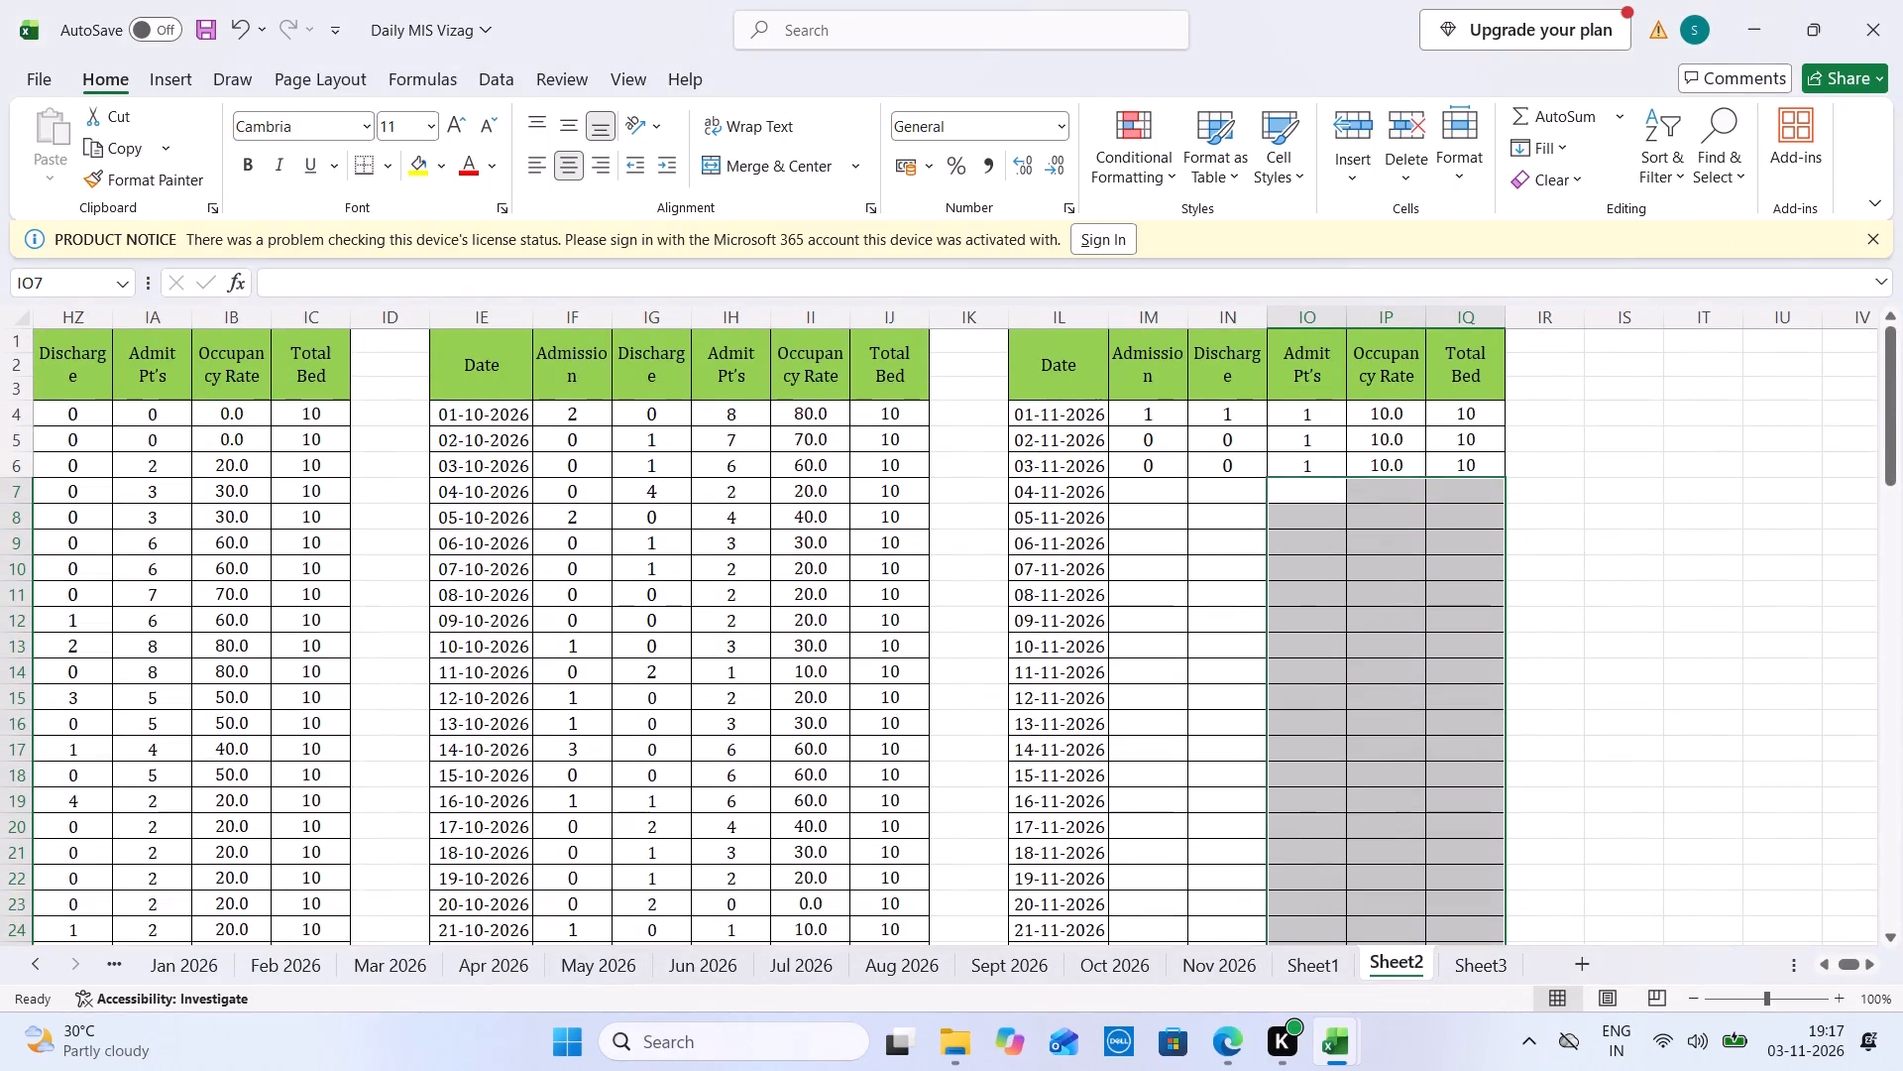
Set Vizag's MTD Nov 2026 occupancy to 10% in the Occupancy Ratio table of the Monthly MIS workbook's MIS _4 Hospital sheet.
{"action": "left_click", "coordinate": [1896, 813]}
{"action": "key", "text": "ctrl+Tab"}
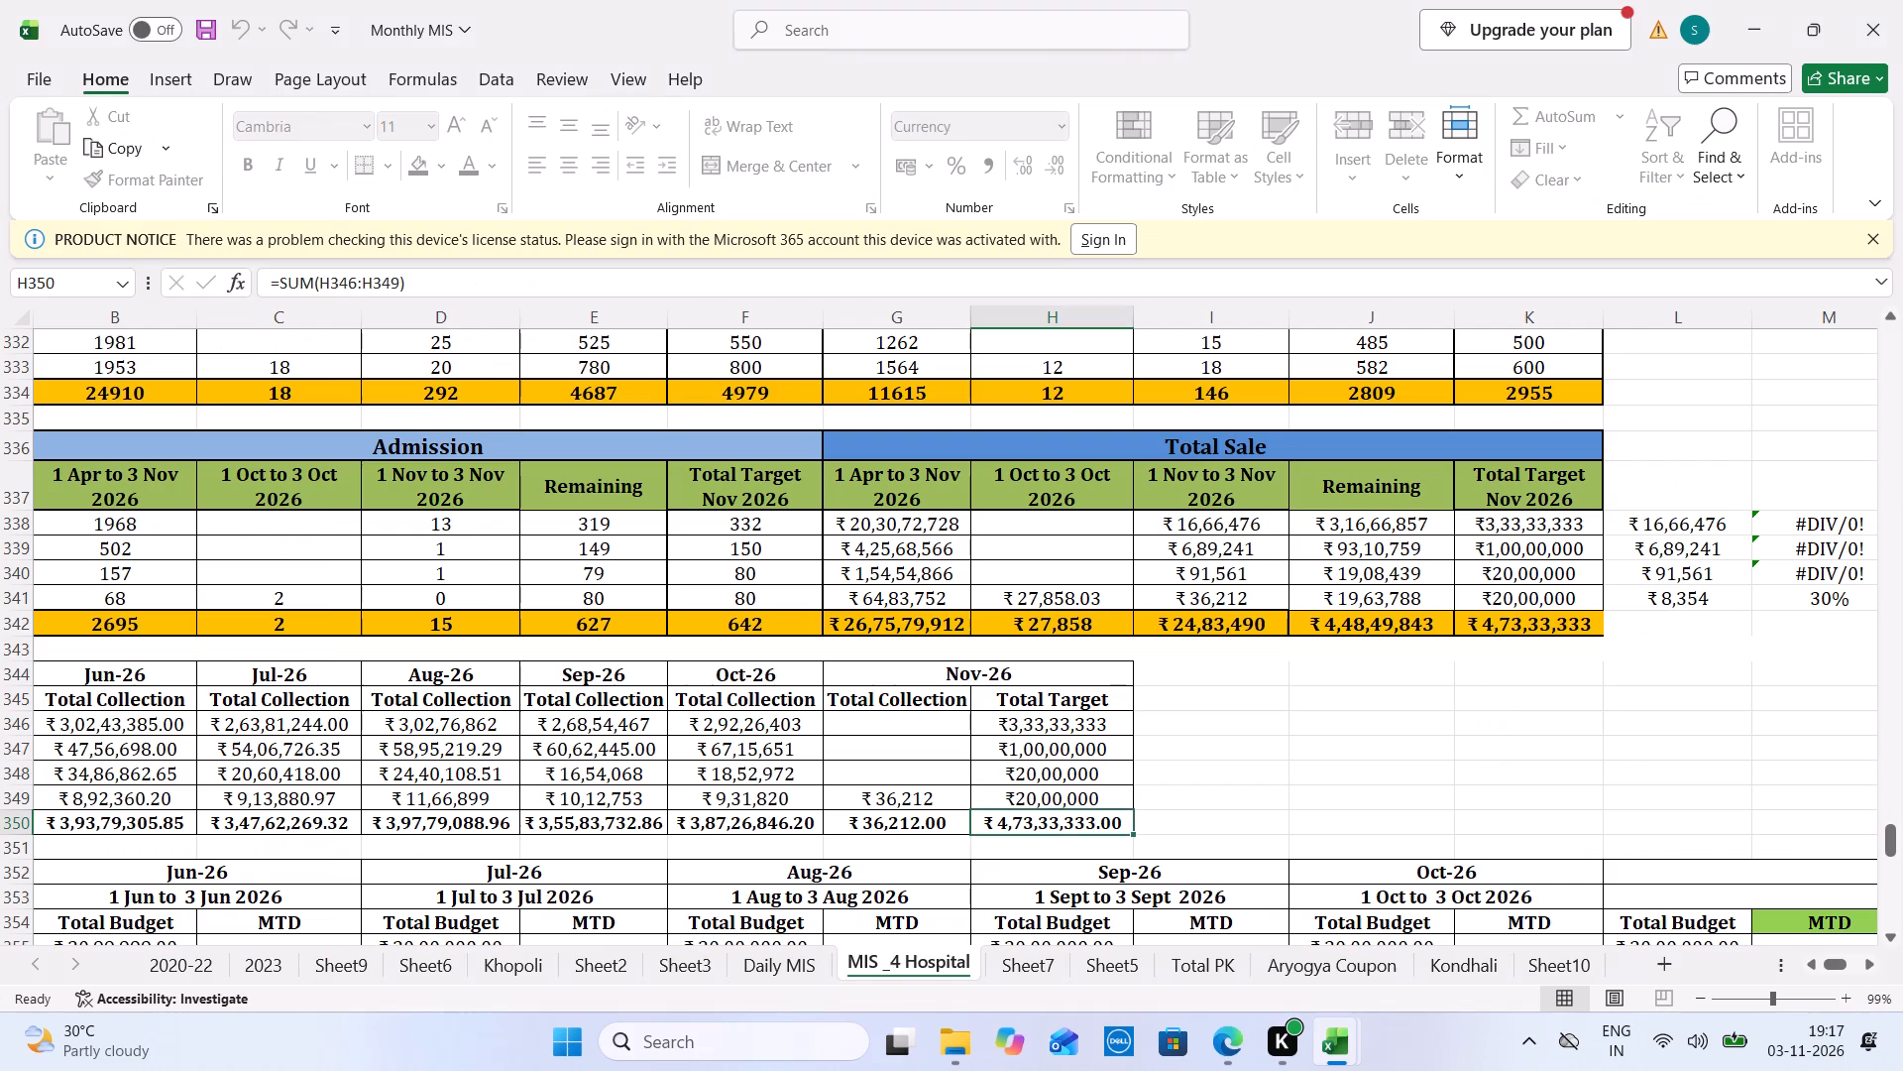
{"action": "left_click", "coordinate": [1885, 900]}
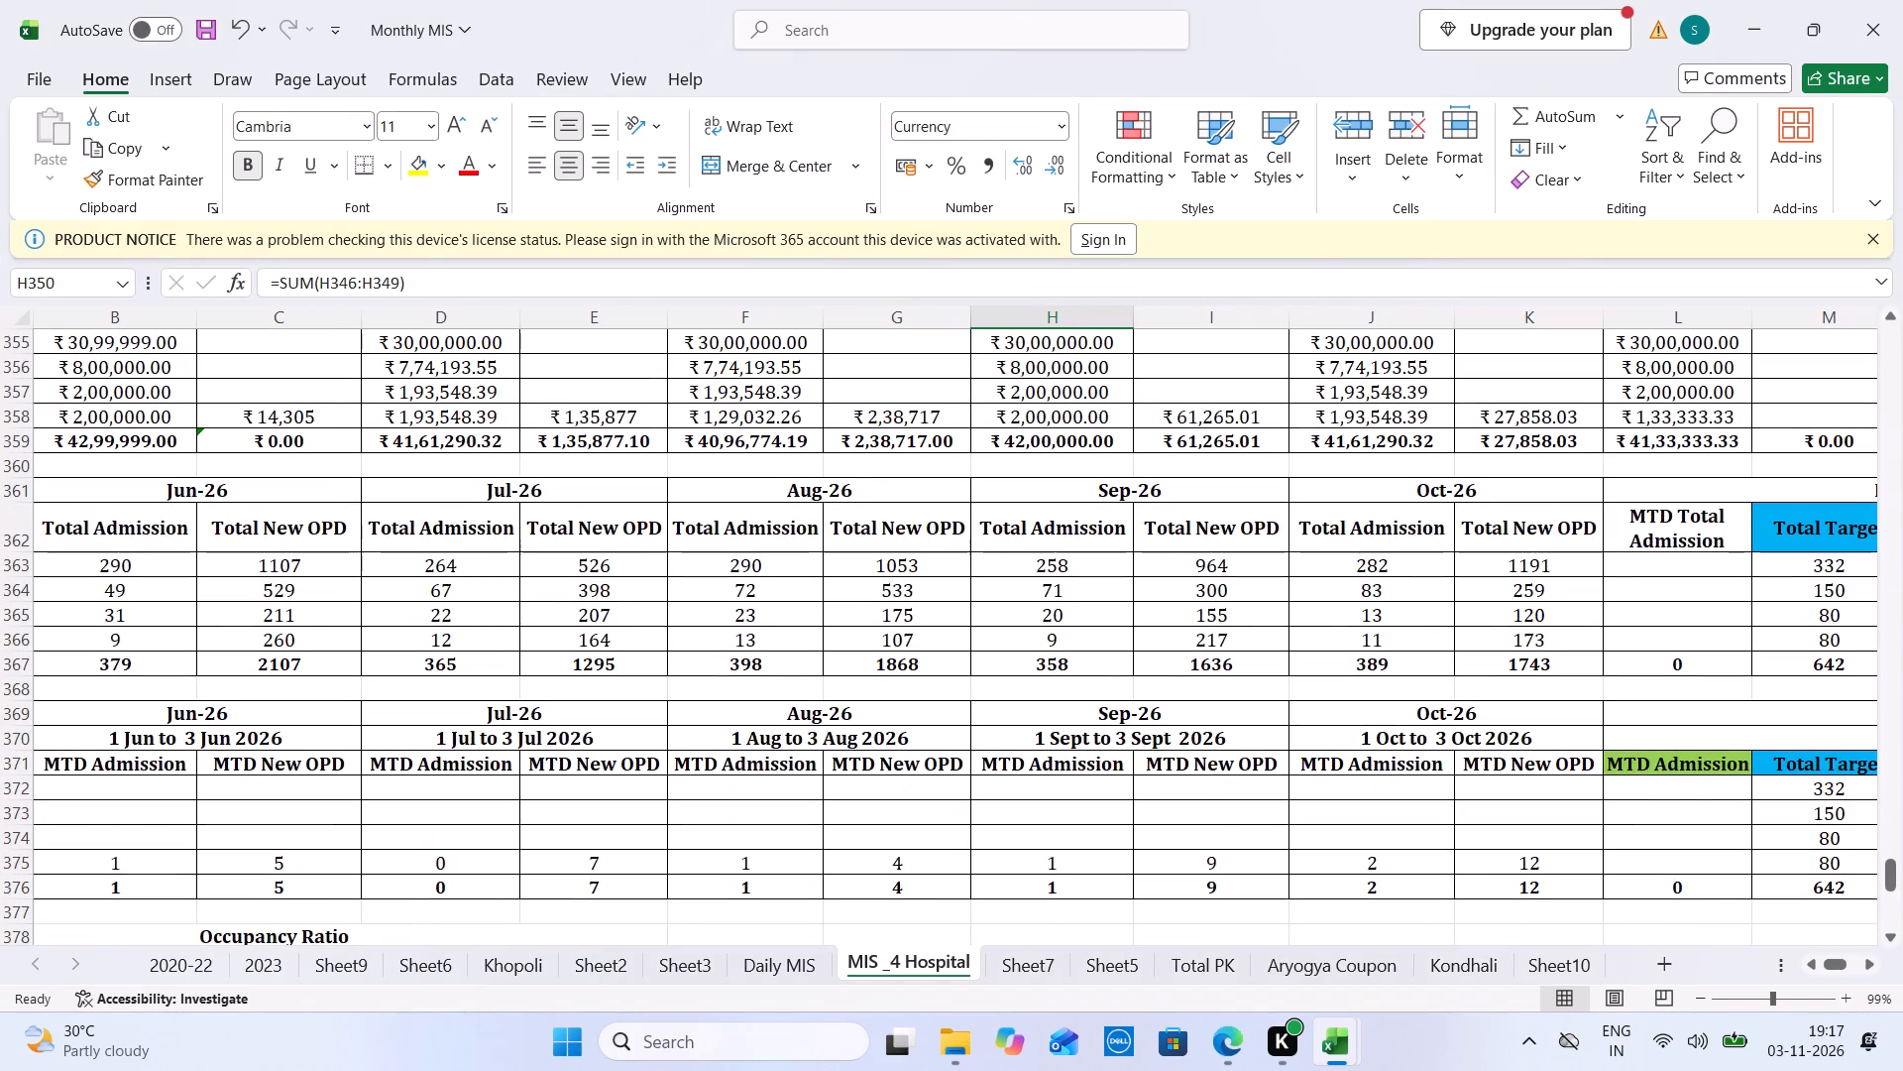
{"action": "key", "text": "Down"}
{"action": "key", "text": "Down"}
{"action": "key", "text": "Down"}
{"action": "key", "text": "Down"}
{"action": "key", "text": "Down"}
{"action": "key", "text": "Down"}
{"action": "key", "text": "Down"}
{"action": "key", "text": "Down"}
{"action": "key", "text": "Down"}
{"action": "key", "text": "Down"}
{"action": "key", "text": "Down"}
{"action": "key", "text": "Down"}
{"action": "key", "text": "Down"}
{"action": "key", "text": "Down"}
{"action": "key", "text": "Down"}
{"action": "key", "text": "Down"}
{"action": "key", "text": "Down"}
{"action": "key", "text": "Down"}
{"action": "key", "text": "Down"}
{"action": "key", "text": "Down"}
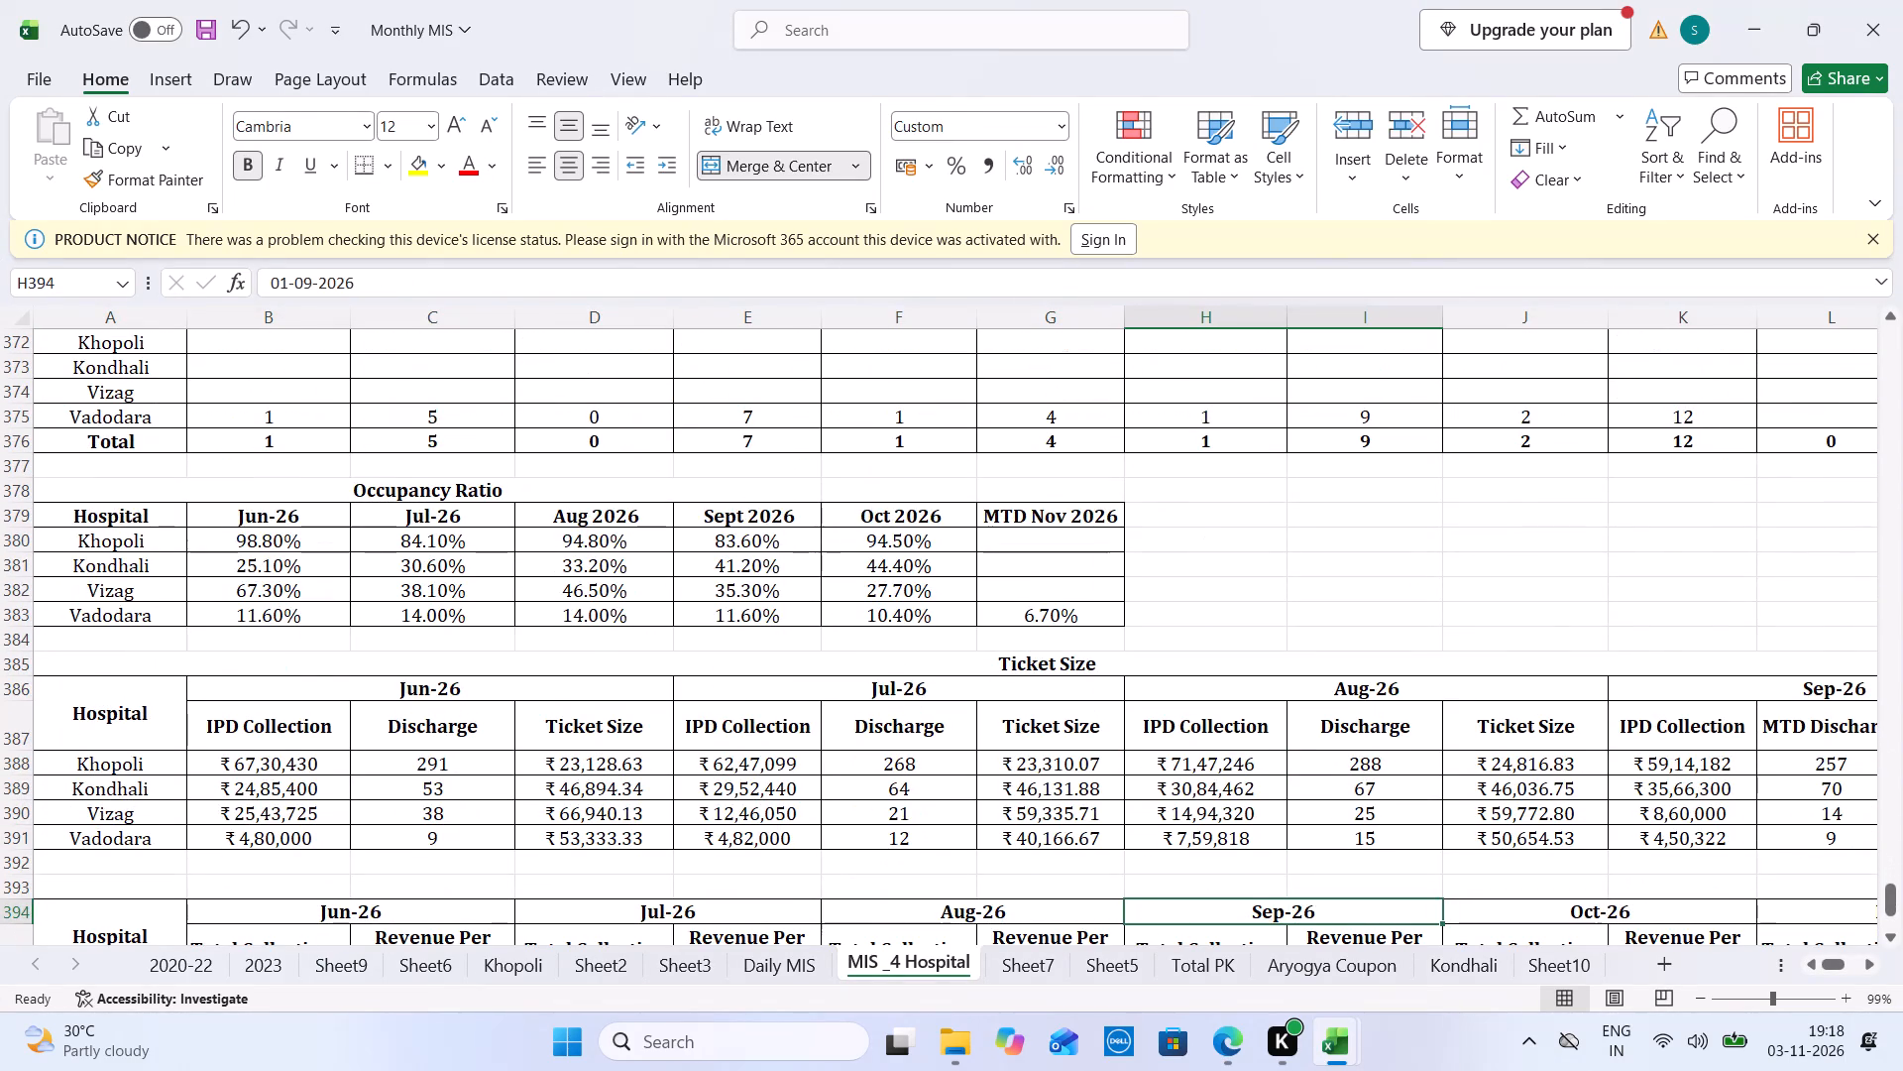
{"action": "left_click", "coordinate": [1058, 576]}
{"action": "key", "text": "Down"}
{"action": "type", "text": "10"}
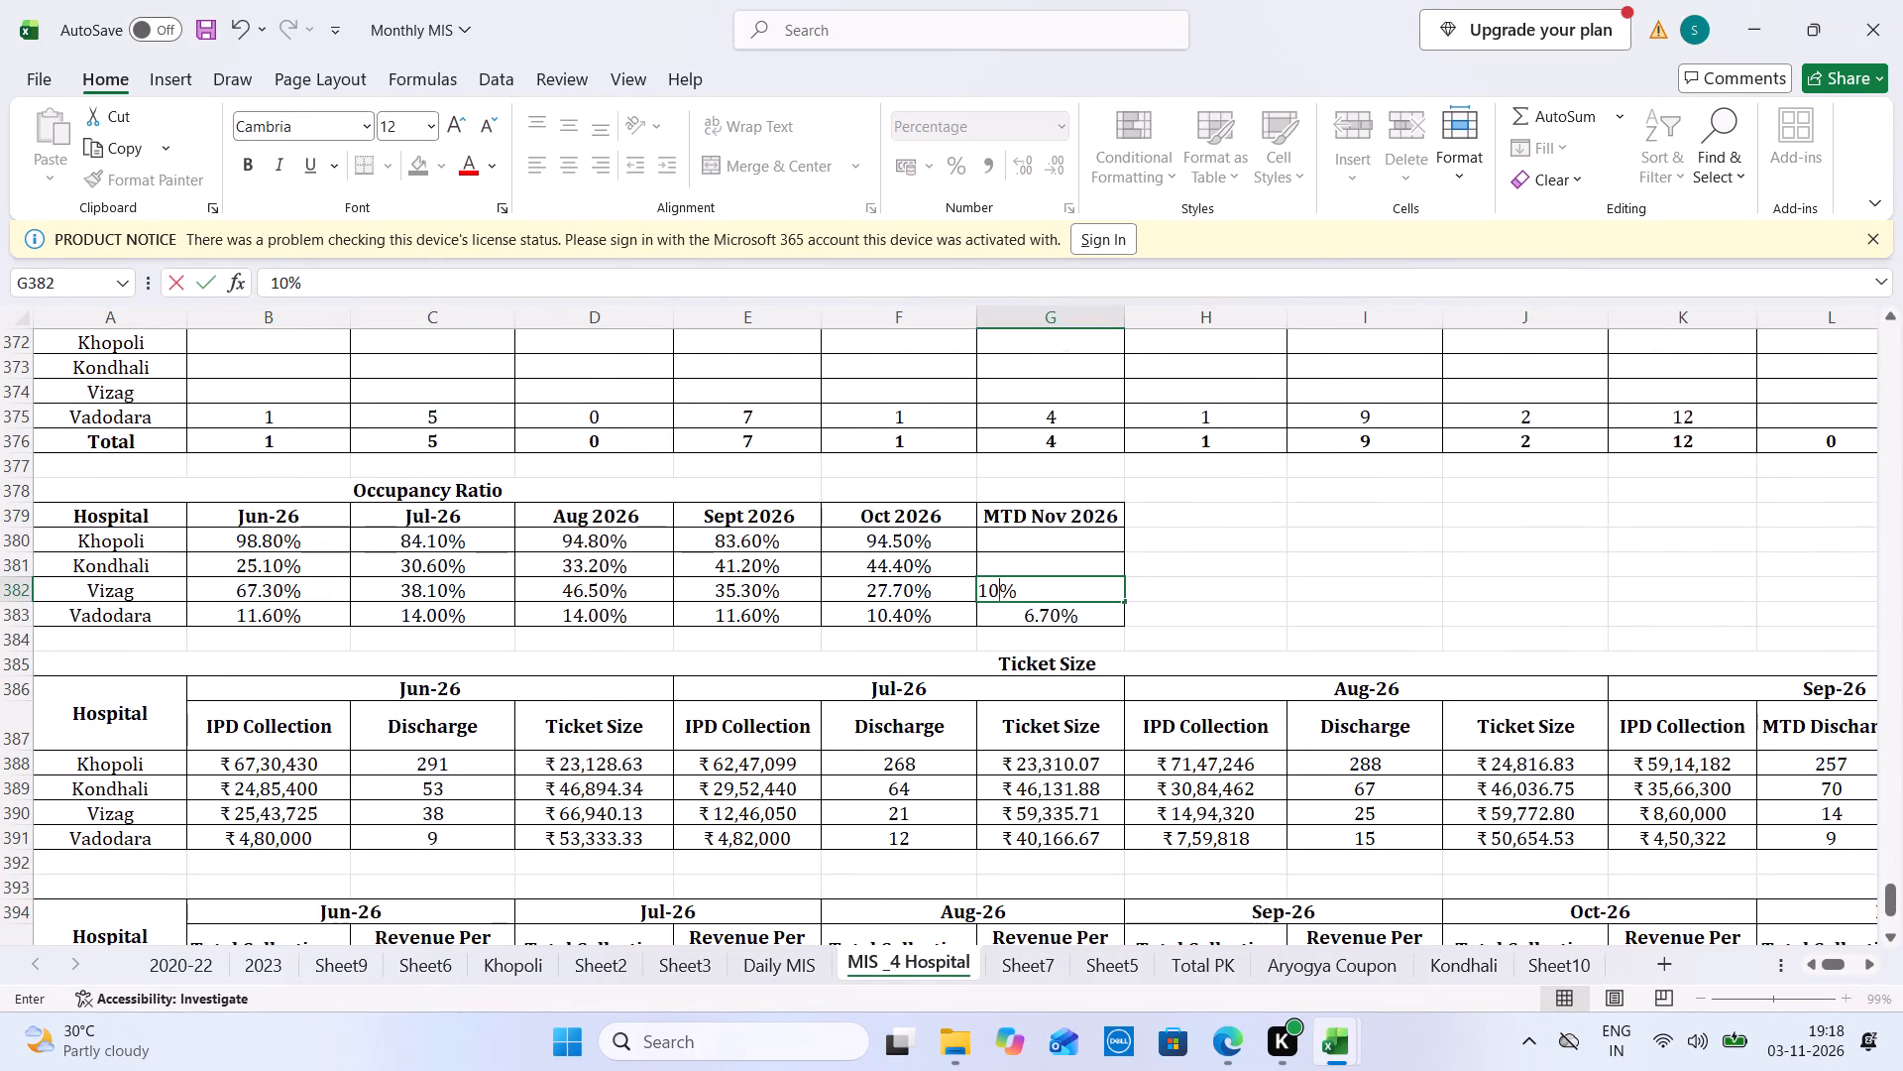
{"action": "key", "text": "Tab"}
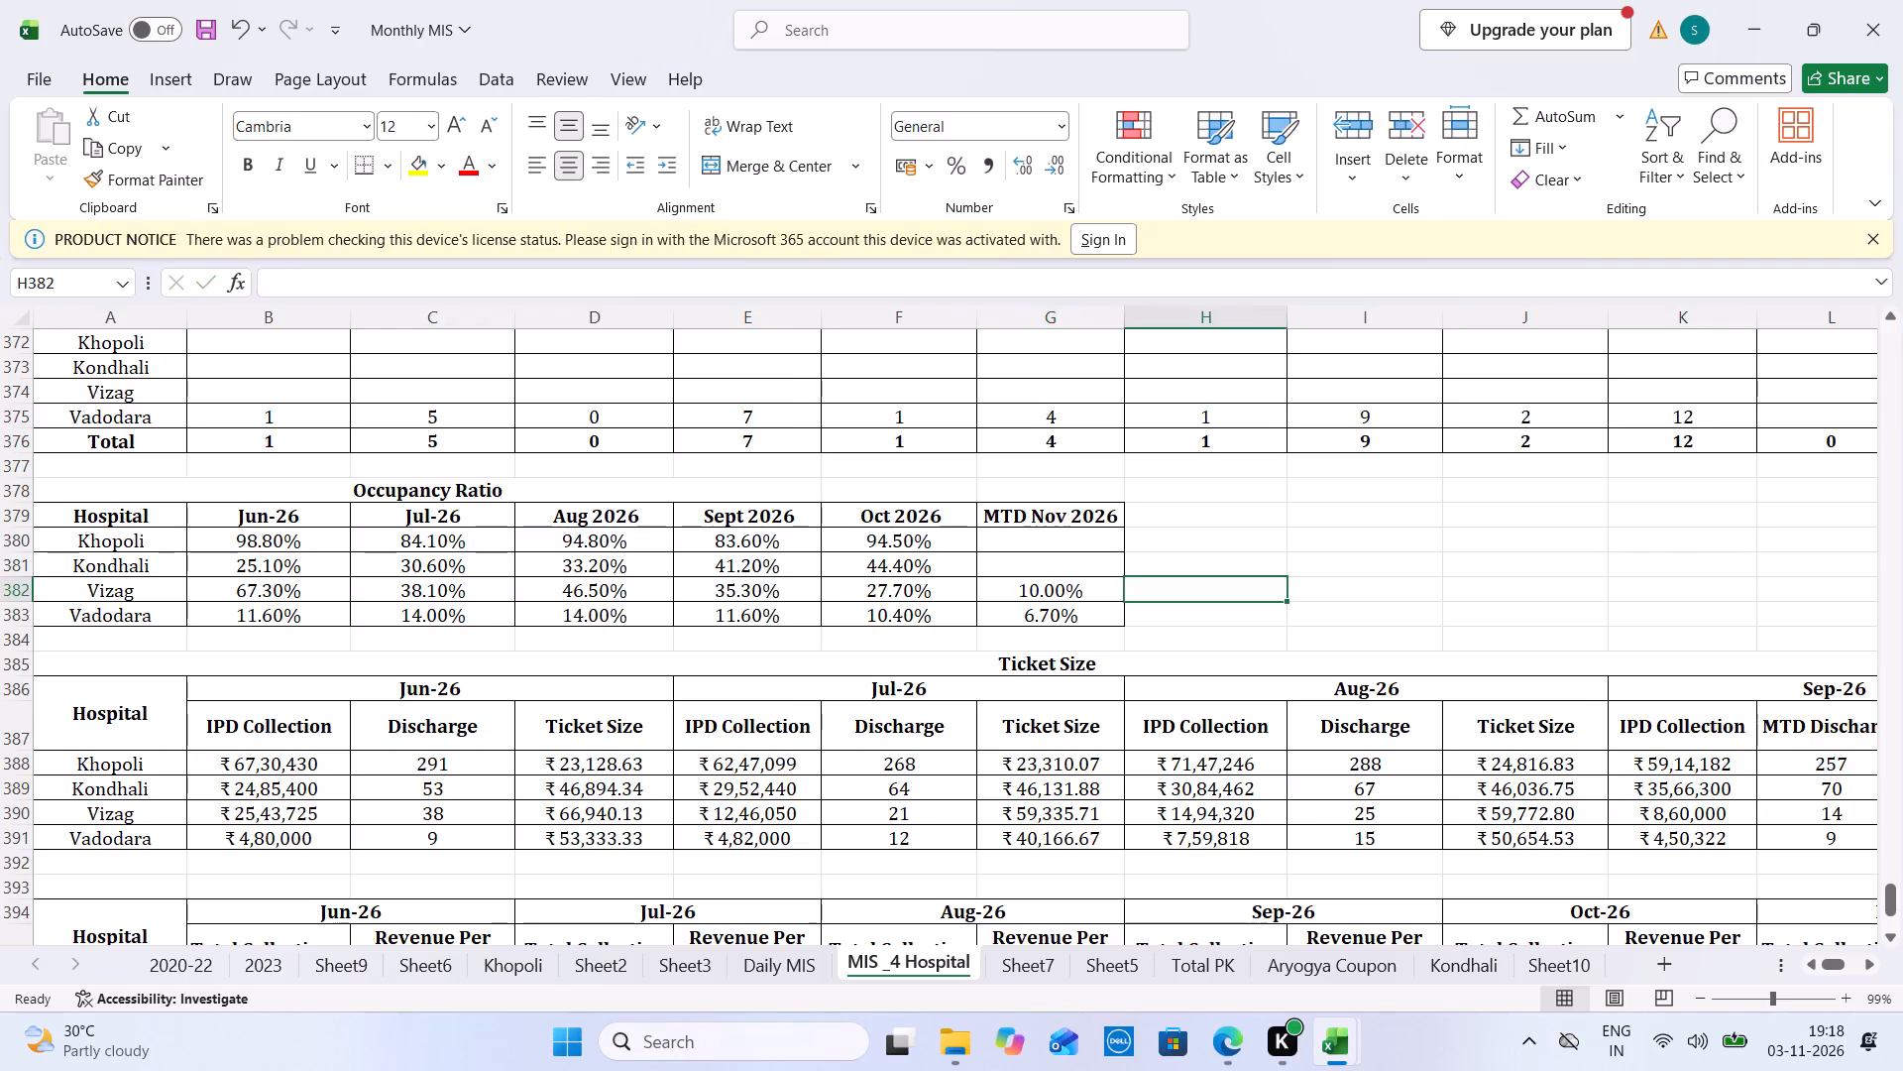
Check the Nov 2026 totals in Daily MIS Vizag against Vizag's figures in the Monthly MIS Ticket Size table.
{"action": "key", "text": "ctrl+Tab"}
{"action": "left_click", "coordinate": [1263, 949]}
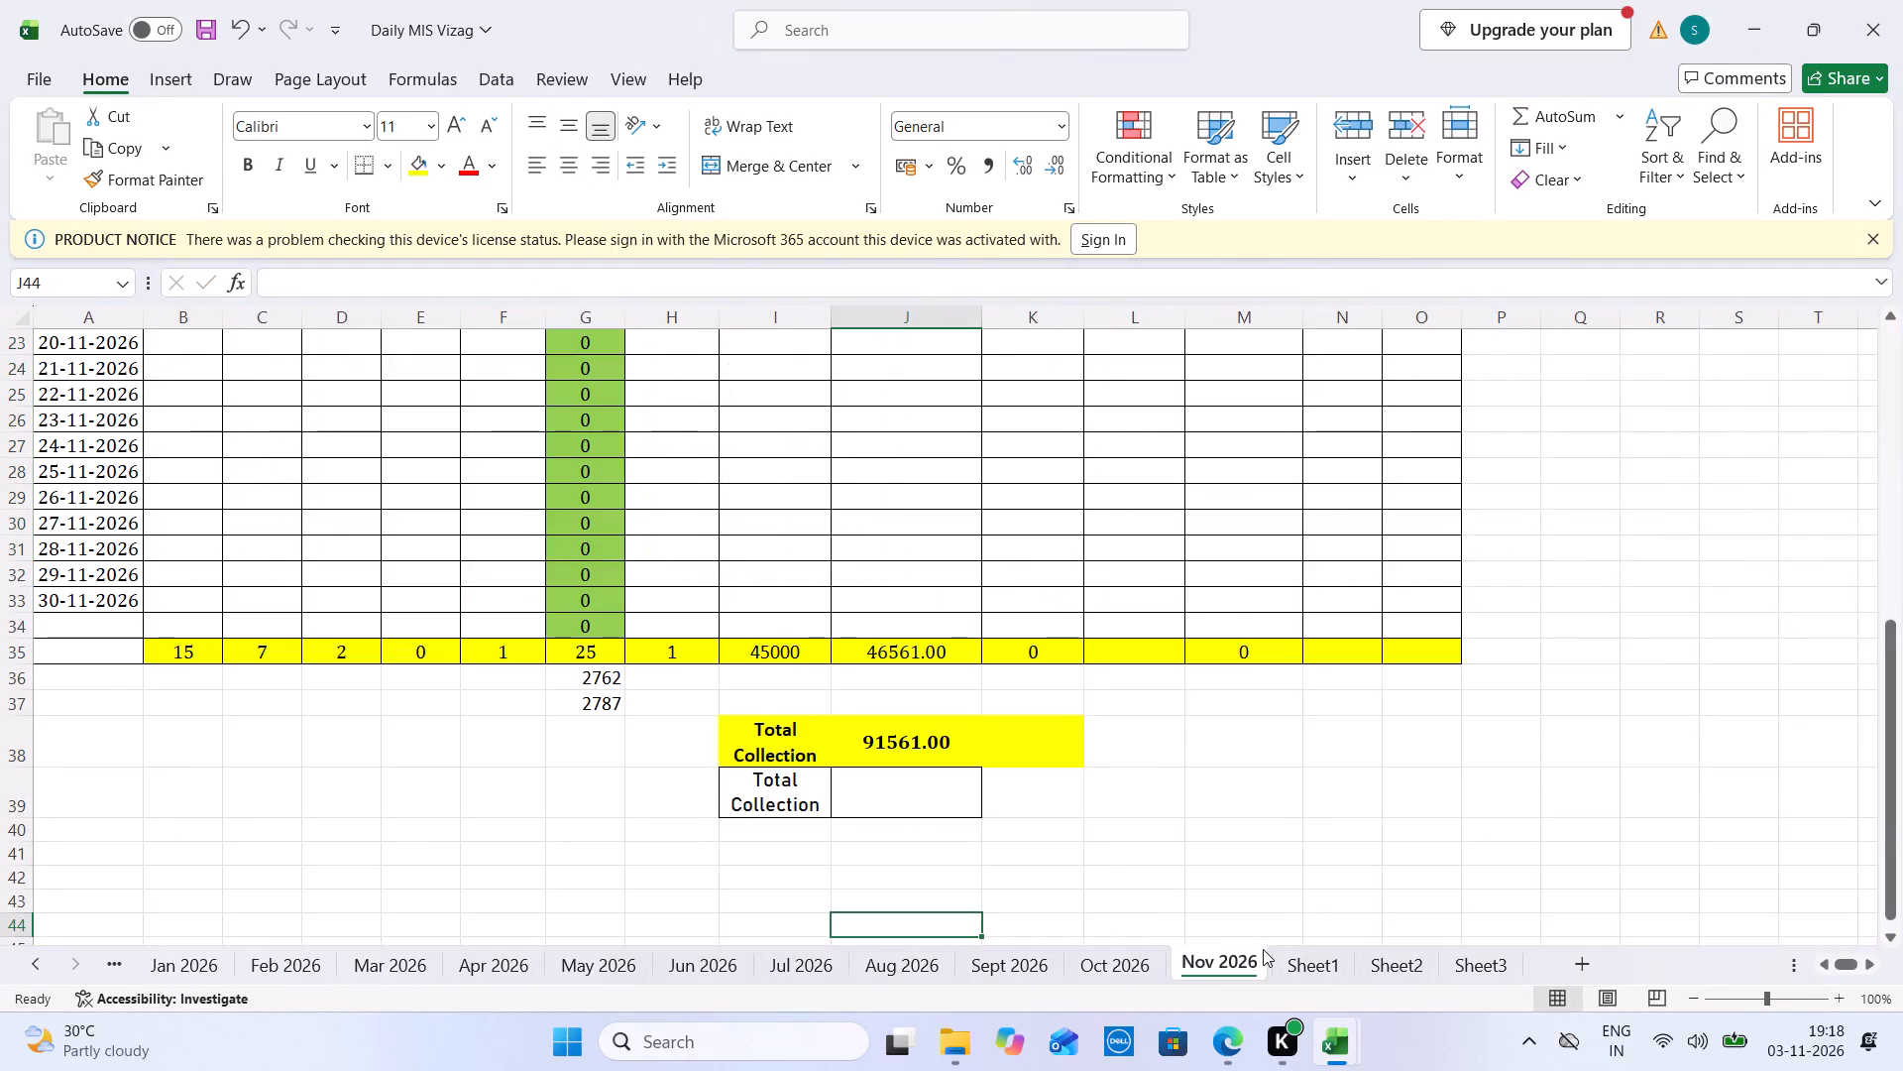
{"action": "key", "text": "ctrl+Tab"}
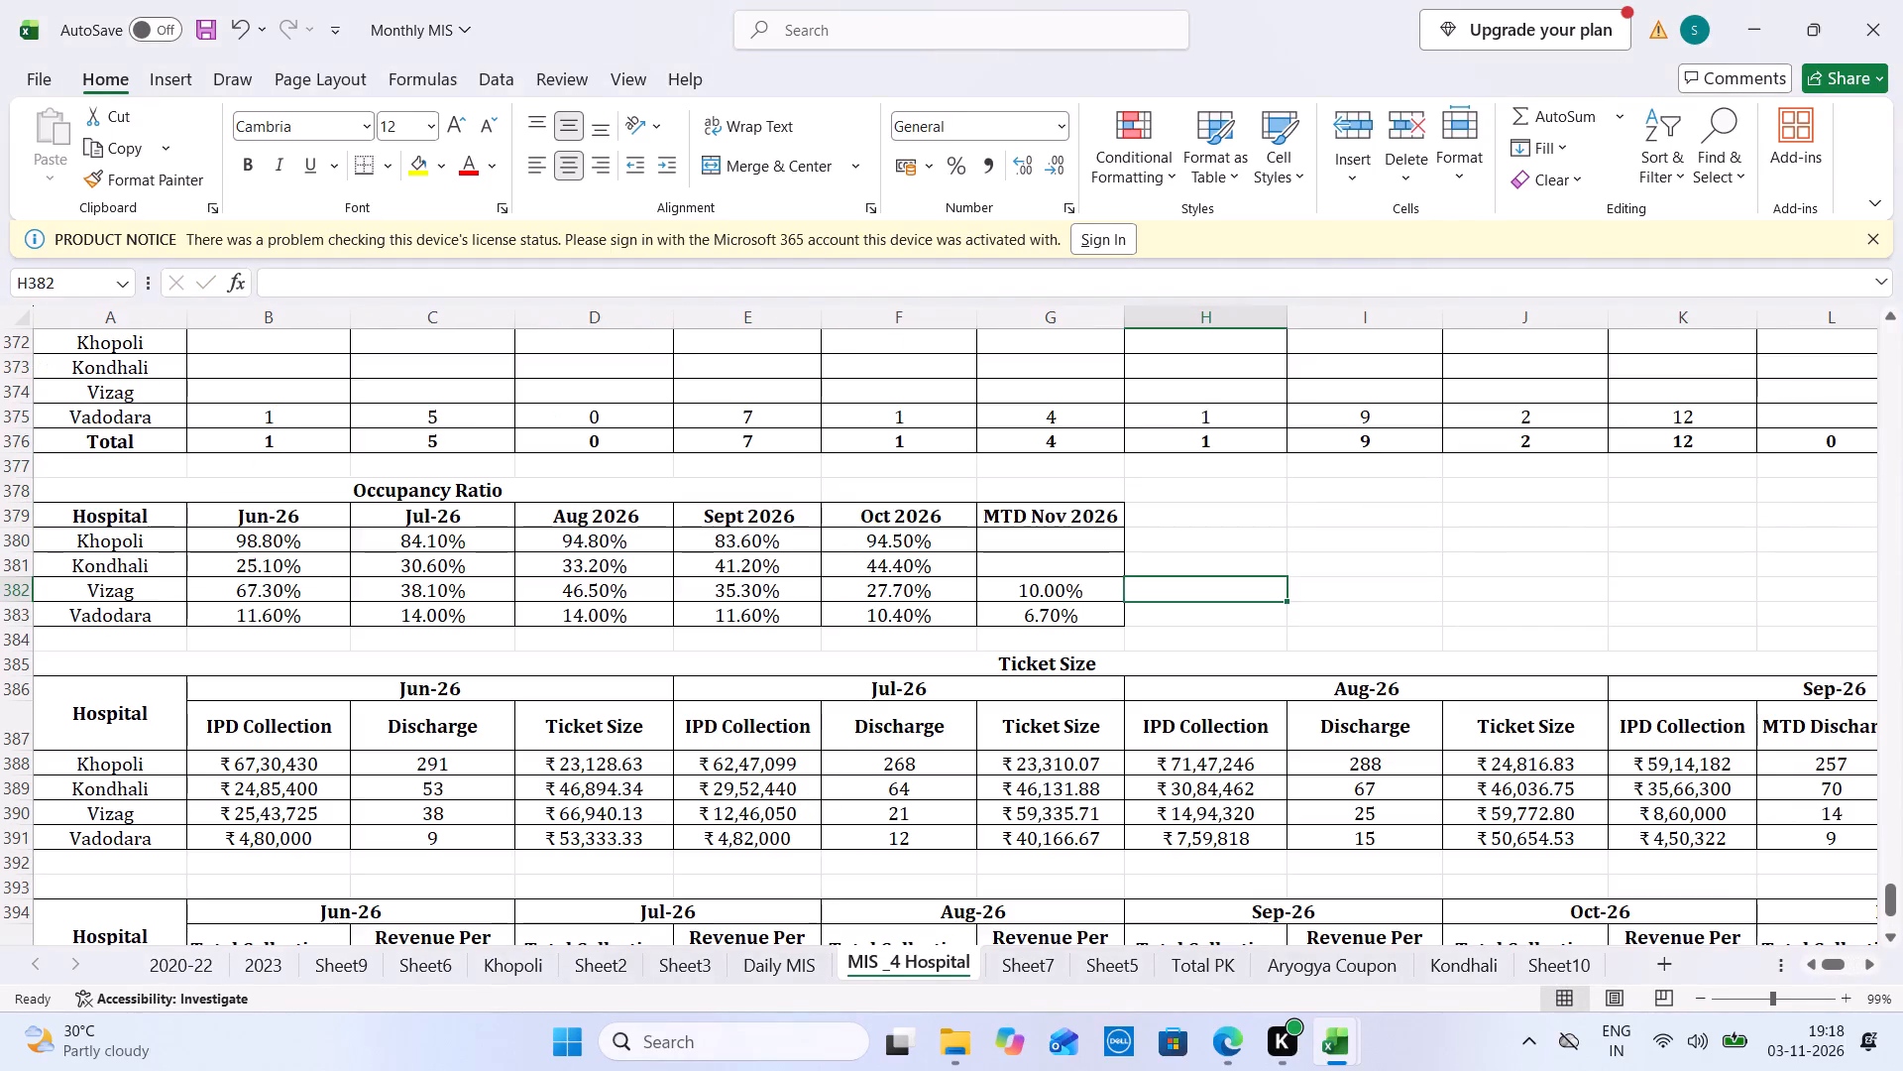
{"action": "left_click", "coordinate": [1714, 787]}
{"action": "key", "text": "Right"}
{"action": "key", "text": "Right"}
{"action": "key", "text": "Right"}
{"action": "key", "text": "Right"}
{"action": "key", "text": "Right"}
{"action": "key", "text": "Right"}
{"action": "key", "text": "Left"}
{"action": "key", "text": "Left"}
{"action": "key", "text": "Left"}
{"action": "key", "text": "Left"}
{"action": "key", "text": "Left"}
{"action": "key", "text": "Left"}
{"action": "key", "text": "Left"}
{"action": "key", "text": "Left"}
{"action": "key", "text": "Left"}
{"action": "key", "text": "Left"}
{"action": "key", "text": "Left"}
{"action": "key", "text": "Left"}
{"action": "key", "text": "Left"}
{"action": "key", "text": "Left"}
{"action": "key", "text": "Left"}
{"action": "key", "text": "Left"}
{"action": "key", "text": "Left"}
{"action": "key", "text": "Left"}
{"action": "key", "text": "Left"}
{"action": "key", "text": "Left"}
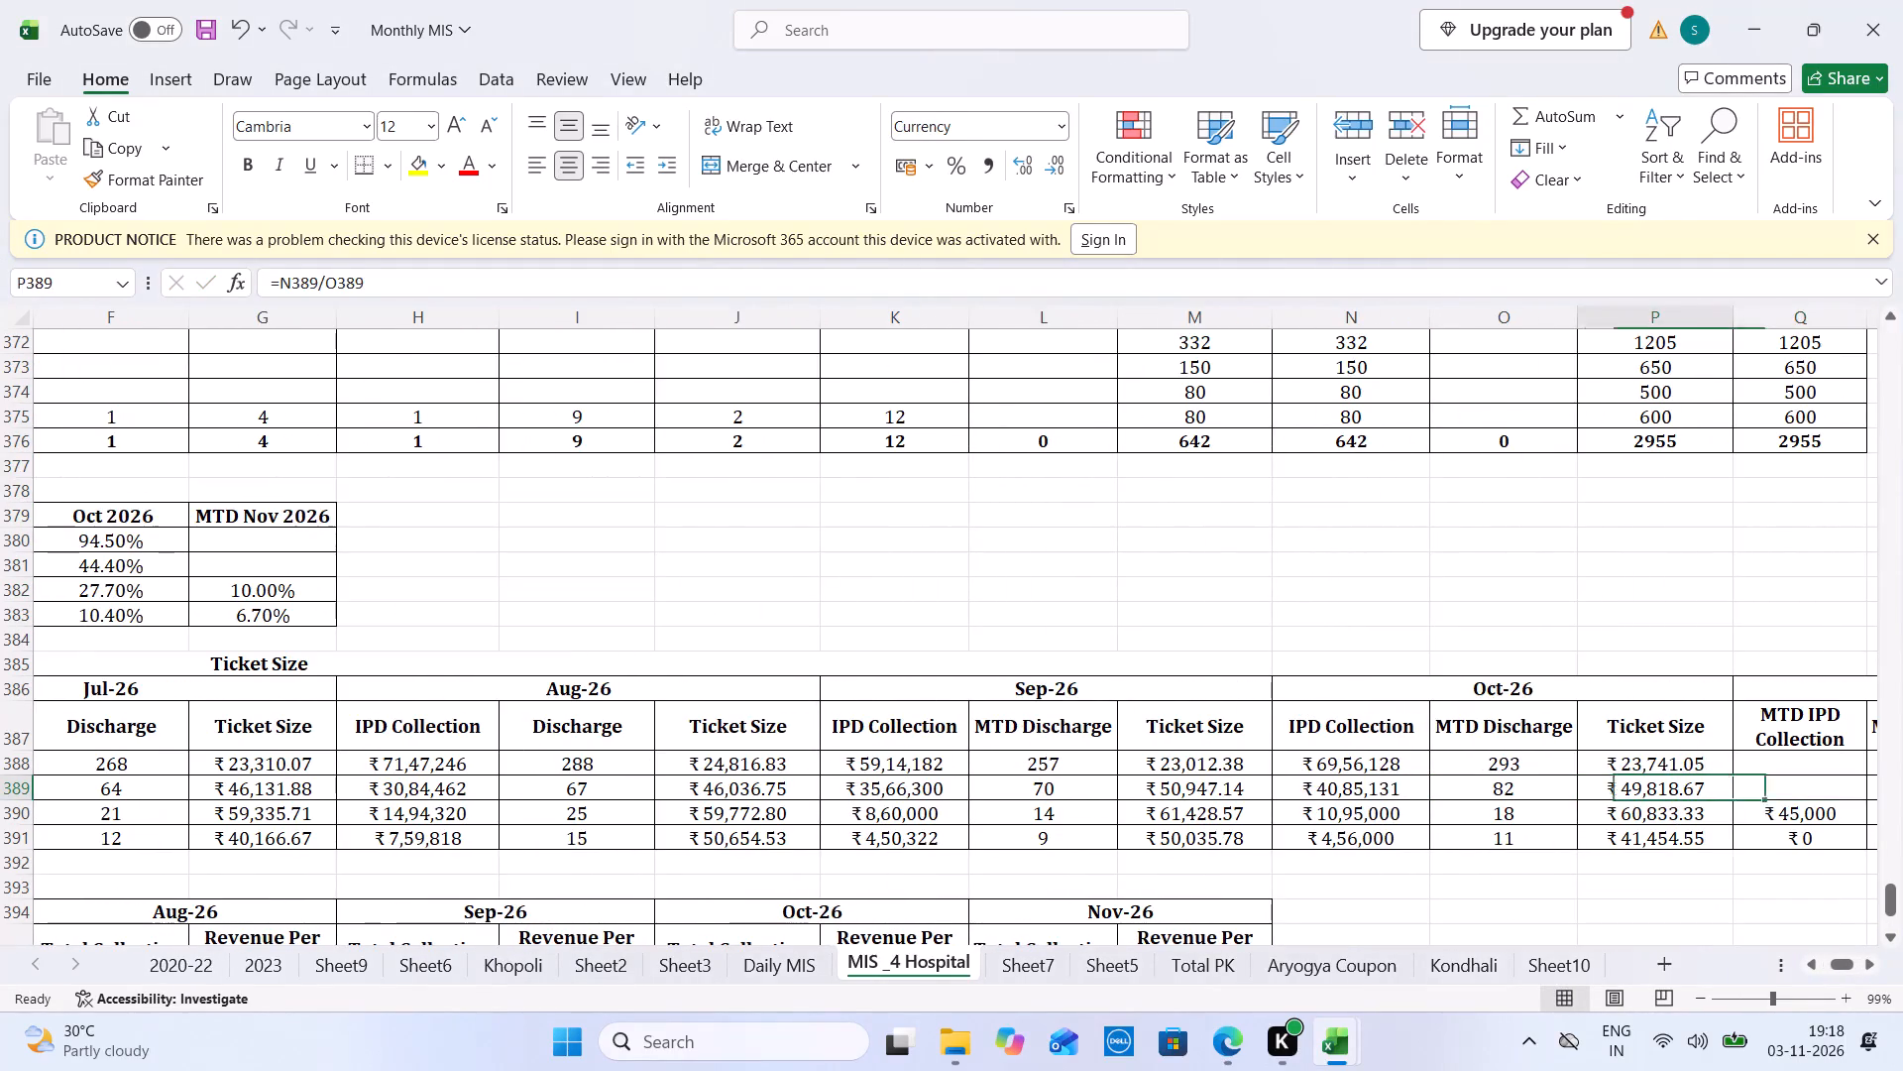
Enter Vizag's 1 to 3 June MTD Admission as 3 and MTD New OPD as 34, summed from the Jun 2026 sheet.
{"action": "key", "text": "Up"}
{"action": "key", "text": "Up"}
{"action": "key", "text": "Up"}
{"action": "key", "text": "Up"}
{"action": "key", "text": "Up"}
{"action": "key", "text": "Up"}
{"action": "key", "text": "Up"}
{"action": "key", "text": "Up"}
{"action": "key", "text": "Up"}
{"action": "key", "text": "Up"}
{"action": "key", "text": "Up"}
{"action": "key", "text": "Up"}
{"action": "key", "text": "Up"}
{"action": "key", "text": "Up"}
{"action": "key", "text": "Up"}
{"action": "key", "text": "Up"}
{"action": "key", "text": "Up"}
{"action": "key", "text": "Up"}
{"action": "key", "text": "Up"}
{"action": "key", "text": "Up"}
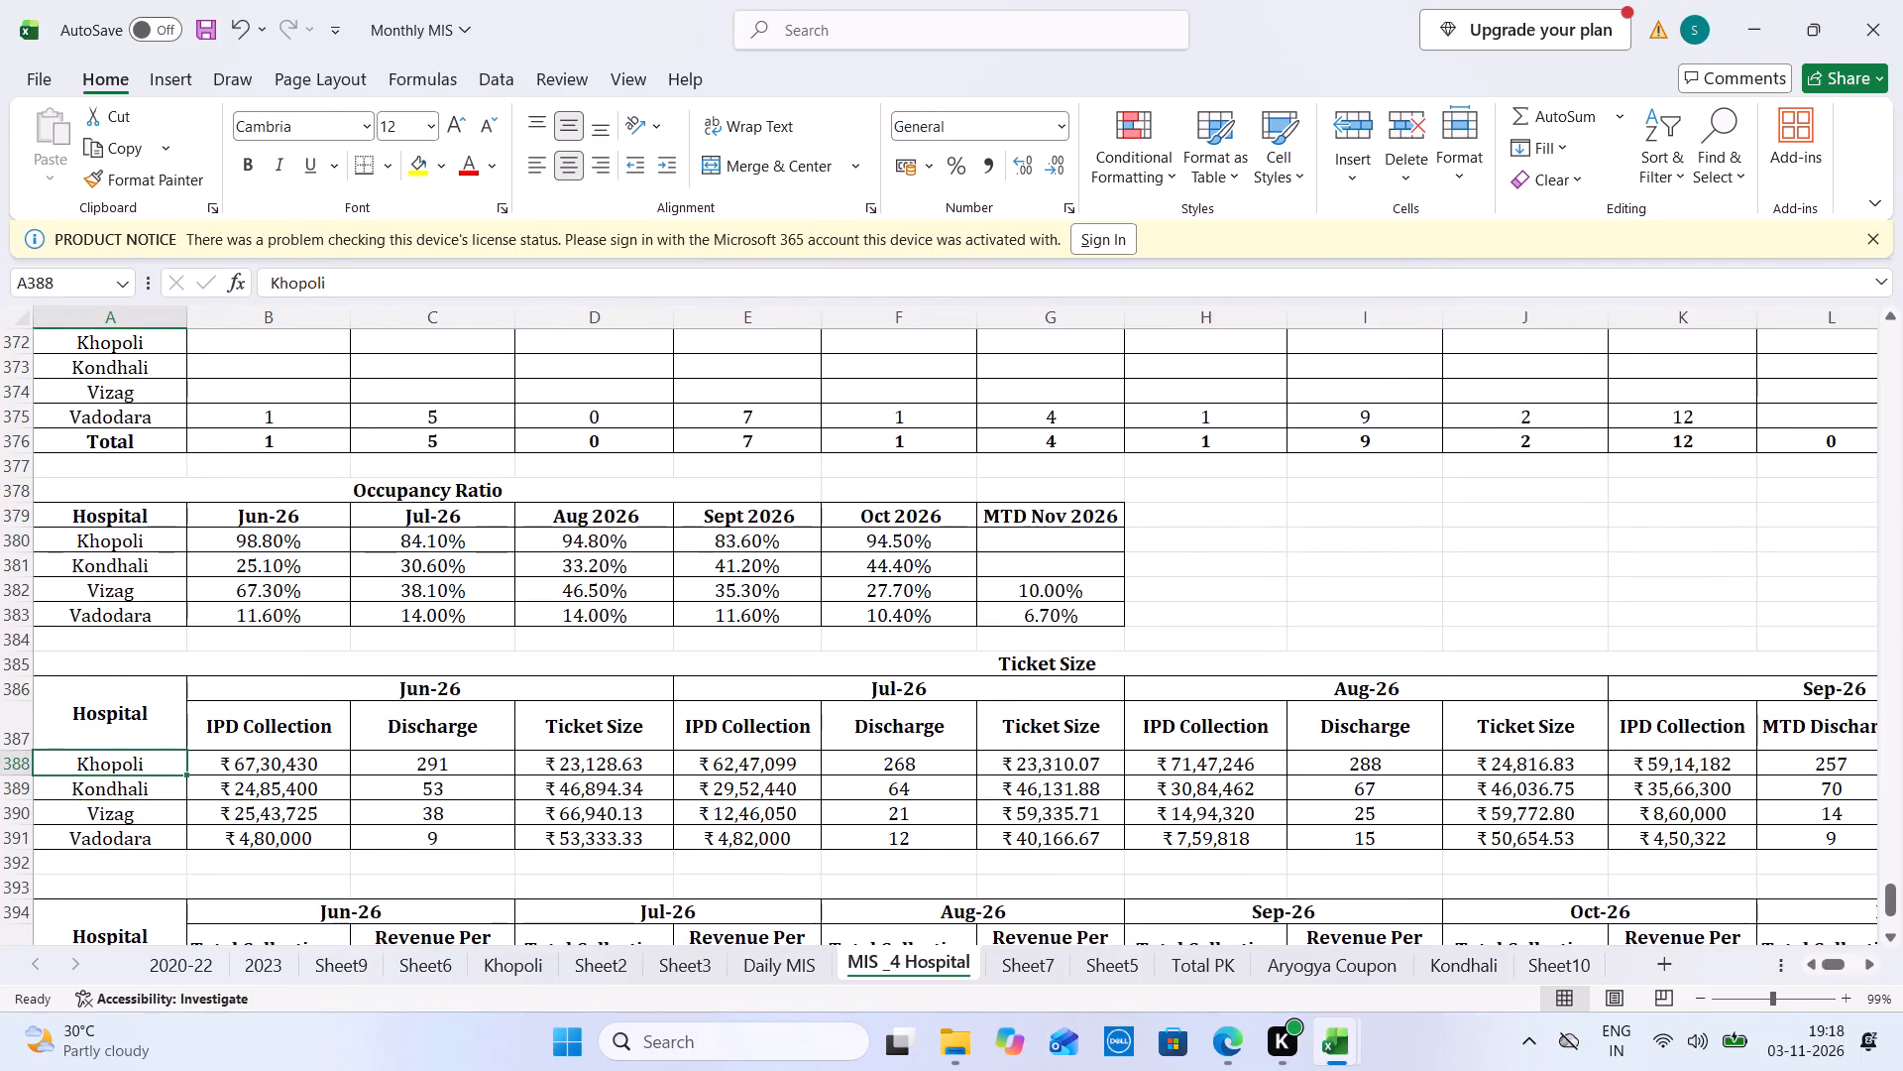
{"action": "key", "text": "Up"}
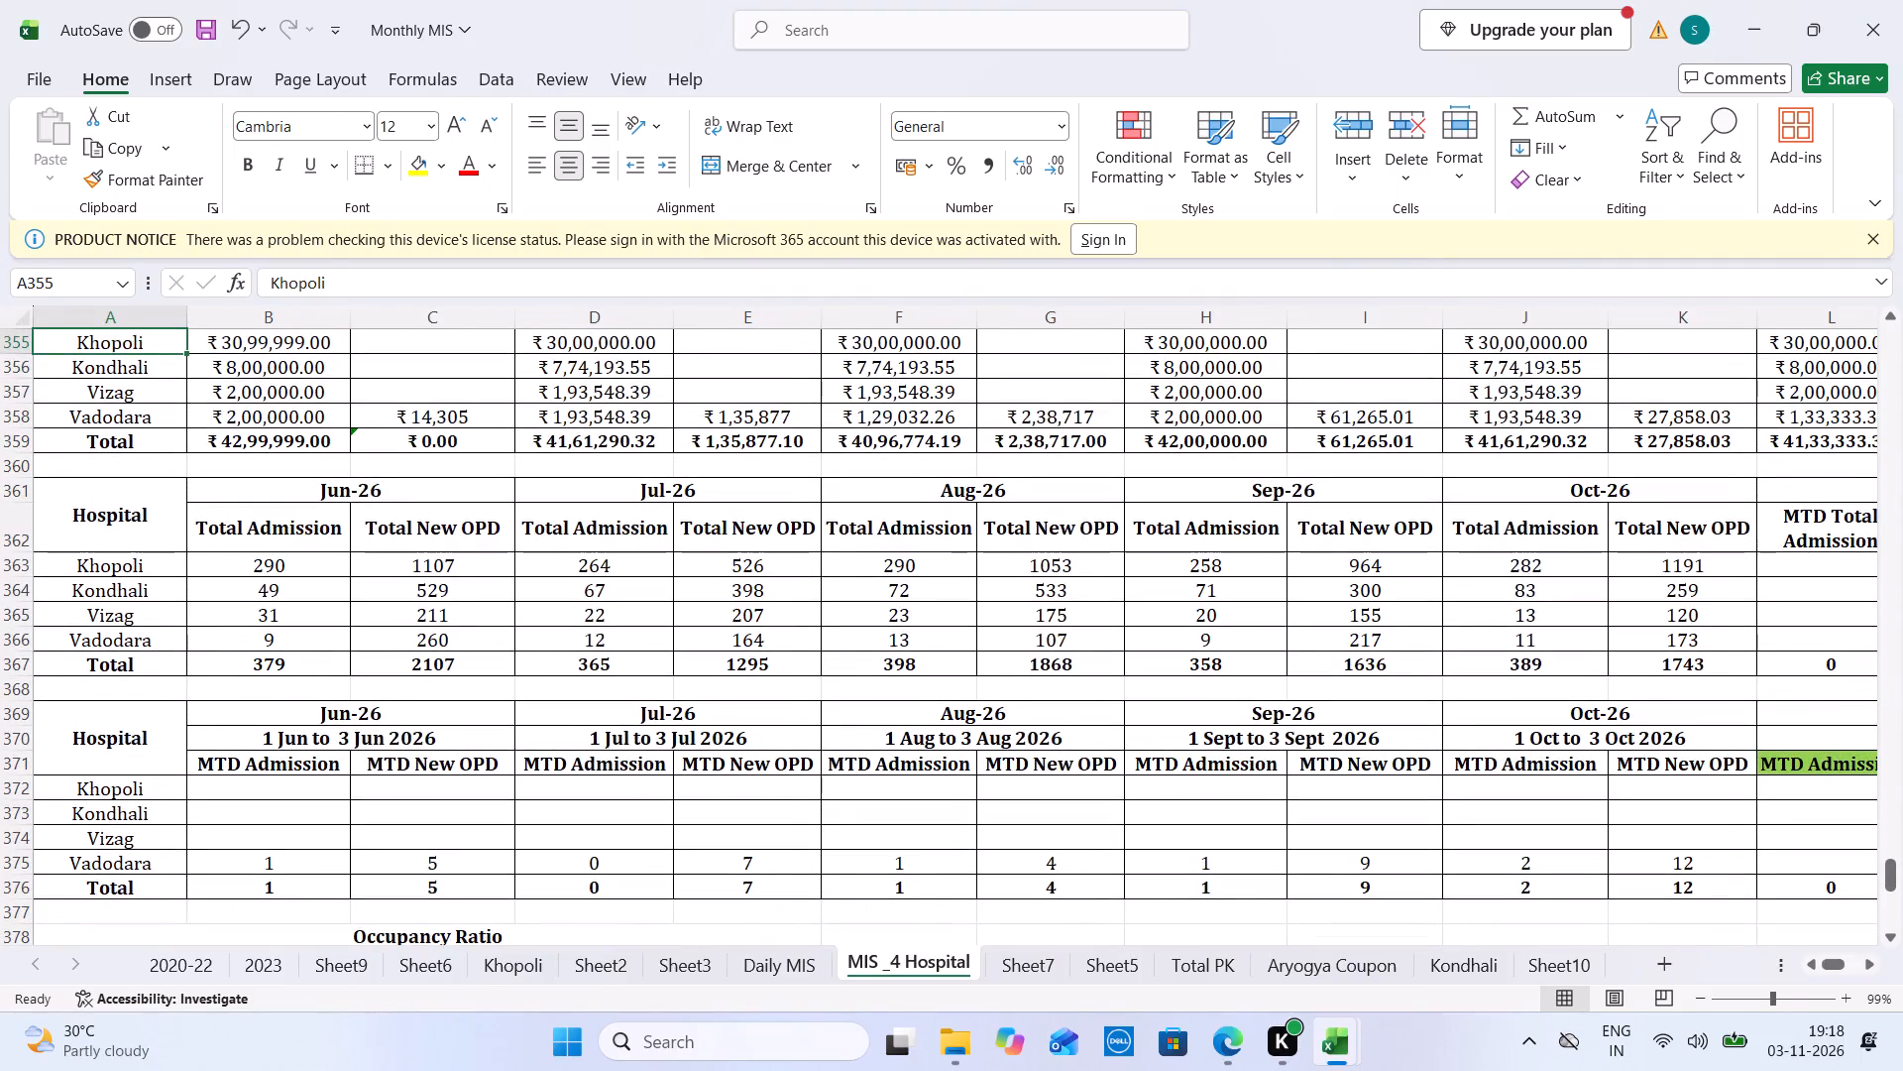
{"action": "key", "text": "ctrl+Tab"}
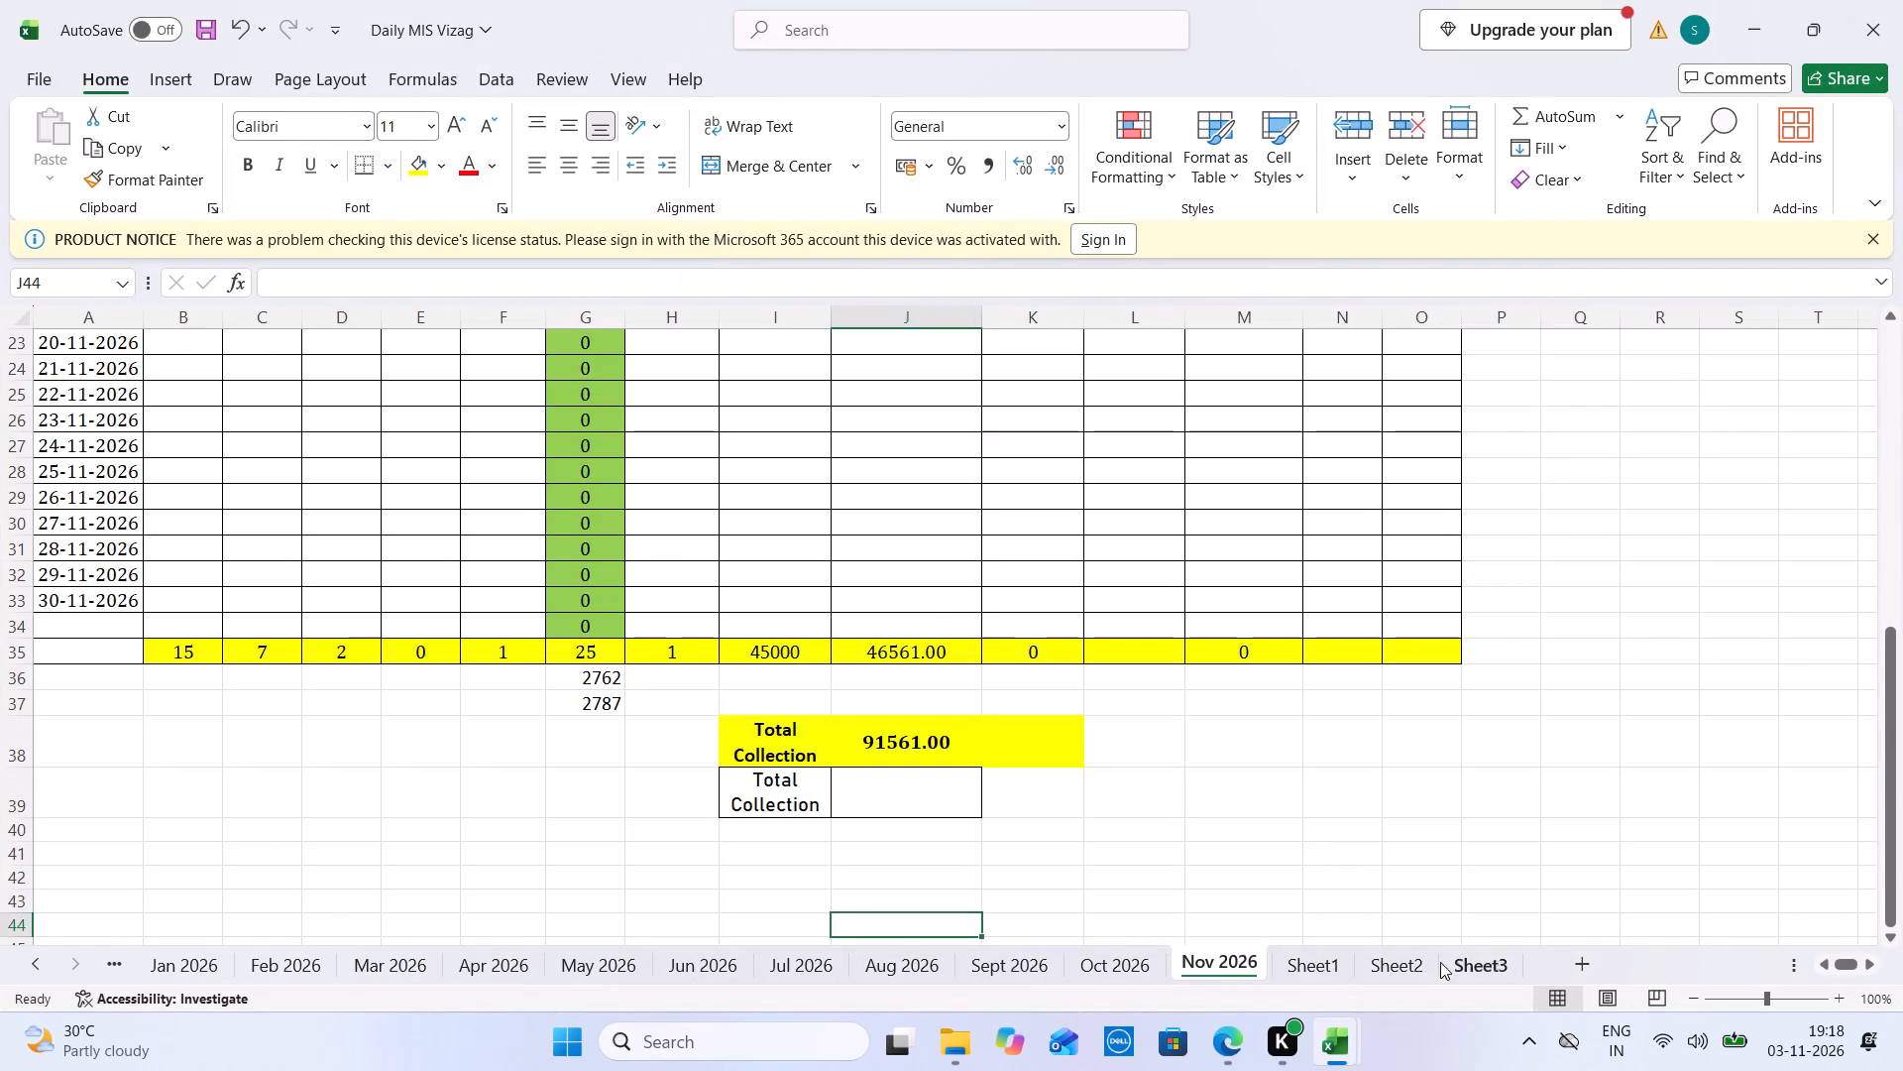
{"action": "left_click", "coordinate": [725, 964]}
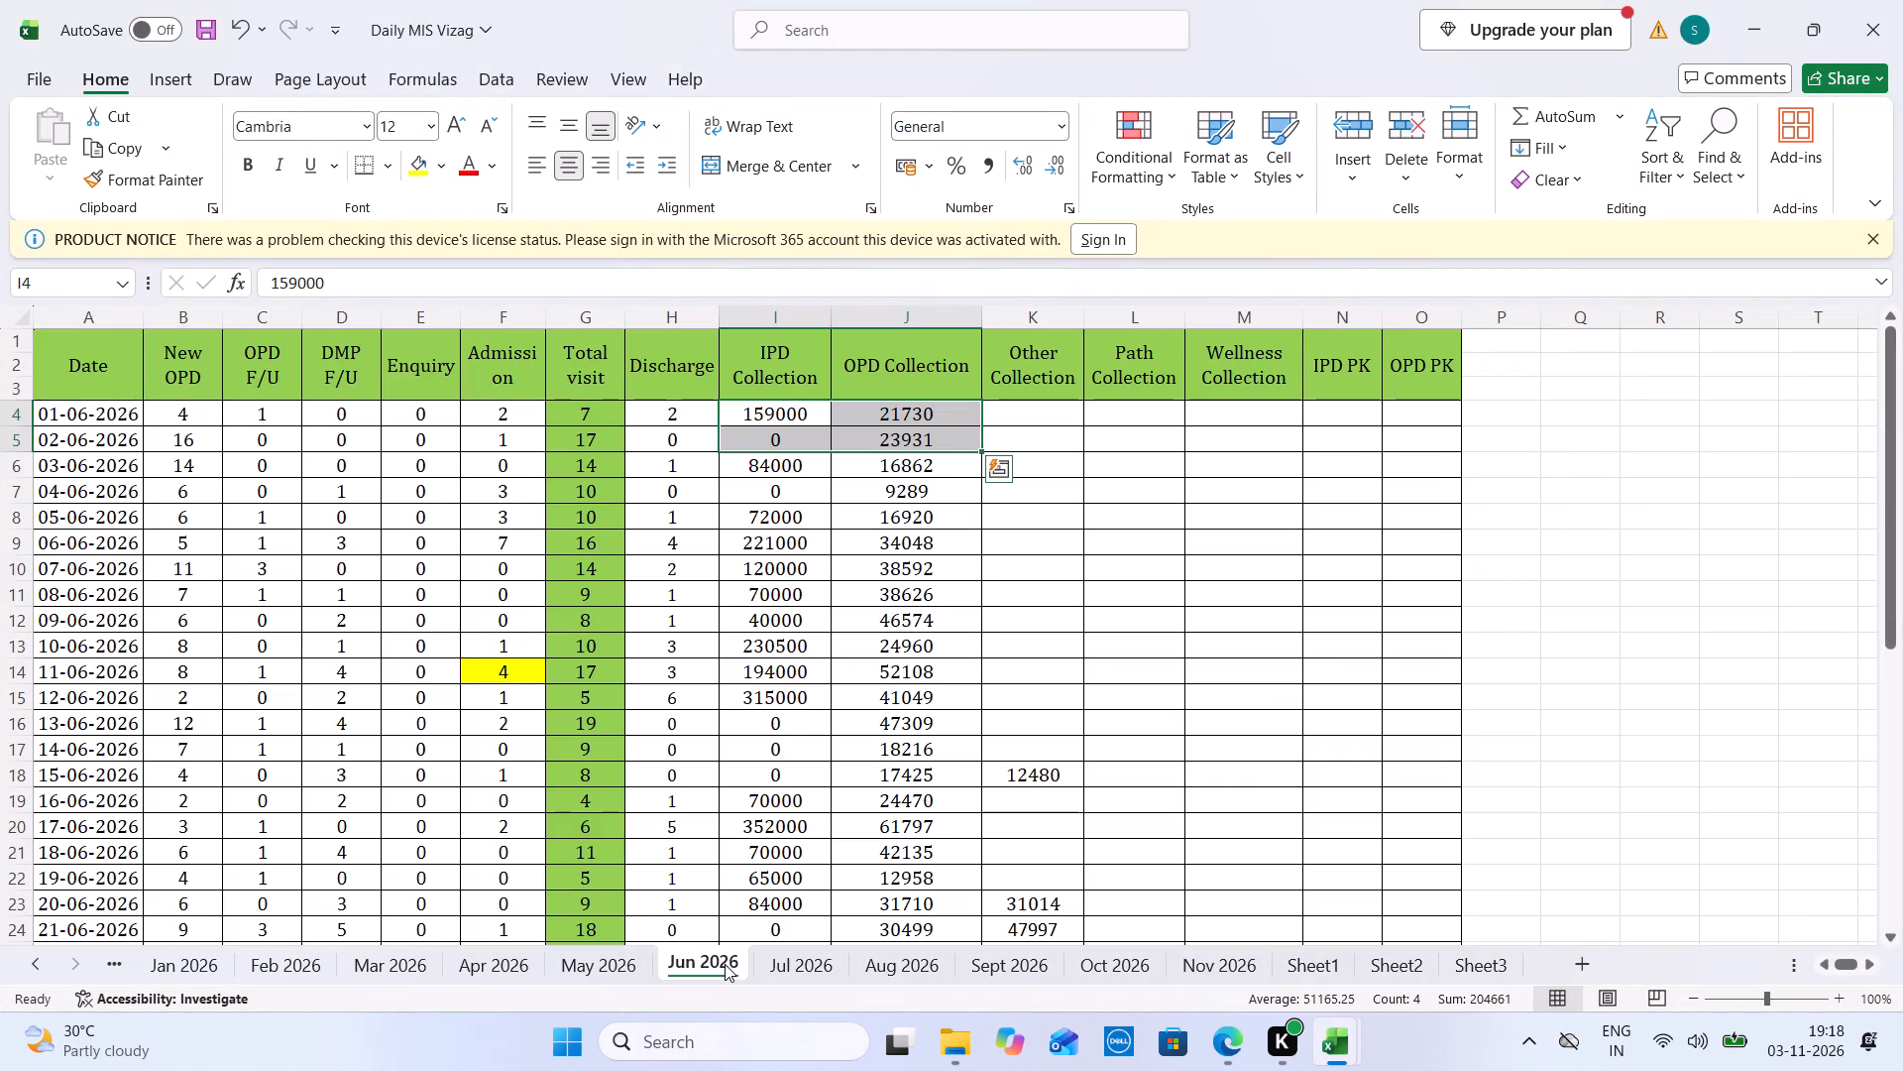
{"action": "left_click_drag", "start_coordinate": [211, 415], "coordinate": [219, 463]}
{"action": "key", "text": "ctrl+Tab"}
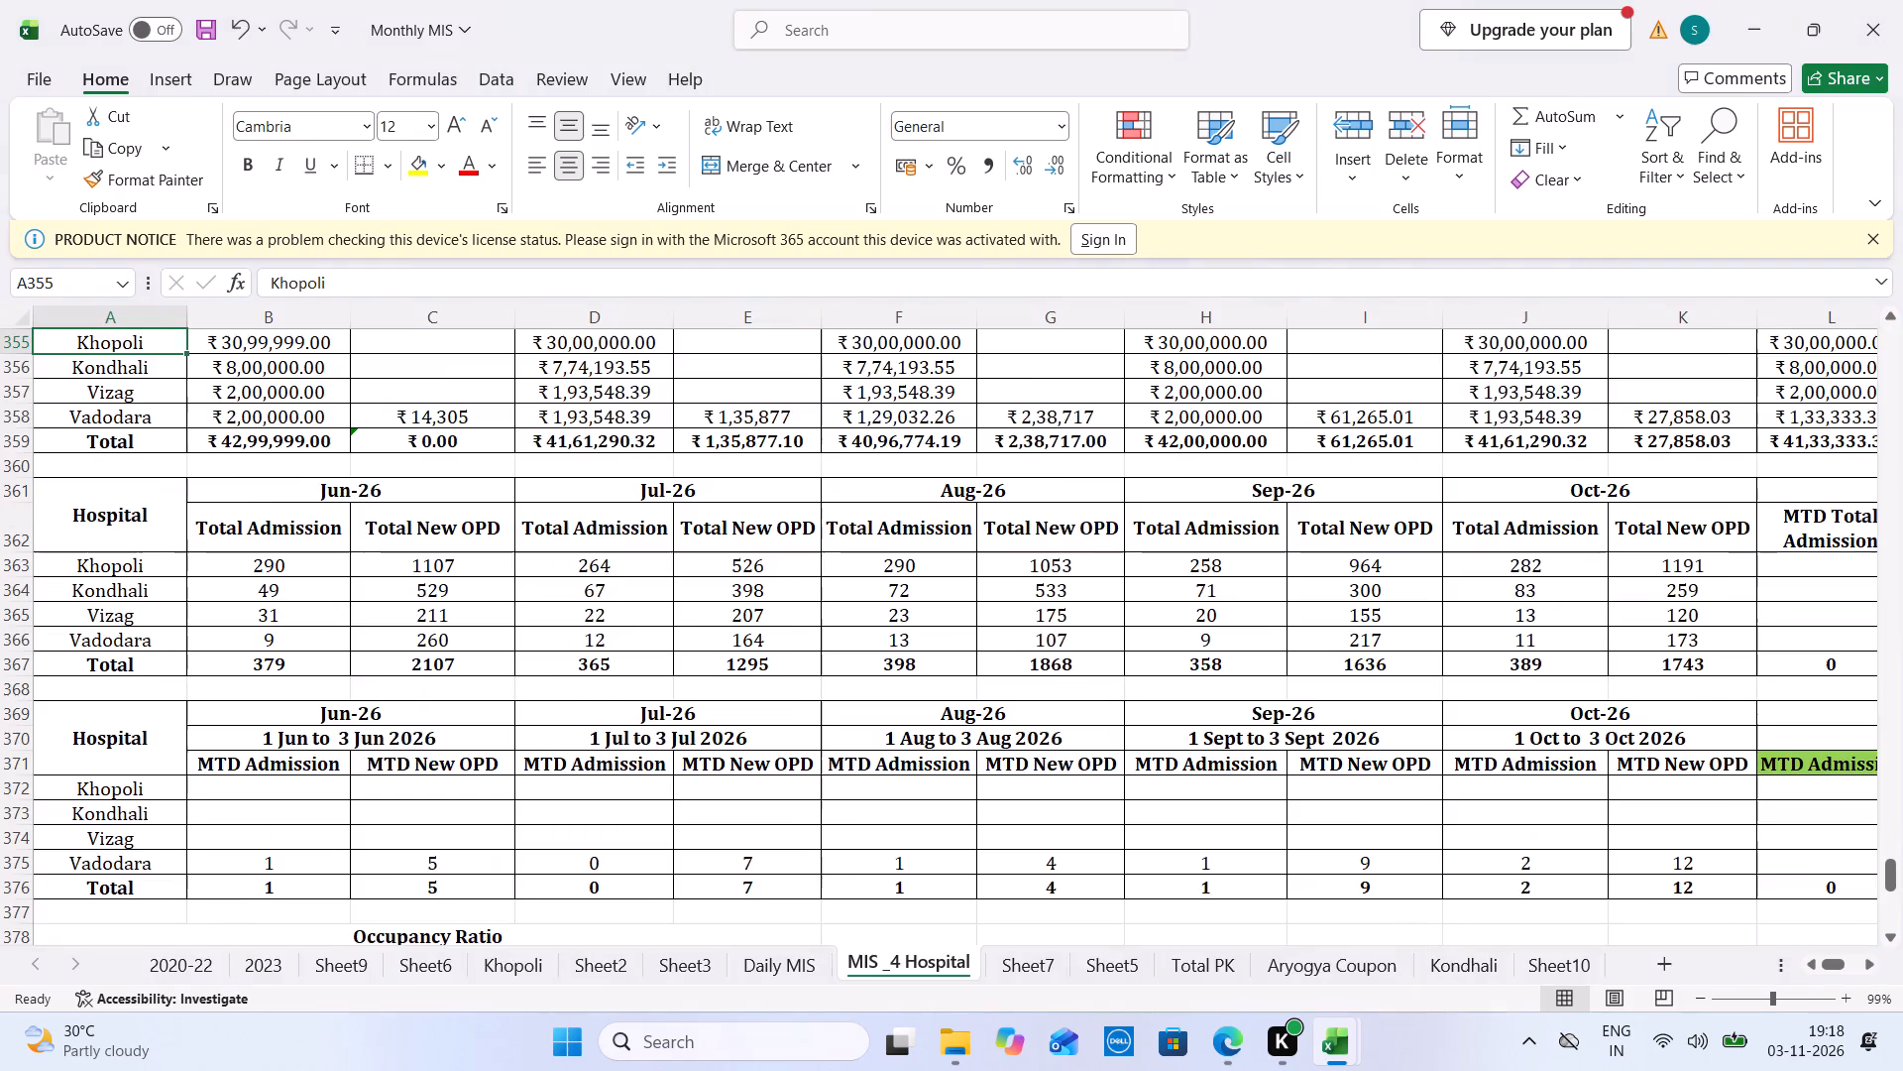
{"action": "left_click", "coordinate": [305, 834]}
{"action": "key", "text": "3"}
{"action": "key", "text": "Tab"}
{"action": "type", "text": "34"}
{"action": "key", "text": "Tab"}
Sum the 1 to 3 June IPD and OPD collections and enter 305523 as Vizag's June MTD in the budget table.
{"action": "key", "text": "ctrl+Tab"}
{"action": "left_click_drag", "start_coordinate": [656, 419], "coordinate": [872, 444]}
{"action": "left_click_drag", "start_coordinate": [871, 463], "coordinate": [791, 414]}
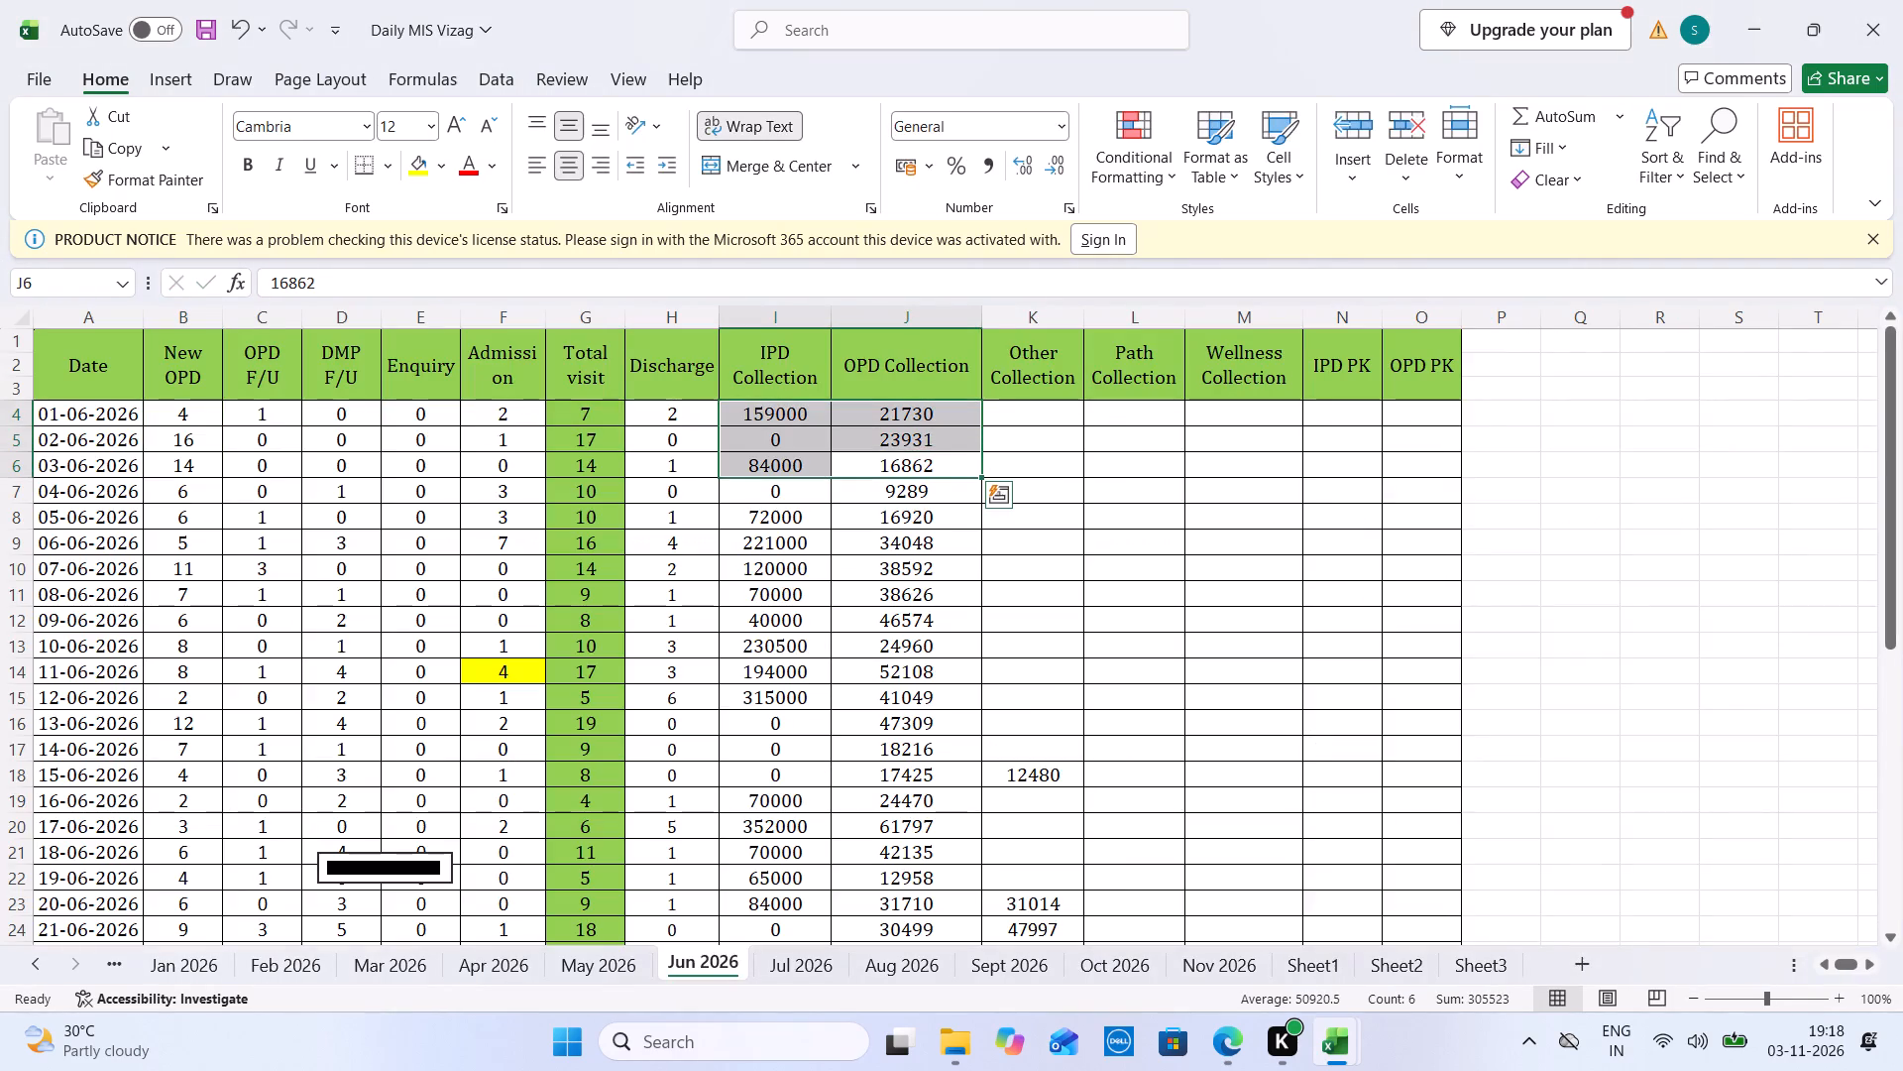
{"action": "key", "text": "ctrl+Tab"}
{"action": "left_click", "coordinate": [448, 402]}
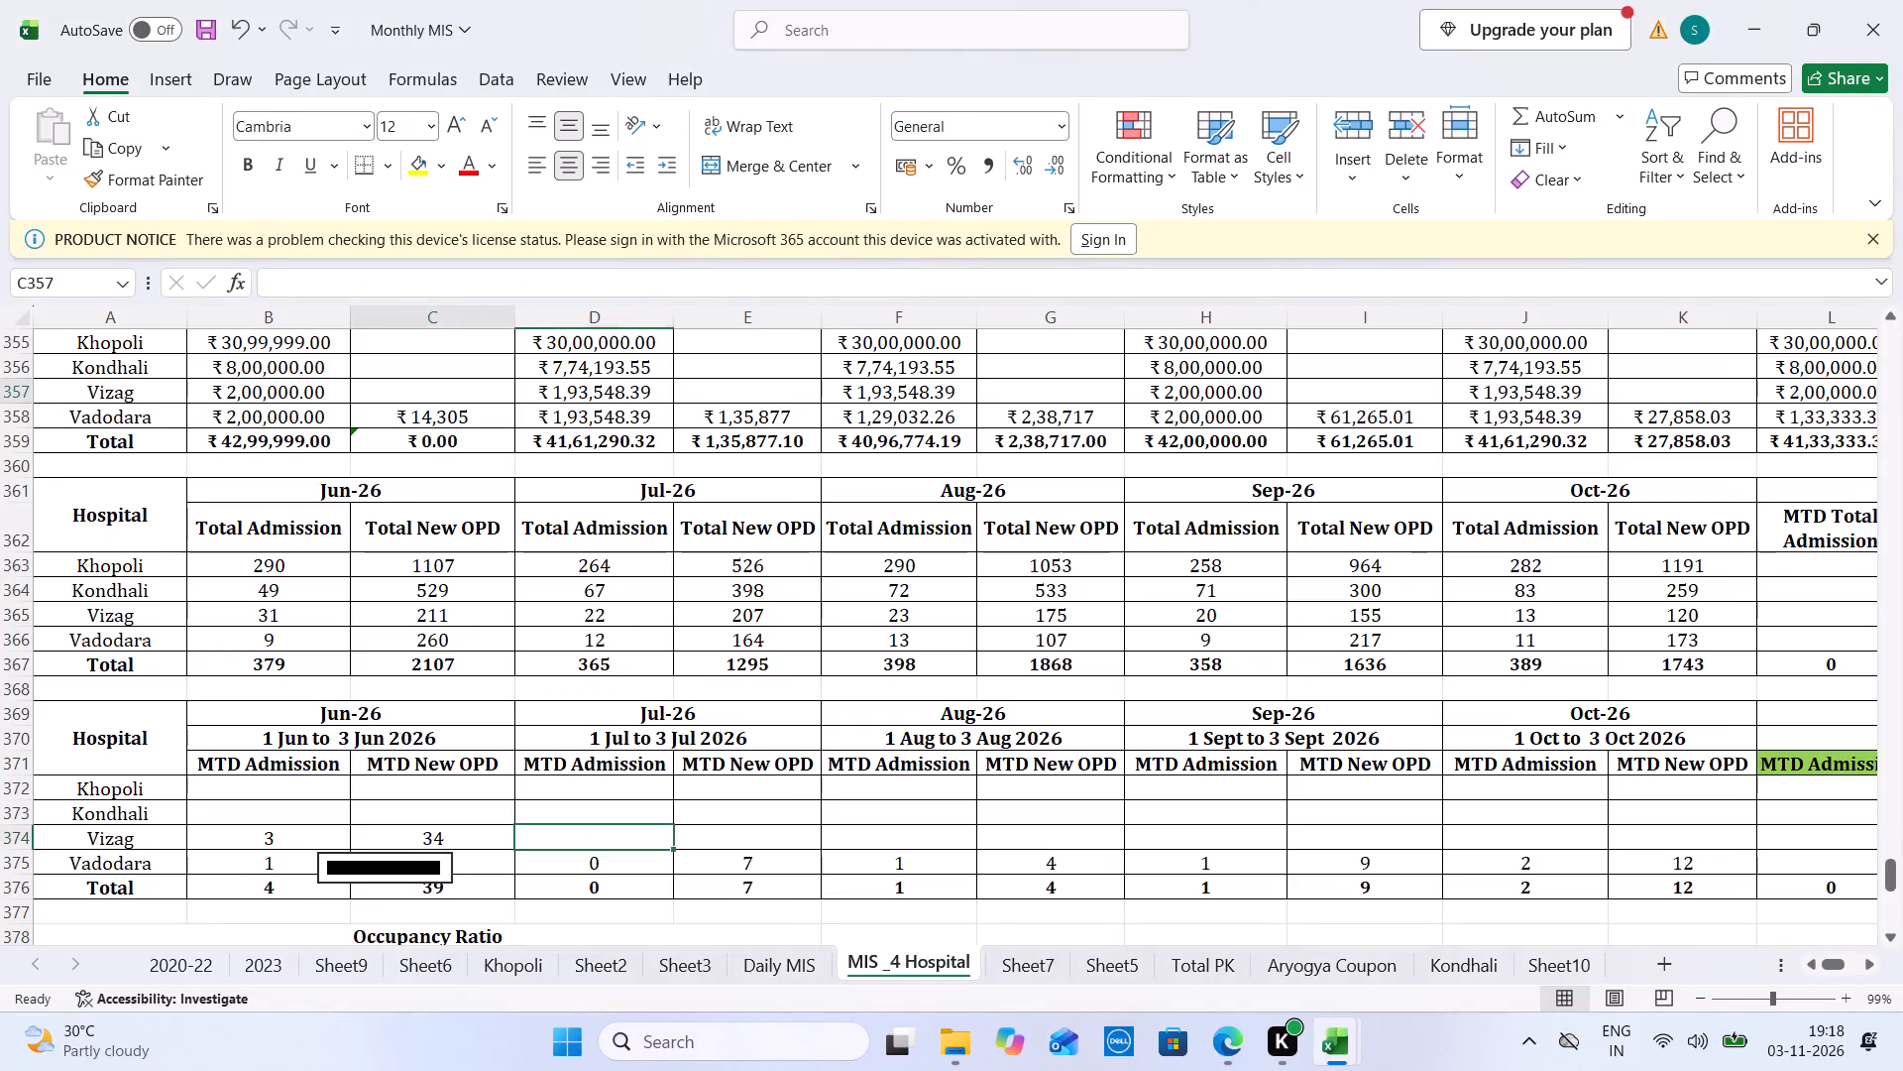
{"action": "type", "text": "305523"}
Enter Vizag's 1 to 3 July MTD Admission as 0 and MTD New OPD as 21, summed from the Jul 2026 sheet.
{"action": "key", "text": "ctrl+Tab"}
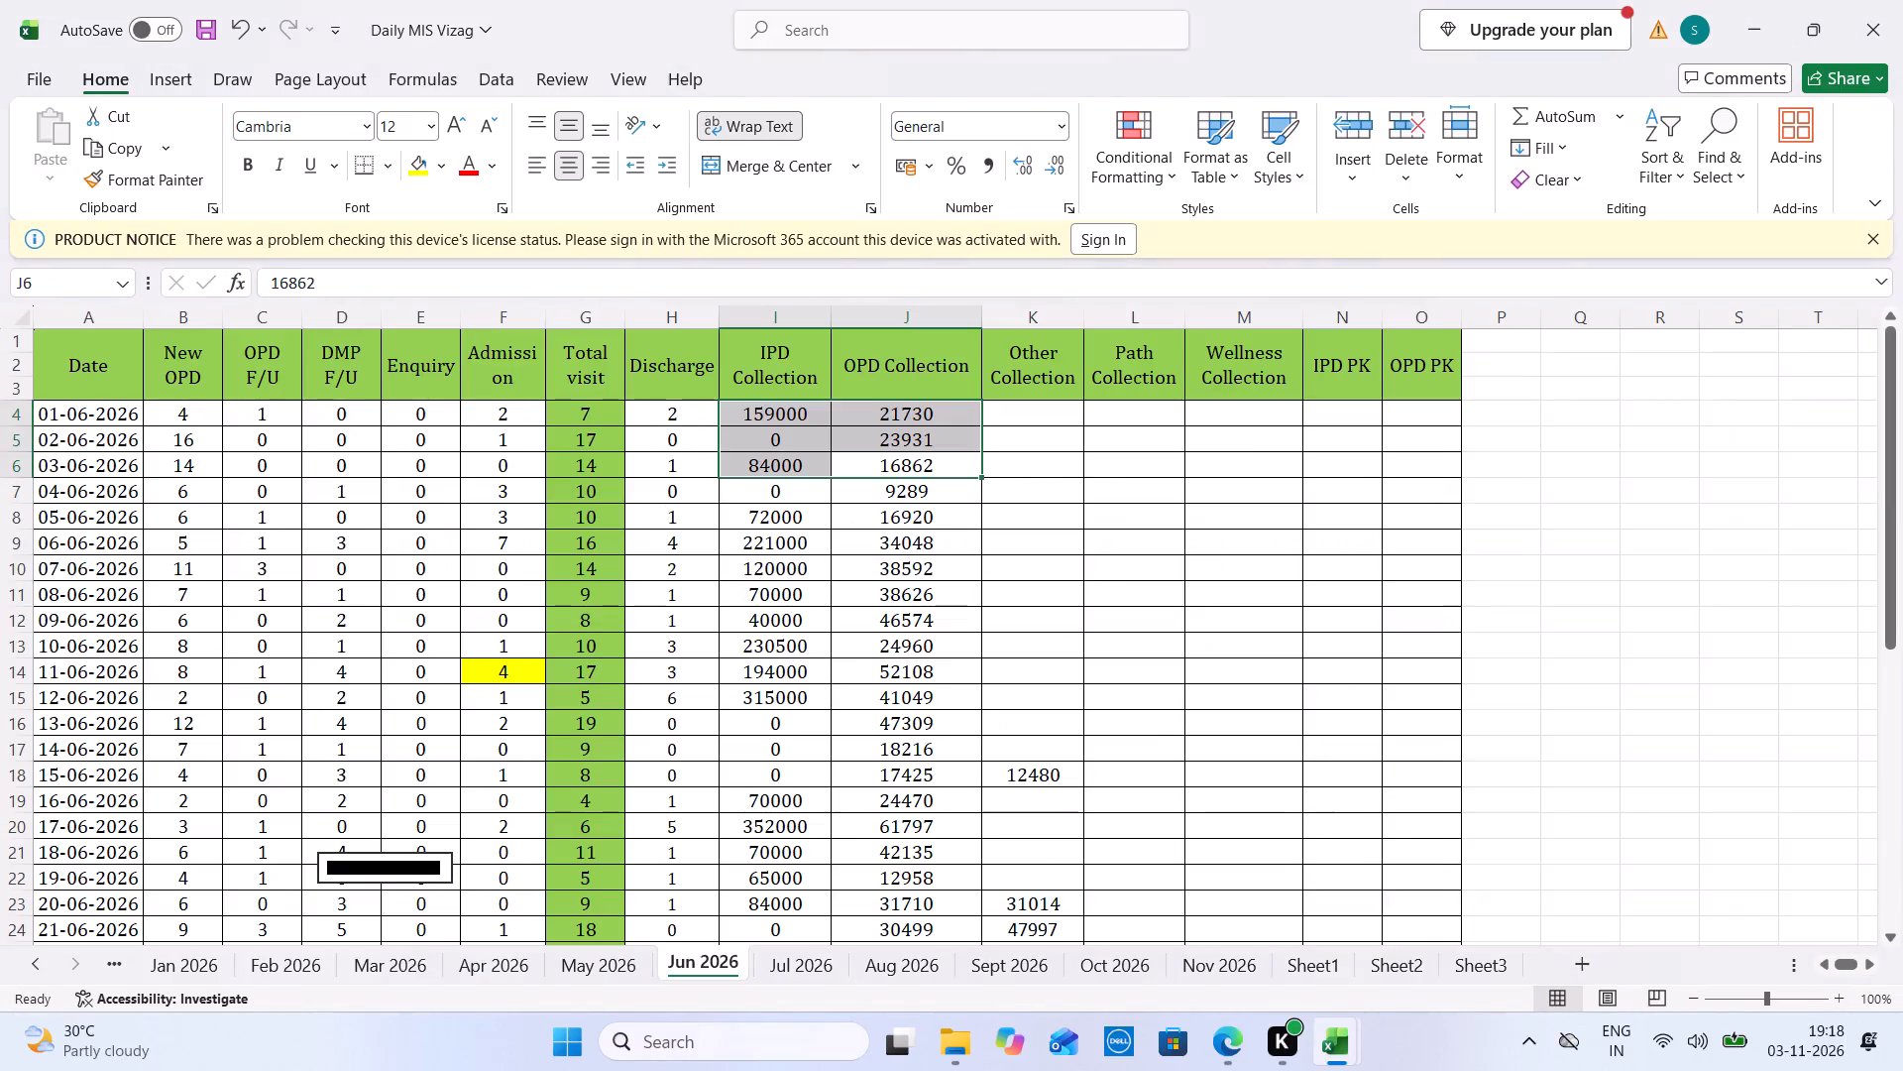
{"action": "left_click", "coordinate": [814, 959]}
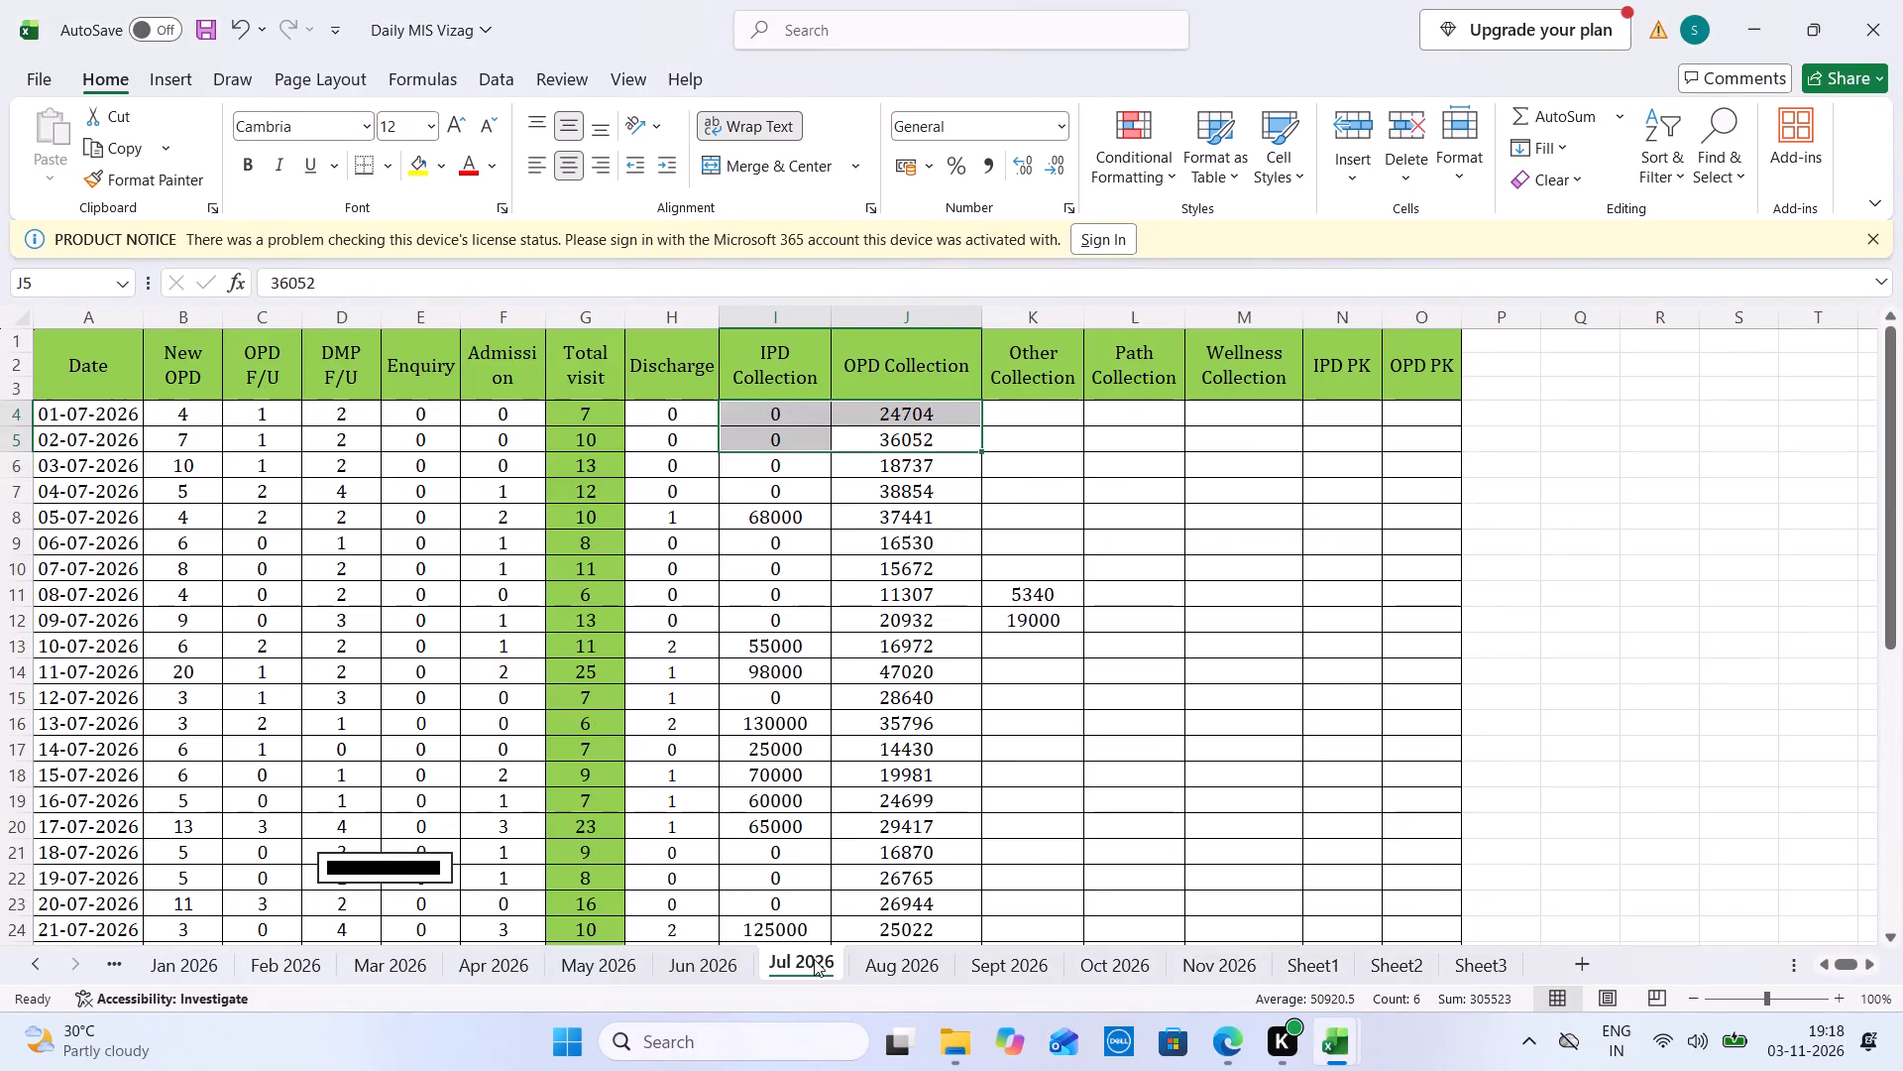
{"action": "left_click_drag", "start_coordinate": [205, 415], "coordinate": [205, 459]}
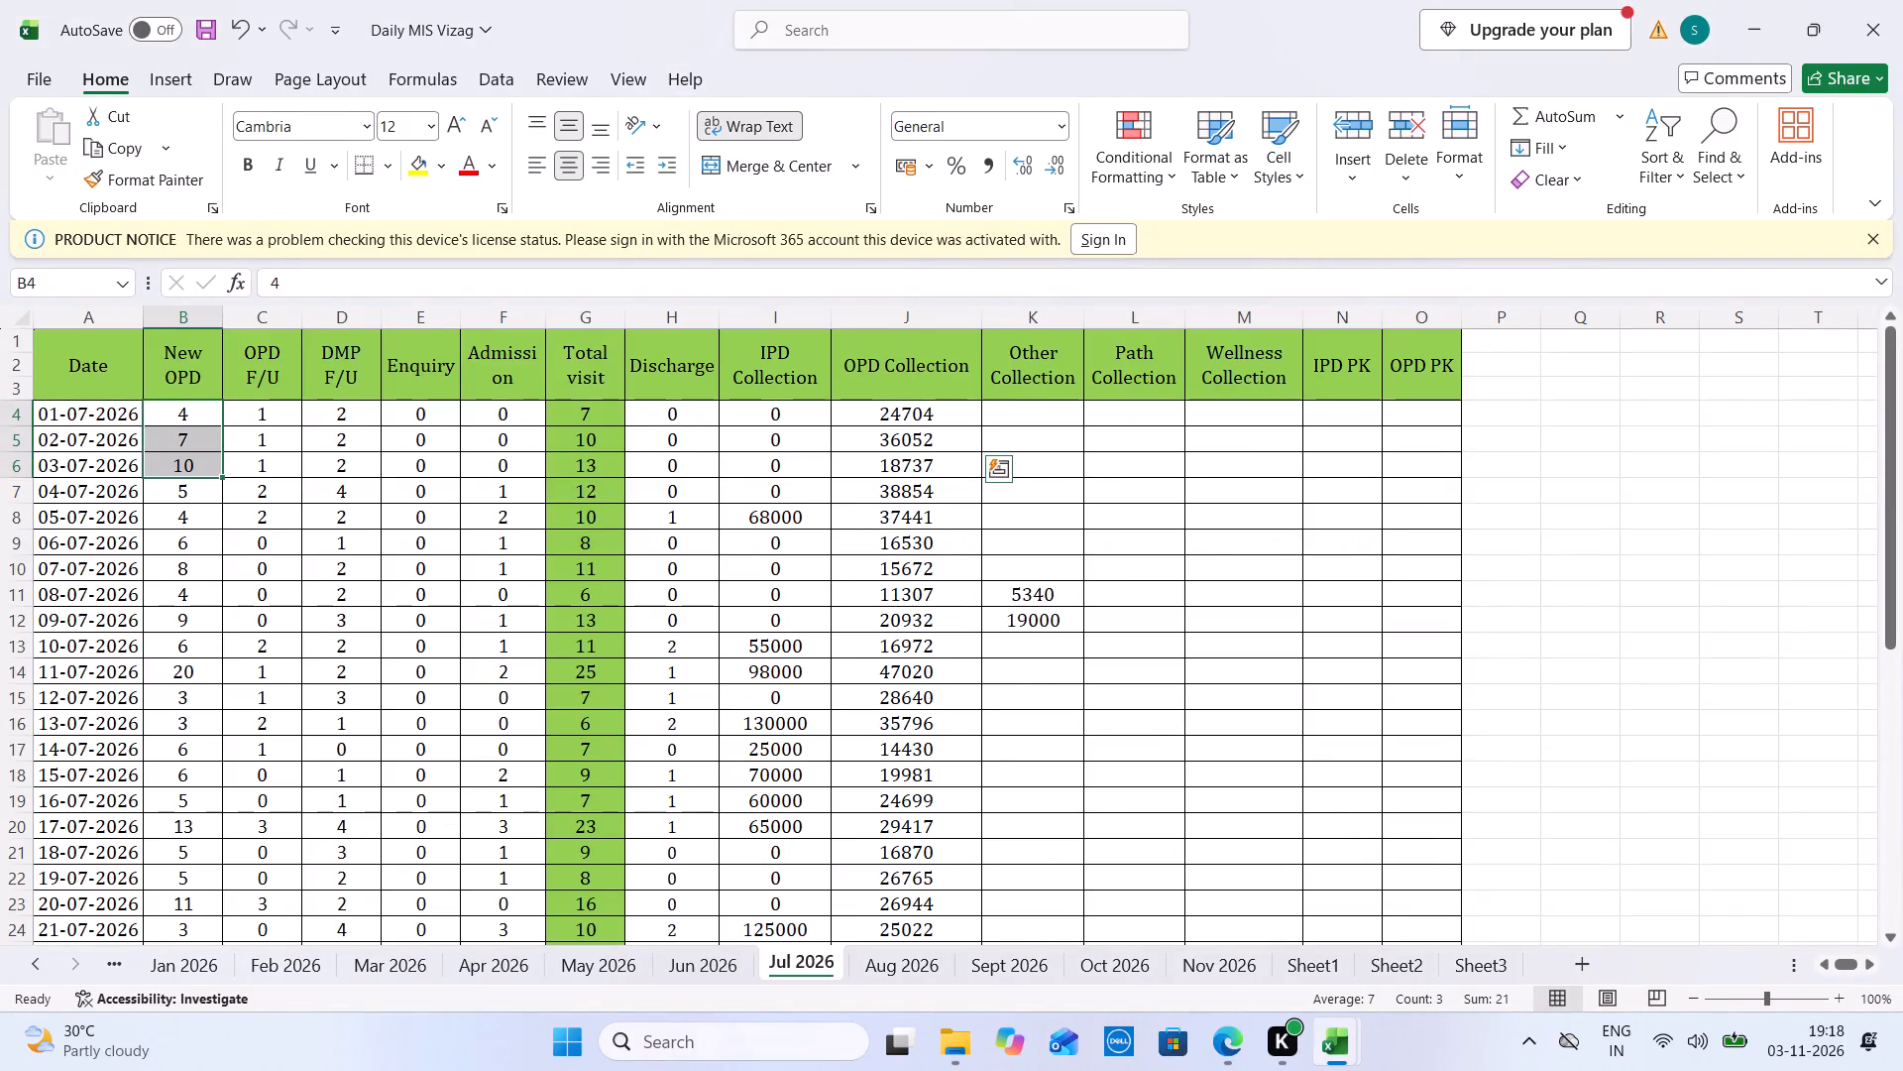
{"action": "key", "text": "ctrl+Tab"}
{"action": "left_click", "coordinate": [601, 826]}
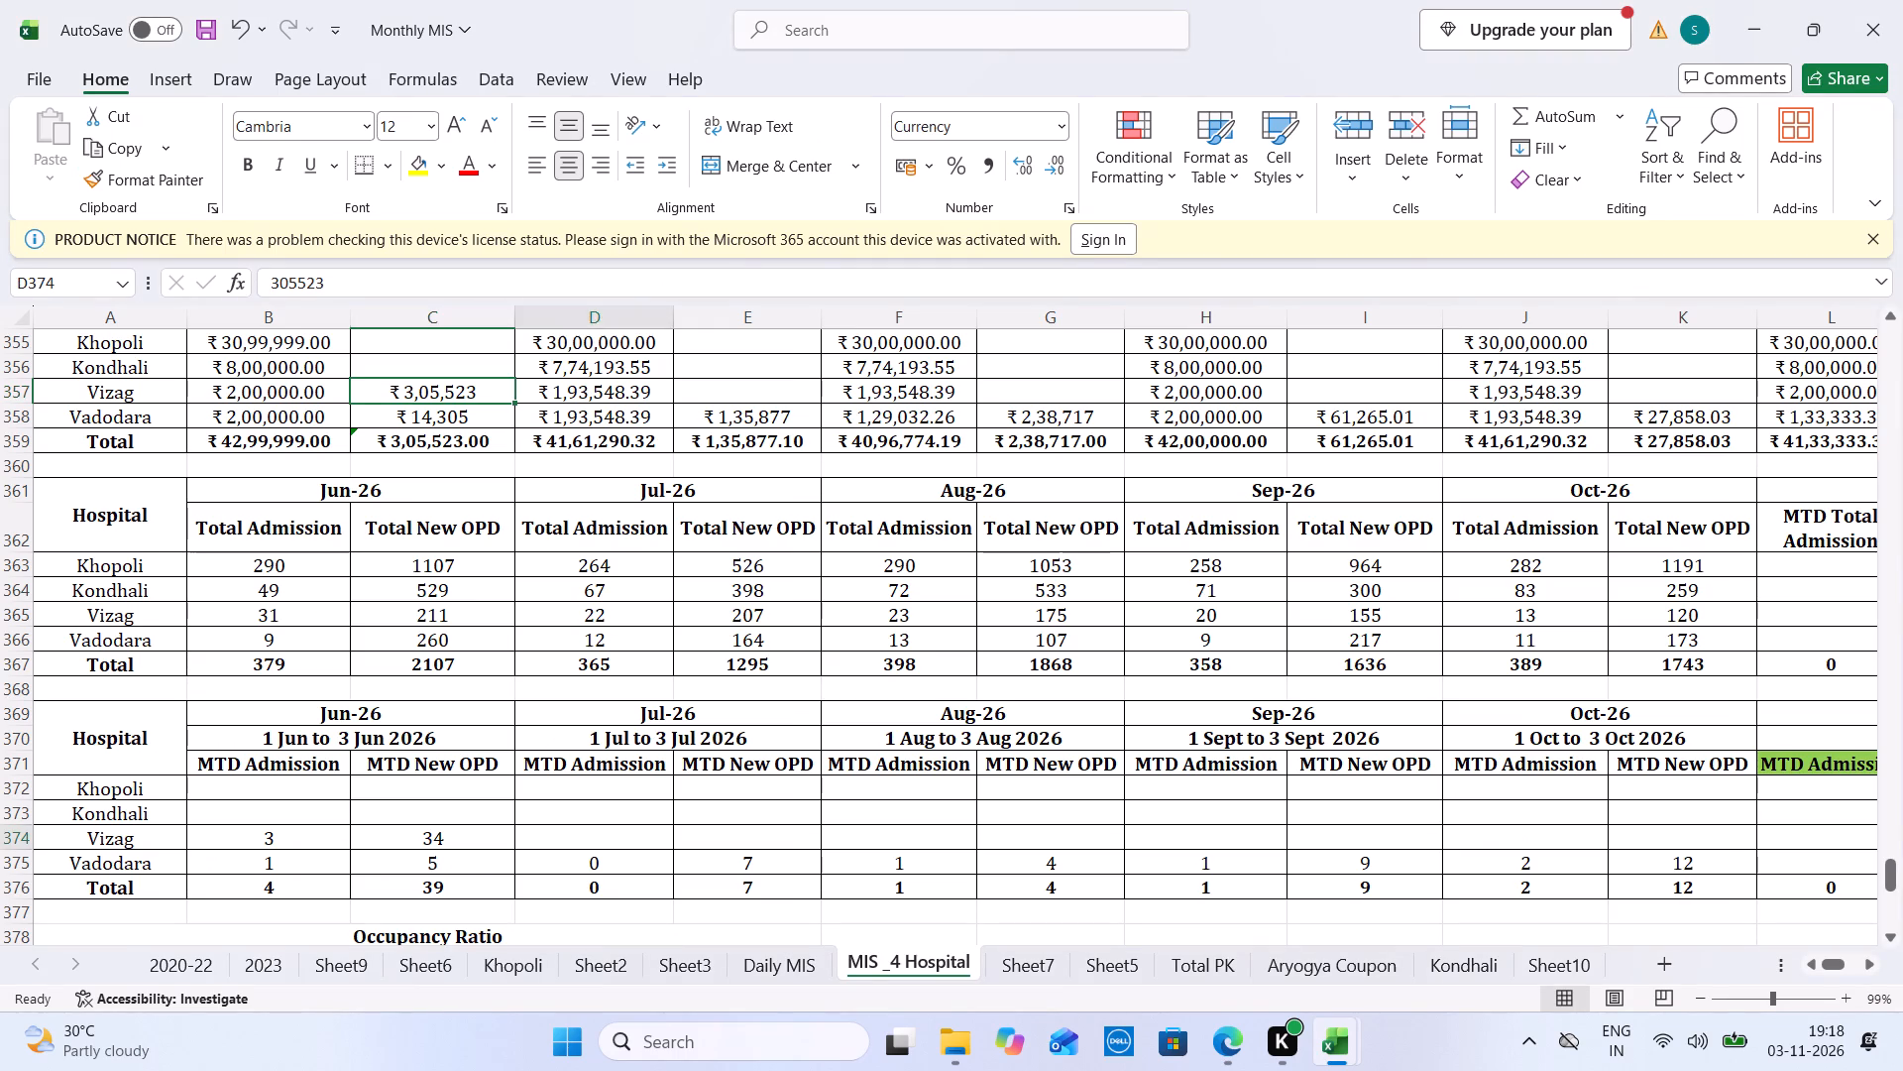
{"action": "key", "text": "0"}
{"action": "key", "text": "Tab"}
{"action": "type", "text": "21"}
{"action": "key", "text": "Tab"}
Sum the 1 to 3 July IPD and OPD collections and enter 79493 as Vizag's July MTD in the budget table.
{"action": "key", "text": "ctrl+Tab"}
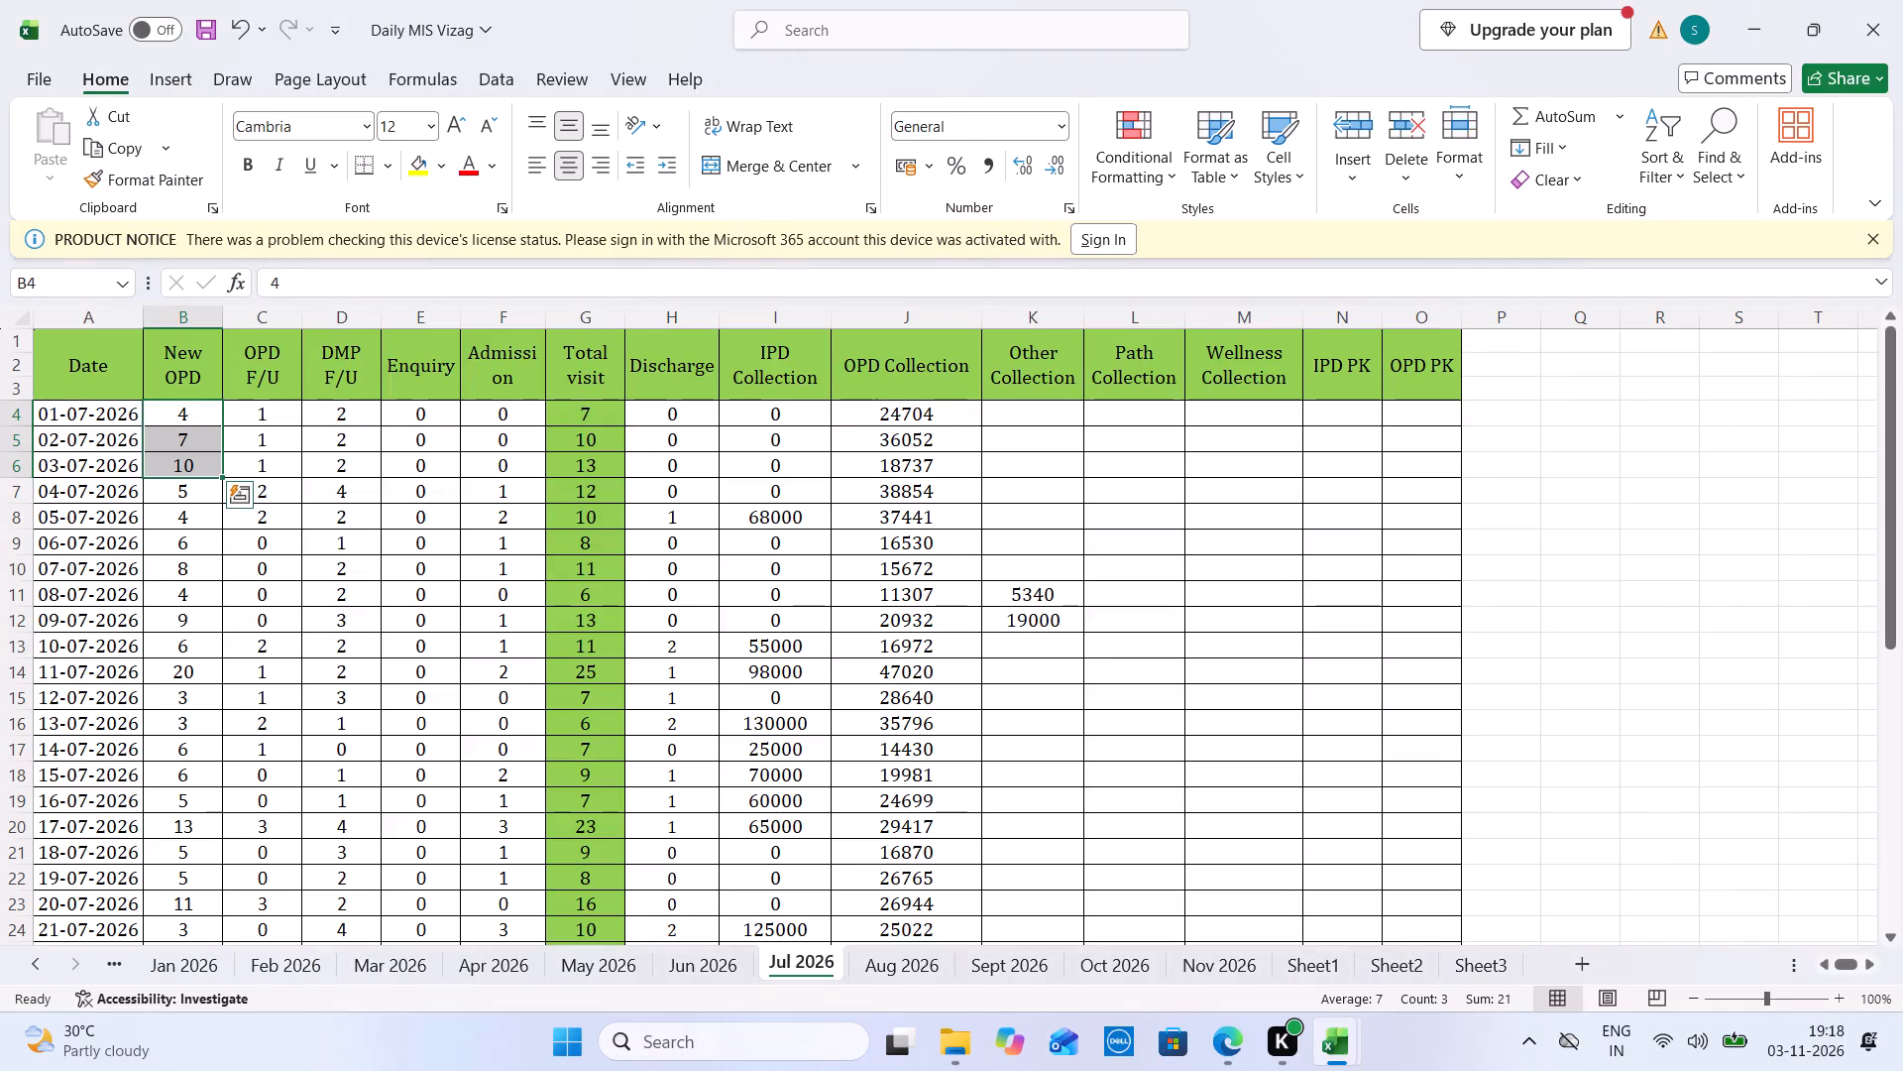
{"action": "left_click_drag", "start_coordinate": [816, 409], "coordinate": [886, 454]}
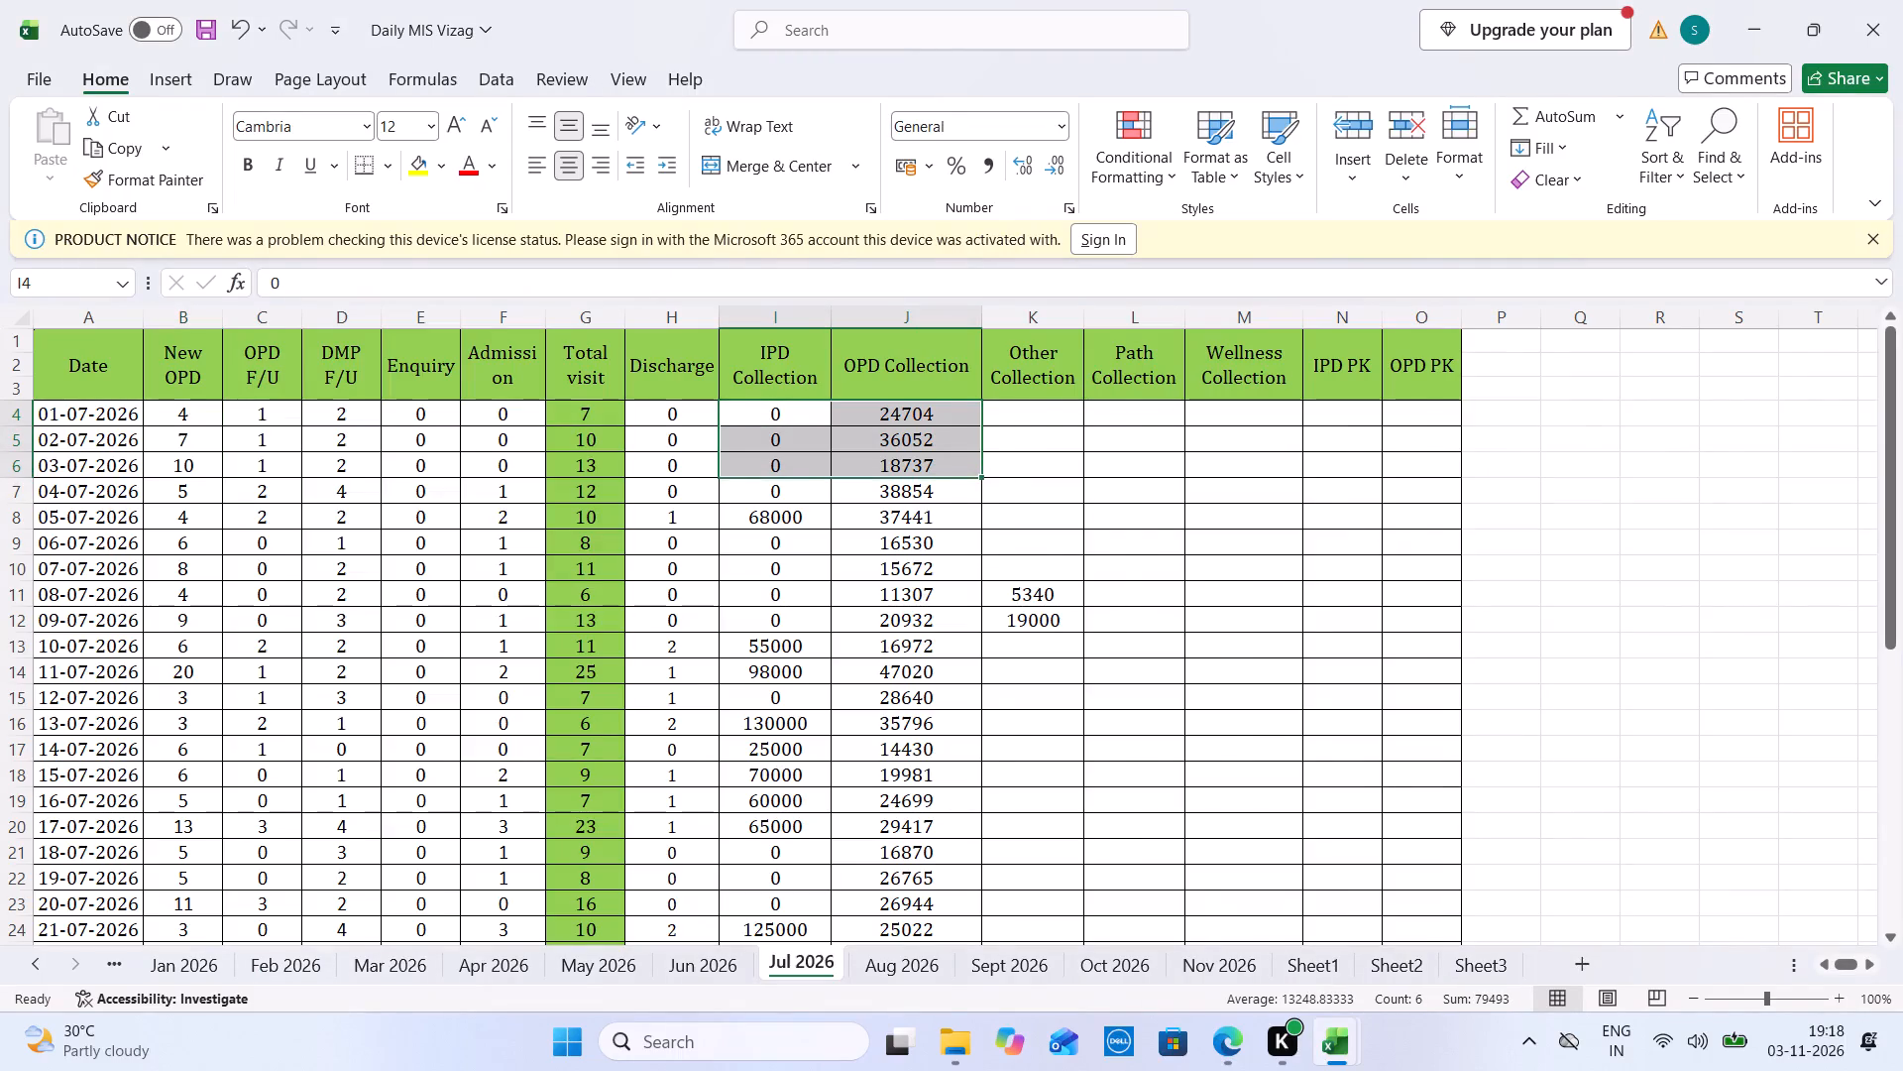
{"action": "key", "text": "ctrl+Tab"}
{"action": "left_click", "coordinate": [741, 394]}
{"action": "type", "text": "79"}
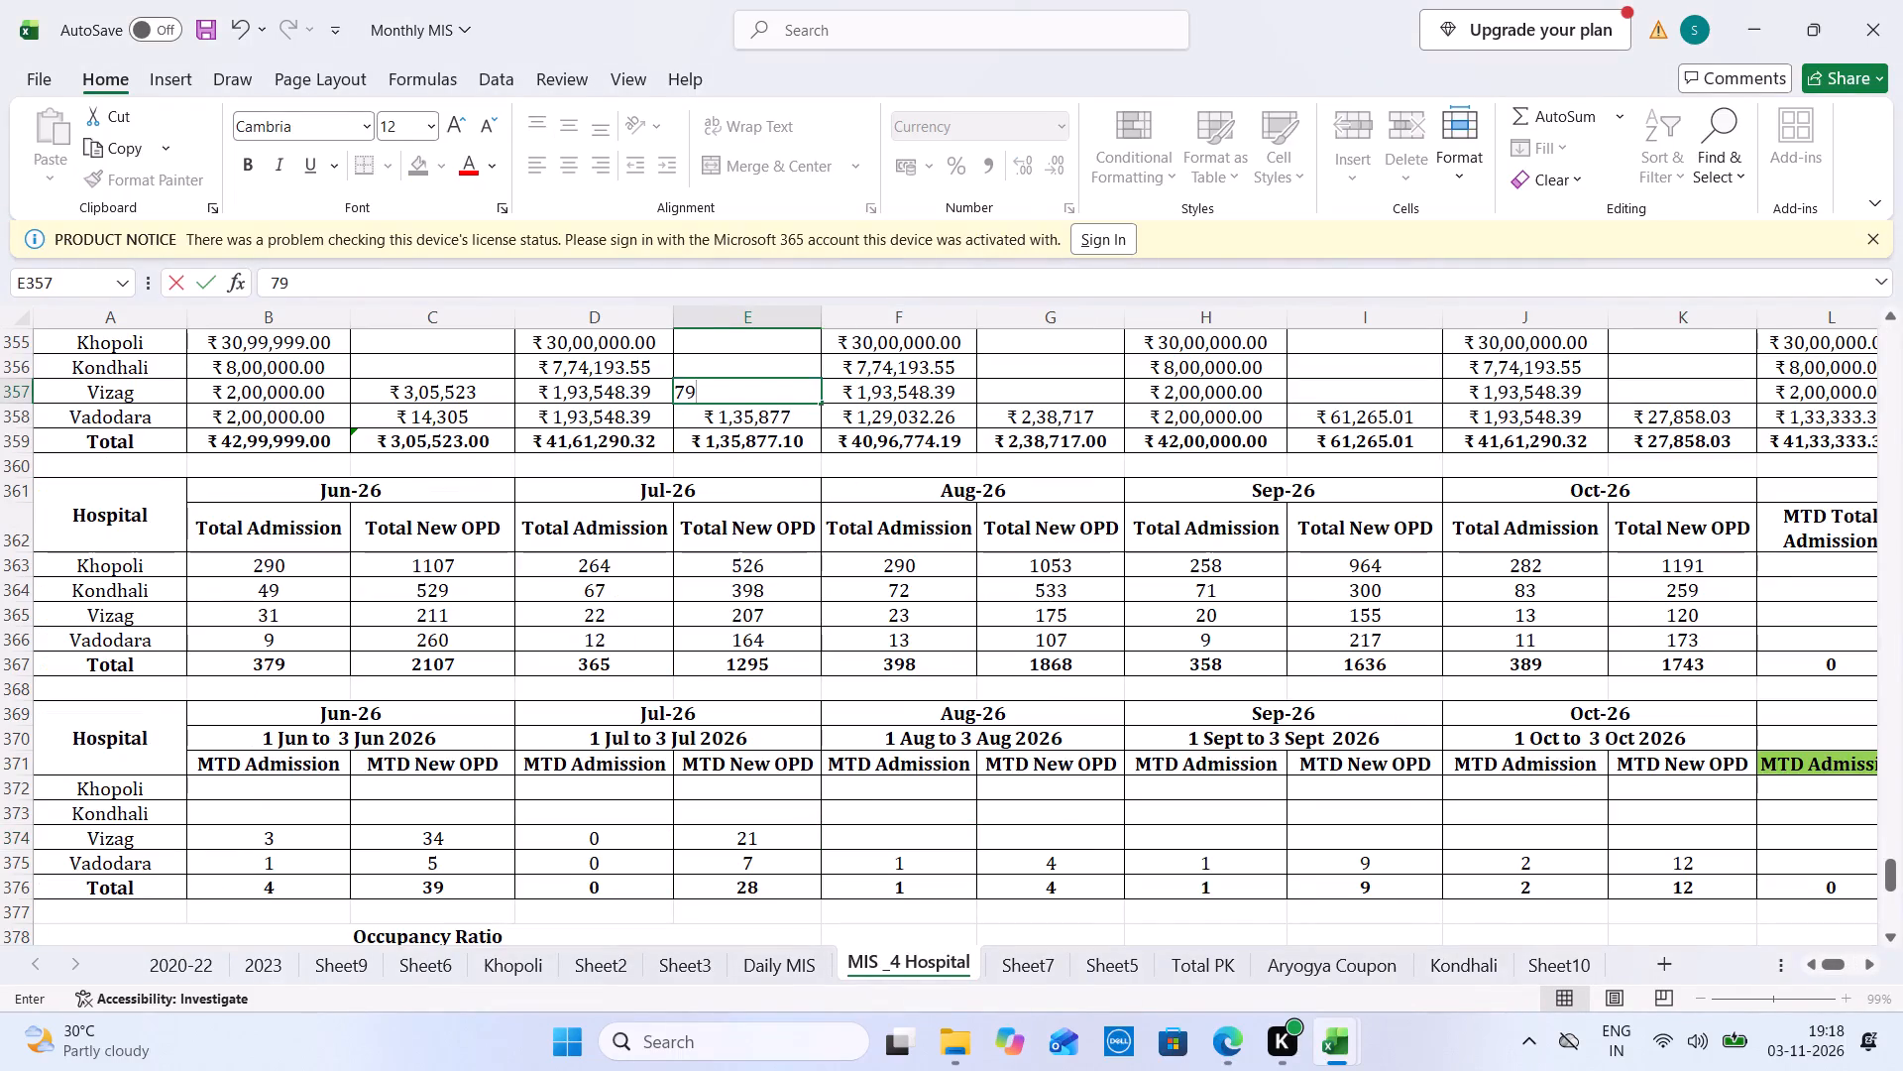
{"action": "type", "text": "493"}
Enter Vizag's 1 to 3 August MTD Admission as 8 and MTD New OPD as 19, summed from the Aug 2026 sheet.
{"action": "key", "text": "ctrl+Tab"}
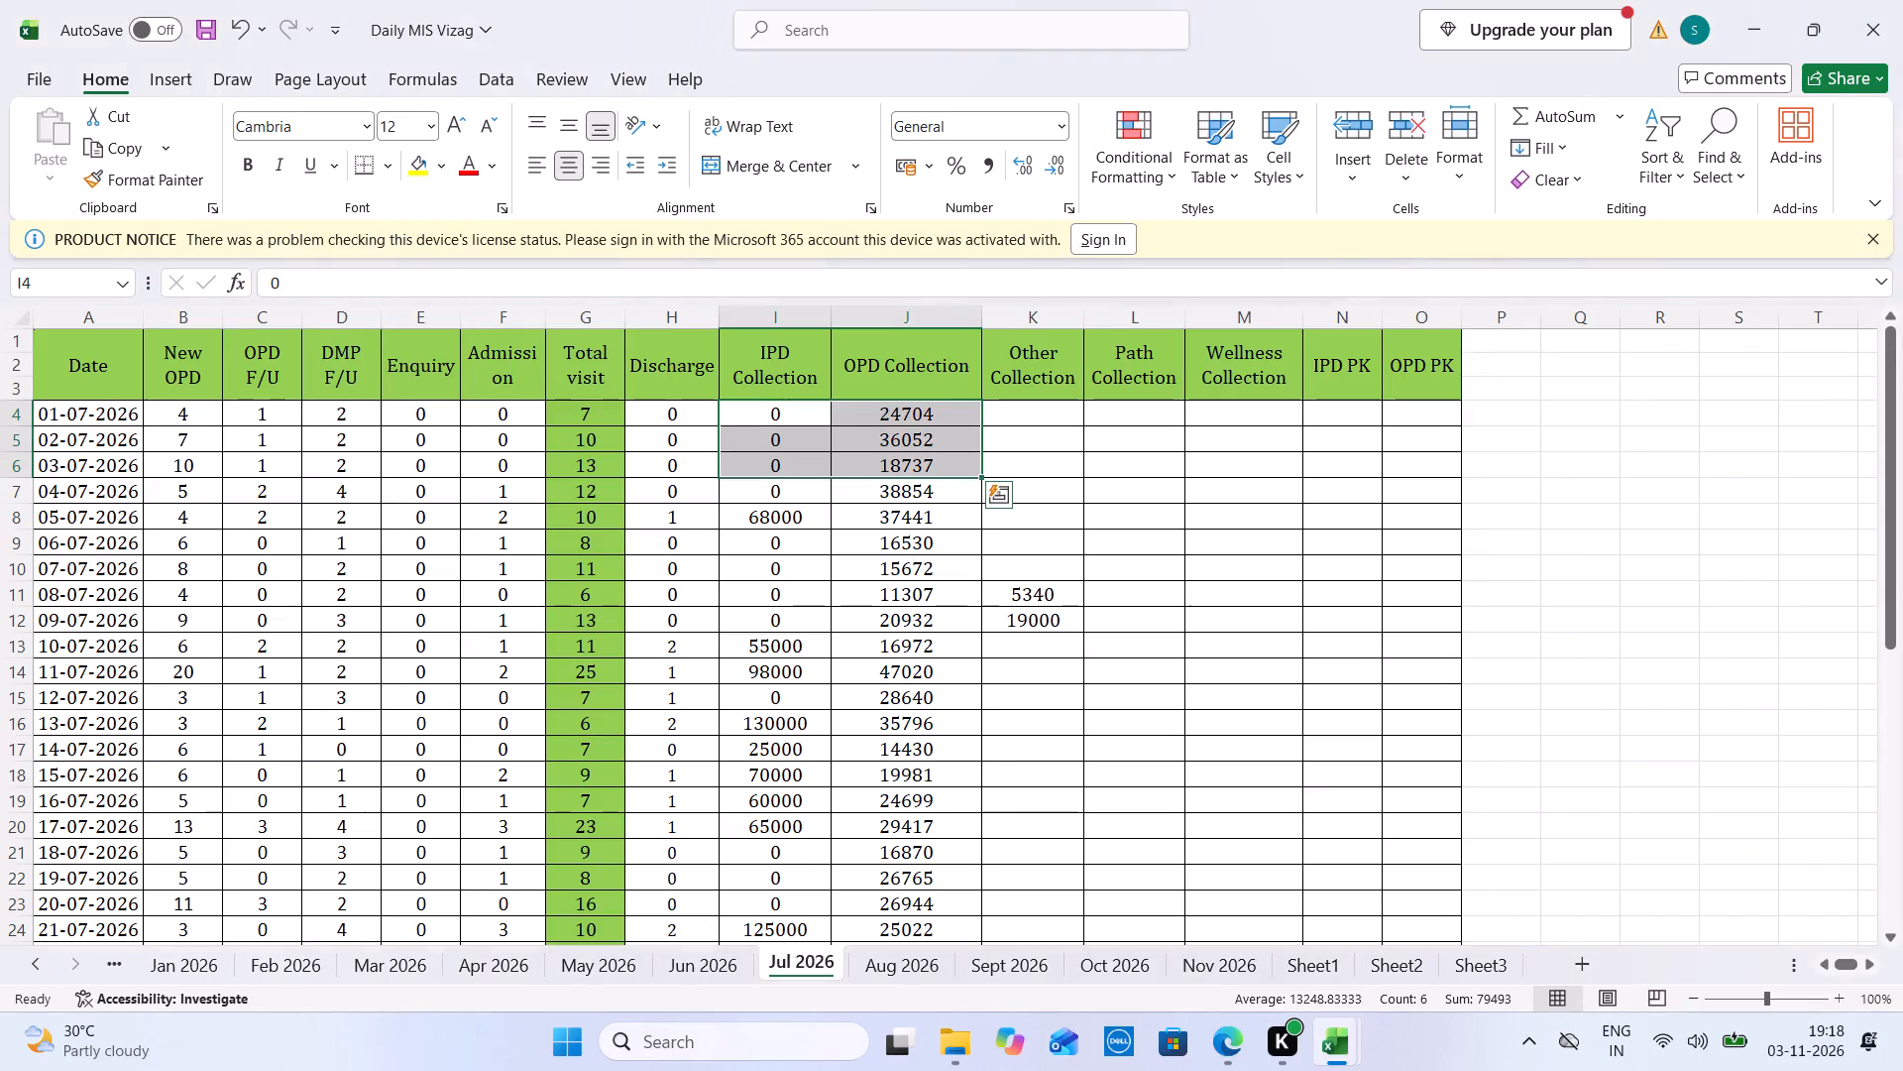
{"action": "left_click", "coordinate": [918, 975]}
{"action": "left_click_drag", "start_coordinate": [178, 416], "coordinate": [195, 460]}
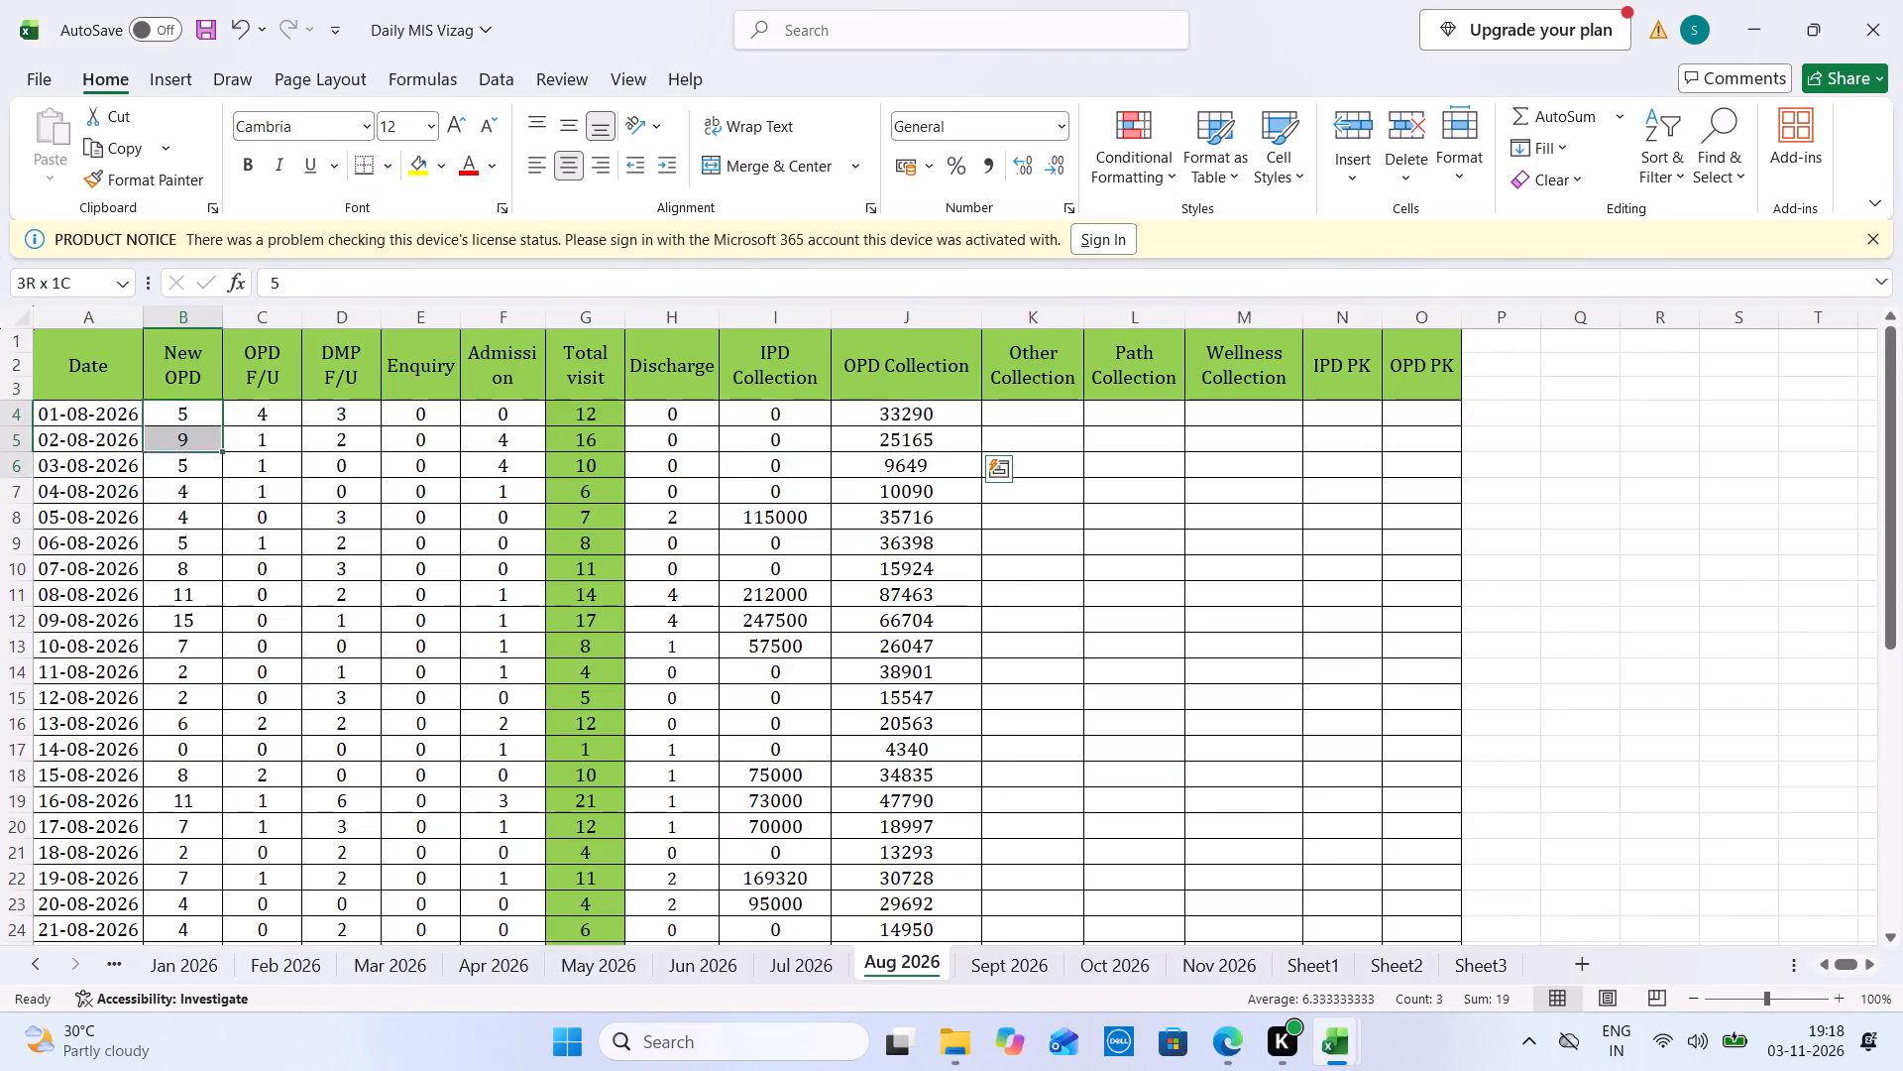
{"action": "left_click_drag", "start_coordinate": [195, 460], "coordinate": [200, 478]}
{"action": "key", "text": "ctrl+Tab"}
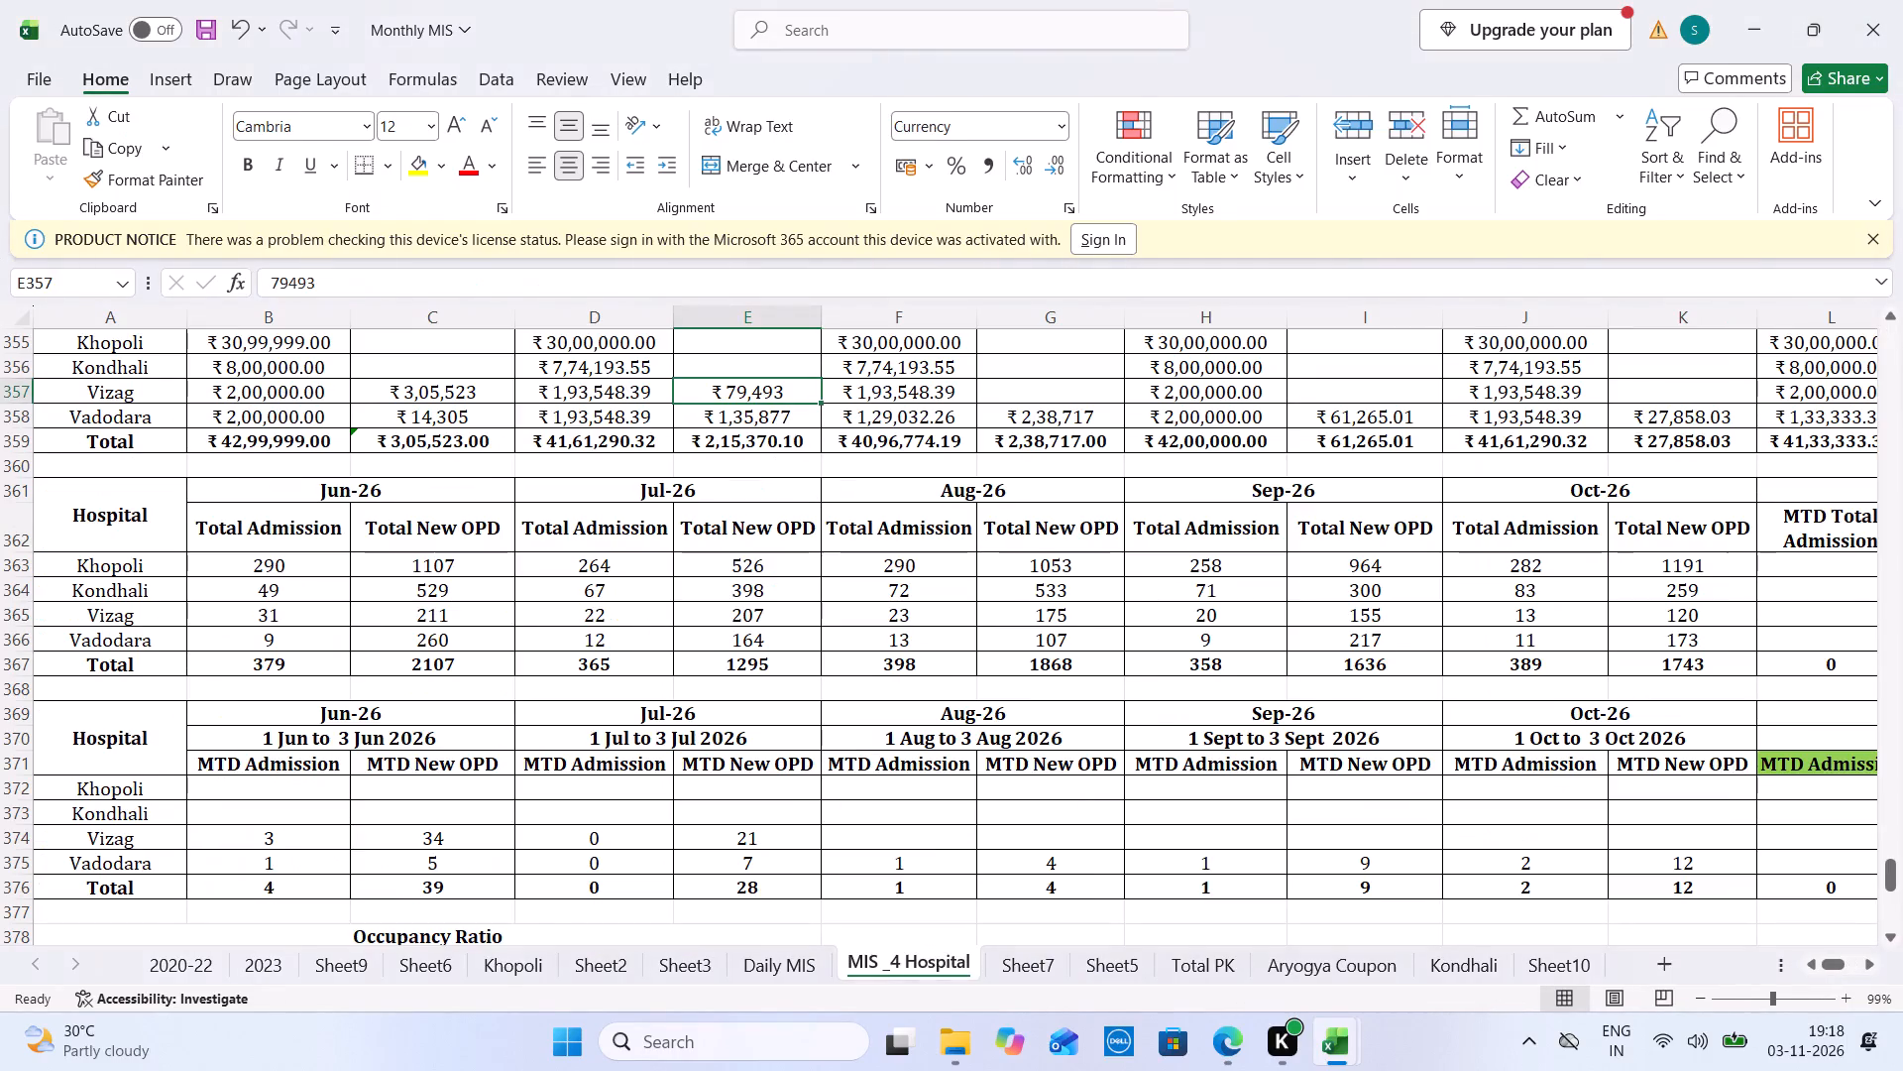
{"action": "left_click", "coordinate": [933, 836]}
{"action": "key", "text": "8"}
{"action": "key", "text": "Tab"}
{"action": "type", "text": "19"}
{"action": "key", "text": "Tab"}
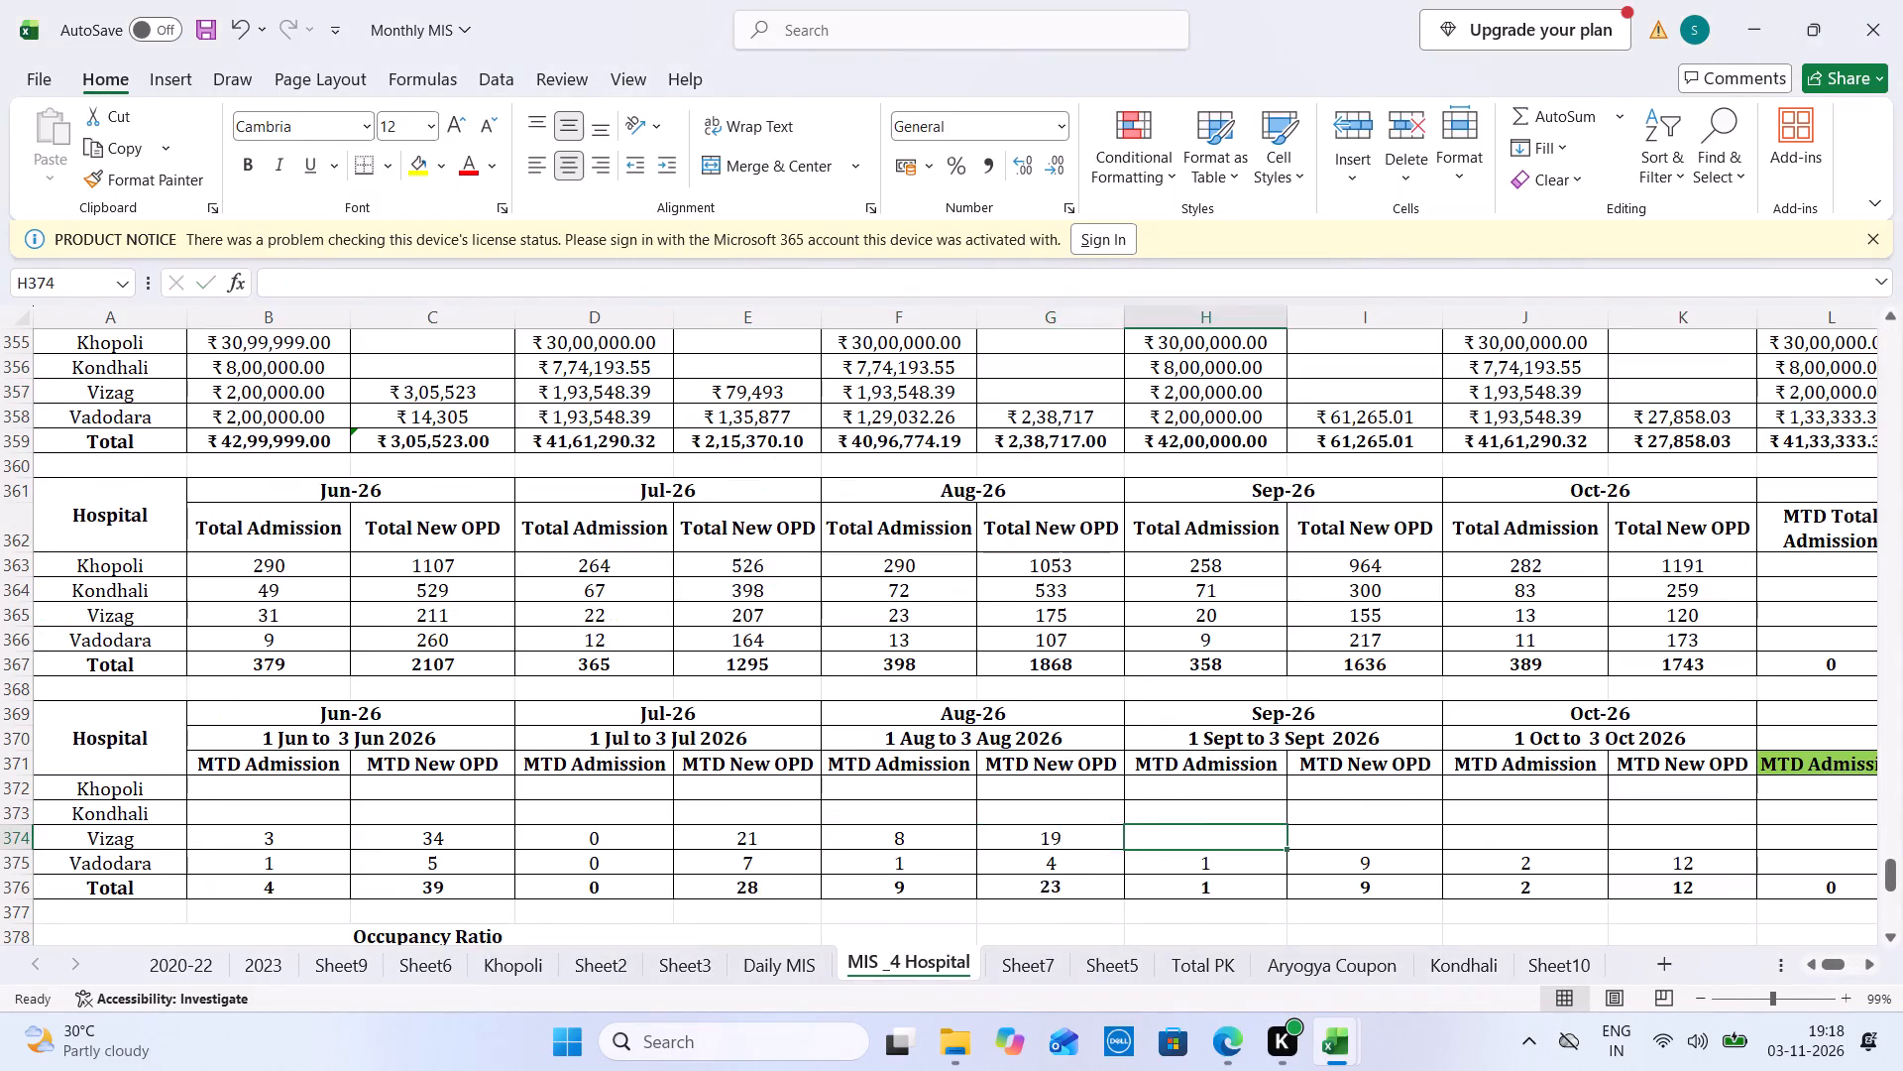
Sum the 1 to 3 August IPD and OPD collections and enter 68104 as Vizag's August MTD in the budget table.
{"action": "key", "text": "ctrl+Tab"}
{"action": "left_click_drag", "start_coordinate": [797, 421], "coordinate": [878, 456]}
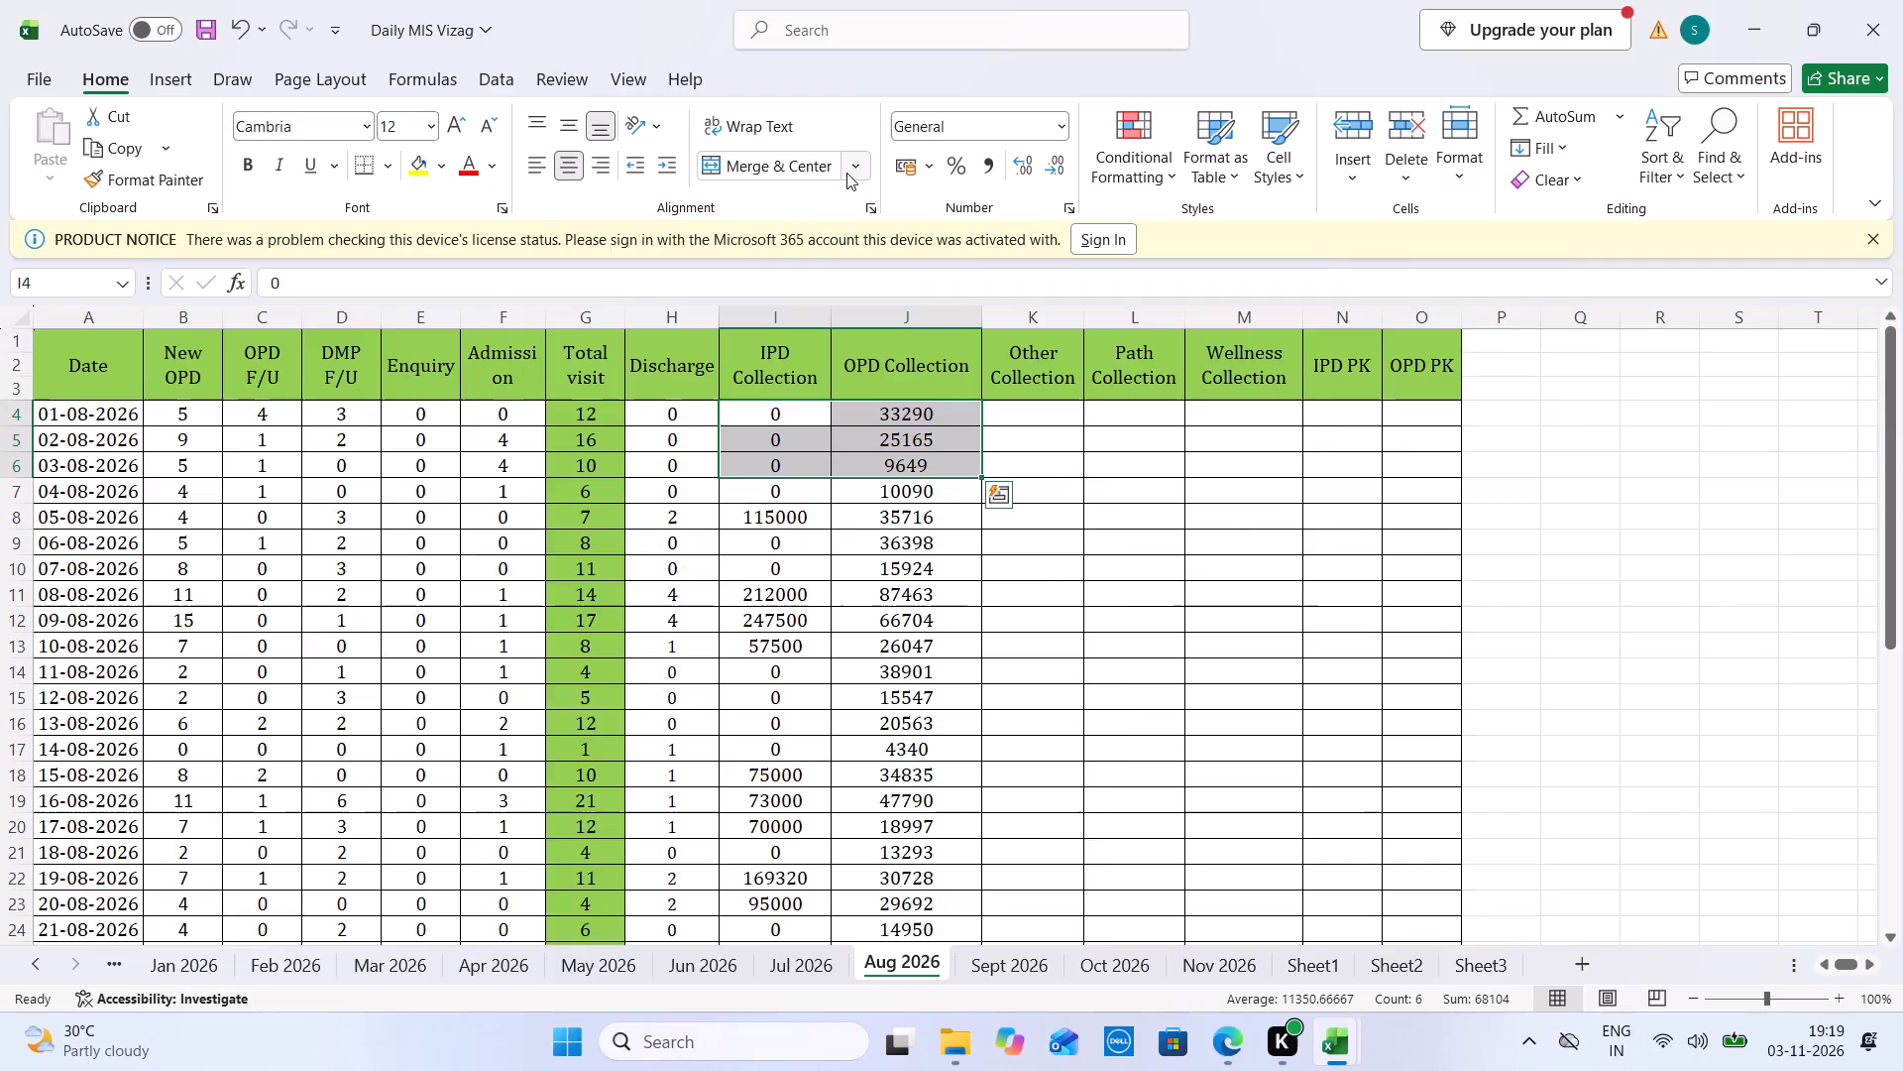
{"action": "key", "text": "ctrl+Tab"}
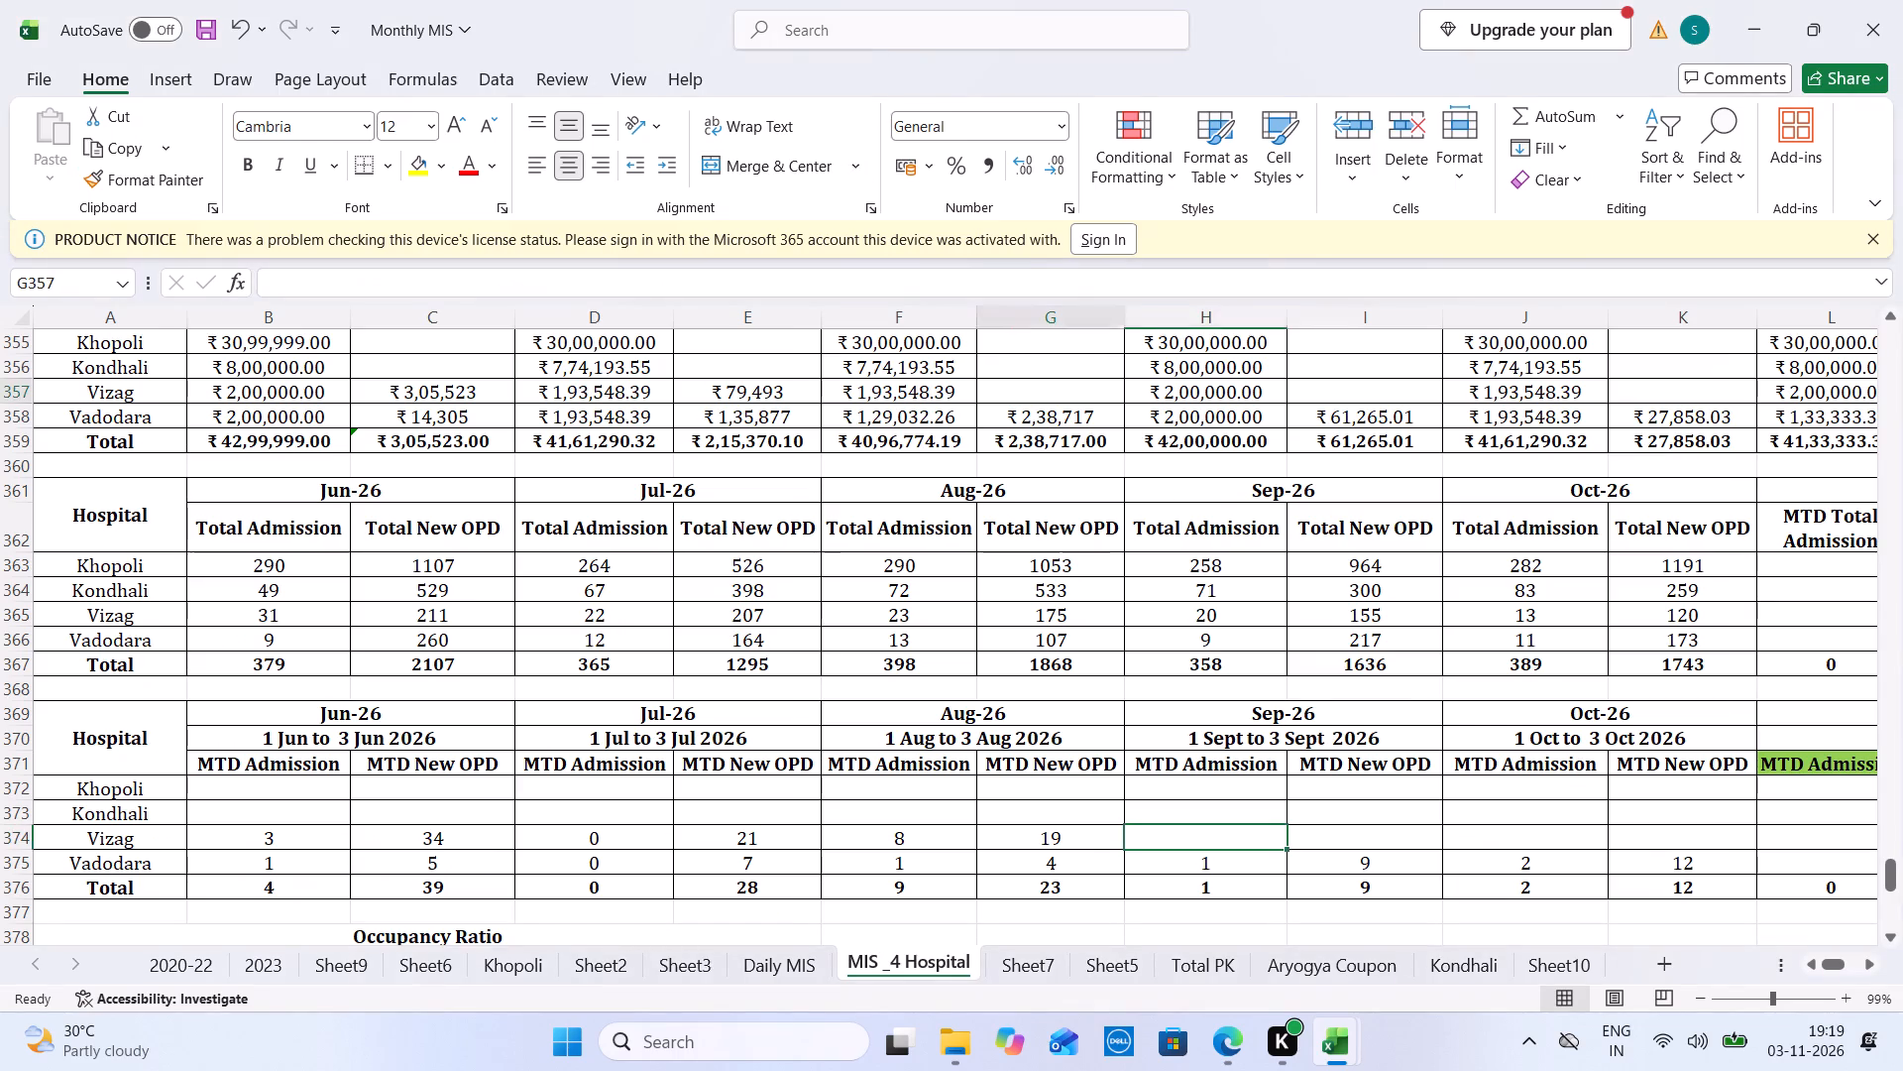
{"action": "left_click", "coordinate": [1040, 395]}
{"action": "type", "text": "68104"}
{"action": "key", "text": "Tab"}
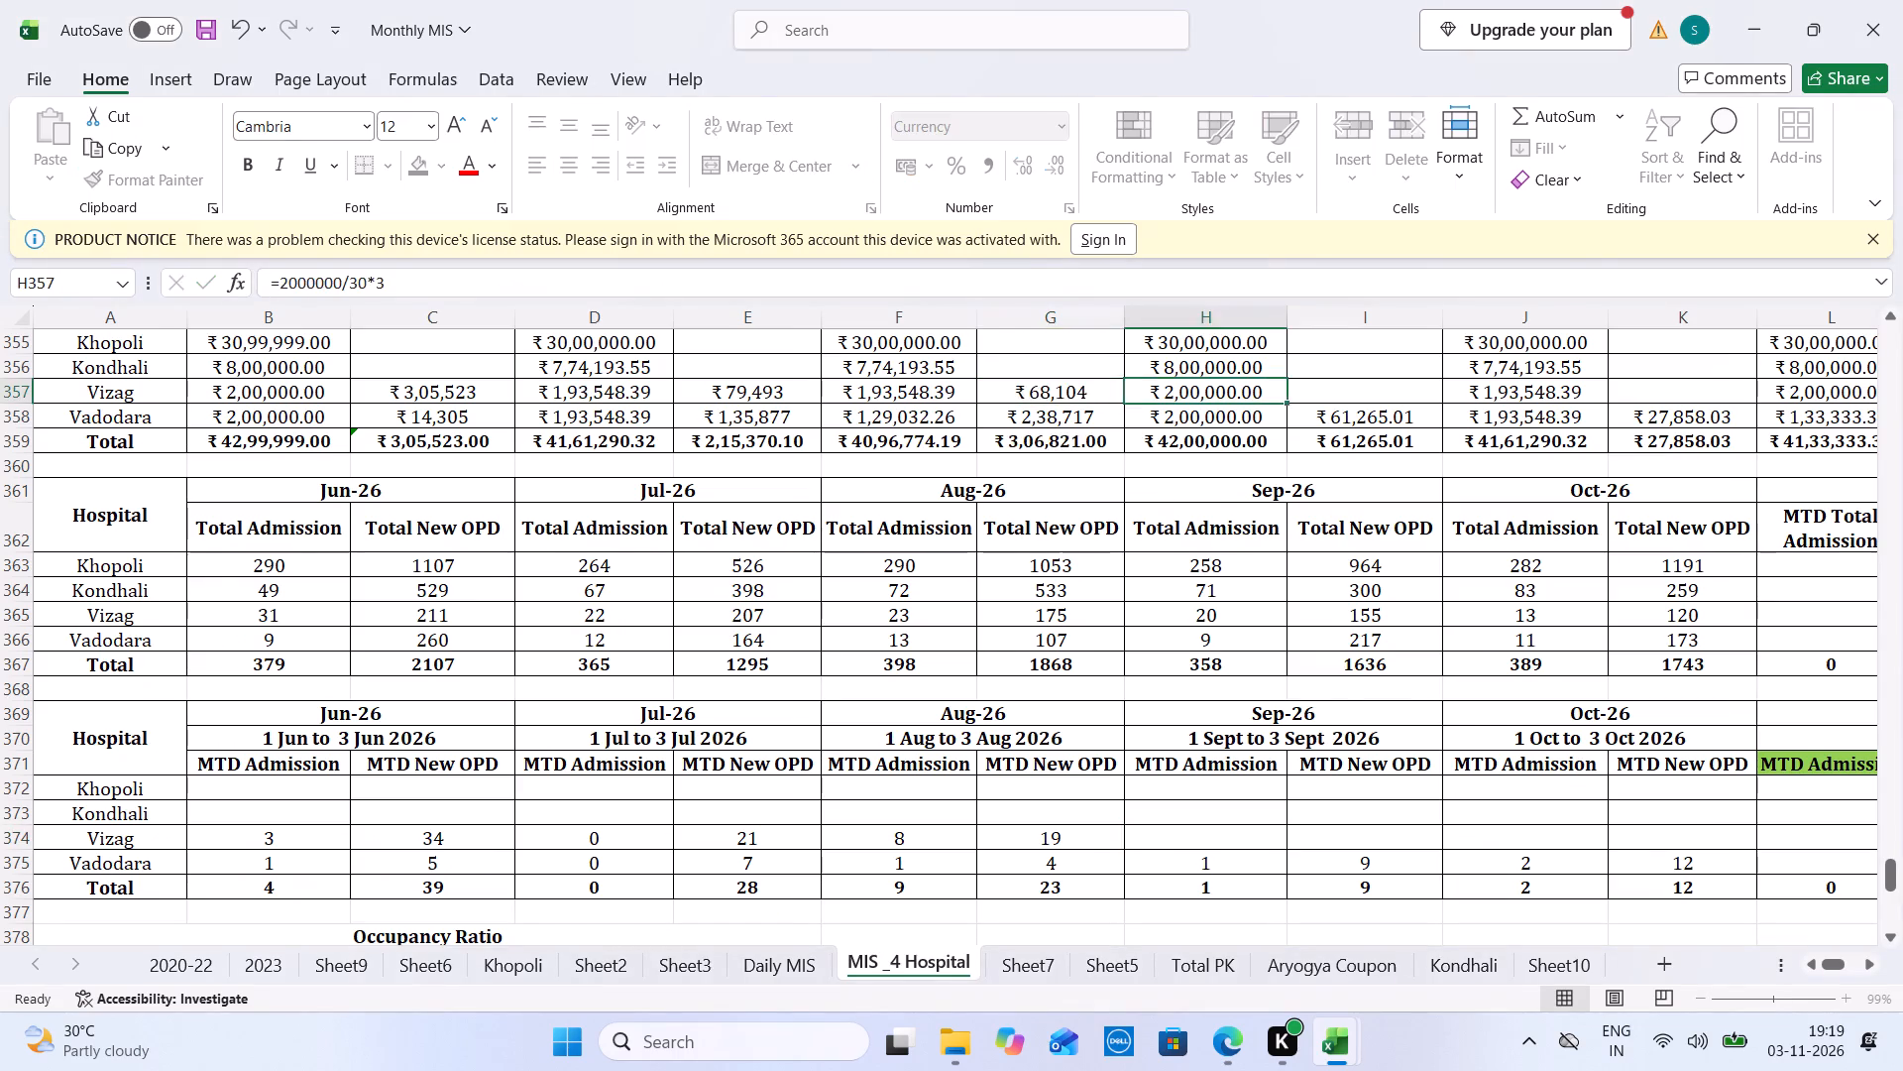
Enter Vizag's 1 to 3 September MTD Admission as 2 and MTD New OPD as 11, summed from the Sept 2026 sheet.
{"action": "key", "text": "ctrl+Tab"}
{"action": "left_click", "coordinate": [1032, 979]}
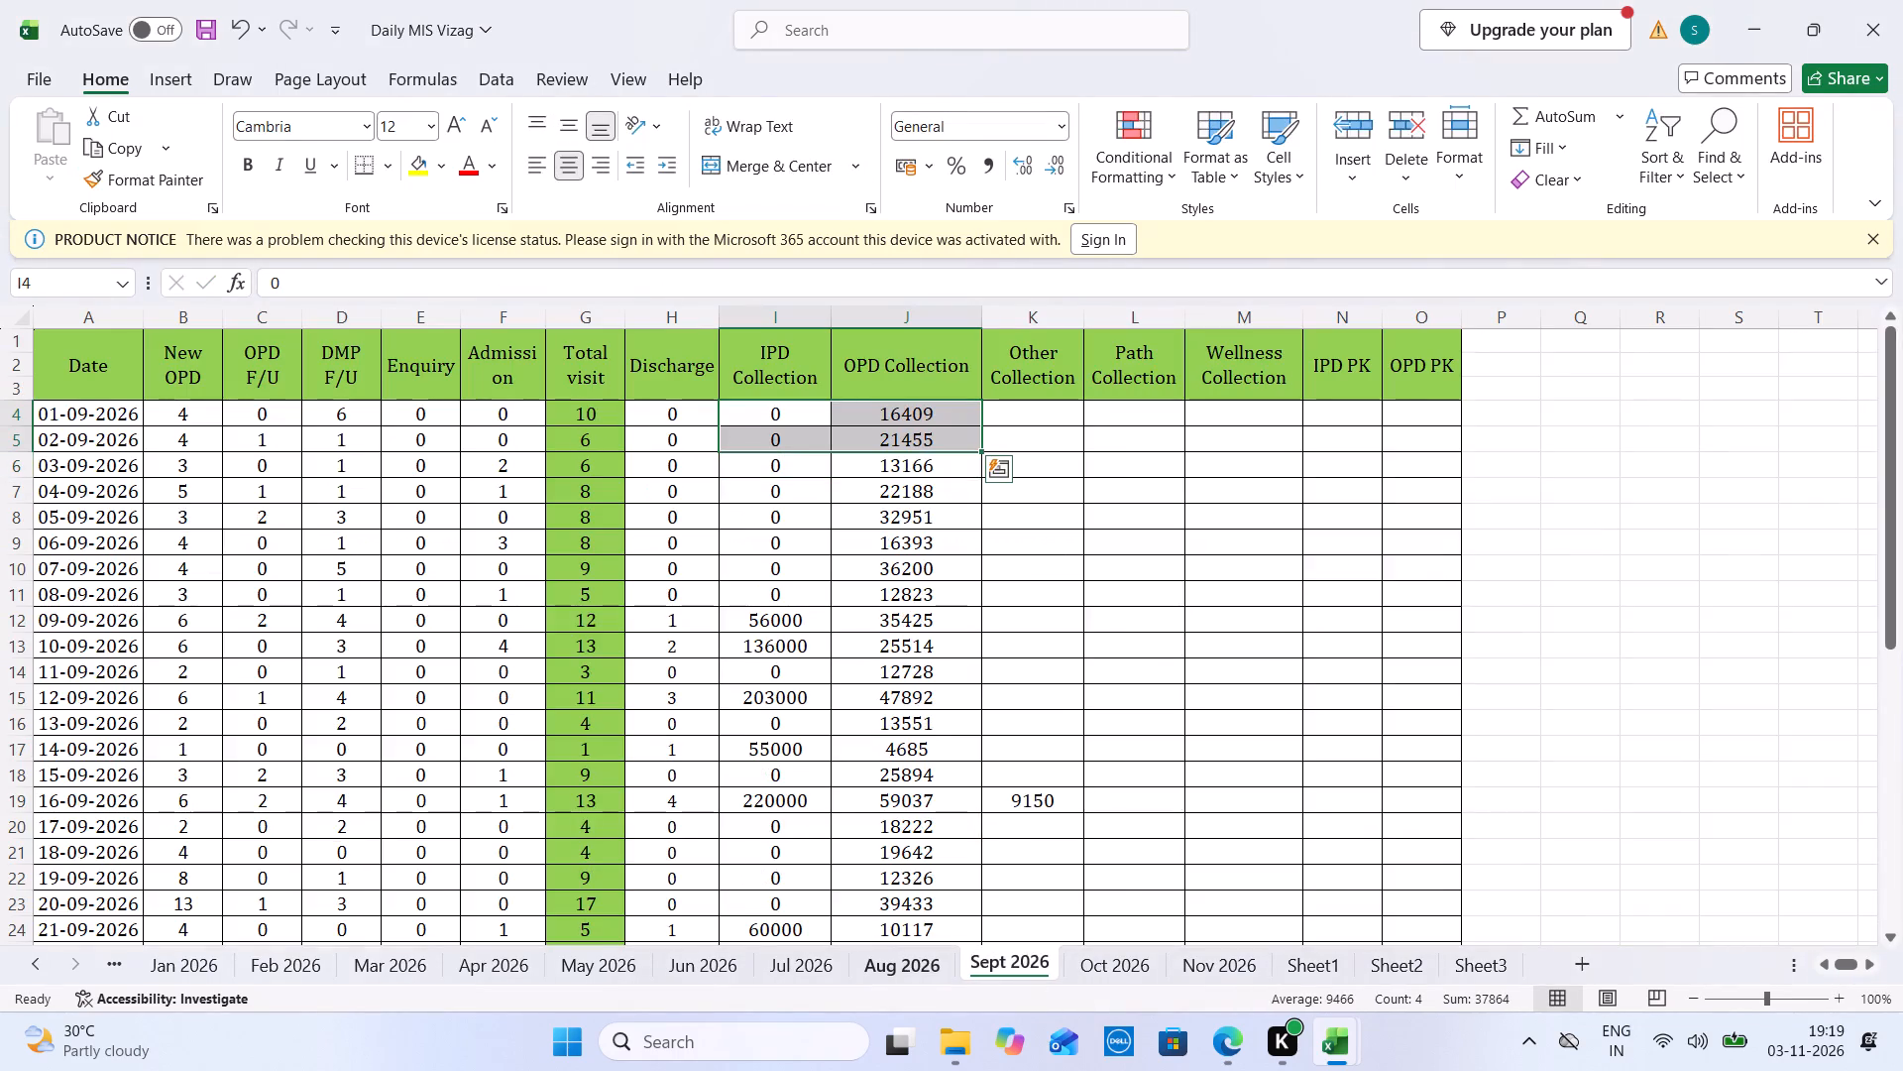
{"action": "left_click_drag", "start_coordinate": [169, 417], "coordinate": [191, 463]}
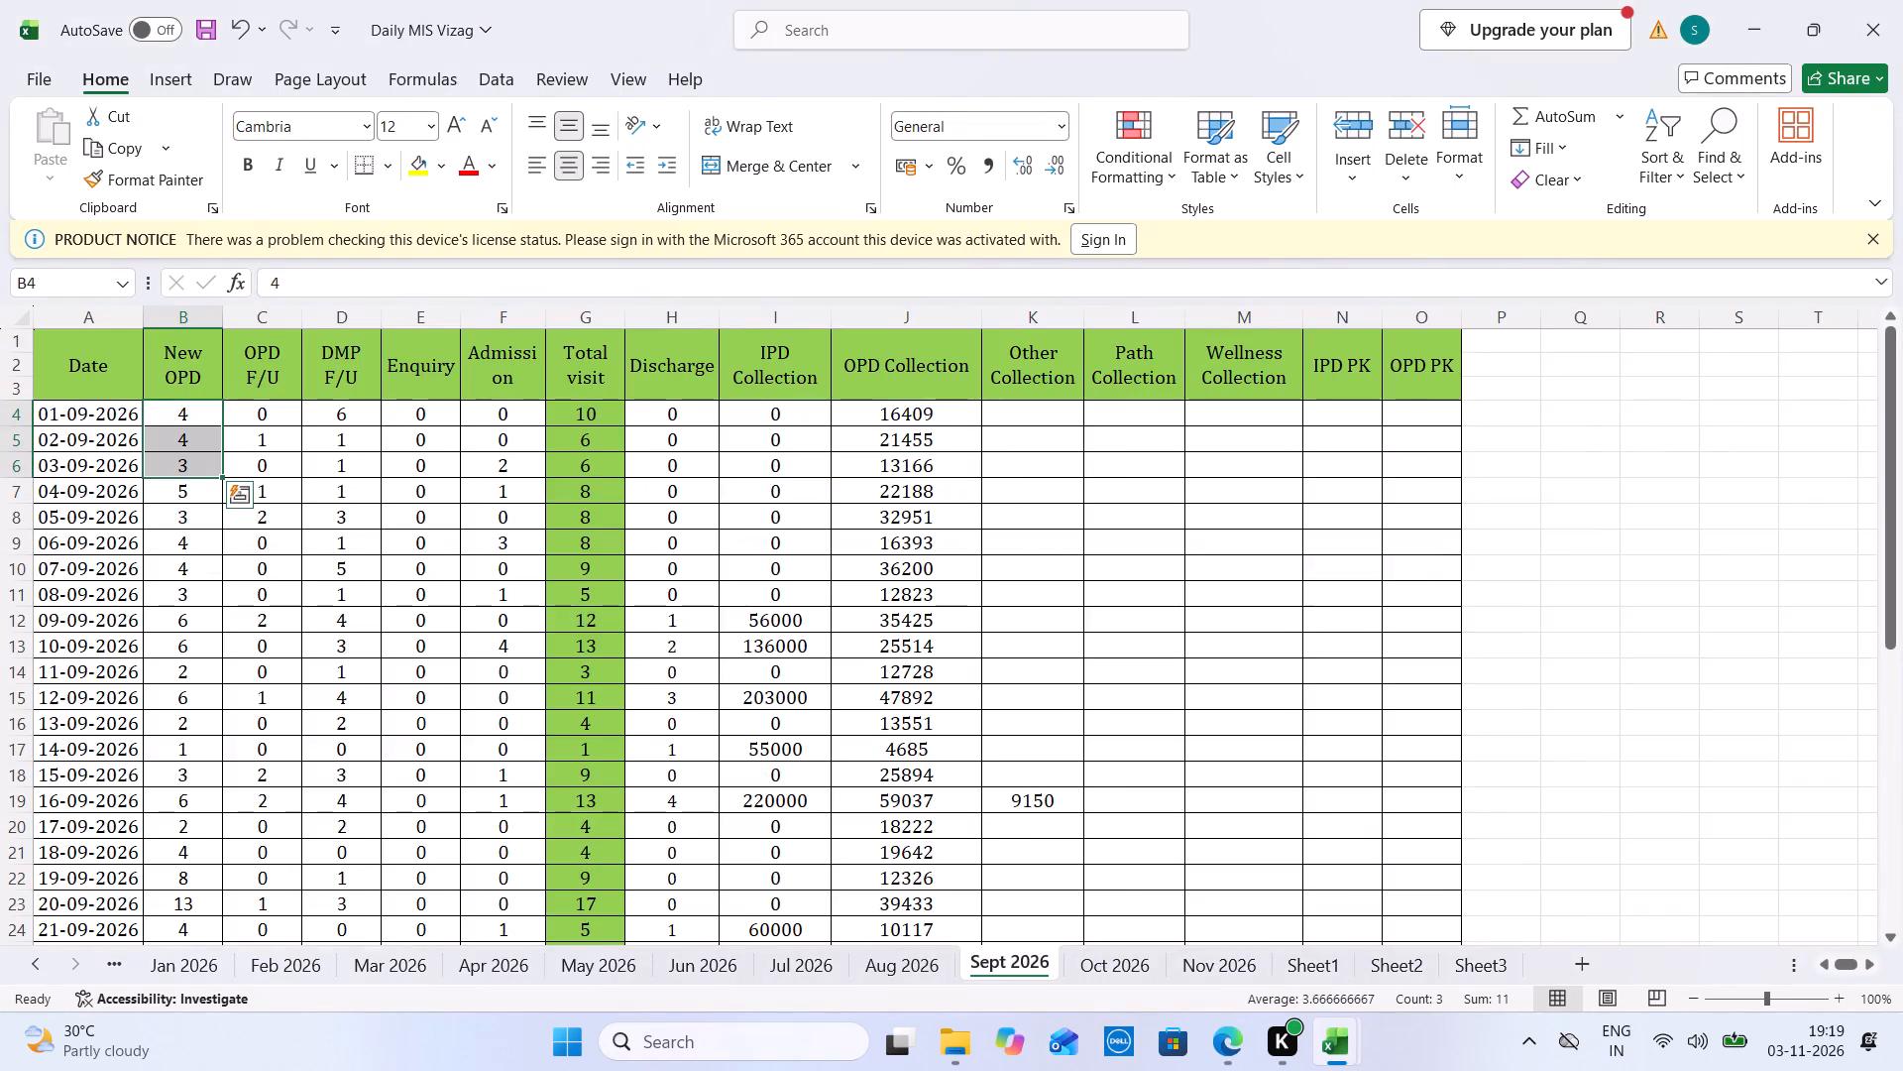
{"action": "key", "text": "ctrl+Tab"}
{"action": "left_click", "coordinate": [1209, 820]}
{"action": "key", "text": "Down"}
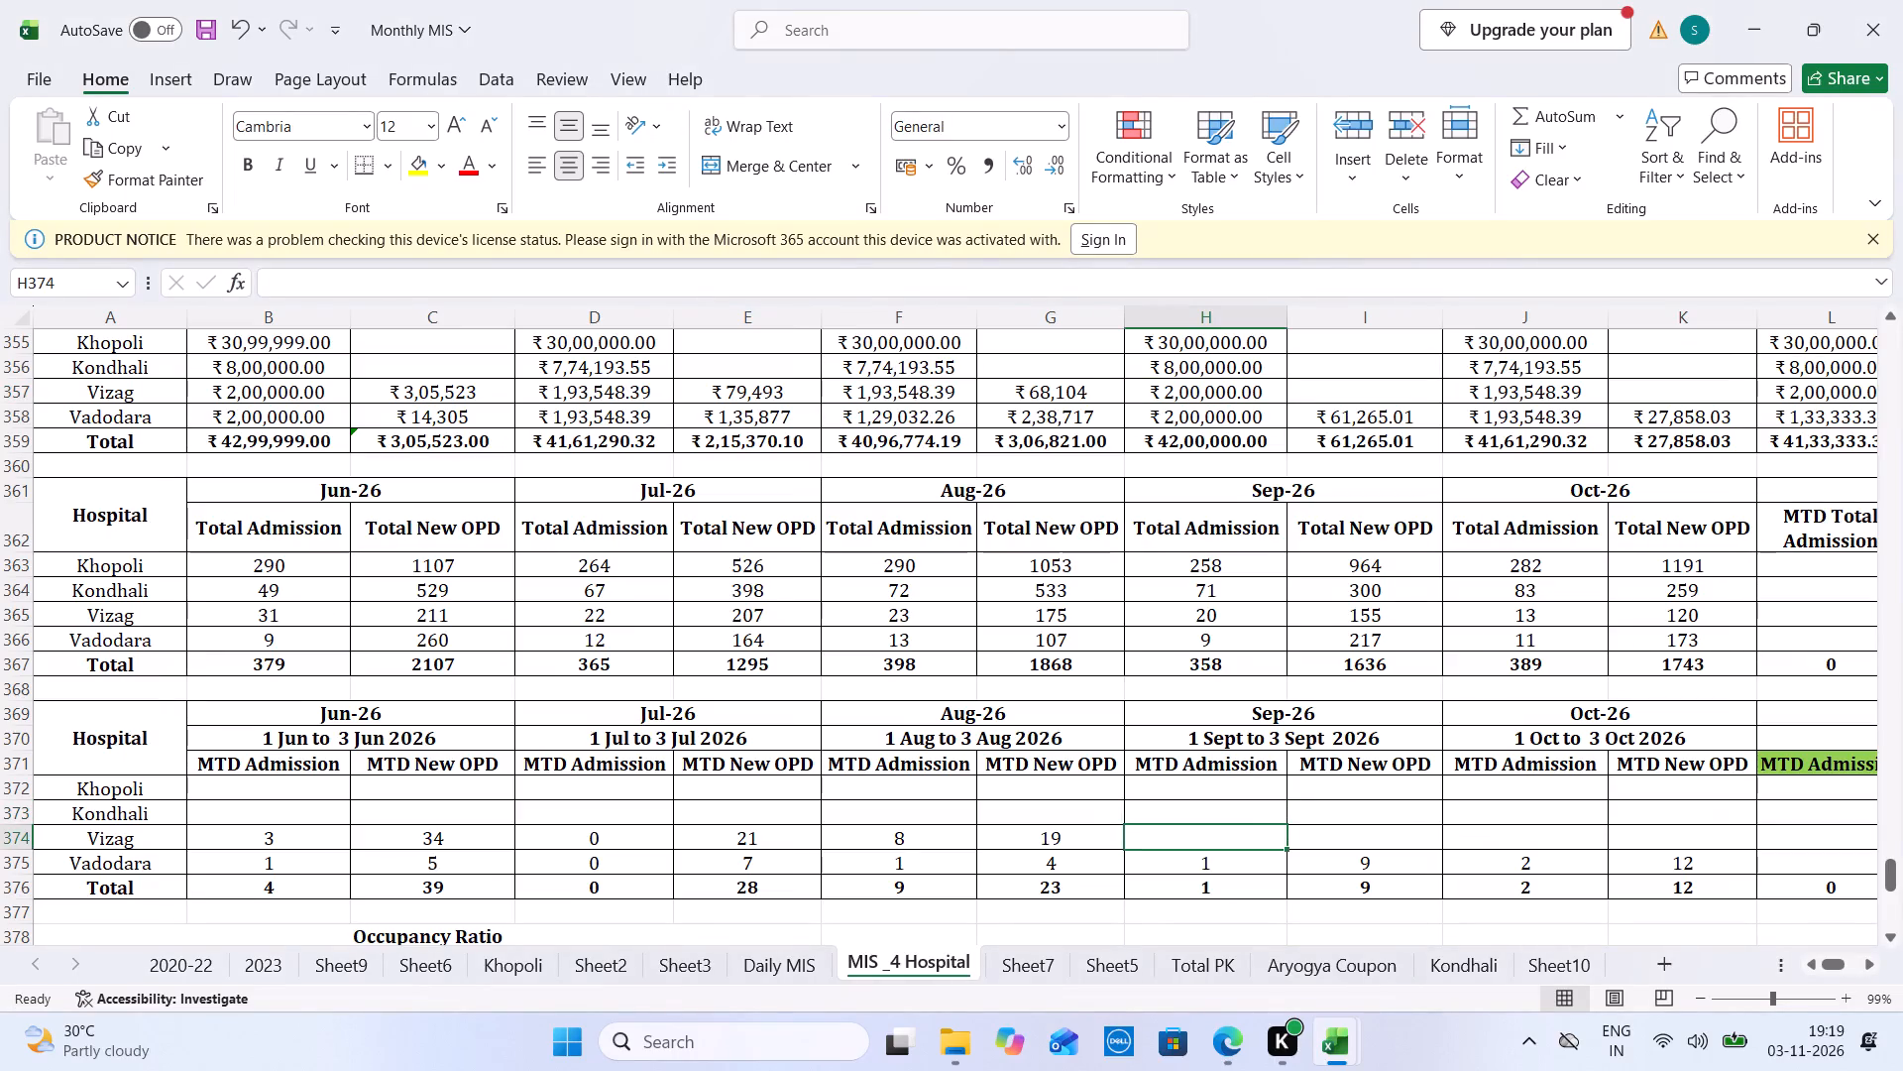
{"action": "key", "text": "2"}
{"action": "key", "text": "Tab"}
{"action": "type", "text": "11"}
{"action": "key", "text": "Tab"}
Sum the 1 to 3 September IPD and OPD collections and enter 51030 as Vizag's September MTD in the budget table.
{"action": "key", "text": "ctrl+Tab"}
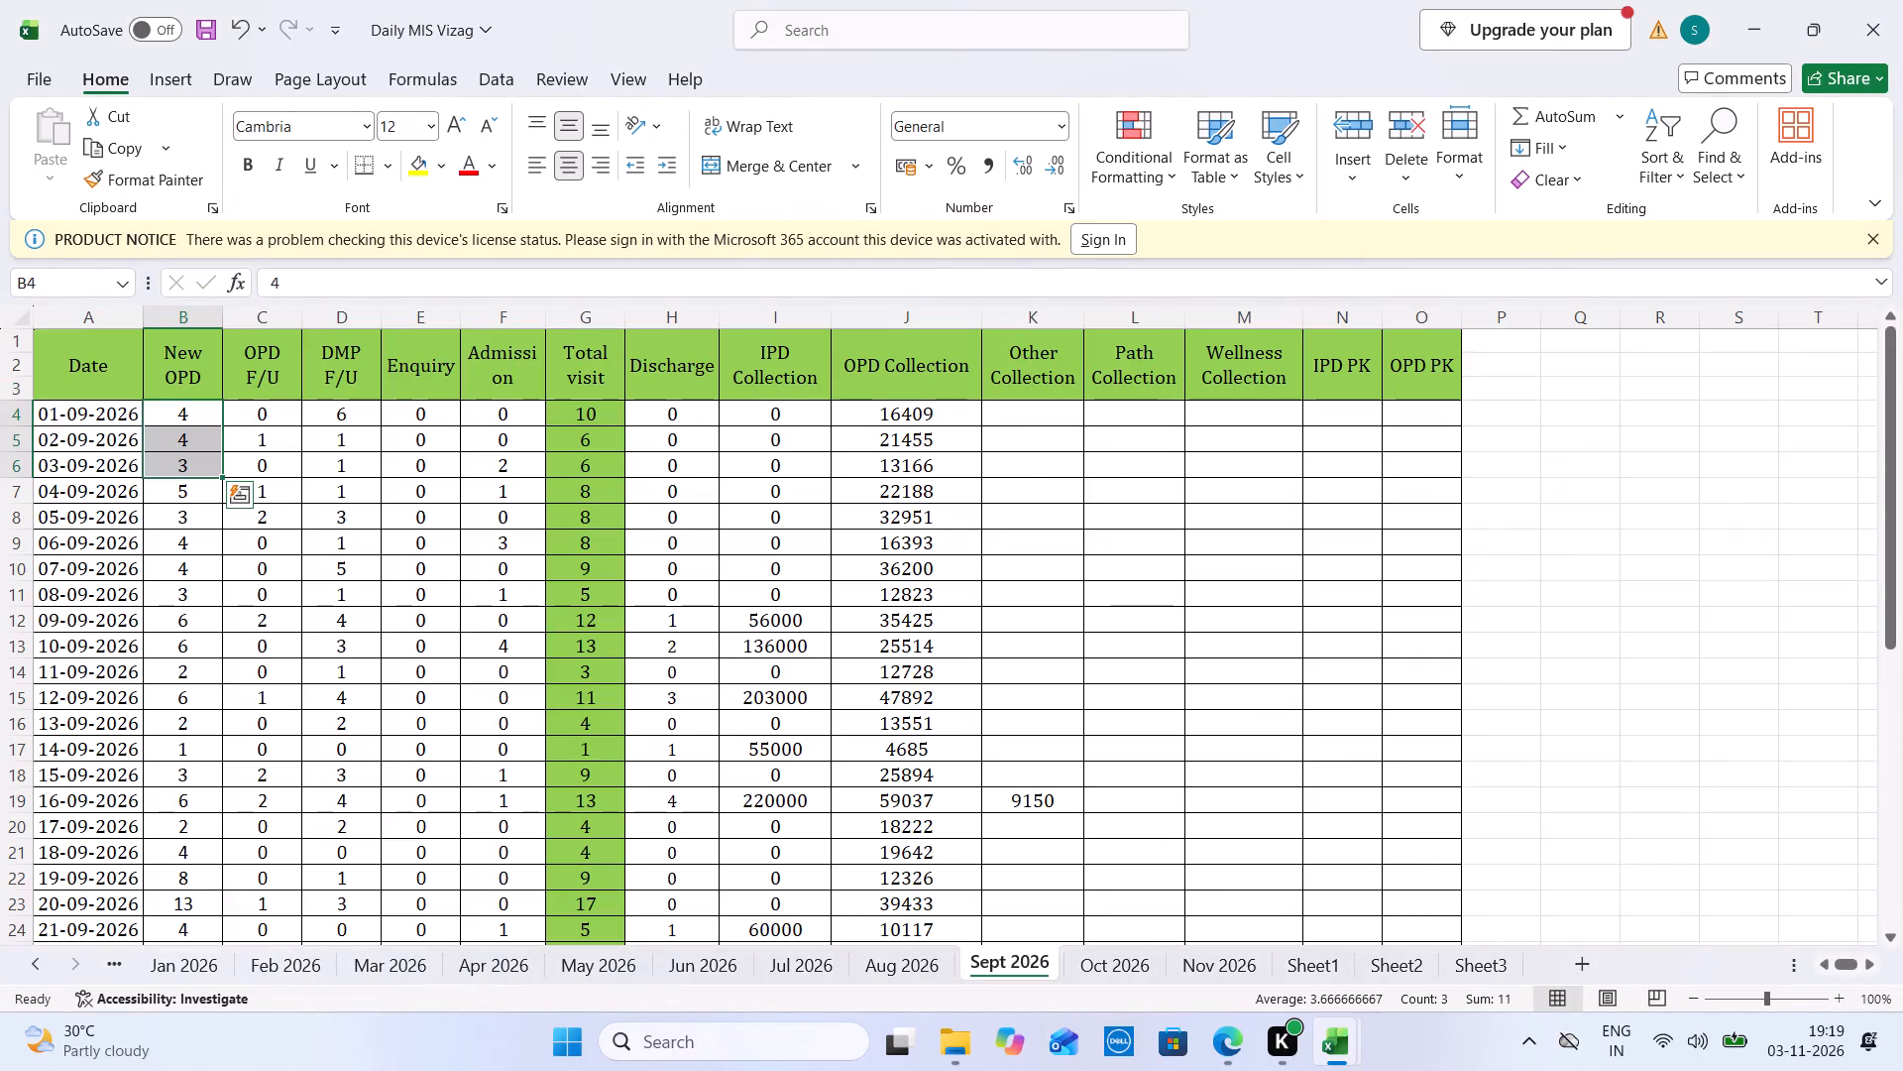
{"action": "left_click_drag", "start_coordinate": [803, 406], "coordinate": [878, 457]}
{"action": "key", "text": "ctrl+Tab"}
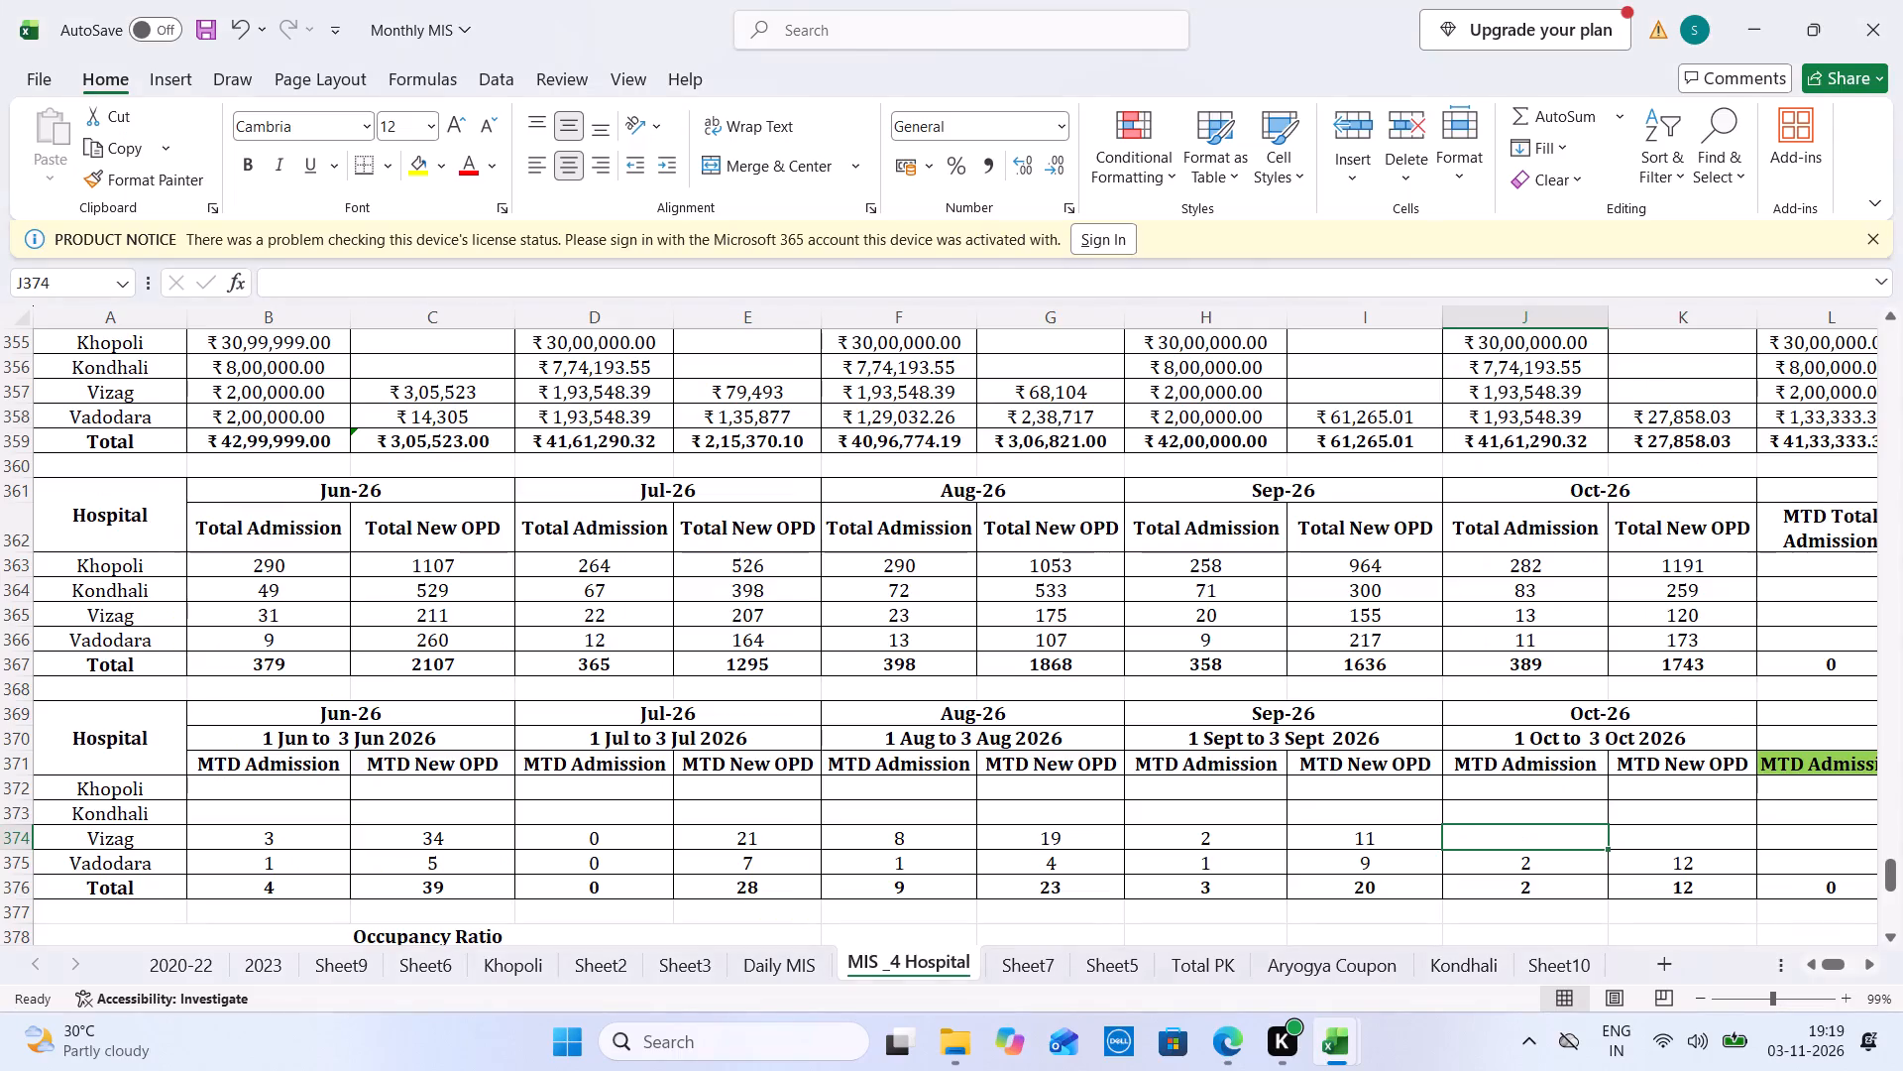
{"action": "left_click", "coordinate": [1389, 396]}
{"action": "type", "text": "51030"}
{"action": "key", "text": "Tab"}
{"action": "key", "text": "Tab"}
{"action": "key", "text": "Tab"}
{"action": "key", "text": "Tab"}
Enter Vizag's 1 to 3 October MTD Admission as 2 and MTD New OPD as 16, summed from the Oct 2026 sheet.
{"action": "key", "text": "ctrl+Tab"}
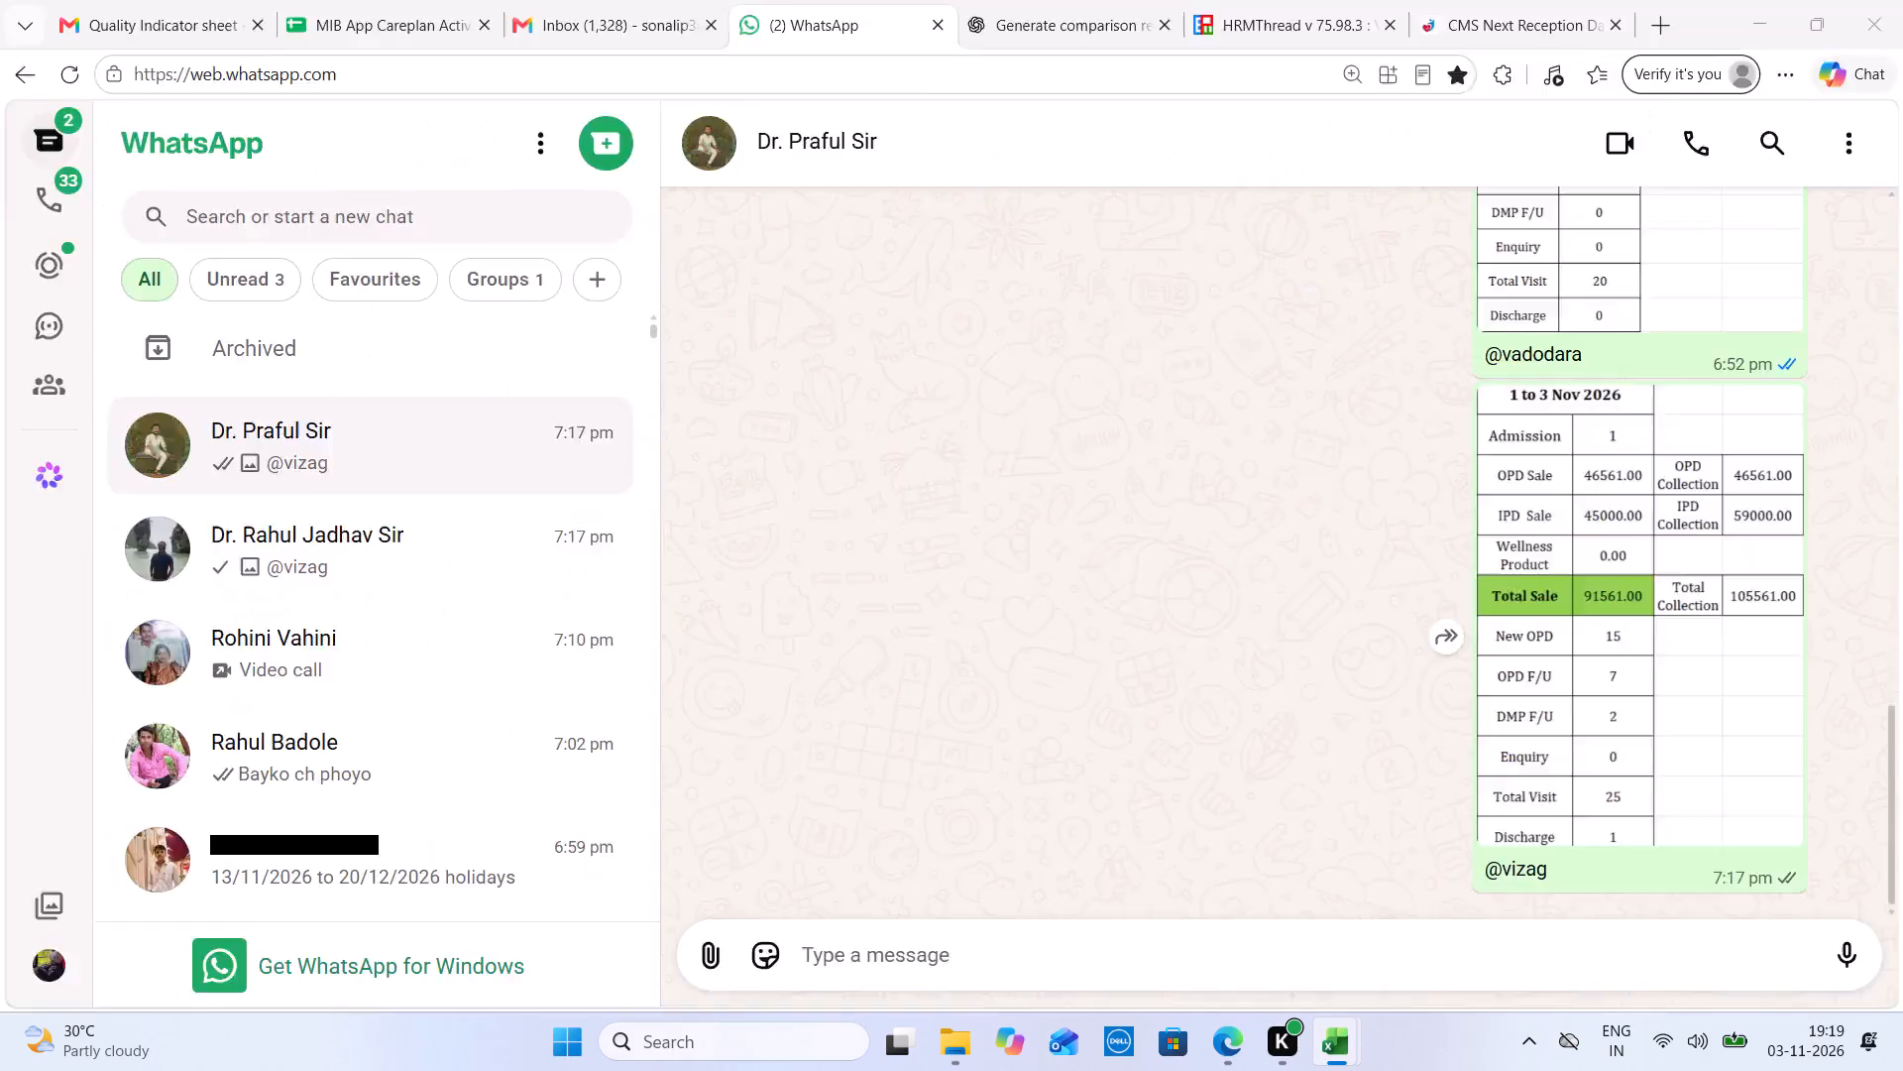
{"action": "left_click", "coordinate": [1142, 954]}
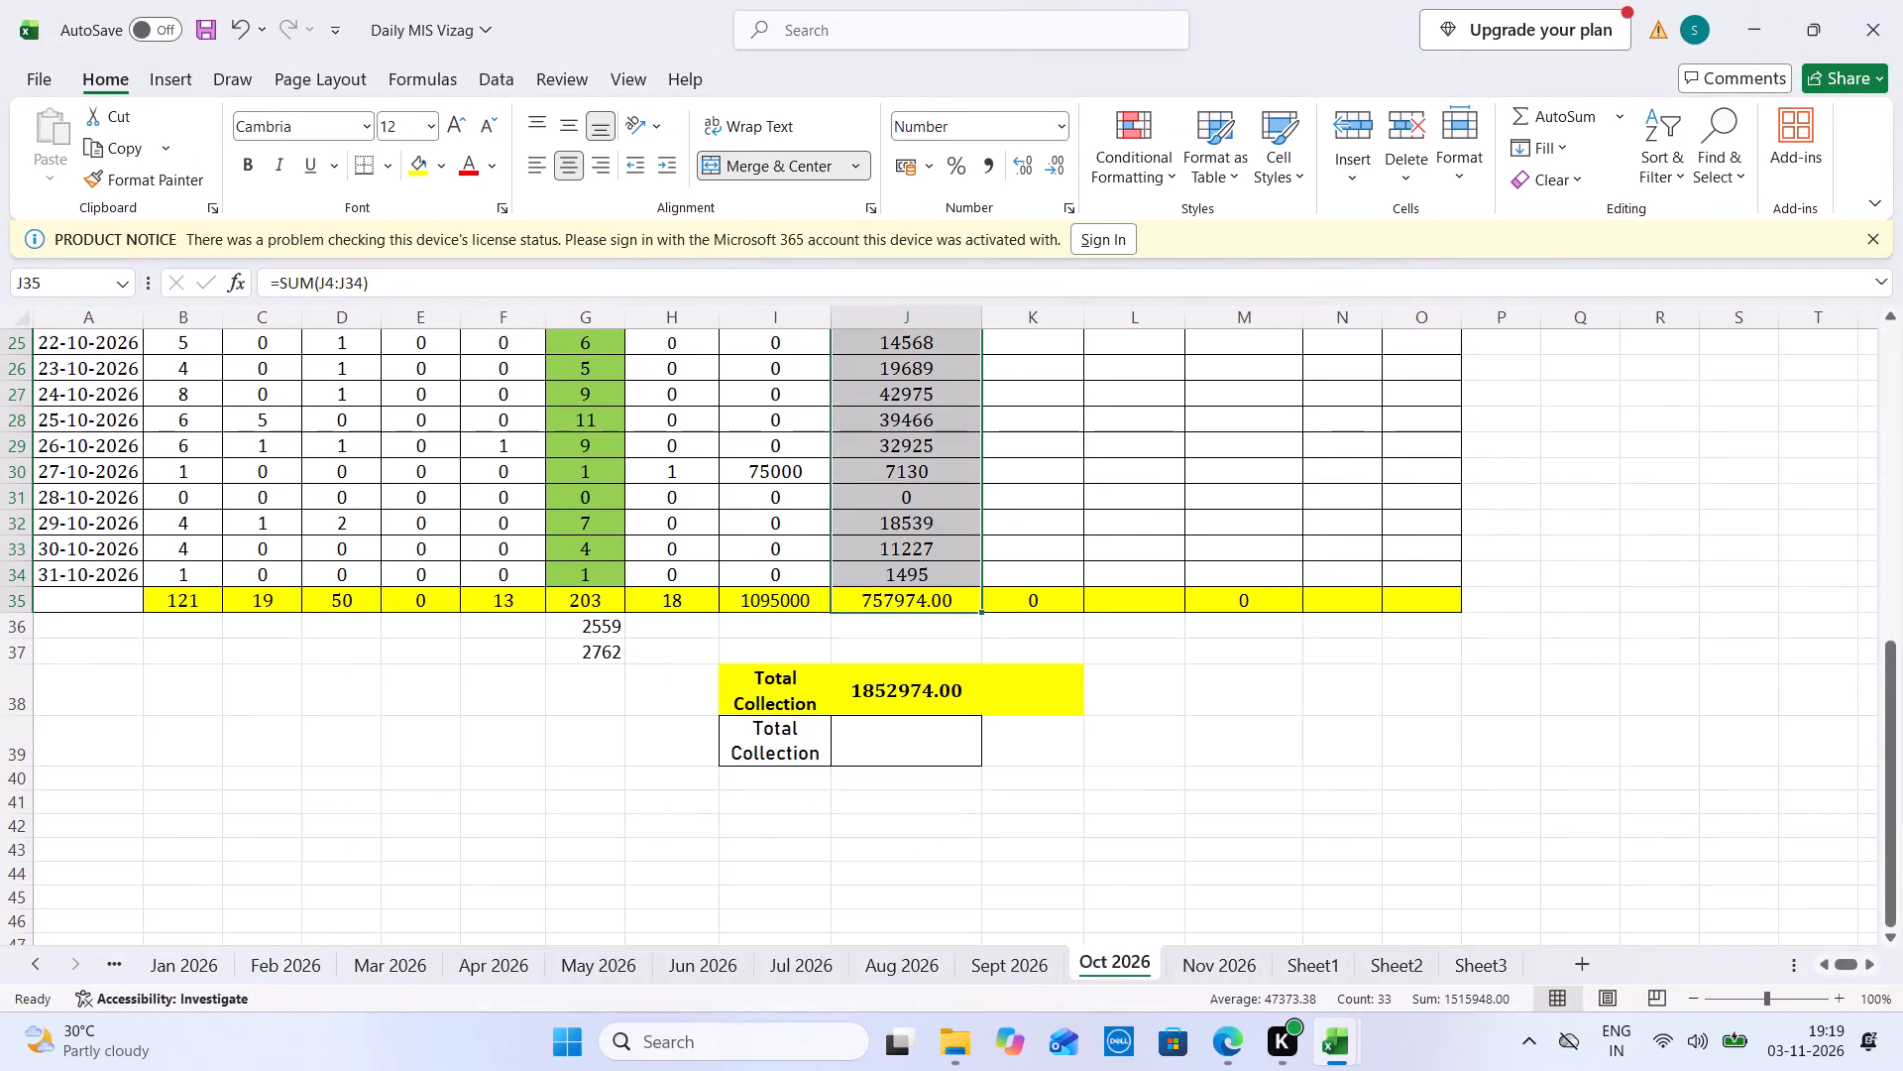
{"action": "double_click", "coordinate": [1885, 368]}
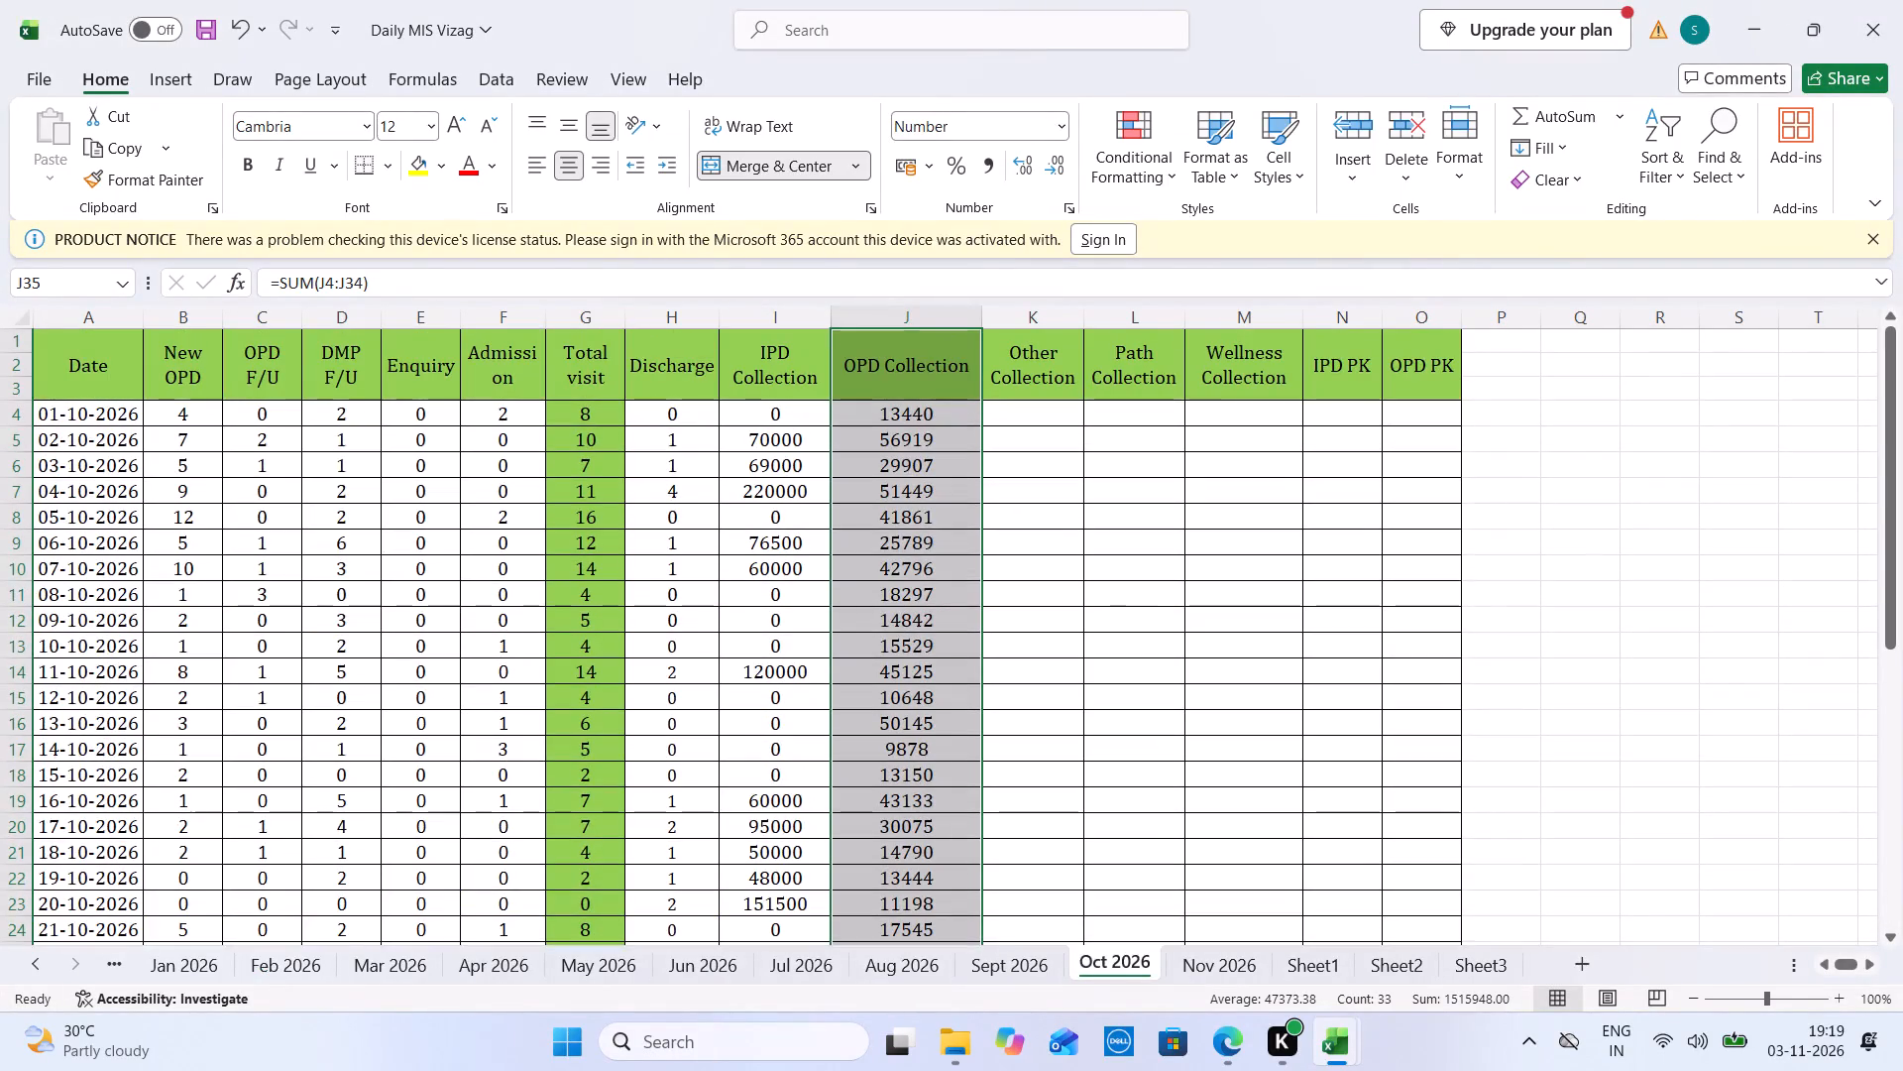
{"action": "left_click_drag", "start_coordinate": [196, 416], "coordinate": [196, 458]}
{"action": "key", "text": "ctrl+Tab"}
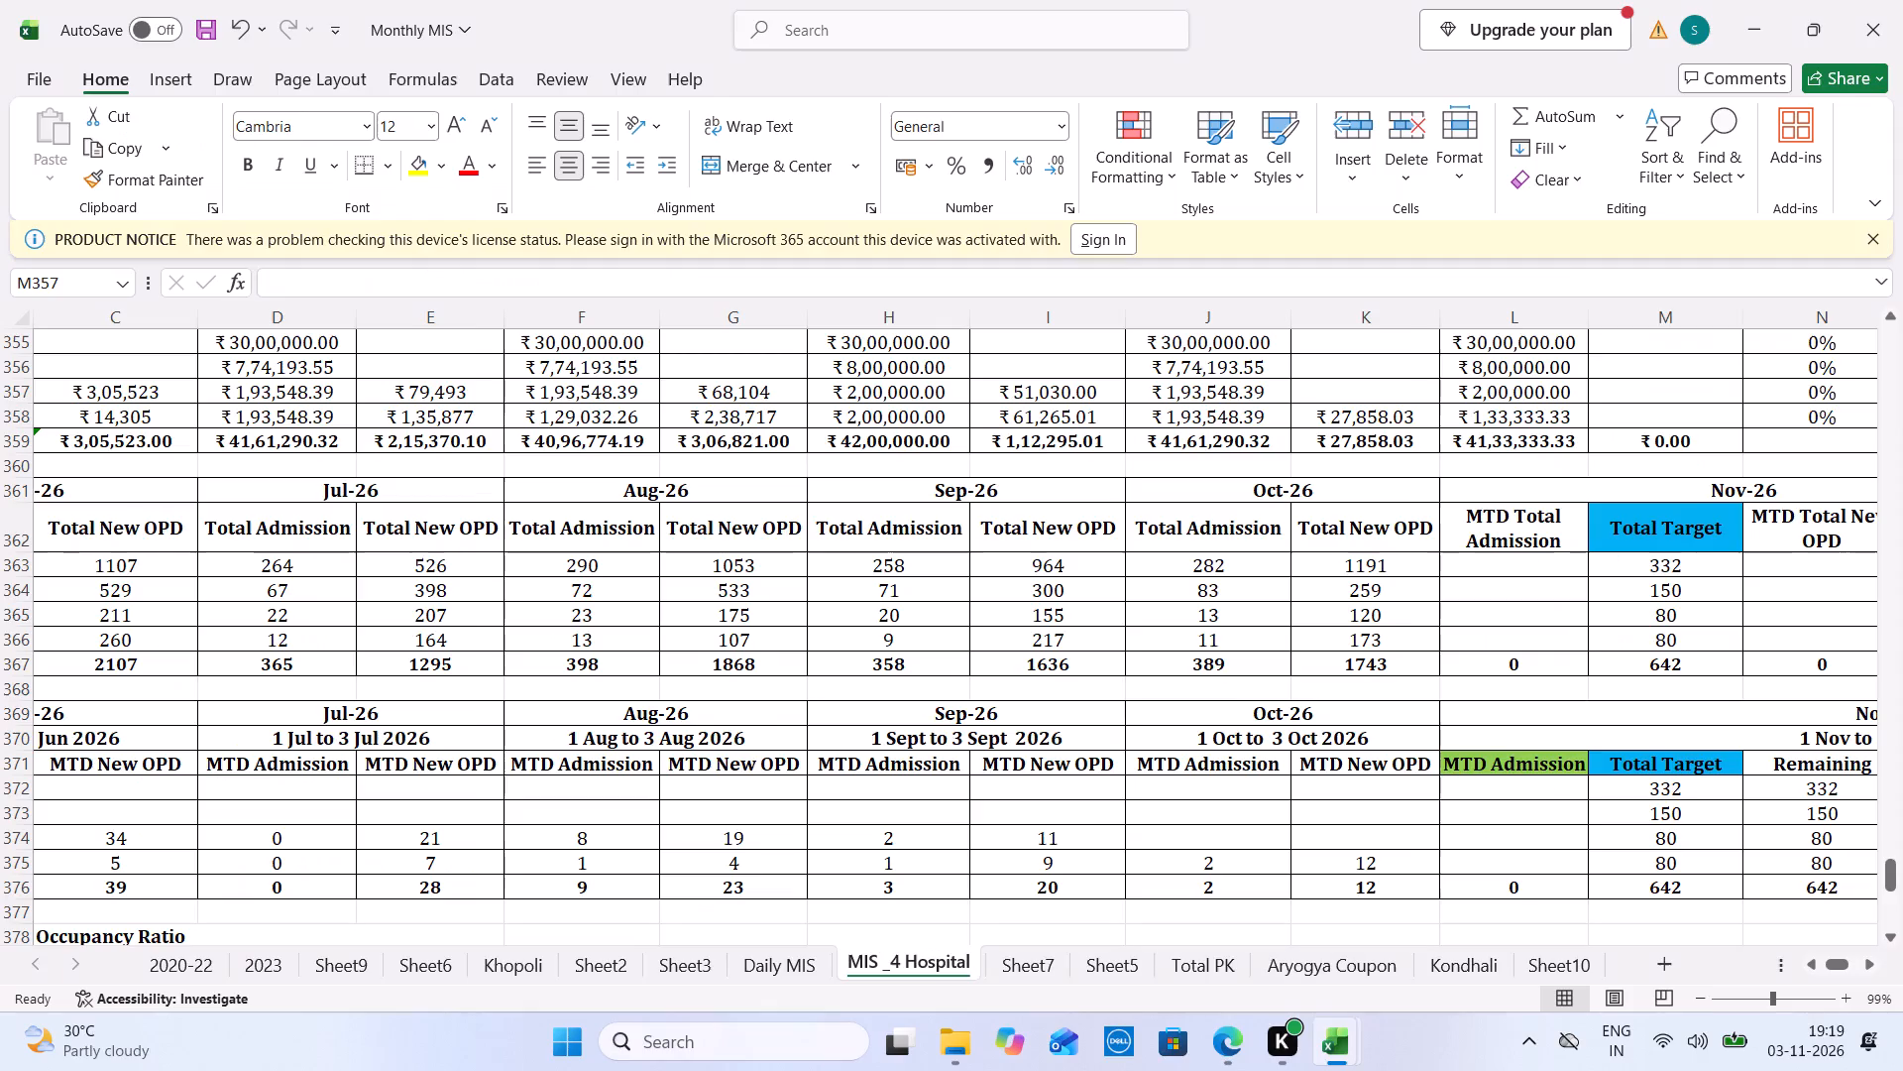
{"action": "left_click", "coordinate": [1170, 835]}
{"action": "key", "text": "2"}
{"action": "key", "text": "Tab"}
{"action": "type", "text": "16"}
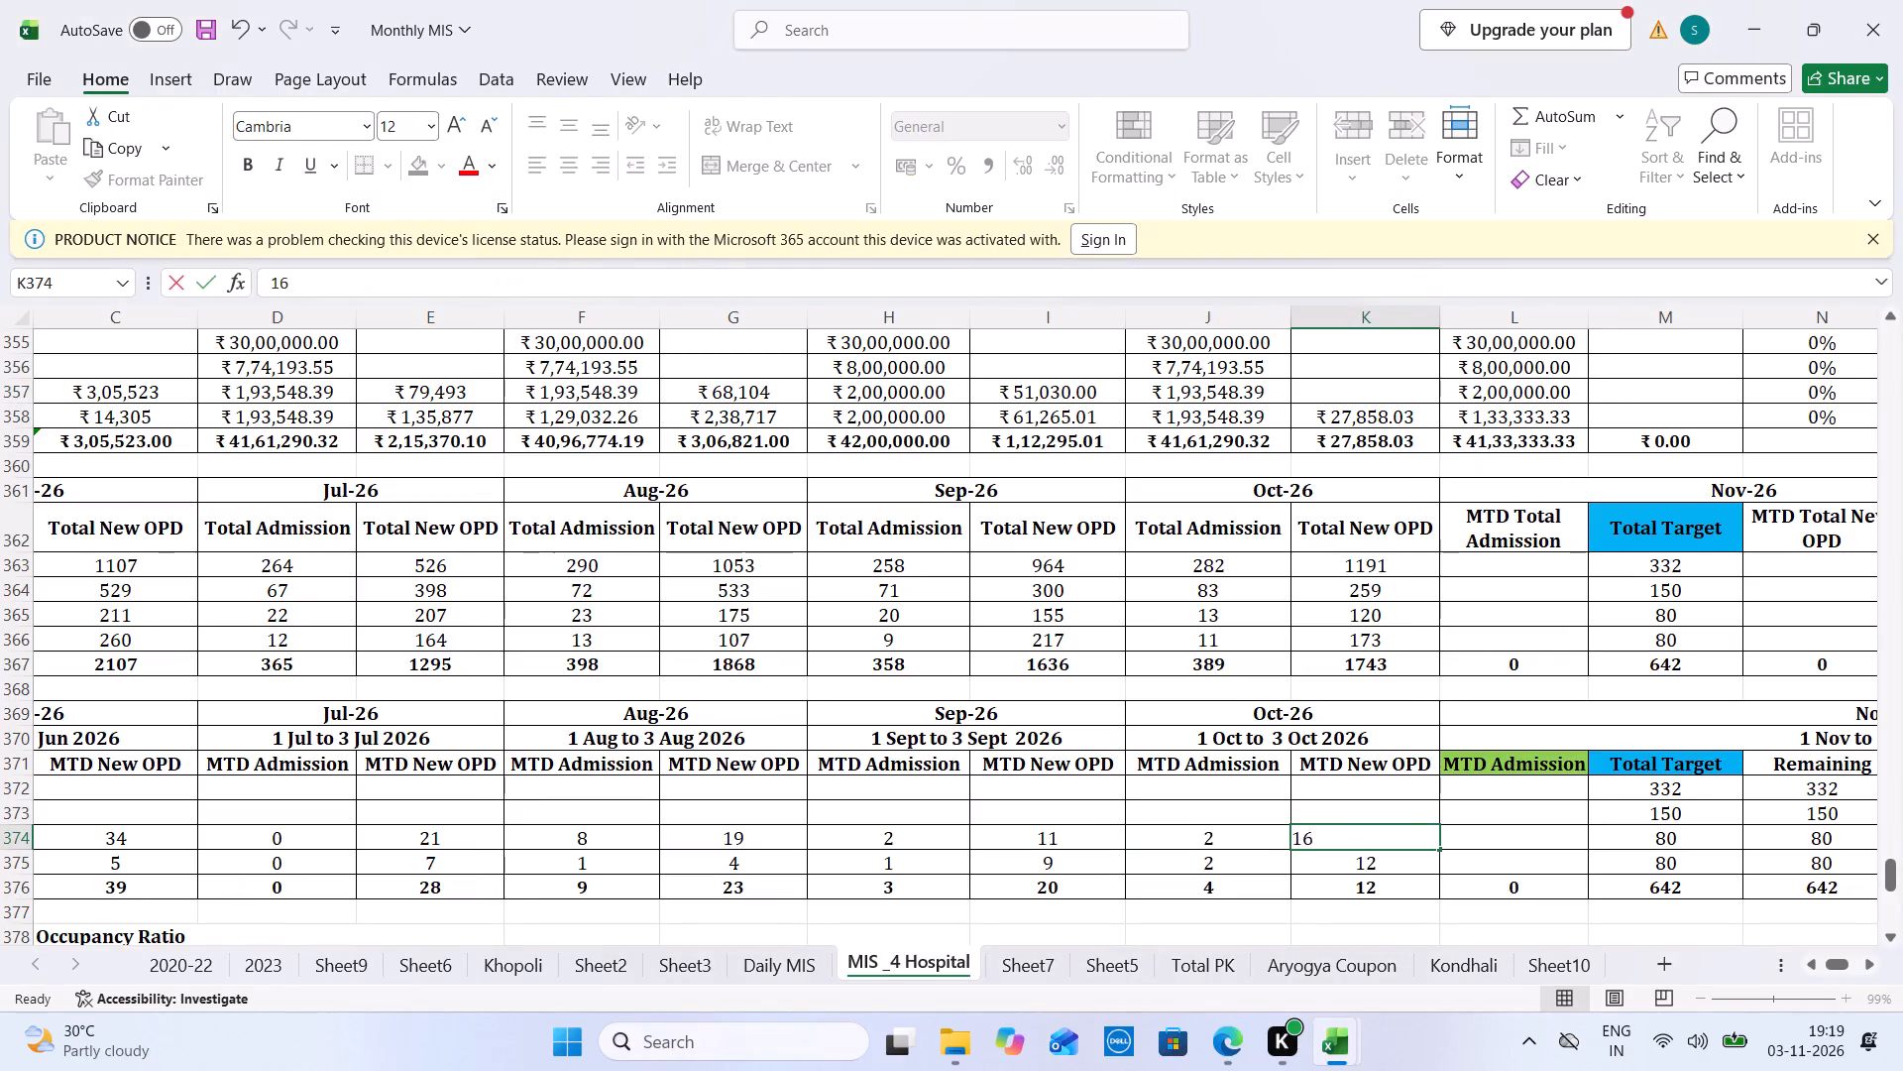
{"action": "key", "text": "Tab"}
Sum the 1 to 3 October IPD and OPD collections and enter 239266 as Vizag's October MTD in the budget table.
{"action": "key", "text": "ctrl+Tab"}
{"action": "left_click_drag", "start_coordinate": [793, 430], "coordinate": [890, 453]}
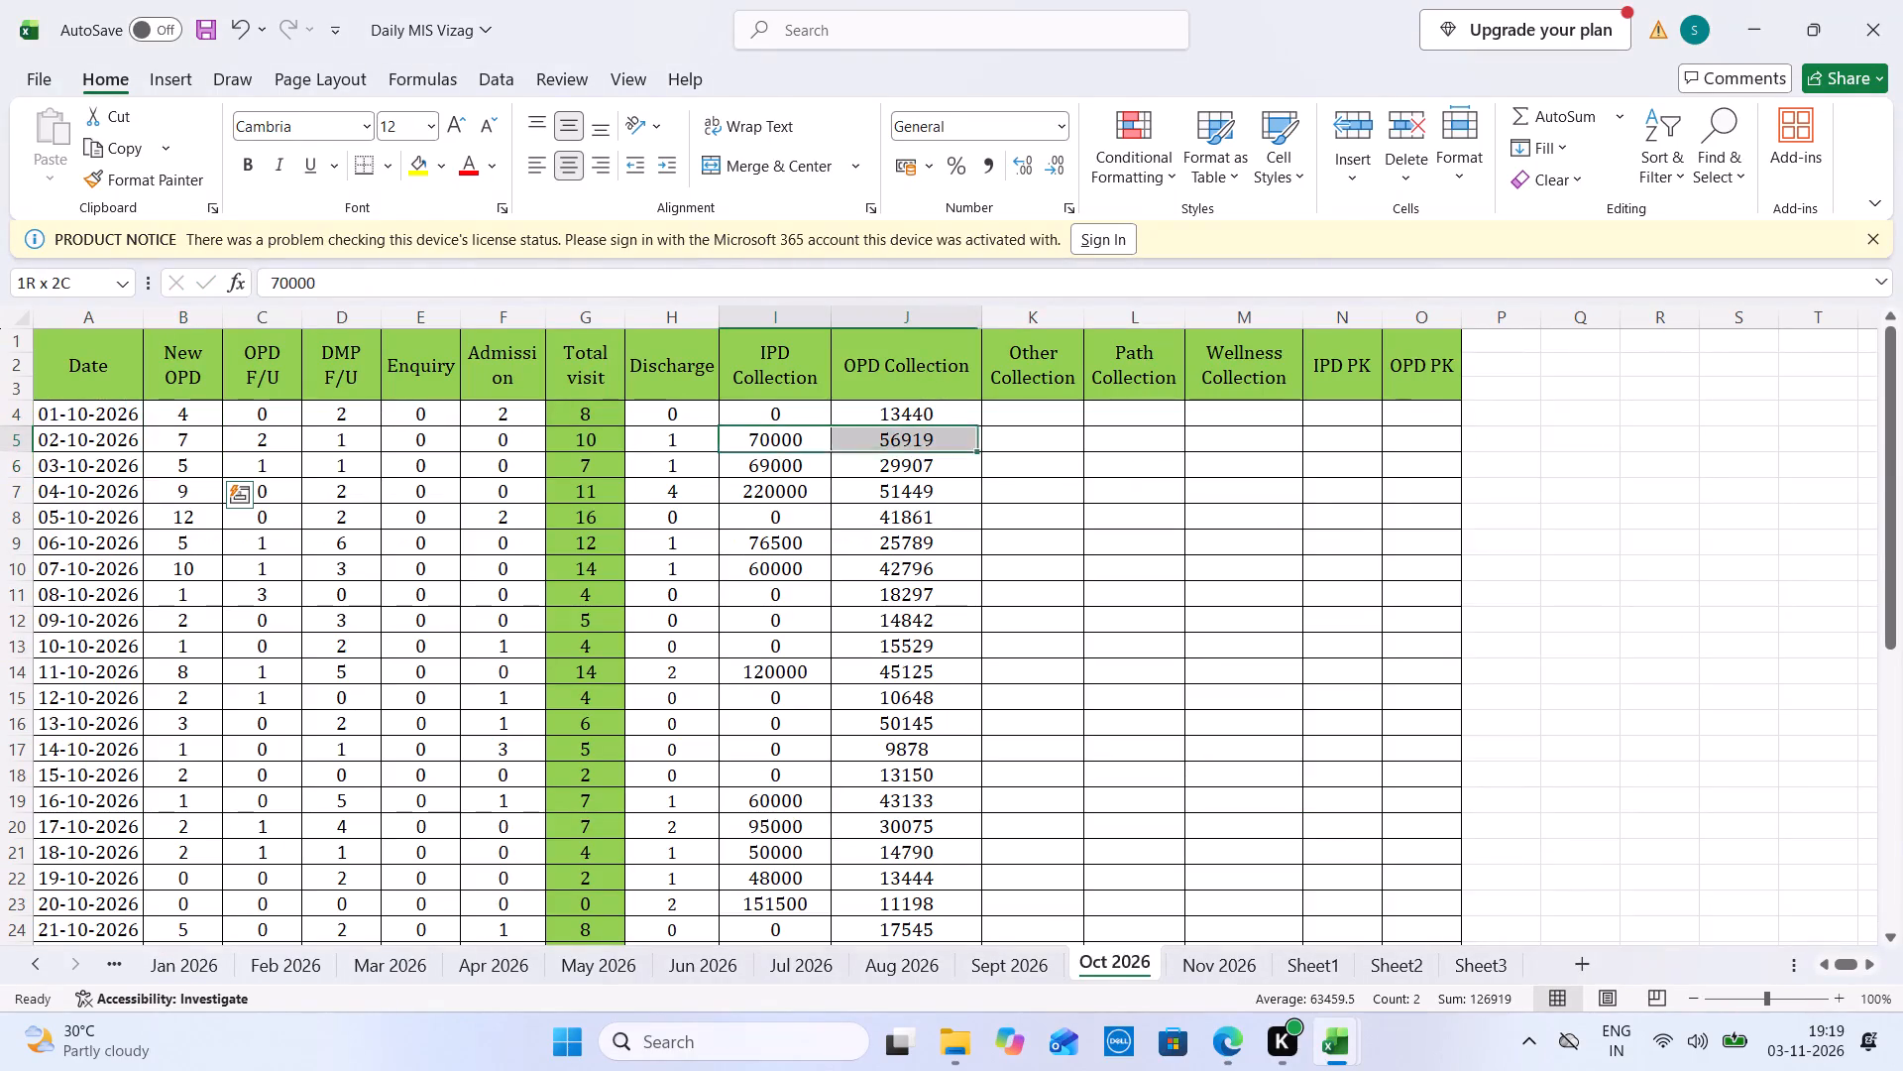
{"action": "left_click_drag", "start_coordinate": [890, 453], "coordinate": [893, 453]}
{"action": "left_click_drag", "start_coordinate": [862, 467], "coordinate": [778, 416]}
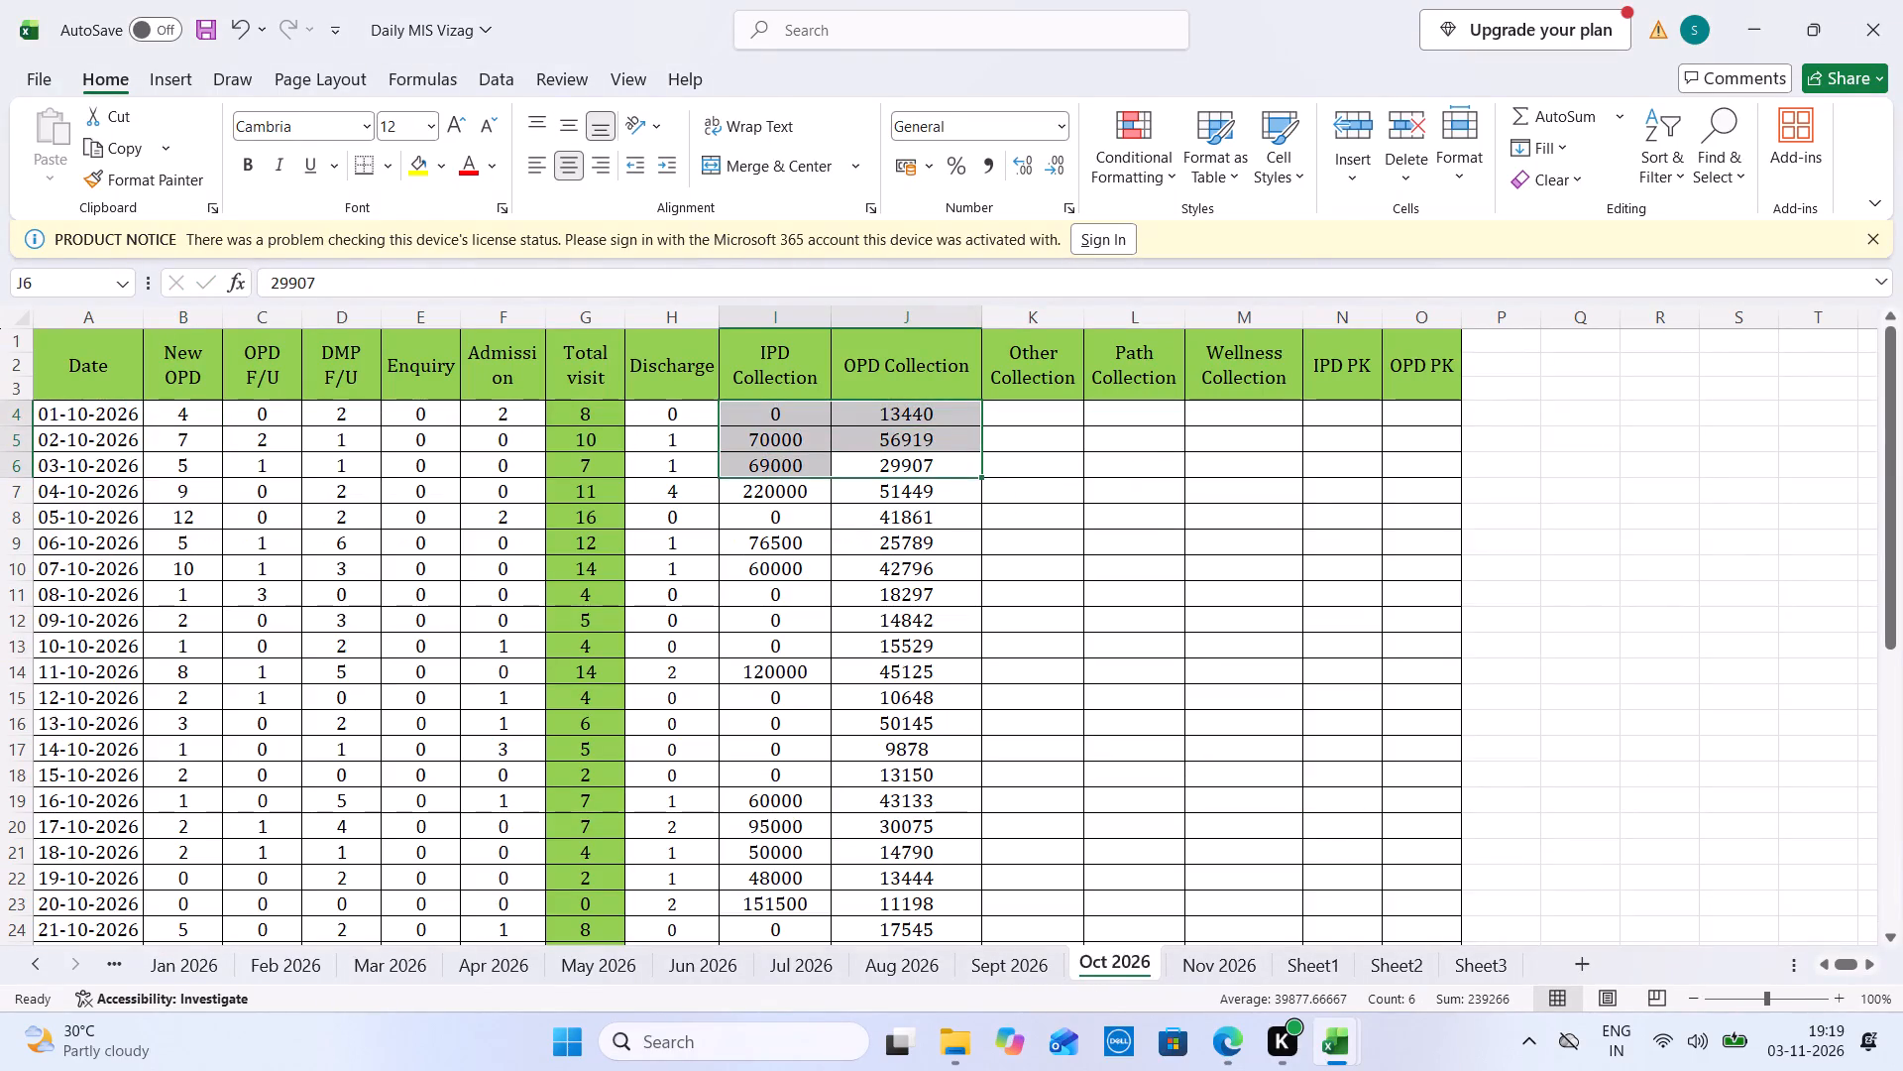
{"action": "key", "text": "ctrl+Tab"}
{"action": "left_click", "coordinate": [1348, 394]}
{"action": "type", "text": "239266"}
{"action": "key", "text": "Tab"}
Copy Vizag's October MTD from the budget table into its 1 Oct to 3 Oct 2026 cell in the Total Sale table.
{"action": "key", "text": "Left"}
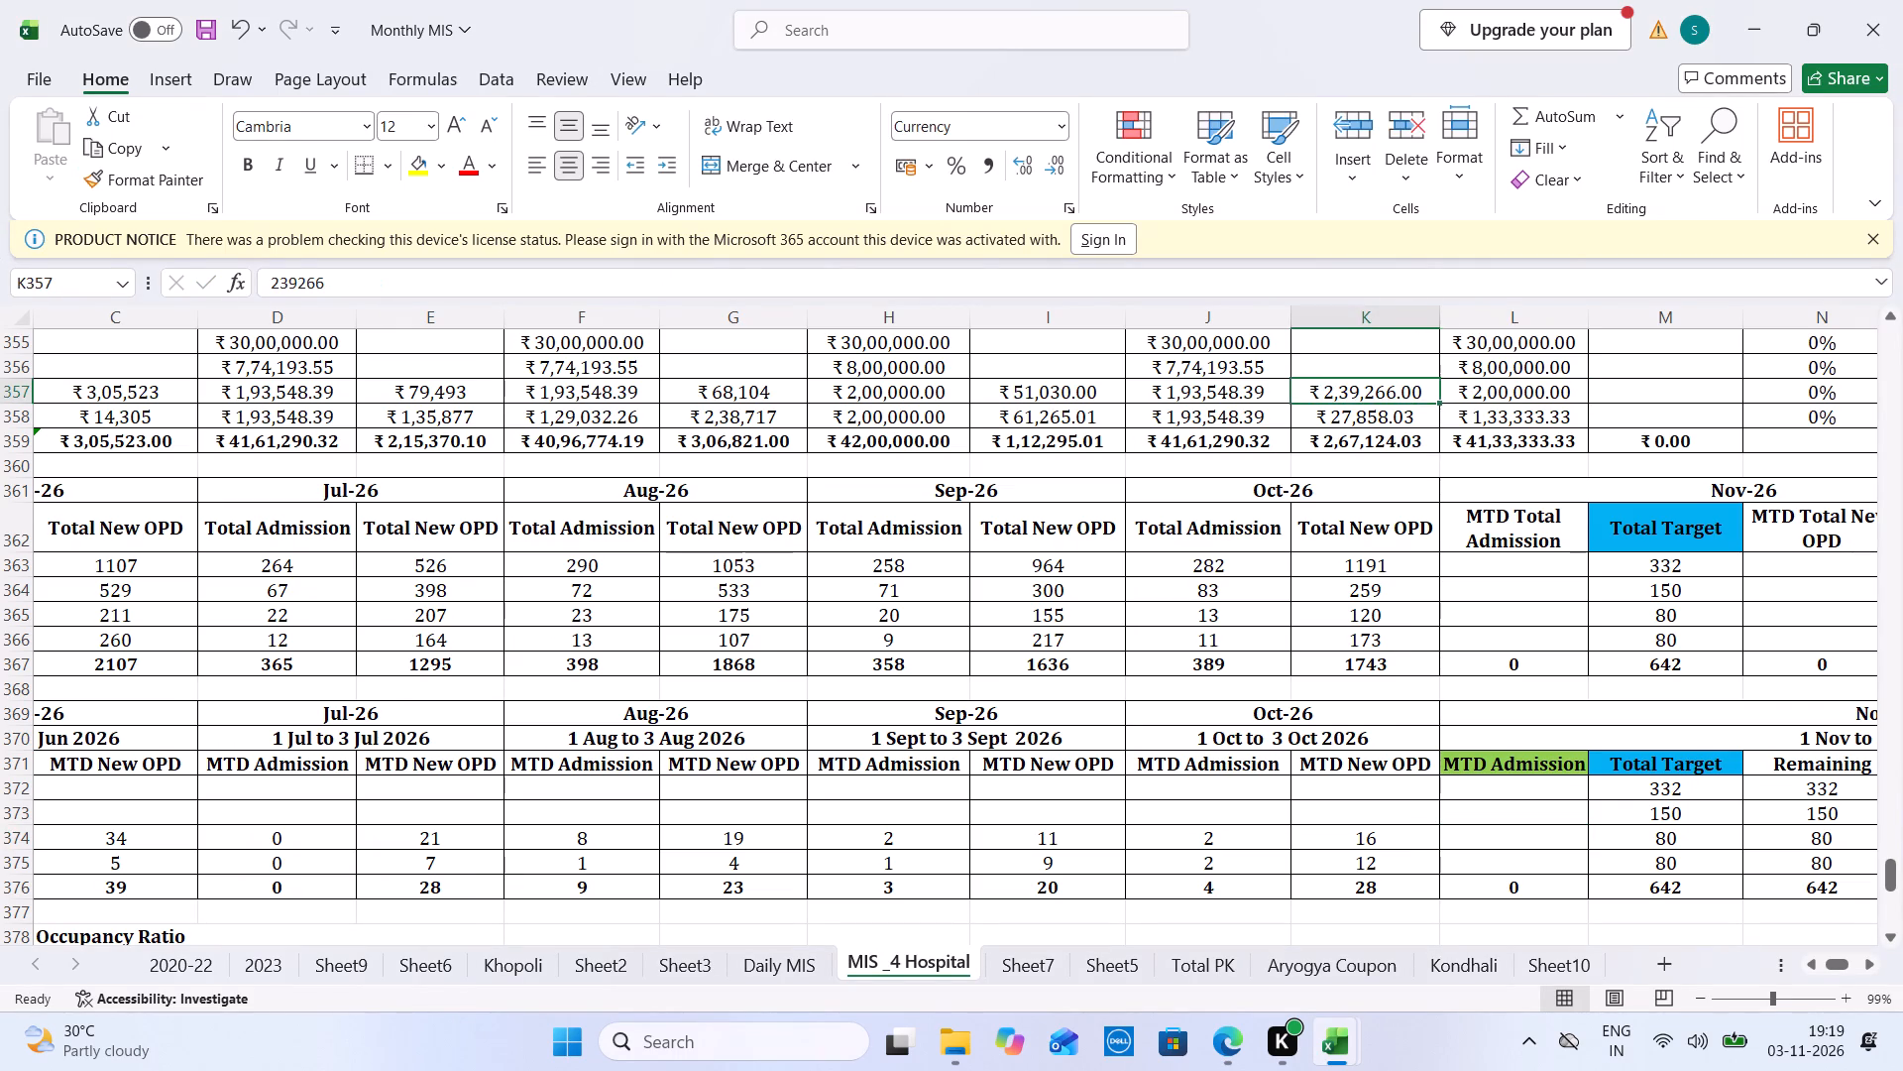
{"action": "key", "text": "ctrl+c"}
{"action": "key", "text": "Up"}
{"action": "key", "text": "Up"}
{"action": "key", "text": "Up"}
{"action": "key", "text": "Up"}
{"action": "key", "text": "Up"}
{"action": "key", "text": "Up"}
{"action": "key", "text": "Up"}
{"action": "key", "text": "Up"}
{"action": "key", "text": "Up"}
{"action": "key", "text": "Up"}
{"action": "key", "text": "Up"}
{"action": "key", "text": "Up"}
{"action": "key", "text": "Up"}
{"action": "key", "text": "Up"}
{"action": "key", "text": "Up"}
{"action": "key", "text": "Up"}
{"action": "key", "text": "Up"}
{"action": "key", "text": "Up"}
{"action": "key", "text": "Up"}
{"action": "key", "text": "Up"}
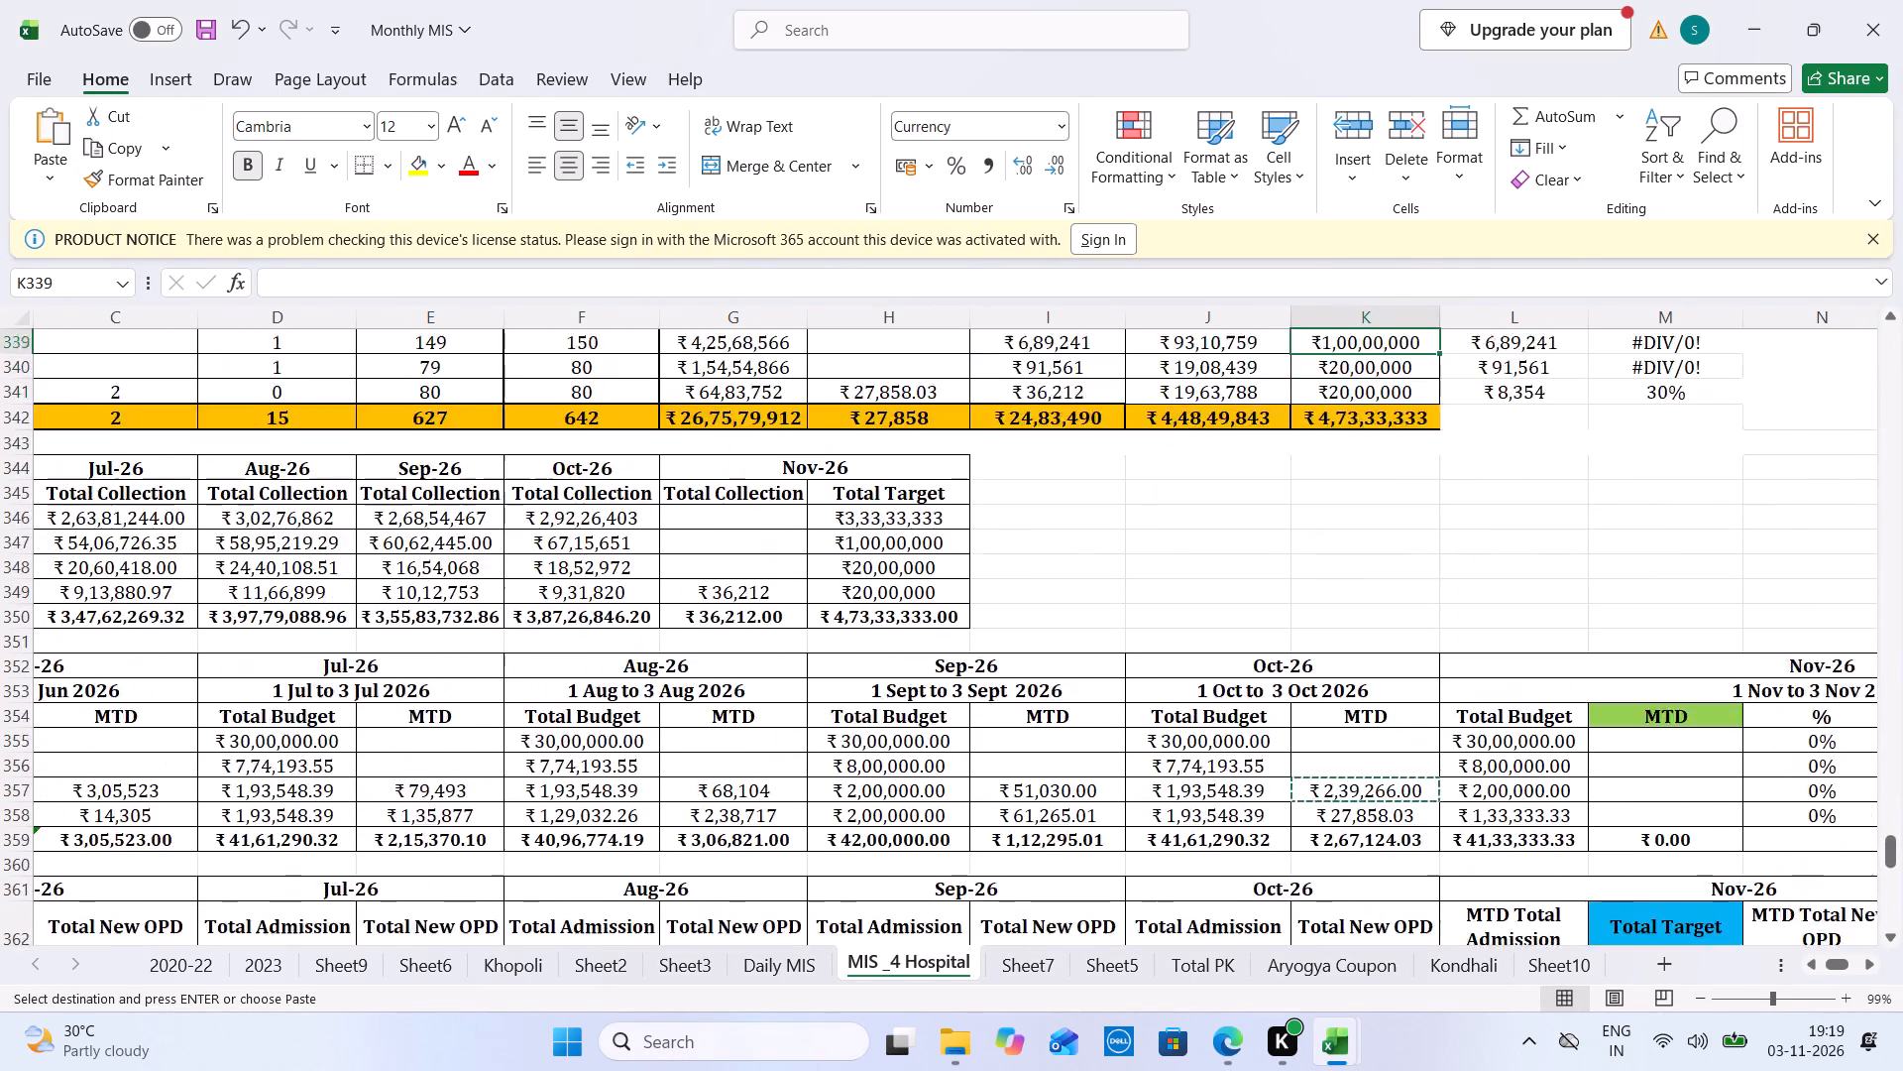
{"action": "left_click", "coordinate": [951, 784]}
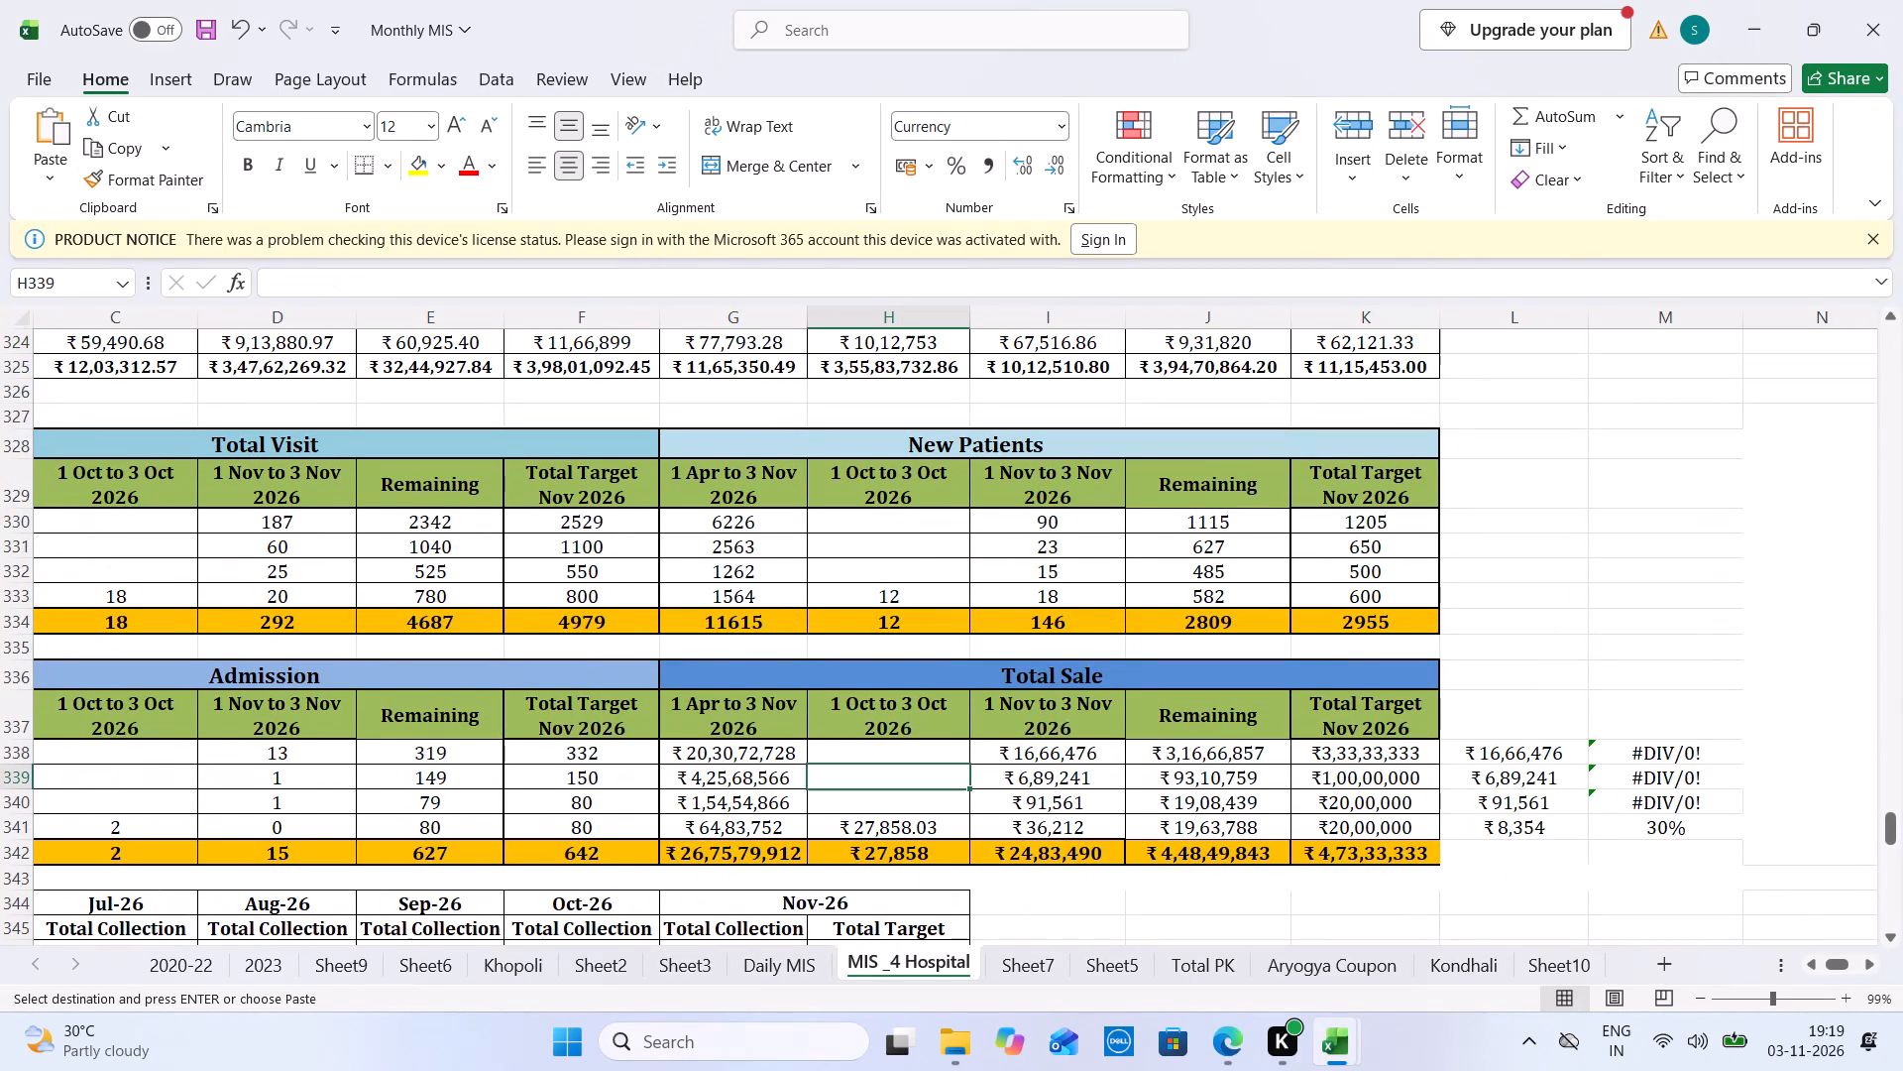
{"action": "key", "text": "Down"}
{"action": "key", "text": "ctrl+v"}
Enter Vizag's 1 Oct to 3 Oct 2026 New Patients as 16 and Admission as 2 in the summary tables.
{"action": "left_click", "coordinate": [921, 575]}
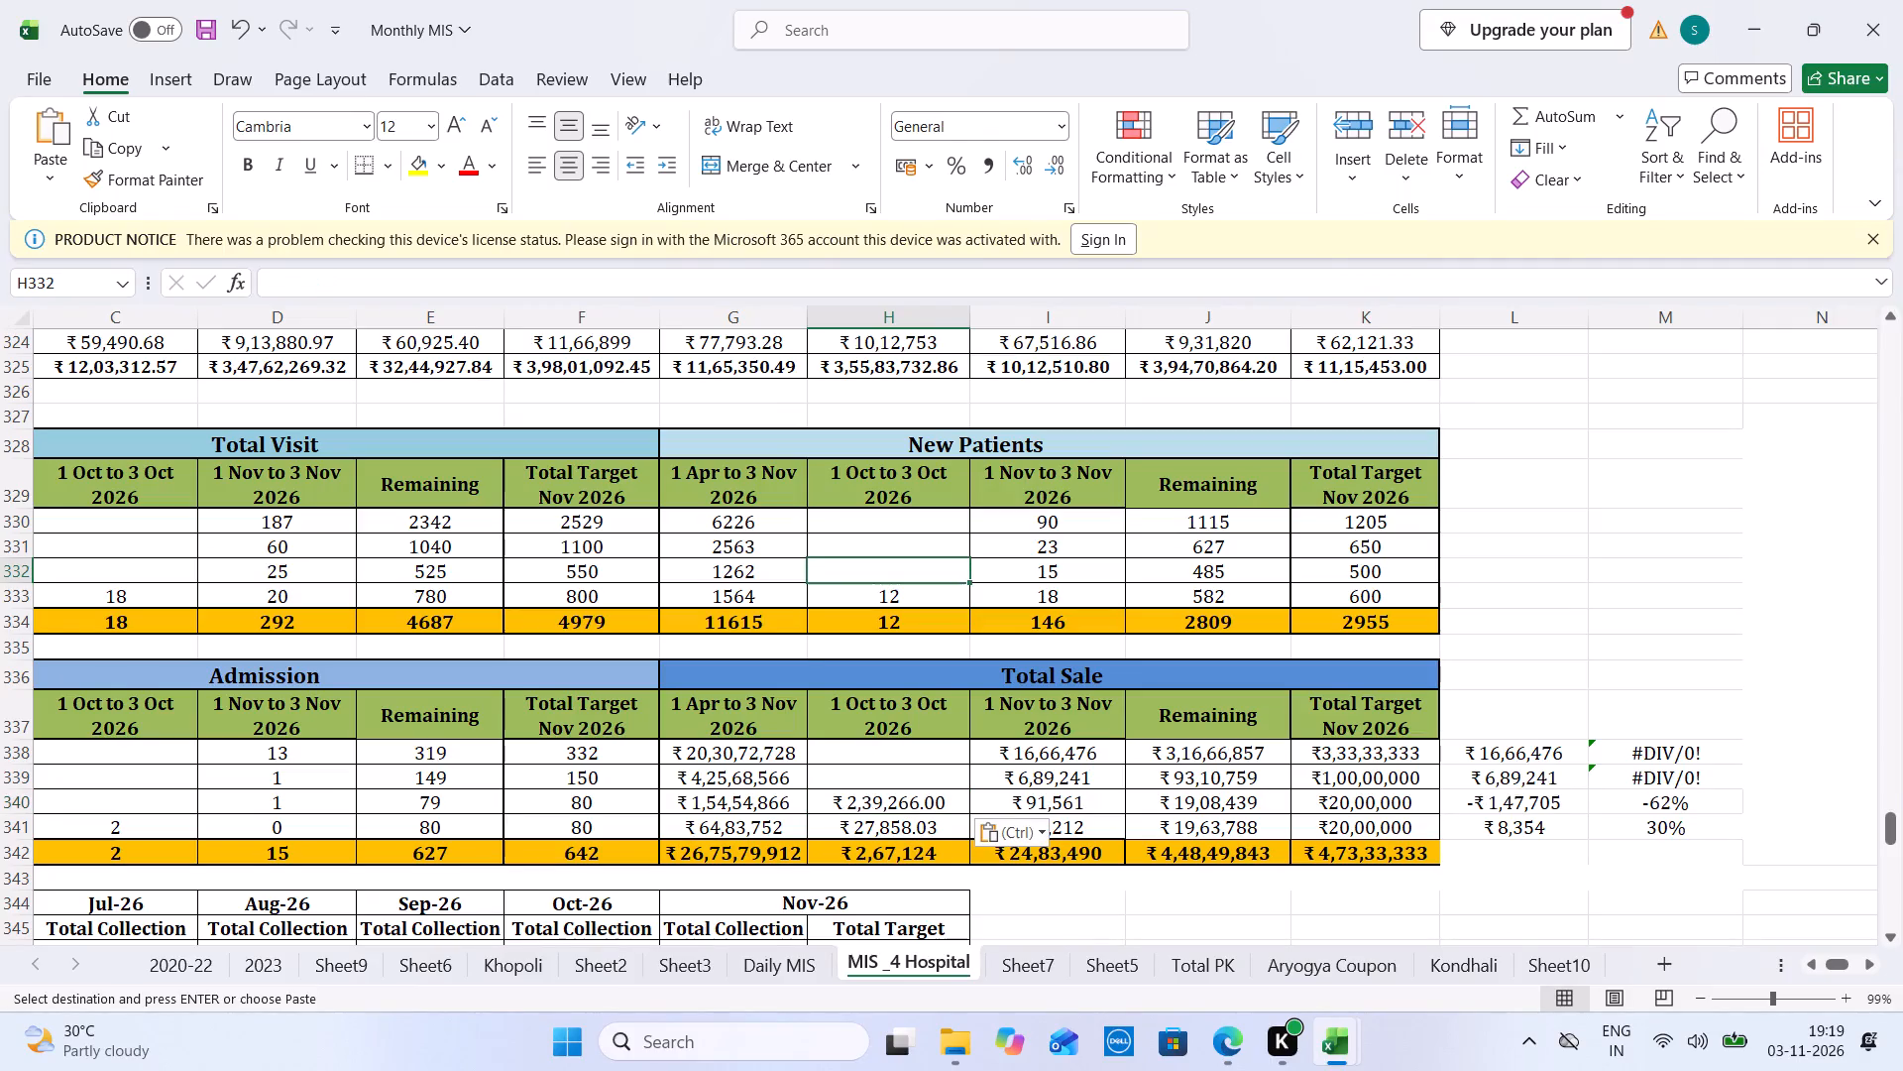
{"action": "type", "text": "16"}
{"action": "left_click", "coordinate": [170, 801]}
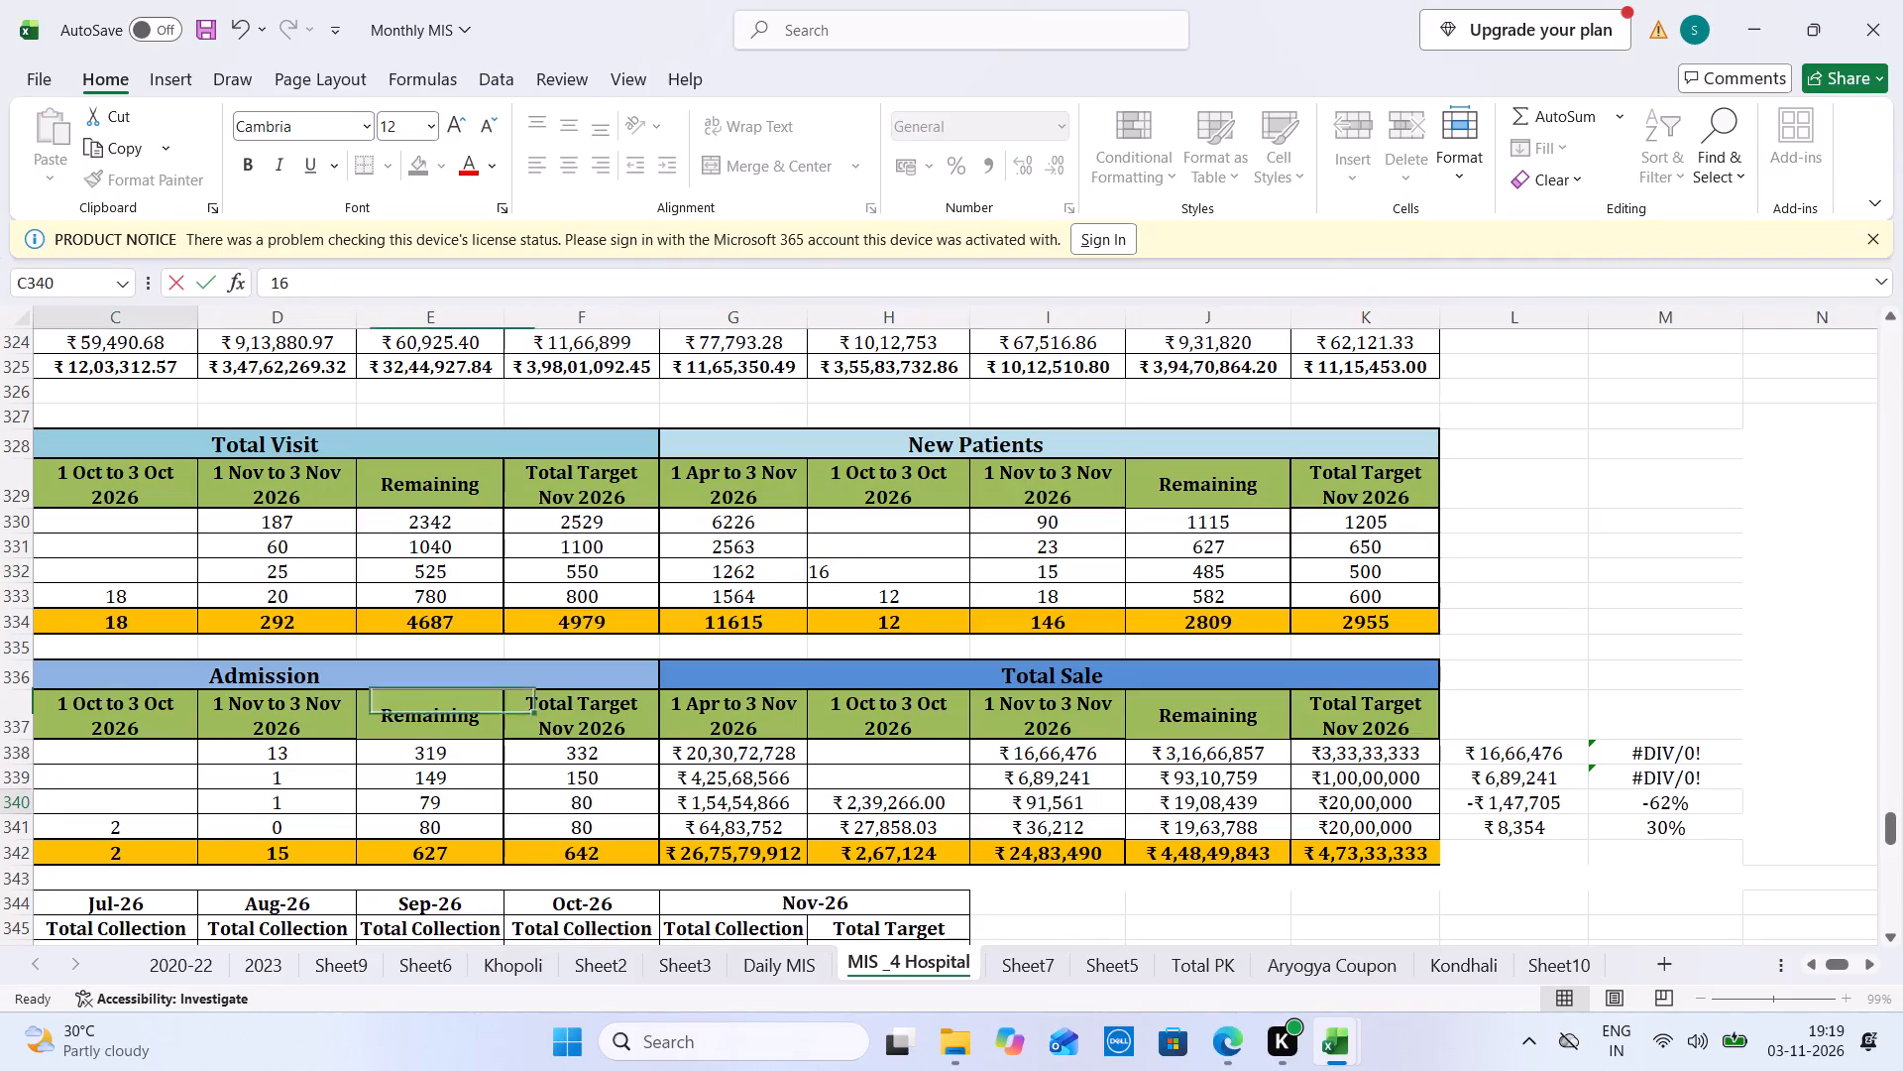
{"action": "key", "text": "2"}
Sum the 1 to 3 October total visits in Daily MIS Vizag, enter 25 as Vizag's October Total Visit, and save Monthly MIS.
{"action": "key", "text": "ctrl+Tab"}
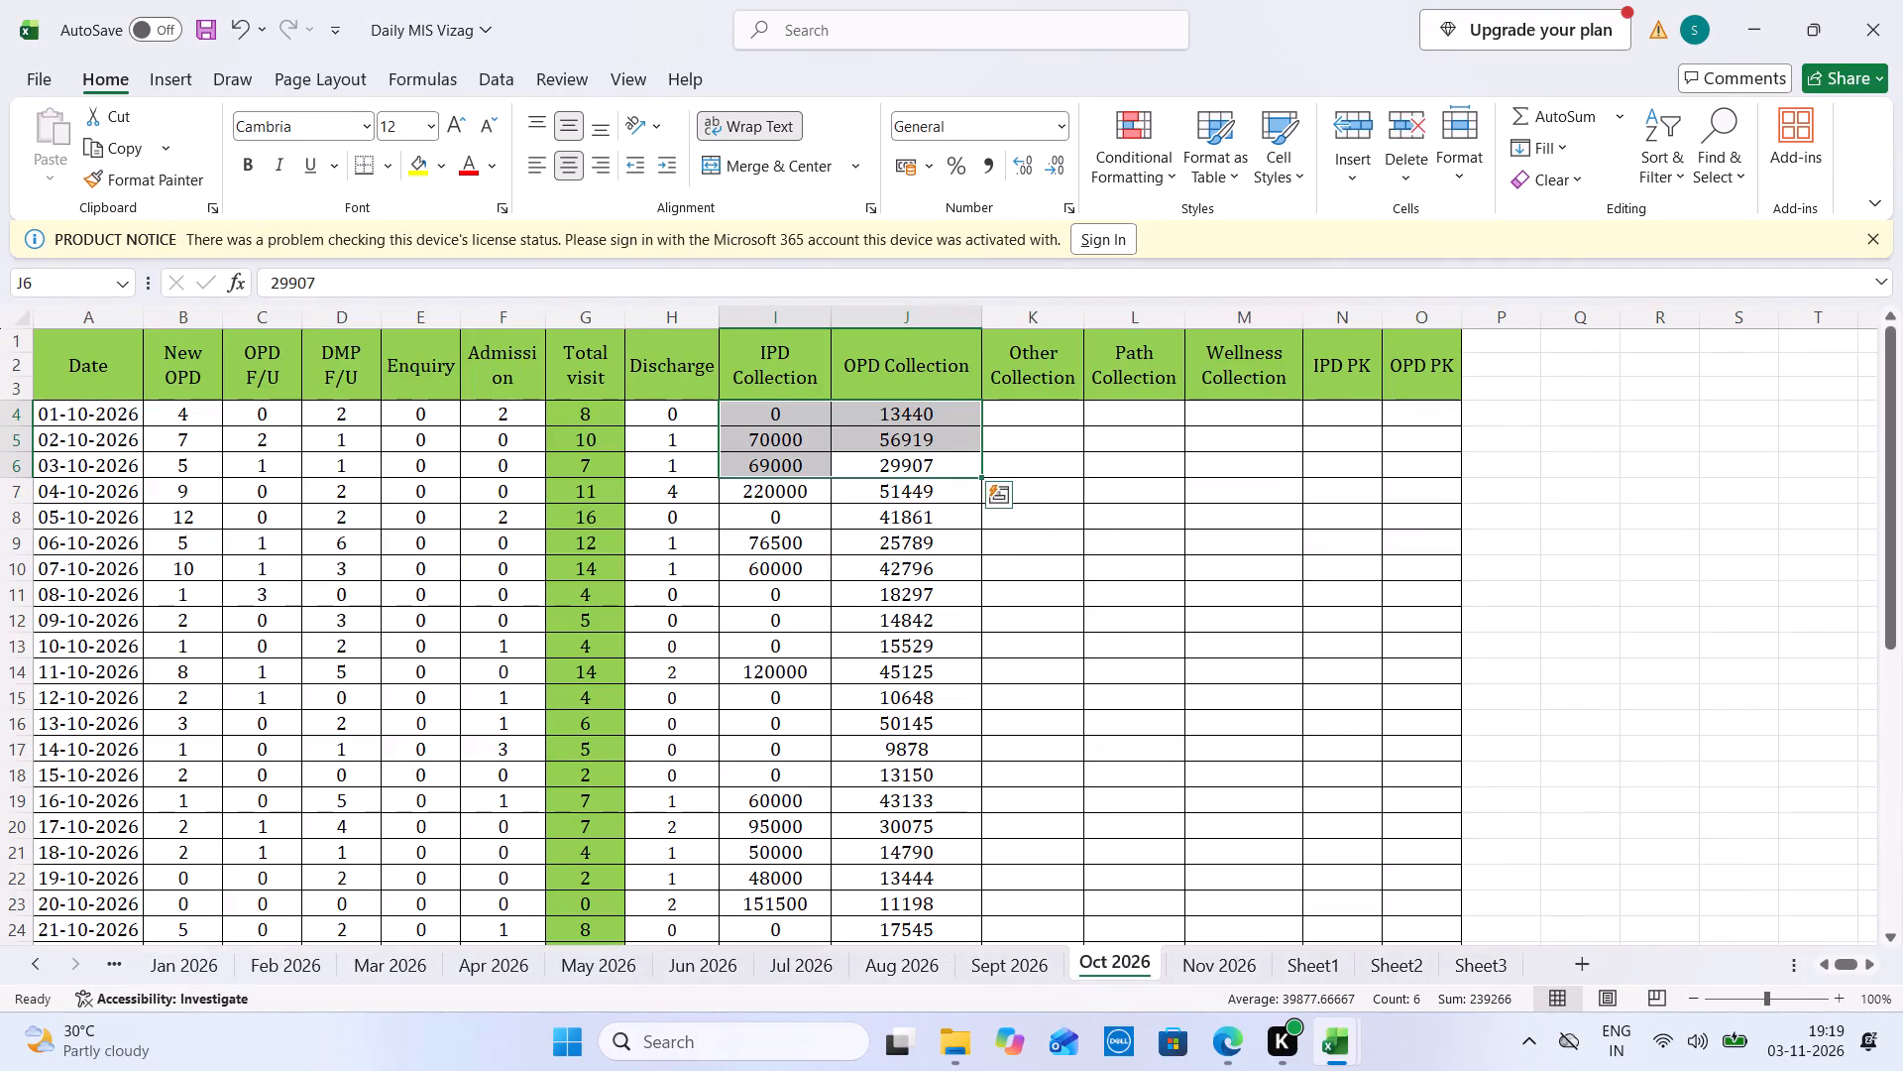
{"action": "left_click_drag", "start_coordinate": [579, 408], "coordinate": [588, 461]}
{"action": "key", "text": "ctrl+Tab"}
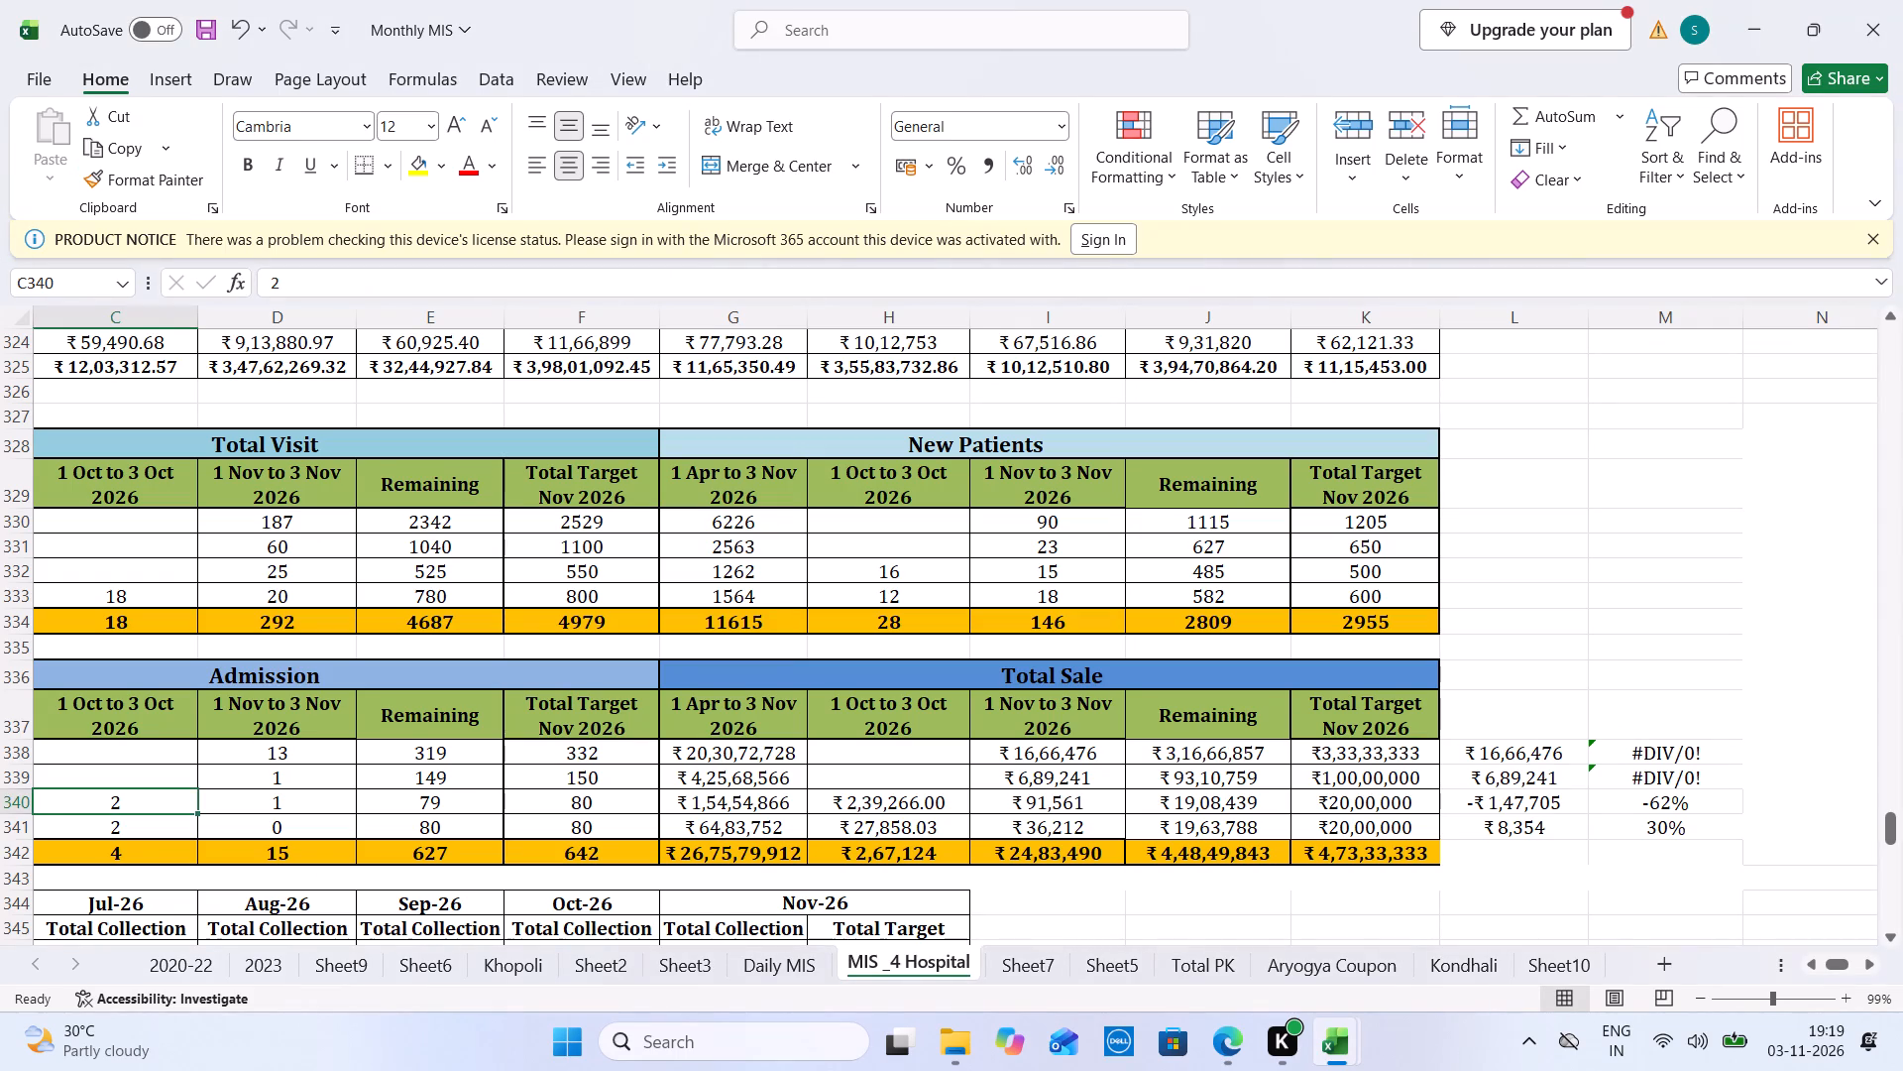
{"action": "left_click", "coordinate": [157, 559]}
{"action": "type", "text": "25"}
{"action": "key", "text": "ctrl+s"}
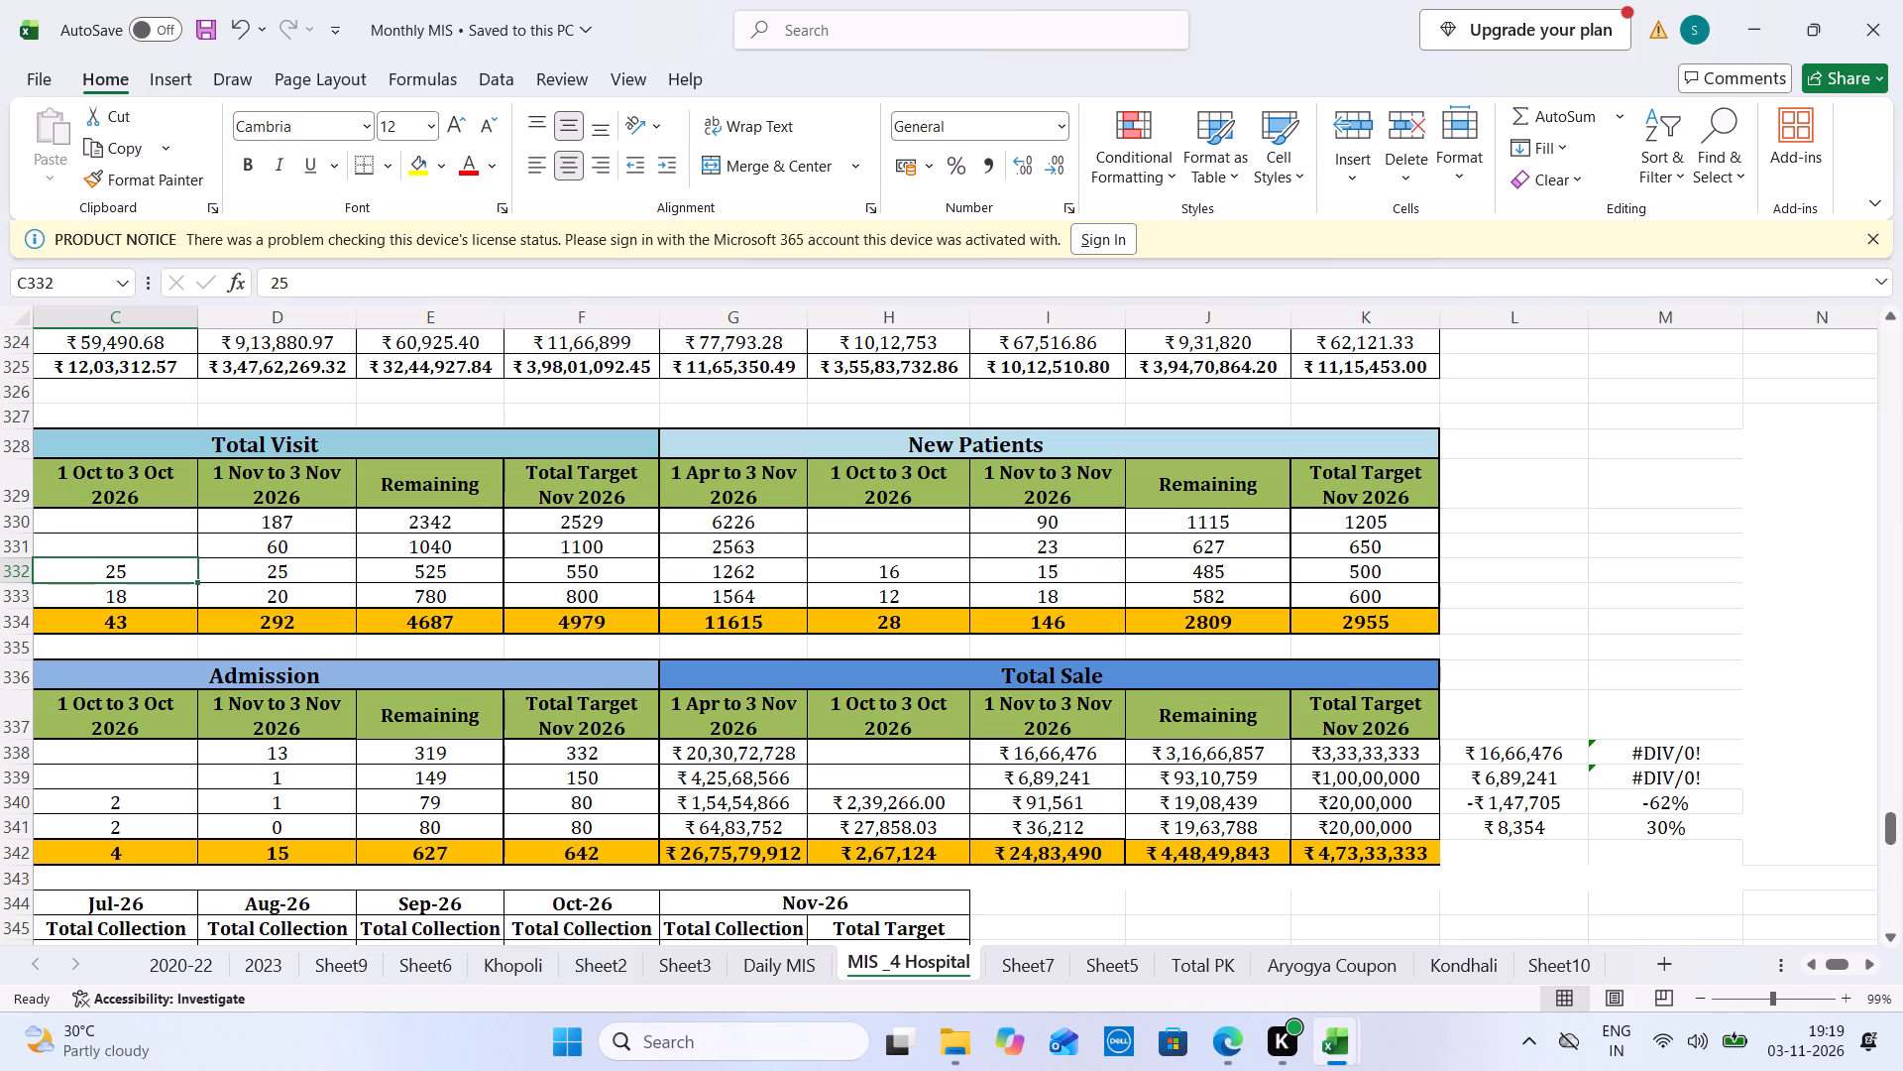
{"action": "key", "text": "ctrl+s"}
Enter 91561 as Vizag's Nov-26 Total Collection in the monthly collection table and save the workbook.
{"action": "left_click", "coordinate": [699, 846]}
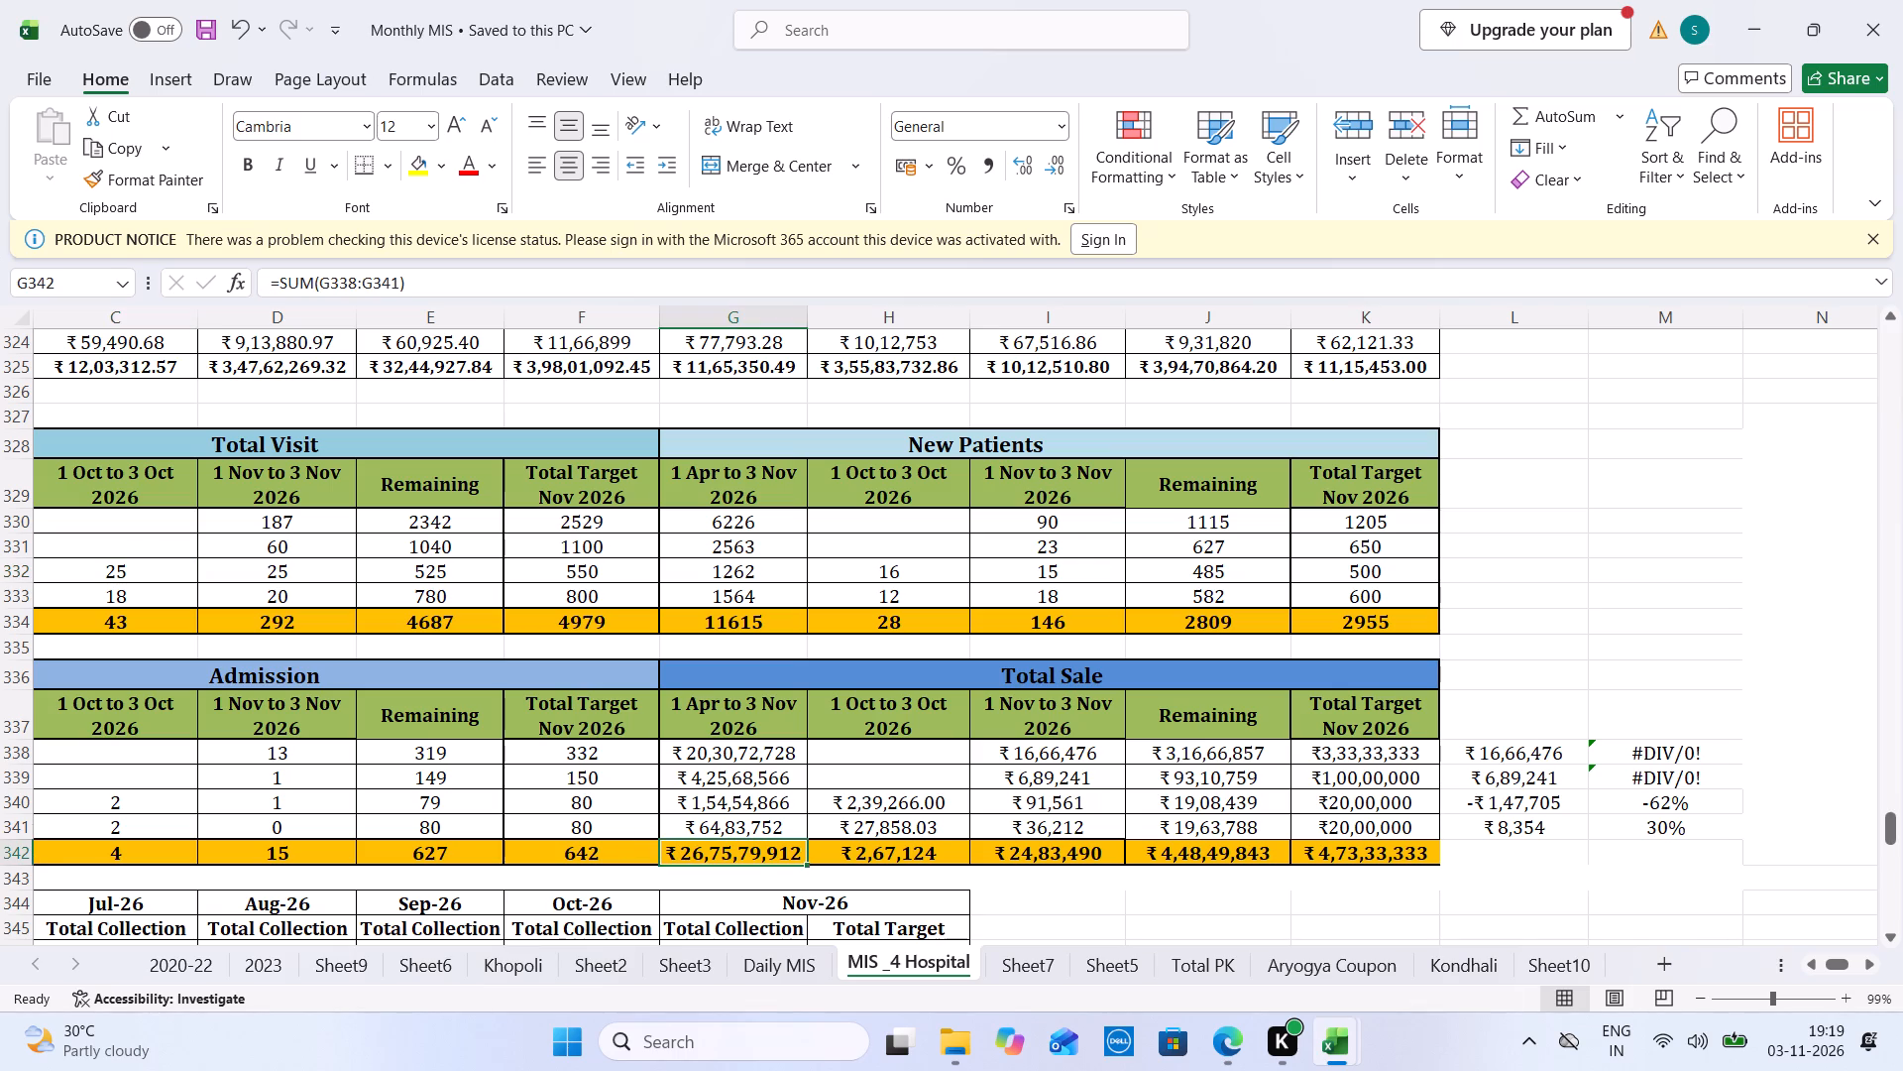
{"action": "key", "text": "Down"}
{"action": "key", "text": "Down"}
{"action": "key", "text": "Down"}
{"action": "key", "text": "Down"}
{"action": "key", "text": "Down"}
{"action": "key", "text": "Down"}
{"action": "key", "text": "Down"}
{"action": "key", "text": "Down"}
{"action": "key", "text": "Down"}
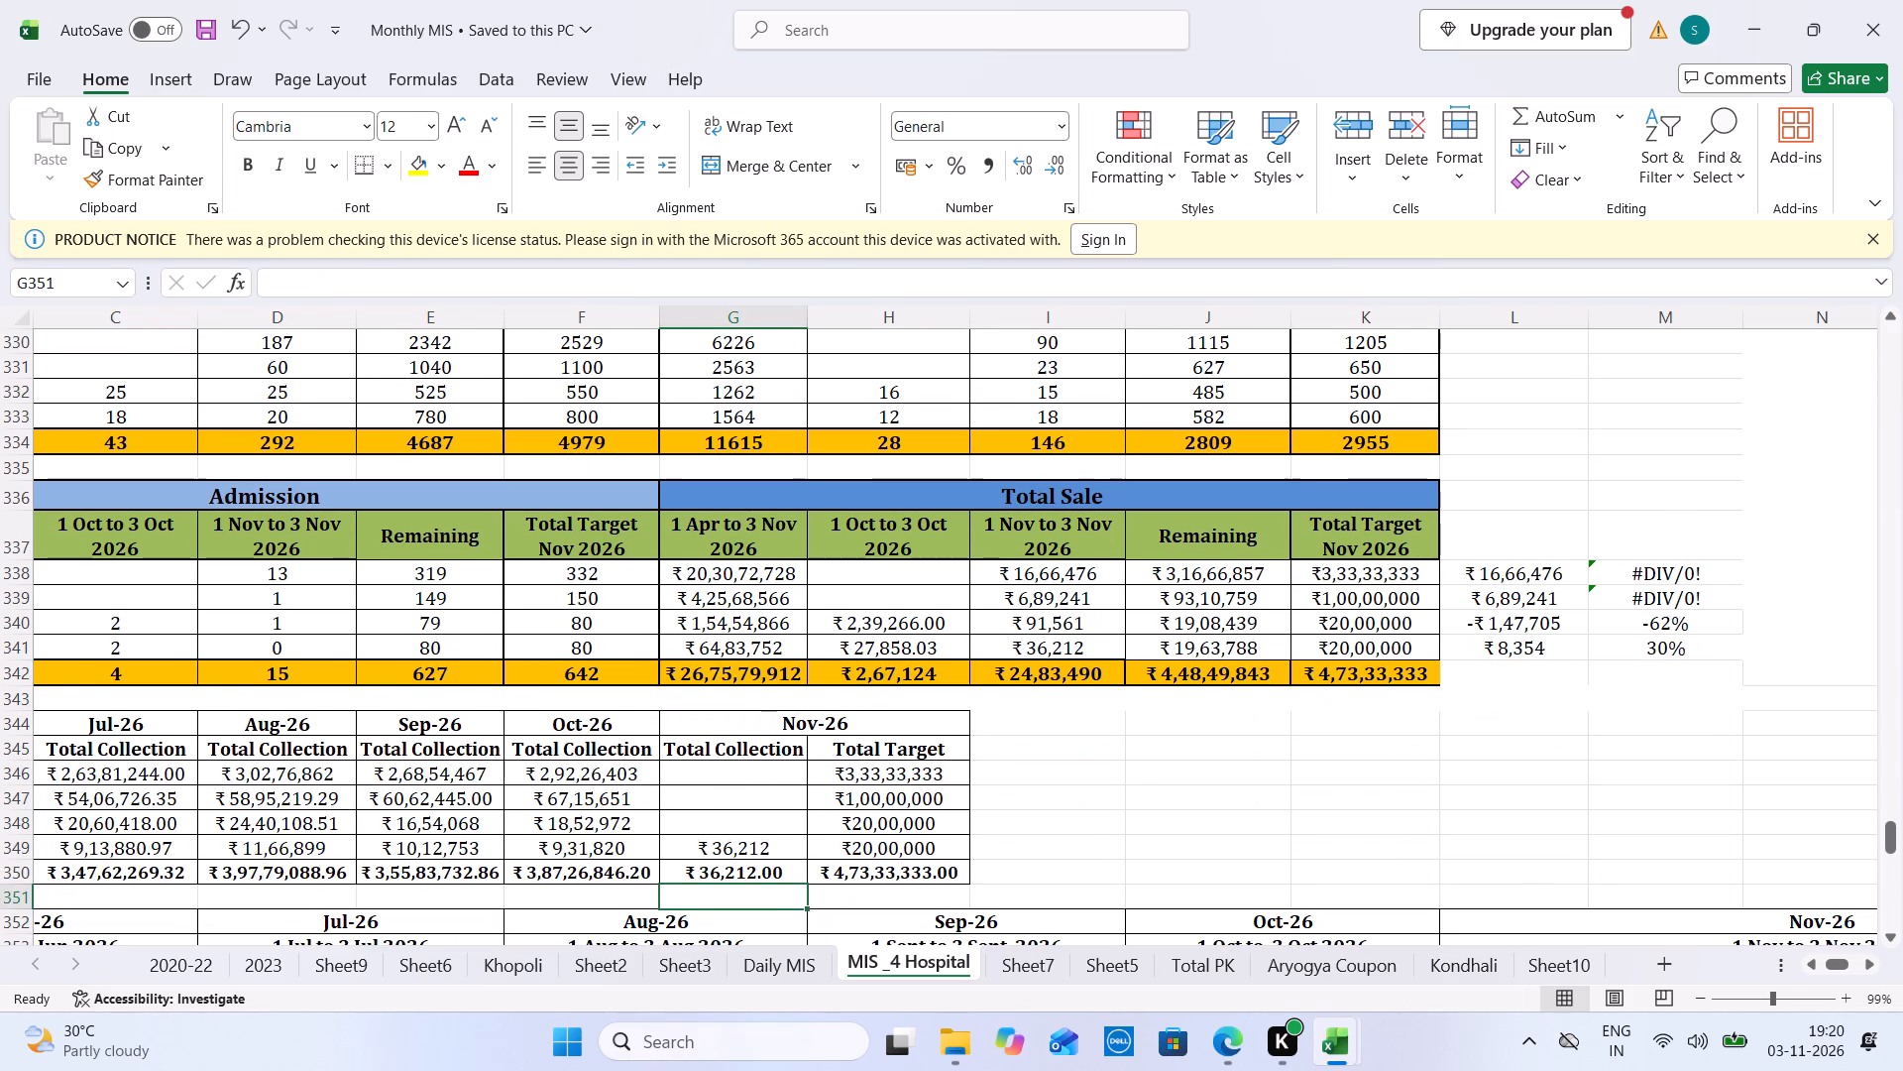
{"action": "left_click", "coordinate": [770, 828]}
{"action": "type", "text": "91561"}
{"action": "key", "text": "ctrl+s"}
{"action": "key", "text": "ctrl+s"}
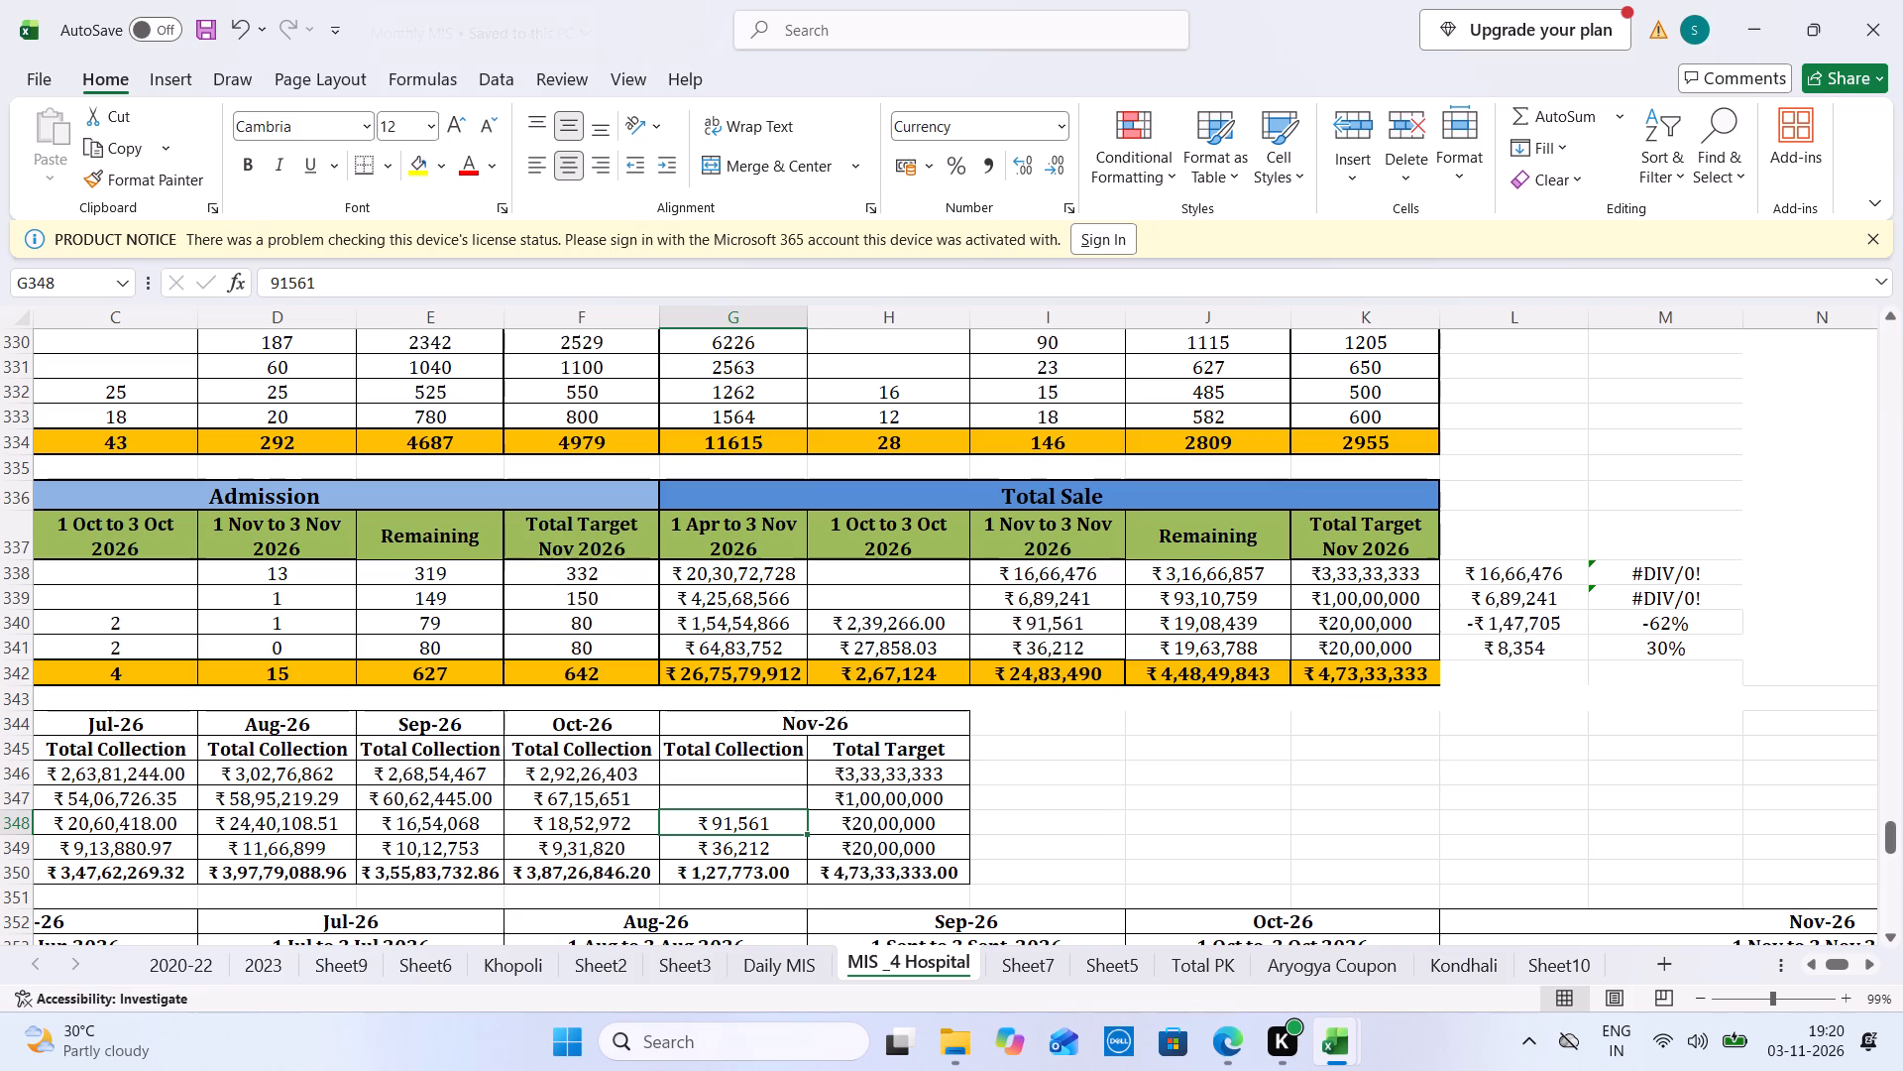
Switch to File Explorer and delete the Daily Collection Report vizag-NOV 26 file from Downloads.
{"action": "left_click", "coordinate": [950, 1034]}
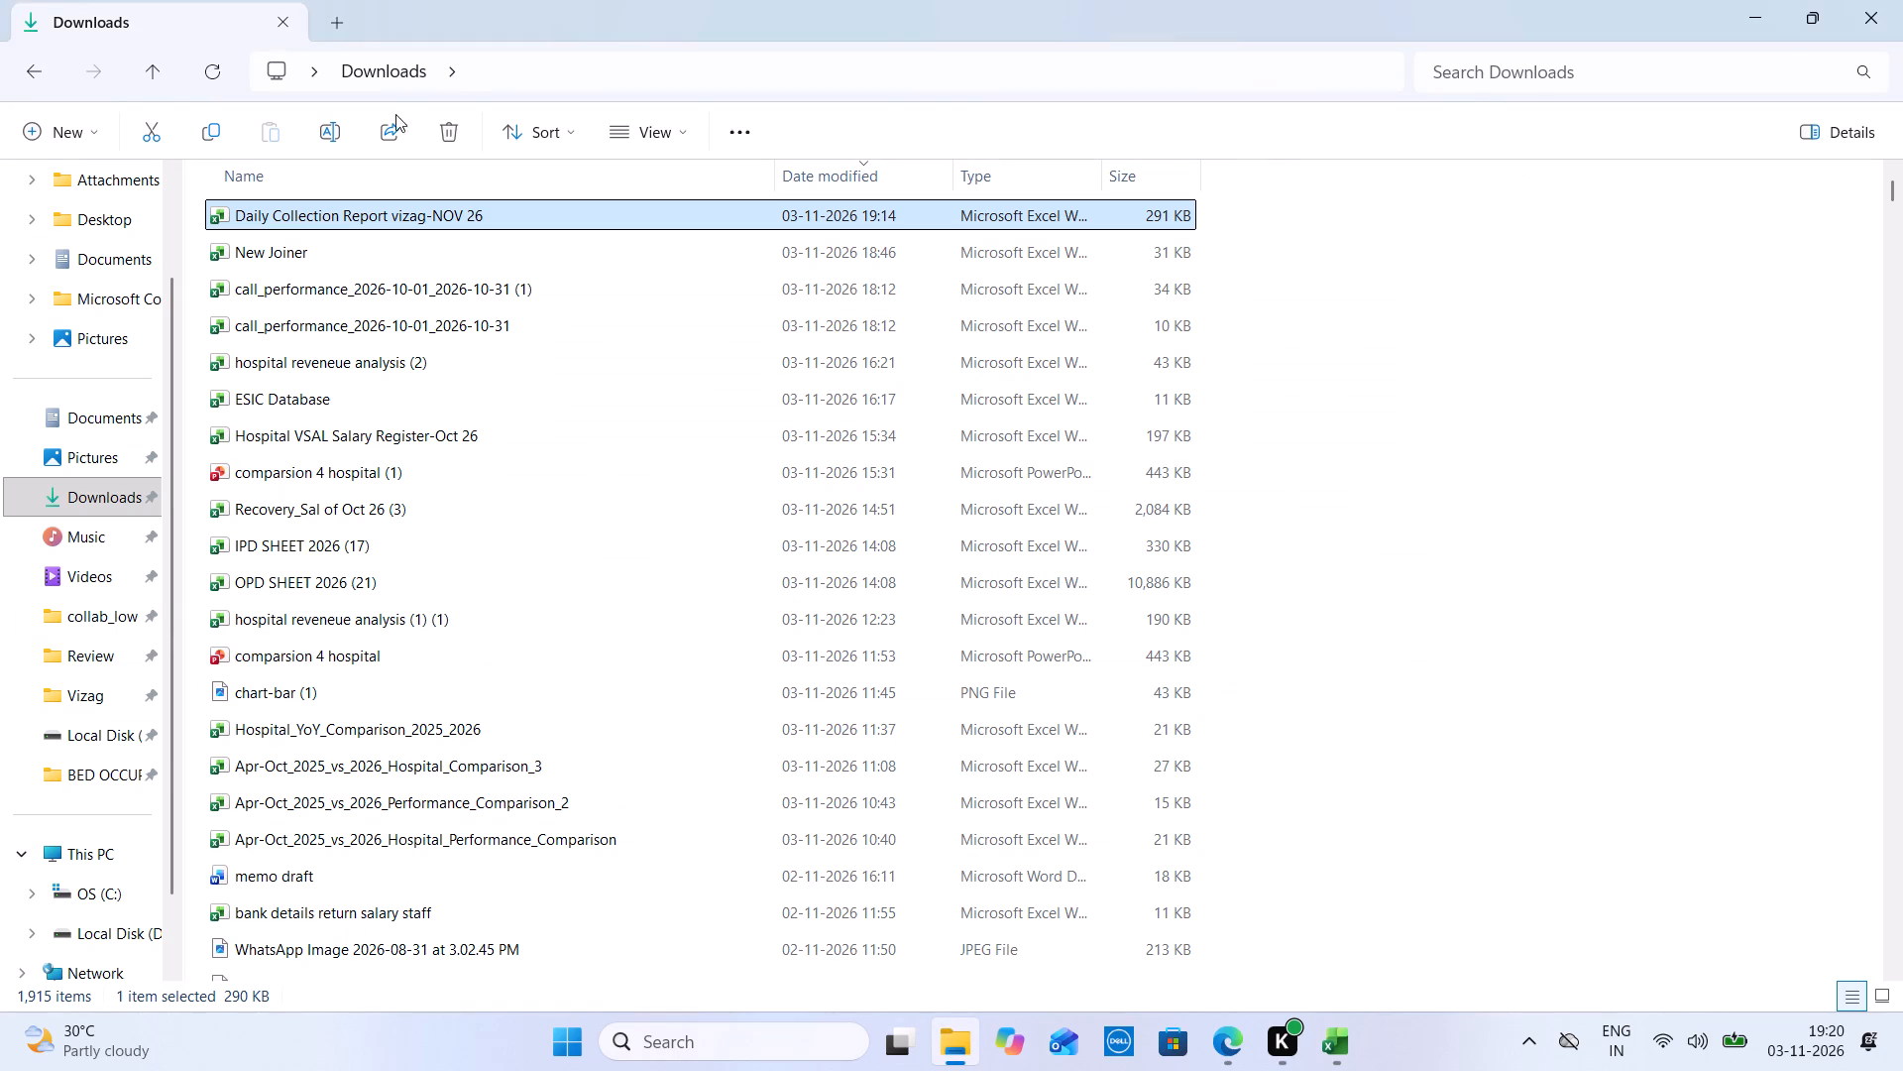
{"action": "left_click", "coordinate": [442, 134]}
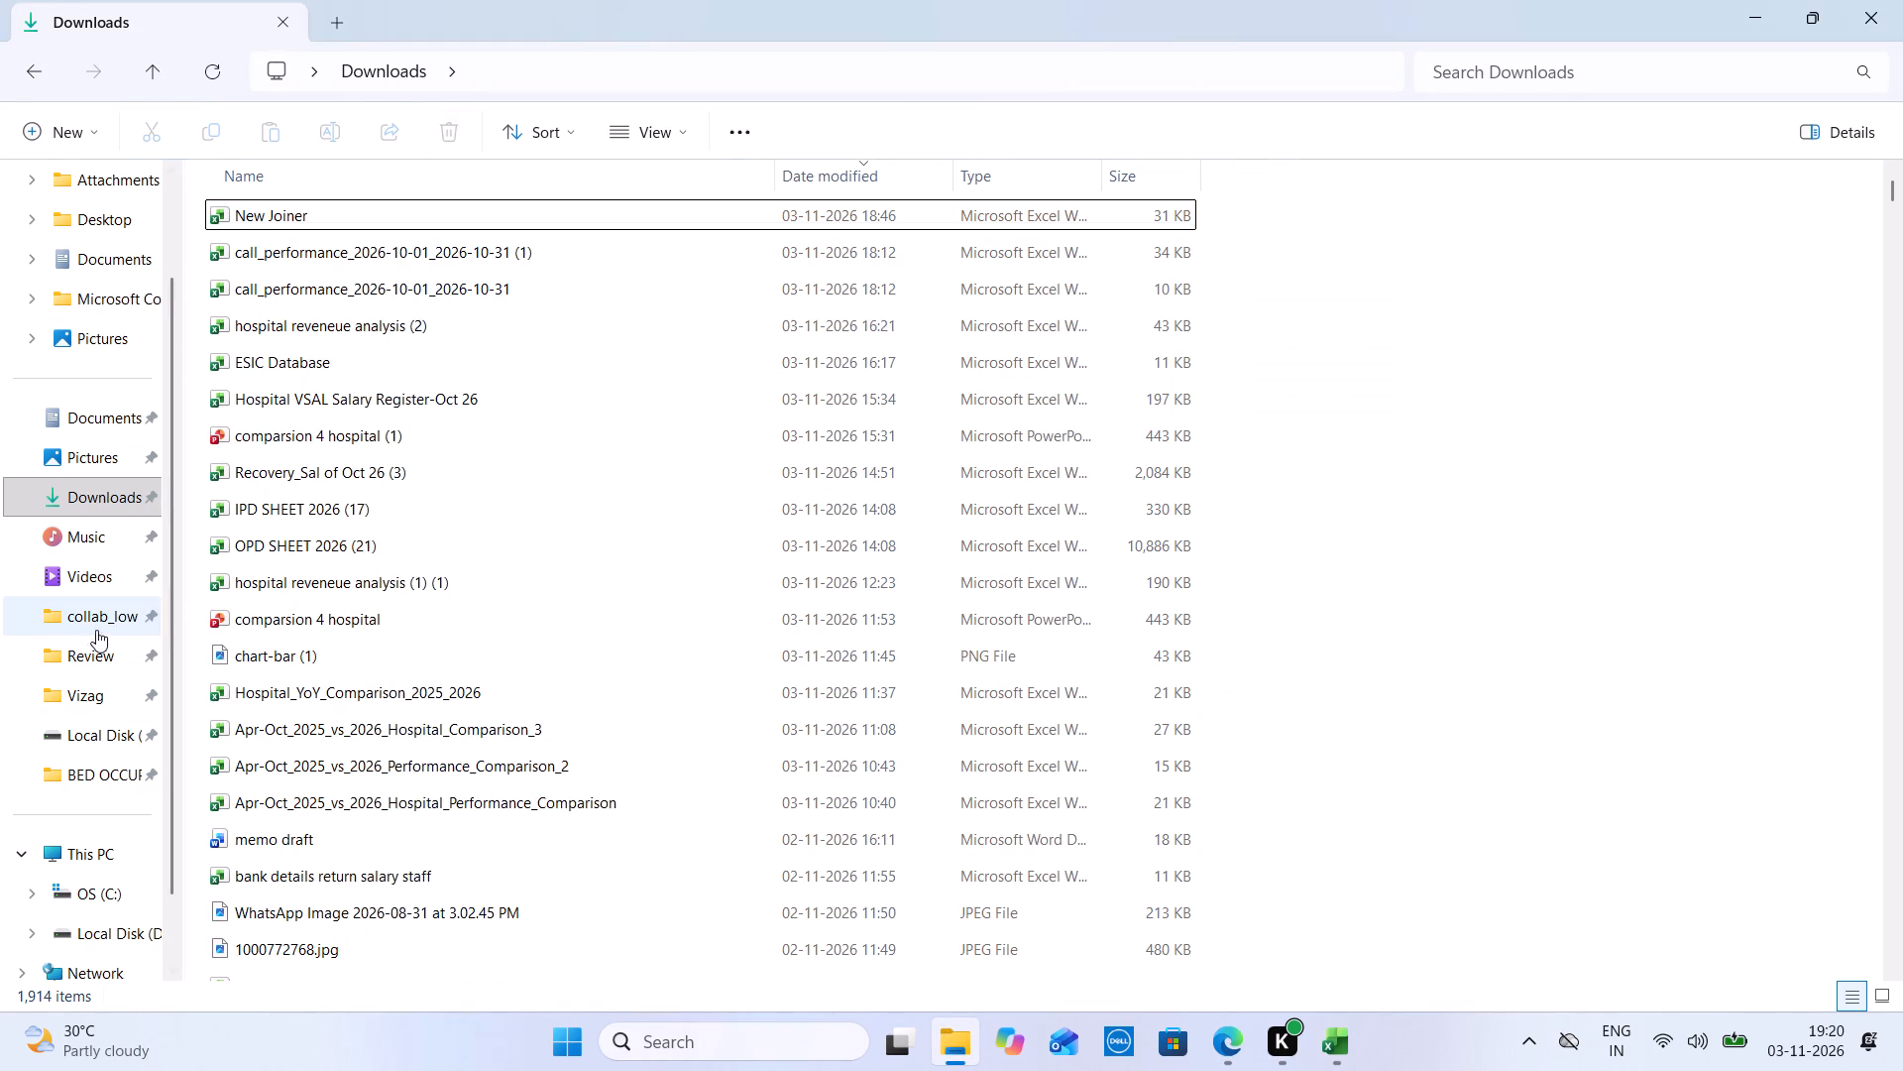
{"action": "left_click", "coordinate": [104, 634]}
{"action": "left_click", "coordinate": [76, 661]}
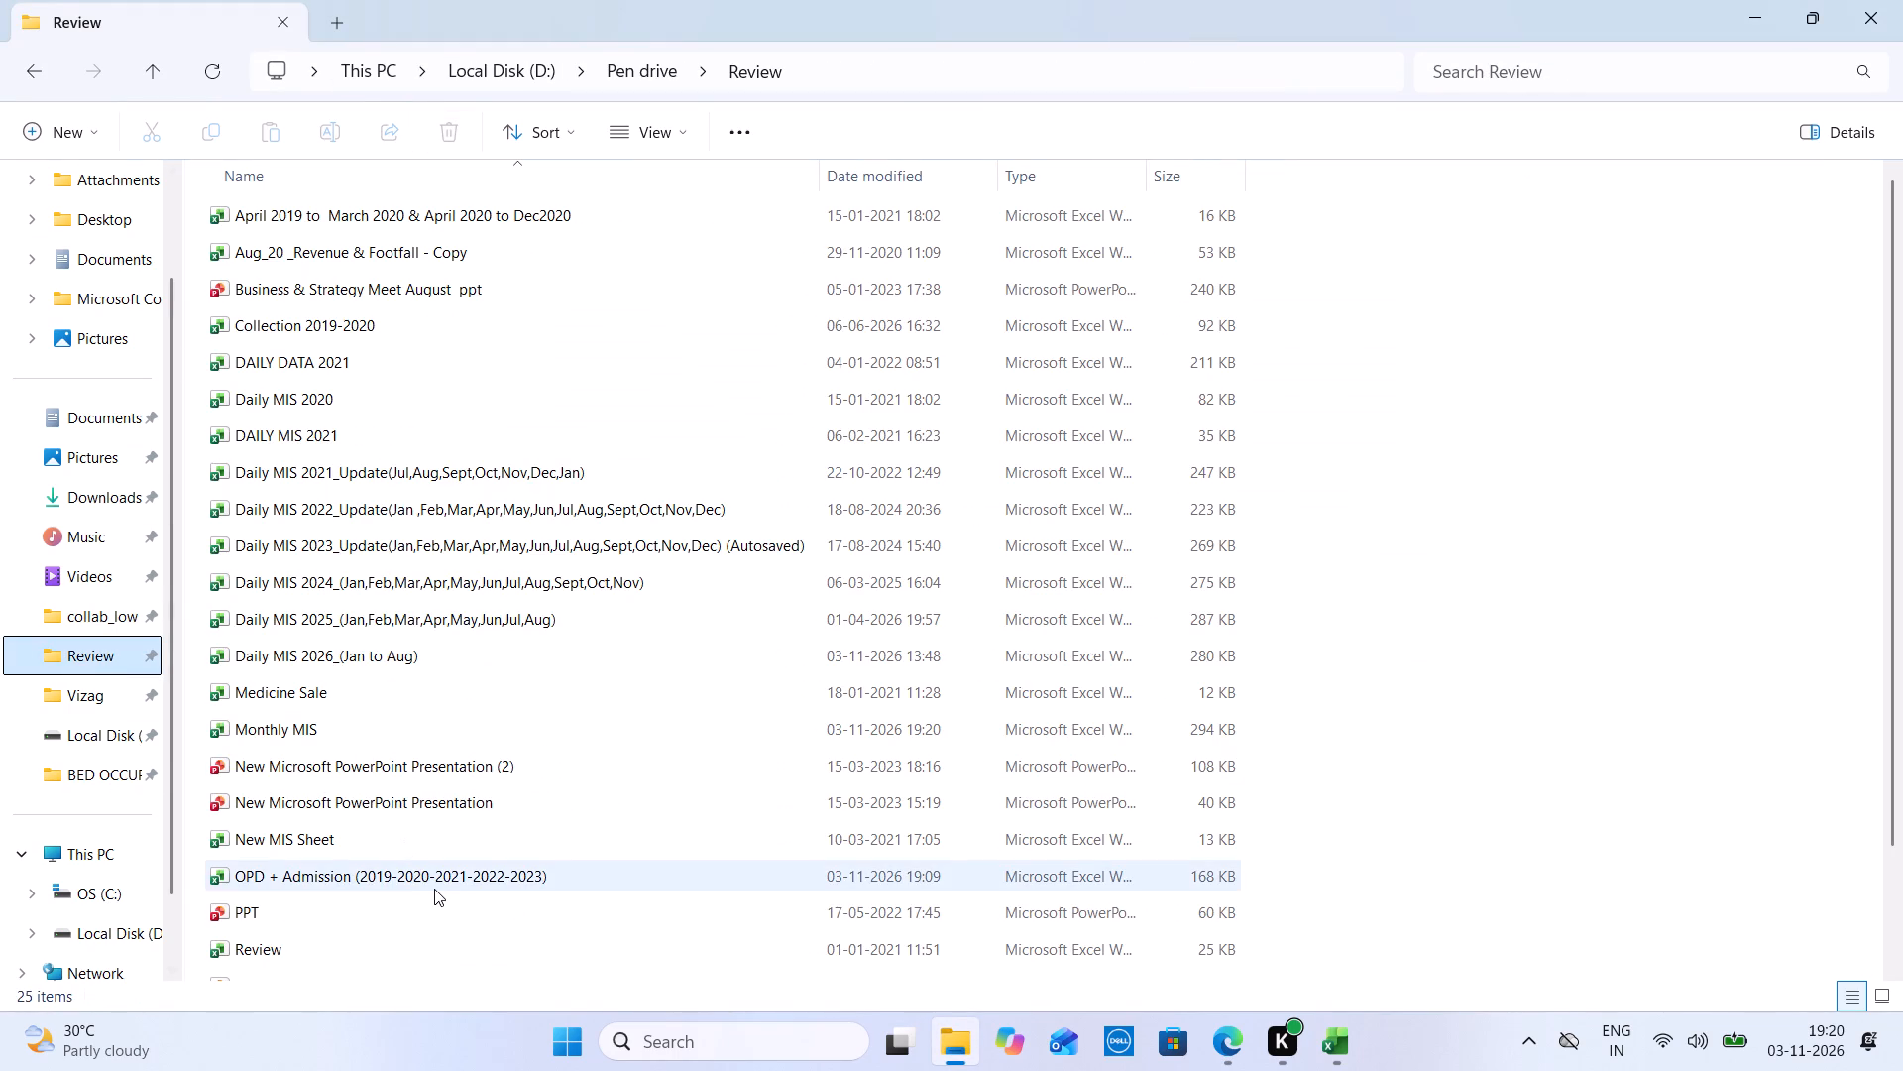
{"action": "double_click", "coordinate": [434, 889]}
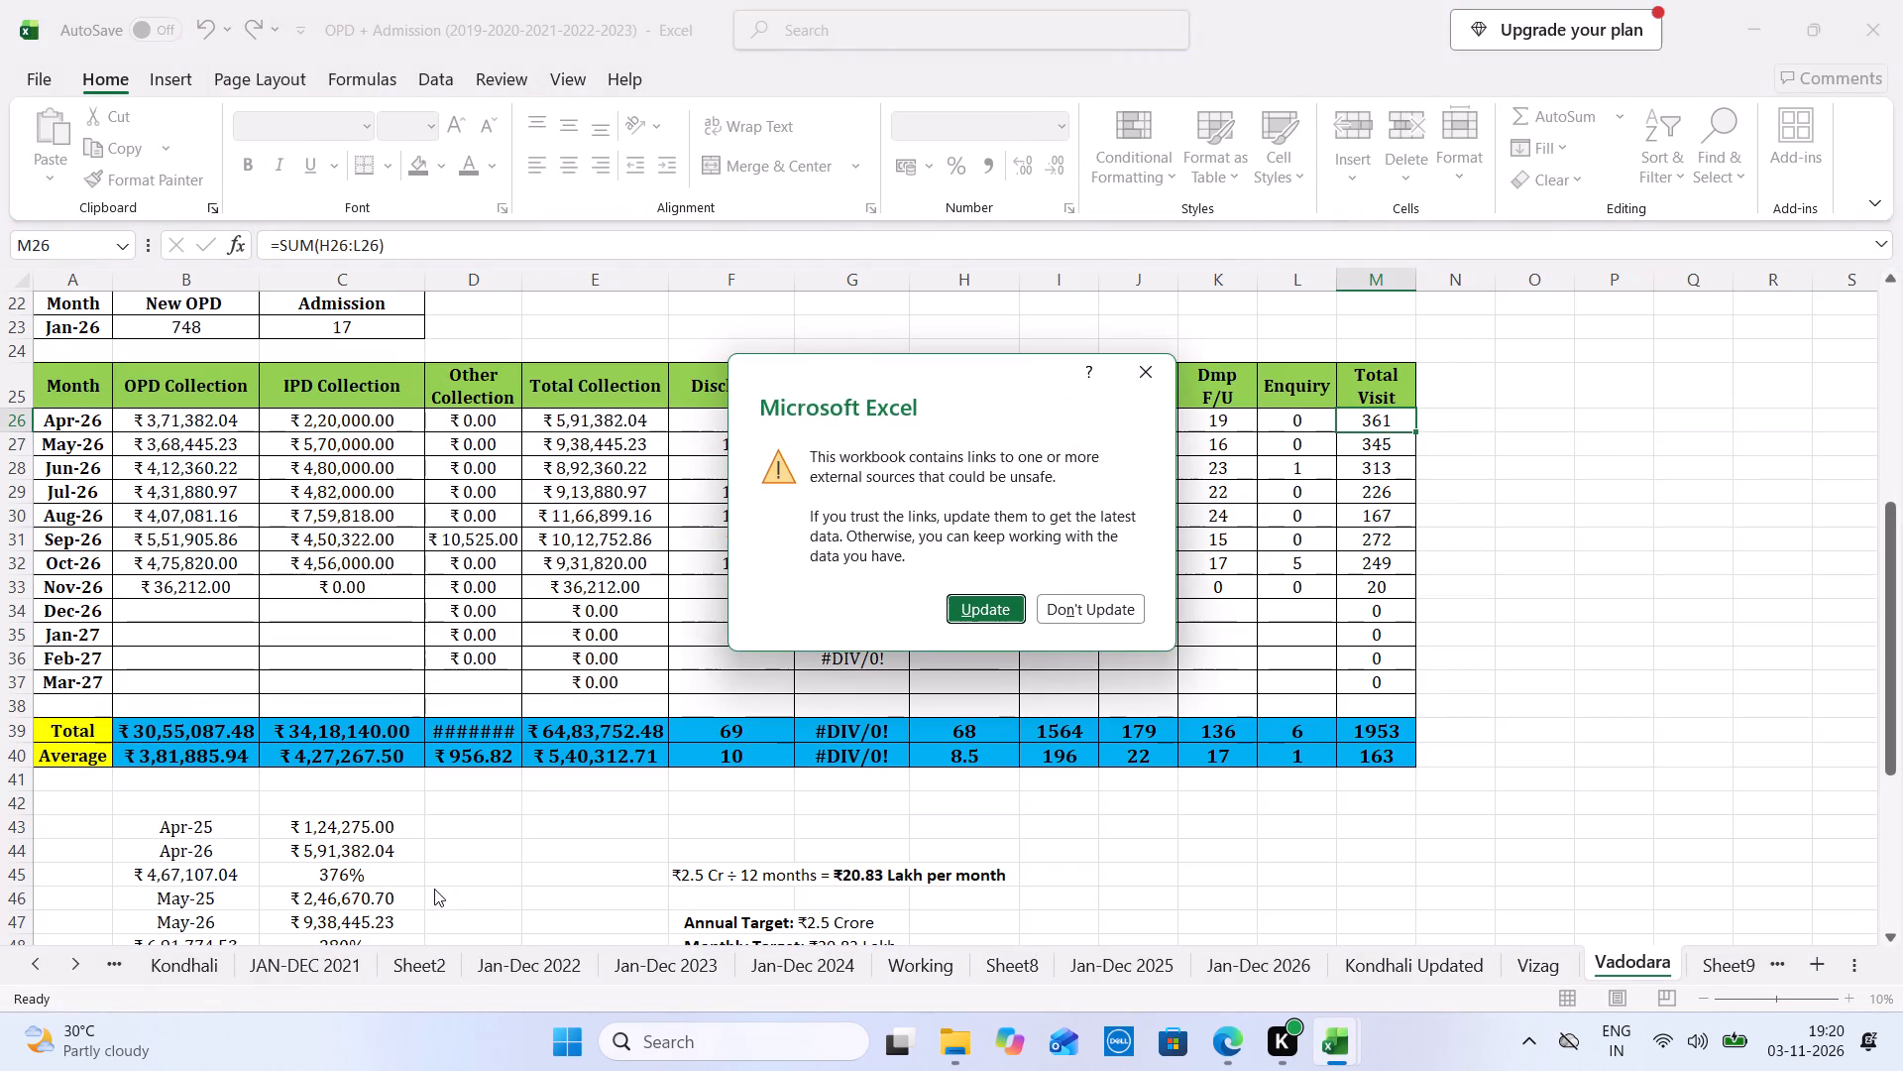
{"action": "left_click", "coordinate": [1156, 371]}
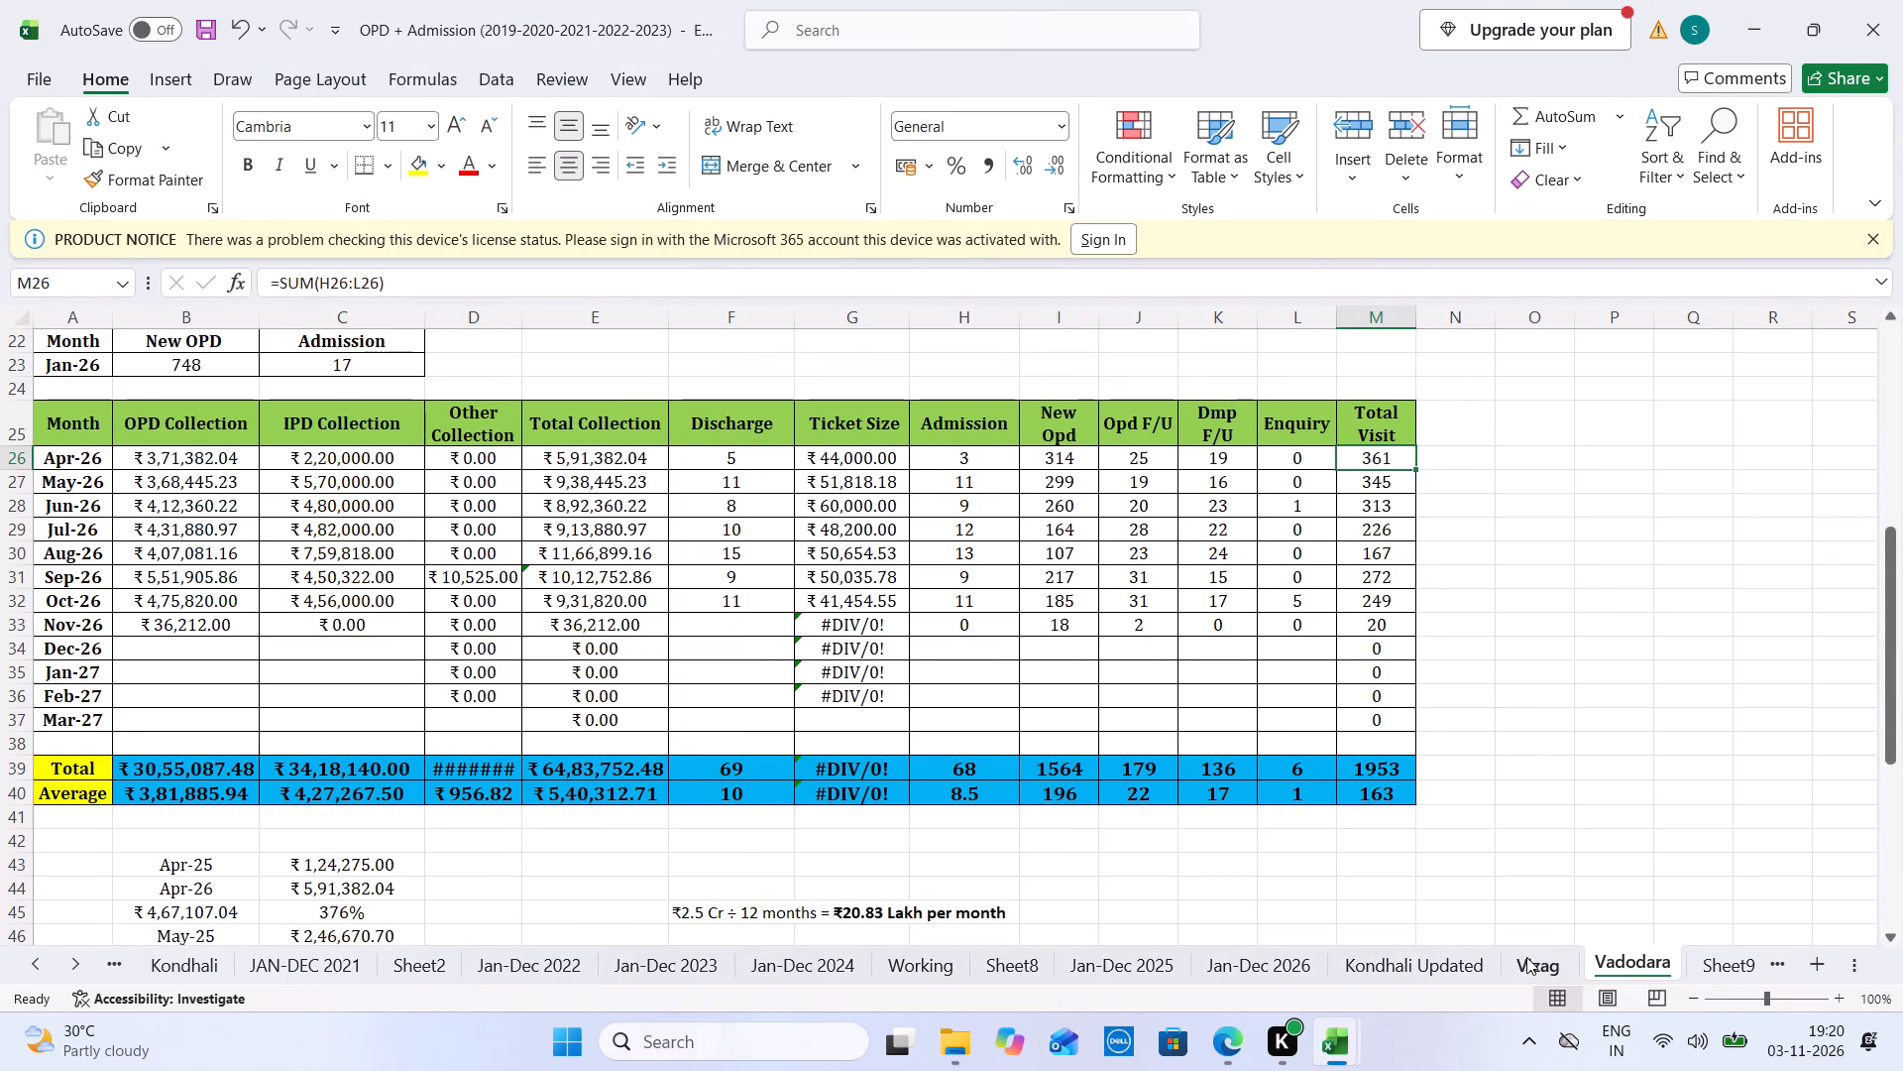
View the Vizag sheet in the OPD + Admission workbook, and close the workbook with its changes saved.
{"action": "left_click", "coordinate": [1526, 957]}
{"action": "left_click", "coordinate": [1902, 0]}
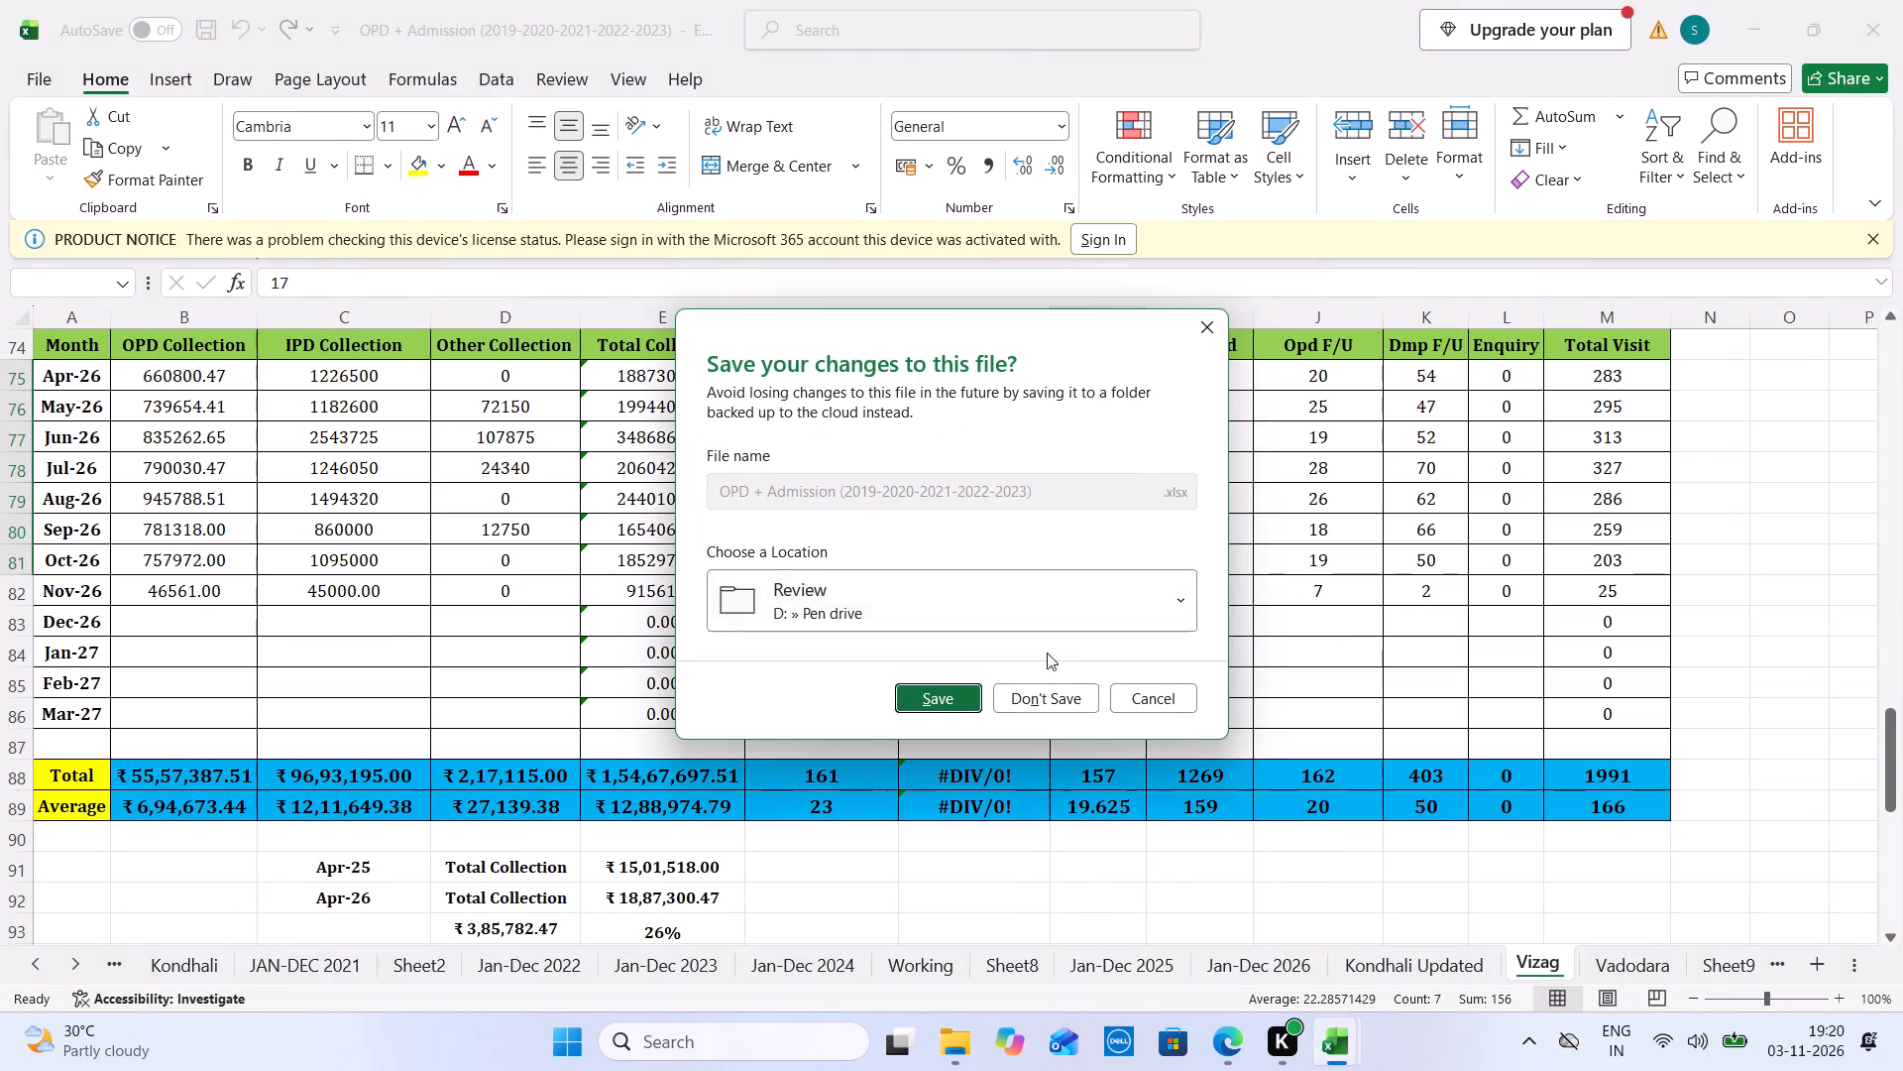
{"action": "left_click", "coordinate": [949, 695]}
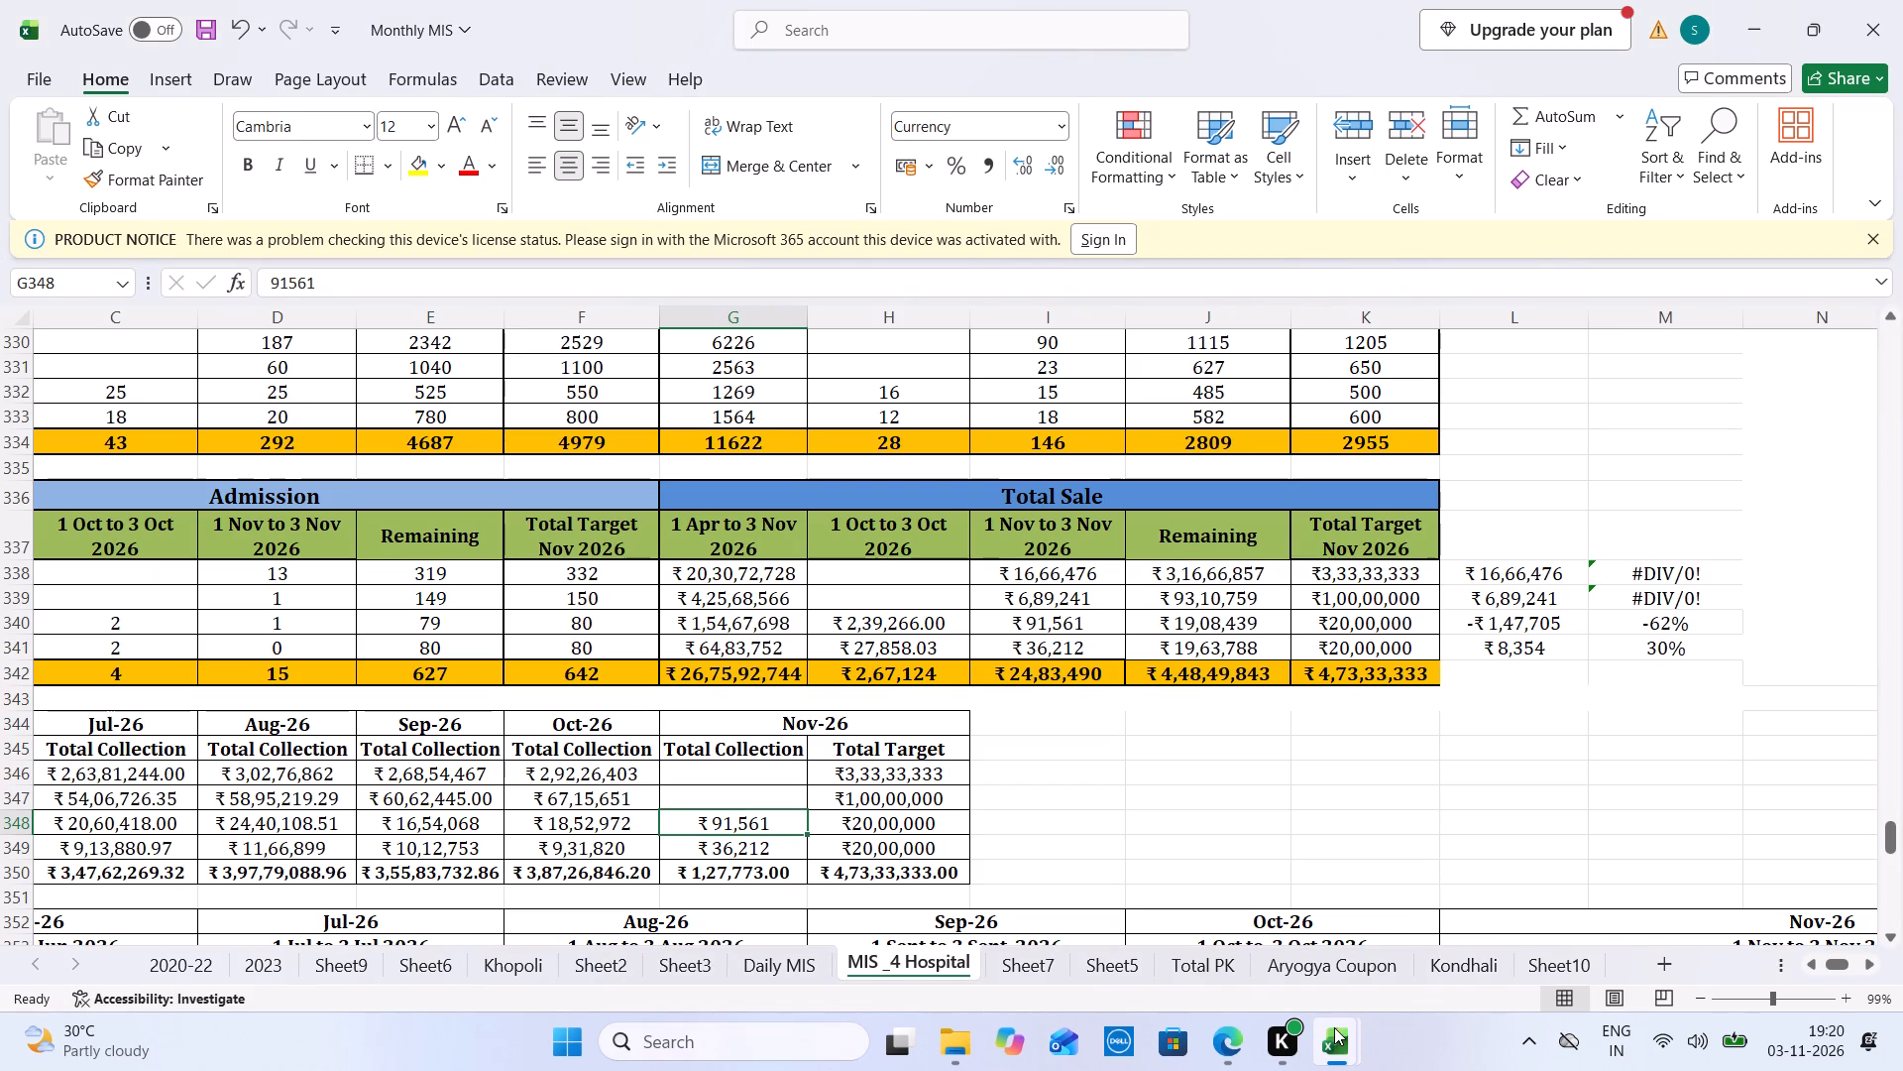
Switch to the Daily MIS Vizag workbook and close it.
{"action": "left_click", "coordinate": [1487, 937]}
{"action": "left_click", "coordinate": [1902, 0]}
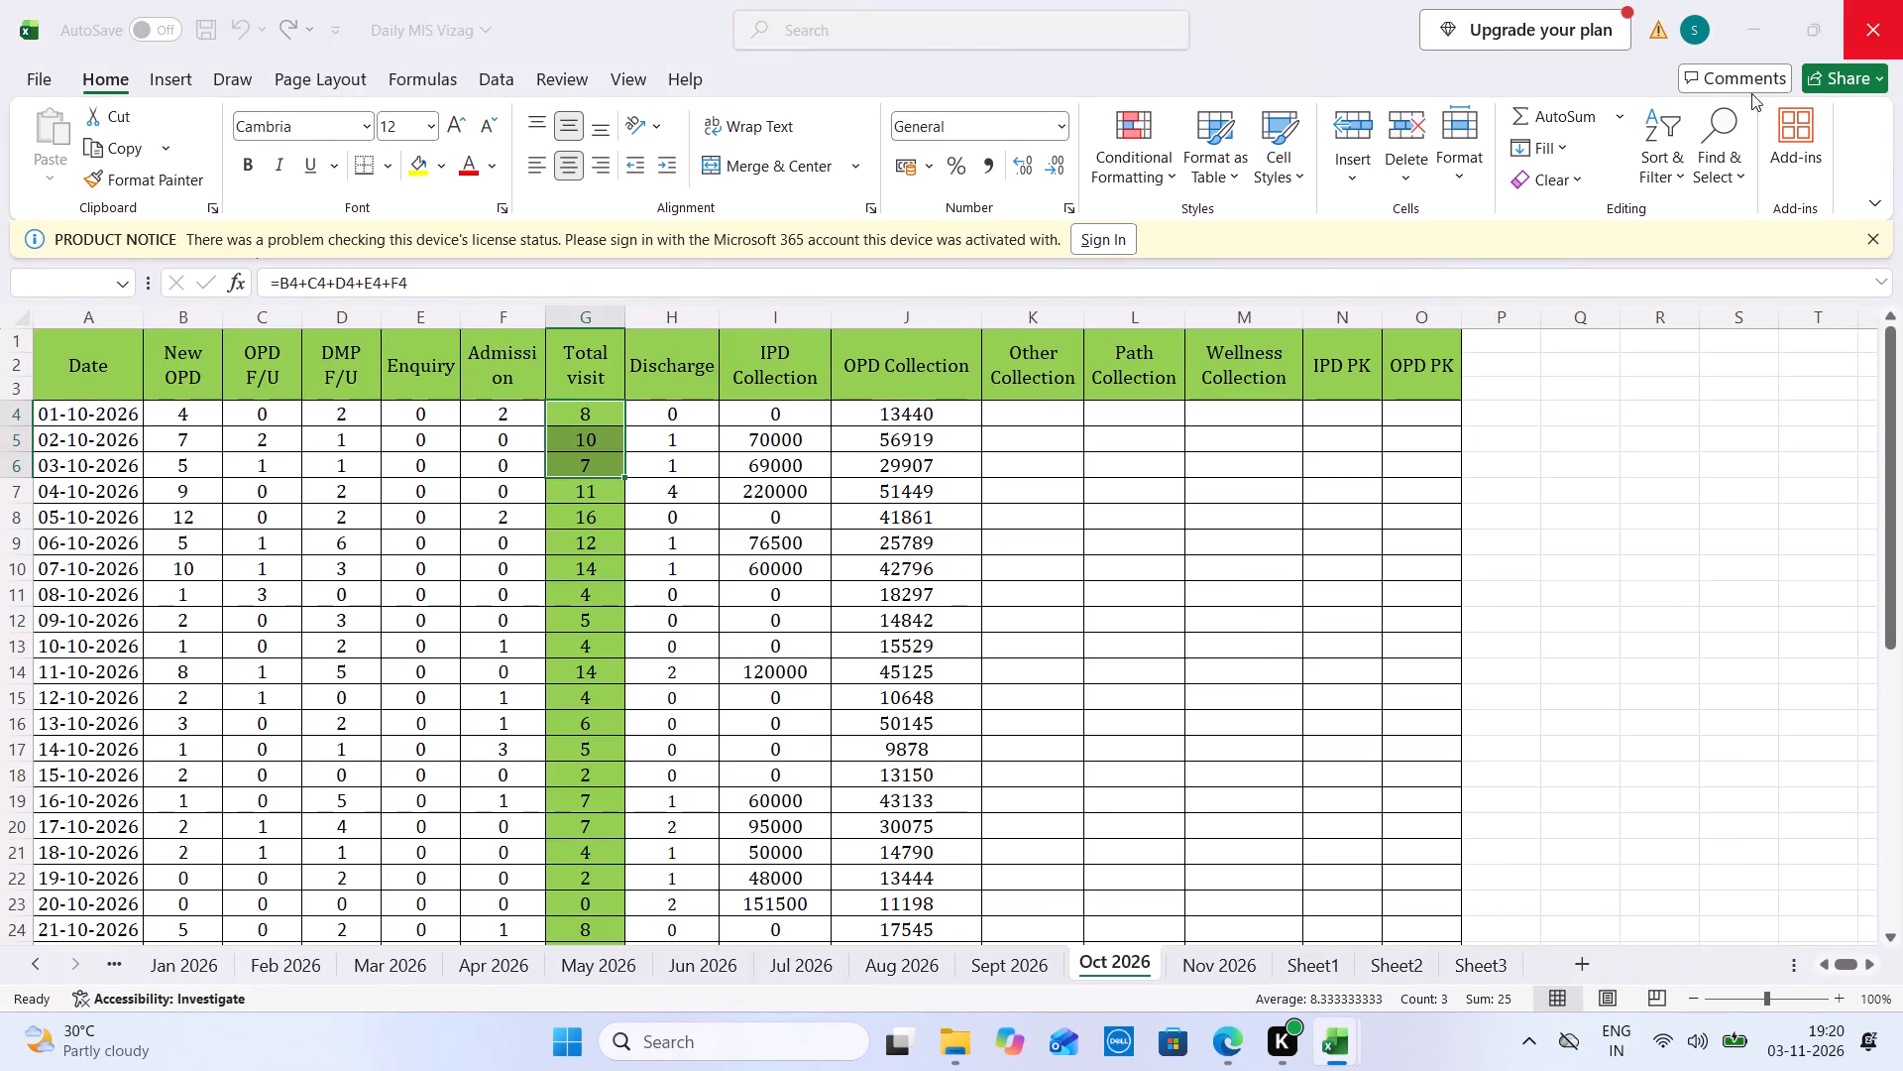
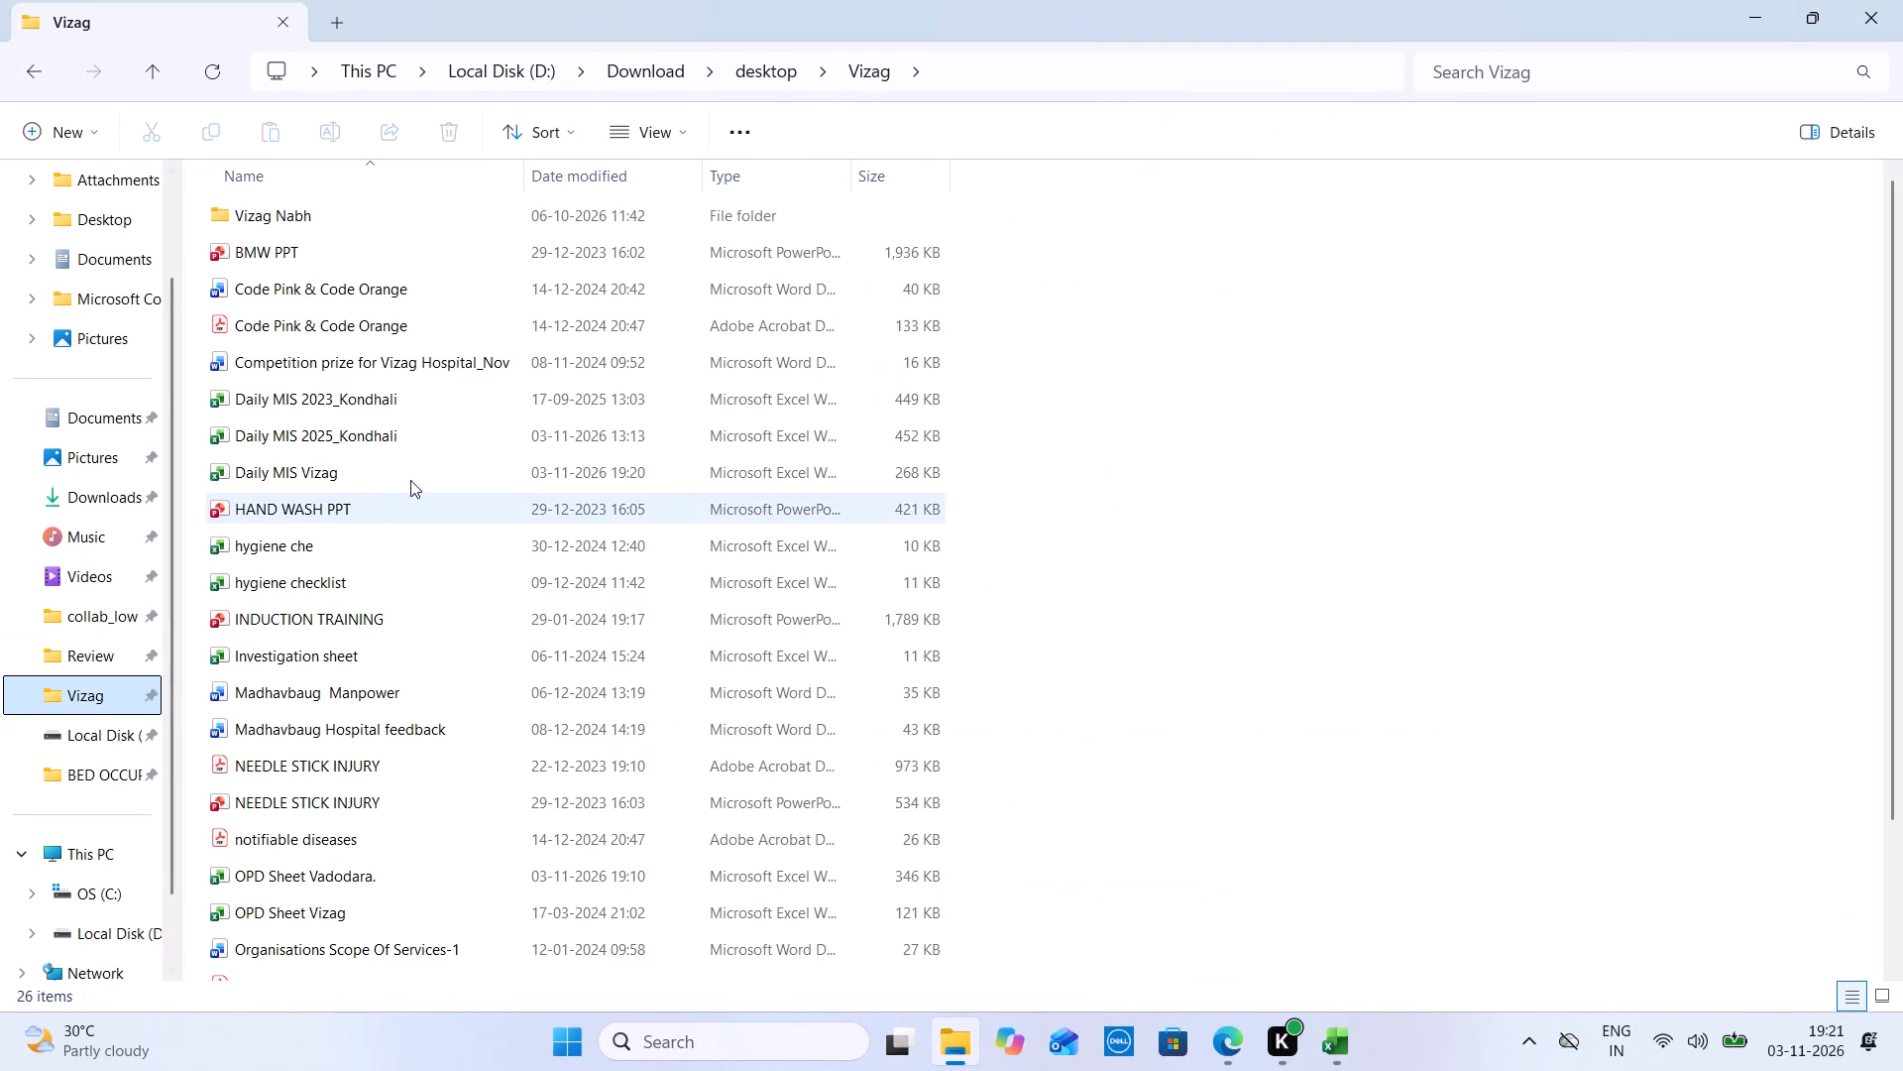
Open the Daily MIS 2025_Kondhali workbook from the Vizag folder.
{"action": "double_click", "coordinate": [469, 440]}
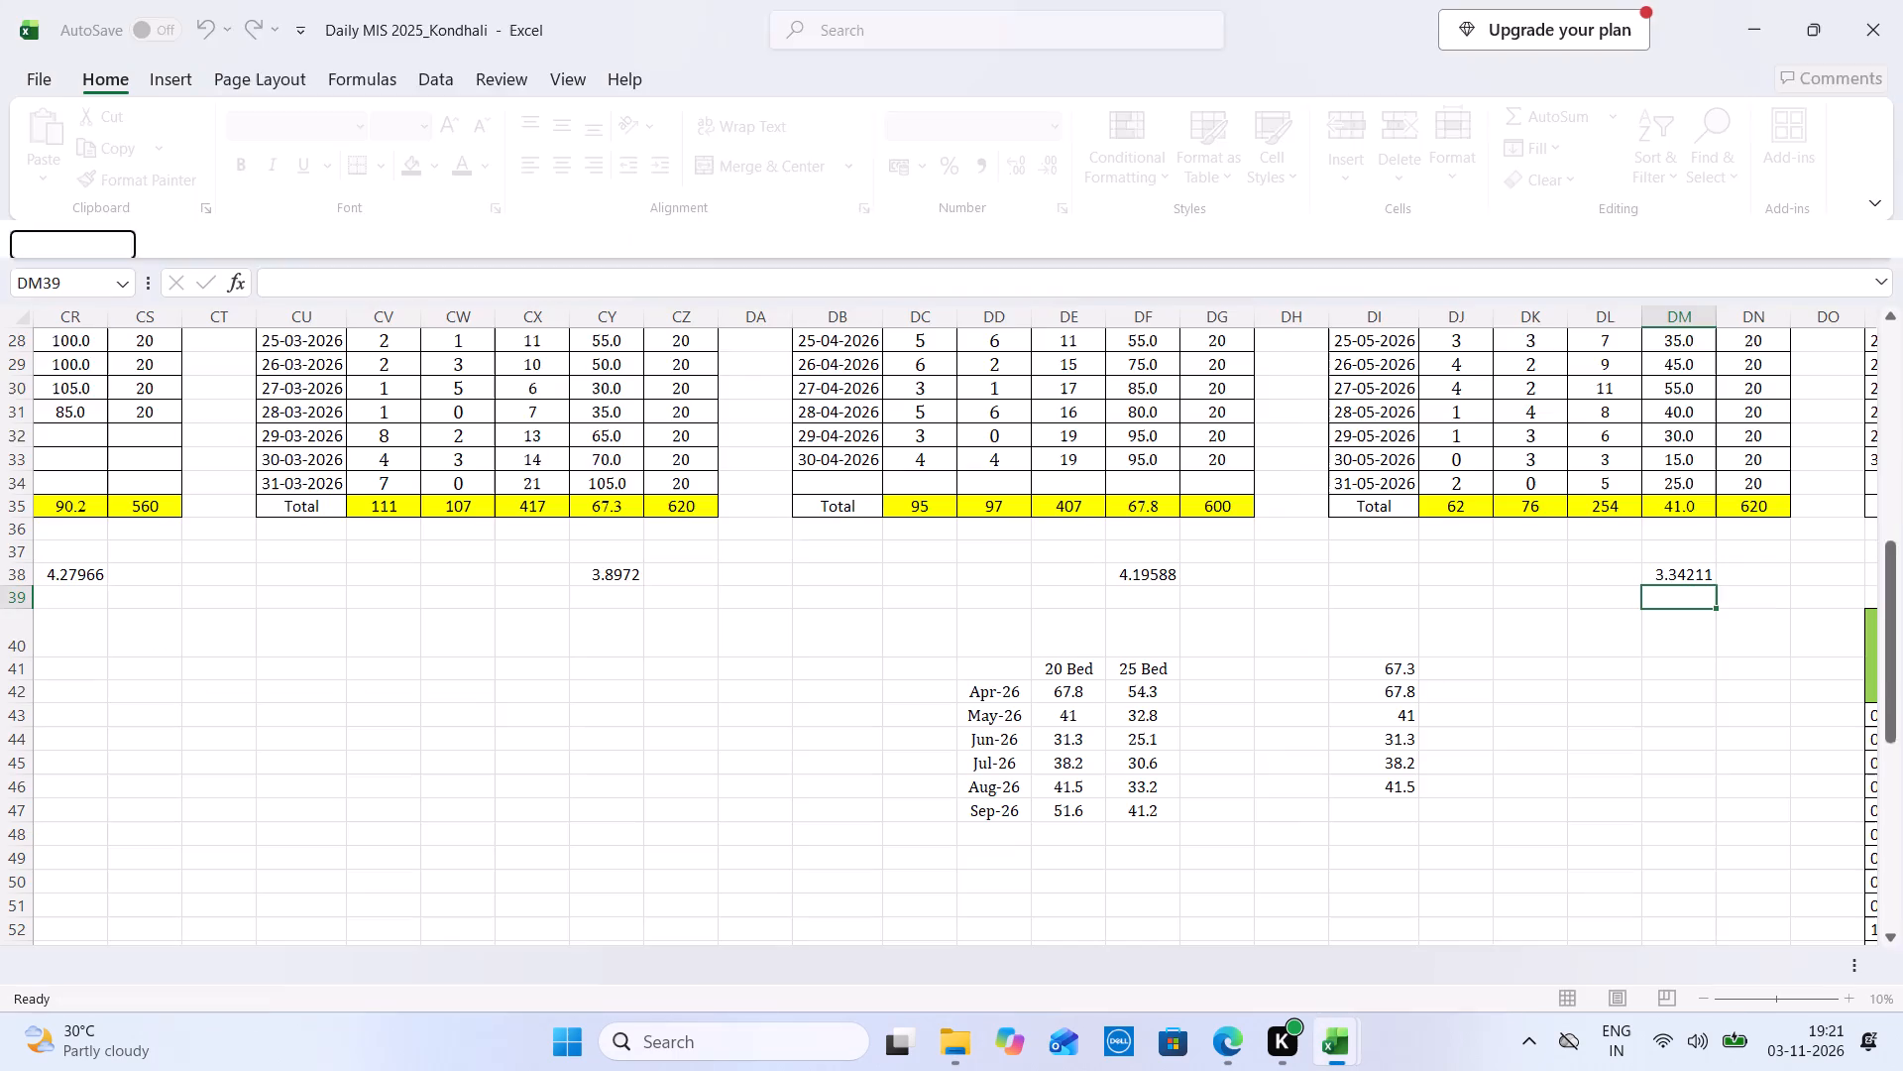
In Daily MIS 2025_Kondhali's Nov 2026 sheet, fill the 03-11-2026 row with 5 for OPD, 3 for the first F/U and 1 for the second F/U.
{"action": "left_click", "coordinate": [1329, 978]}
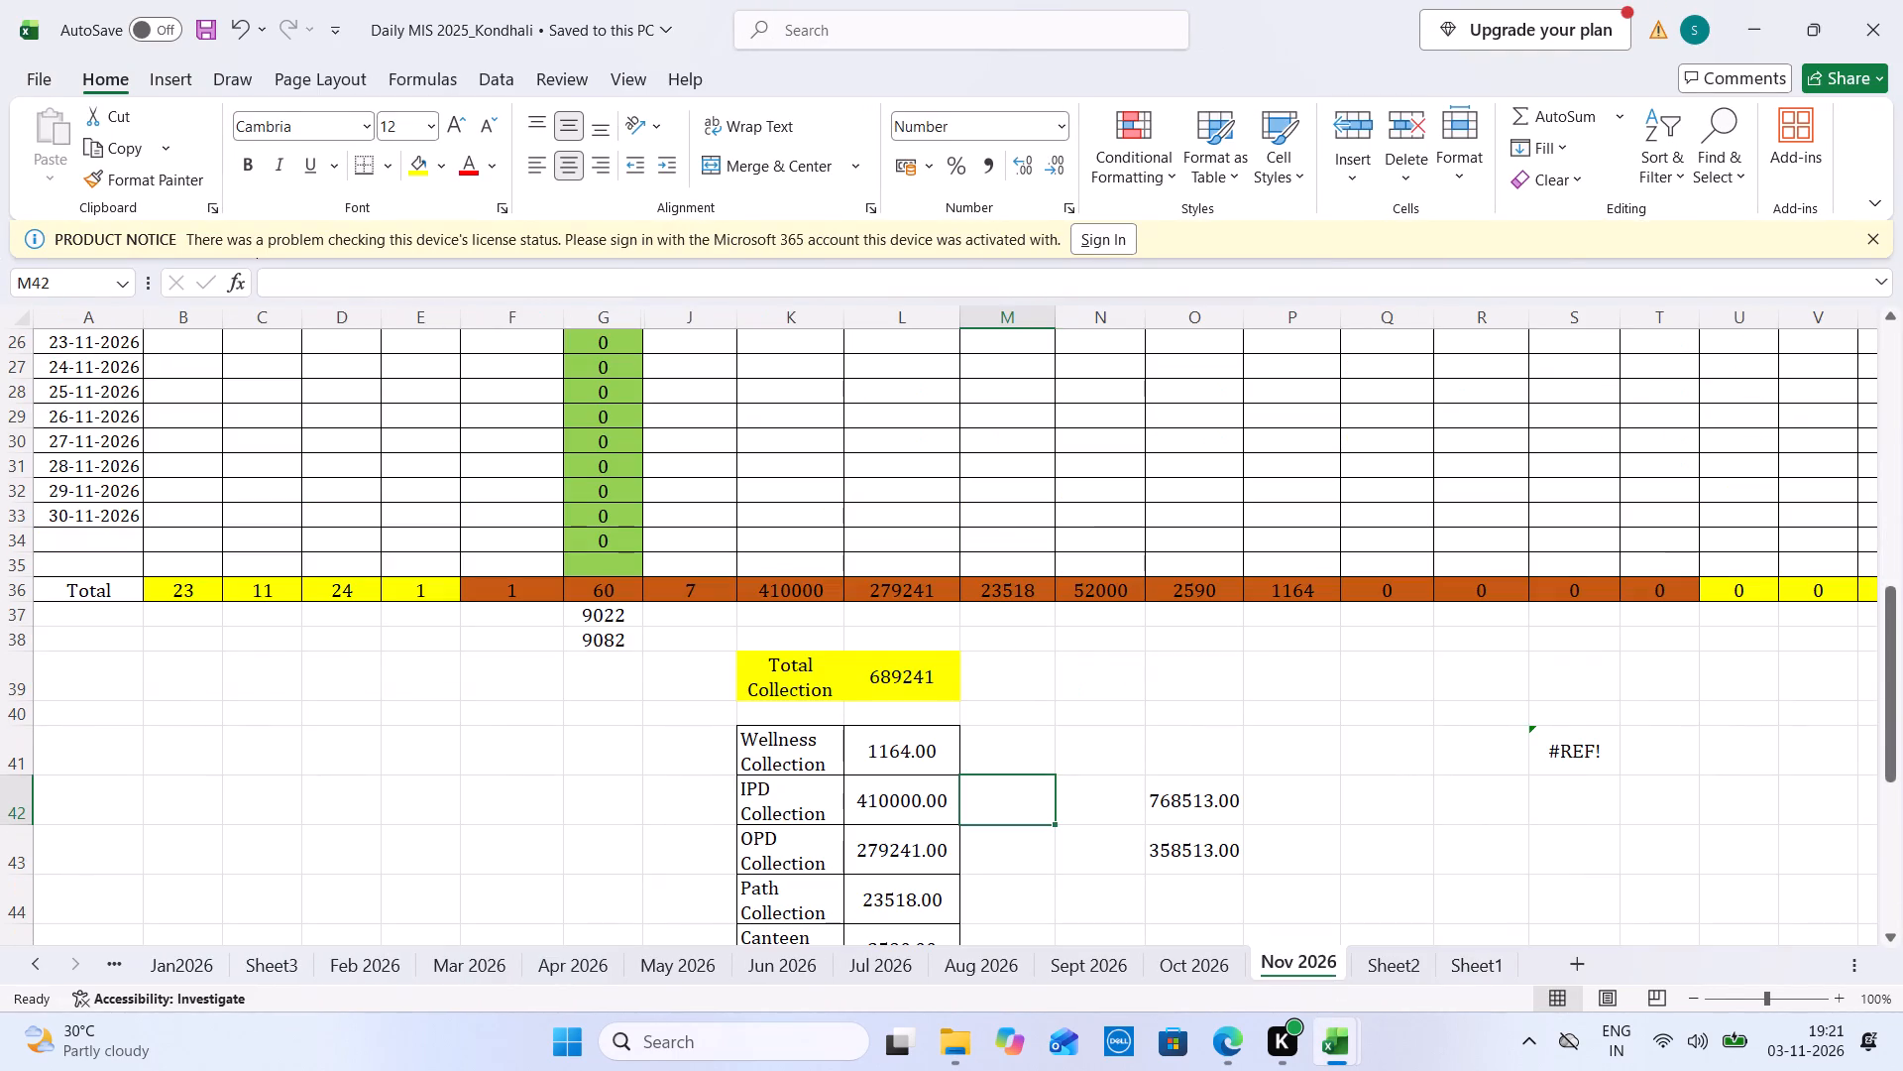
{"action": "left_click", "coordinate": [1886, 358]}
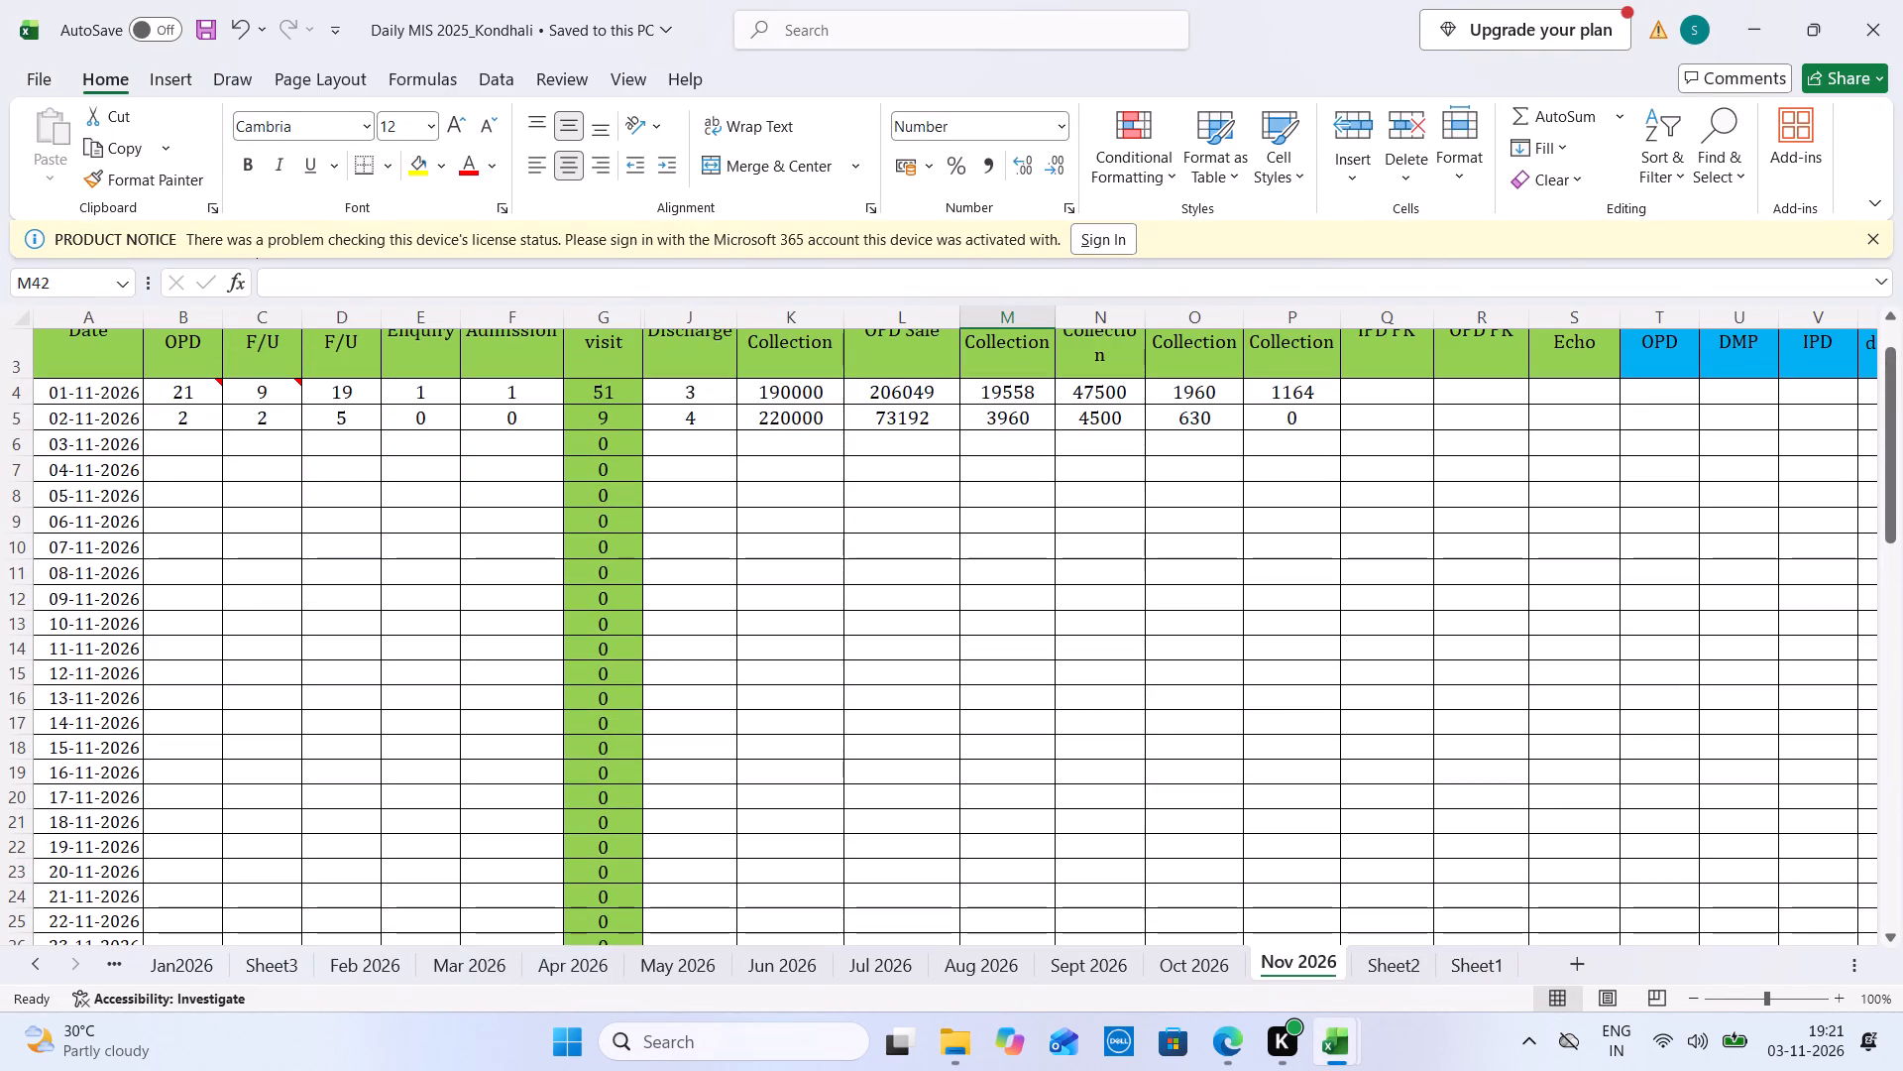
{"action": "left_click", "coordinate": [183, 446]}
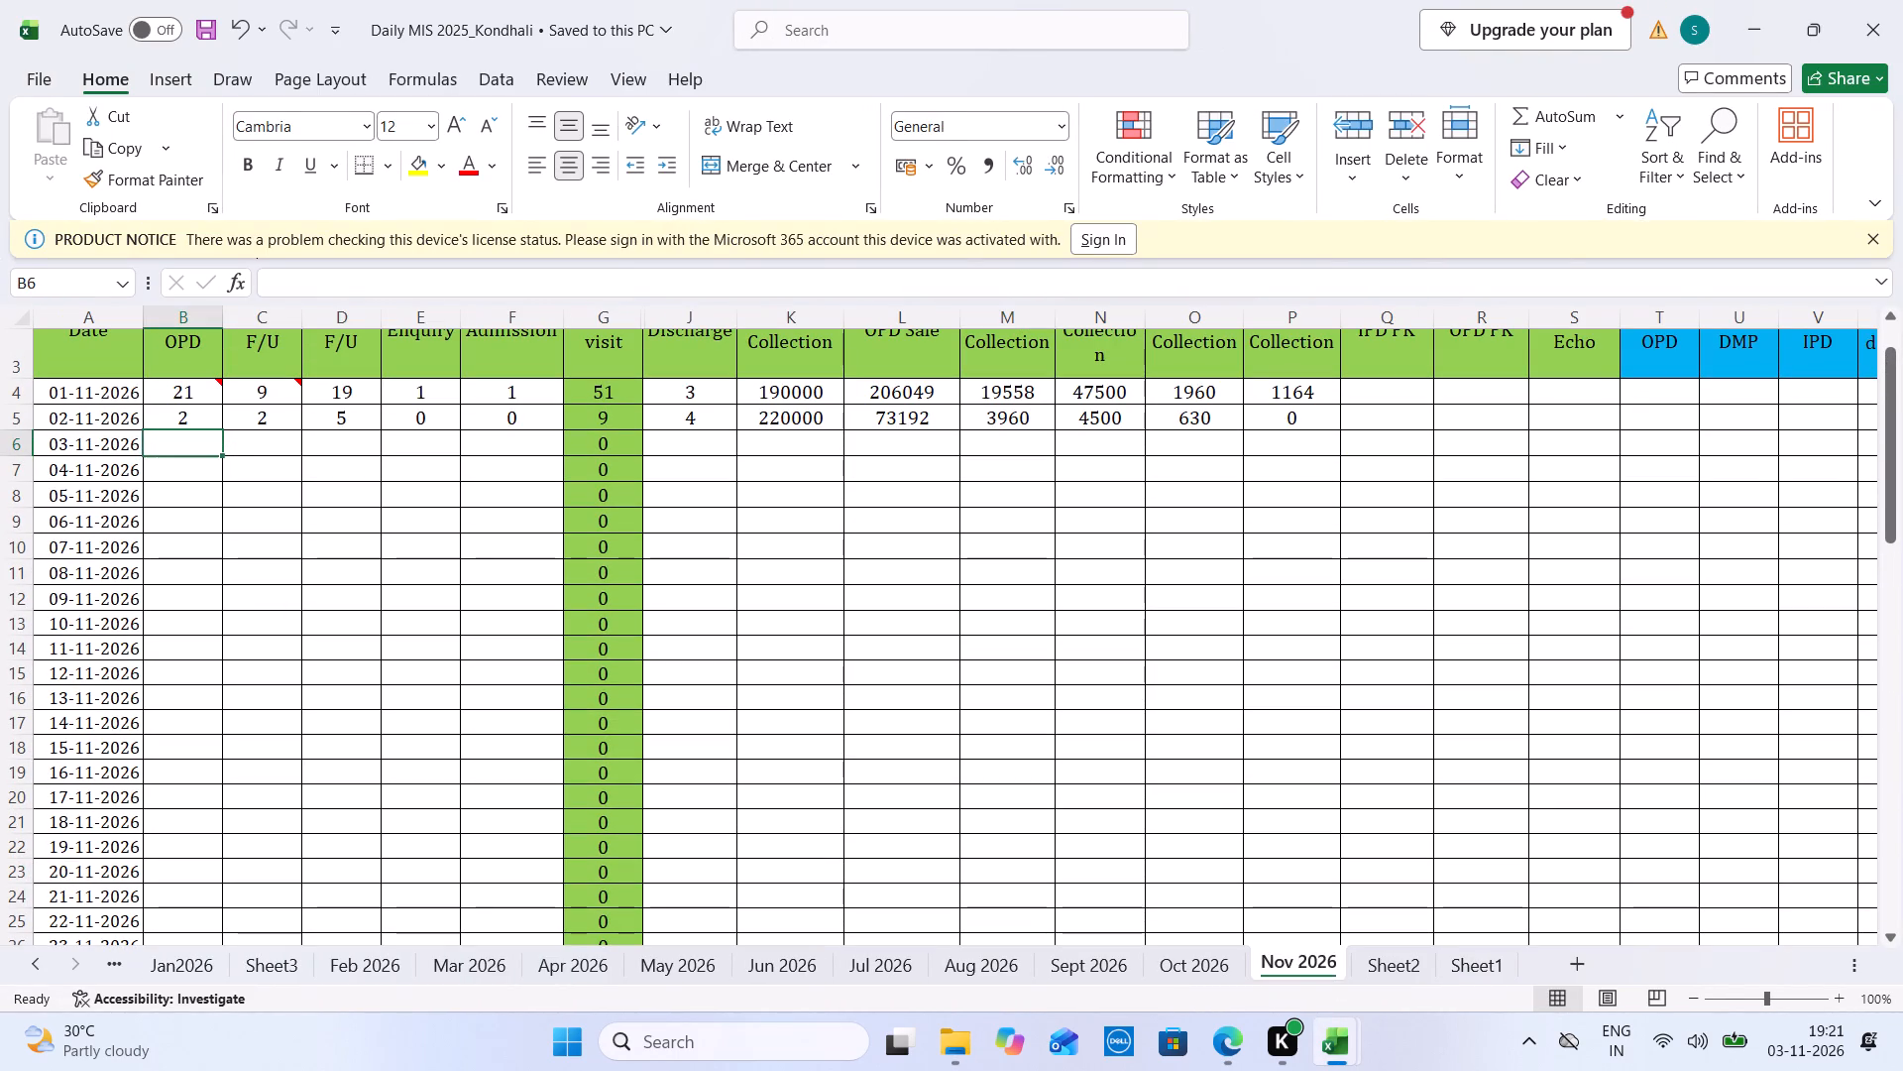
{"action": "key", "text": "5"}
{"action": "key", "text": "Tab"}
{"action": "key", "text": "3"}
{"action": "key", "text": "Tab"}
{"action": "type", "text": "1"}
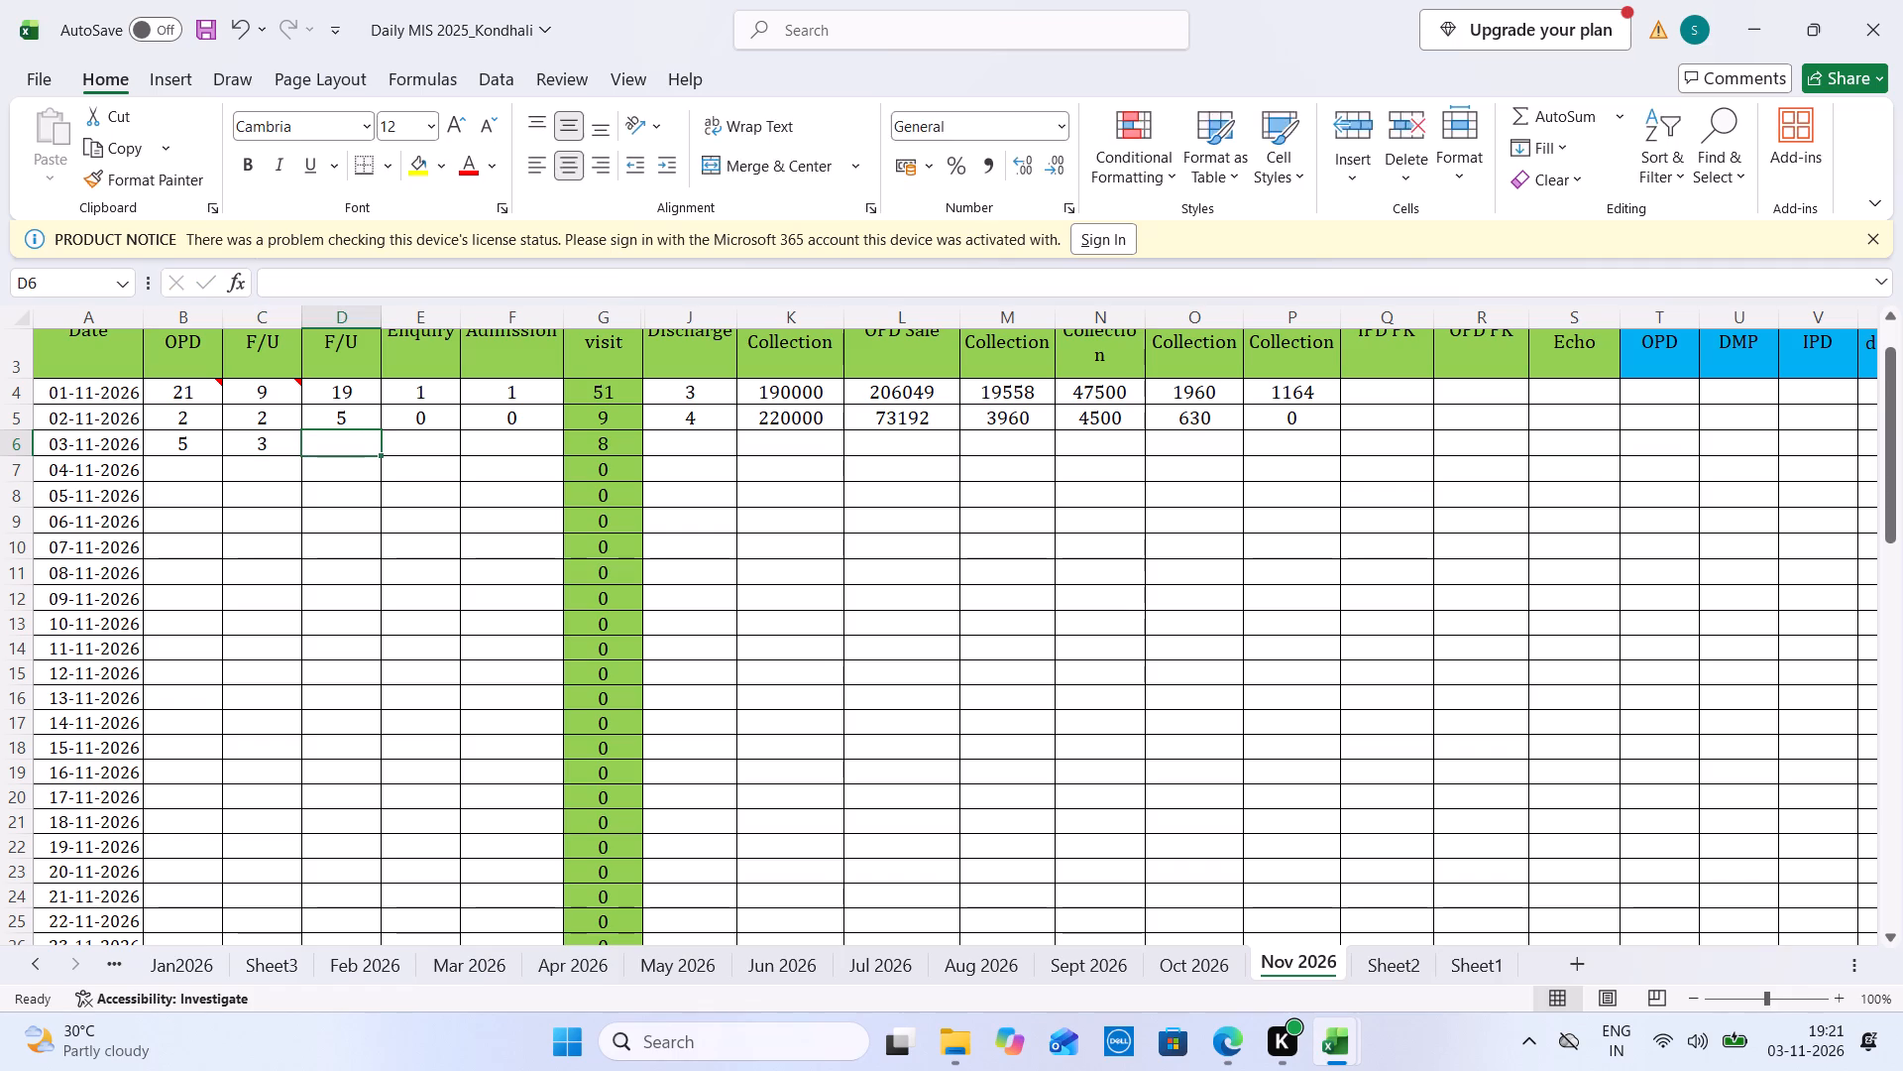
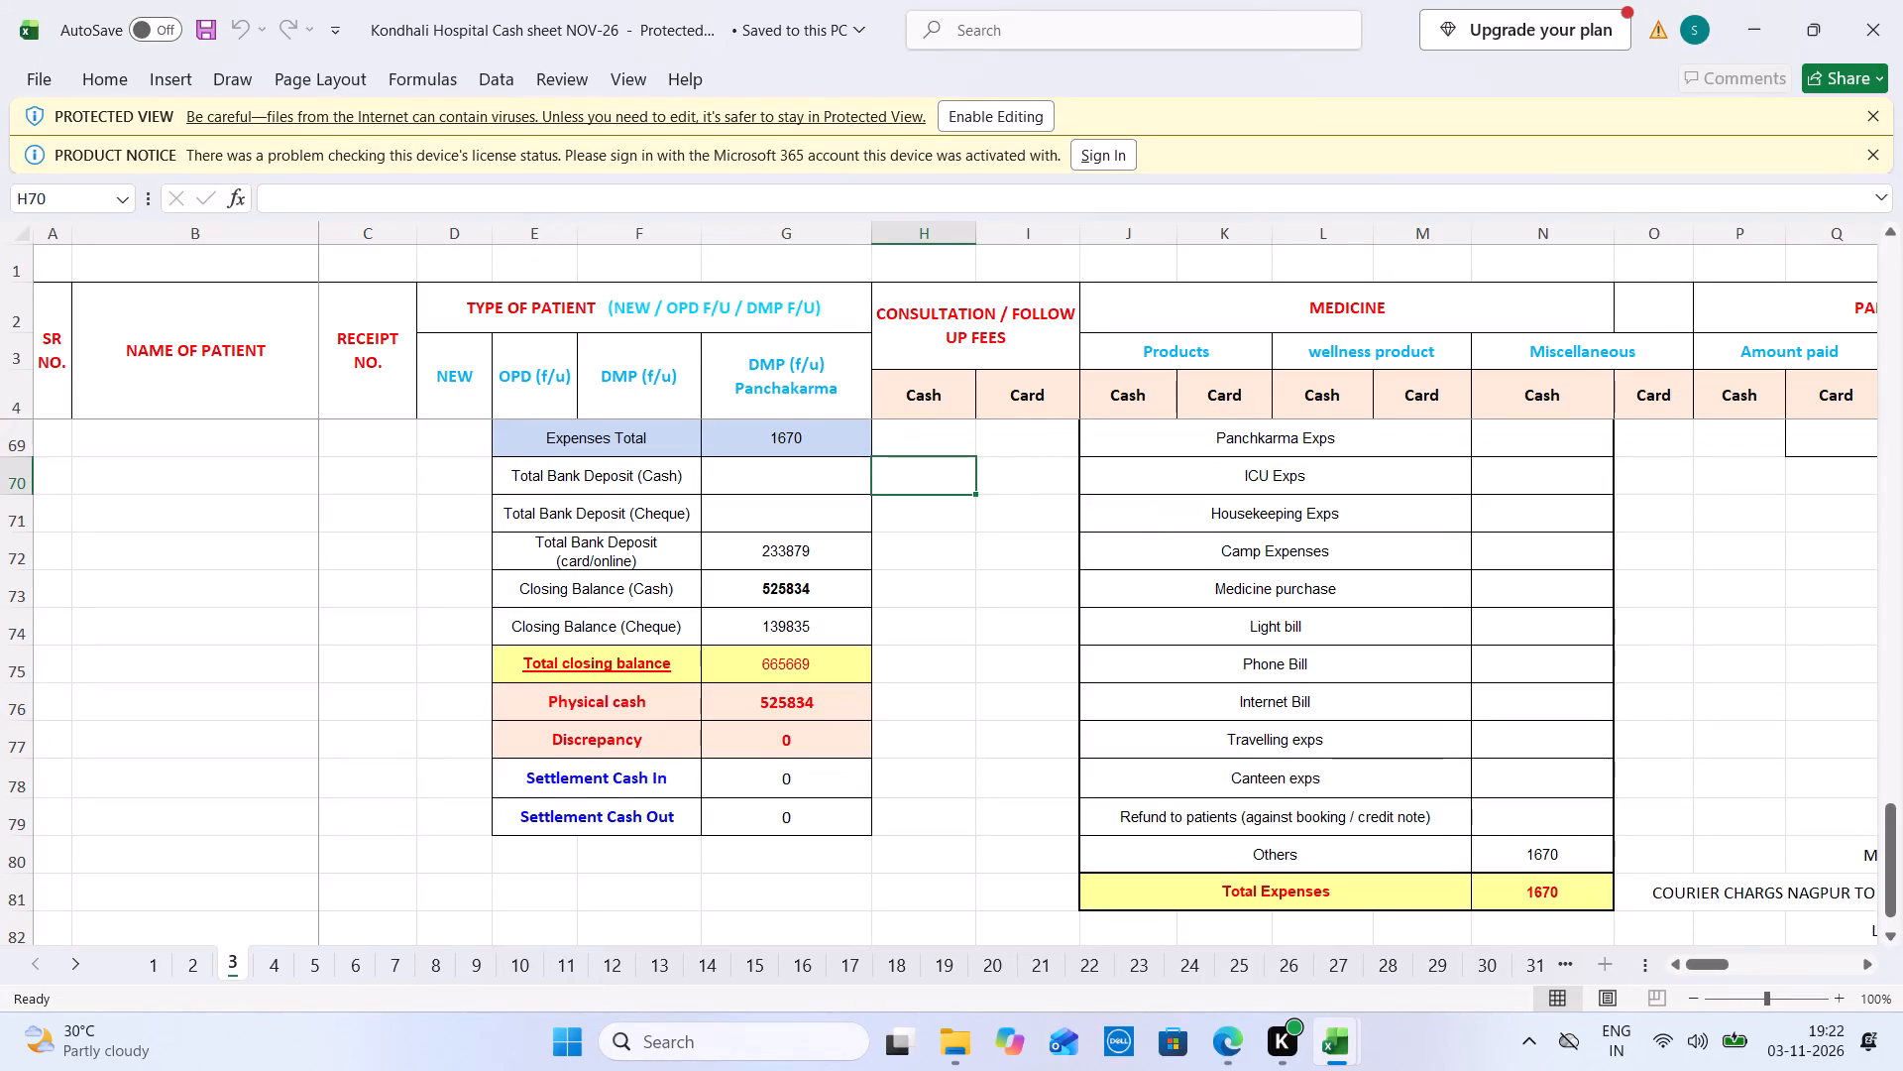
Locate the Tests Done totals on sheet 3 of Kondhali Hospital Cash sheet NOV-26 and enable editing of the workbook.
{"action": "key", "text": "Up"}
{"action": "key", "text": "Up"}
{"action": "key", "text": "Up"}
{"action": "key", "text": "Up"}
{"action": "key", "text": "Up"}
{"action": "key", "text": "Up"}
{"action": "key", "text": "Up"}
{"action": "key", "text": "Up"}
{"action": "key", "text": "Up"}
{"action": "key", "text": "Up"}
{"action": "key", "text": "Up"}
{"action": "key", "text": "Up"}
{"action": "key", "text": "Up"}
{"action": "key", "text": "Right"}
{"action": "key", "text": "Right"}
{"action": "key", "text": "Right"}
{"action": "key", "text": "Right"}
{"action": "key", "text": "Right"}
{"action": "key", "text": "Right"}
{"action": "key", "text": "Right"}
{"action": "key", "text": "Right"}
{"action": "key", "text": "Right"}
{"action": "key", "text": "Right"}
{"action": "key", "text": "Right"}
{"action": "key", "text": "Right"}
{"action": "key", "text": "Right"}
{"action": "key", "text": "Right"}
{"action": "key", "text": "Right"}
{"action": "key", "text": "Right"}
{"action": "key", "text": "Right"}
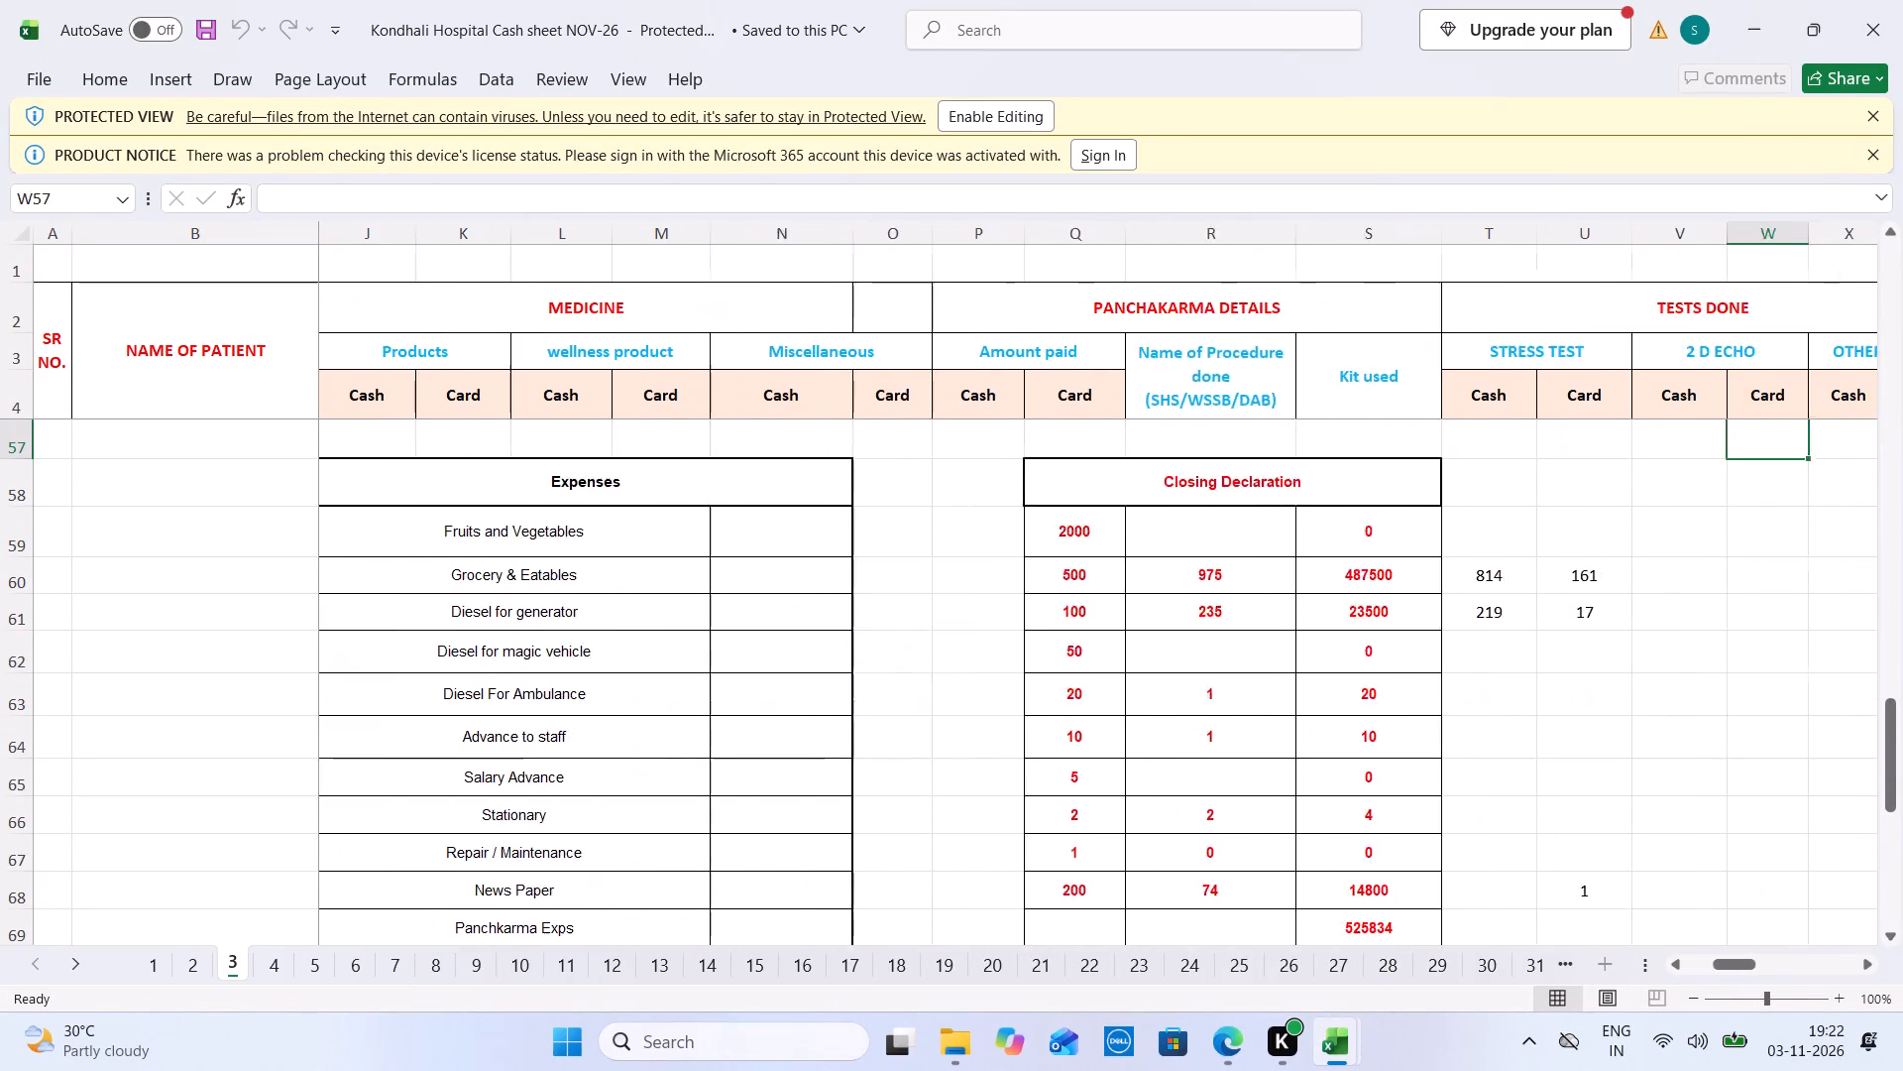
{"action": "key", "text": "Up"}
{"action": "key", "text": "Up"}
{"action": "key", "text": "Up"}
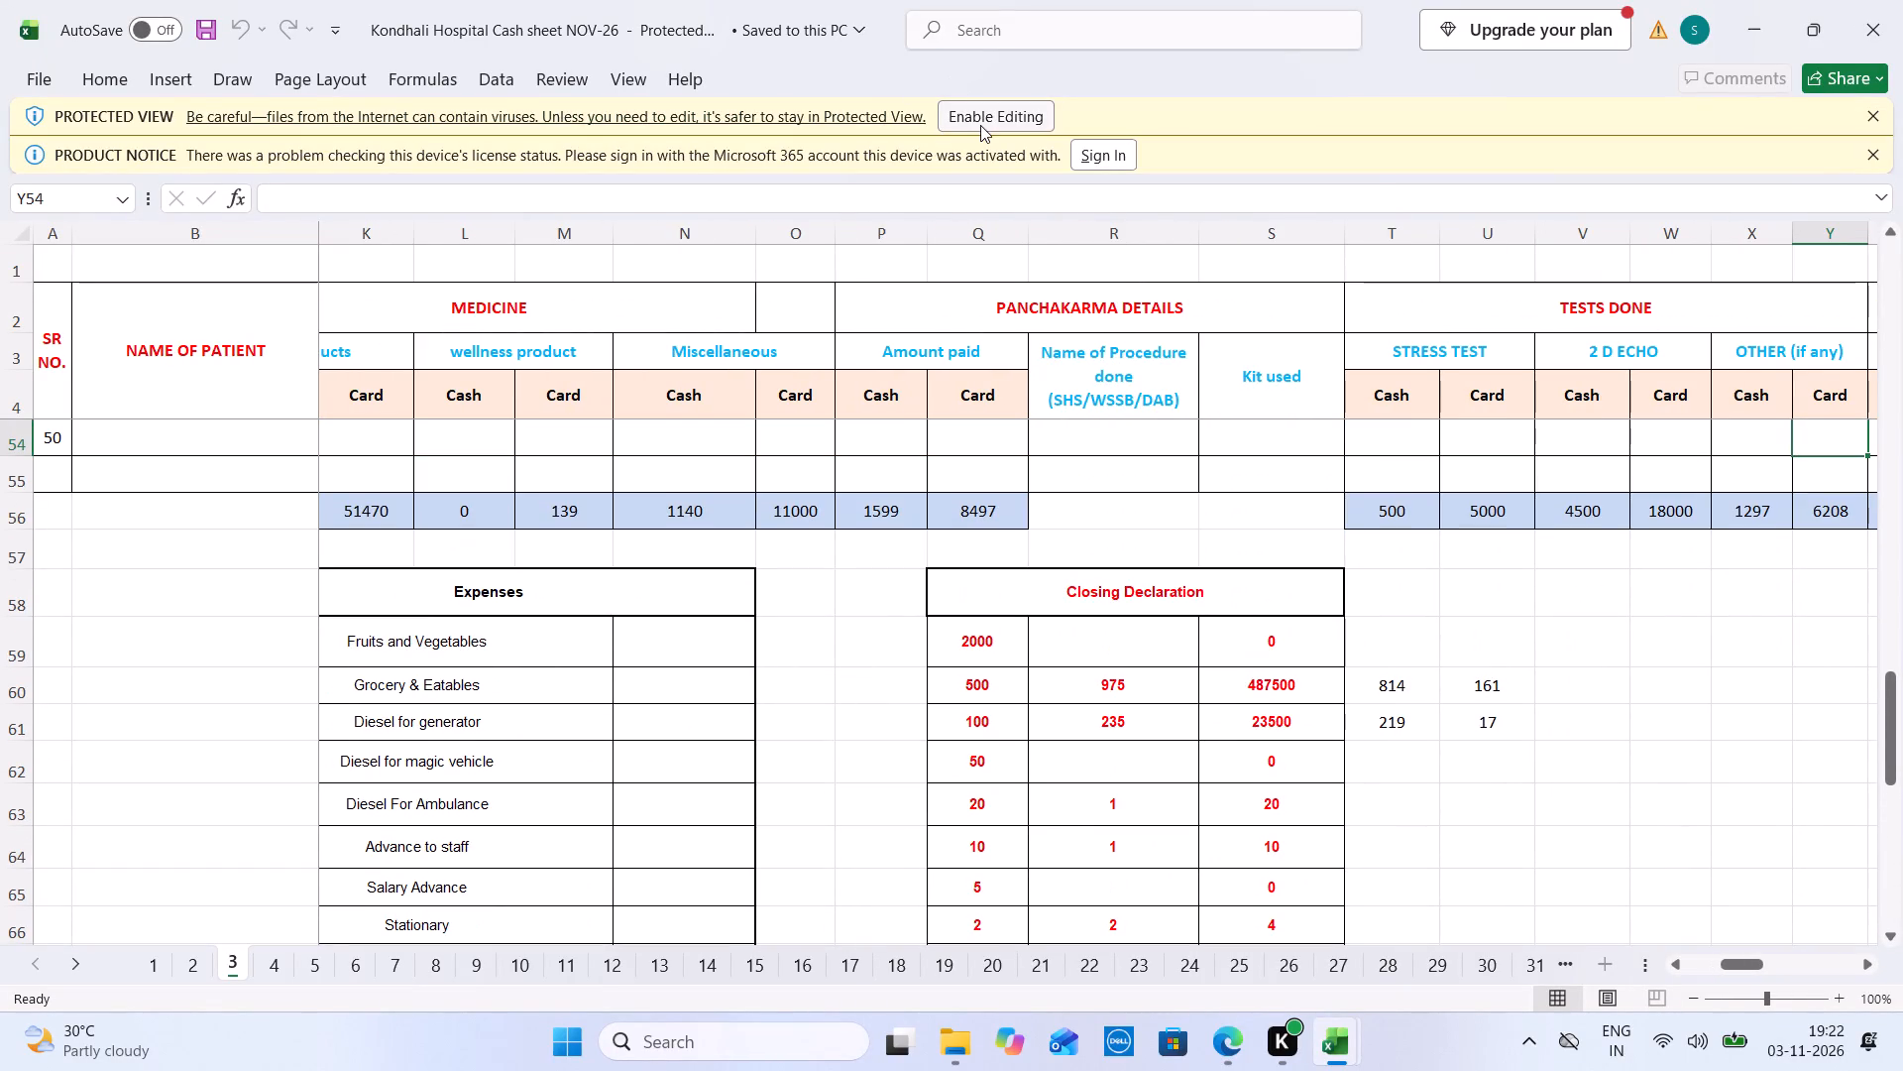
{"action": "left_click", "coordinate": [980, 125]}
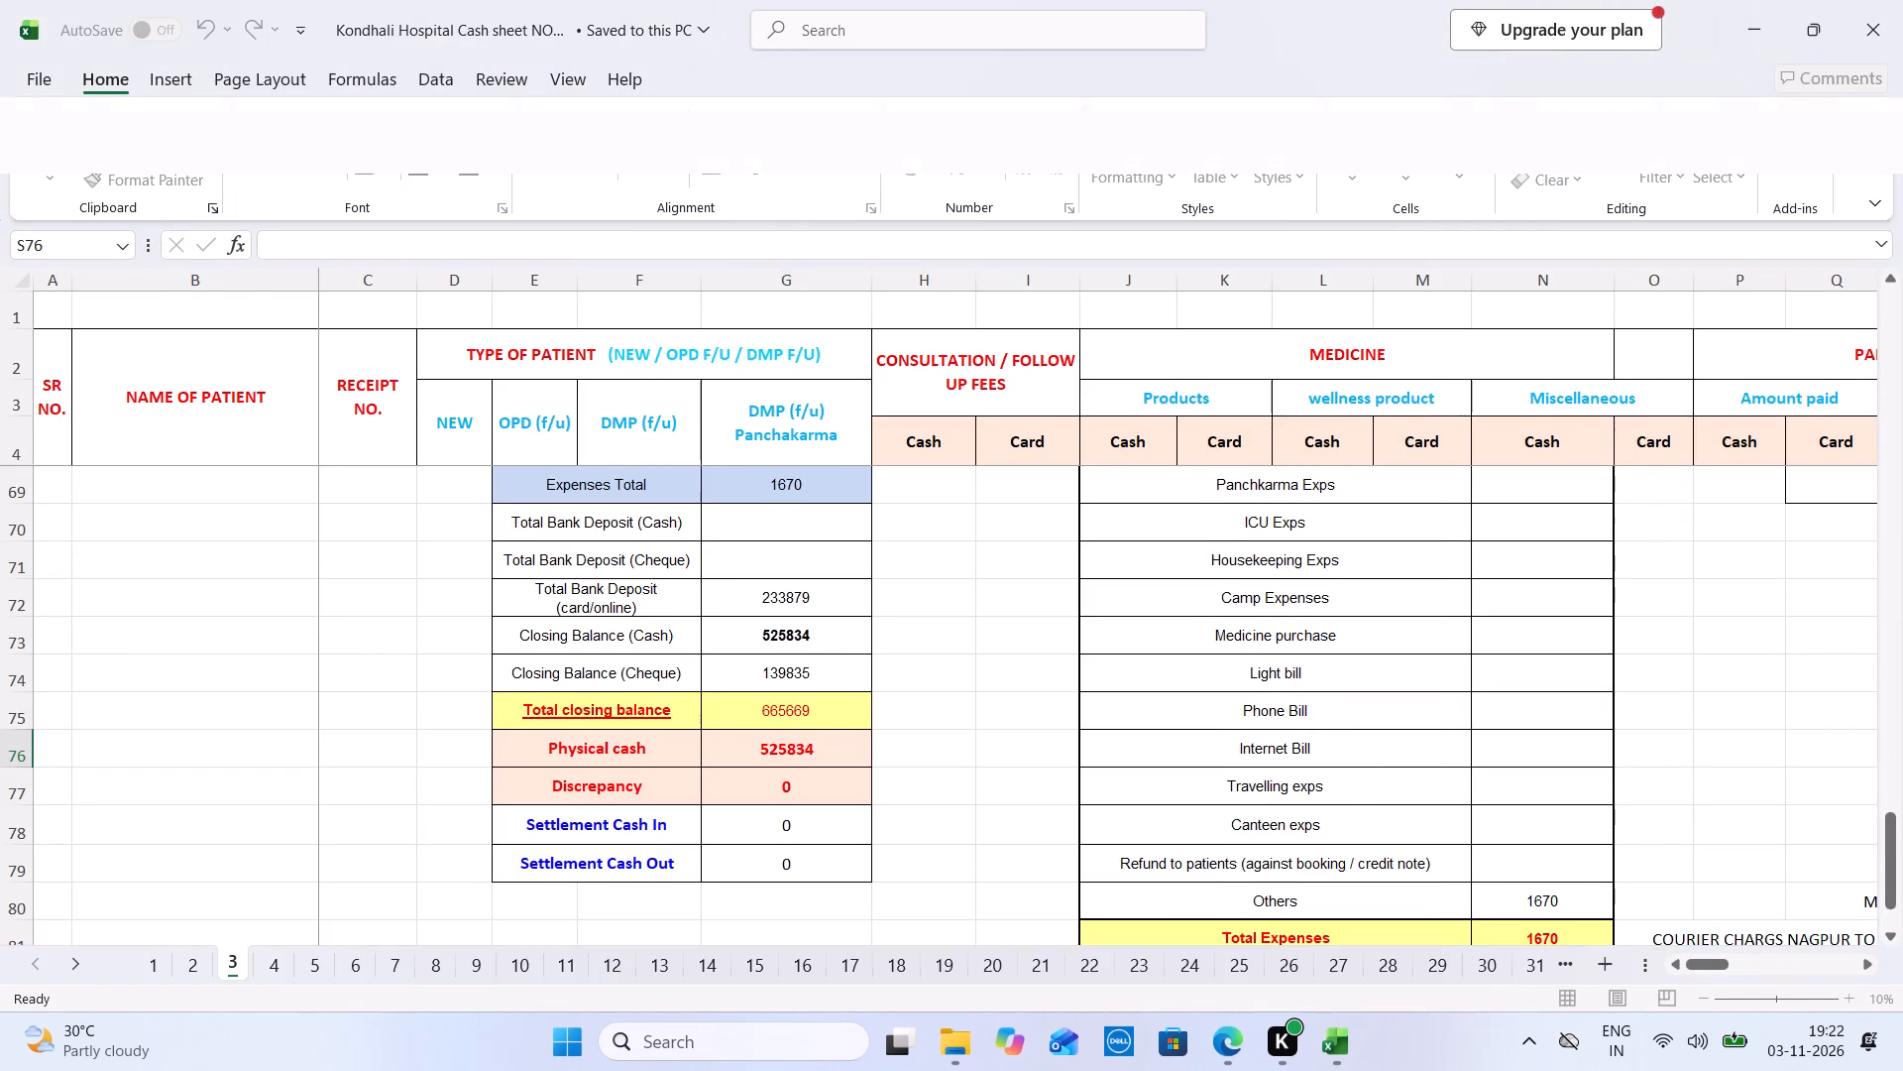
Check the combined 2D Echo cash and card totals on sheet 3 of the cash workbook, and close the workbook.
{"action": "left_click", "coordinate": [1440, 606]}
{"action": "key", "text": "Right"}
{"action": "key", "text": "Right"}
{"action": "key", "text": "Right"}
{"action": "key", "text": "Right"}
{"action": "key", "text": "Right"}
{"action": "key", "text": "Right"}
{"action": "key", "text": "Right"}
{"action": "key", "text": "Right"}
{"action": "key", "text": "Right"}
{"action": "key", "text": "Right"}
{"action": "key", "text": "Right"}
{"action": "key", "text": "Right"}
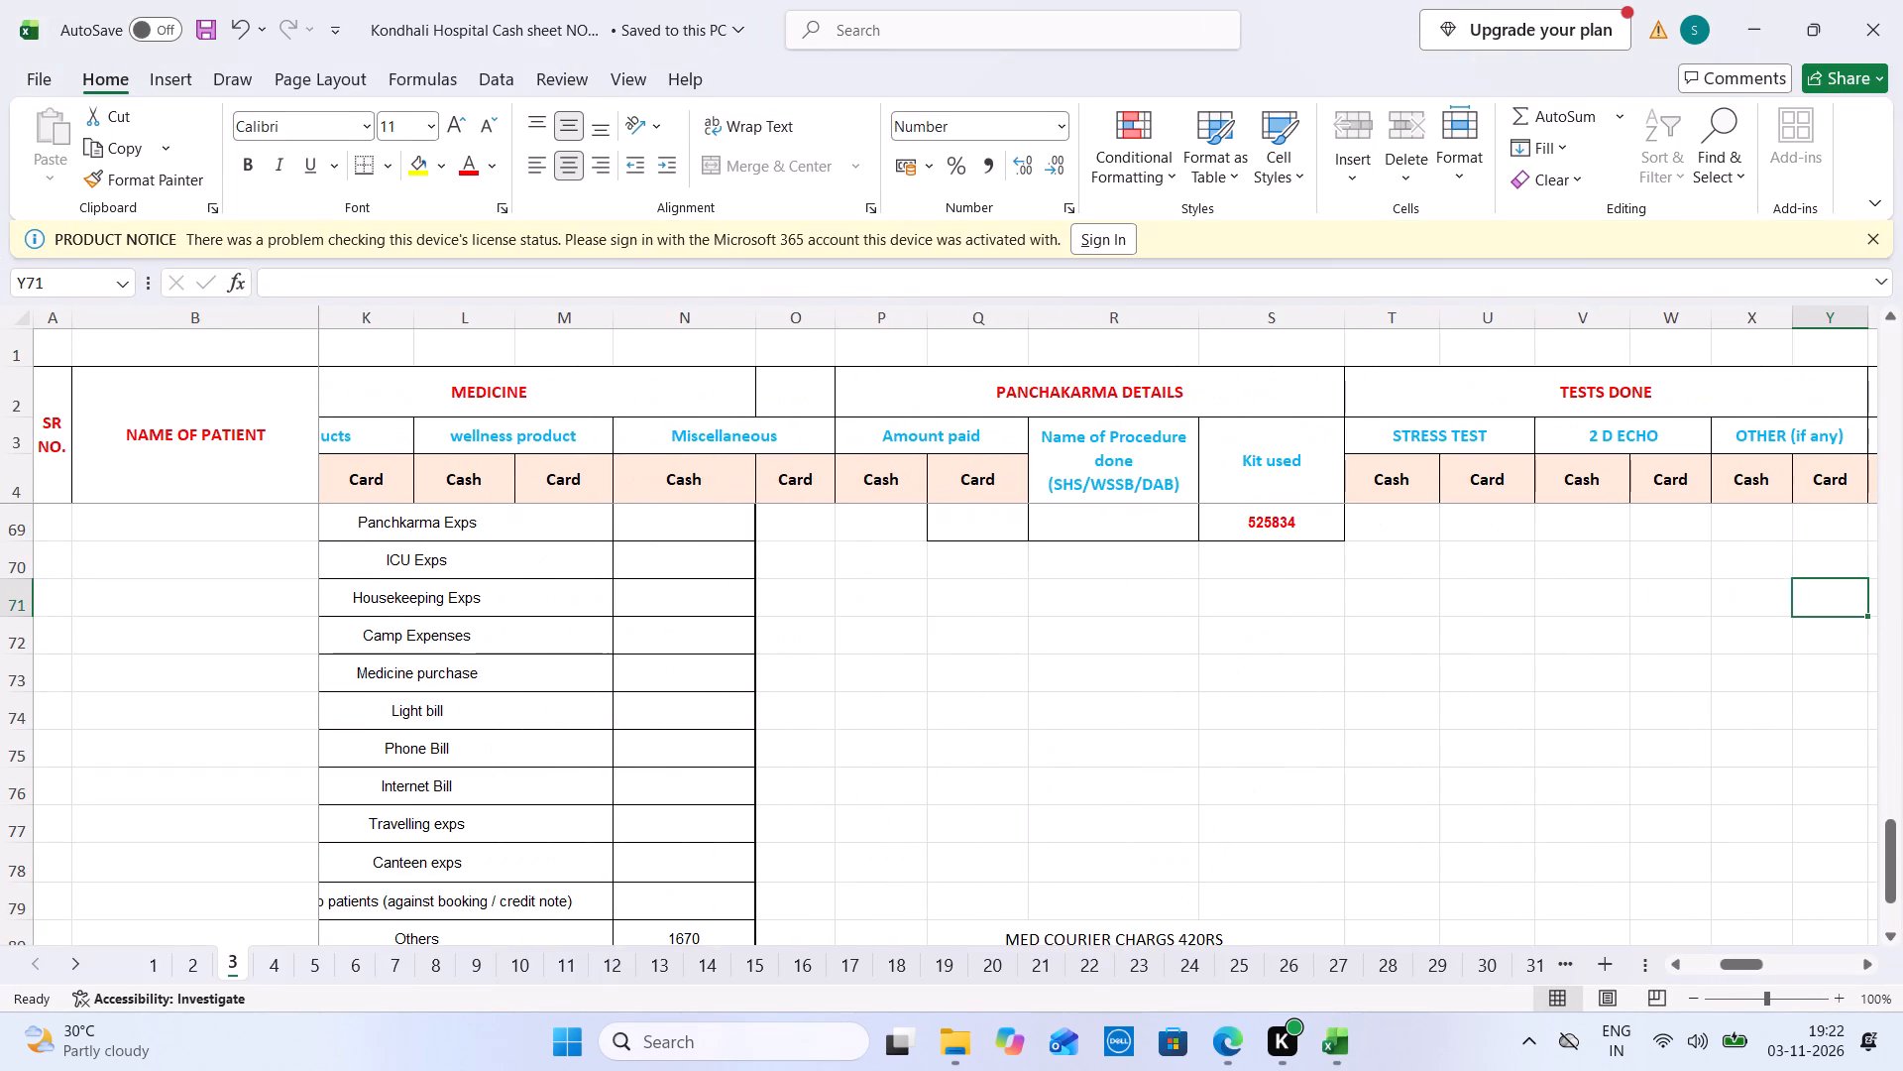
{"action": "key", "text": "Up"}
{"action": "key", "text": "Up"}
{"action": "key", "text": "Up"}
{"action": "key", "text": "Up"}
{"action": "key", "text": "Up"}
{"action": "key", "text": "Up"}
{"action": "key", "text": "Up"}
{"action": "key", "text": "Up"}
{"action": "key", "text": "Up"}
{"action": "key", "text": "Up"}
{"action": "key", "text": "Up"}
{"action": "key", "text": "Up"}
{"action": "key", "text": "Up"}
{"action": "key", "text": "Up"}
{"action": "key", "text": "Up"}
{"action": "key", "text": "Up"}
{"action": "key", "text": "Up"}
{"action": "key", "text": "Up"}
{"action": "key", "text": "Up"}
{"action": "key", "text": "Up"}
{"action": "key", "text": "Up"}
{"action": "key", "text": "Up"}
{"action": "key", "text": "Up"}
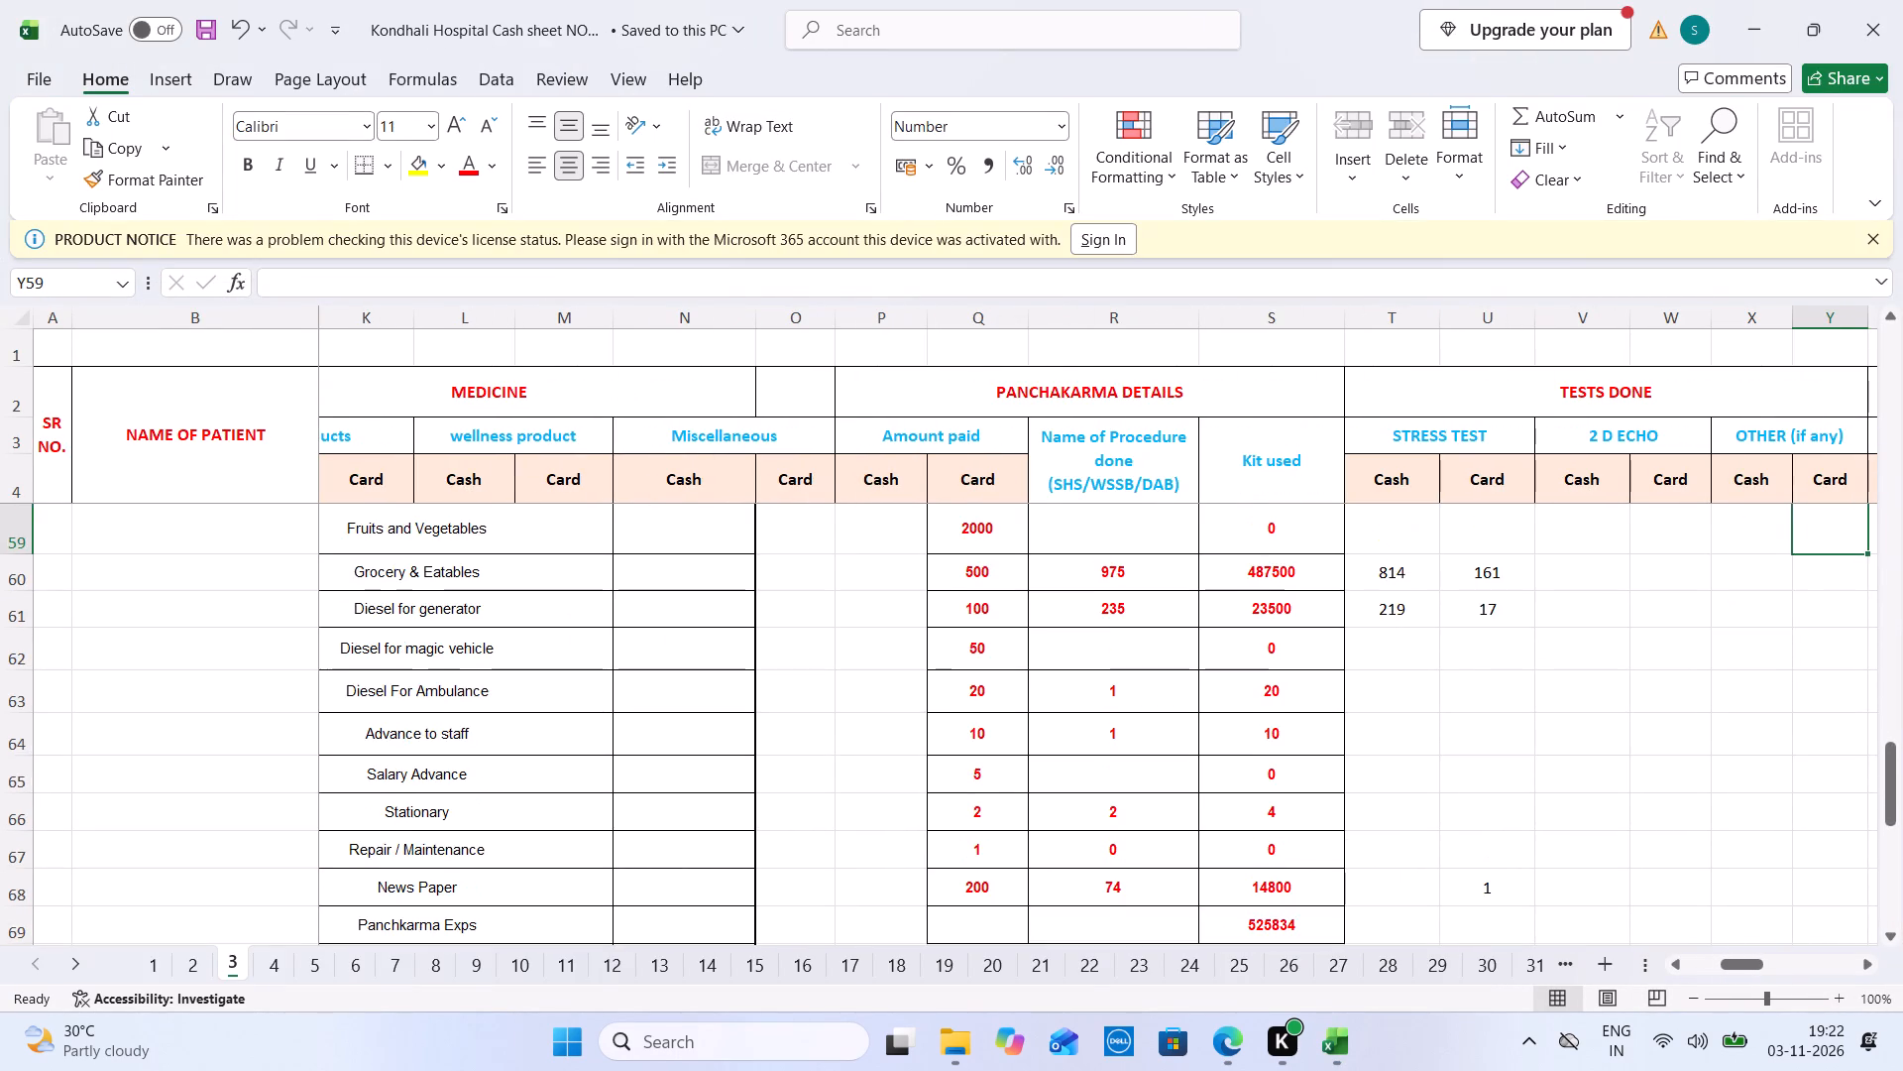
{"action": "left_click_drag", "start_coordinate": [1606, 802], "coordinate": [1683, 806]}
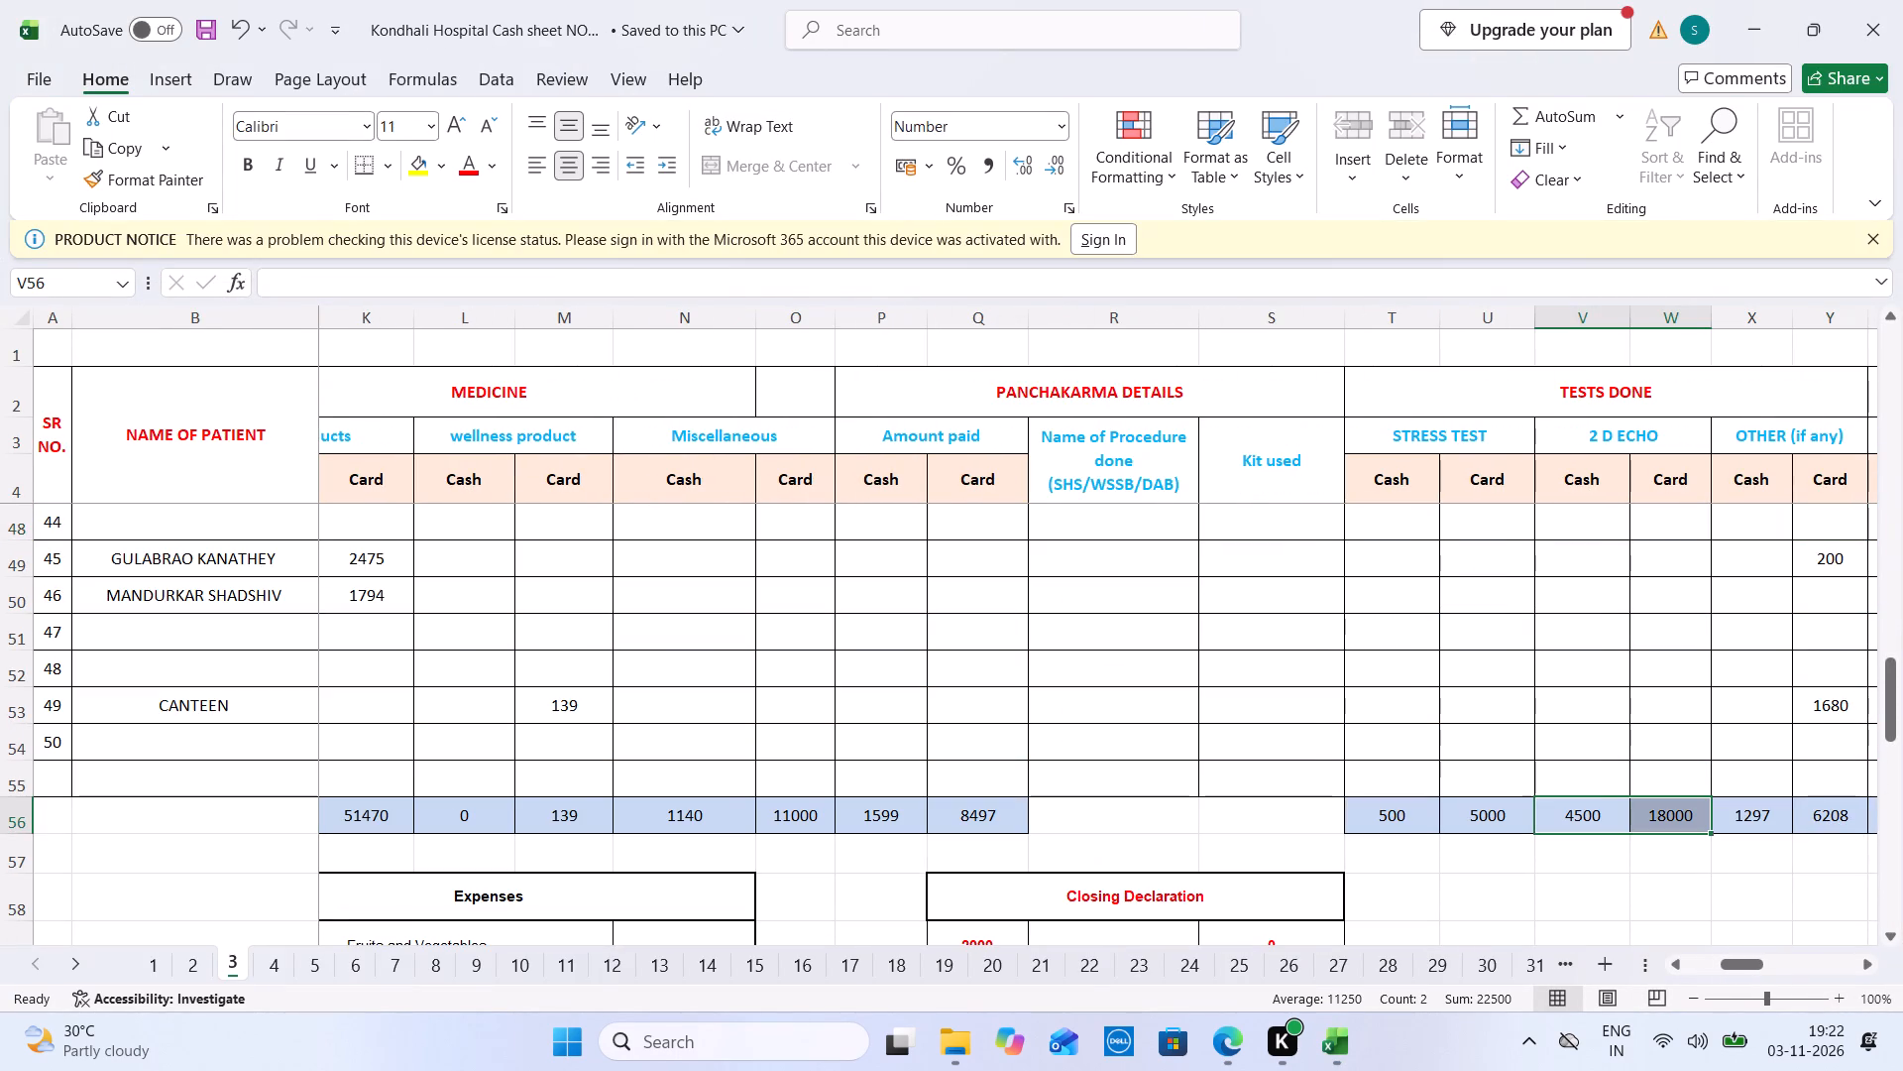
{"action": "left_click", "coordinate": [1902, 0]}
In Daily MIS 2025_Kondhali's Nov 2026 sheet, enter 22500 as the 2D-echo Collection for 03-11-2026.
{"action": "left_click", "coordinate": [1040, 440]}
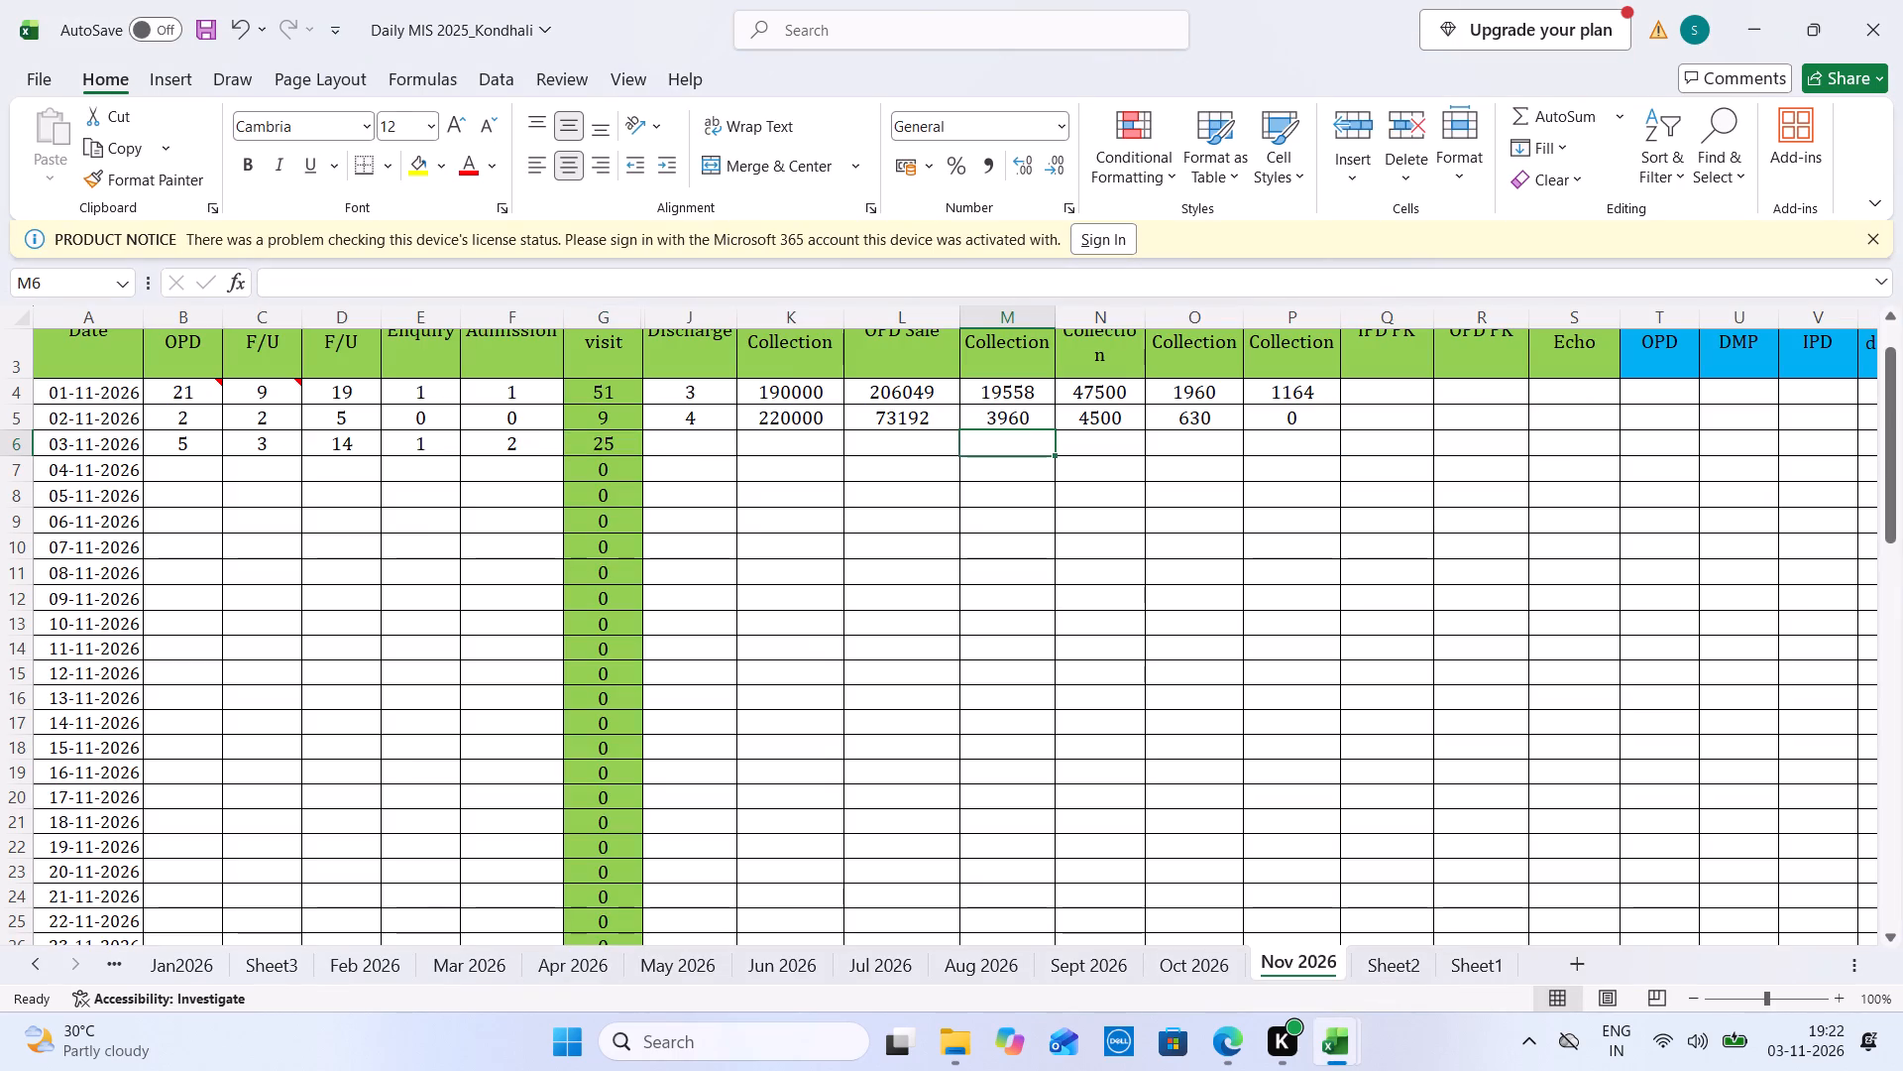
{"action": "key", "text": "Right"}
{"action": "key", "text": "Up"}
{"action": "key", "text": "Up"}
{"action": "key", "text": "Up"}
{"action": "key", "text": "Up"}
{"action": "key", "text": "Up"}
{"action": "key", "text": "Up"}
{"action": "key", "text": "Down"}
{"action": "key", "text": "Down"}
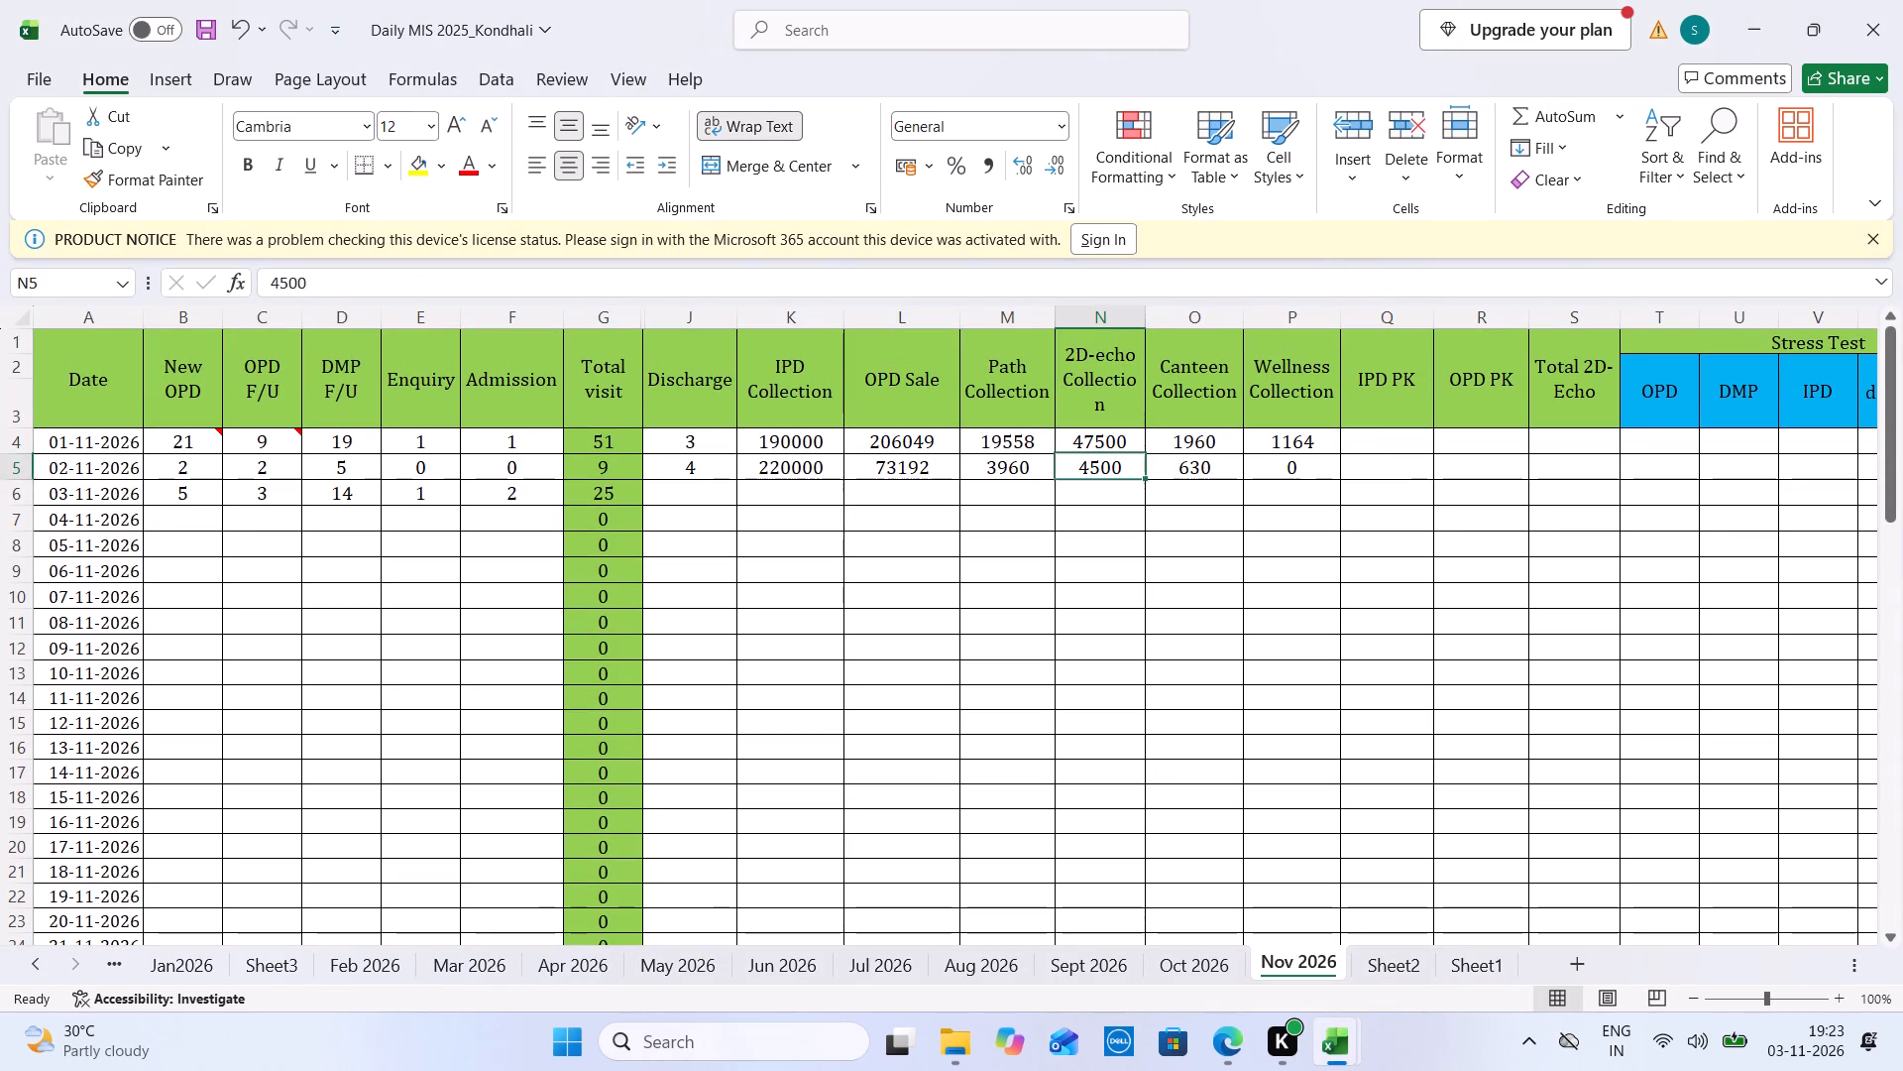
{"action": "key", "text": "Down"}
{"action": "type", "text": "22500"}
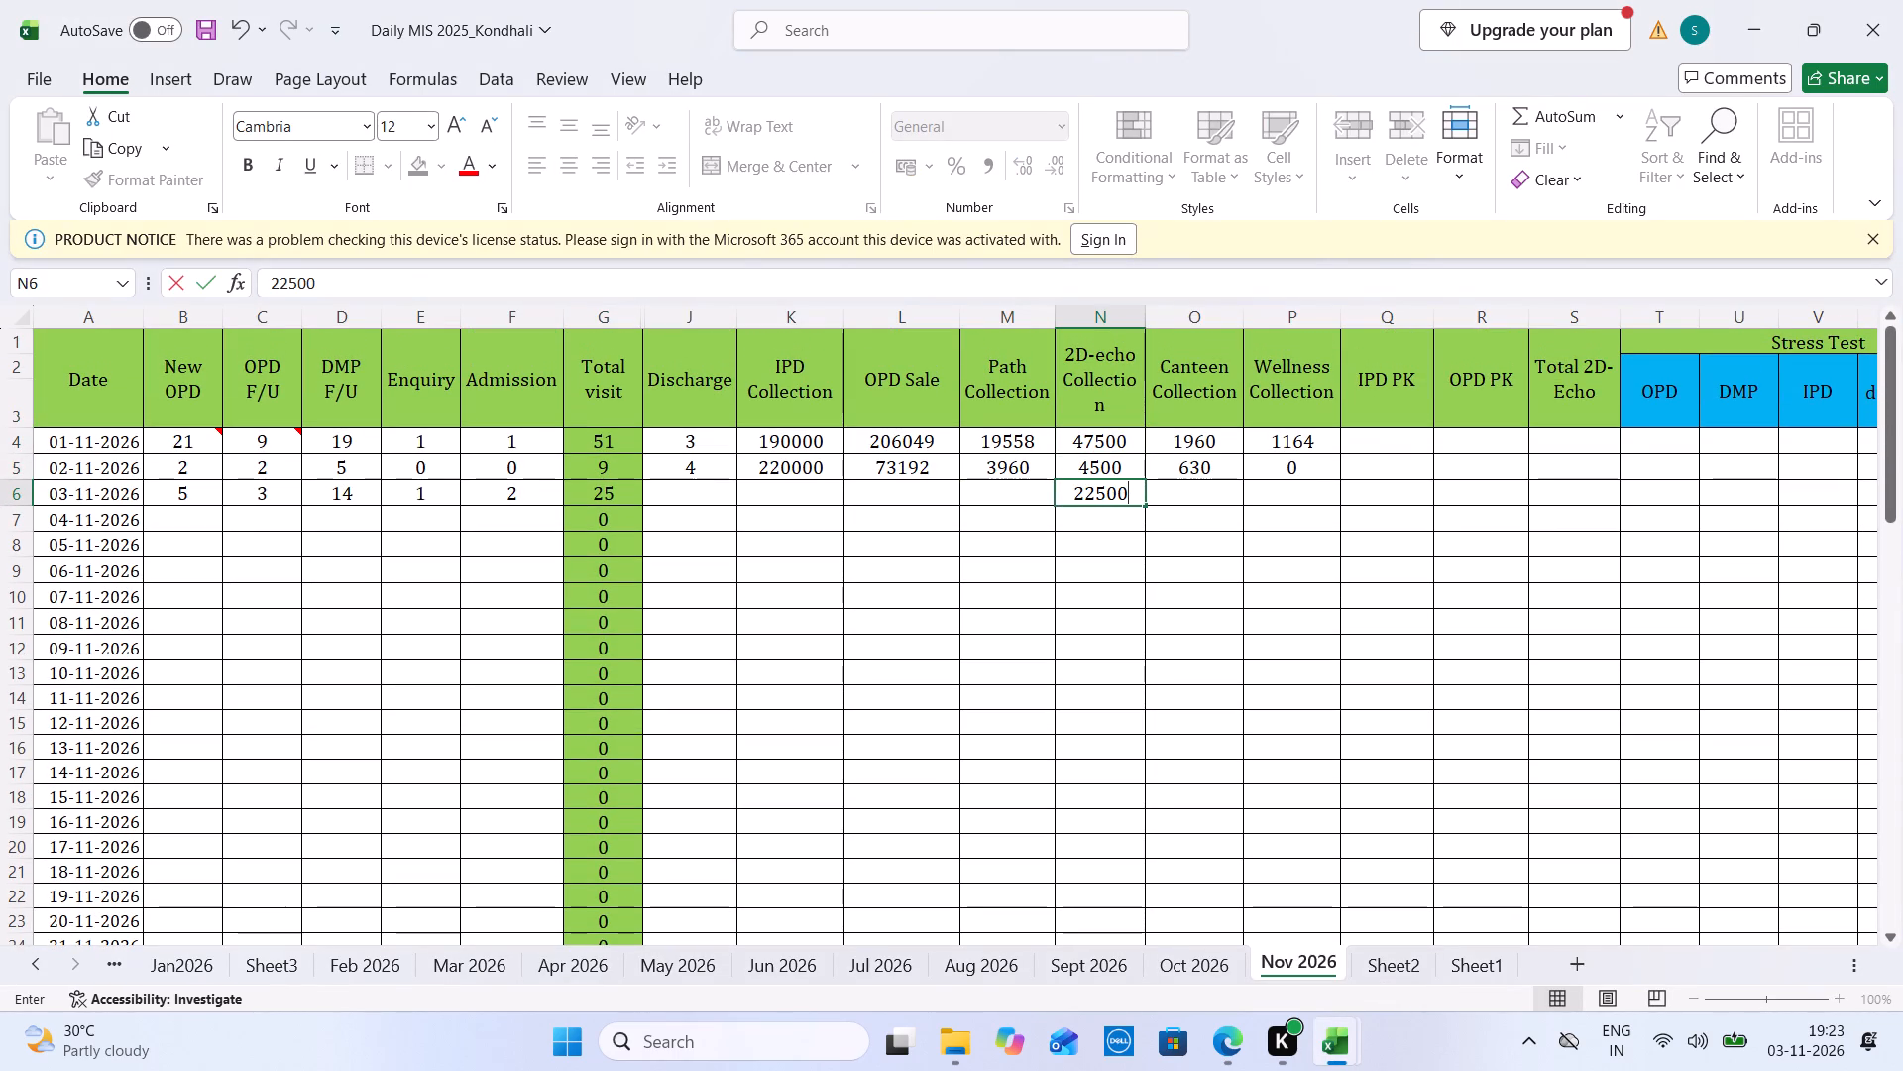
Open the Daily Collection Report NOV-26 workbook from the Downloads folder.
{"action": "left_click", "coordinate": [955, 1040]}
{"action": "left_click", "coordinate": [456, 124]}
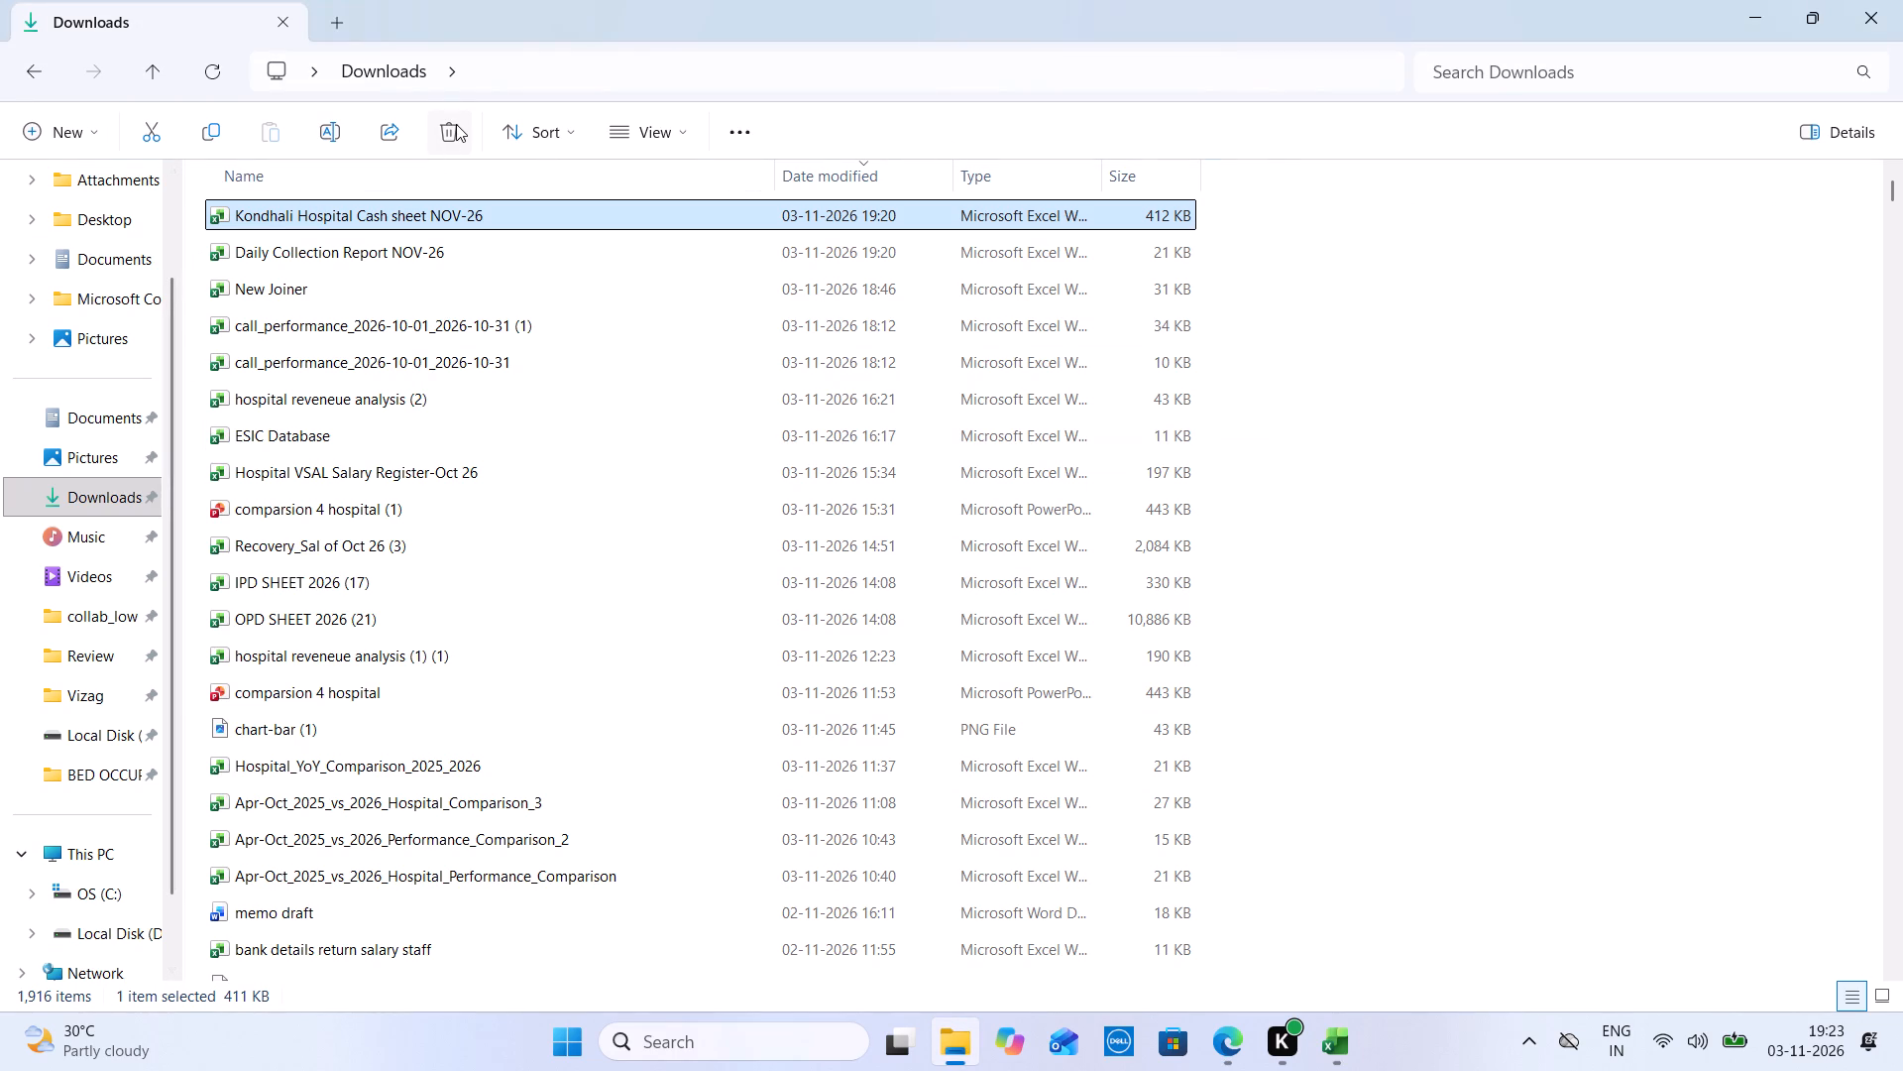
{"action": "double_click", "coordinate": [301, 228]}
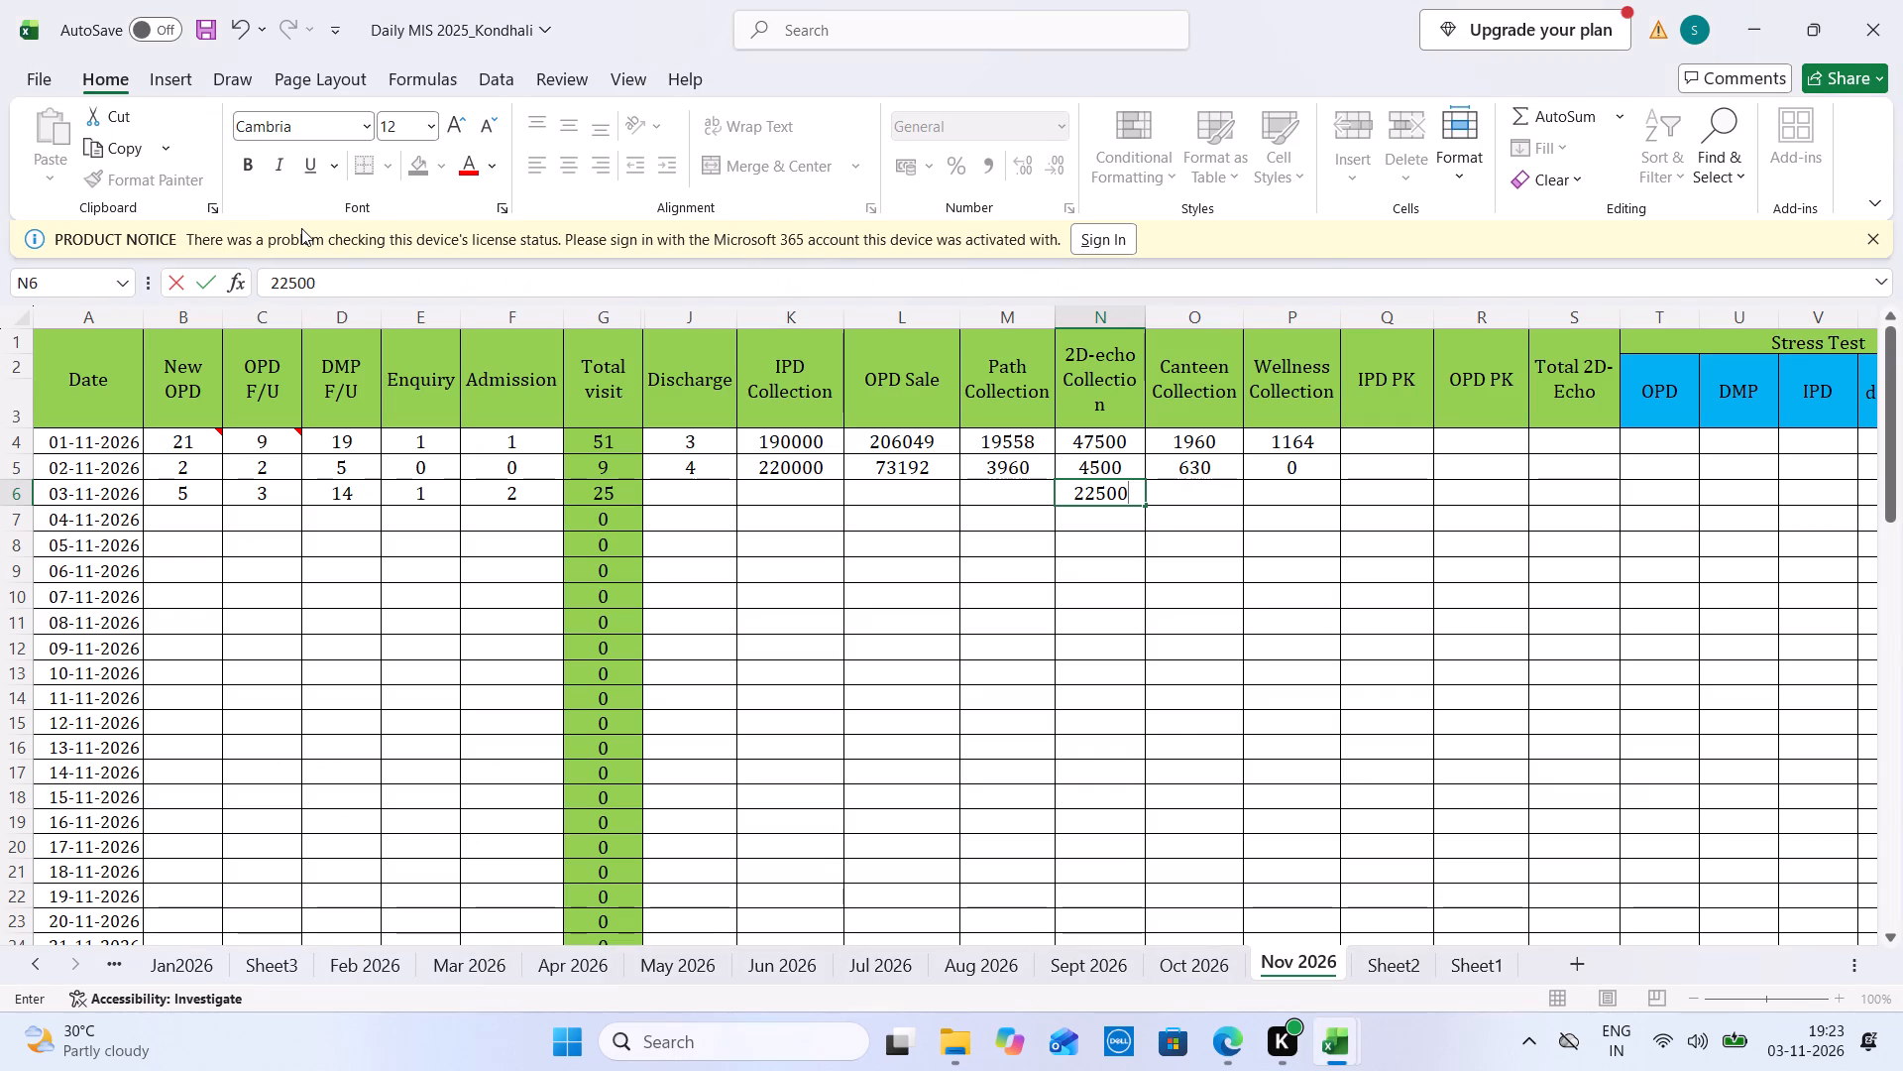
{"action": "left_click", "coordinate": [815, 504]}
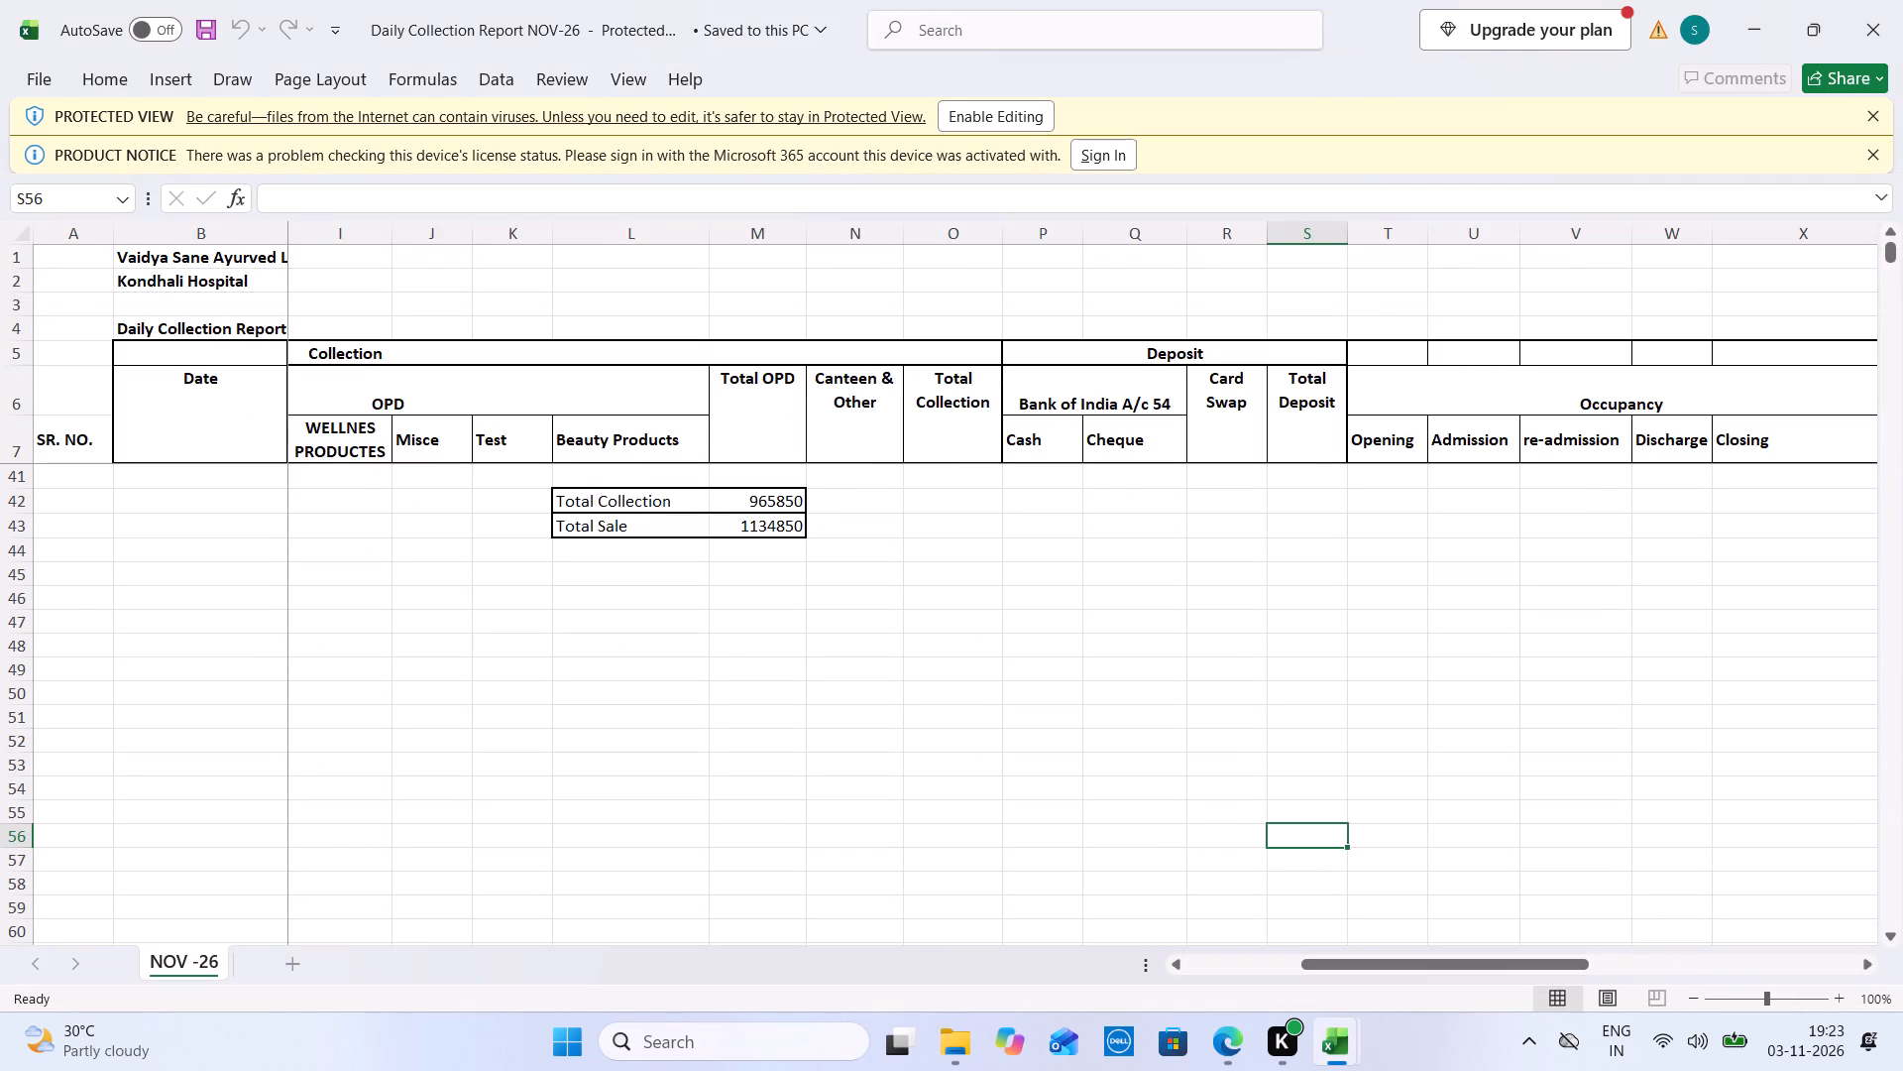
From the report's 03 November IPD Sale and Total OPD Sale, fill Daily MIS's 03-11-2026 IPD Collection with 321000 and OPD Sale with 124609.
{"action": "key", "text": "Left"}
{"action": "key", "text": "Left"}
{"action": "key", "text": "Left"}
{"action": "key", "text": "Left"}
{"action": "key", "text": "Left"}
{"action": "key", "text": "Left"}
{"action": "key", "text": "Left"}
{"action": "key", "text": "Left"}
{"action": "key", "text": "Left"}
{"action": "key", "text": "Left"}
{"action": "key", "text": "Left"}
{"action": "key", "text": "Left"}
{"action": "key", "text": "Left"}
{"action": "key", "text": "Left"}
{"action": "key", "text": "Left"}
{"action": "key", "text": "Left"}
{"action": "key", "text": "Left"}
{"action": "key", "text": "Left"}
{"action": "key", "text": "Left"}
{"action": "key", "text": "Left"}
{"action": "key", "text": "Up"}
{"action": "key", "text": "Up"}
{"action": "key", "text": "Up"}
{"action": "key", "text": "Up"}
{"action": "key", "text": "Up"}
{"action": "key", "text": "Up"}
{"action": "key", "text": "Up"}
{"action": "key", "text": "Up"}
{"action": "key", "text": "Up"}
{"action": "key", "text": "Up"}
{"action": "key", "text": "Up"}
{"action": "key", "text": "Up"}
{"action": "key", "text": "Up"}
{"action": "key", "text": "Up"}
{"action": "key", "text": "Up"}
{"action": "key", "text": "Up"}
{"action": "key", "text": "Up"}
{"action": "key", "text": "Up"}
{"action": "key", "text": "Up"}
{"action": "key", "text": "Up"}
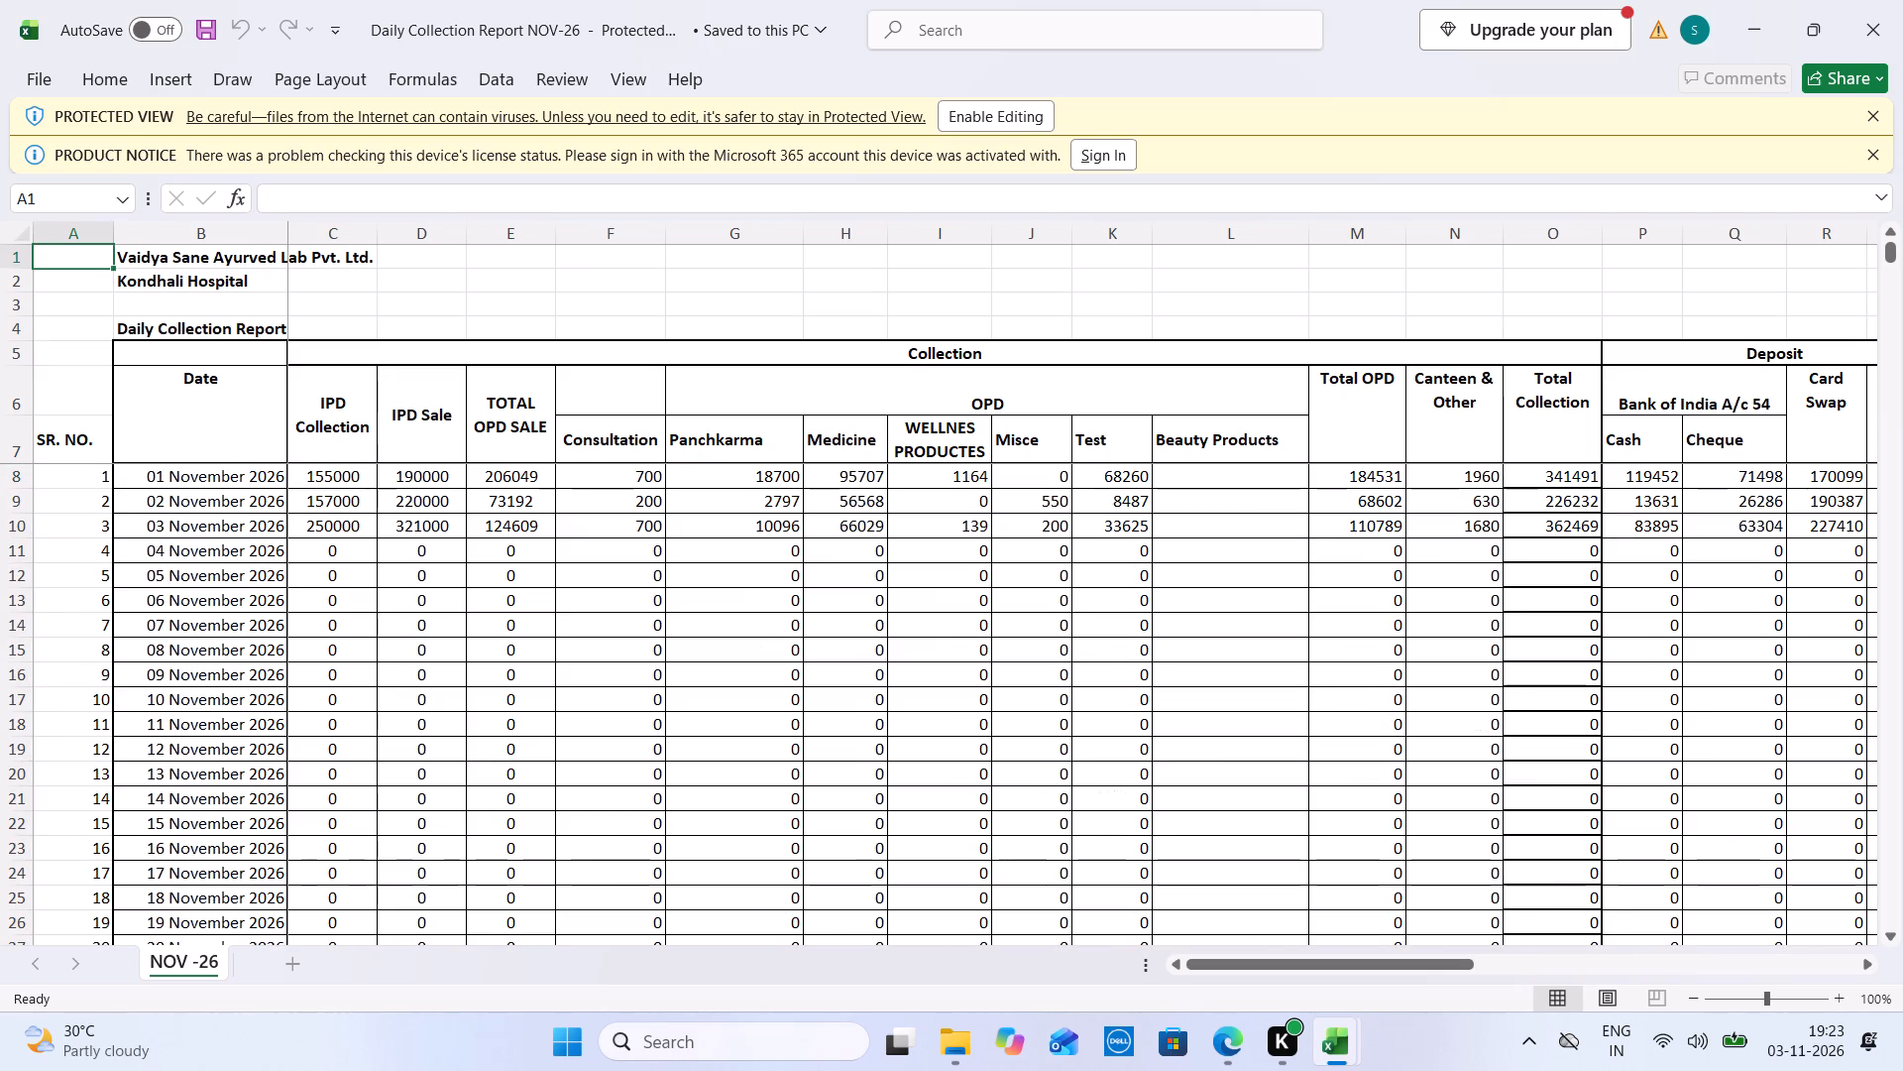
{"action": "key", "text": "ctrl+Tab"}
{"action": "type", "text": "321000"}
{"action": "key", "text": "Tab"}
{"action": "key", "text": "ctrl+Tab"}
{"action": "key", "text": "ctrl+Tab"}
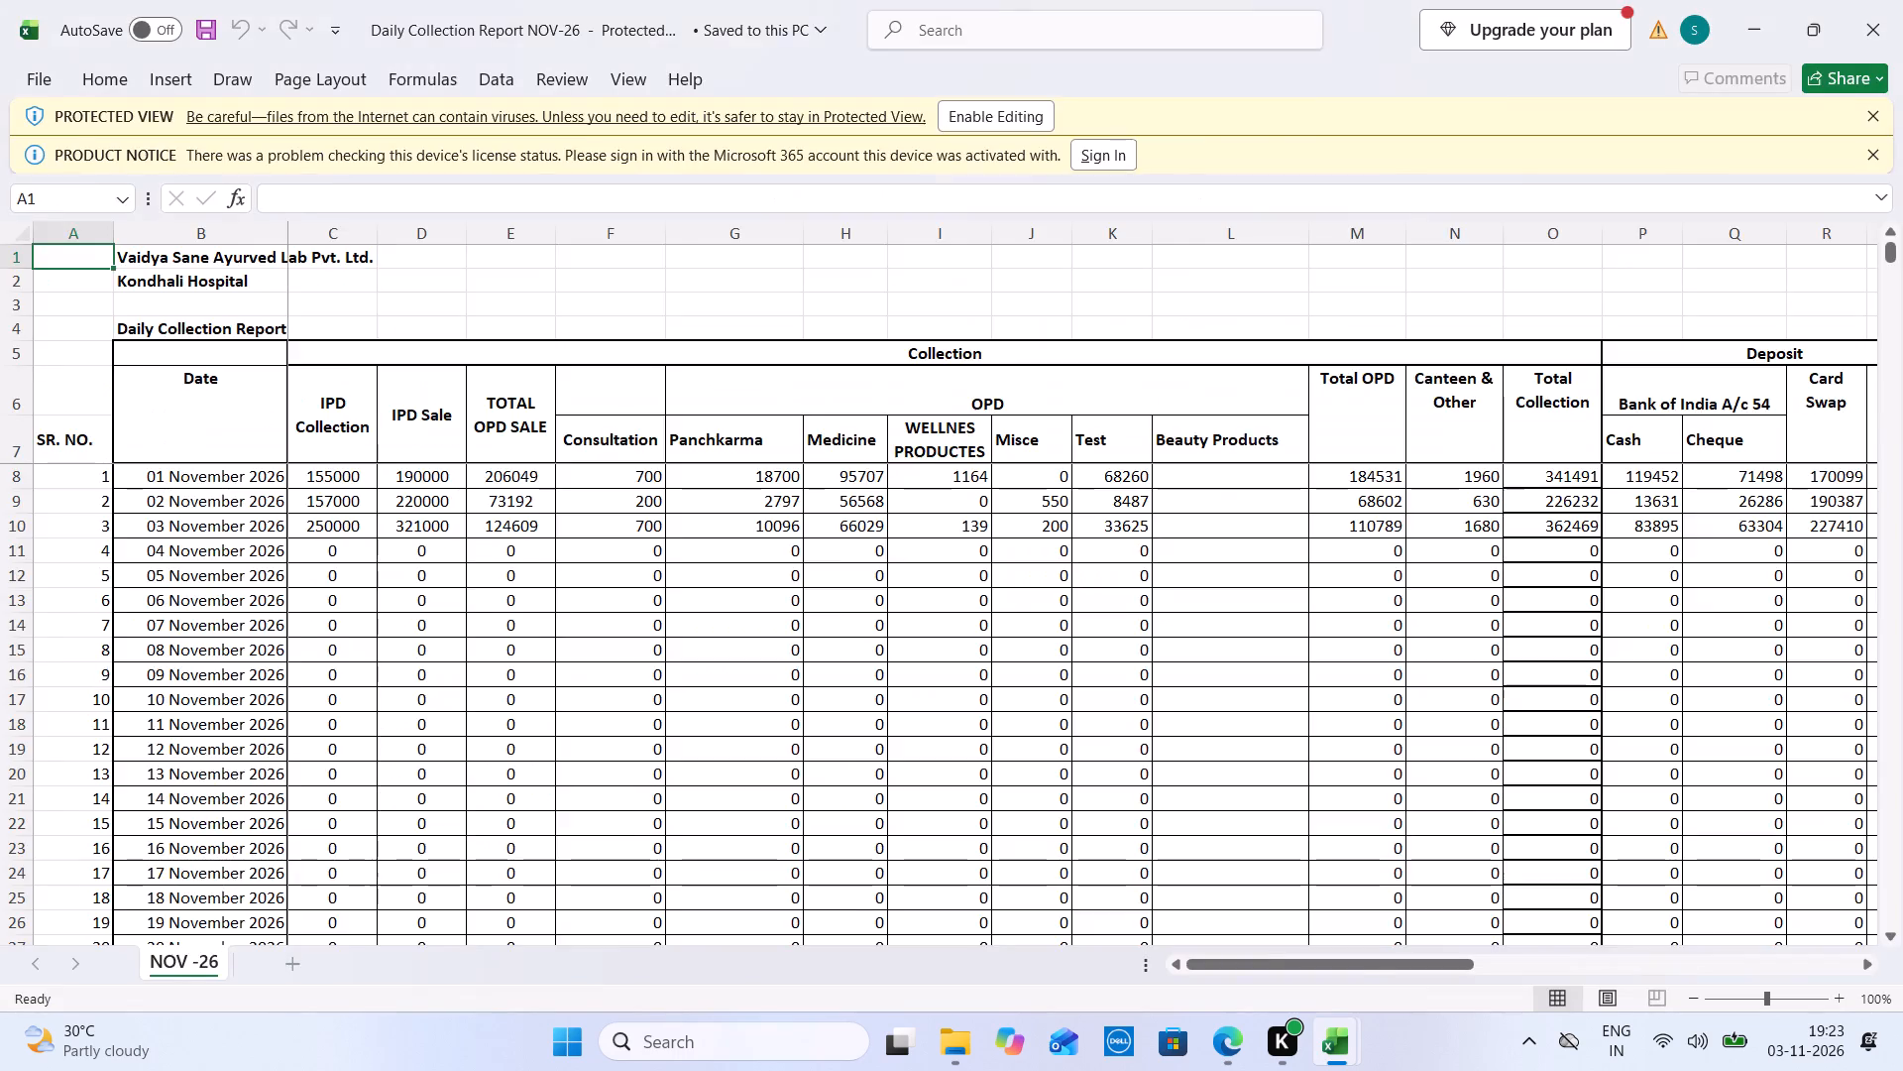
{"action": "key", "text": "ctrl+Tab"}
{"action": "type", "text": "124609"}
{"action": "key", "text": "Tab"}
From the report's 03 November row, fill Daily MIS's 03-11-2026 Wellness Collection with 139 and Canteen Collection with 1680.
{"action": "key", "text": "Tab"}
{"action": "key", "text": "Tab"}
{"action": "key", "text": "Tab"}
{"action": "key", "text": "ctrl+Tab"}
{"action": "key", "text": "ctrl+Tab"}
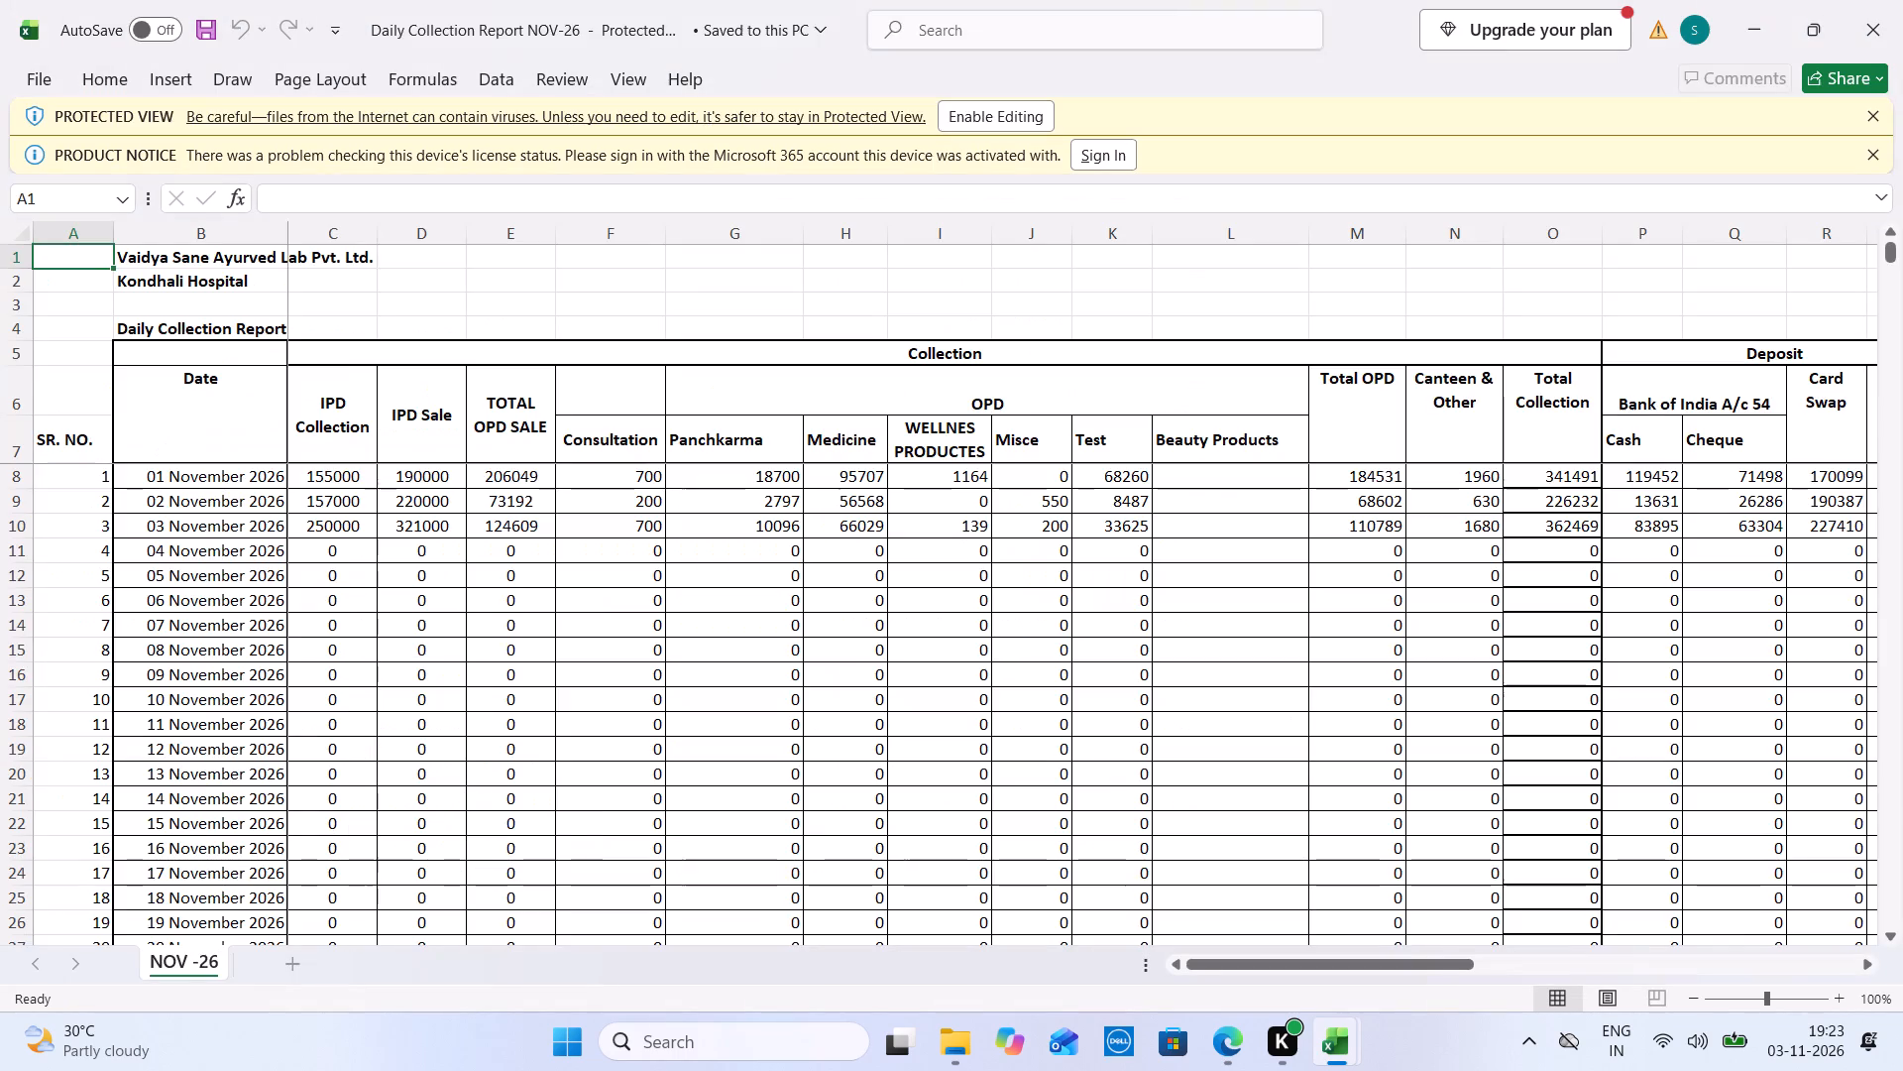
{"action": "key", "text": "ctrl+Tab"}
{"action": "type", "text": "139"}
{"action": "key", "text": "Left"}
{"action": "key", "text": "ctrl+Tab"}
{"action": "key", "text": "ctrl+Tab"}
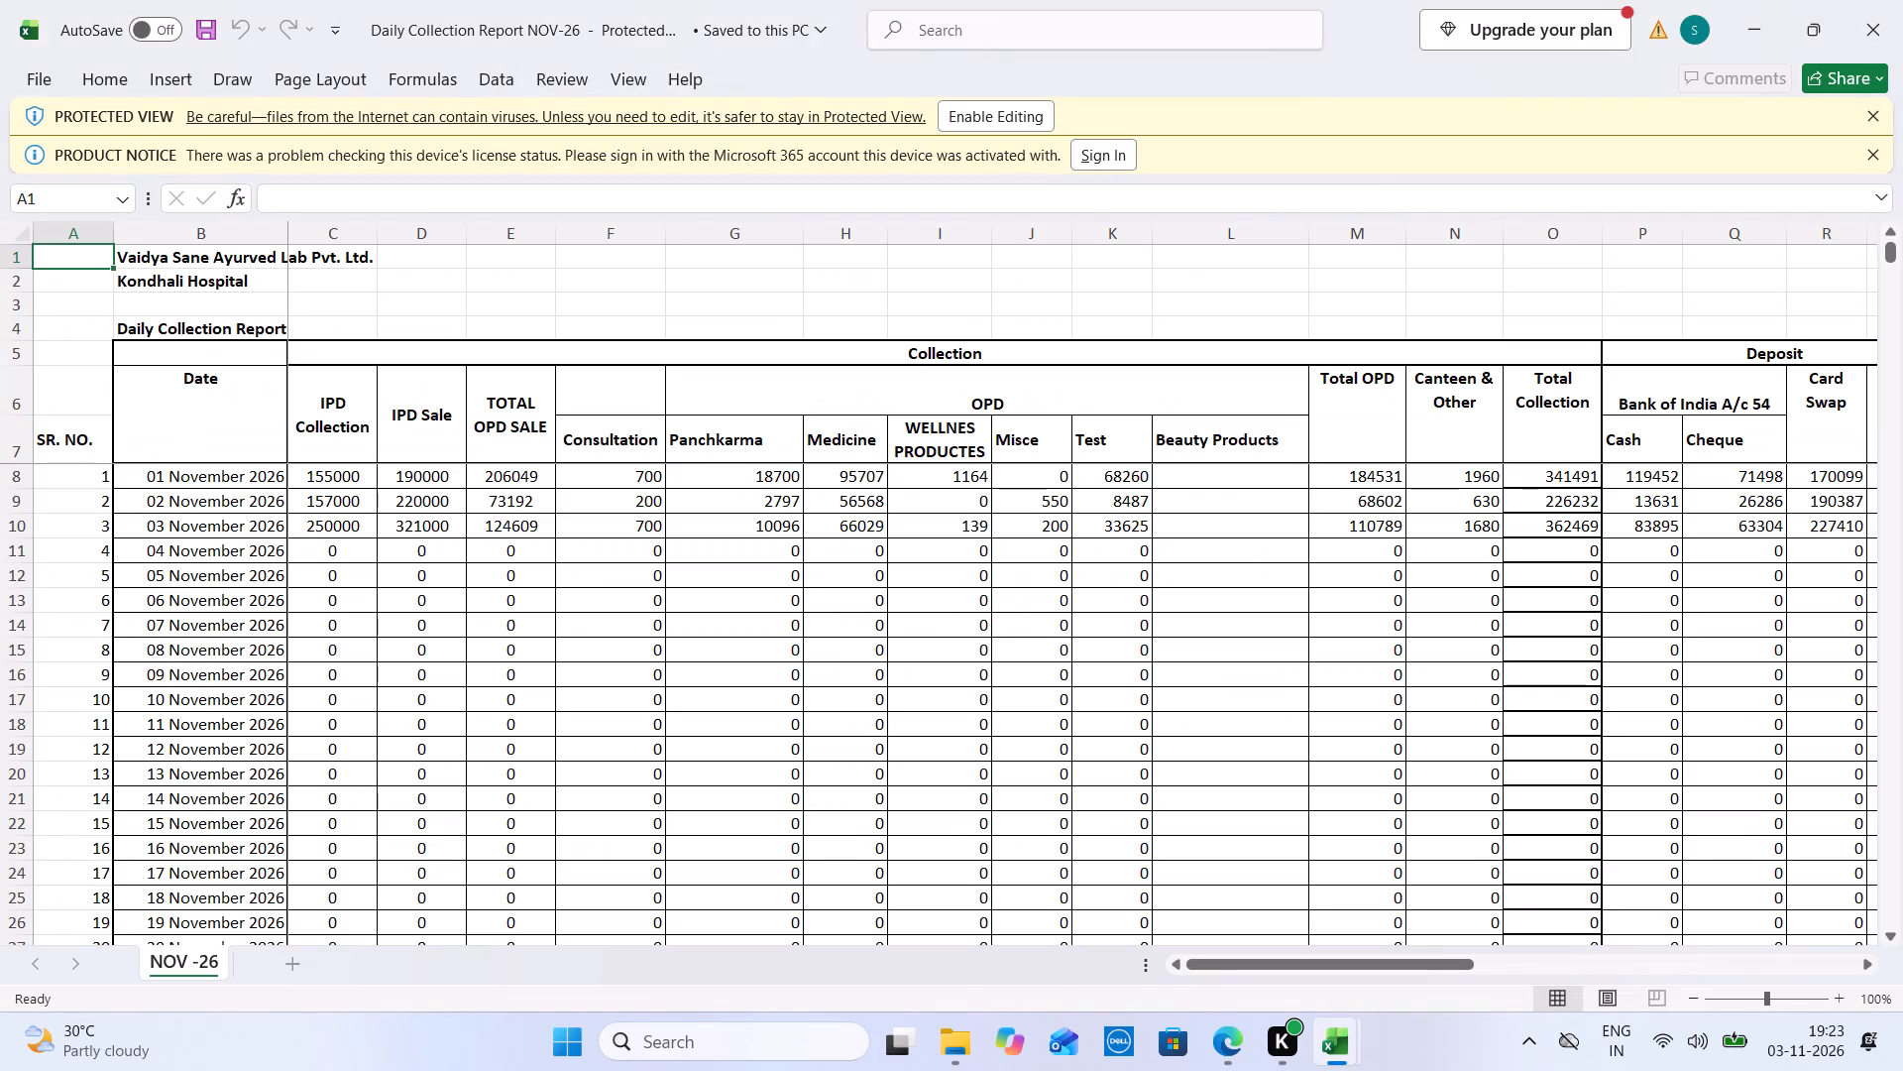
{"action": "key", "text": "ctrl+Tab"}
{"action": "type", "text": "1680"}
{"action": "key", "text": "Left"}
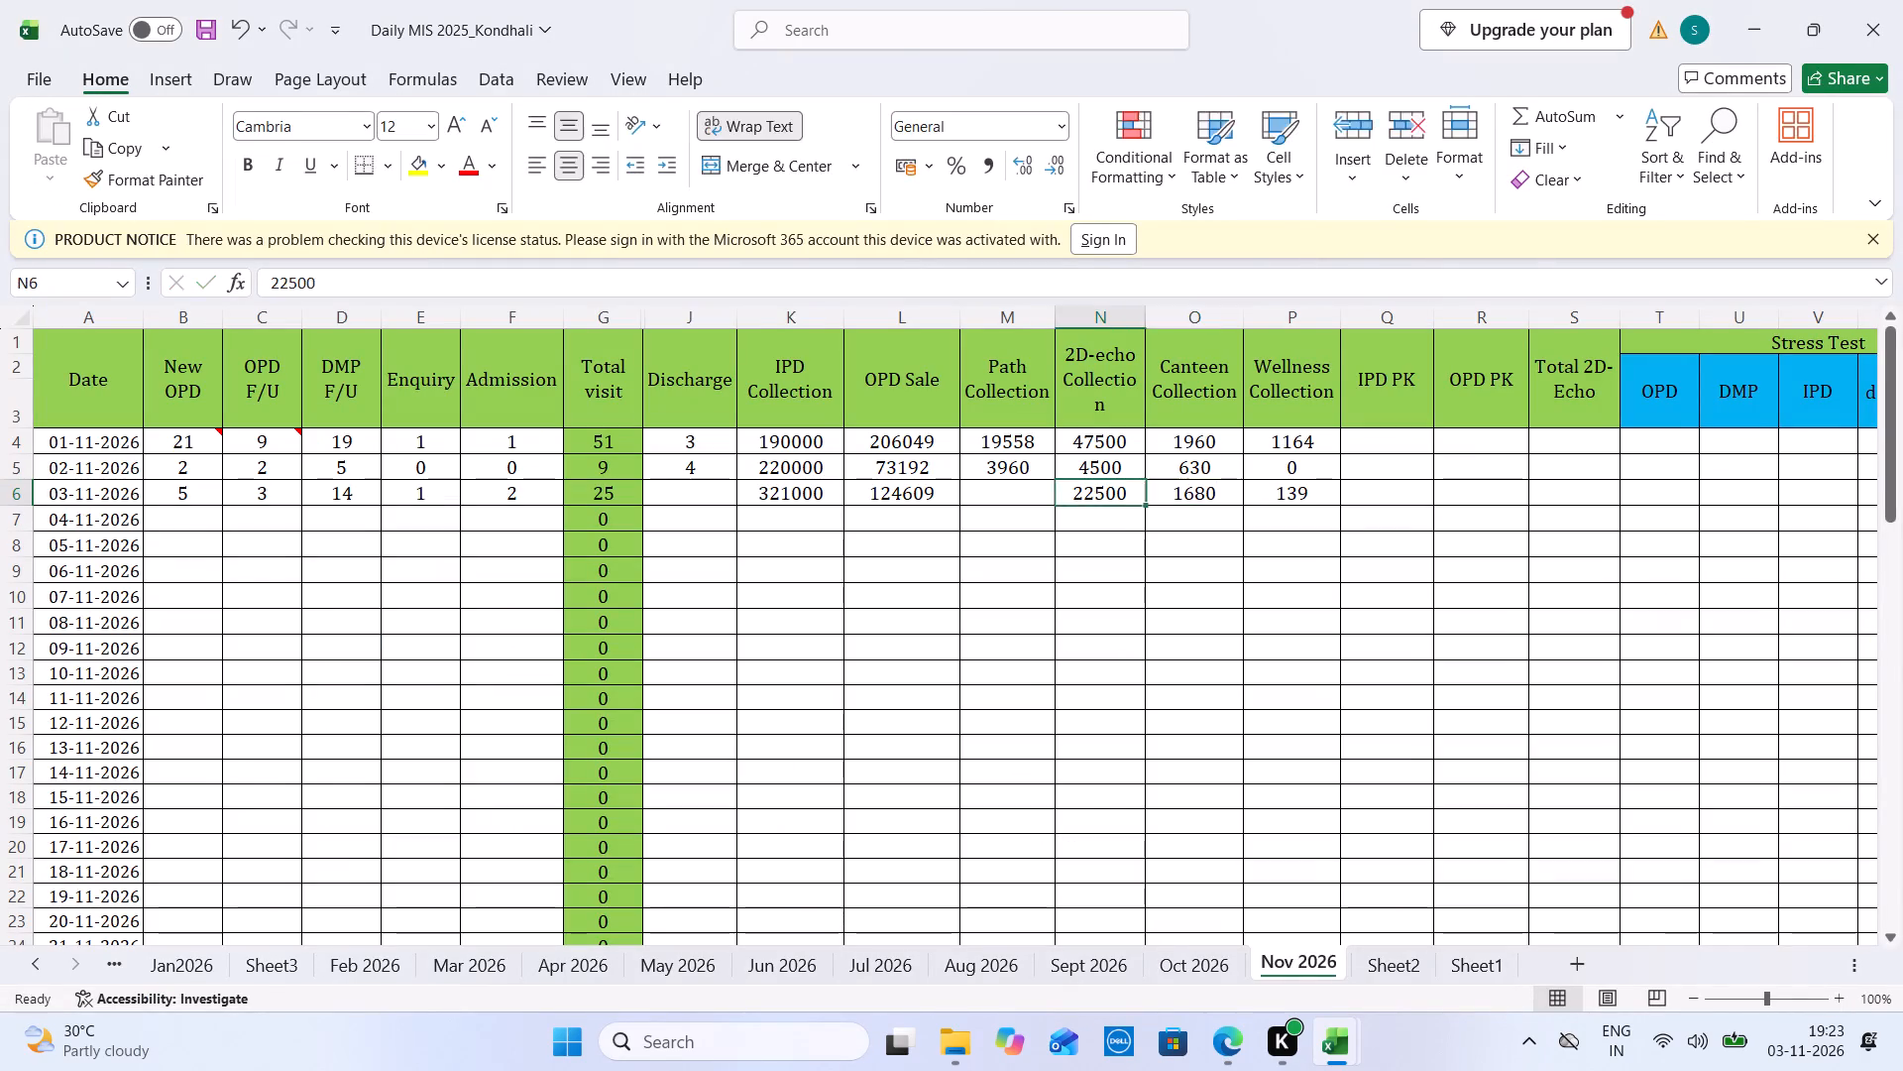
From the Daily Collection Report's 03 November Lab MIS OPD amount, fill Daily MIS's 03-11-2026 Path Collection with 12140.
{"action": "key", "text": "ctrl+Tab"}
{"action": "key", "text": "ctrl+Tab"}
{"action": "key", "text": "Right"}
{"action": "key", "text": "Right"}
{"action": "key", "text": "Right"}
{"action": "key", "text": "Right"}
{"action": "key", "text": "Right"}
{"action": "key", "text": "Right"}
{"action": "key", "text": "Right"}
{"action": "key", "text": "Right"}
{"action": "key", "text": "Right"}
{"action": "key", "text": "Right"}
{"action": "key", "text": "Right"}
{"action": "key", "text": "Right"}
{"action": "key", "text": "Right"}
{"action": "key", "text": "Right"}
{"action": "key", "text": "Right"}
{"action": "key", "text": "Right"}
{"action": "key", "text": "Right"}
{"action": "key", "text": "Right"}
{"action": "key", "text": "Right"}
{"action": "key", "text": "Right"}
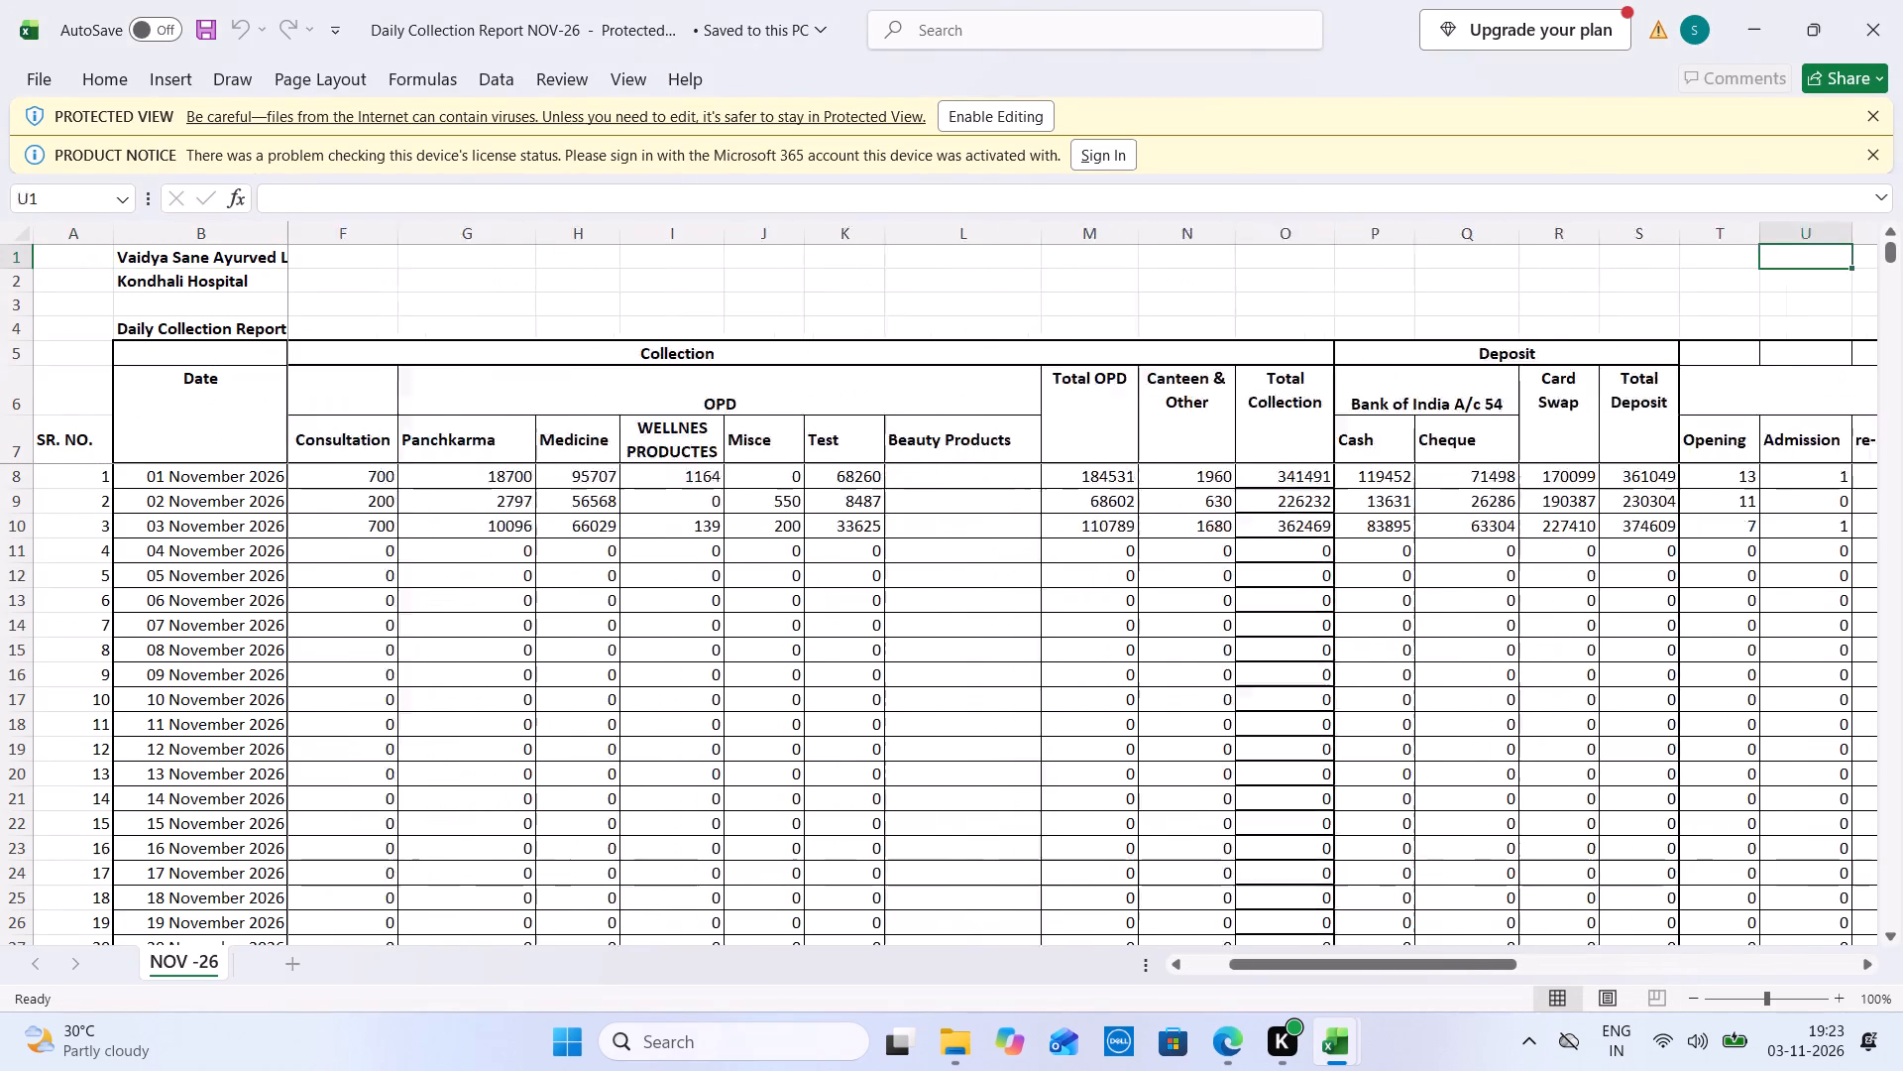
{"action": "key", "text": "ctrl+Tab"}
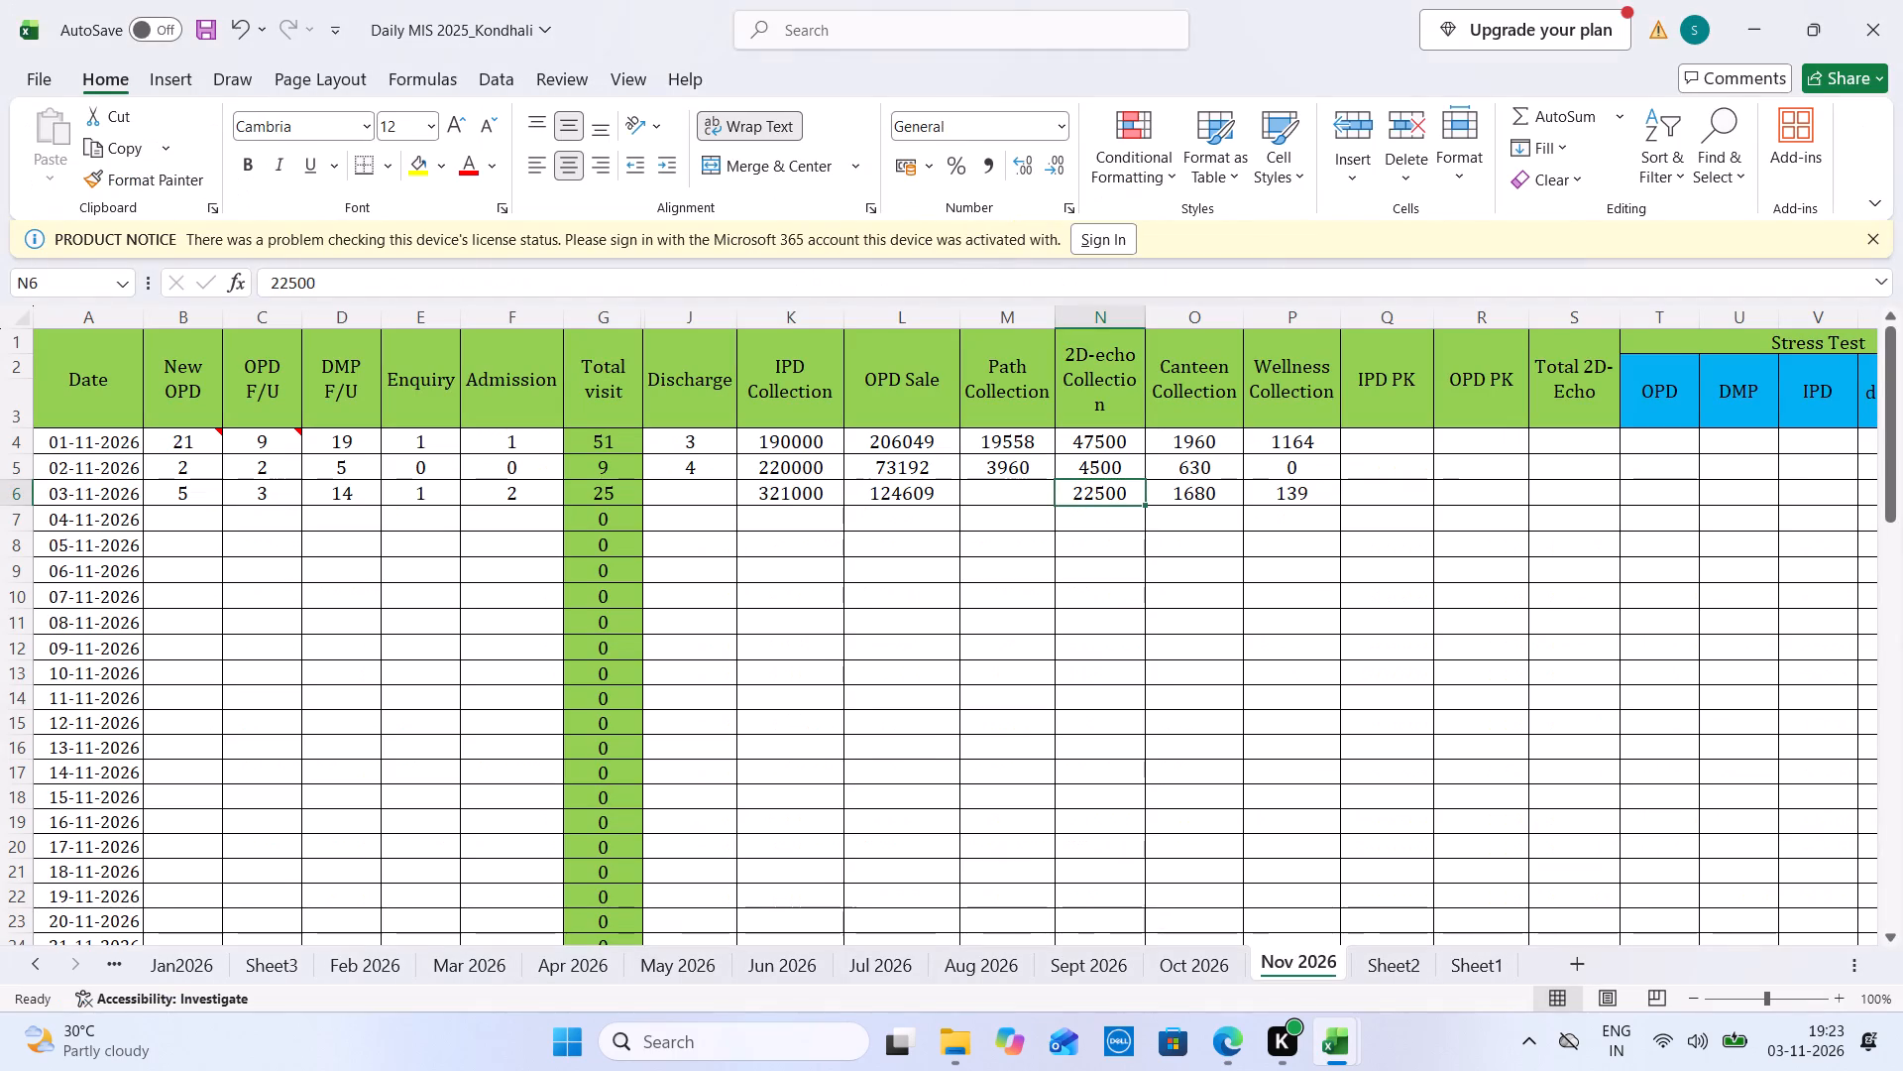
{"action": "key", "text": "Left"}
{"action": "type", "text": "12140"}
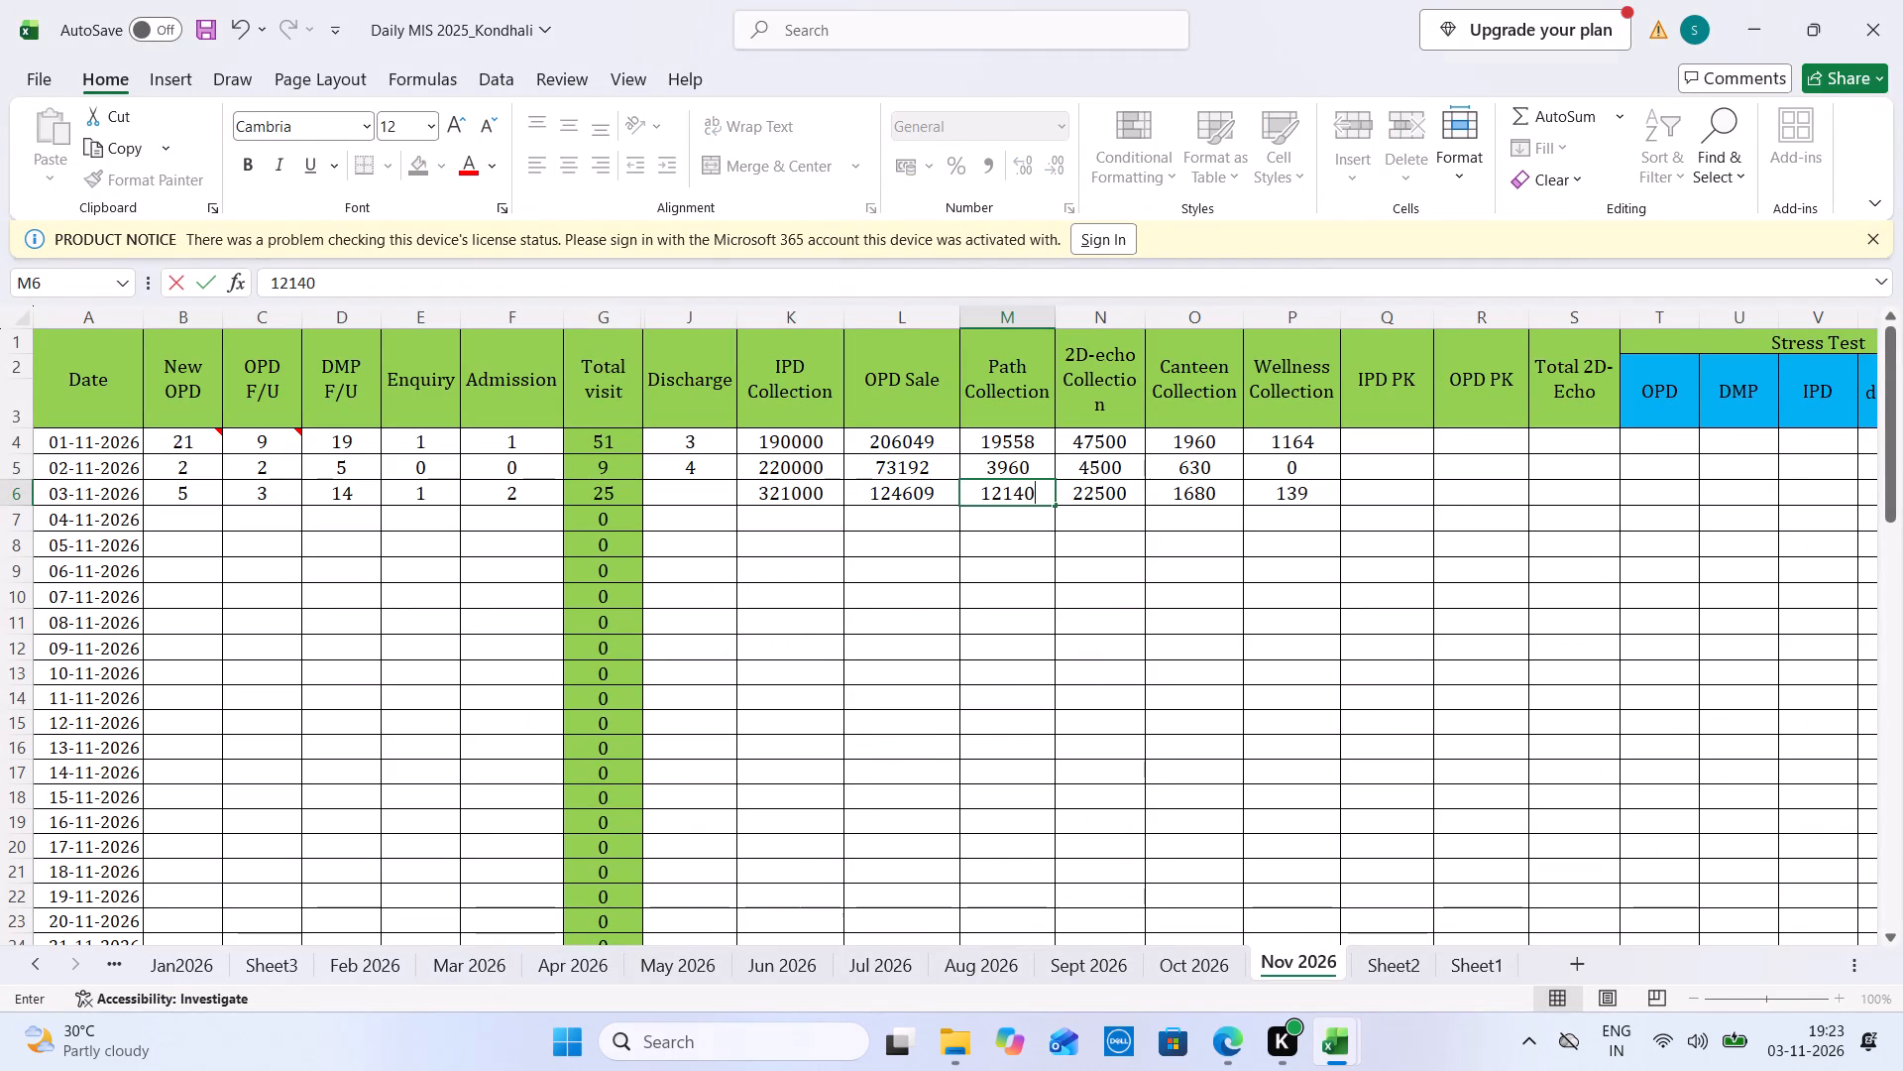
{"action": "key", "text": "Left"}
From the Daily Collection Report's 03 November occupancy figures, fill Daily MIS's 03-11-2026 Discharge with 4.
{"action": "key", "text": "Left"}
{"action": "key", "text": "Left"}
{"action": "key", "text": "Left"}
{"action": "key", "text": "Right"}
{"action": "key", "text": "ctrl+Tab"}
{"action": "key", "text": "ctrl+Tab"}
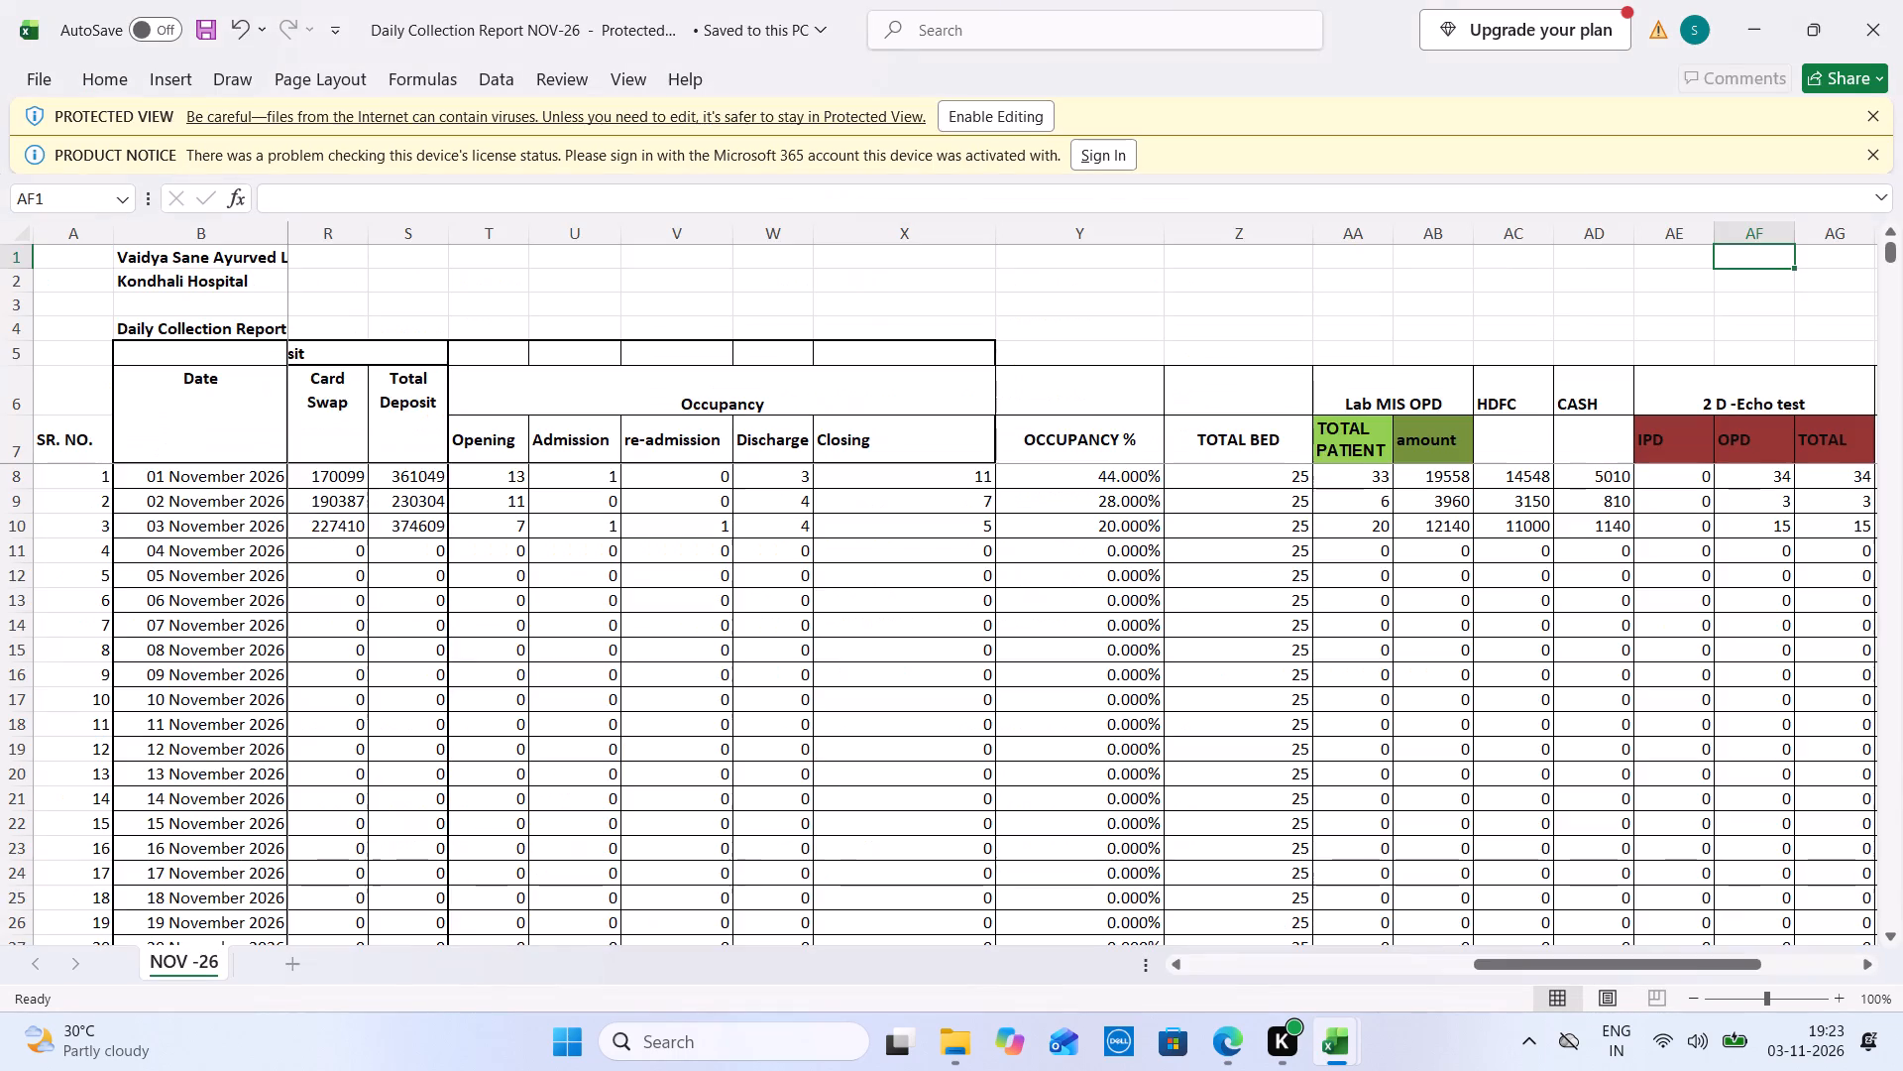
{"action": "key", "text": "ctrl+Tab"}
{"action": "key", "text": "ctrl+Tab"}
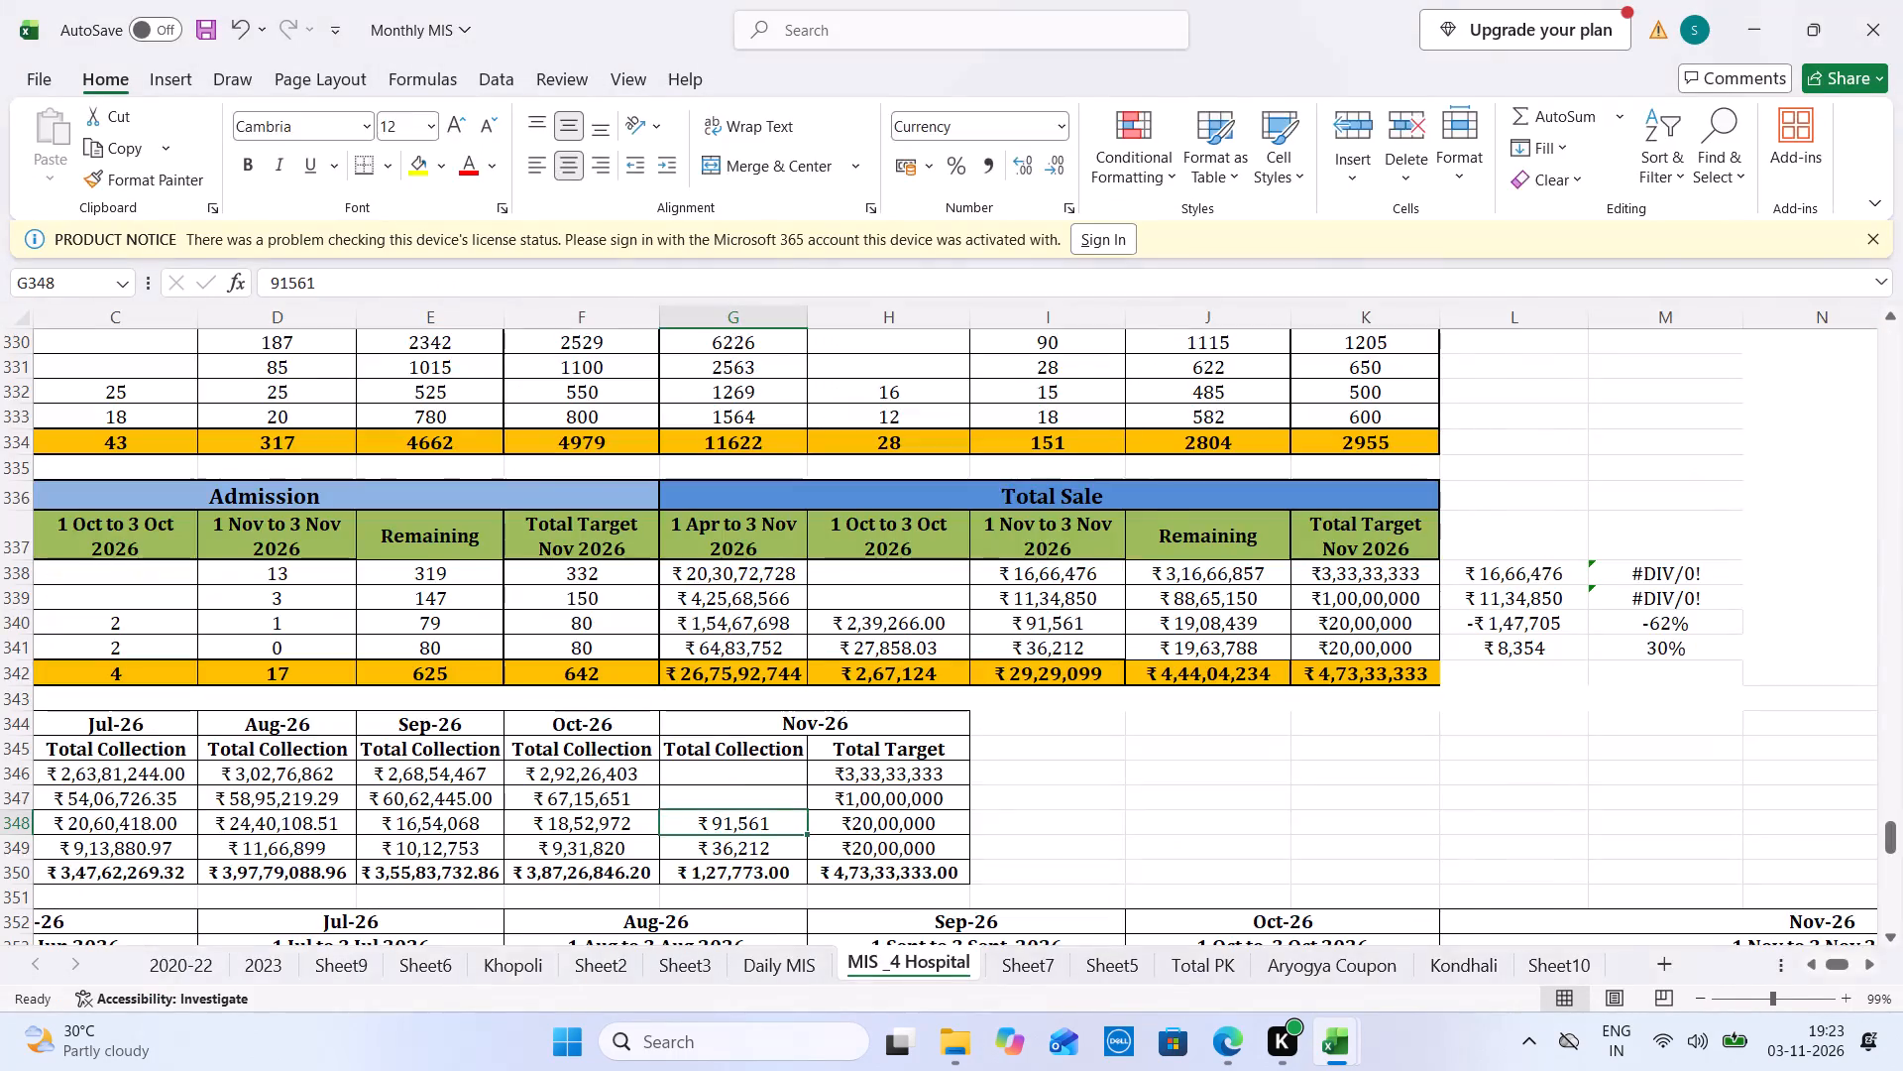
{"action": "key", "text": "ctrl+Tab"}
{"action": "key", "text": "ctrl+Tab"}
{"action": "key", "text": "4"}
{"action": "key", "text": "Tab"}
Review the Total row and the collection summary below the daily entries on the Nov 2026 sheet.
{"action": "key", "text": "Down"}
{"action": "key", "text": "Down"}
{"action": "key", "text": "Down"}
{"action": "key", "text": "Down"}
{"action": "key", "text": "Down"}
{"action": "key", "text": "Down"}
{"action": "key", "text": "Down"}
{"action": "key", "text": "Down"}
{"action": "key", "text": "Down"}
{"action": "key", "text": "Down"}
{"action": "key", "text": "Down"}
{"action": "key", "text": "Down"}
{"action": "key", "text": "Down"}
{"action": "key", "text": "Down"}
{"action": "key", "text": "Down"}
{"action": "key", "text": "Down"}
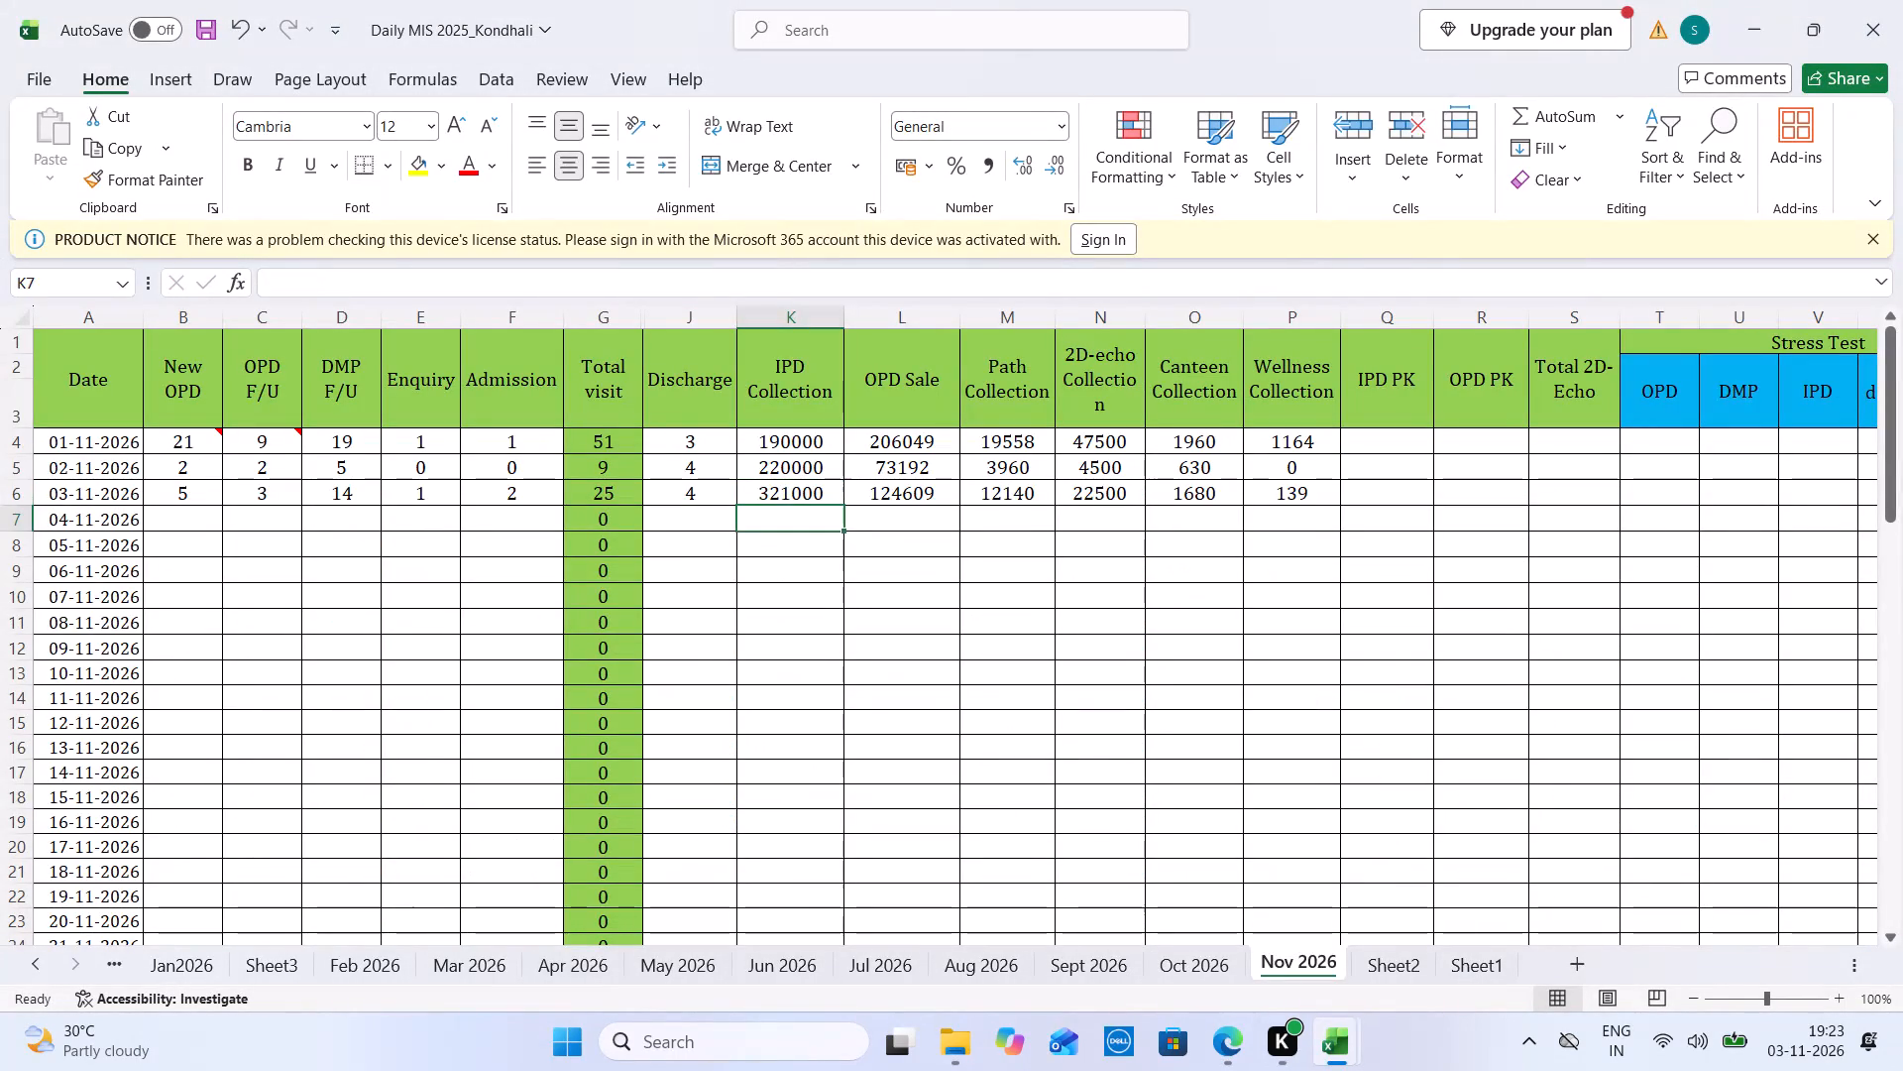
{"action": "key", "text": "Down"}
{"action": "key", "text": "Down"}
{"action": "key", "text": "Down"}
{"action": "key", "text": "Down"}
{"action": "key", "text": "Down"}
{"action": "key", "text": "Down"}
{"action": "key", "text": "Down"}
{"action": "key", "text": "Down"}
{"action": "key", "text": "Down"}
{"action": "key", "text": "Down"}
{"action": "key", "text": "Down"}
{"action": "key", "text": "Down"}
{"action": "key", "text": "Down"}
{"action": "key", "text": "Down"}
{"action": "key", "text": "Down"}
{"action": "key", "text": "Down"}
{"action": "key", "text": "Down"}
{"action": "key", "text": "Down"}
{"action": "key", "text": "Down"}
{"action": "key", "text": "Down"}
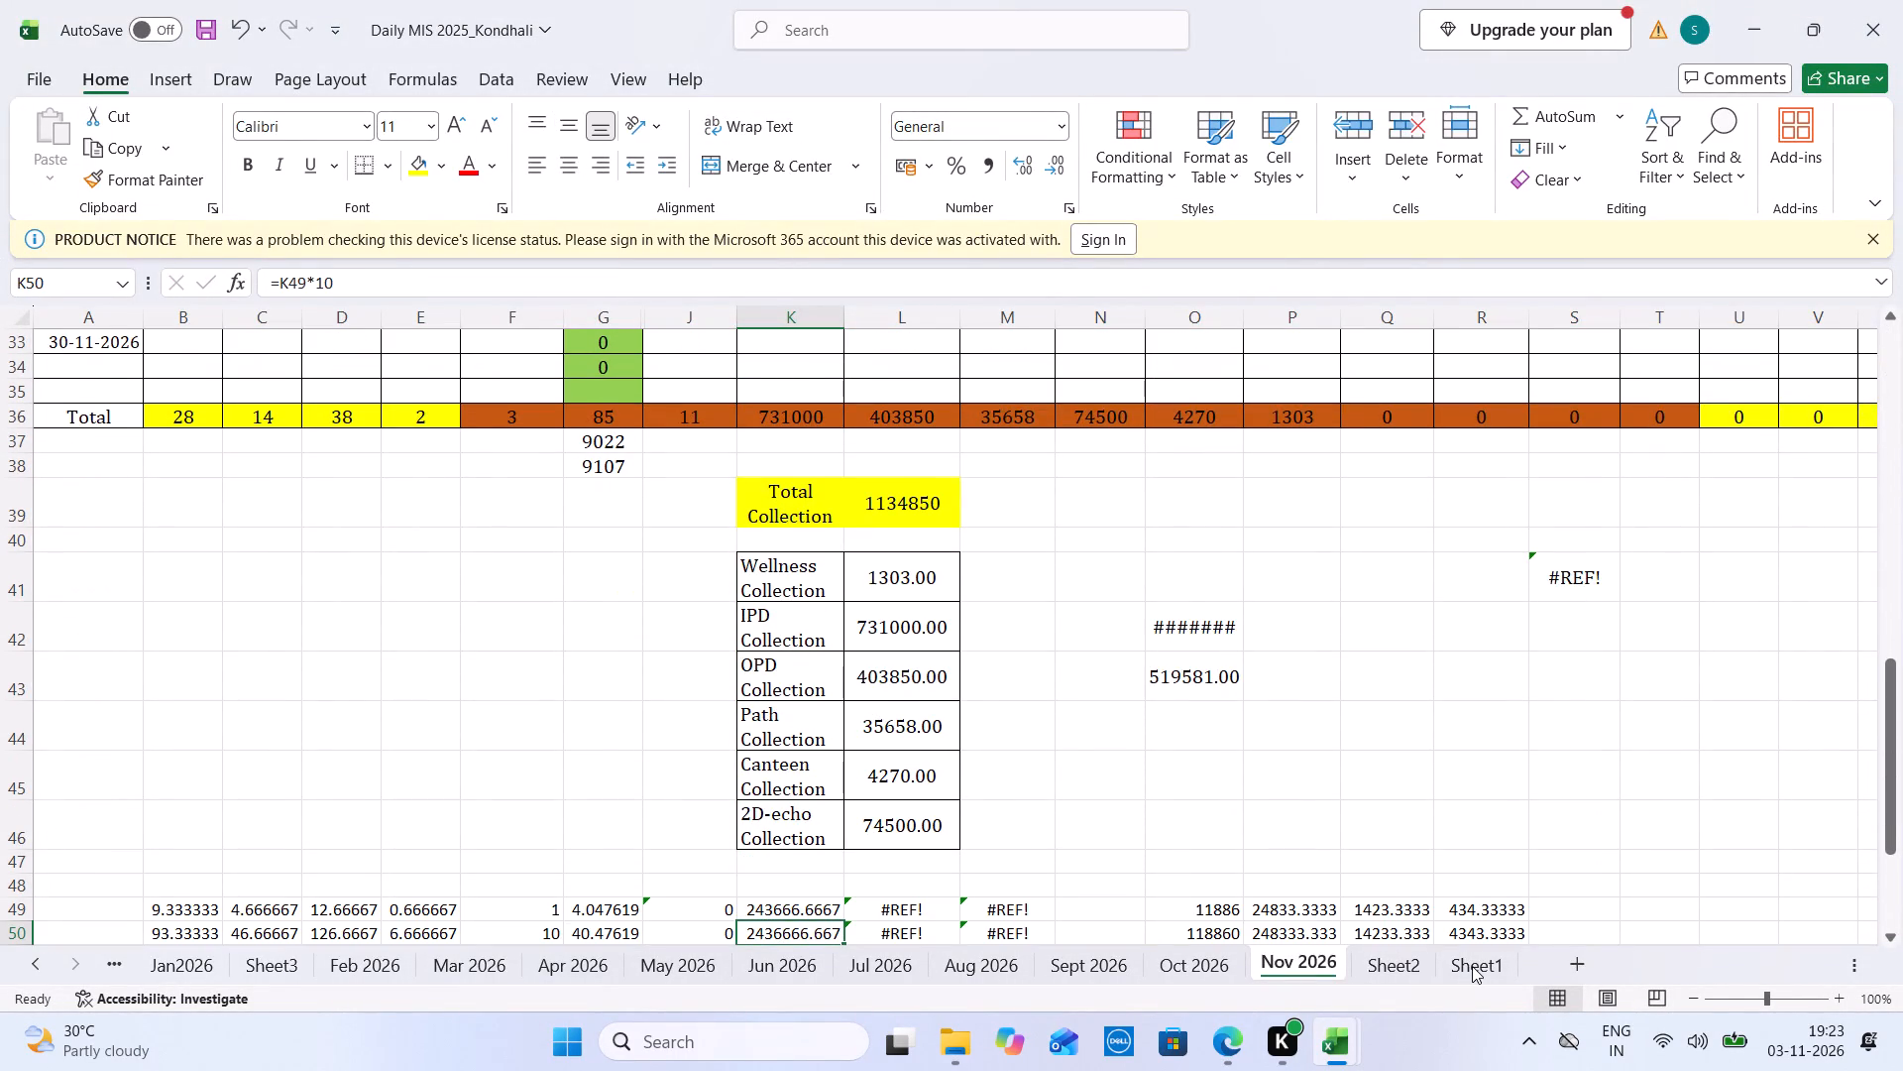
In Sheet1's 25-bed November 2026 occupancy table, enter Admission 2 and Discharge 4 for 03-11-2026.
{"action": "left_click", "coordinate": [1472, 966]}
{"action": "left_click_drag", "start_coordinate": [1902, 456], "coordinate": [1891, 391]}
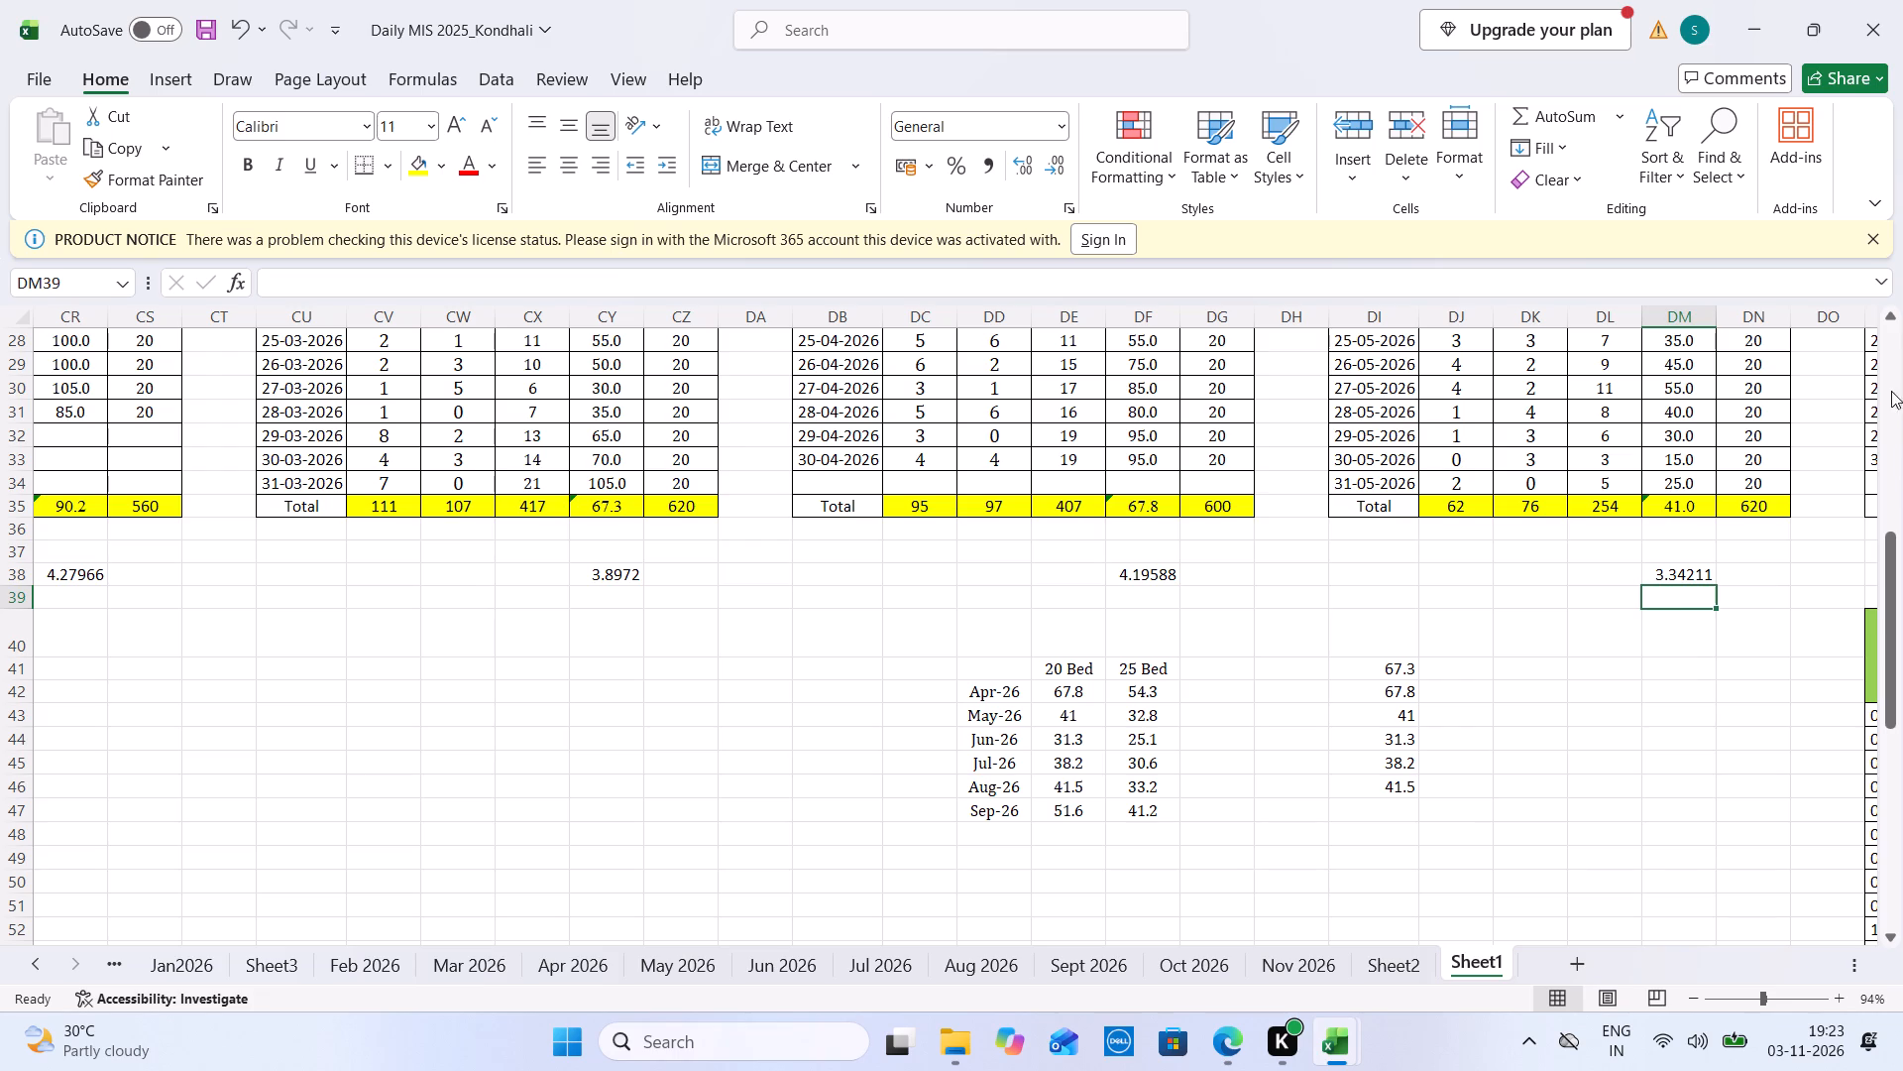
{"action": "left_click_drag", "start_coordinate": [1891, 391], "coordinate": [1888, 381]}
{"action": "double_click", "coordinate": [1888, 381]}
{"action": "key", "text": "Right"}
{"action": "key", "text": "Right"}
{"action": "key", "text": "Right"}
{"action": "key", "text": "Right"}
{"action": "key", "text": "Right"}
{"action": "key", "text": "Right"}
{"action": "key", "text": "Right"}
{"action": "key", "text": "Right"}
{"action": "key", "text": "Right"}
{"action": "key", "text": "Right"}
{"action": "key", "text": "Right"}
{"action": "key", "text": "Right"}
{"action": "key", "text": "Right"}
{"action": "key", "text": "Right"}
{"action": "key", "text": "Right"}
{"action": "key", "text": "Right"}
{"action": "key", "text": "Right"}
{"action": "key", "text": "Right"}
{"action": "key", "text": "Right"}
{"action": "key", "text": "Right"}
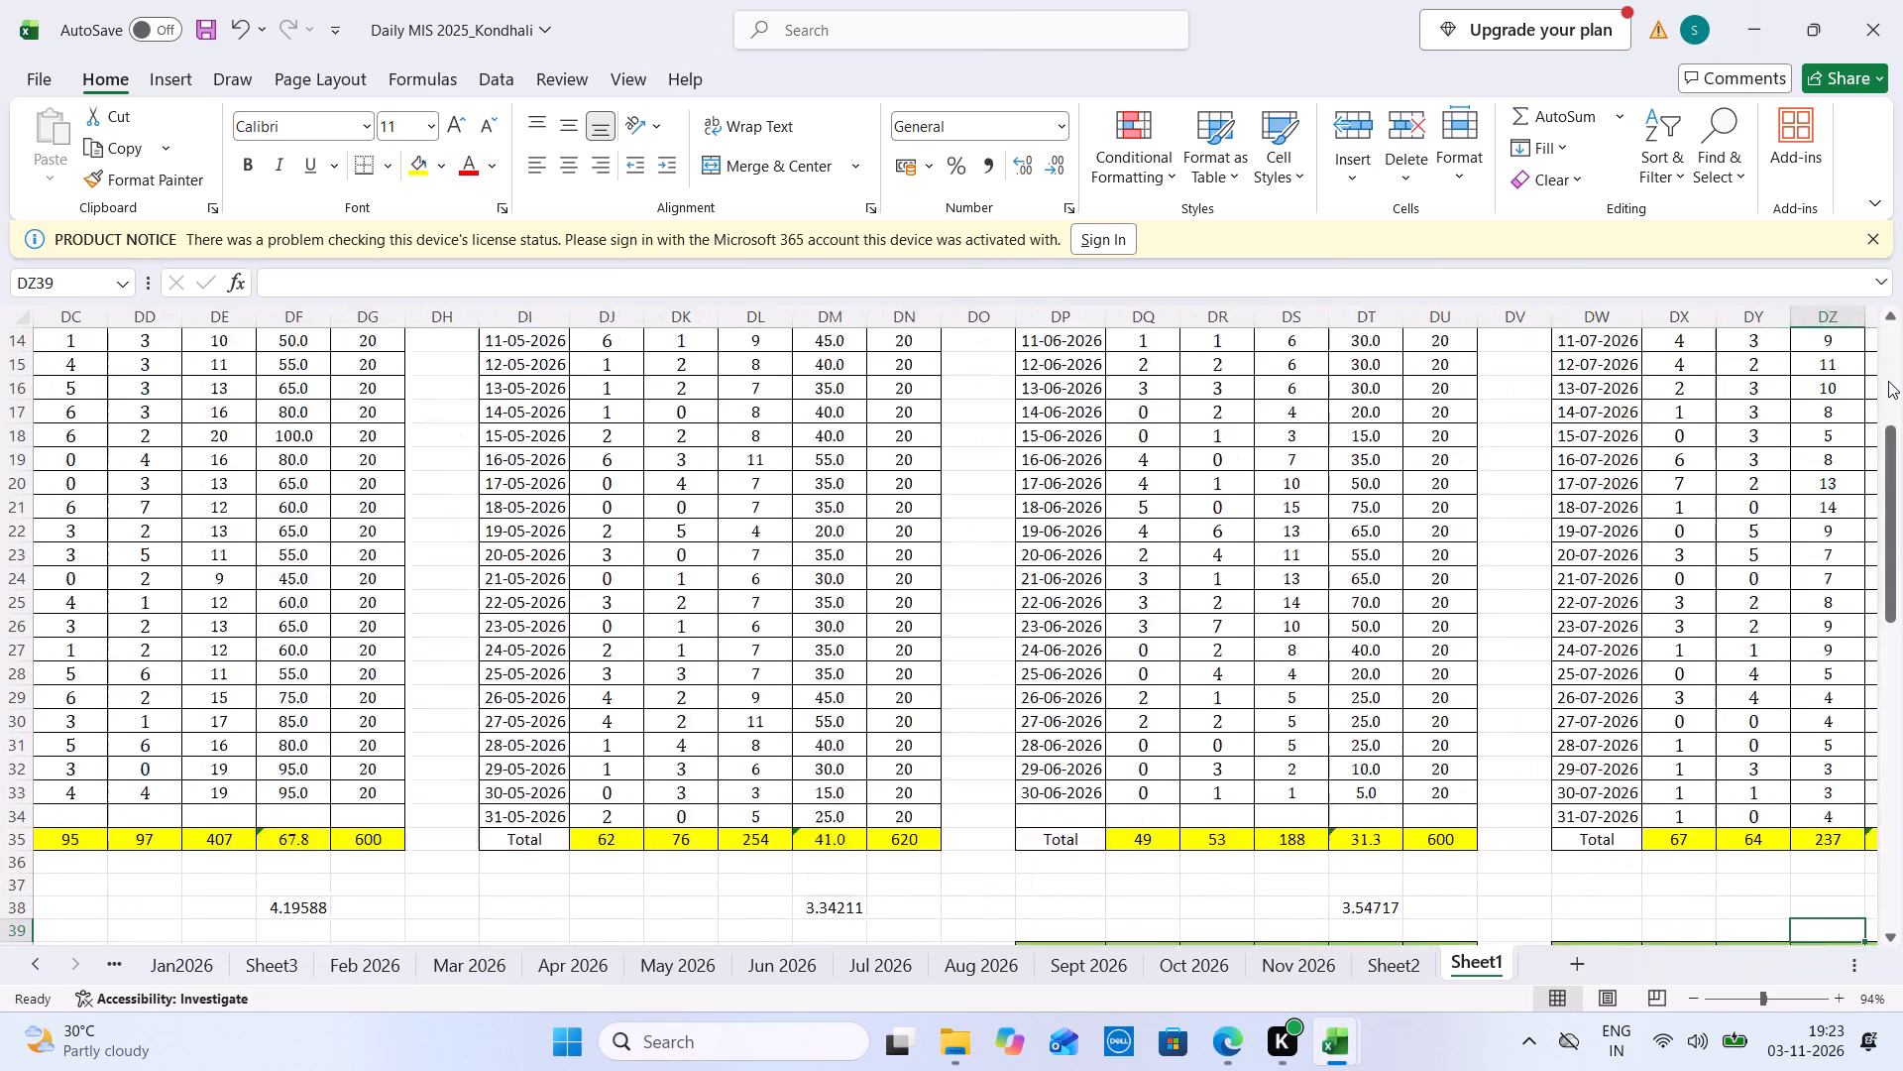
{"action": "key", "text": "Right"}
{"action": "key", "text": "Right"}
{"action": "key", "text": "Right"}
{"action": "key", "text": "Right"}
{"action": "key", "text": "Right"}
{"action": "key", "text": "Right"}
{"action": "key", "text": "Right"}
{"action": "key", "text": "Right"}
{"action": "key", "text": "Right"}
{"action": "key", "text": "Right"}
{"action": "key", "text": "Right"}
{"action": "key", "text": "Right"}
{"action": "key", "text": "Right"}
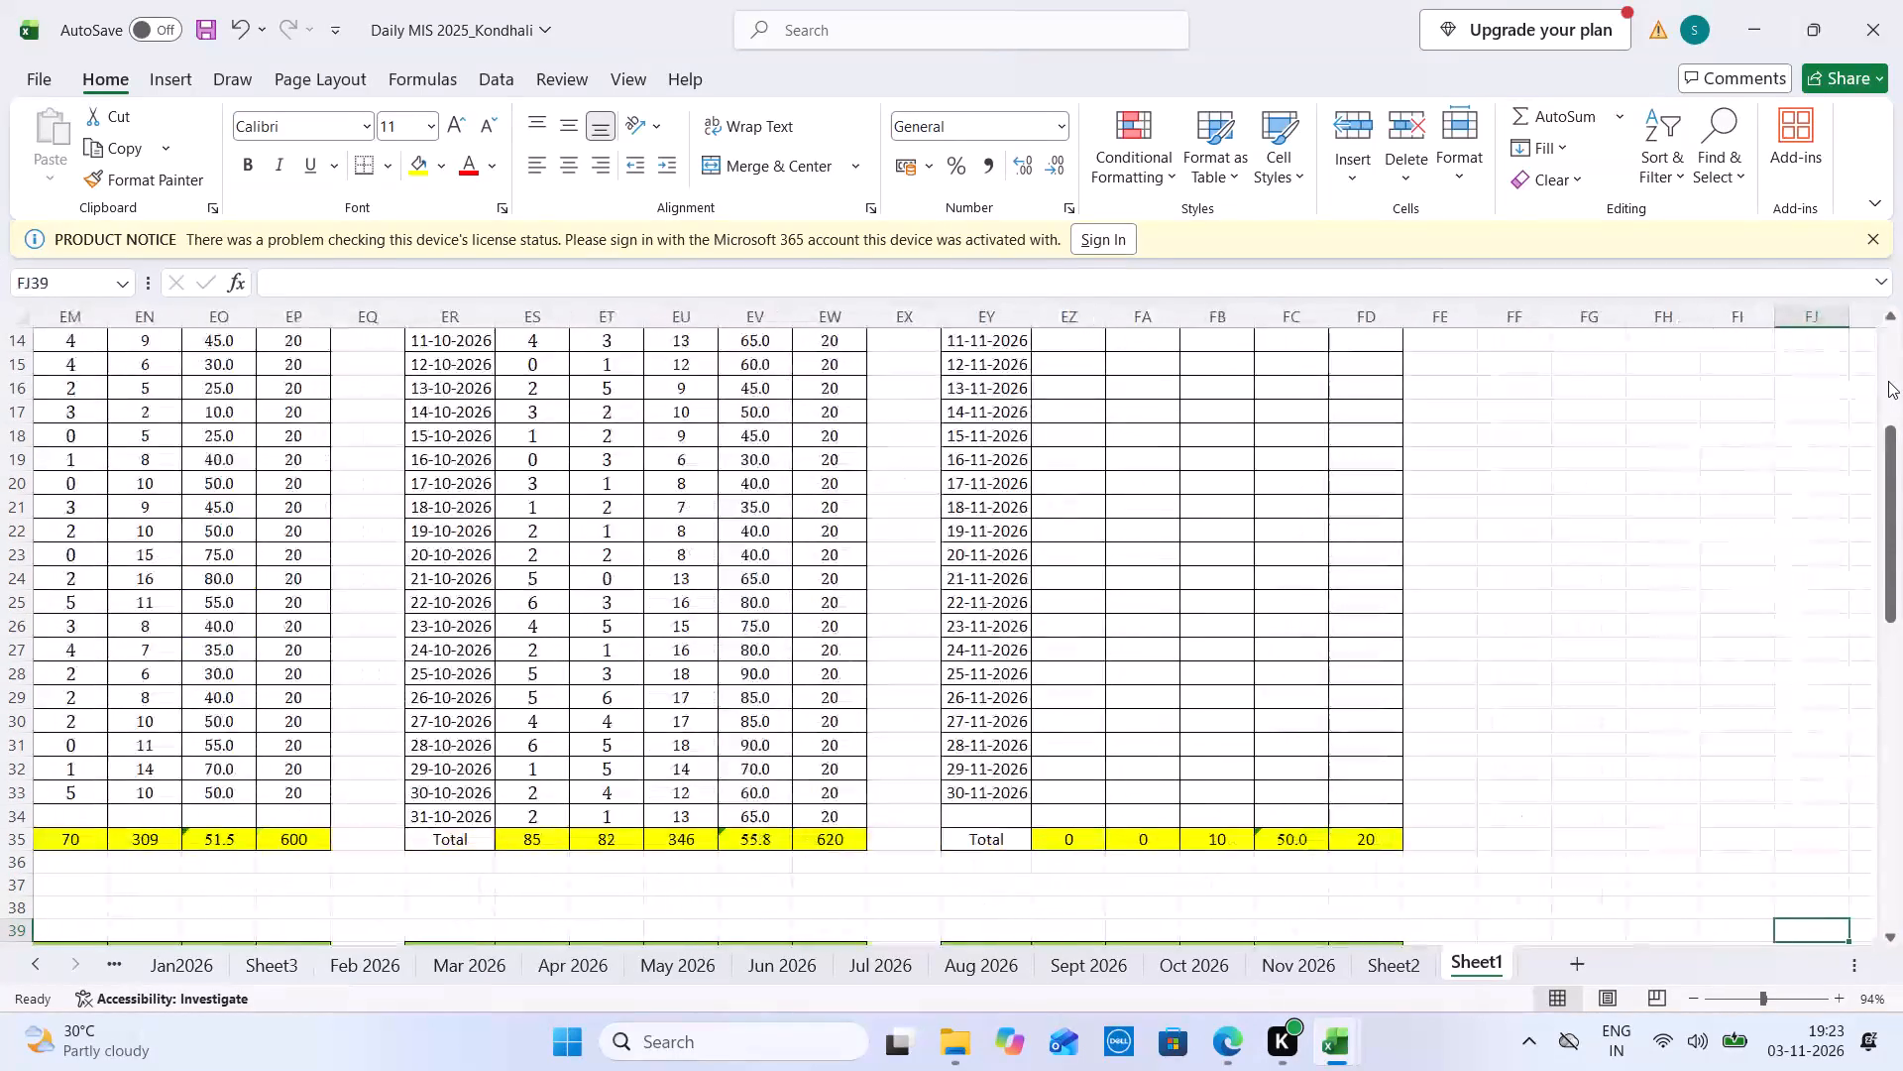
{"action": "key", "text": "Up"}
{"action": "key", "text": "Up"}
{"action": "key", "text": "Up"}
{"action": "key", "text": "Up"}
{"action": "key", "text": "Up"}
{"action": "key", "text": "Up"}
{"action": "key", "text": "Up"}
{"action": "key", "text": "Up"}
{"action": "key", "text": "Up"}
{"action": "key", "text": "Up"}
{"action": "key", "text": "Up"}
{"action": "key", "text": "Up"}
{"action": "key", "text": "Up"}
{"action": "key", "text": "Up"}
{"action": "key", "text": "Up"}
{"action": "key", "text": "Up"}
{"action": "key", "text": "Up"}
{"action": "key", "text": "Up"}
{"action": "key", "text": "Up"}
{"action": "key", "text": "Up"}
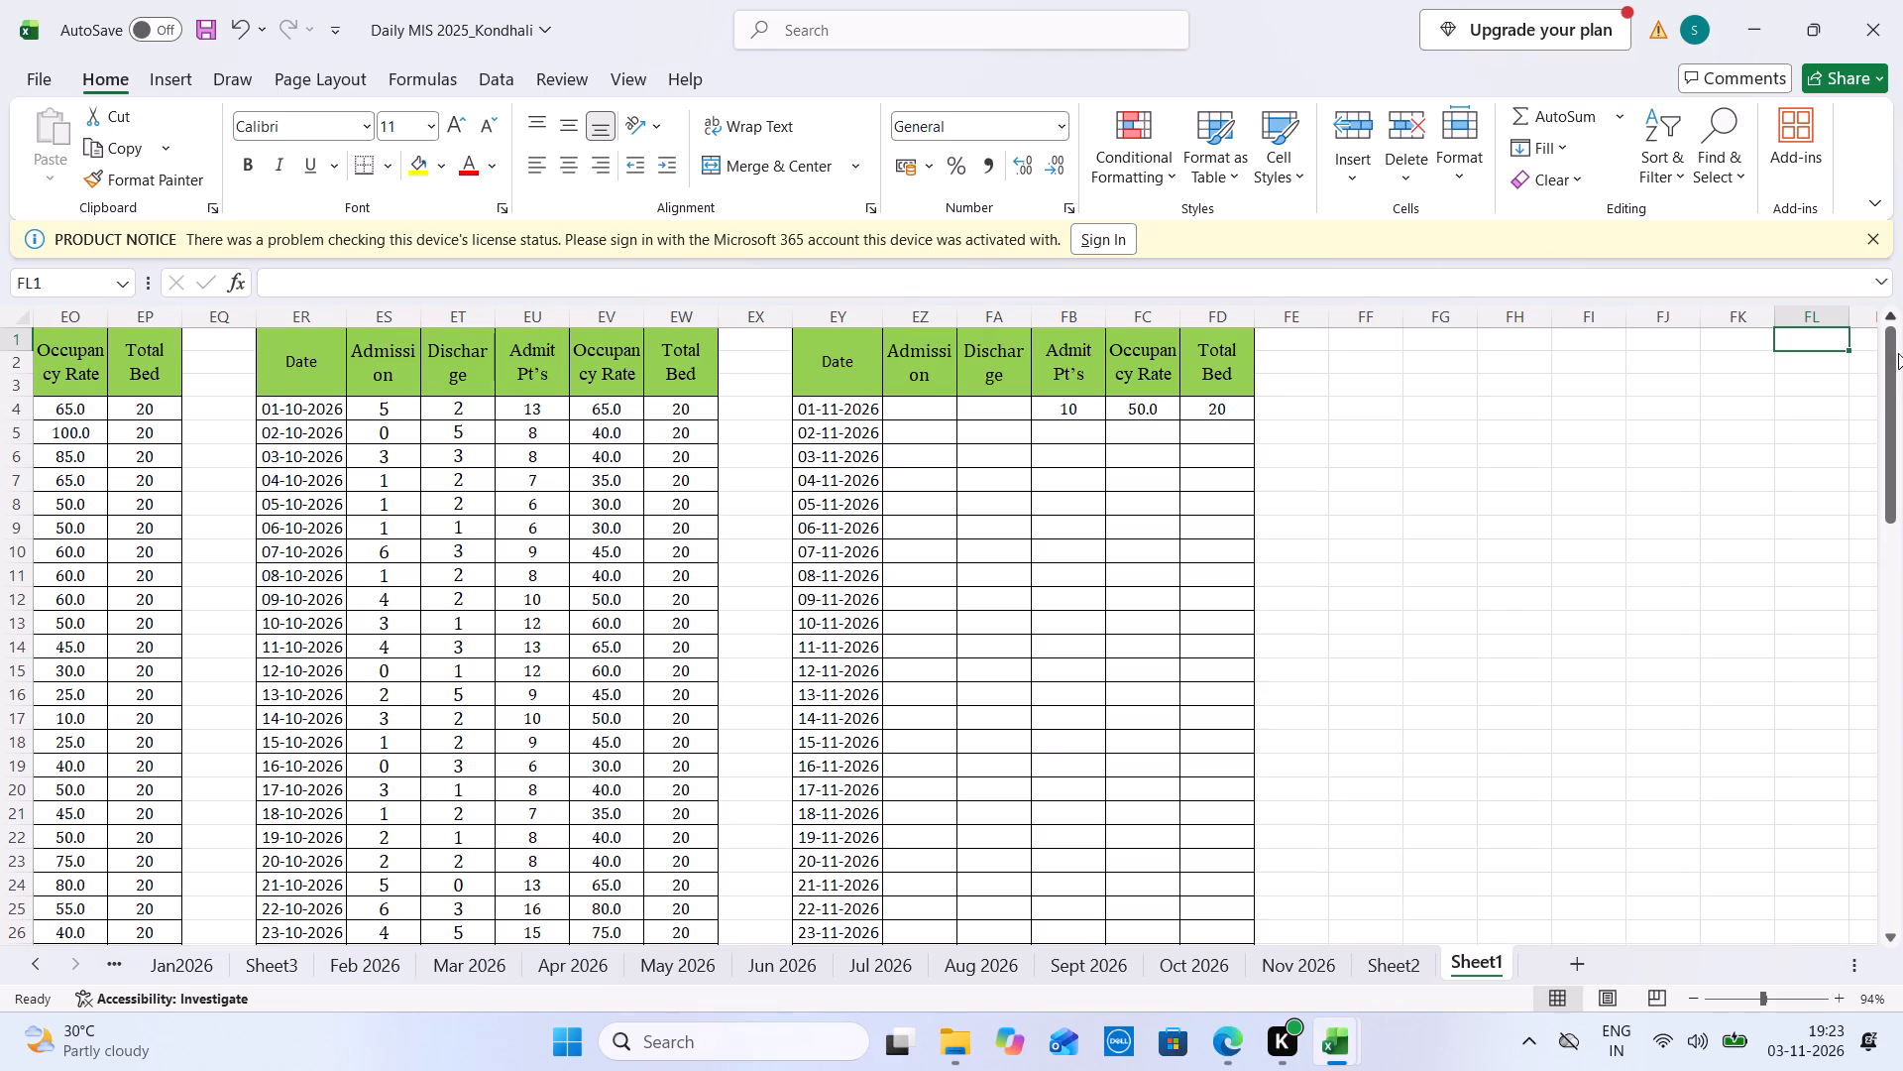
{"action": "left_click_drag", "start_coordinate": [1898, 354], "coordinate": [1878, 671]}
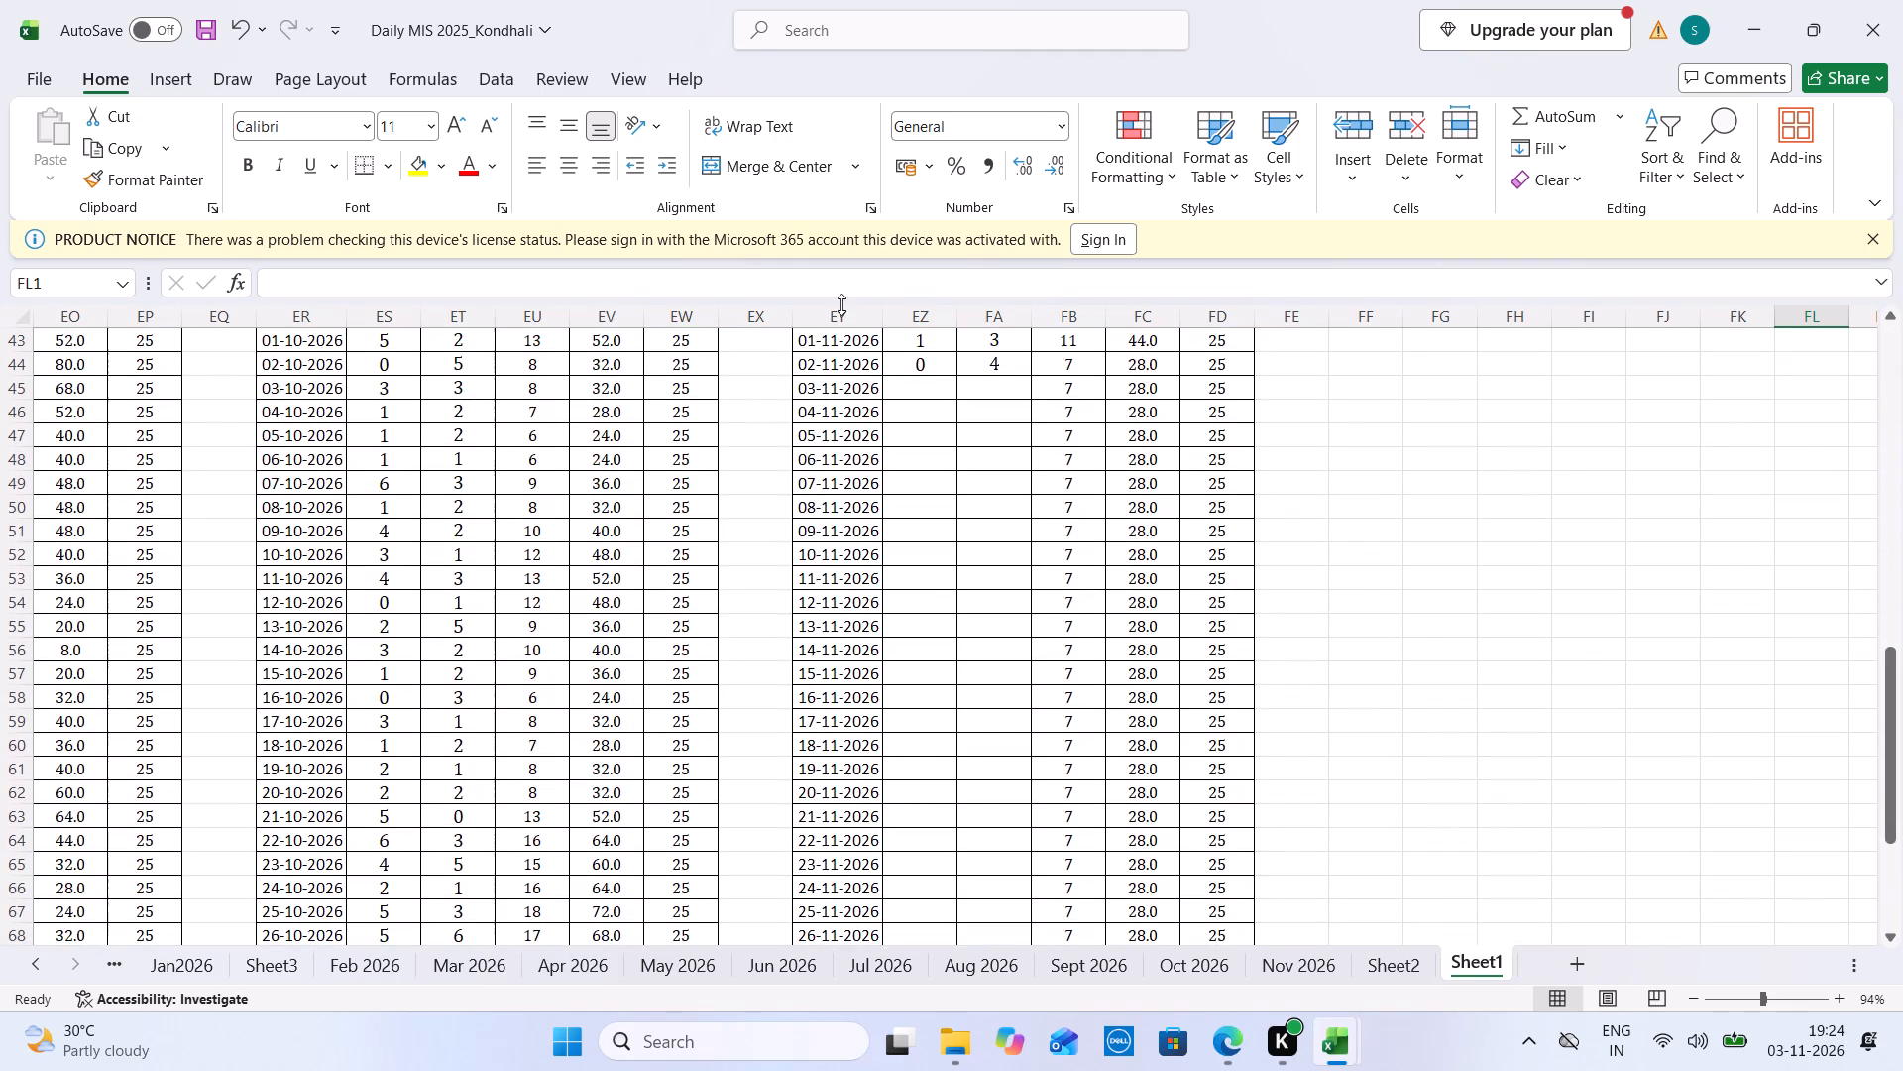
{"action": "left_click", "coordinate": [939, 399]}
{"action": "key", "text": "2"}
{"action": "key", "text": "Right"}
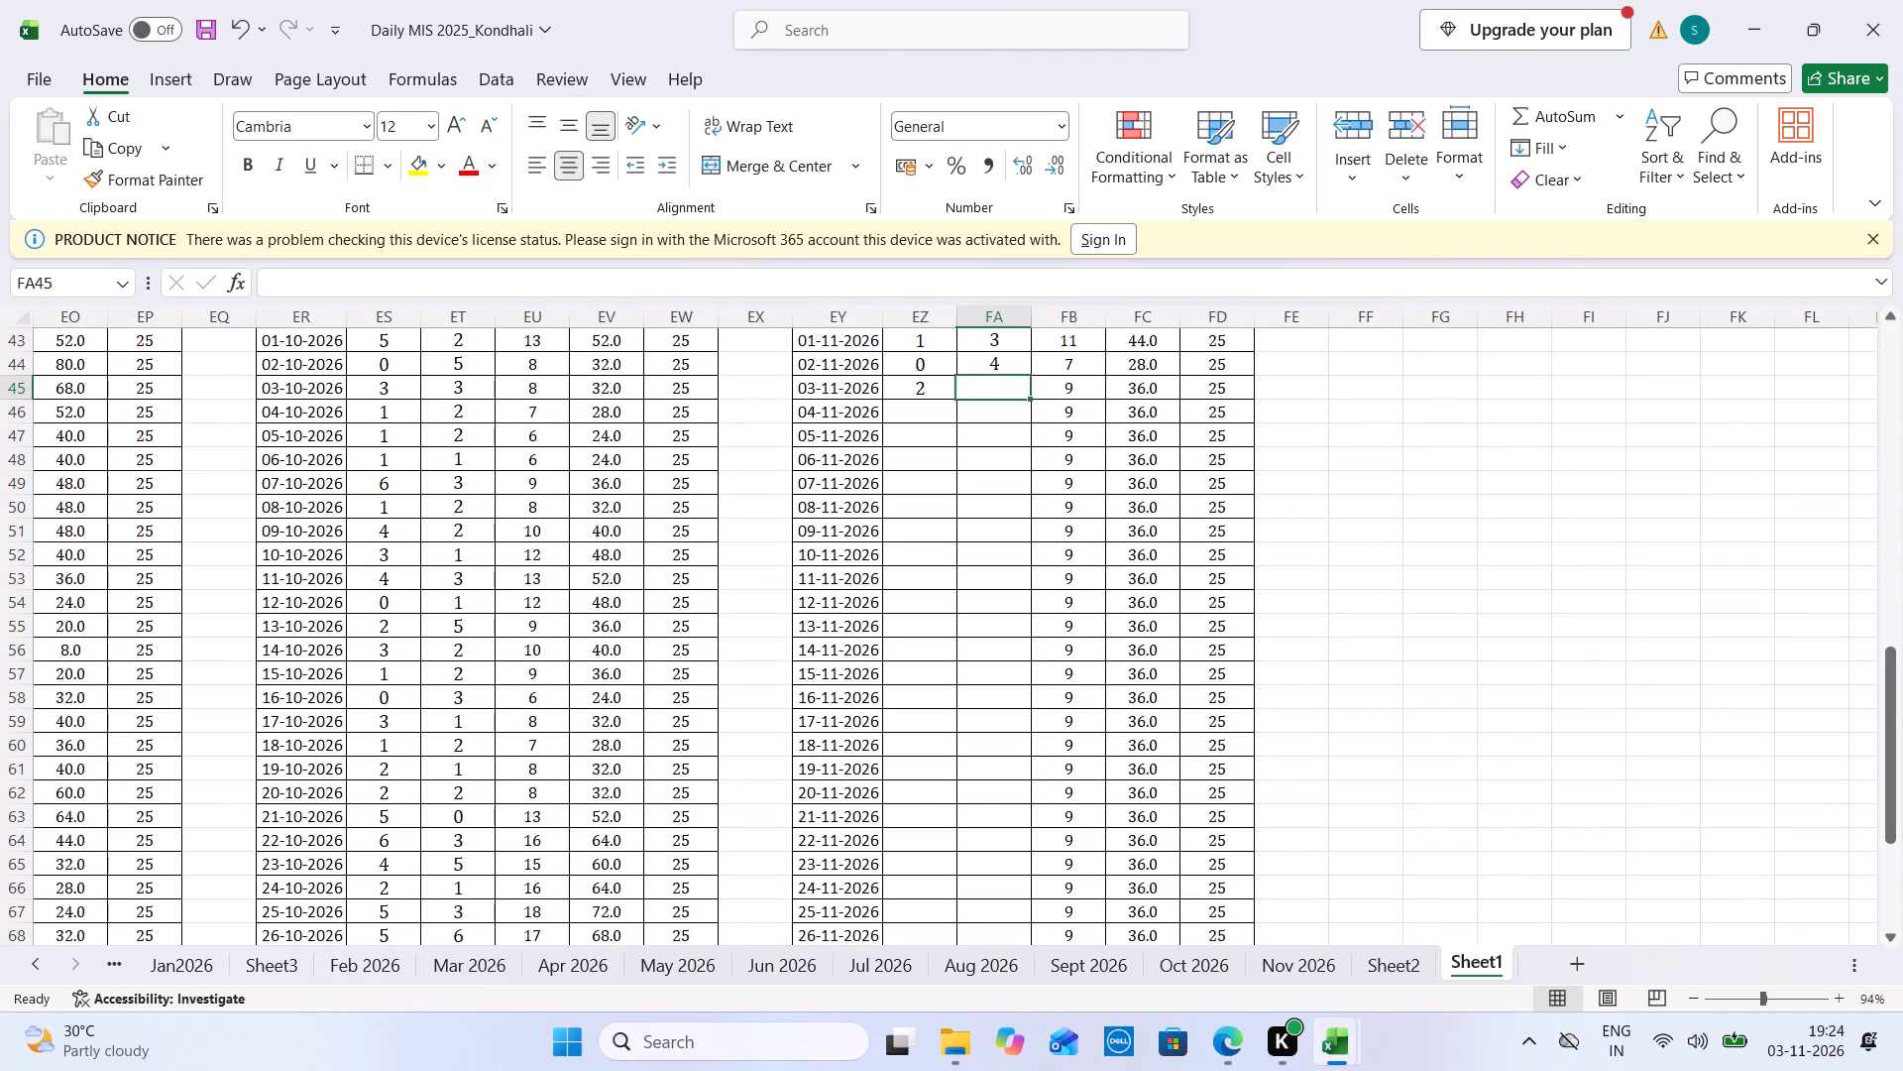
{"action": "key", "text": "4"}
{"action": "key", "text": "Right"}
Clear the Admit Pt's, Occupancy Rate and Total Bed cells for 04-11-2026 to 30-11-2026 in the 25-bed table.
{"action": "left_click_drag", "start_coordinate": [1093, 413], "coordinate": [1302, 1070]}
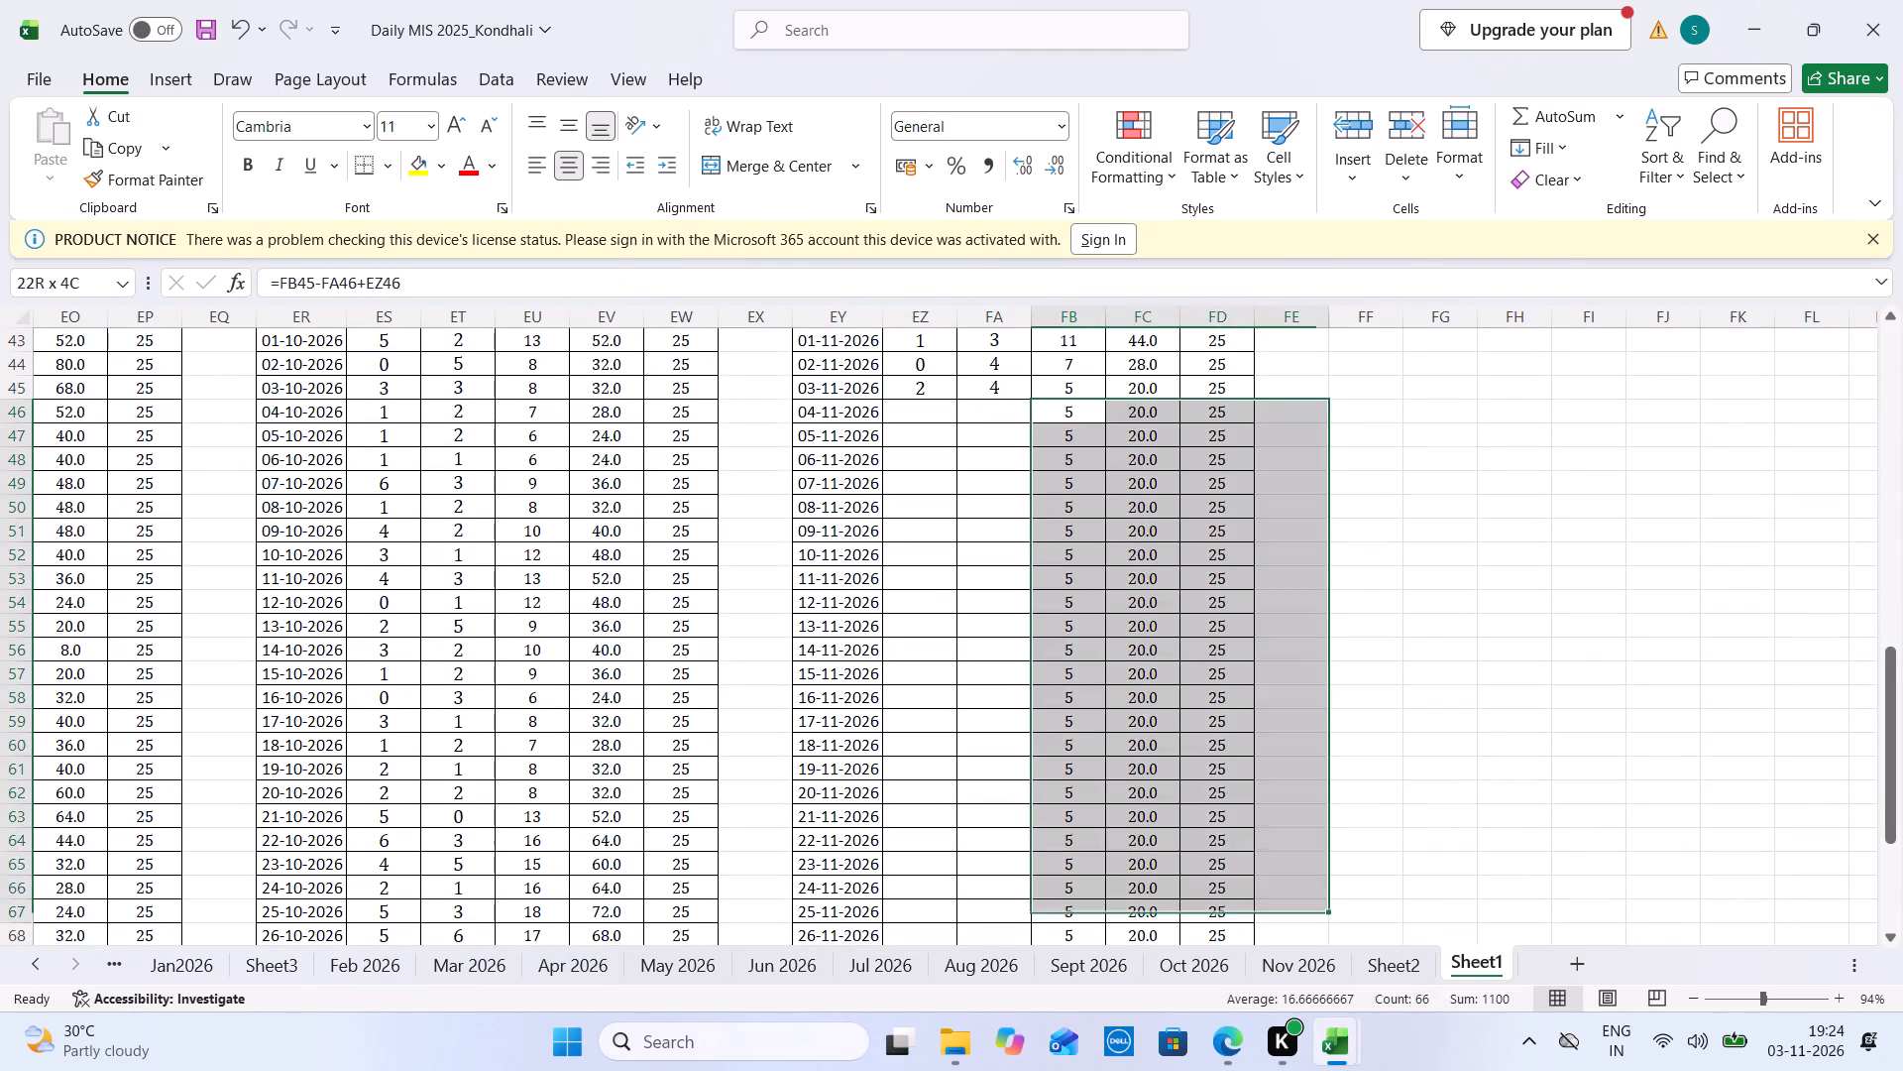
{"action": "left_click_drag", "start_coordinate": [1302, 1070], "coordinate": [1207, 899]}
{"action": "right_click", "coordinate": [1211, 880]}
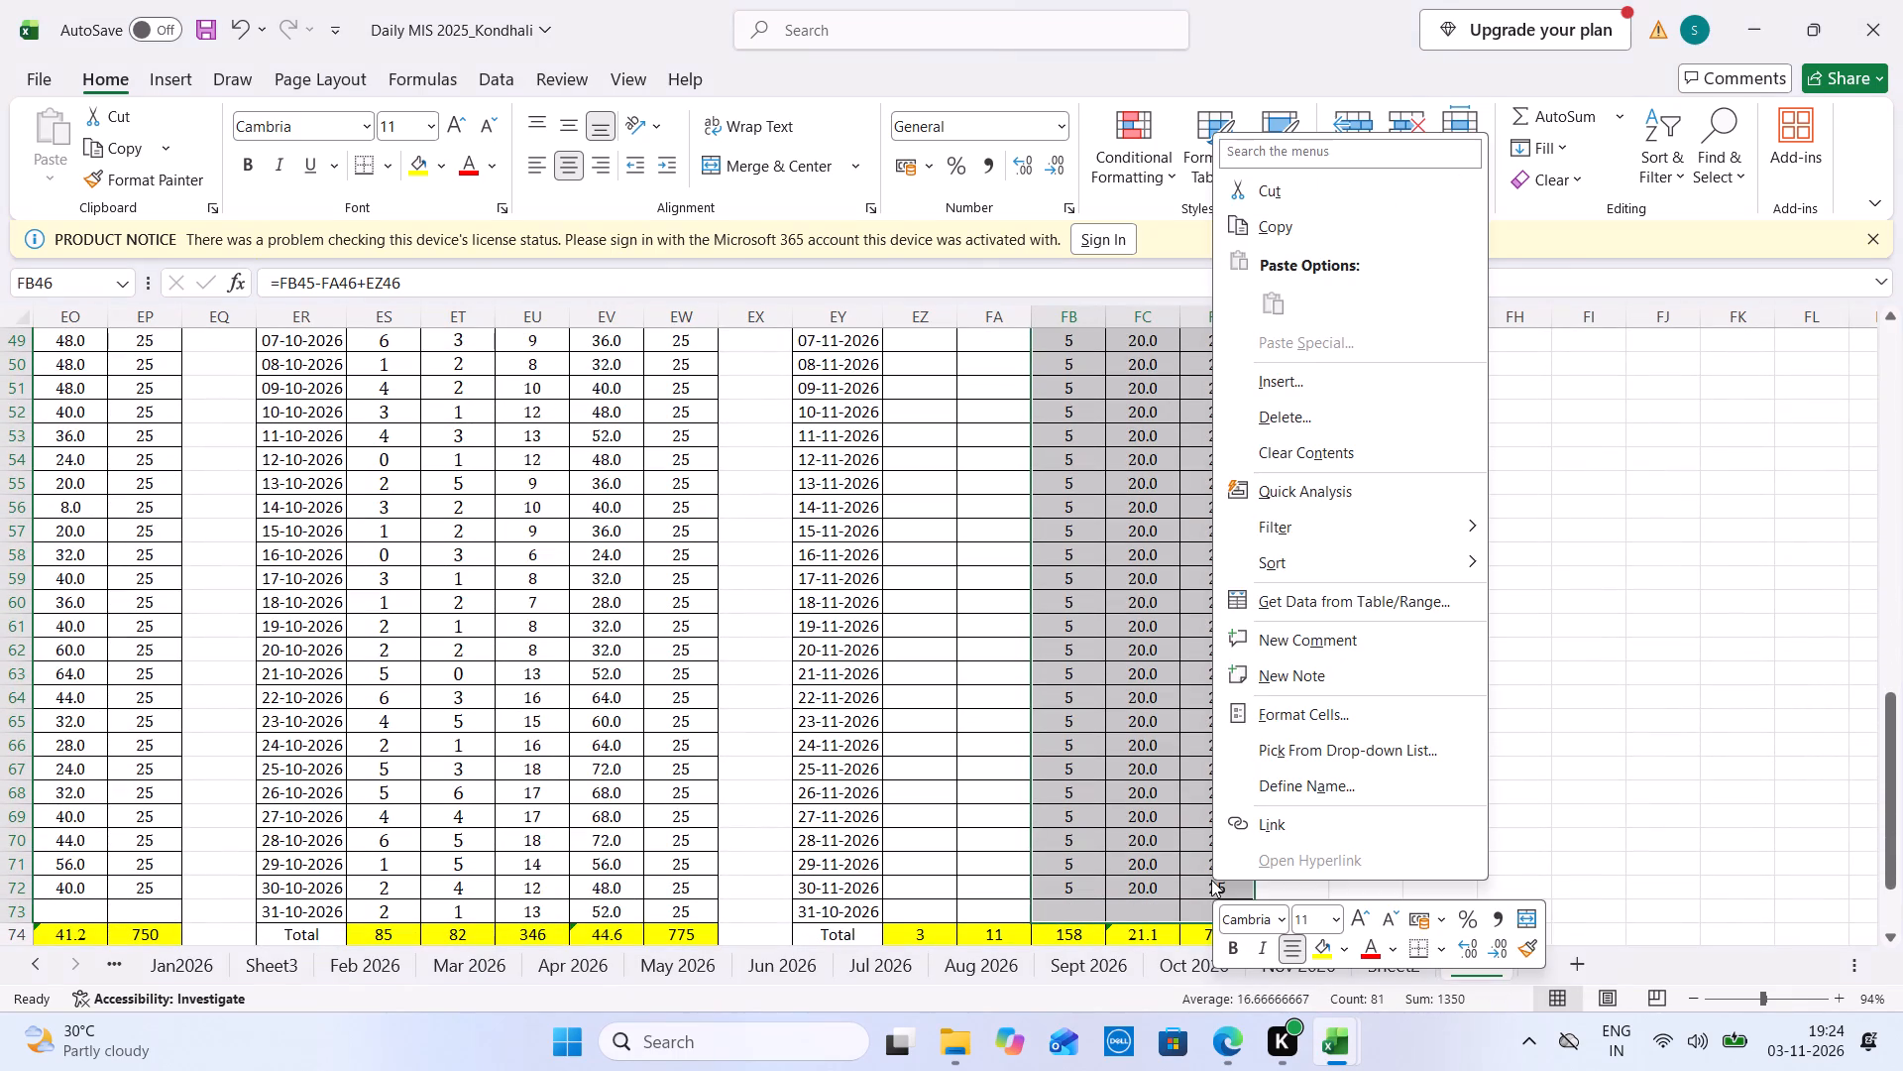
{"action": "left_click", "coordinate": [1339, 466]}
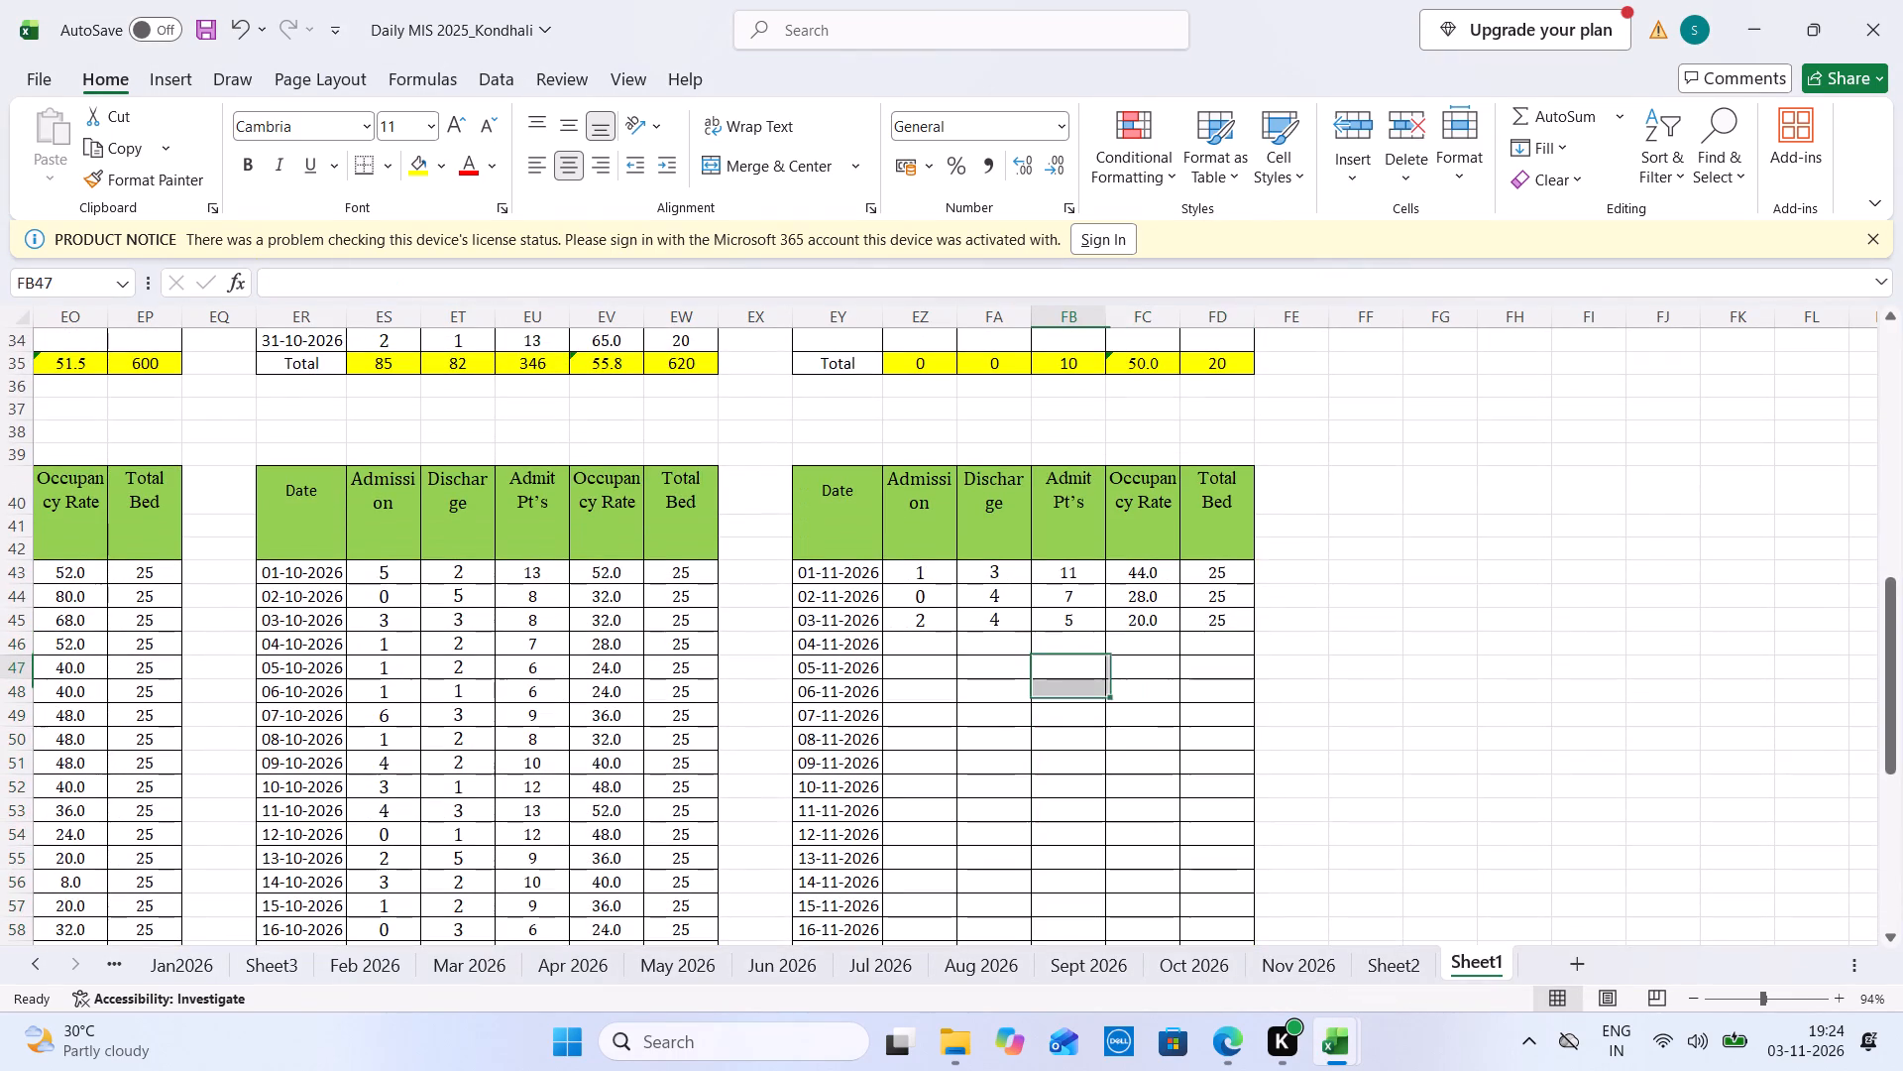
Using the 25-bed November table's monthly occupancy, enter 30.7% as Kondhali's MTD Nov 2026 Occupancy Ratio in Monthly MIS.
{"action": "key", "text": "Down"}
{"action": "key", "text": "Down"}
{"action": "key", "text": "Down"}
{"action": "key", "text": "Down"}
{"action": "key", "text": "Down"}
{"action": "key", "text": "Down"}
{"action": "key", "text": "Down"}
{"action": "key", "text": "Down"}
{"action": "key", "text": "Down"}
{"action": "key", "text": "Down"}
{"action": "key", "text": "Down"}
{"action": "key", "text": "Down"}
{"action": "key", "text": "Down"}
{"action": "key", "text": "Down"}
{"action": "key", "text": "Down"}
{"action": "key", "text": "Down"}
{"action": "key", "text": "Down"}
{"action": "key", "text": "Down"}
{"action": "key", "text": "Down"}
{"action": "key", "text": "Down"}
{"action": "key", "text": "ctrl+Tab"}
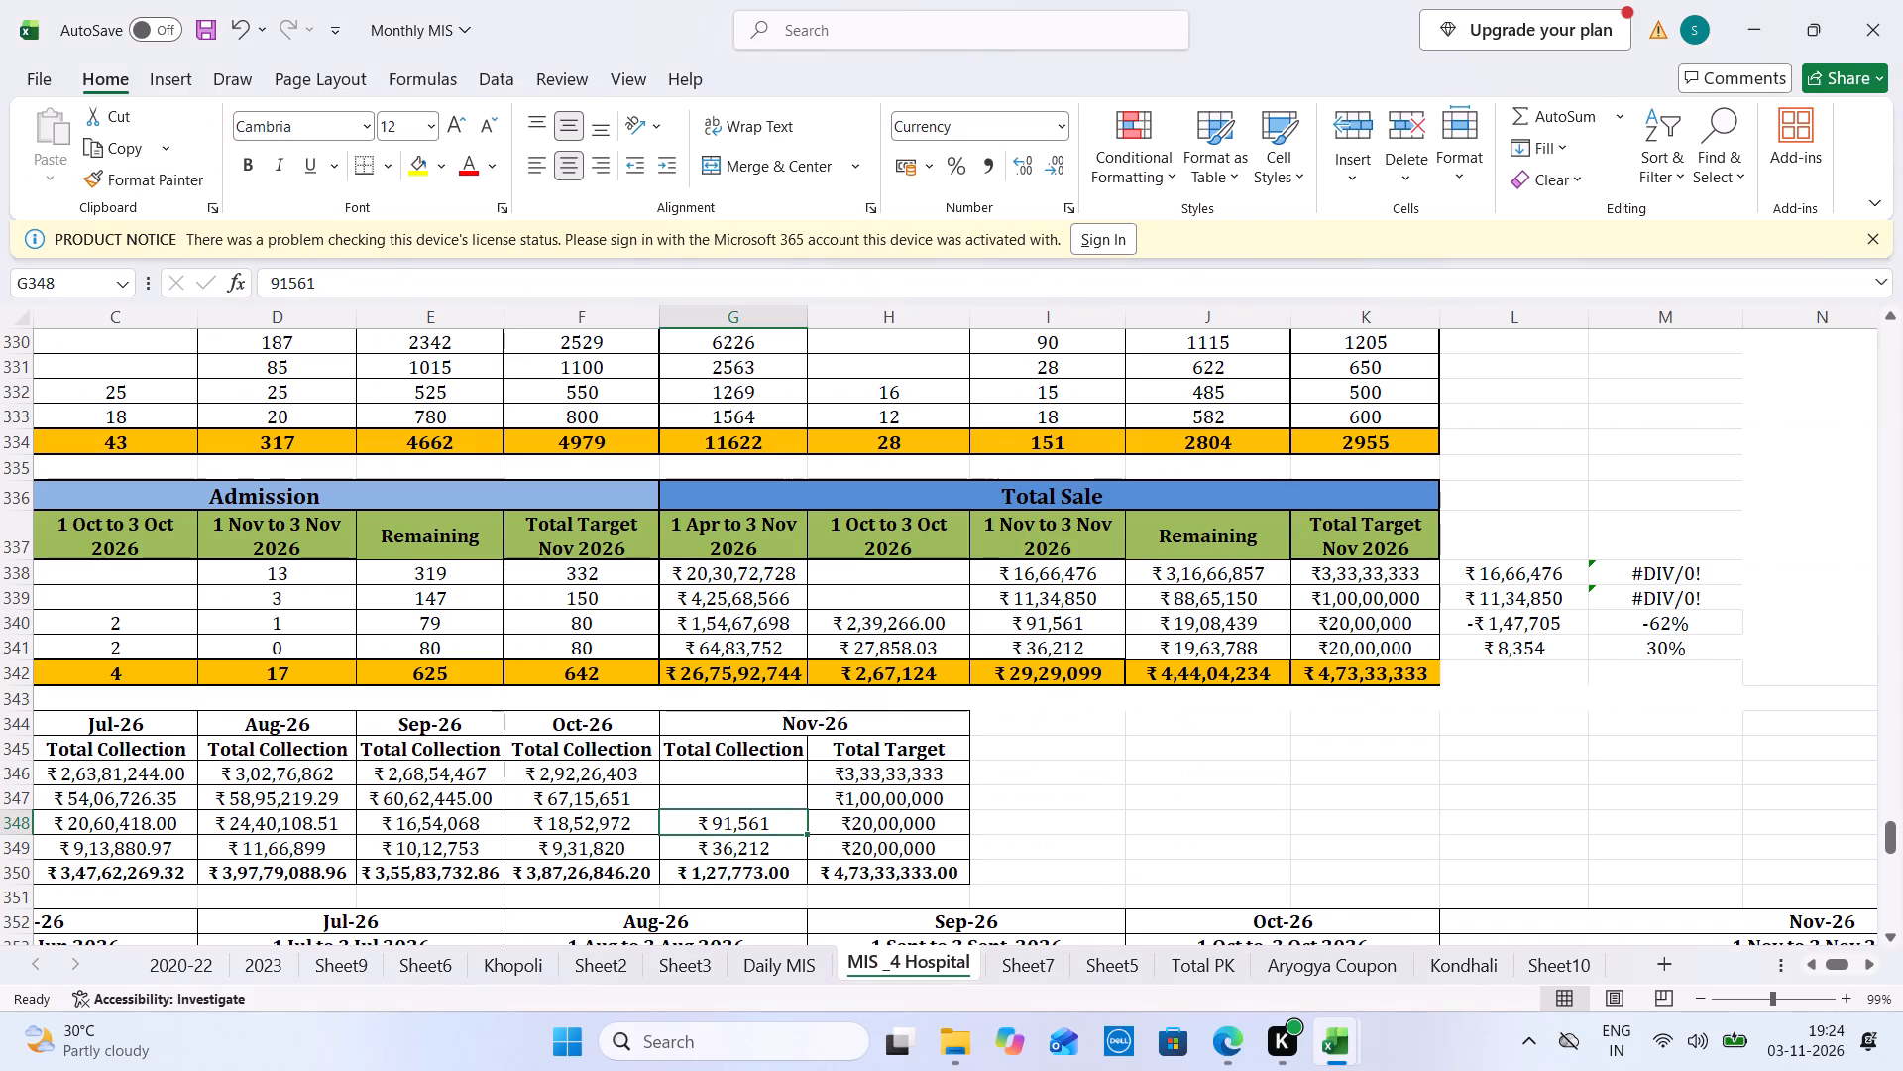
{"action": "left_click", "coordinate": [1893, 892]}
{"action": "left_click", "coordinate": [1893, 892]}
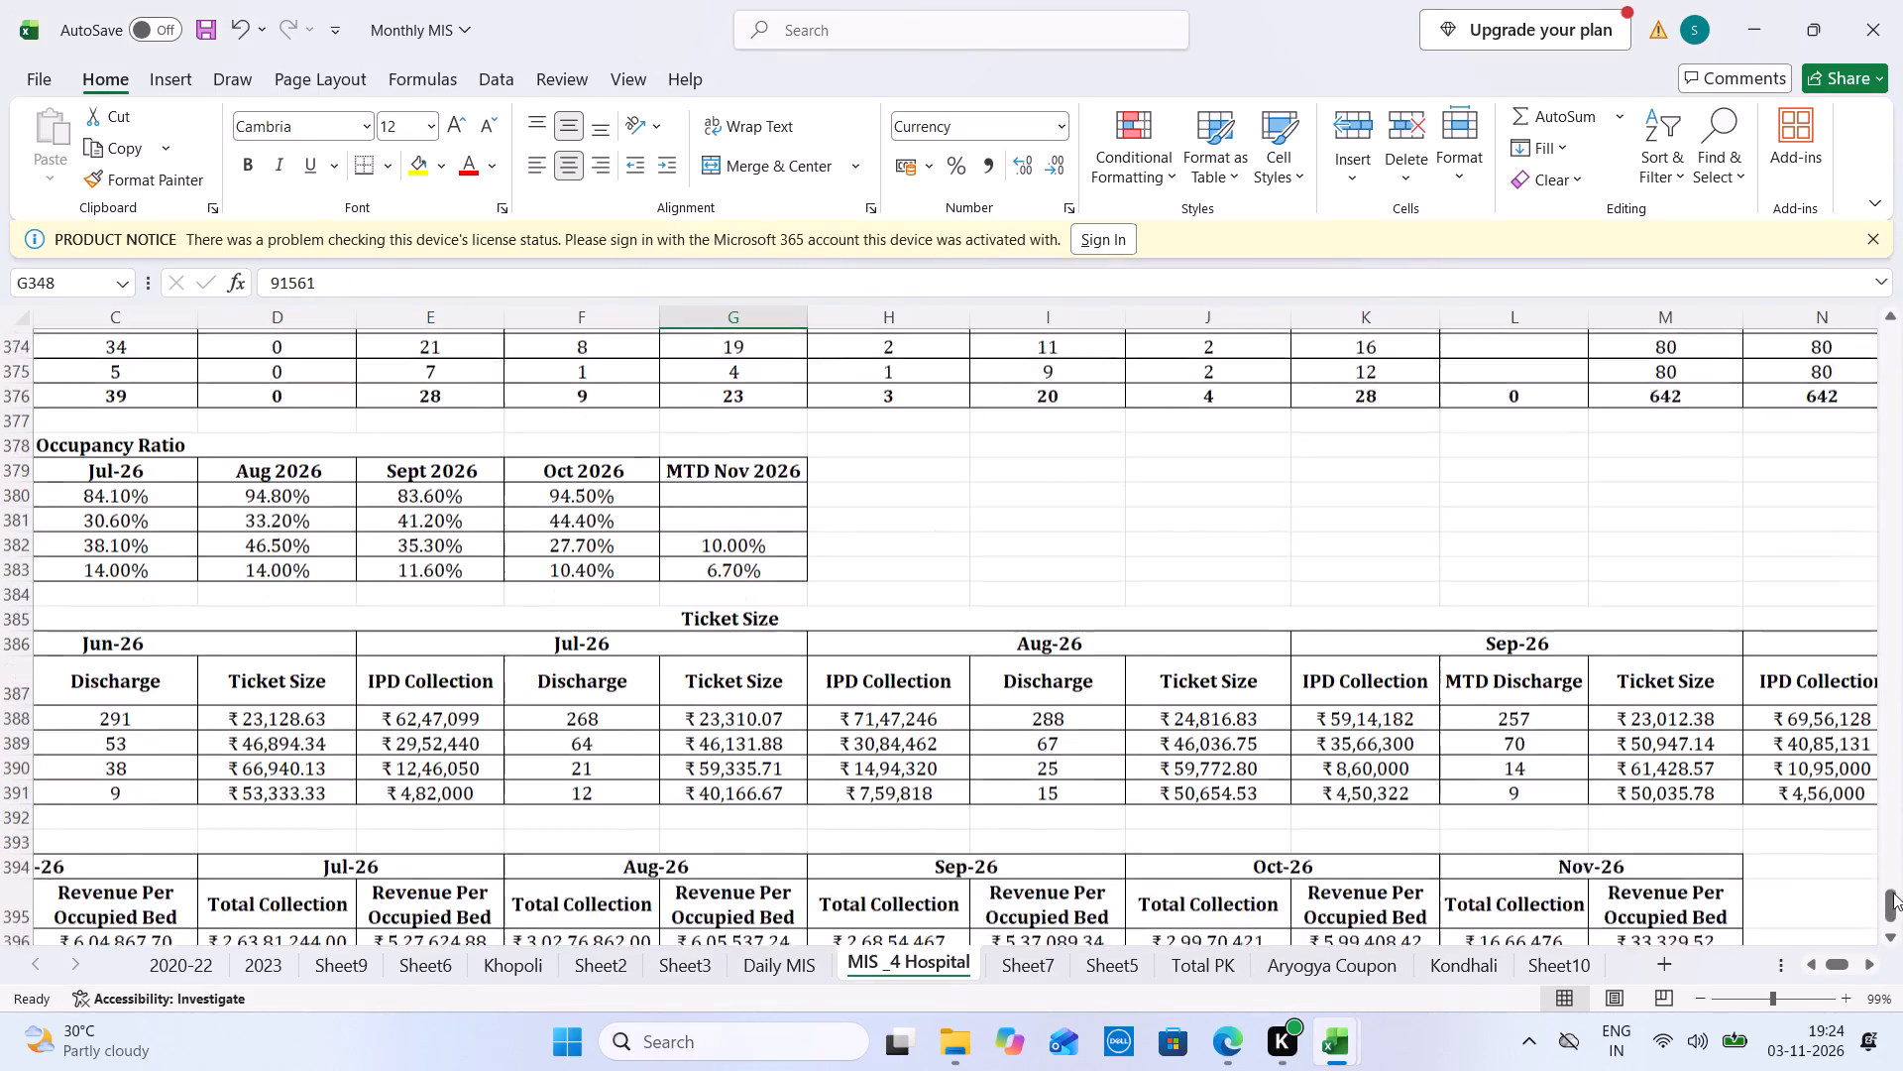
{"action": "left_click", "coordinate": [797, 449]}
{"action": "key", "text": "Down"}
{"action": "type", "text": "3.7"}
{"action": "key", "text": "BackSpace"}
{"action": "key", "text": "BackSpace"}
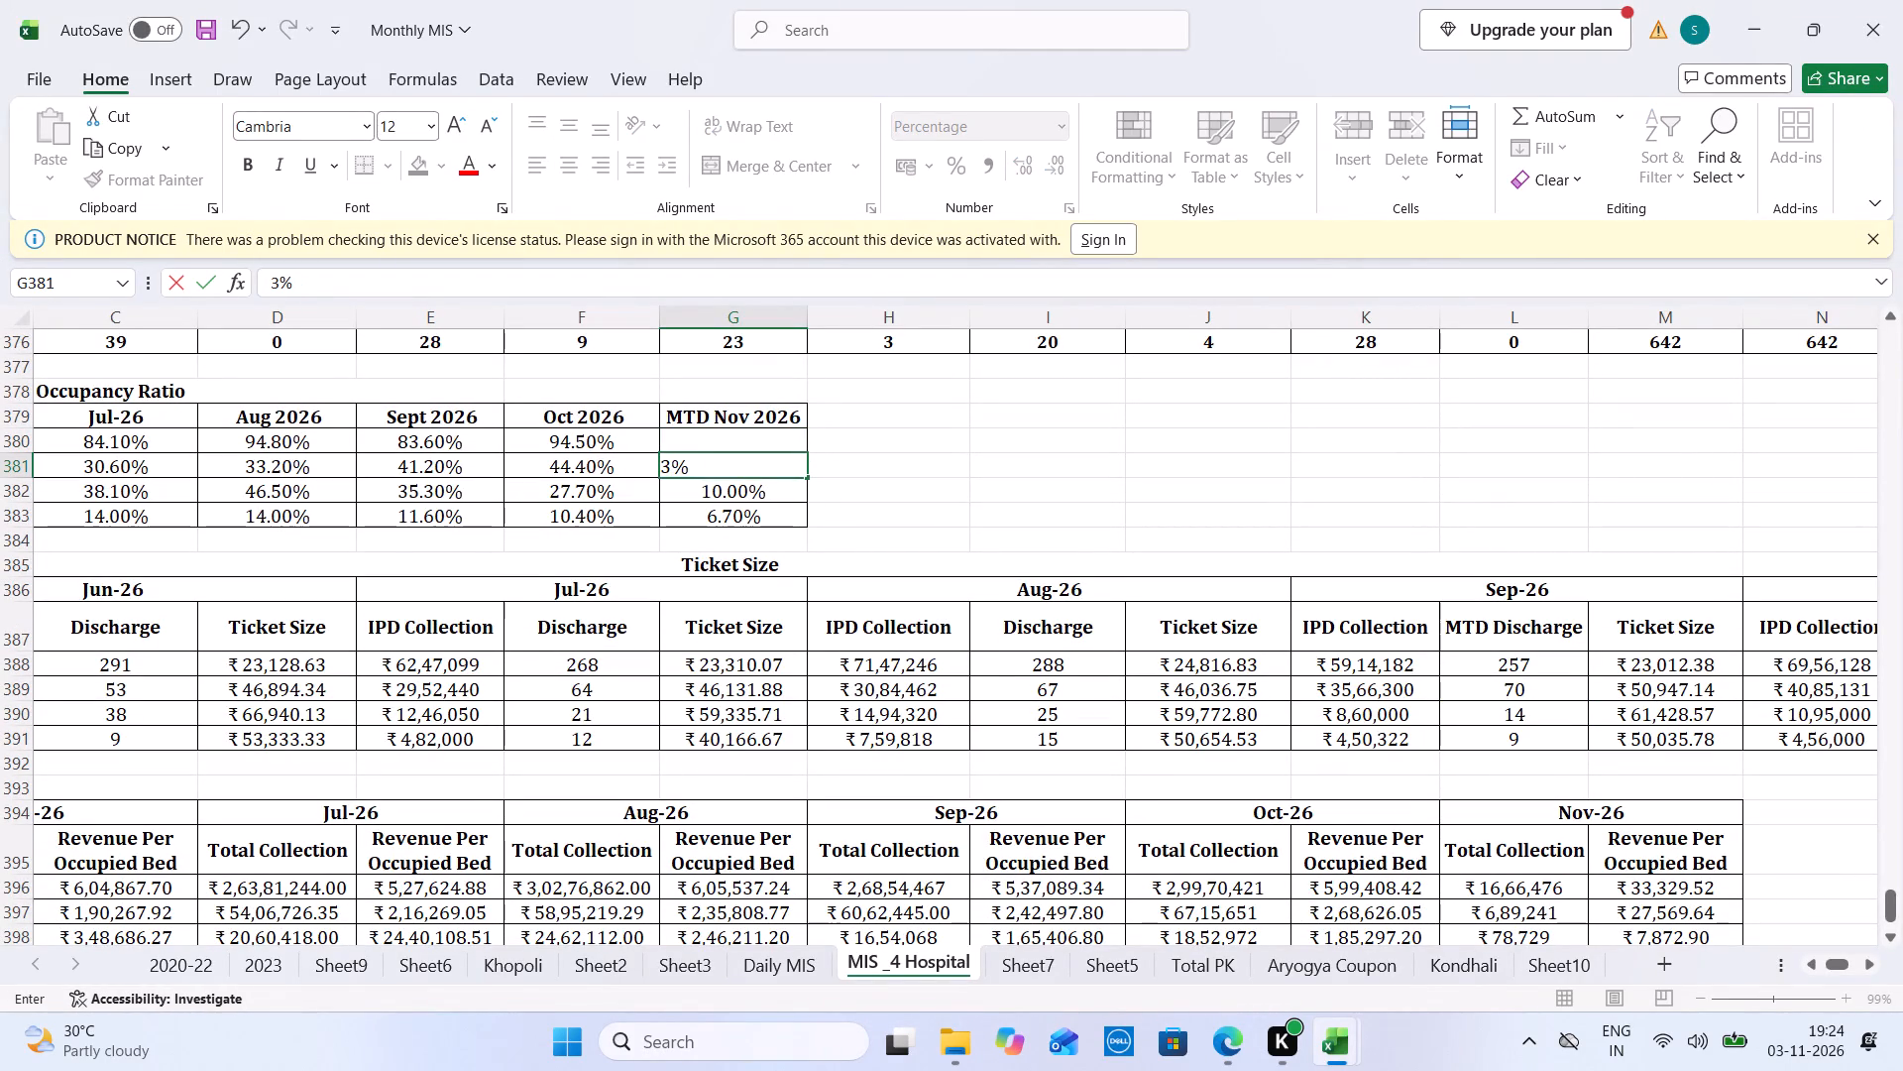
{"action": "type", "text": "0.7"}
{"action": "key", "text": "Tab"}
In Monthly MIS's Ticket Size table, enter Kondhali's Nov-26 MTD IPD Collection 731000 and MTD Discharge 11 from Daily MIS's Nov 2026 totals.
{"action": "key", "text": "Right"}
{"action": "key", "text": "Right"}
{"action": "key", "text": "Right"}
{"action": "key", "text": "Right"}
{"action": "key", "text": "Right"}
{"action": "key", "text": "Right"}
{"action": "key", "text": "Right"}
{"action": "key", "text": "Right"}
{"action": "key", "text": "Right"}
{"action": "key", "text": "Right"}
{"action": "key", "text": "Right"}
{"action": "key", "text": "Right"}
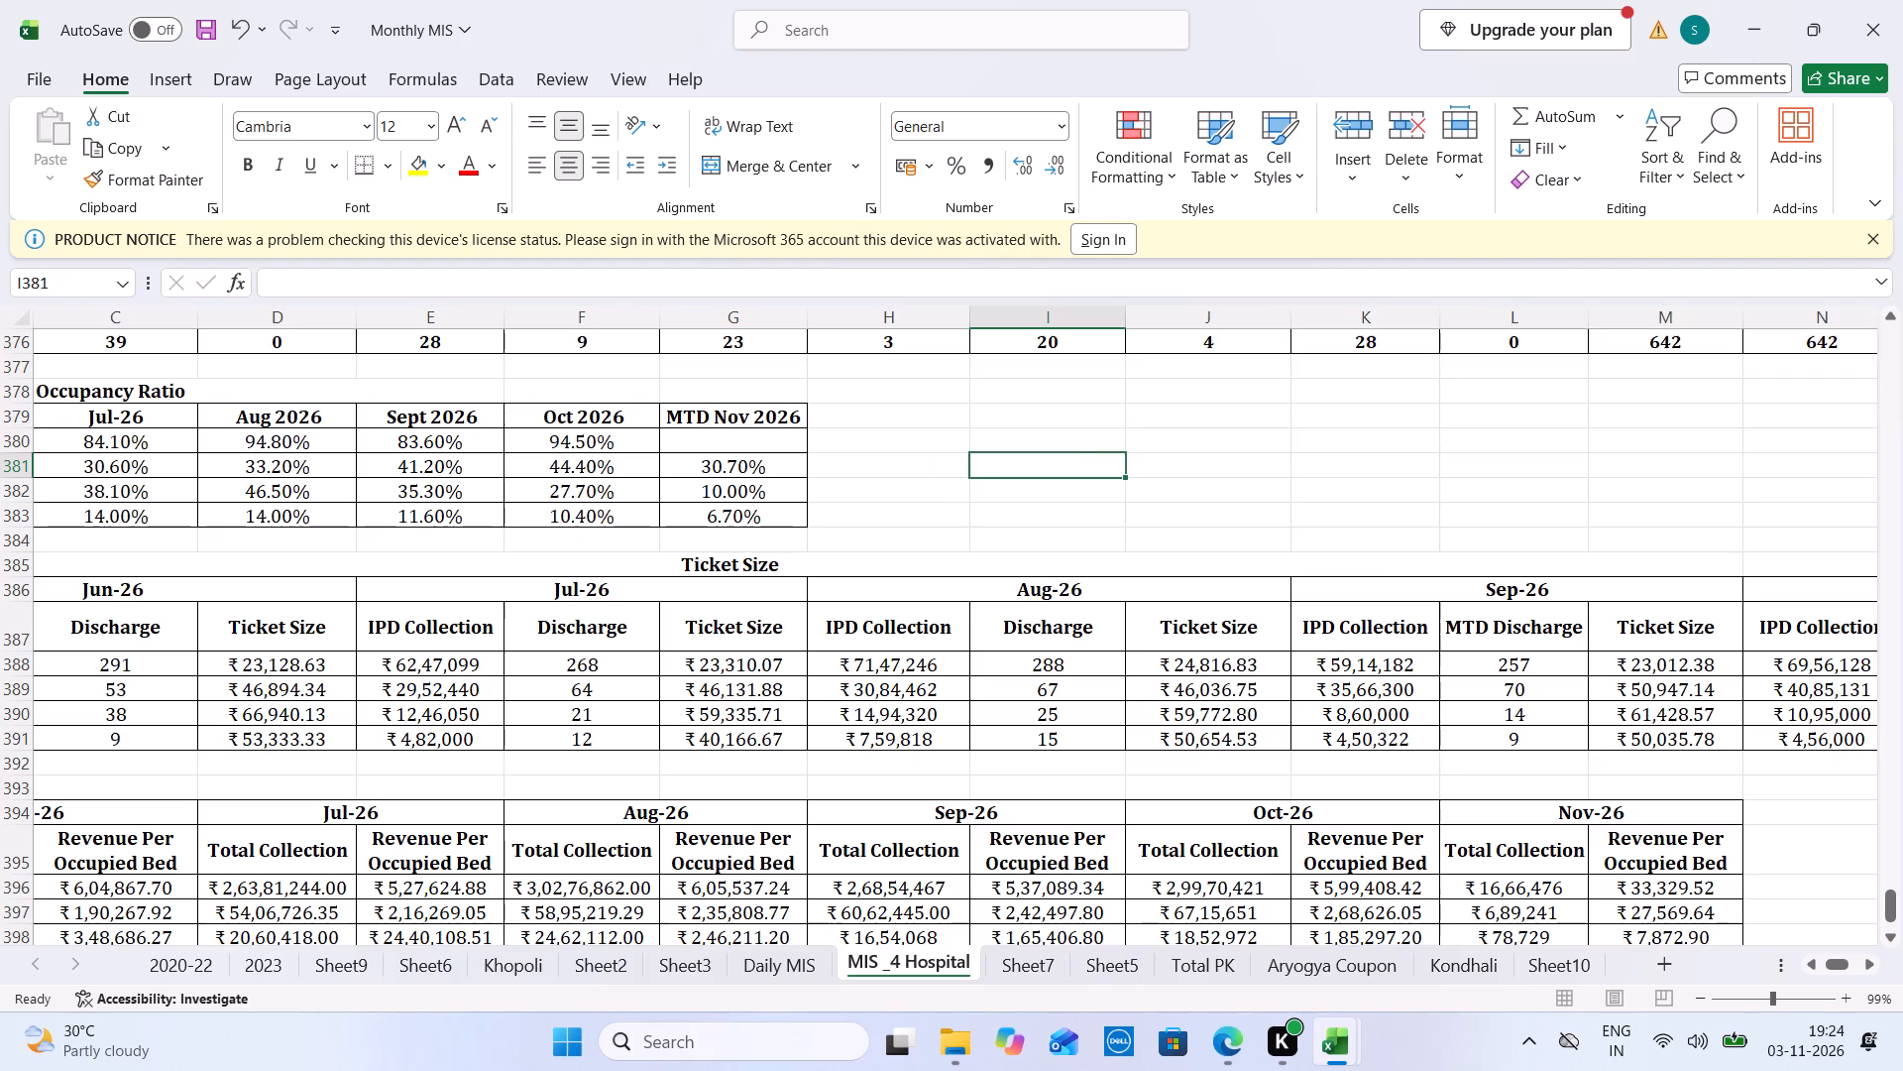
{"action": "left_click", "coordinate": [1343, 673]}
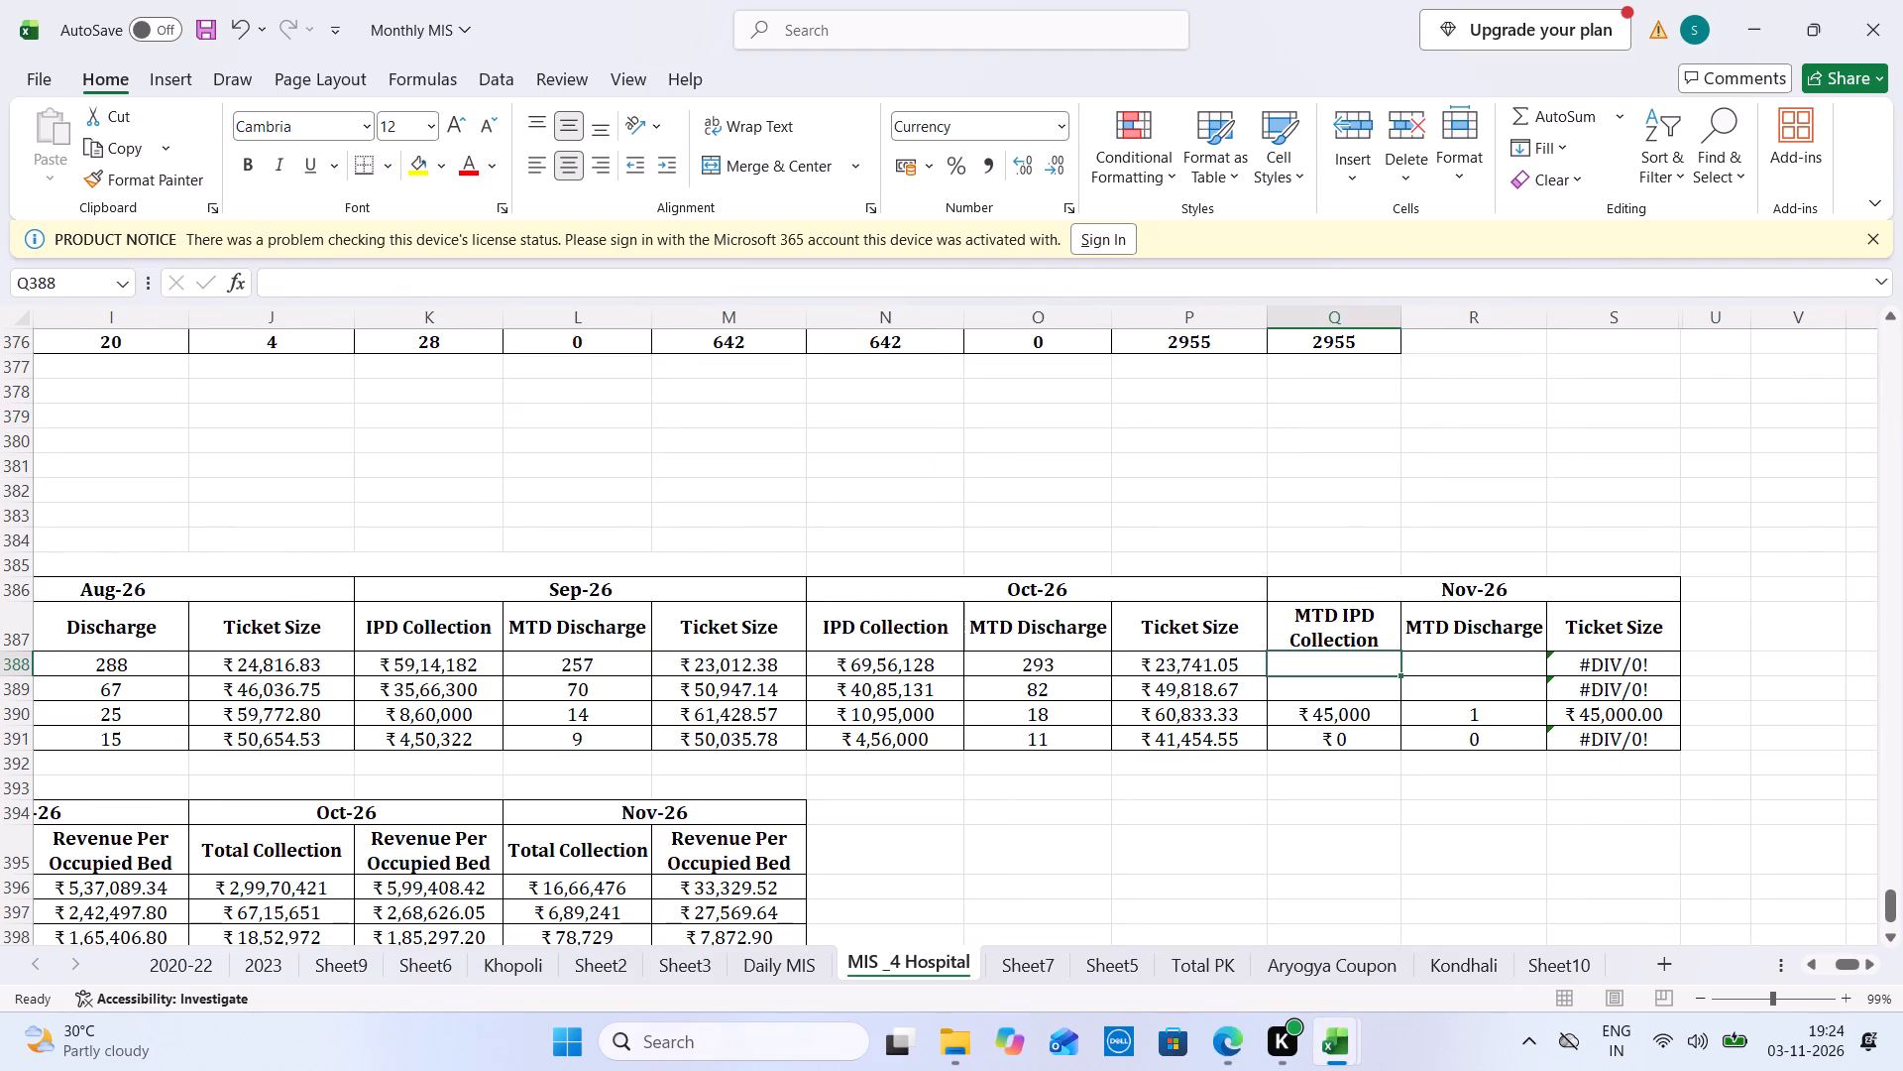
{"action": "key", "text": "ctrl+Tab"}
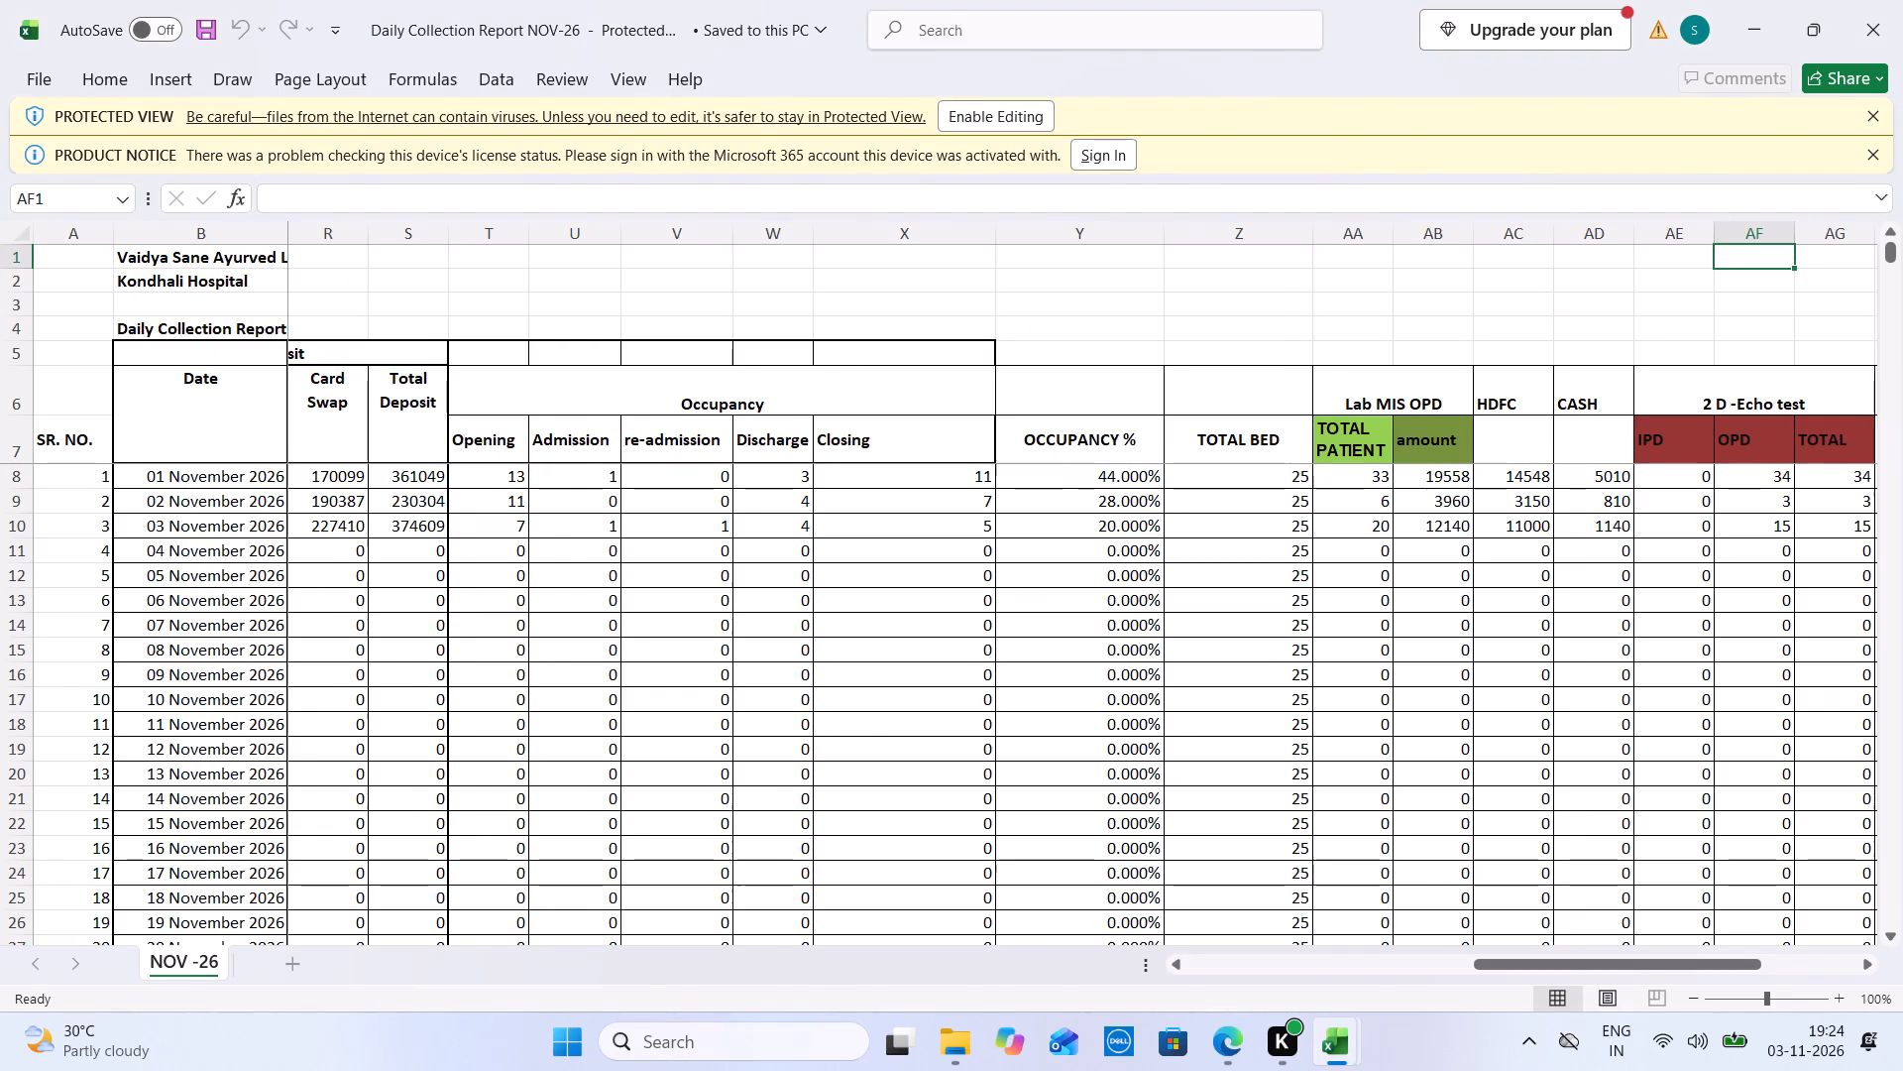
{"action": "key", "text": "ctrl+Tab"}
{"action": "left_click", "coordinate": [1285, 956]}
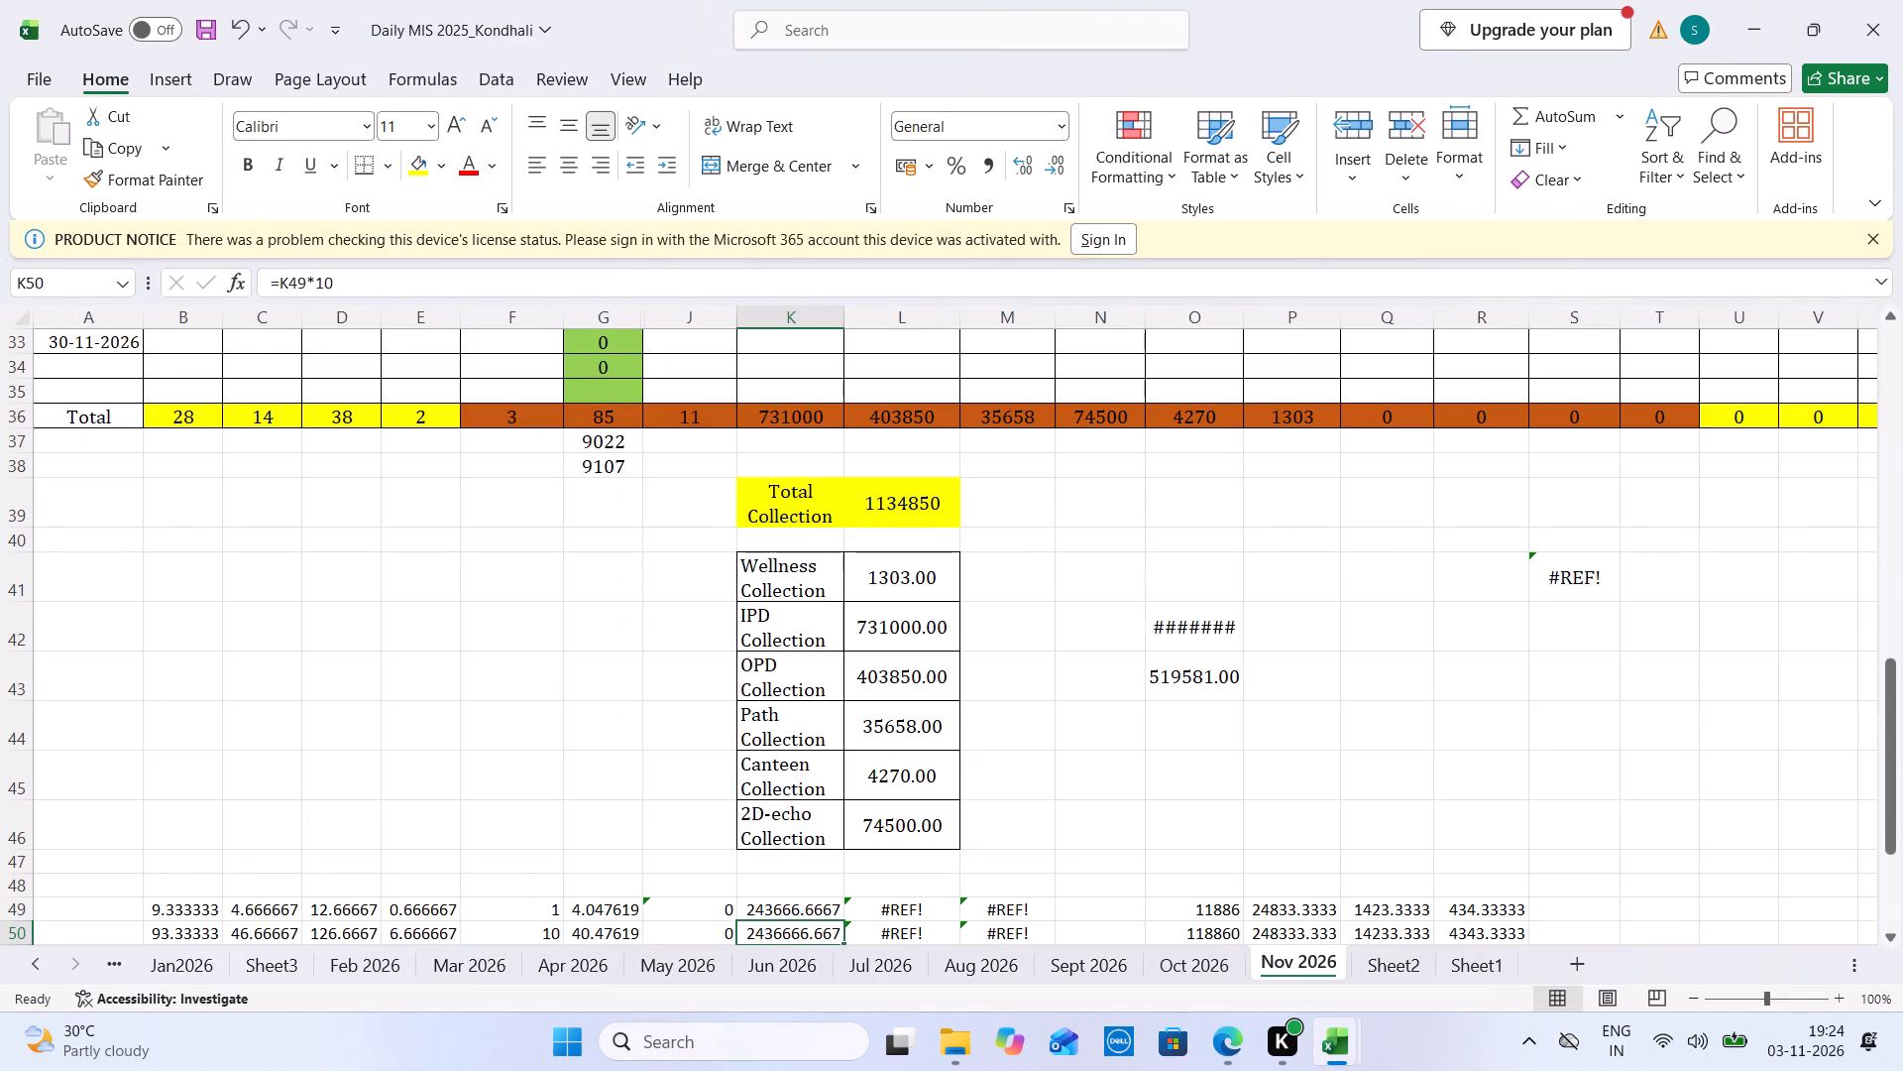
{"action": "key", "text": "ctrl+Tab"}
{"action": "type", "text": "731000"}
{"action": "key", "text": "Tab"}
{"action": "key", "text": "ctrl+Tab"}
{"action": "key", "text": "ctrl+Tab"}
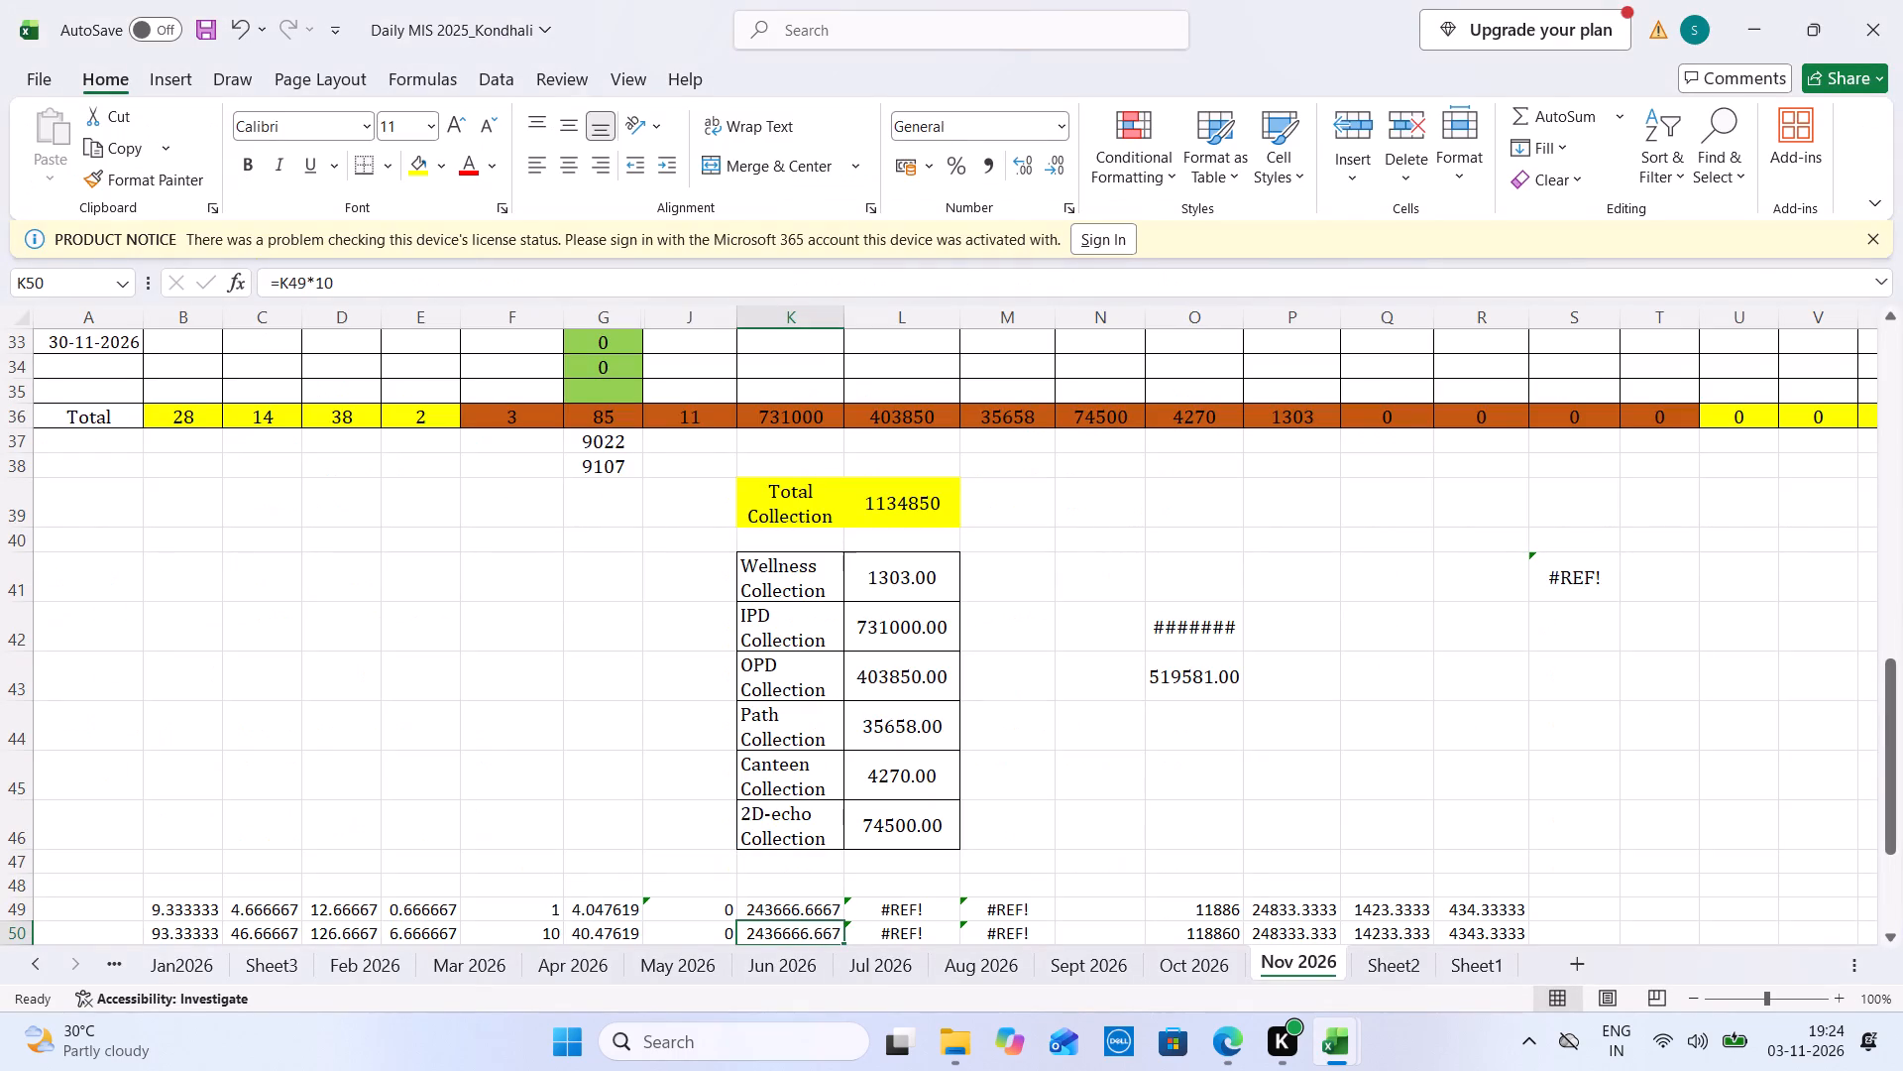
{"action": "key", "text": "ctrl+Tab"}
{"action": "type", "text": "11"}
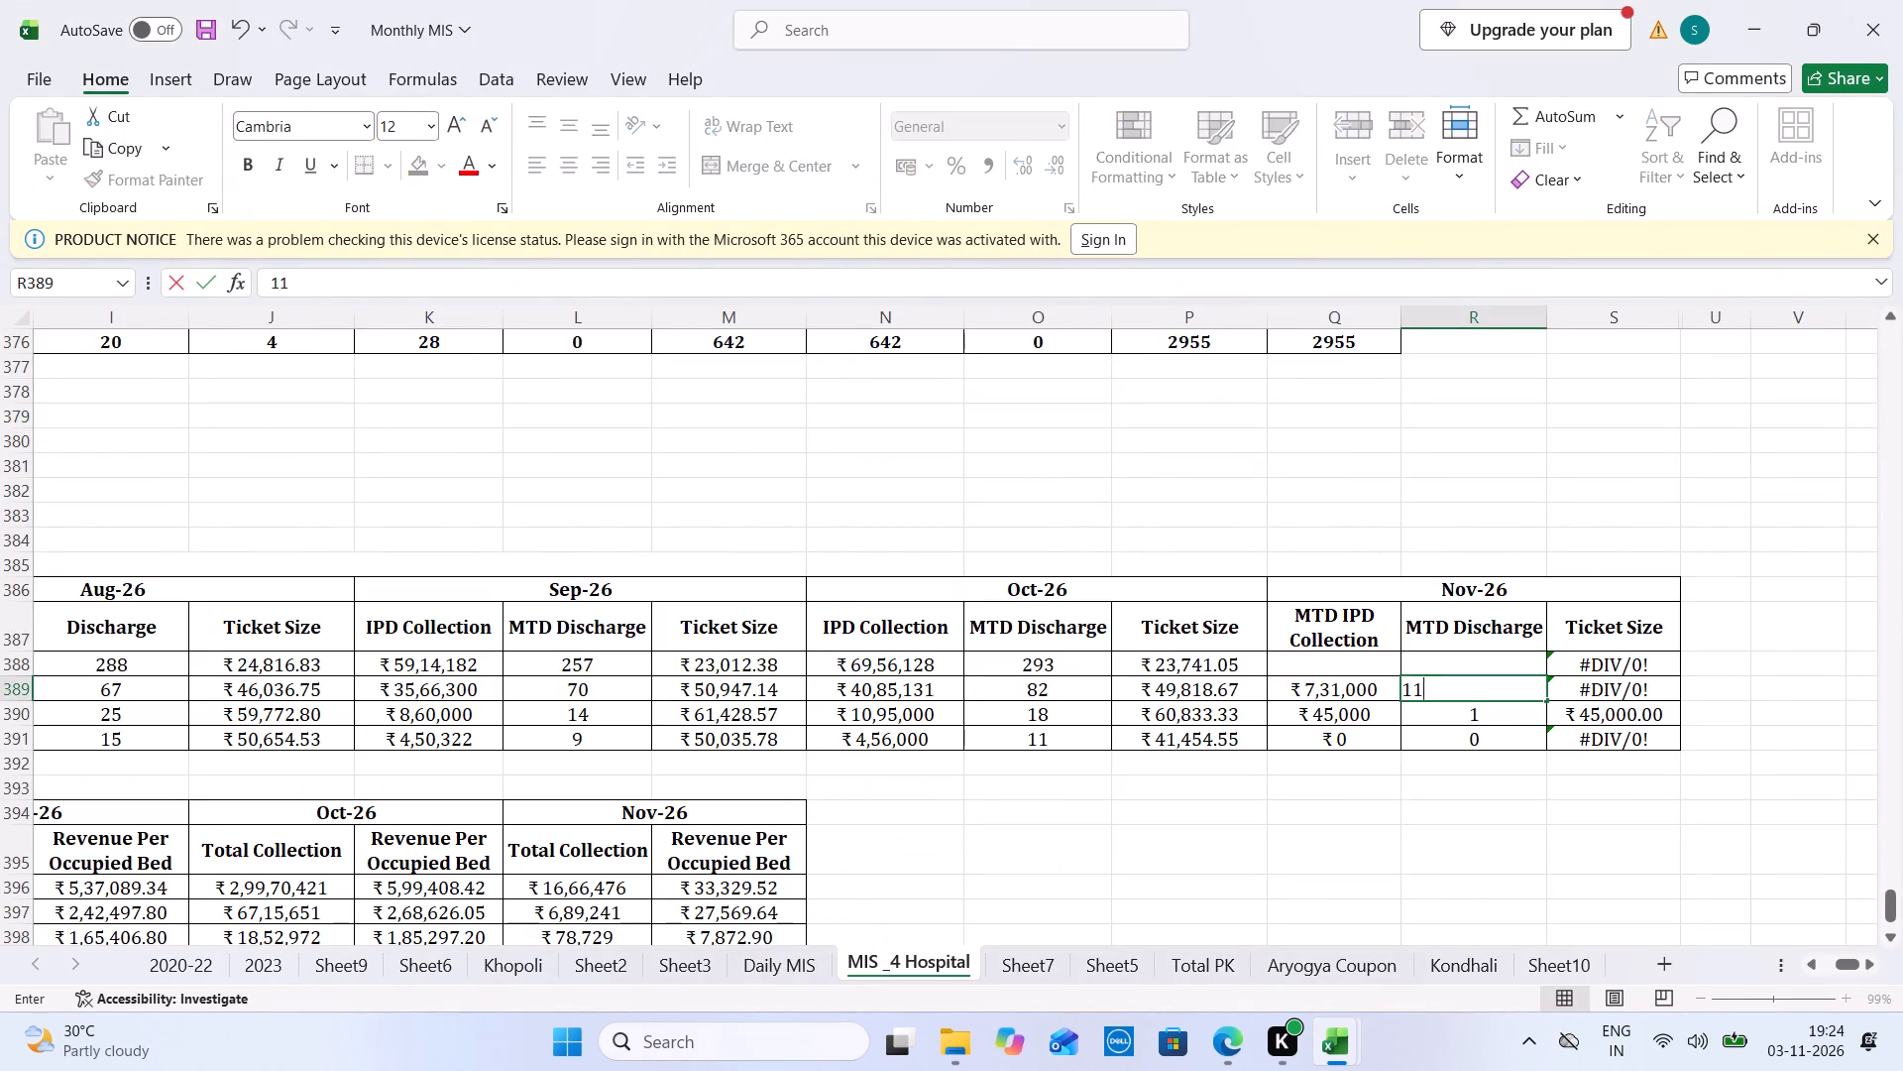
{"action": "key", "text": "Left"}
Enter Kondhali's Nov-26 MTD Total Admission 3 and MTD Total New OPD 28 in the monthly admission table, and save Monthly MIS.
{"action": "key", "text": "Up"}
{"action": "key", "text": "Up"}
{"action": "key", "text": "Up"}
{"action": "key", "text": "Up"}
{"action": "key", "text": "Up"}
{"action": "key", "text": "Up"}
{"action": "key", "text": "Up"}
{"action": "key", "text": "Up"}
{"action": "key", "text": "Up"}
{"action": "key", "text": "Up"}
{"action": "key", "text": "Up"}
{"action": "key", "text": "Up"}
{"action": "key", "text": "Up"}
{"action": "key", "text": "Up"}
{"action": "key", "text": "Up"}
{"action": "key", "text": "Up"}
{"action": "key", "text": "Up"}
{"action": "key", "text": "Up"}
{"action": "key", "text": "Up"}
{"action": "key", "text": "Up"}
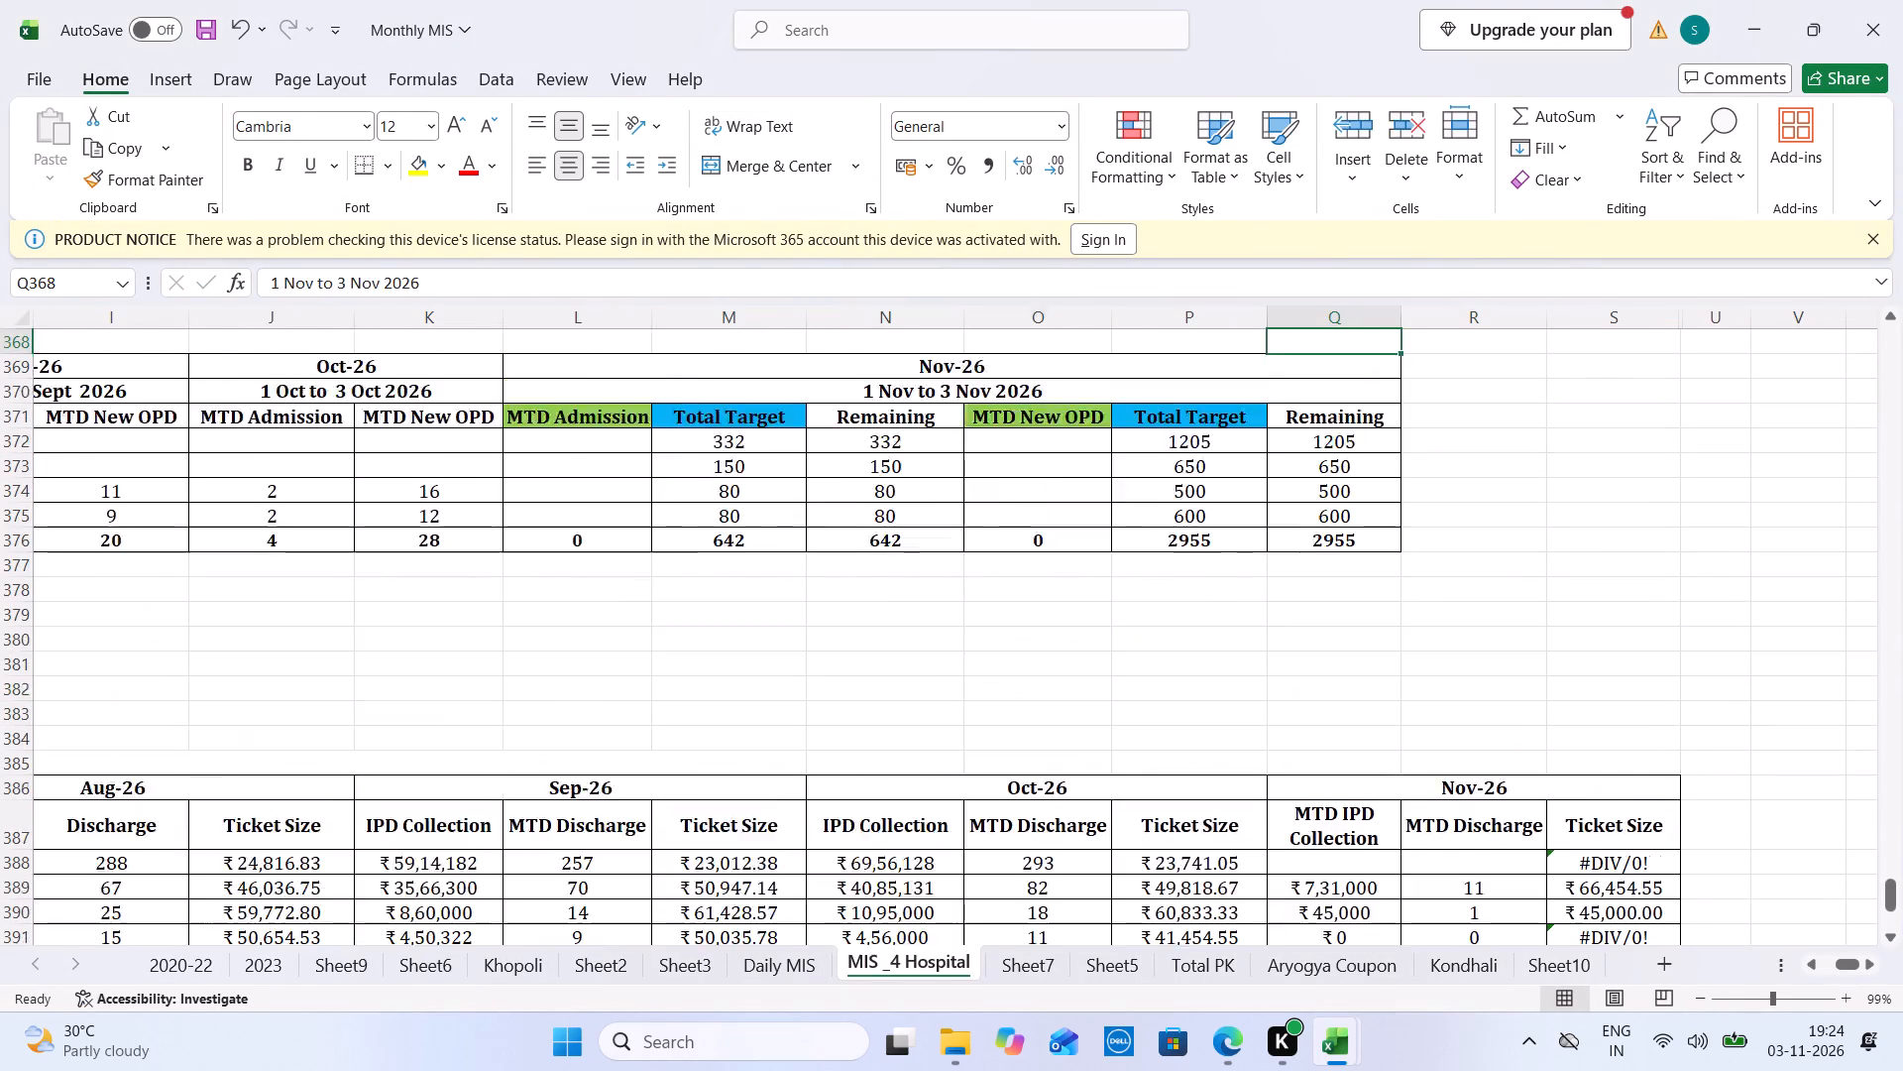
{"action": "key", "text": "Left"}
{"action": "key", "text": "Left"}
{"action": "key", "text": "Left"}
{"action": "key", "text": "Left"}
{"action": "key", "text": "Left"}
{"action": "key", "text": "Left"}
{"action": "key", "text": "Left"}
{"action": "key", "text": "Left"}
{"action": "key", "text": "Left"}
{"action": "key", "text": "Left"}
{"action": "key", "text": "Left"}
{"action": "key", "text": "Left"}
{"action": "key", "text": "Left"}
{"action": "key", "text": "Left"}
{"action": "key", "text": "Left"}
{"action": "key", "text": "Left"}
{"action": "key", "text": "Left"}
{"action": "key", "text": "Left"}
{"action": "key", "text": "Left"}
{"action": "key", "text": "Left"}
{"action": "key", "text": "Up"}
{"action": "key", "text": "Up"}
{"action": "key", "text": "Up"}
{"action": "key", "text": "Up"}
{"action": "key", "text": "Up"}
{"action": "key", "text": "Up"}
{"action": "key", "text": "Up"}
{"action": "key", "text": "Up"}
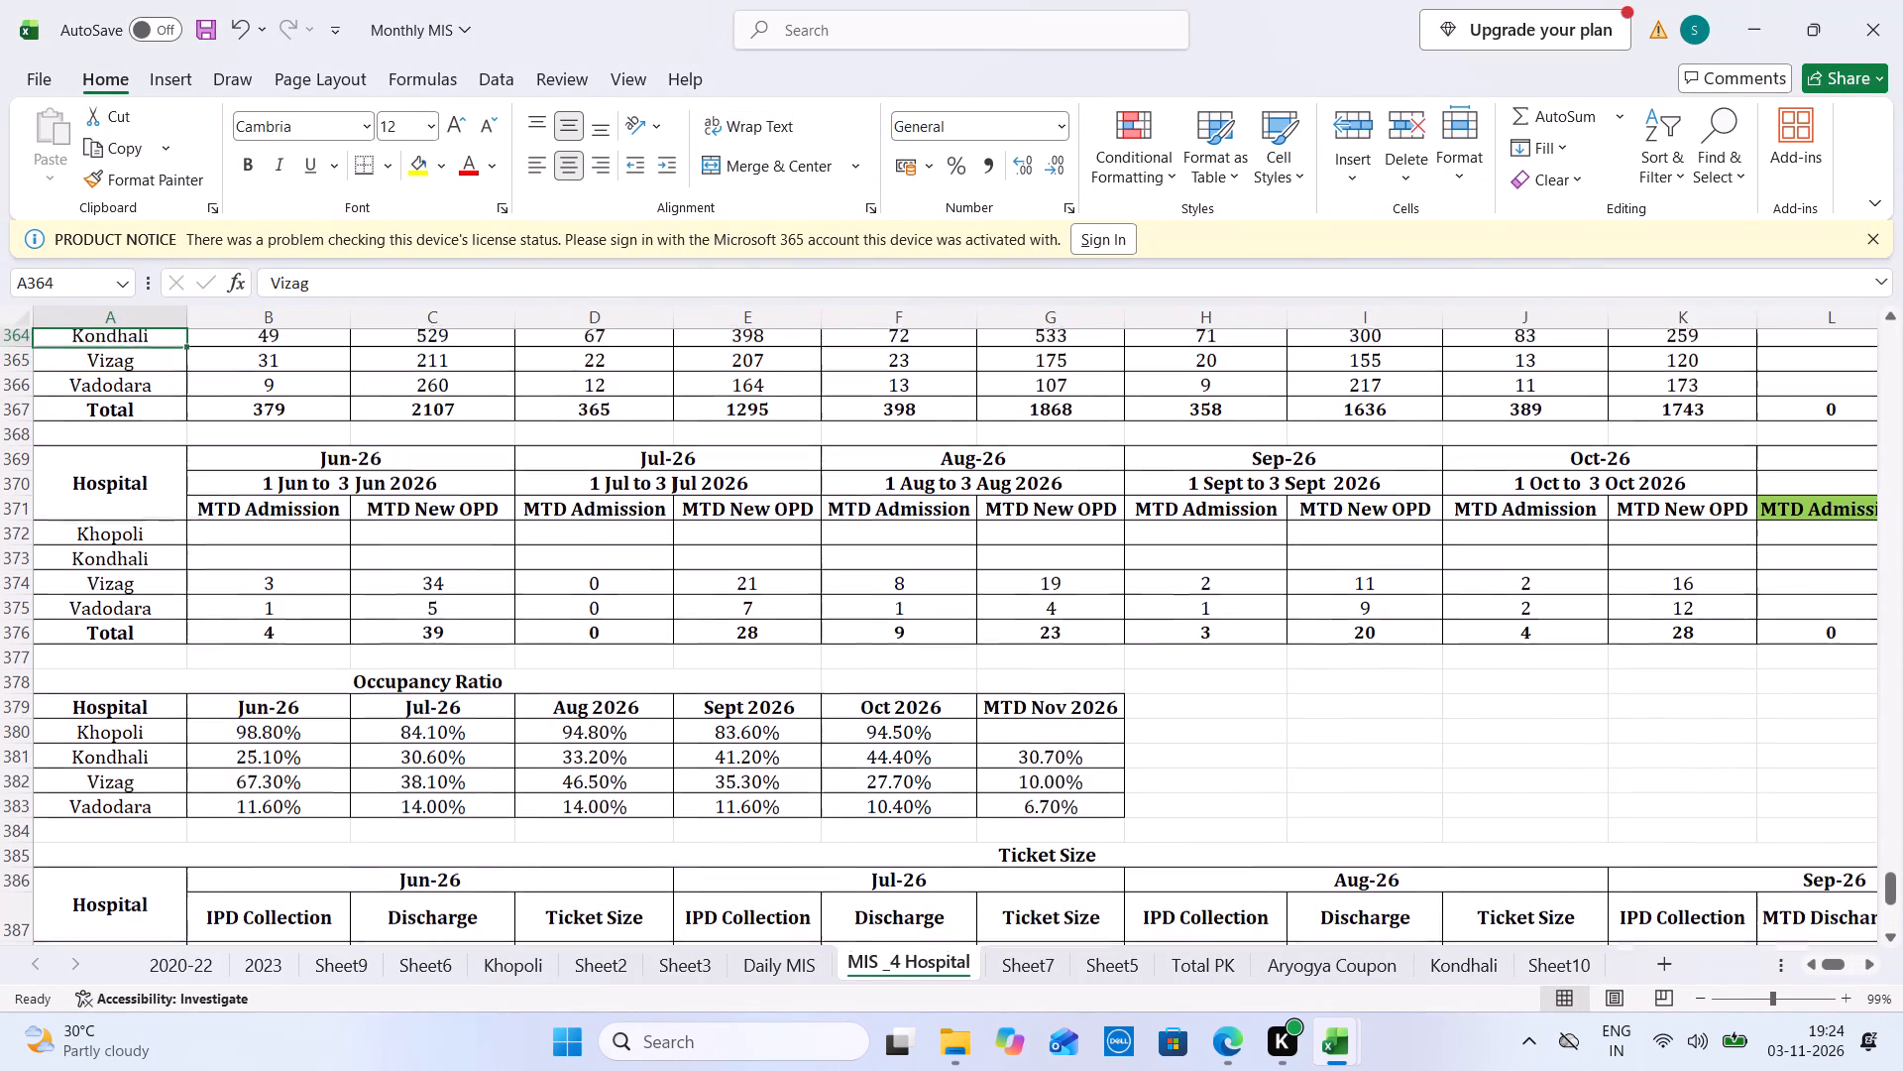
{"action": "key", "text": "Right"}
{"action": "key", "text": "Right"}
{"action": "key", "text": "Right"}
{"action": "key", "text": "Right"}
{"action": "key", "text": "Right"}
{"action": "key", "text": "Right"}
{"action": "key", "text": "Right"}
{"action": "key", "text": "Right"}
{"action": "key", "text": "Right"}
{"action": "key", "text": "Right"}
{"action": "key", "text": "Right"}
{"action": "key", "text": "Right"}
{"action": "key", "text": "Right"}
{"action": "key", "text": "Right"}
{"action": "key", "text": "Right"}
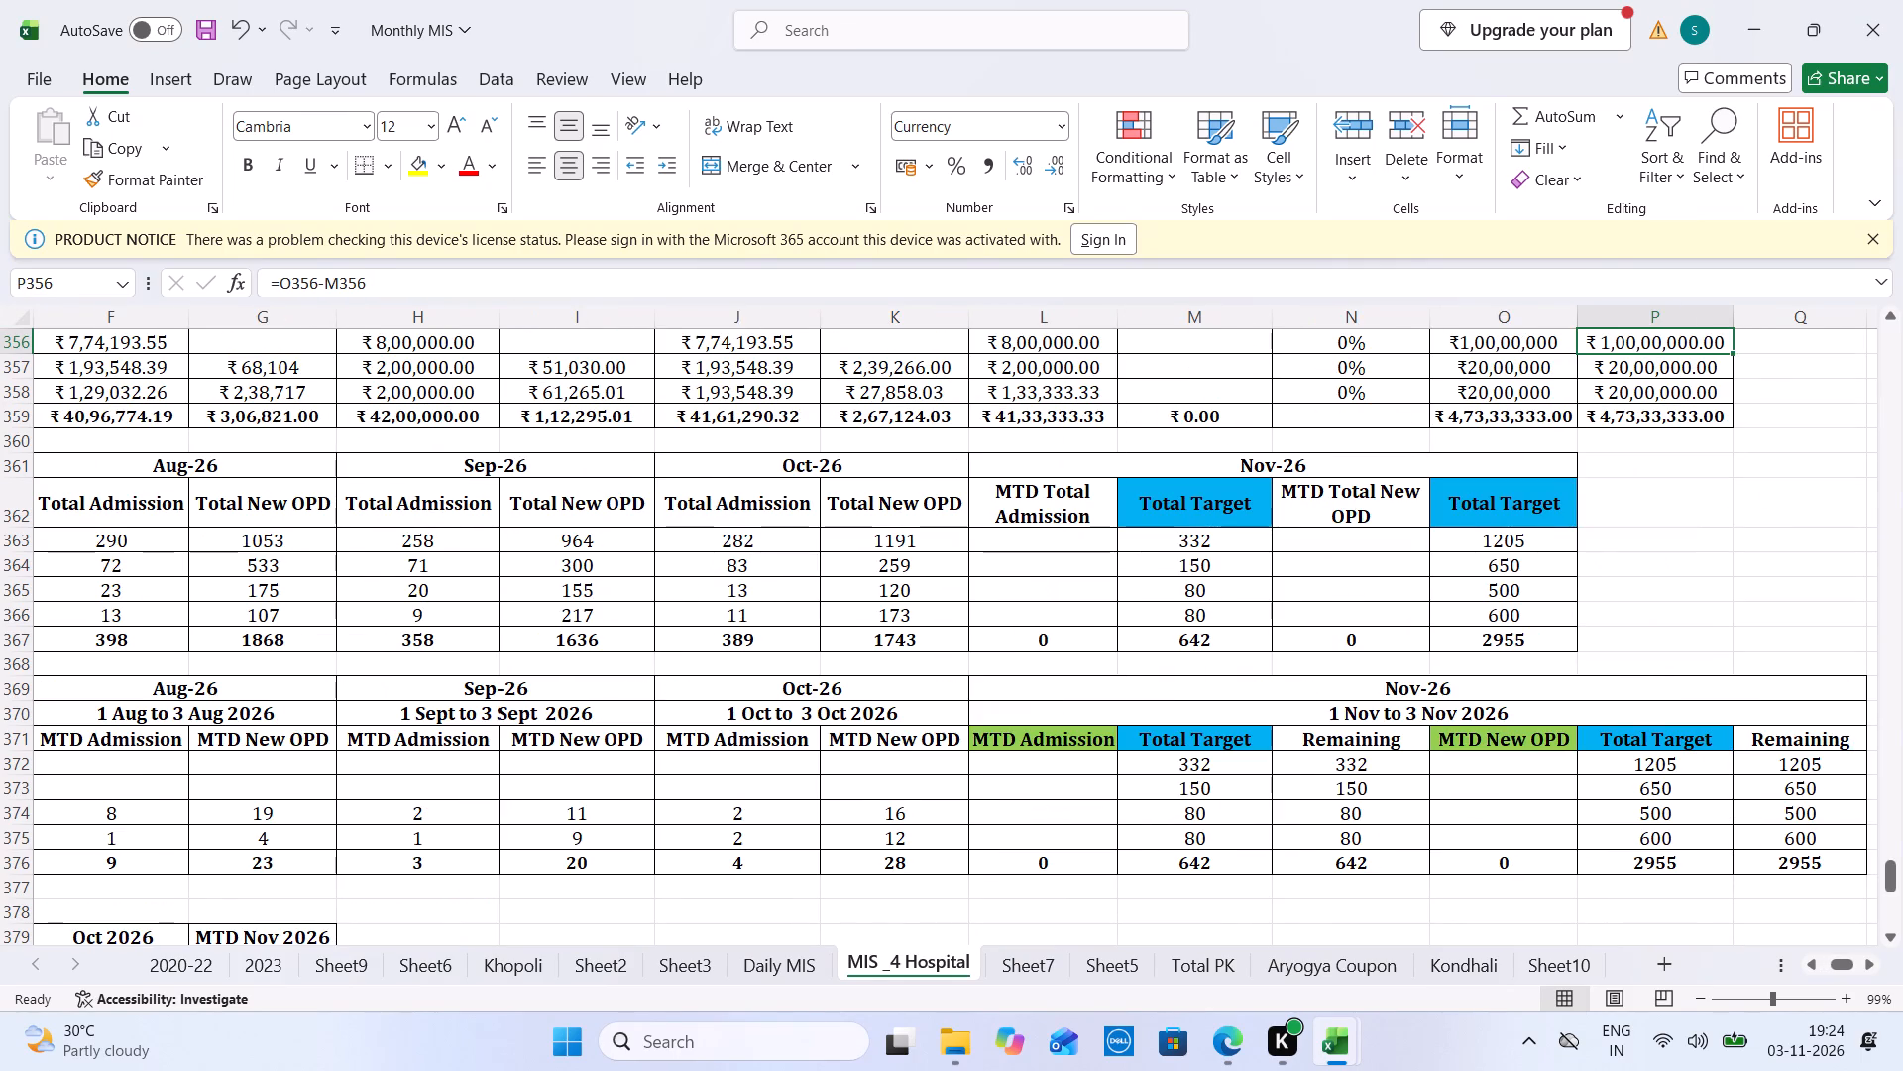
{"action": "left_click", "coordinate": [1052, 560]}
{"action": "key", "text": "ctrl+Tab"}
{"action": "key", "text": "ctrl+Tab"}
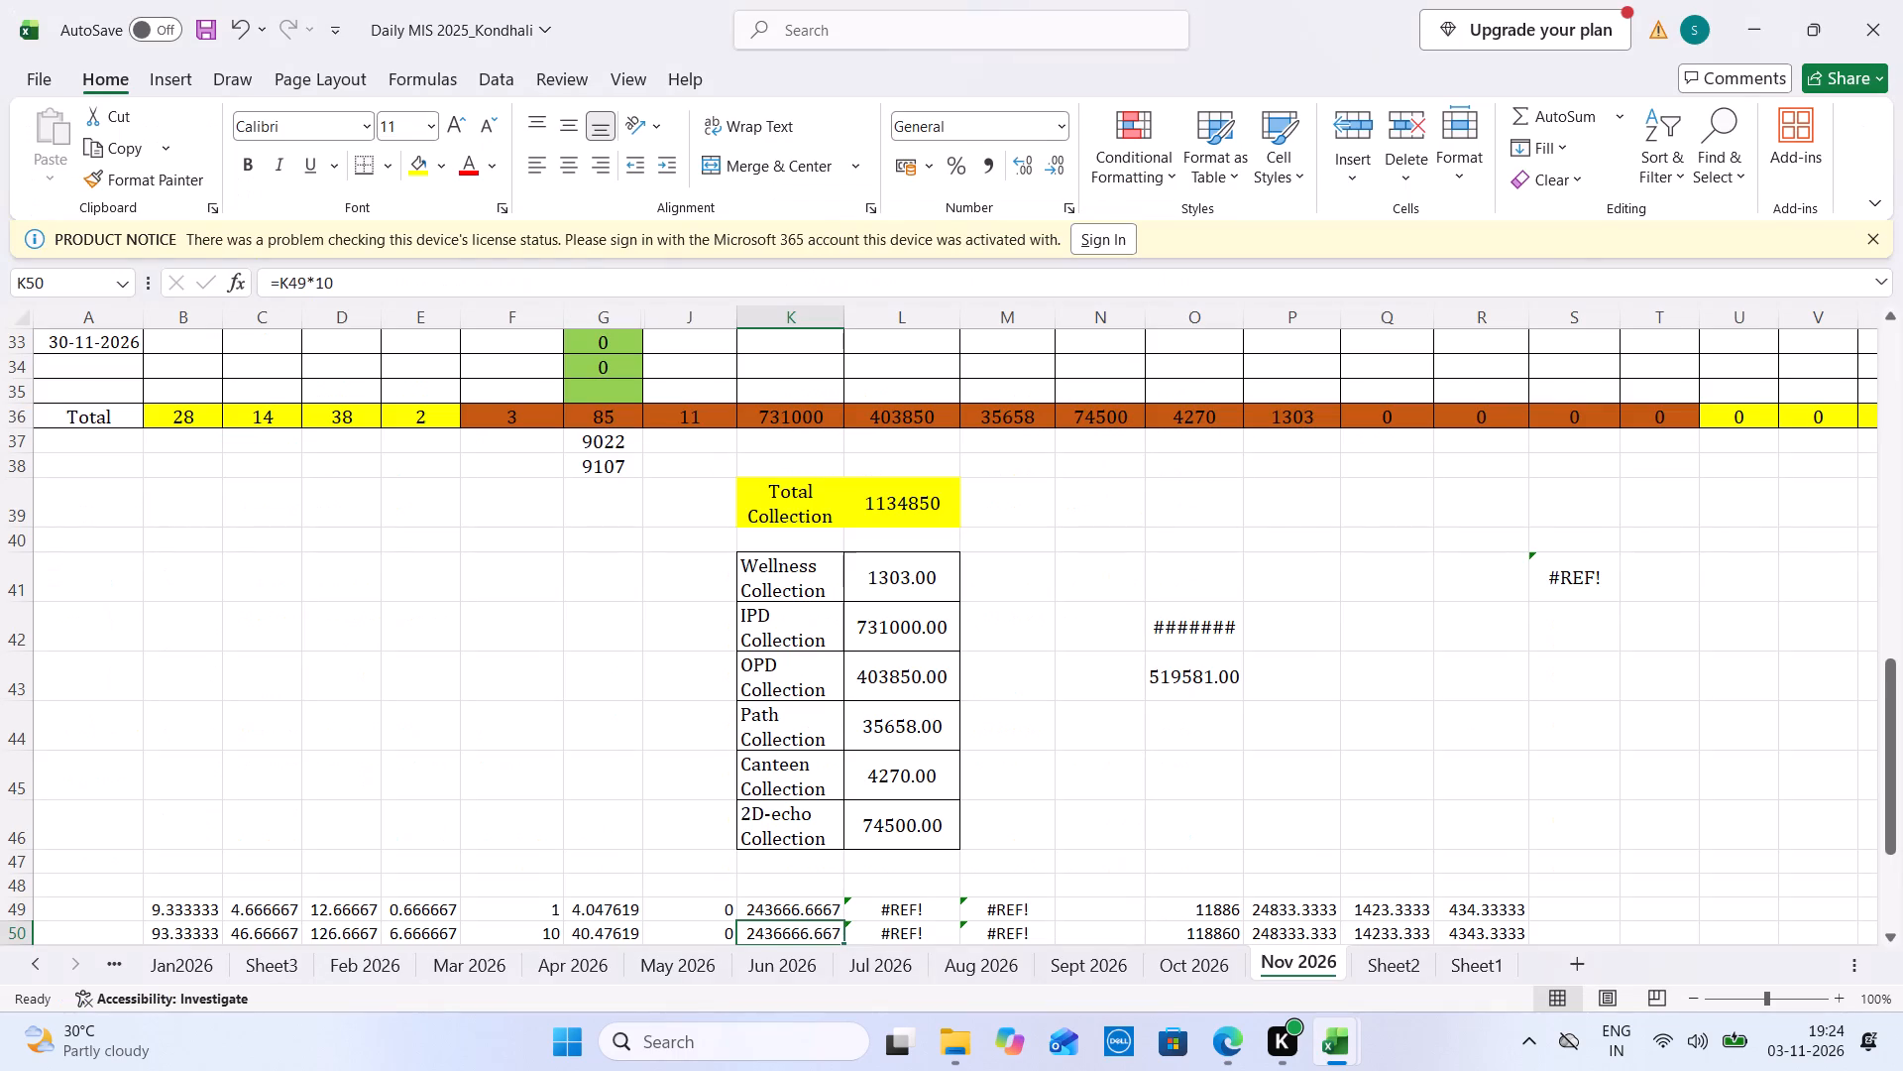
{"action": "key", "text": "ctrl+Tab"}
{"action": "key", "text": "3"}
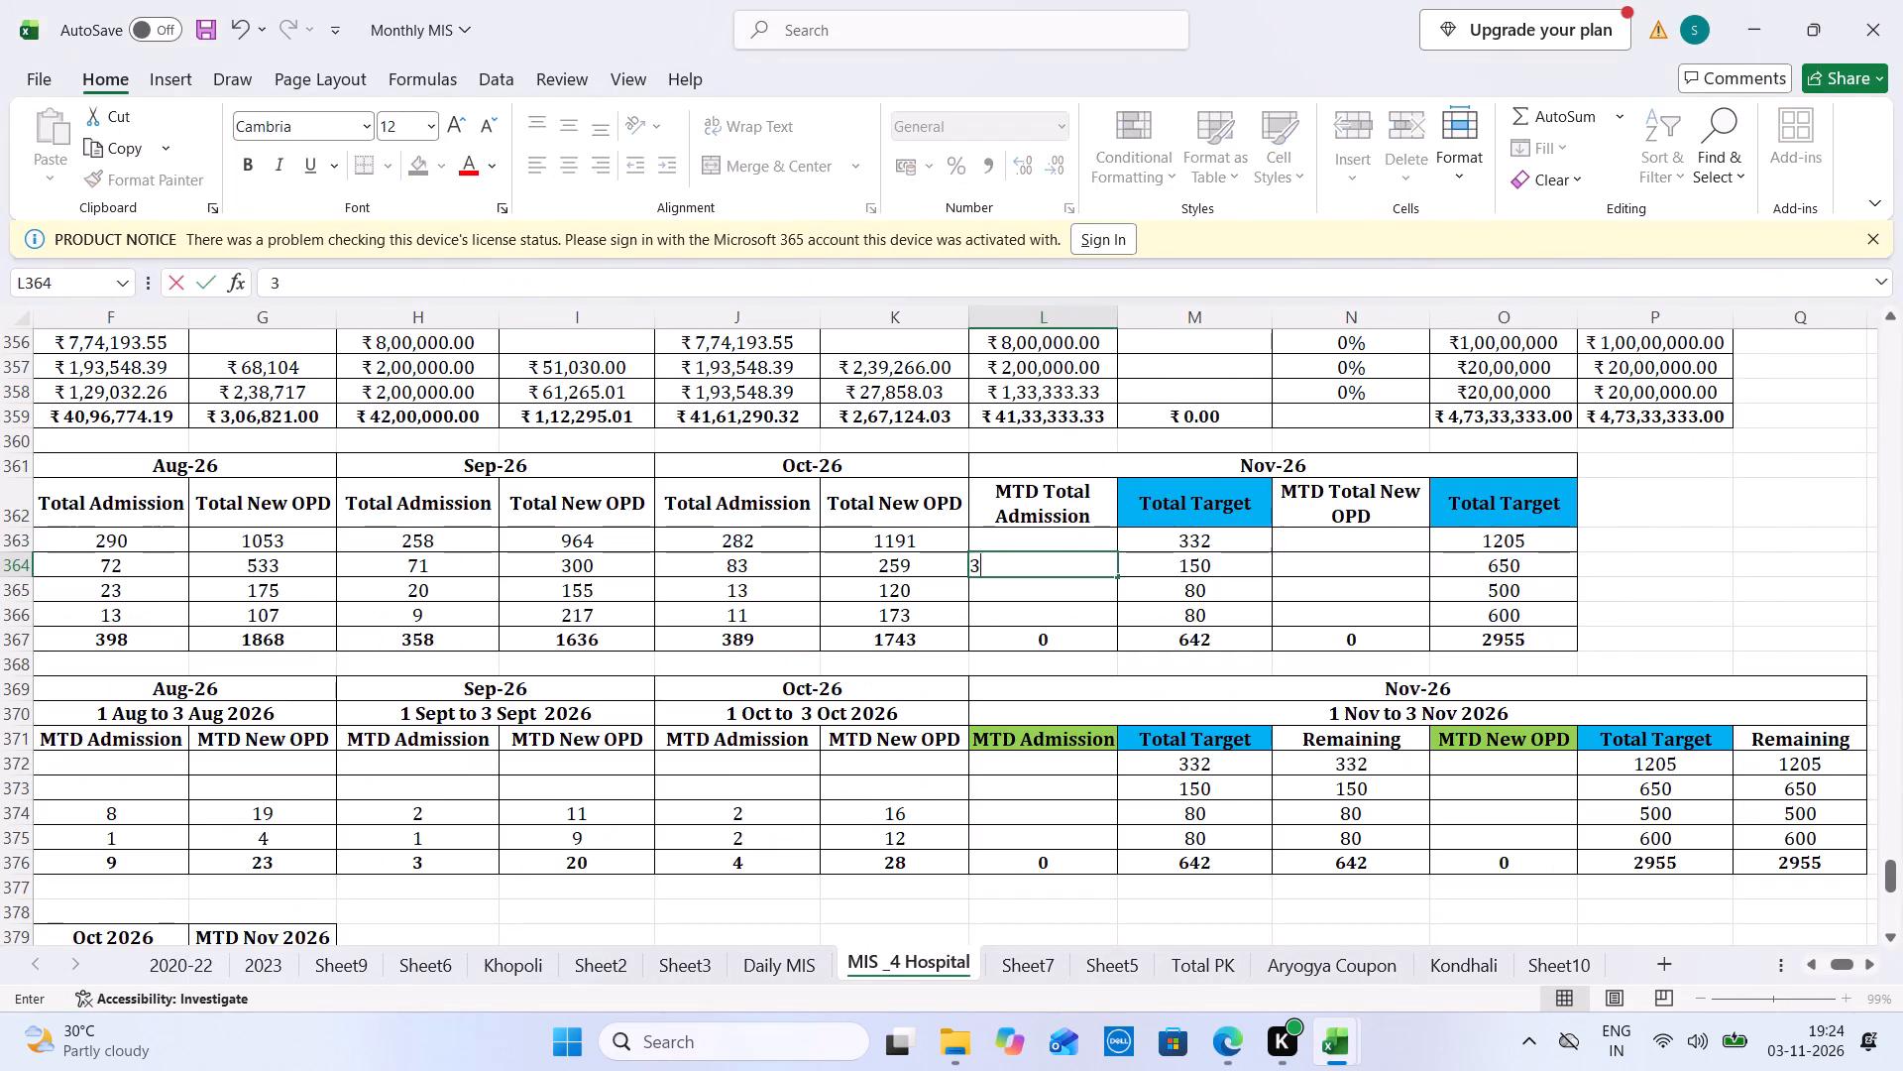
{"action": "key", "text": "Tab"}
{"action": "key", "text": "Tab"}
{"action": "type", "text": "28"}
{"action": "key", "text": "ctrl+s"}
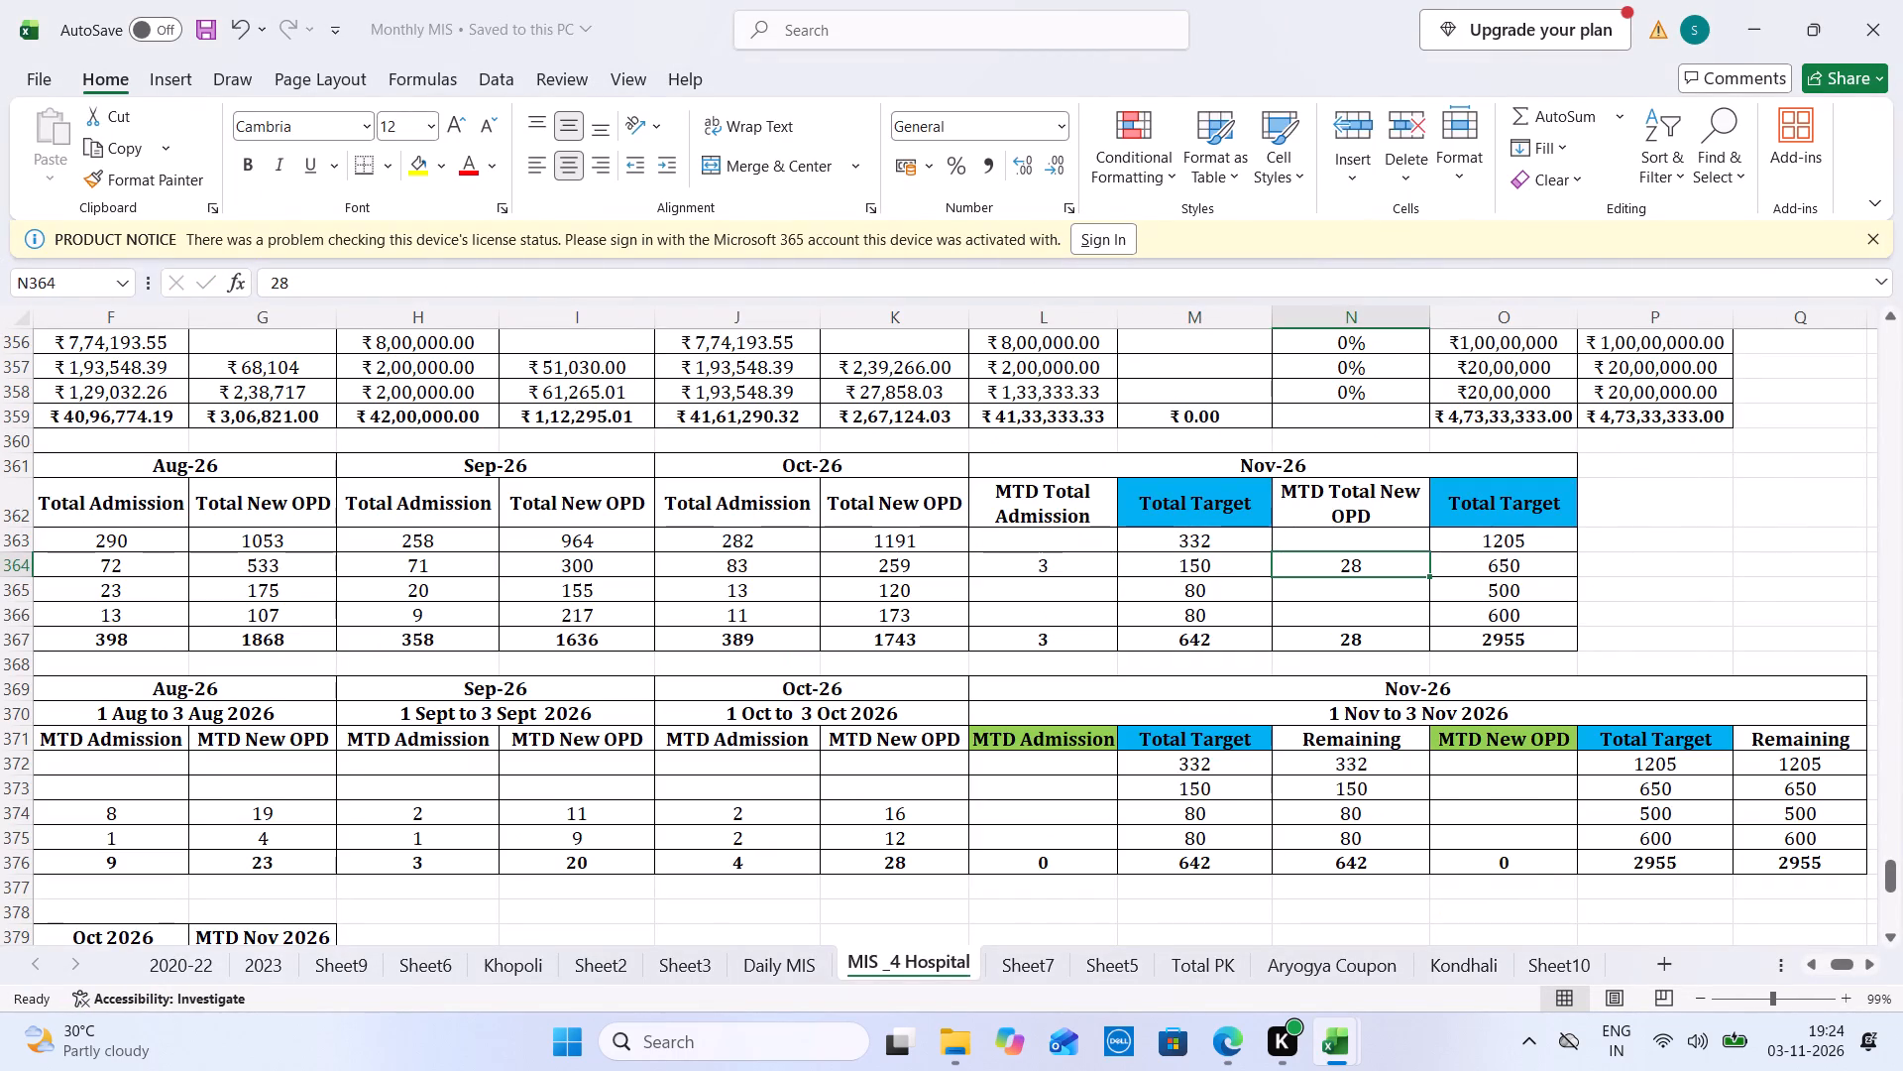
Examine the Total row and the columns to its left in Kondhali's Daily Collection Report for November 2026.
{"action": "key", "text": "ctrl+Tab"}
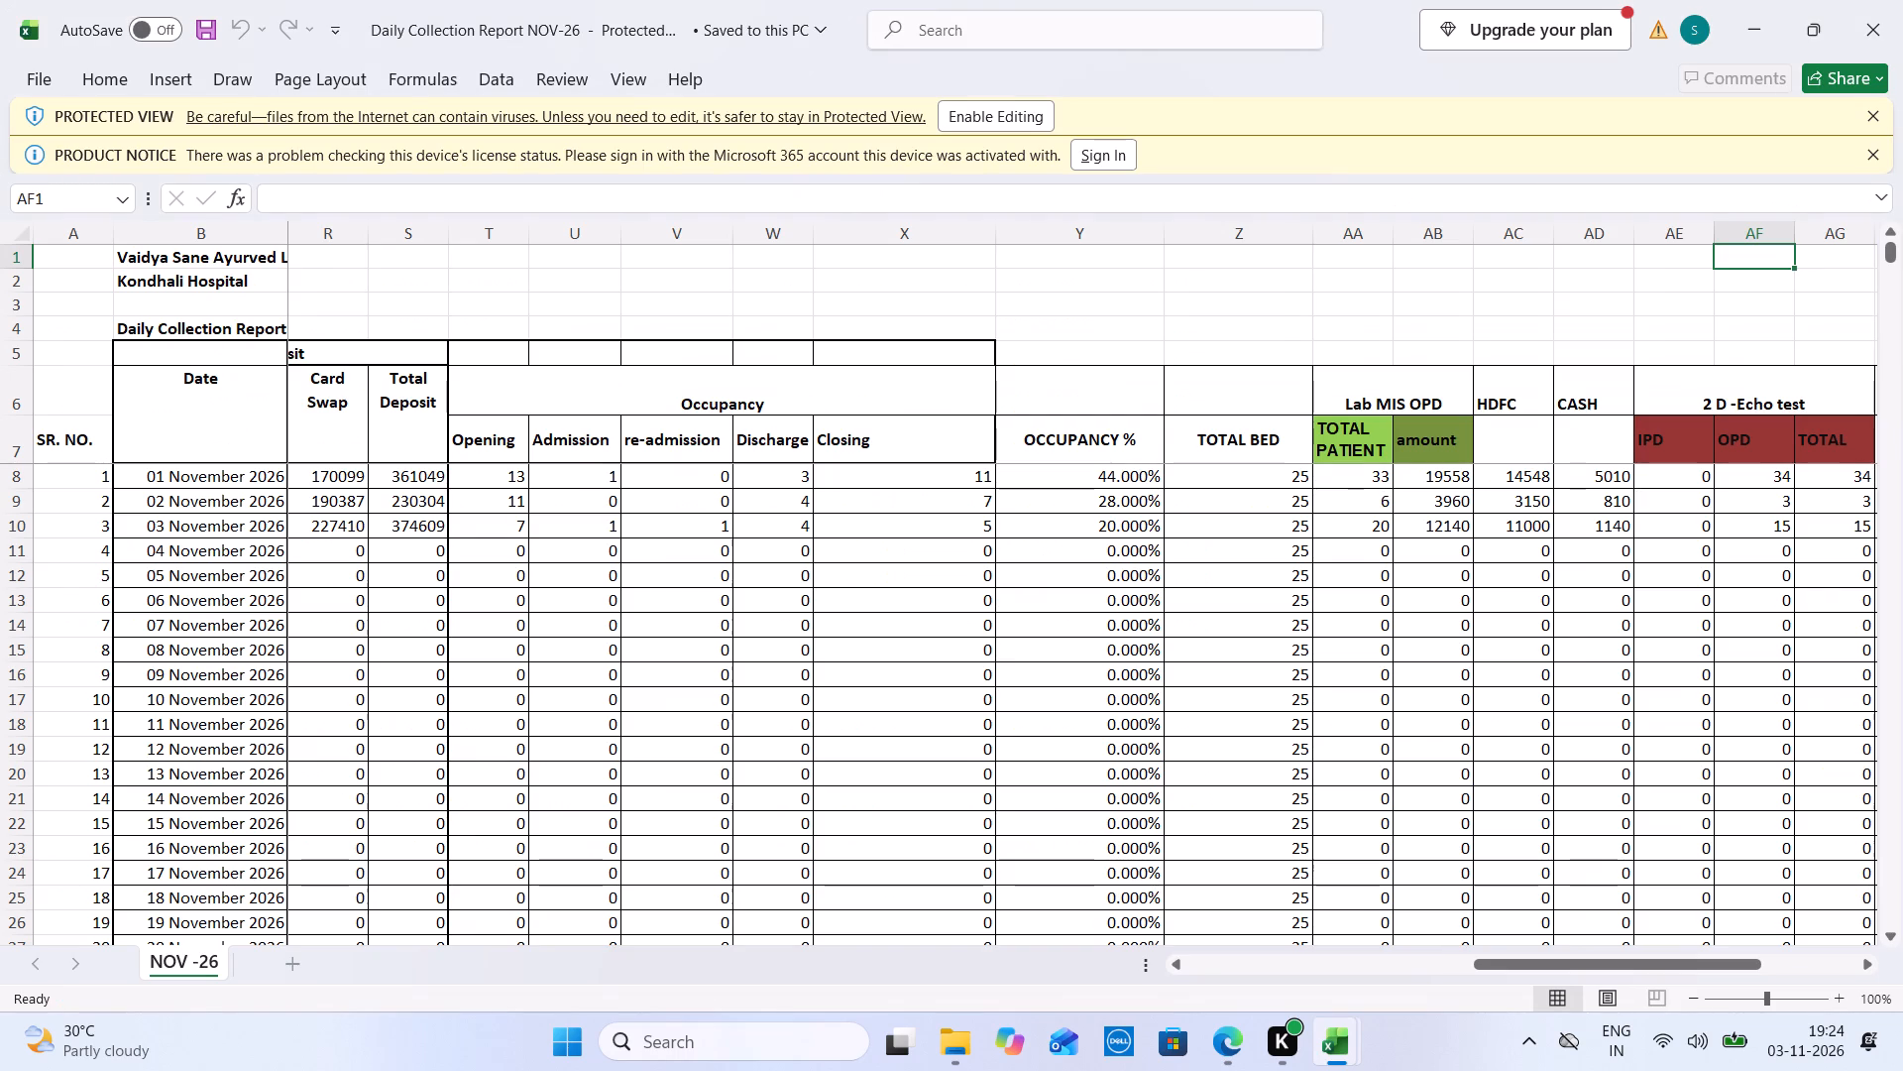
{"action": "left_click", "coordinate": [1898, 910]}
{"action": "left_click", "coordinate": [1153, 866]}
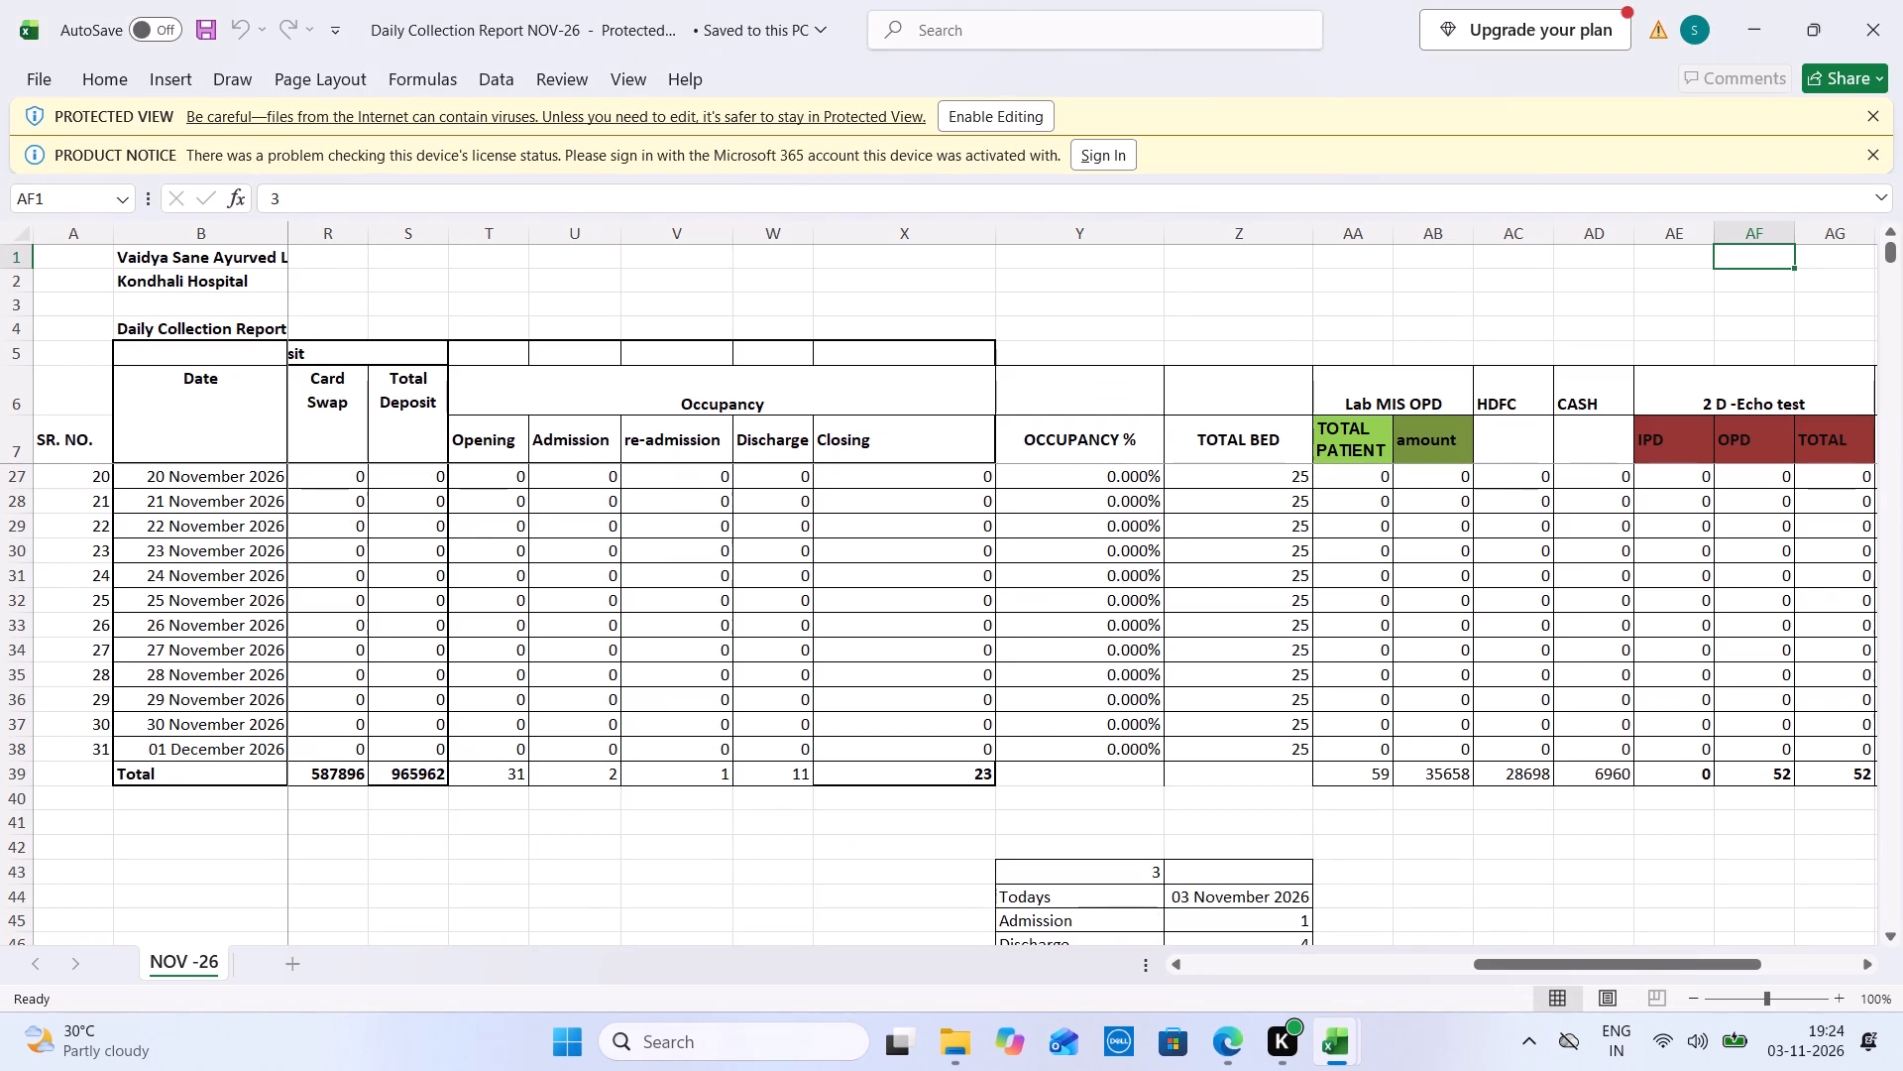
{"action": "key", "text": "Left"}
{"action": "key", "text": "Left"}
{"action": "key", "text": "Left"}
{"action": "key", "text": "Left"}
{"action": "key", "text": "Left"}
{"action": "key", "text": "Left"}
{"action": "key", "text": "Left"}
{"action": "key", "text": "Left"}
{"action": "key", "text": "Left"}
{"action": "key", "text": "Left"}
{"action": "key", "text": "Left"}
{"action": "key", "text": "Left"}
{"action": "key", "text": "Left"}
{"action": "key", "text": "Left"}
{"action": "key", "text": "Left"}
{"action": "key", "text": "Left"}
{"action": "key", "text": "Left"}
{"action": "key", "text": "Left"}
{"action": "key", "text": "Left"}
{"action": "key", "text": "Left"}
In Kondhali's Daily MIS Sheet2, set the Nov 2026 summary's New OPD to 28, OPD F/U to 14 and DMP F/U to 38.
{"action": "key", "text": "ctrl+Tab"}
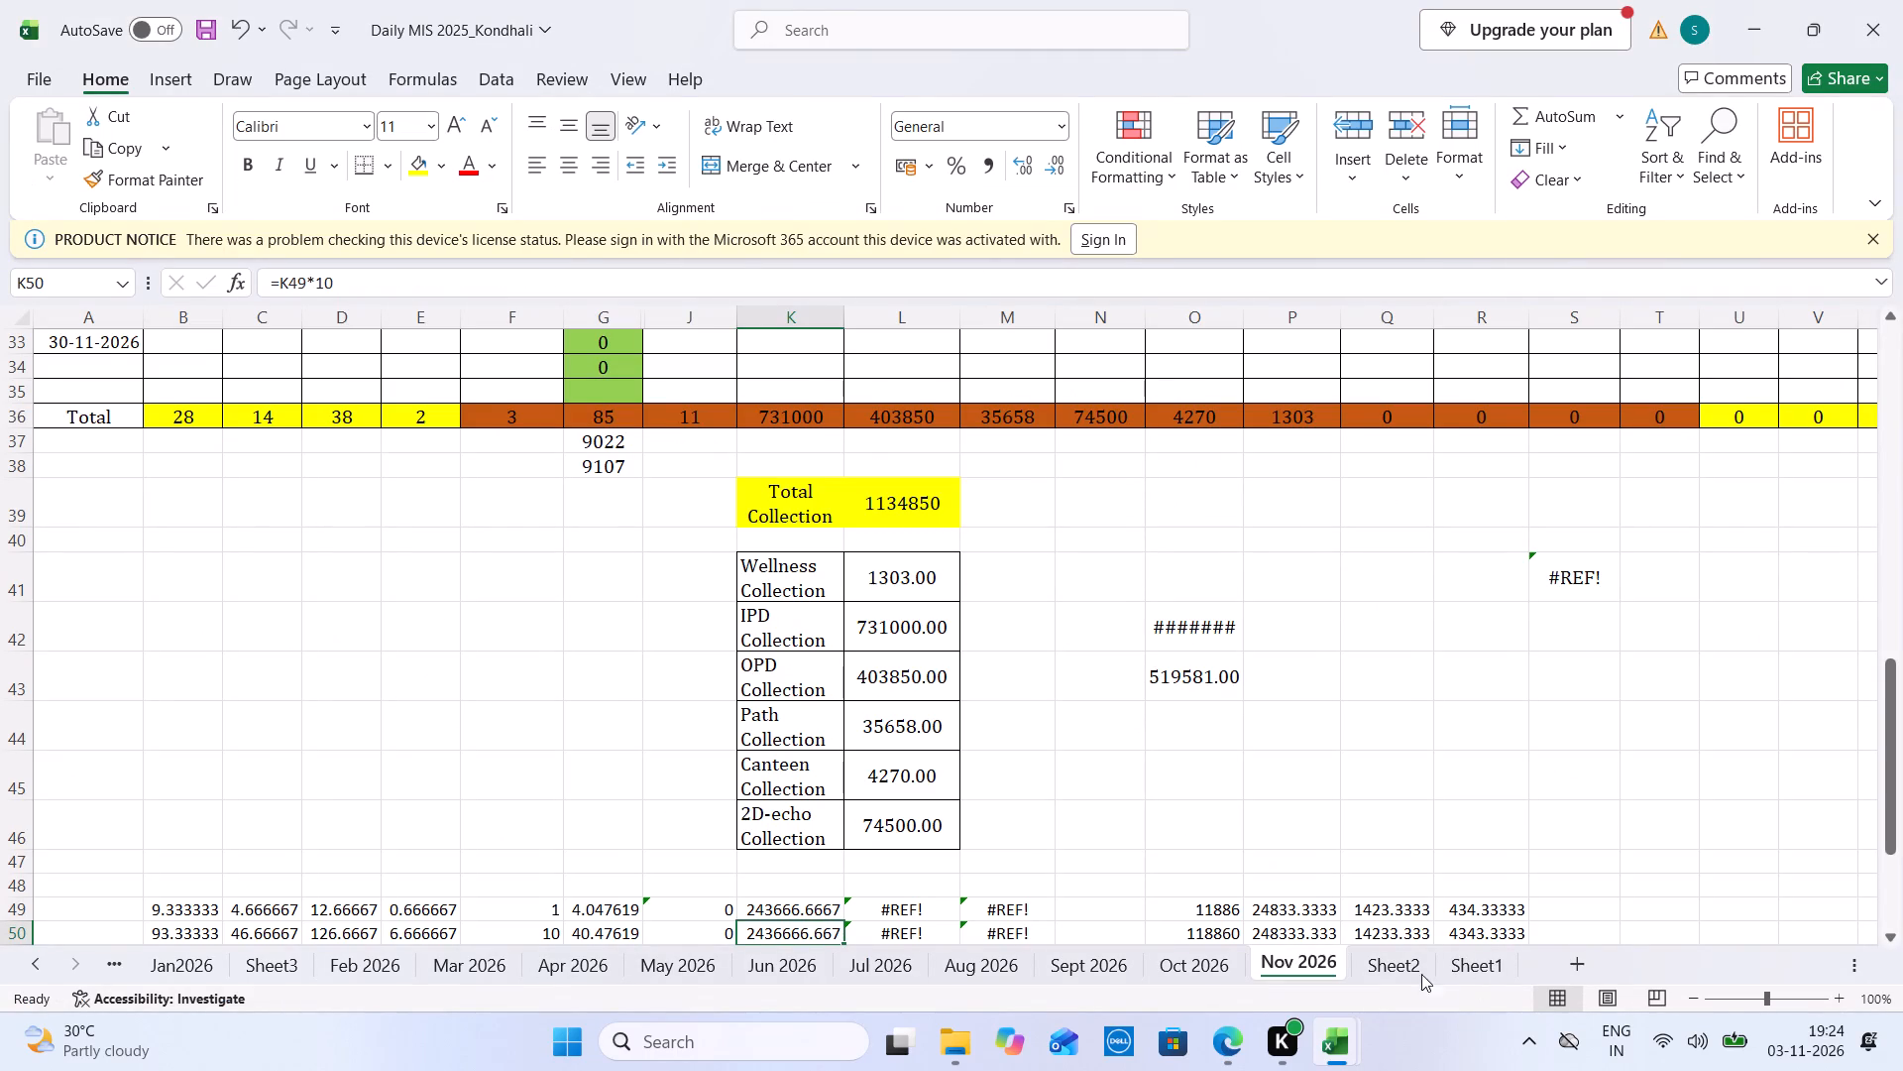
{"action": "left_click", "coordinate": [1423, 962]}
{"action": "left_click", "coordinate": [1545, 647]}
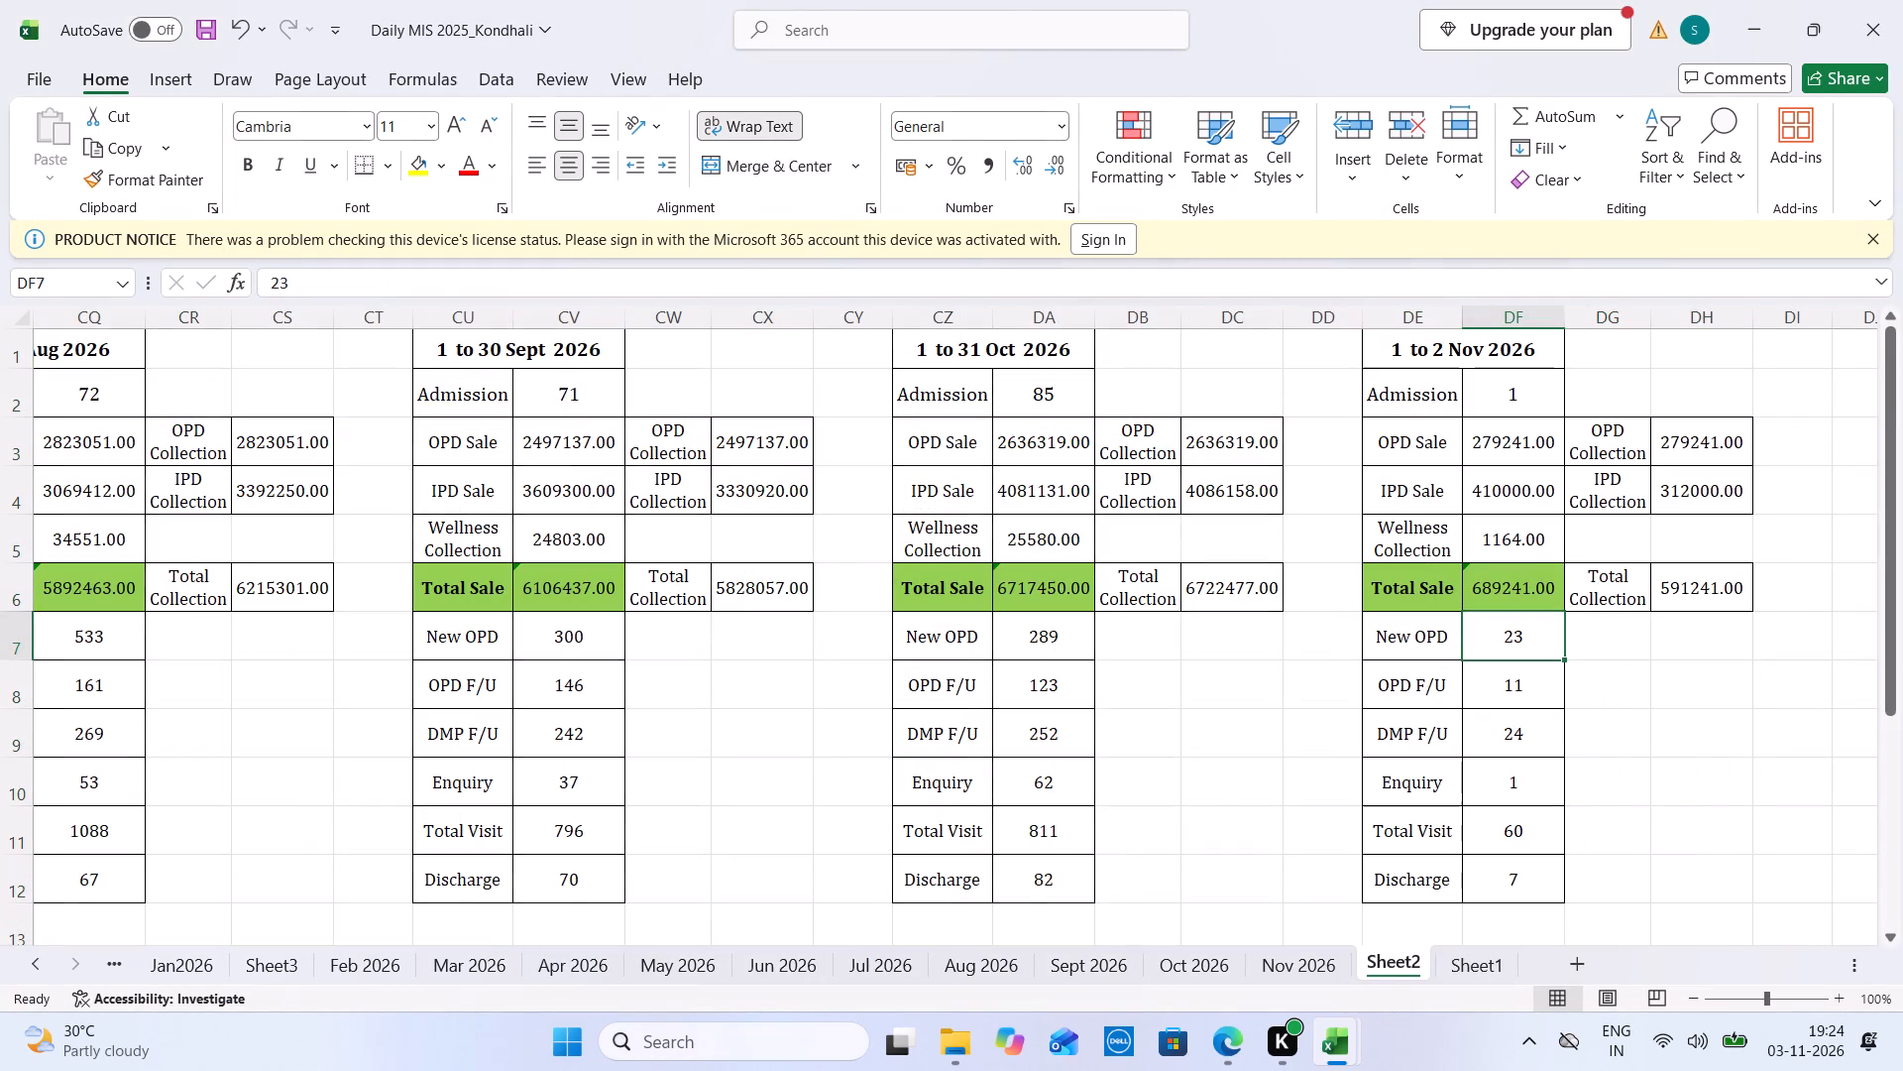
{"action": "type", "text": "28"}
{"action": "key", "text": "Down"}
{"action": "type", "text": "14"}
{"action": "key", "text": "Down"}
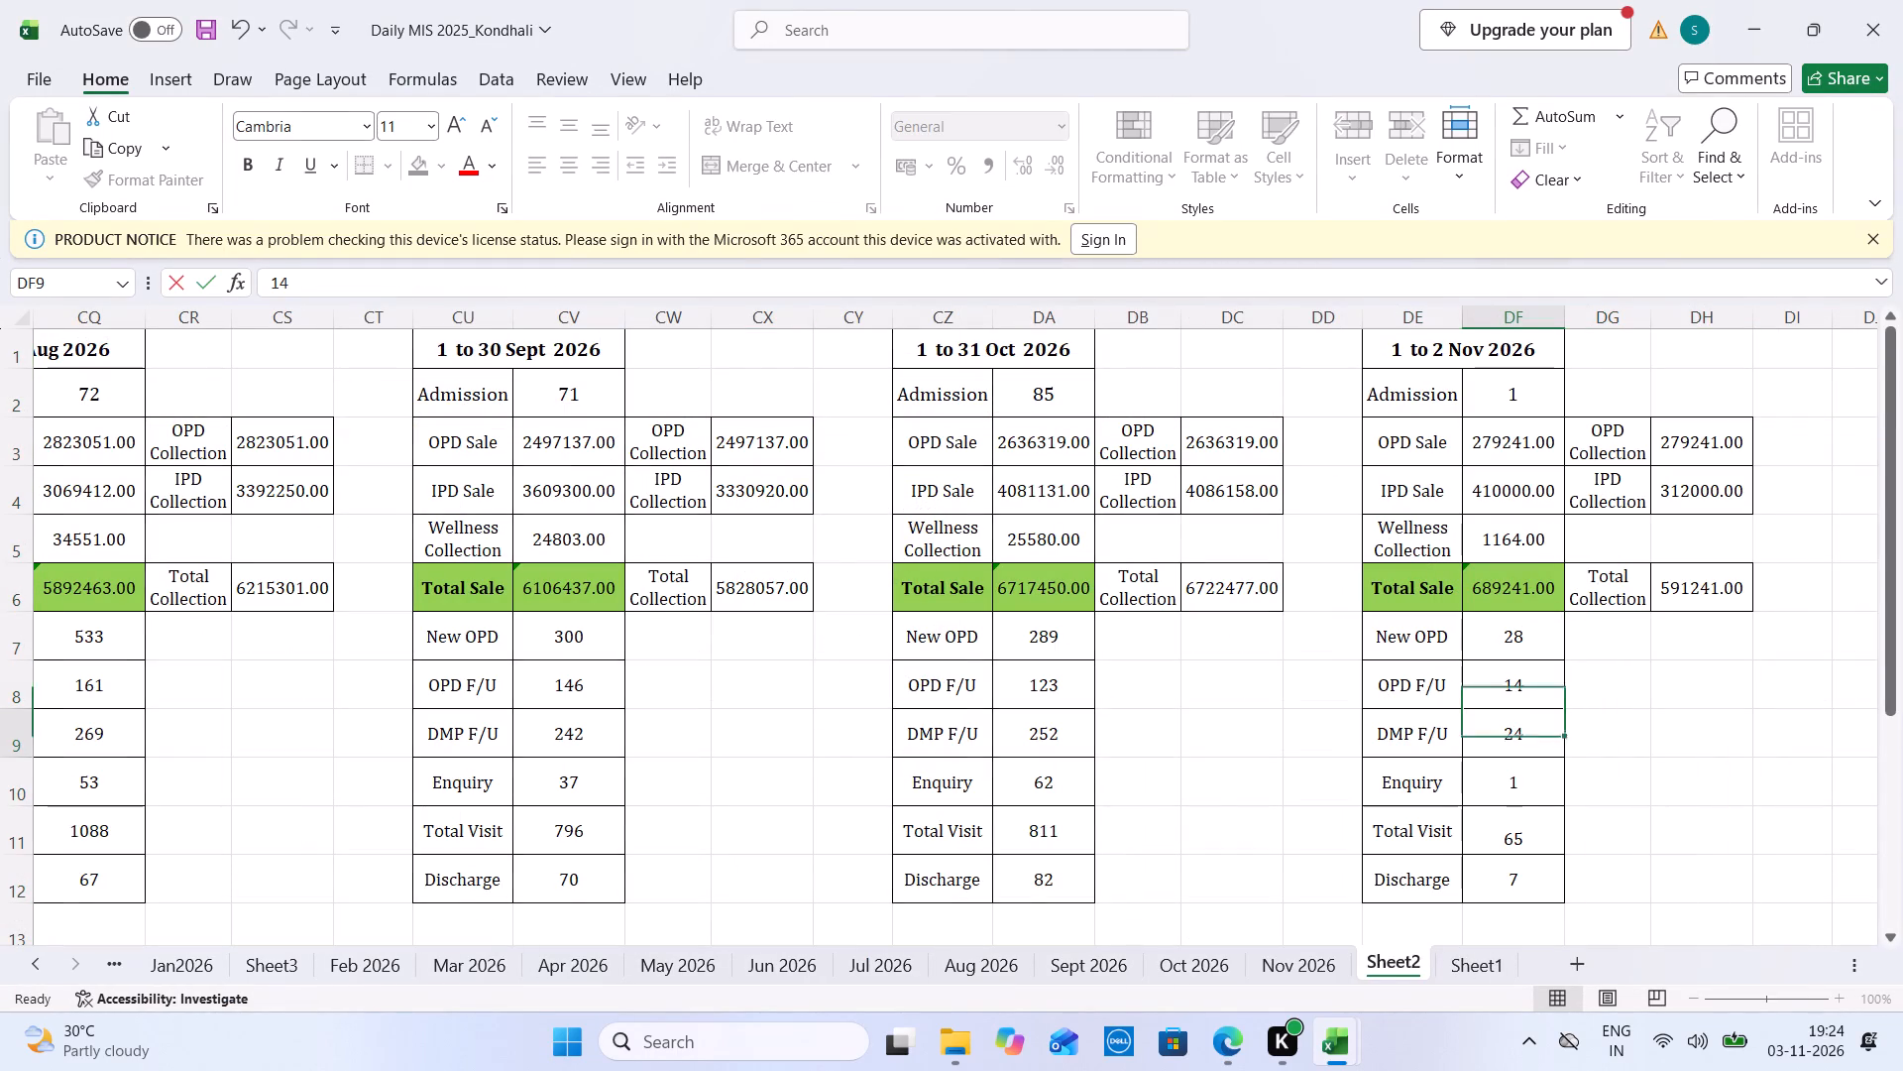
{"action": "type", "text": "38"}
{"action": "key", "text": "Down"}
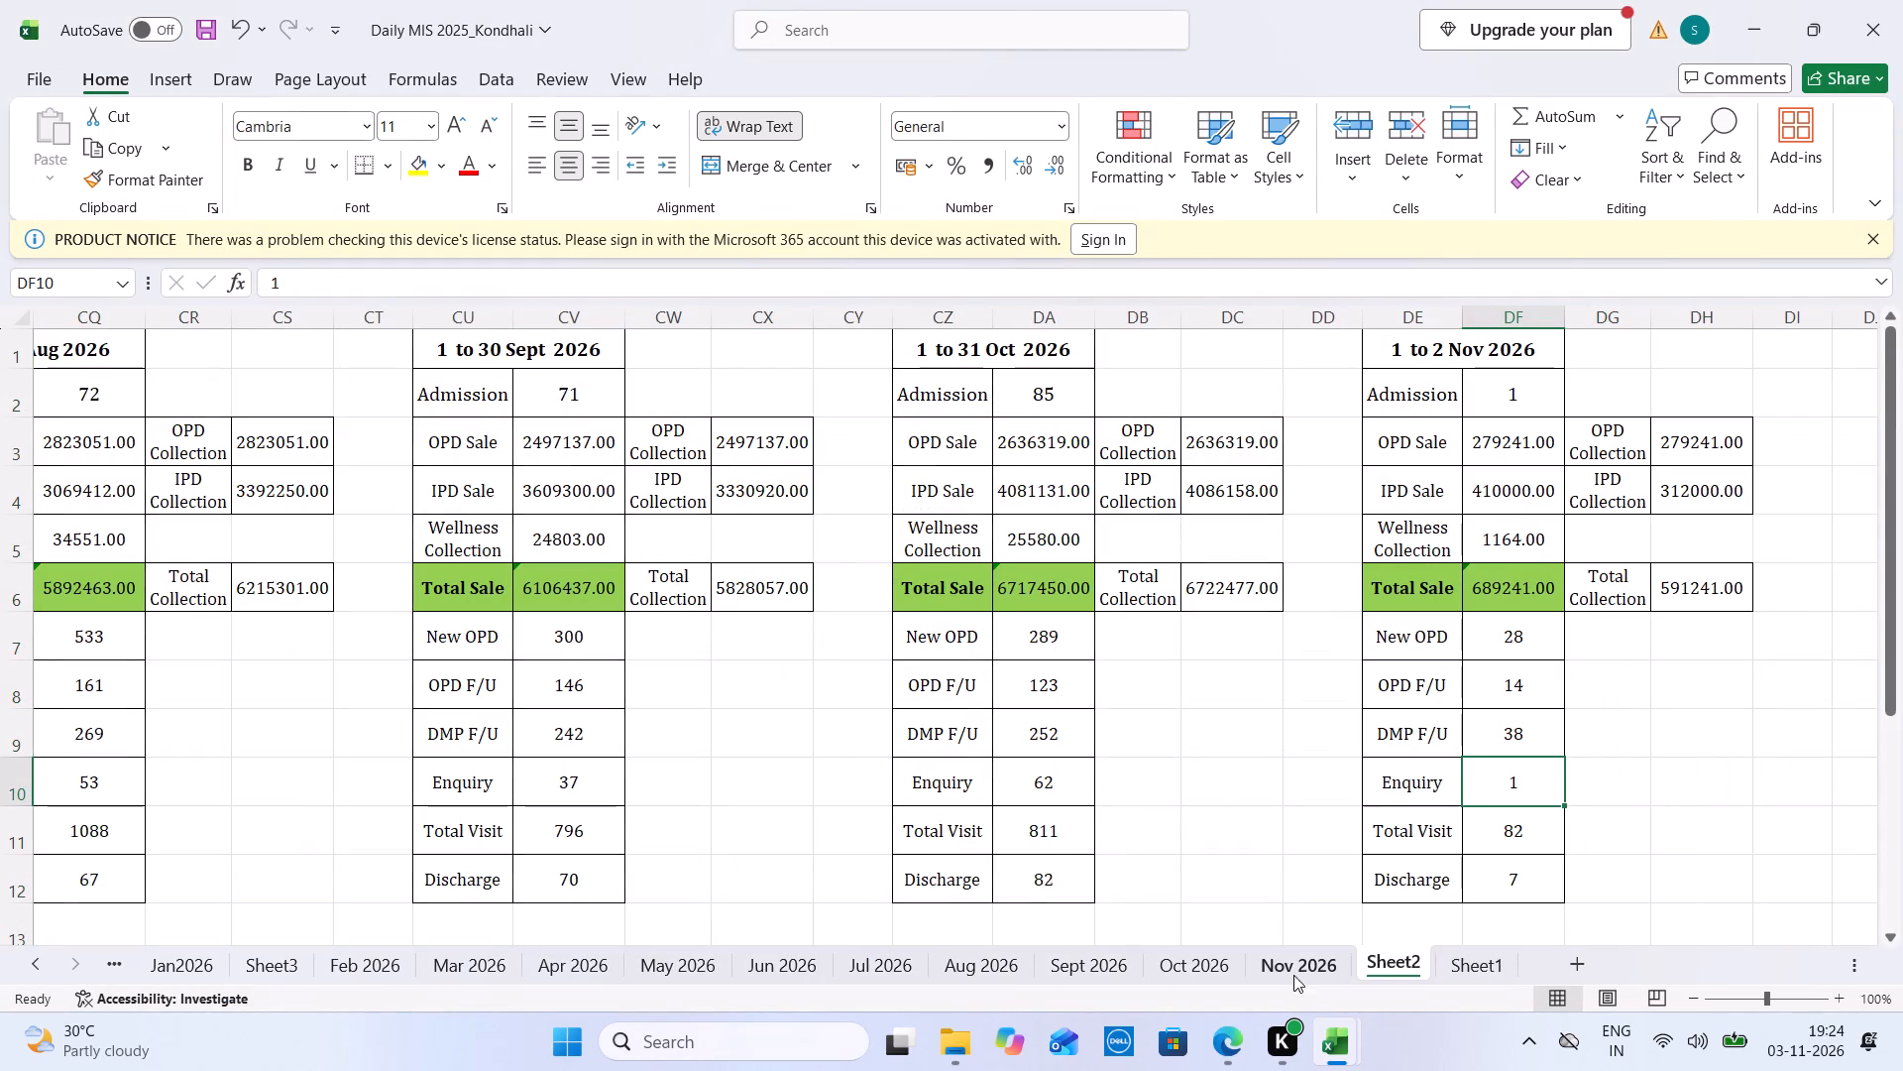
Using the Nov 2026 sheet's Total row, set the November summary's Admission to 3 and Discharge to 11 in Sheet2.
{"action": "left_click", "coordinate": [1324, 973]}
{"action": "left_click", "coordinate": [1383, 968]}
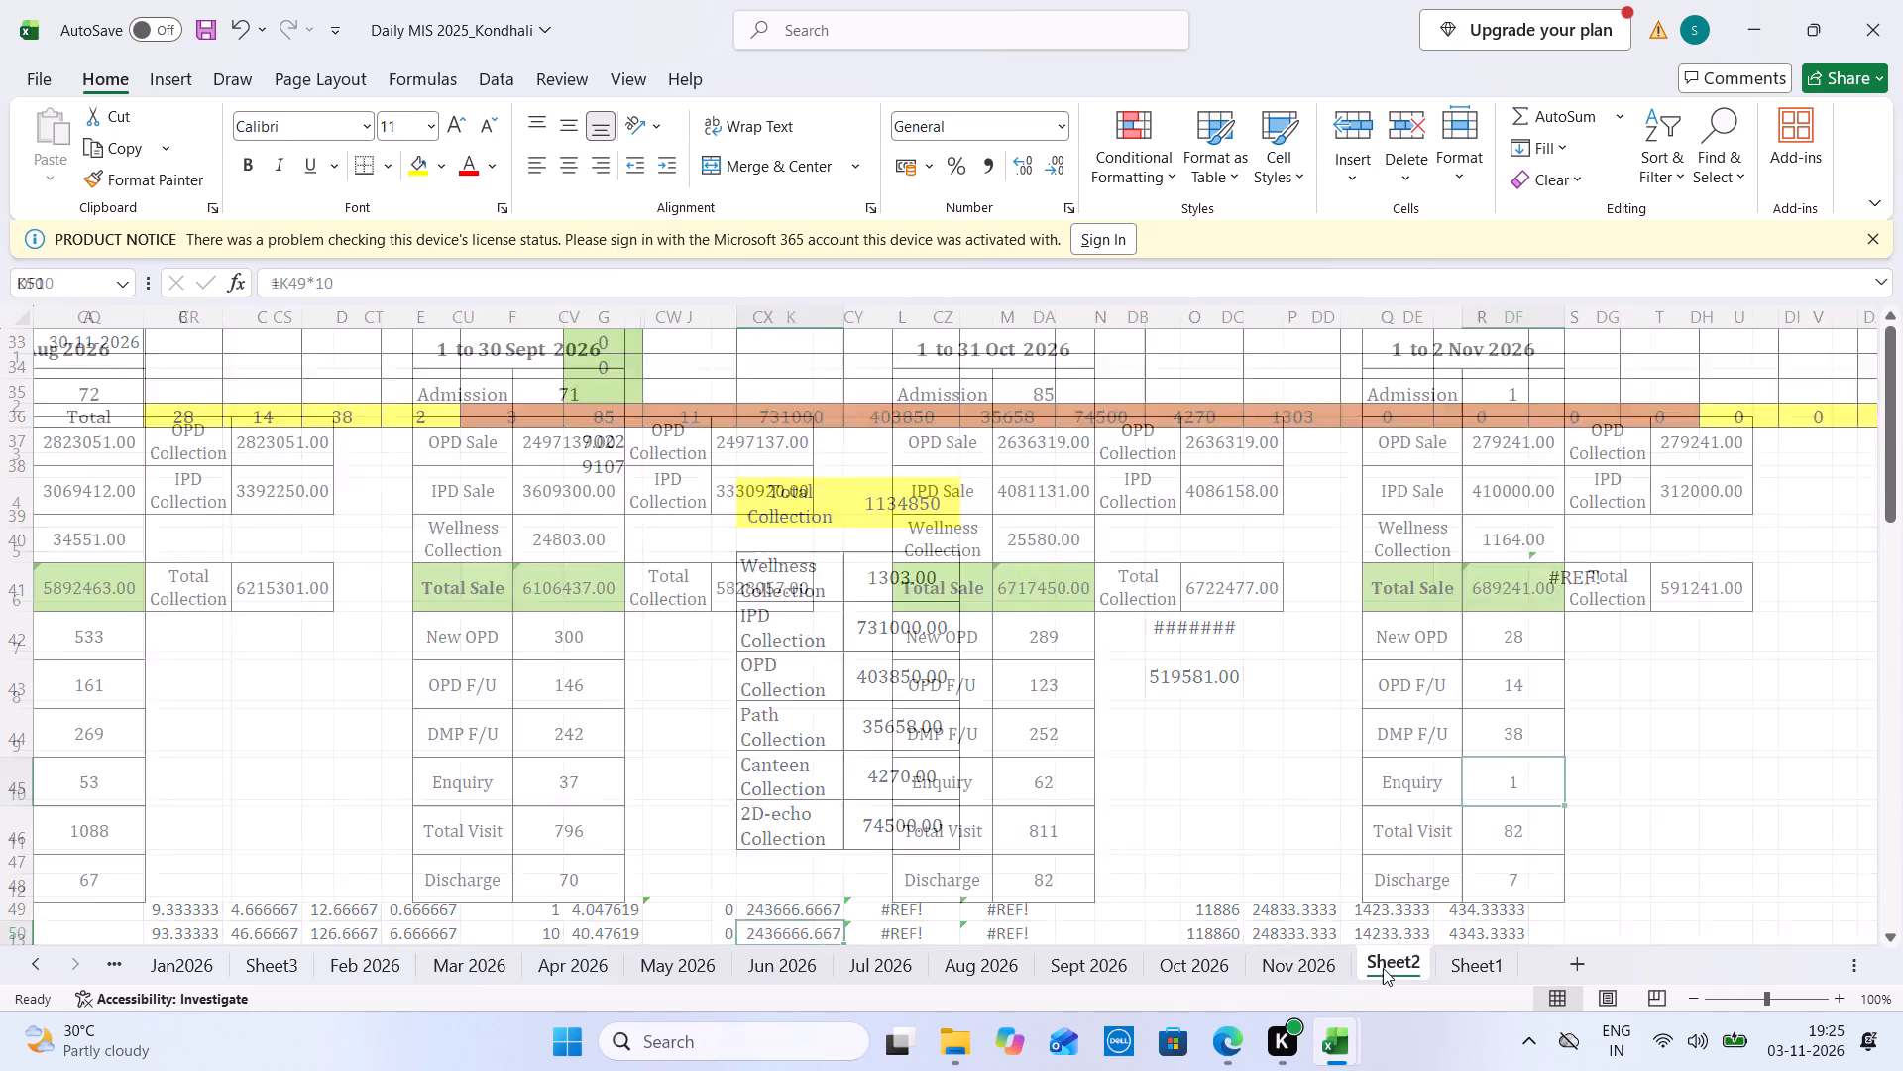
{"action": "left_click", "coordinate": [1522, 413]}
{"action": "key", "text": "3"}
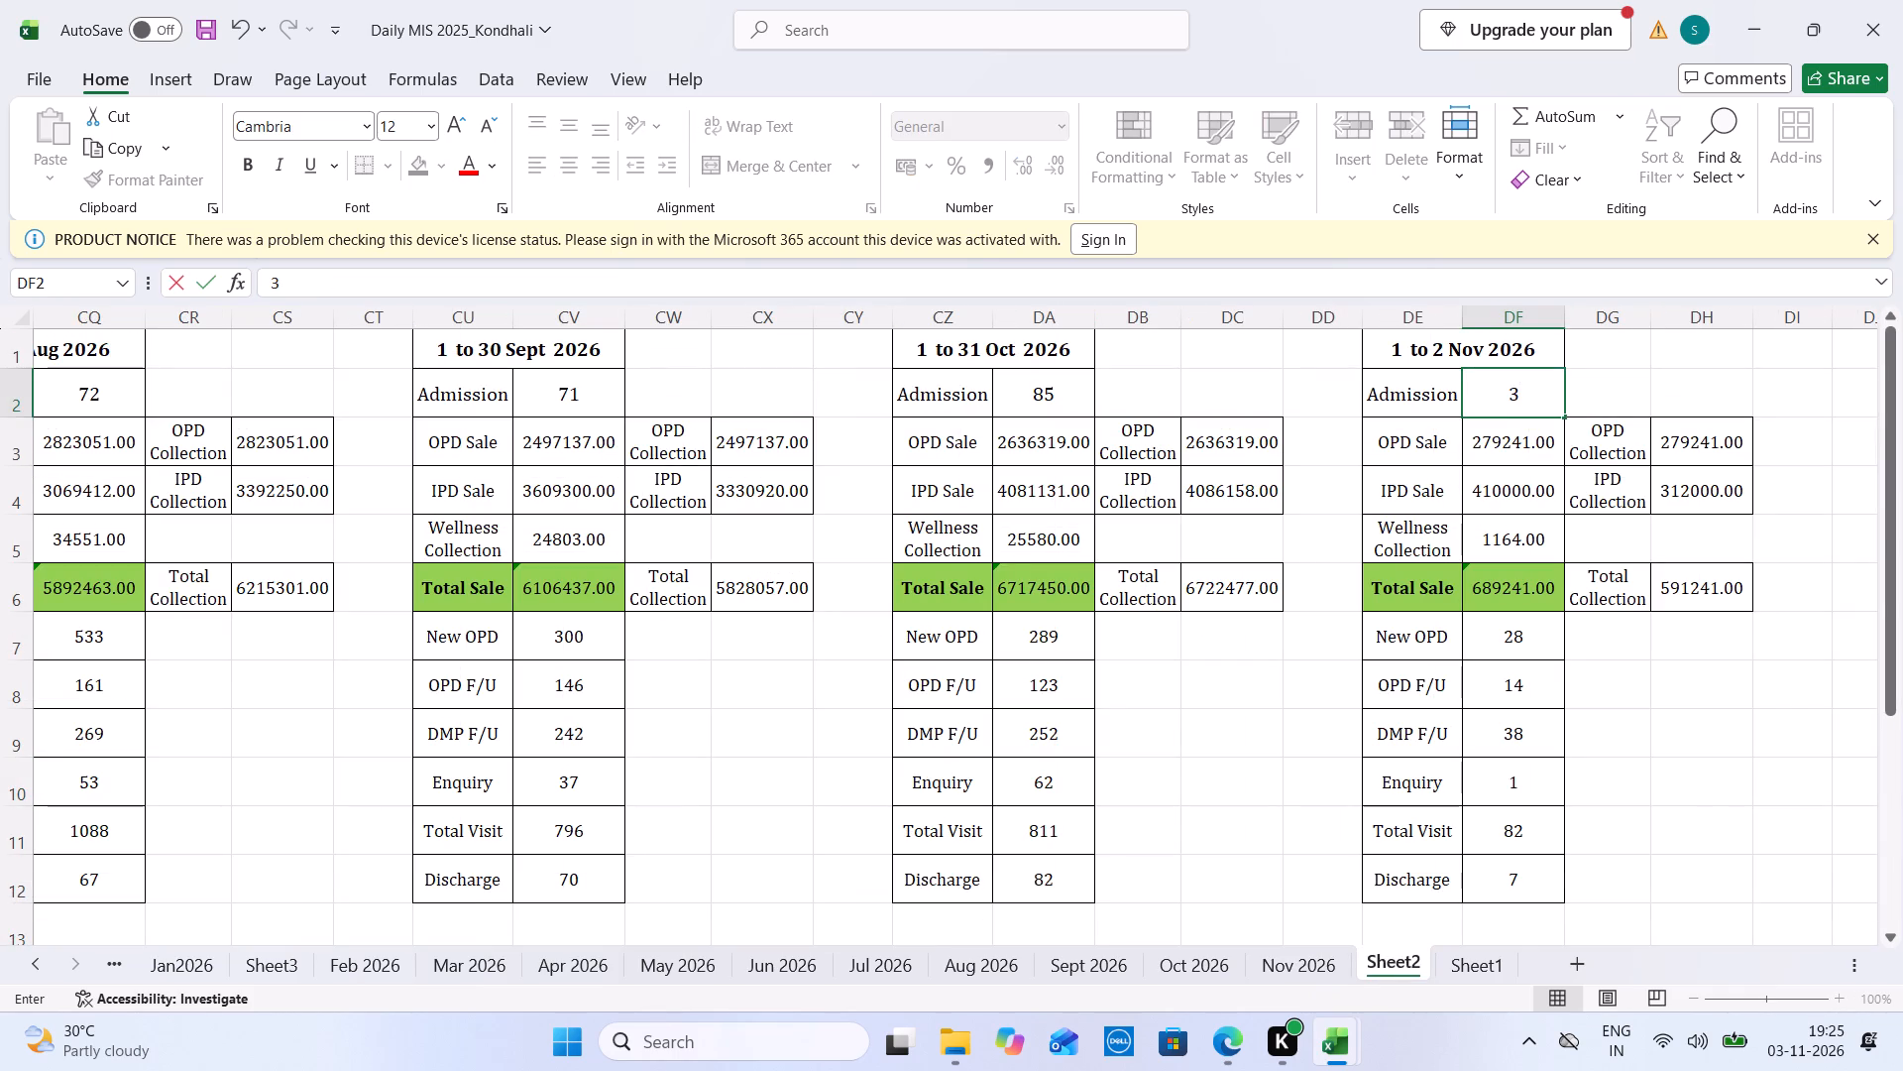
{"action": "left_click", "coordinate": [1542, 897]}
{"action": "type", "text": "11"}
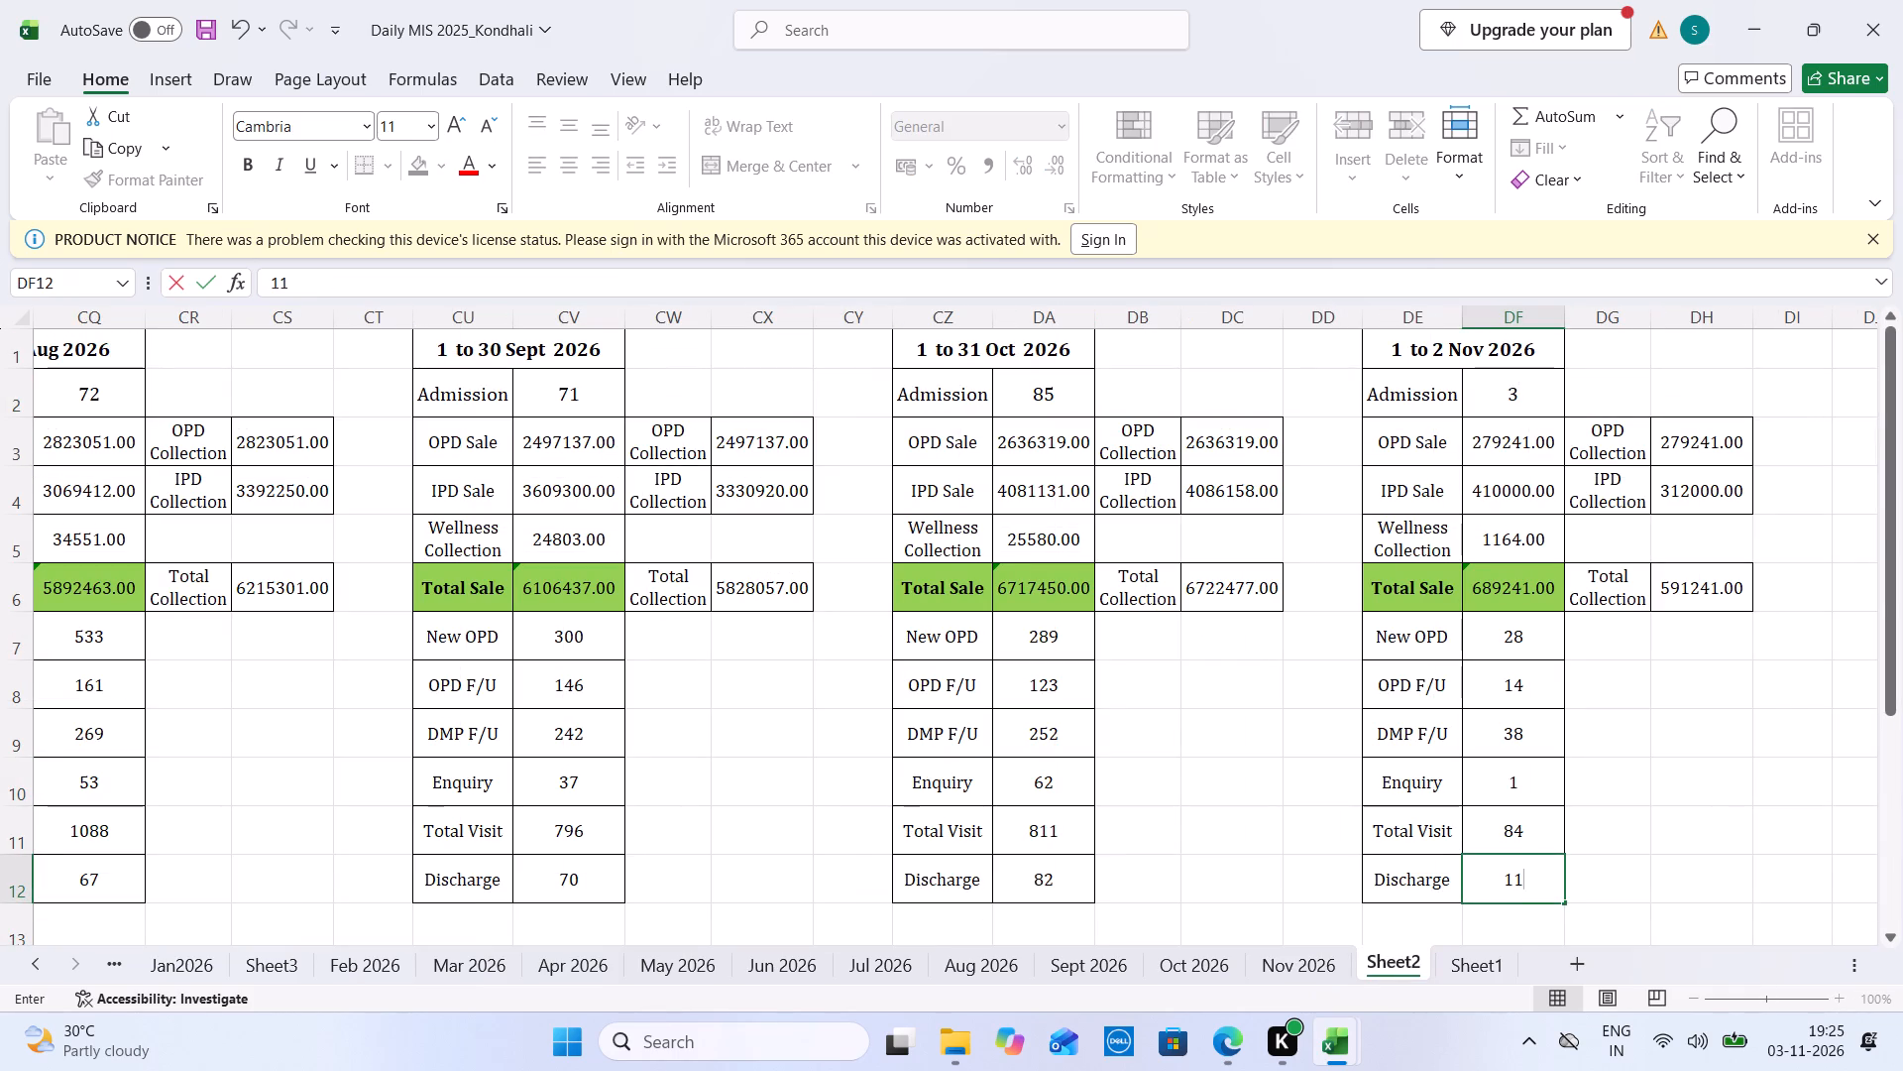
Change the November summary block's heading to 1 to 3 Nov 2026.
{"action": "triple_click", "coordinate": [1440, 336]}
{"action": "left_click", "coordinate": [1440, 336]}
{"action": "key", "text": "3"}
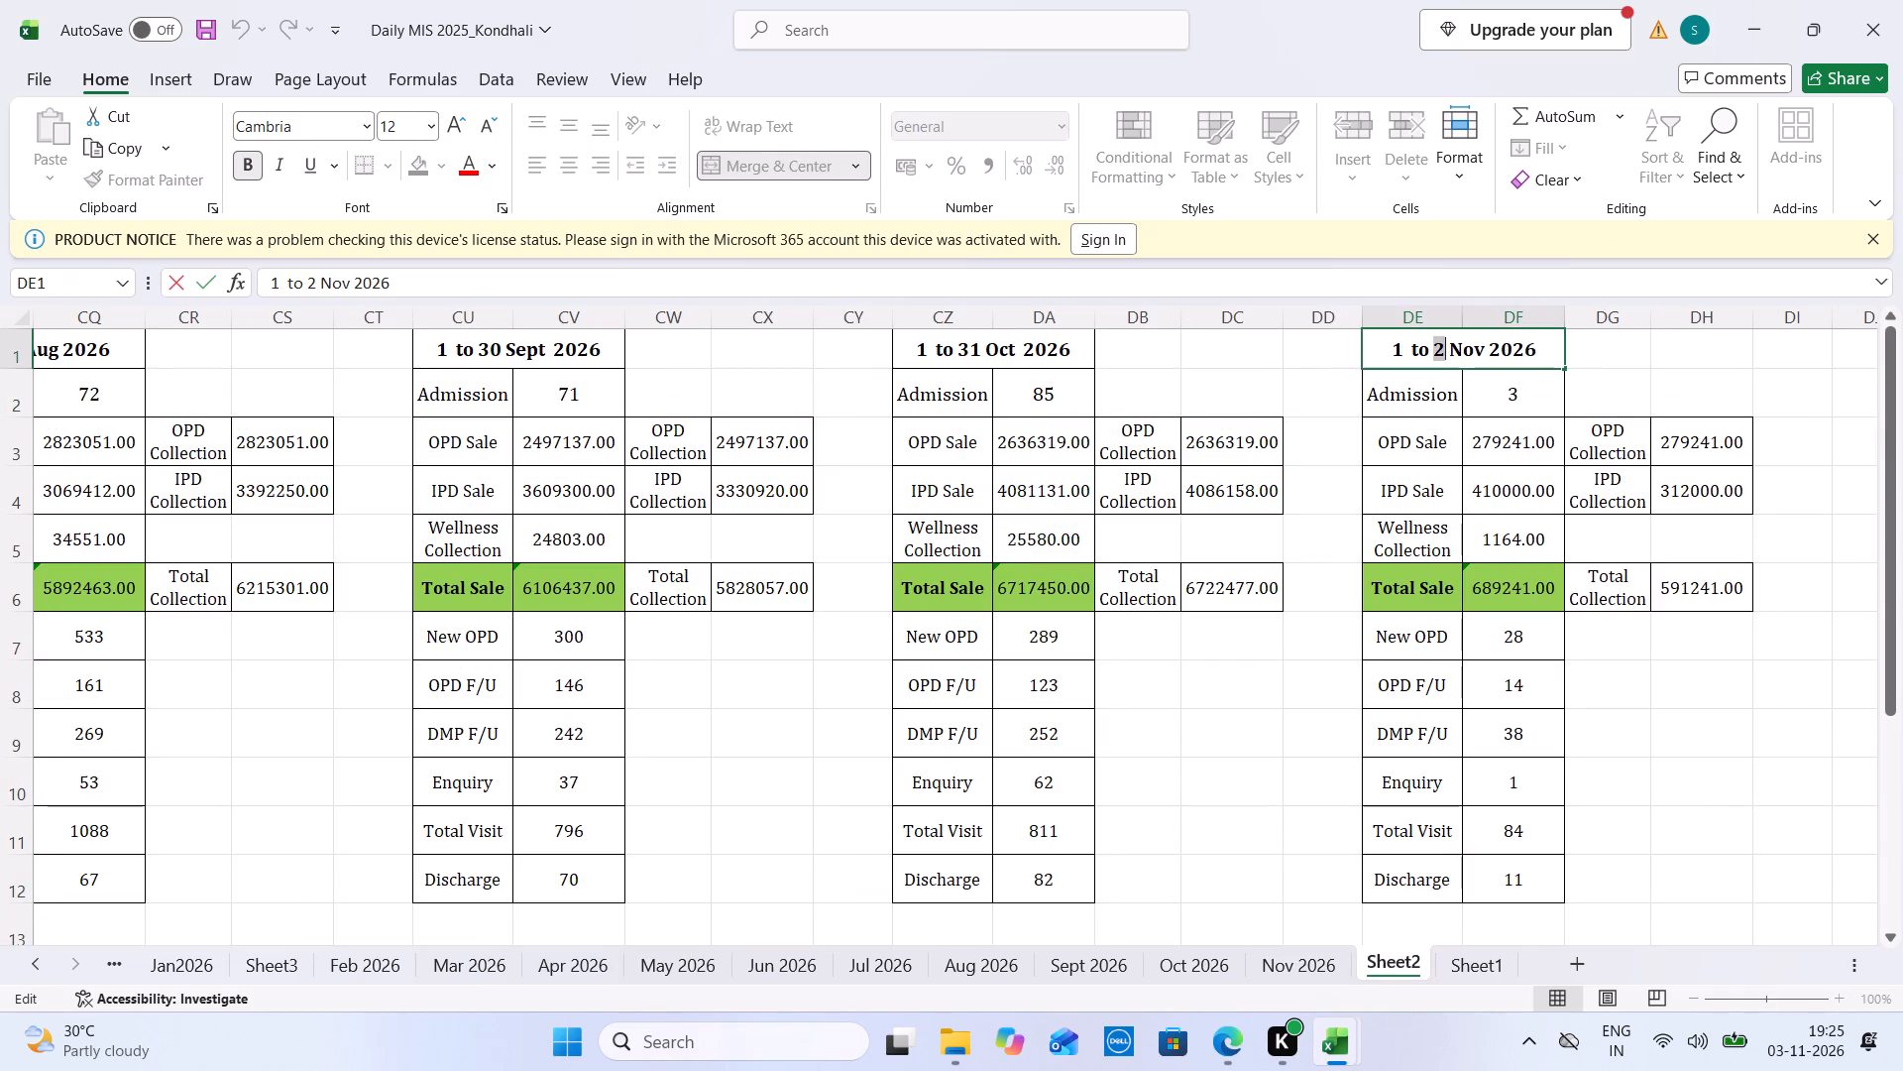
{"action": "left_click", "coordinate": [1589, 848]}
Check the Nov 2026 sheet's Total row and set the November summary's Enquiry to 2 in Sheet2.
{"action": "left_click", "coordinate": [1289, 964]}
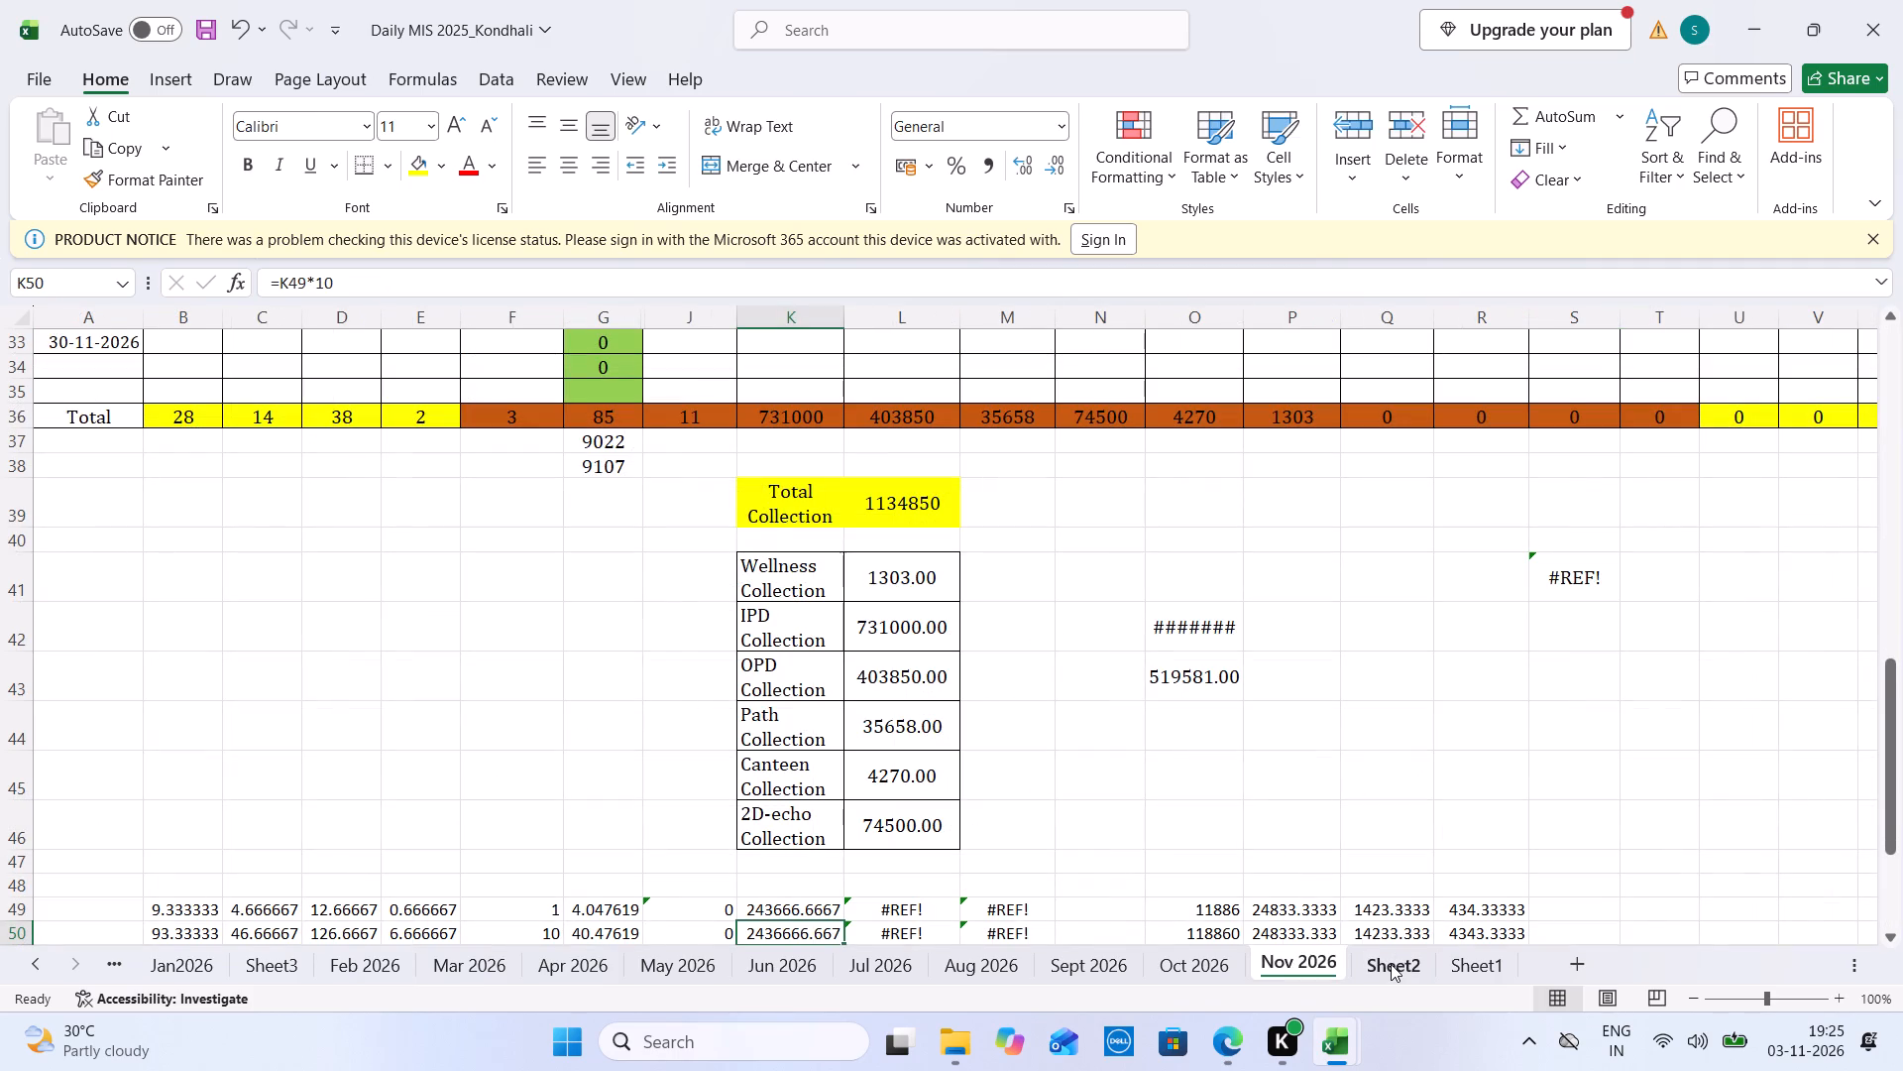
{"action": "left_click", "coordinate": [1391, 964]}
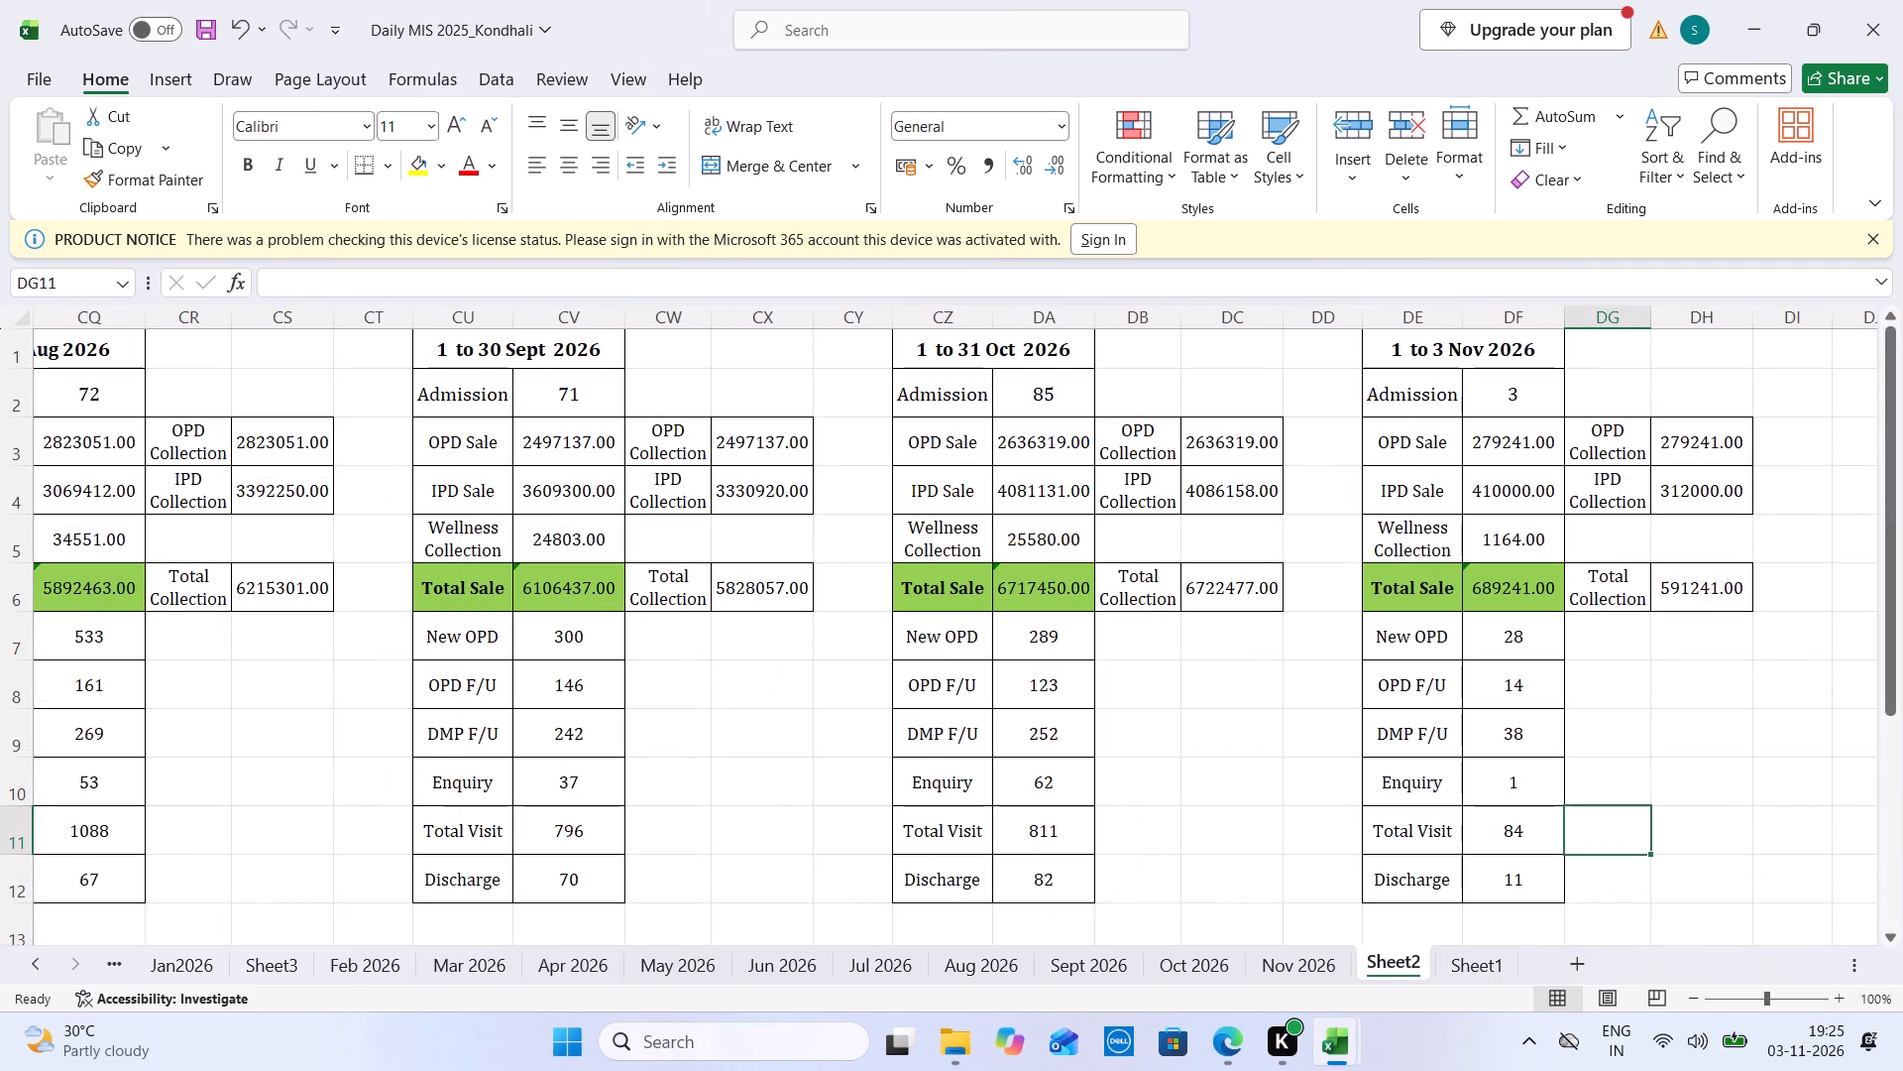
{"action": "left_click", "coordinate": [1325, 973]}
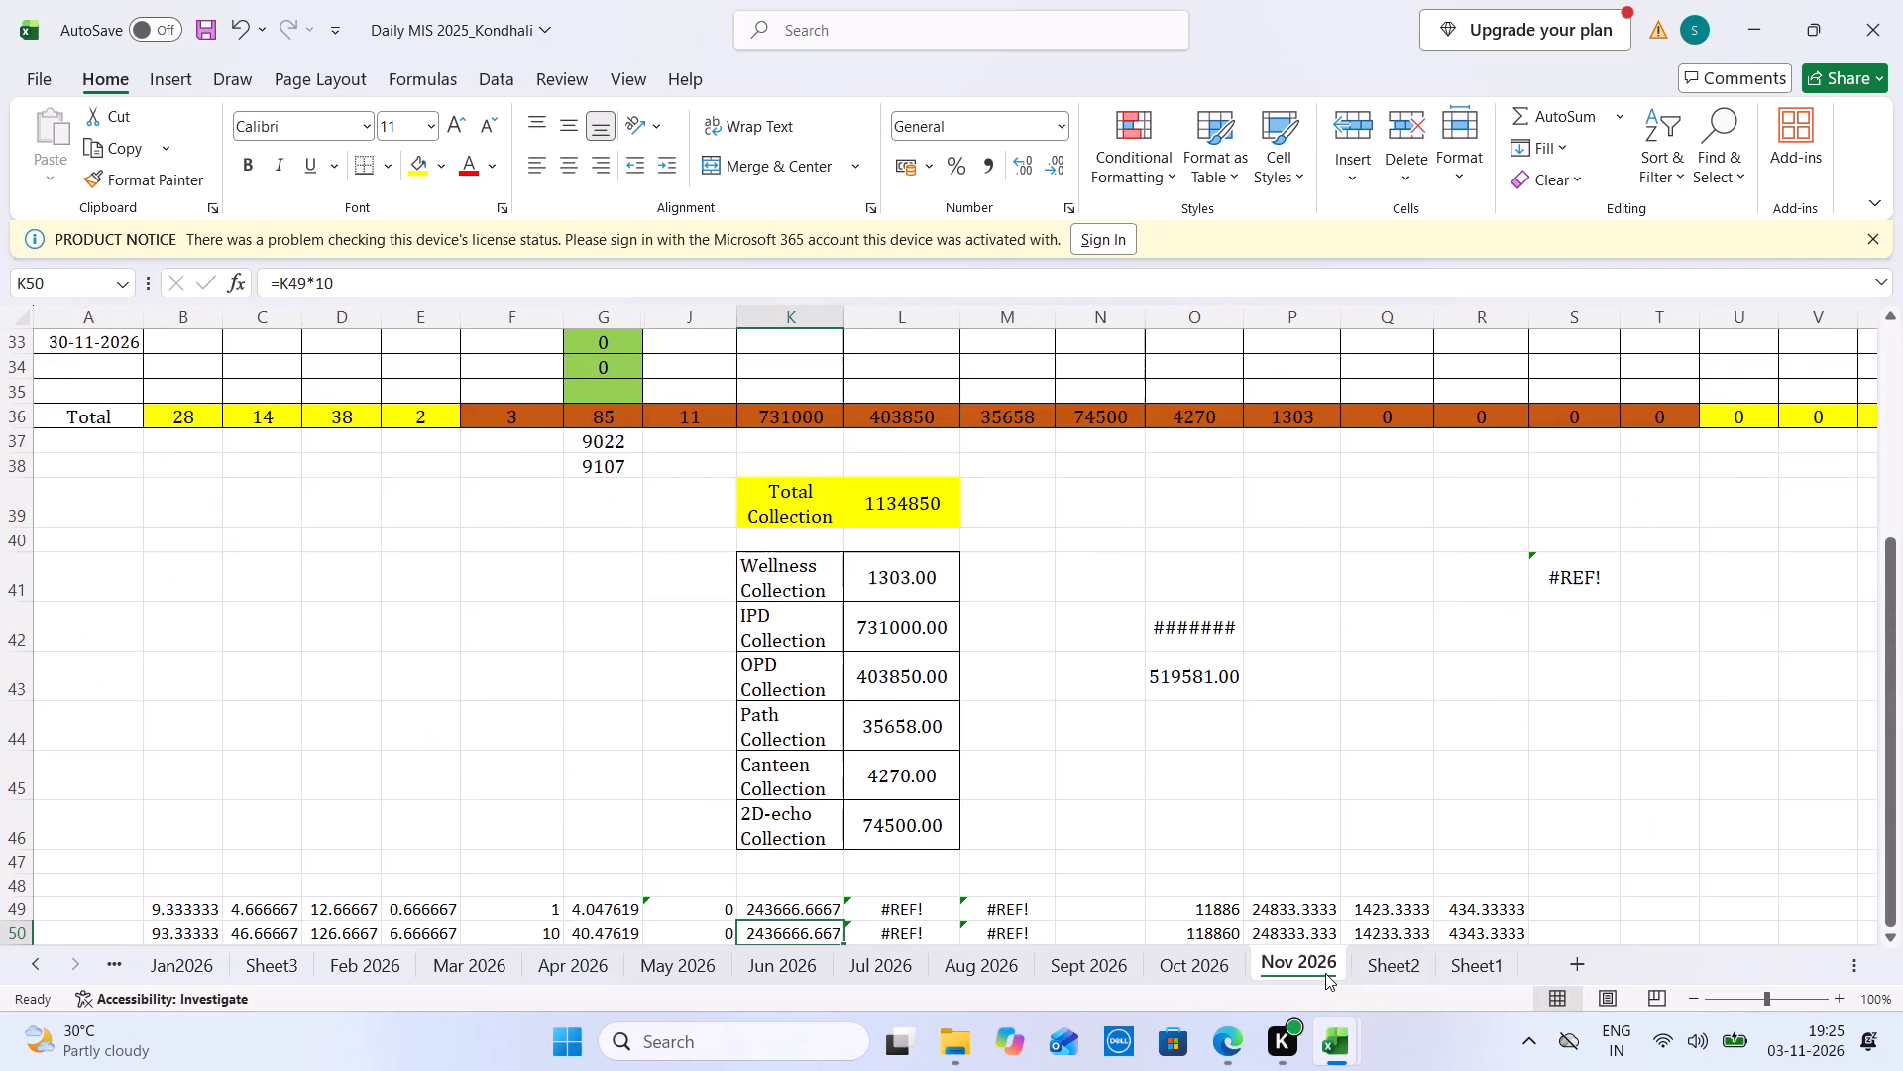
{"action": "left_click", "coordinate": [1382, 966]}
{"action": "key", "text": "Up"}
{"action": "key", "text": "Left"}
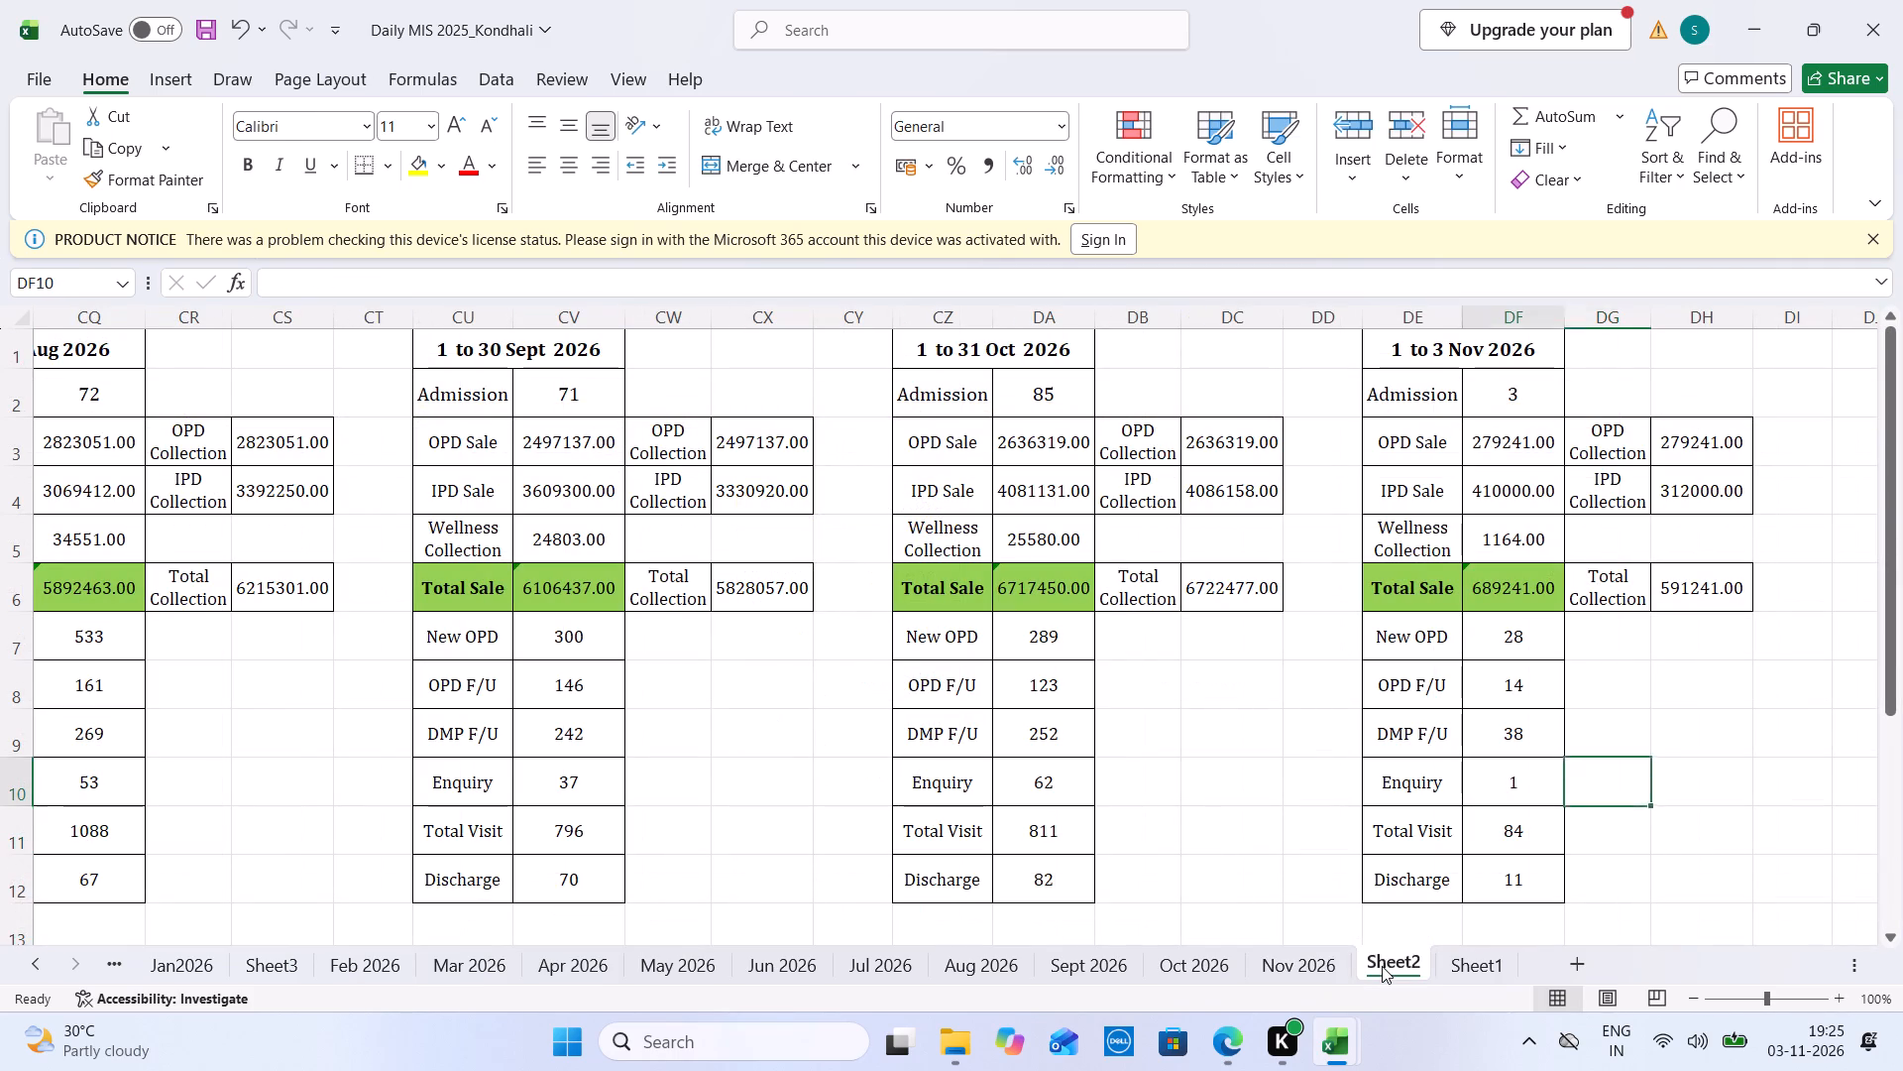
{"action": "key", "text": "2"}
From the Nov 2026 sheet's totals, set the November summary's OPD Sale to 403850 and IPD Sale to 731000.
{"action": "left_click", "coordinate": [1515, 476]}
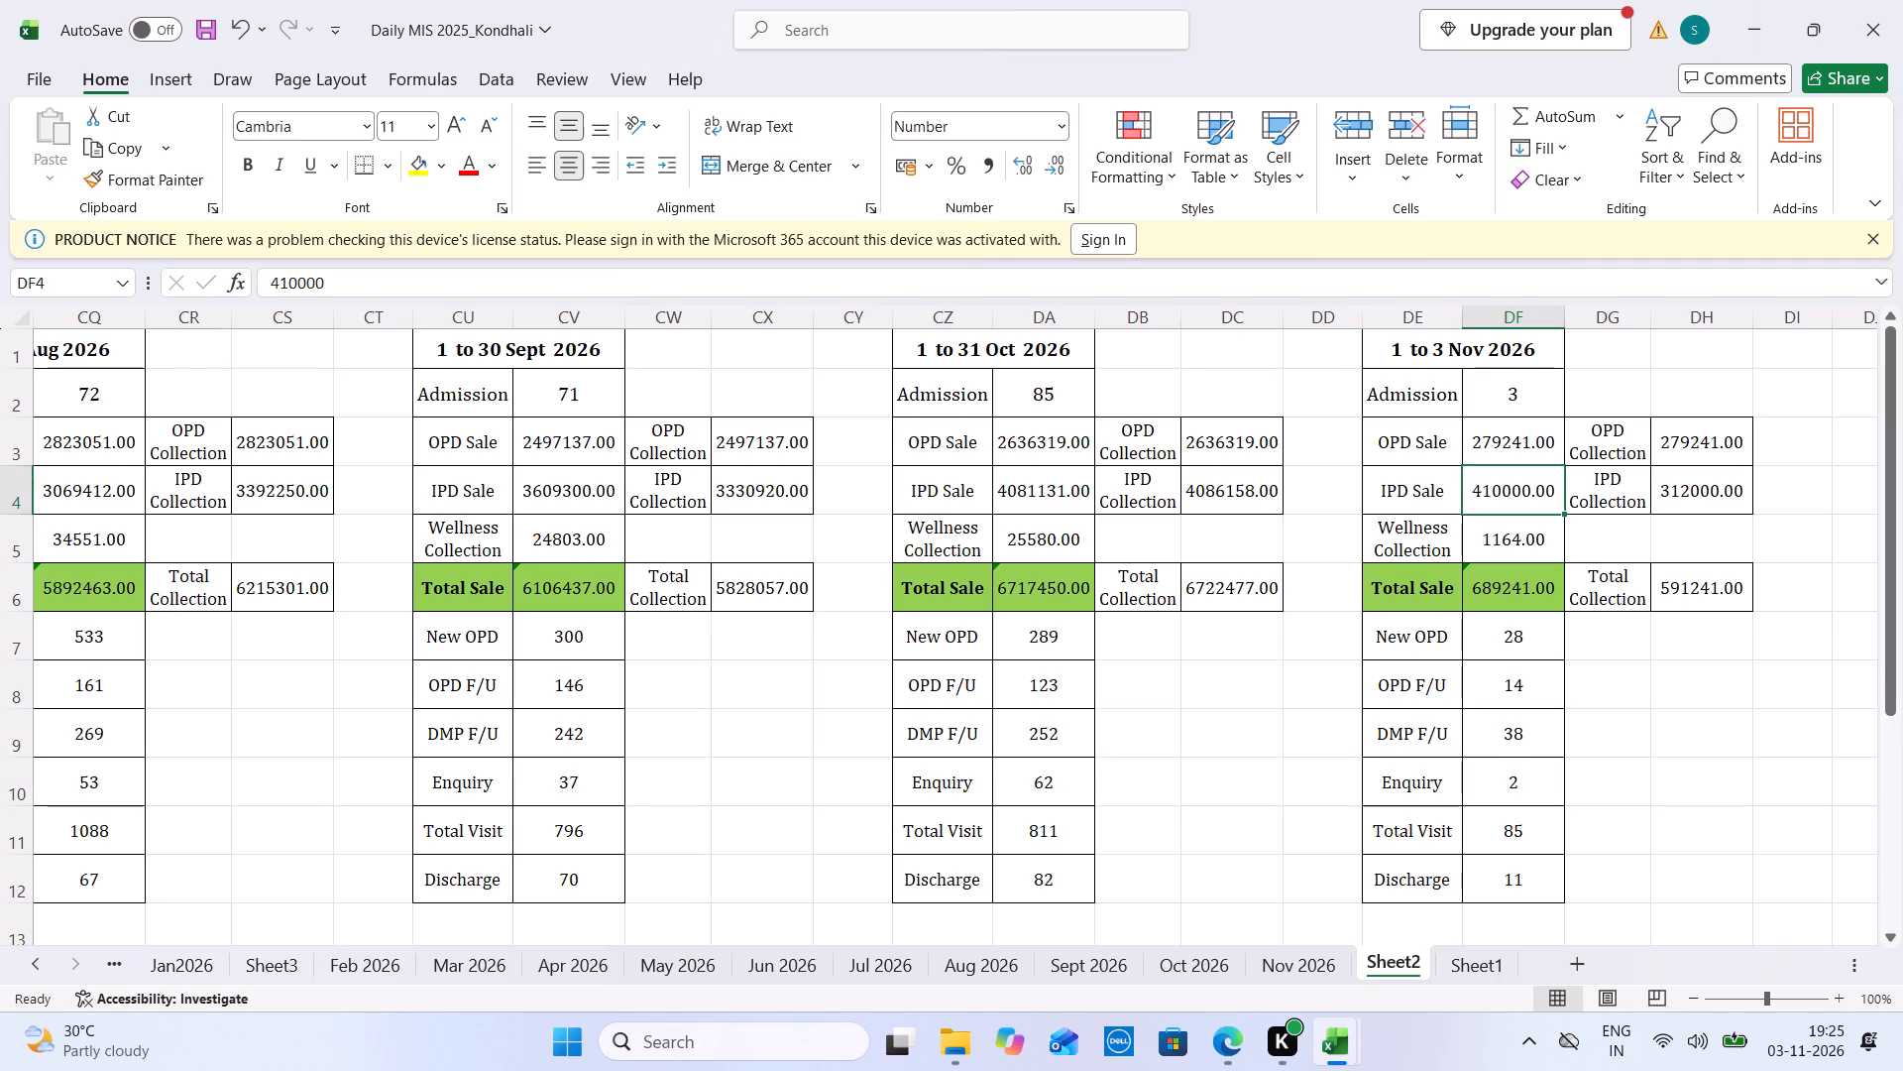
{"action": "key", "text": "Up"}
{"action": "left_click", "coordinate": [1351, 967]}
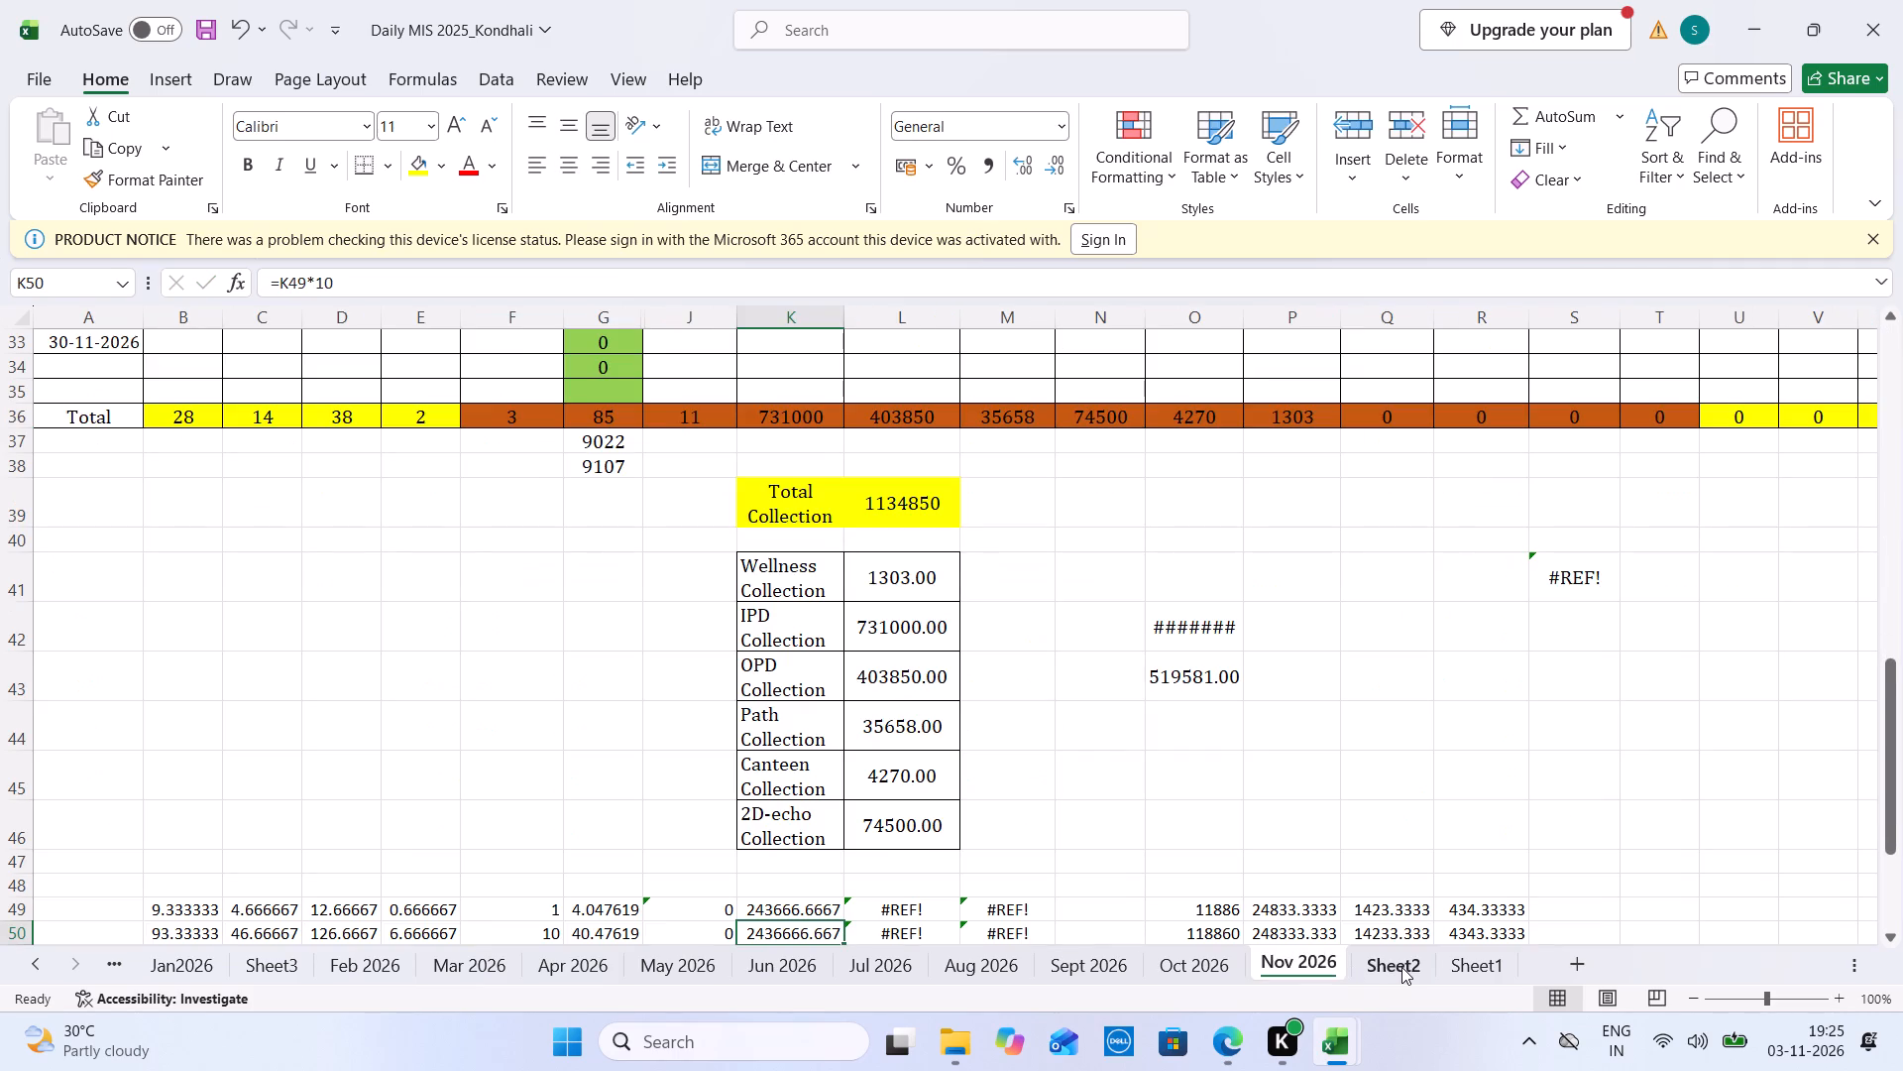
{"action": "left_click", "coordinate": [1401, 967]}
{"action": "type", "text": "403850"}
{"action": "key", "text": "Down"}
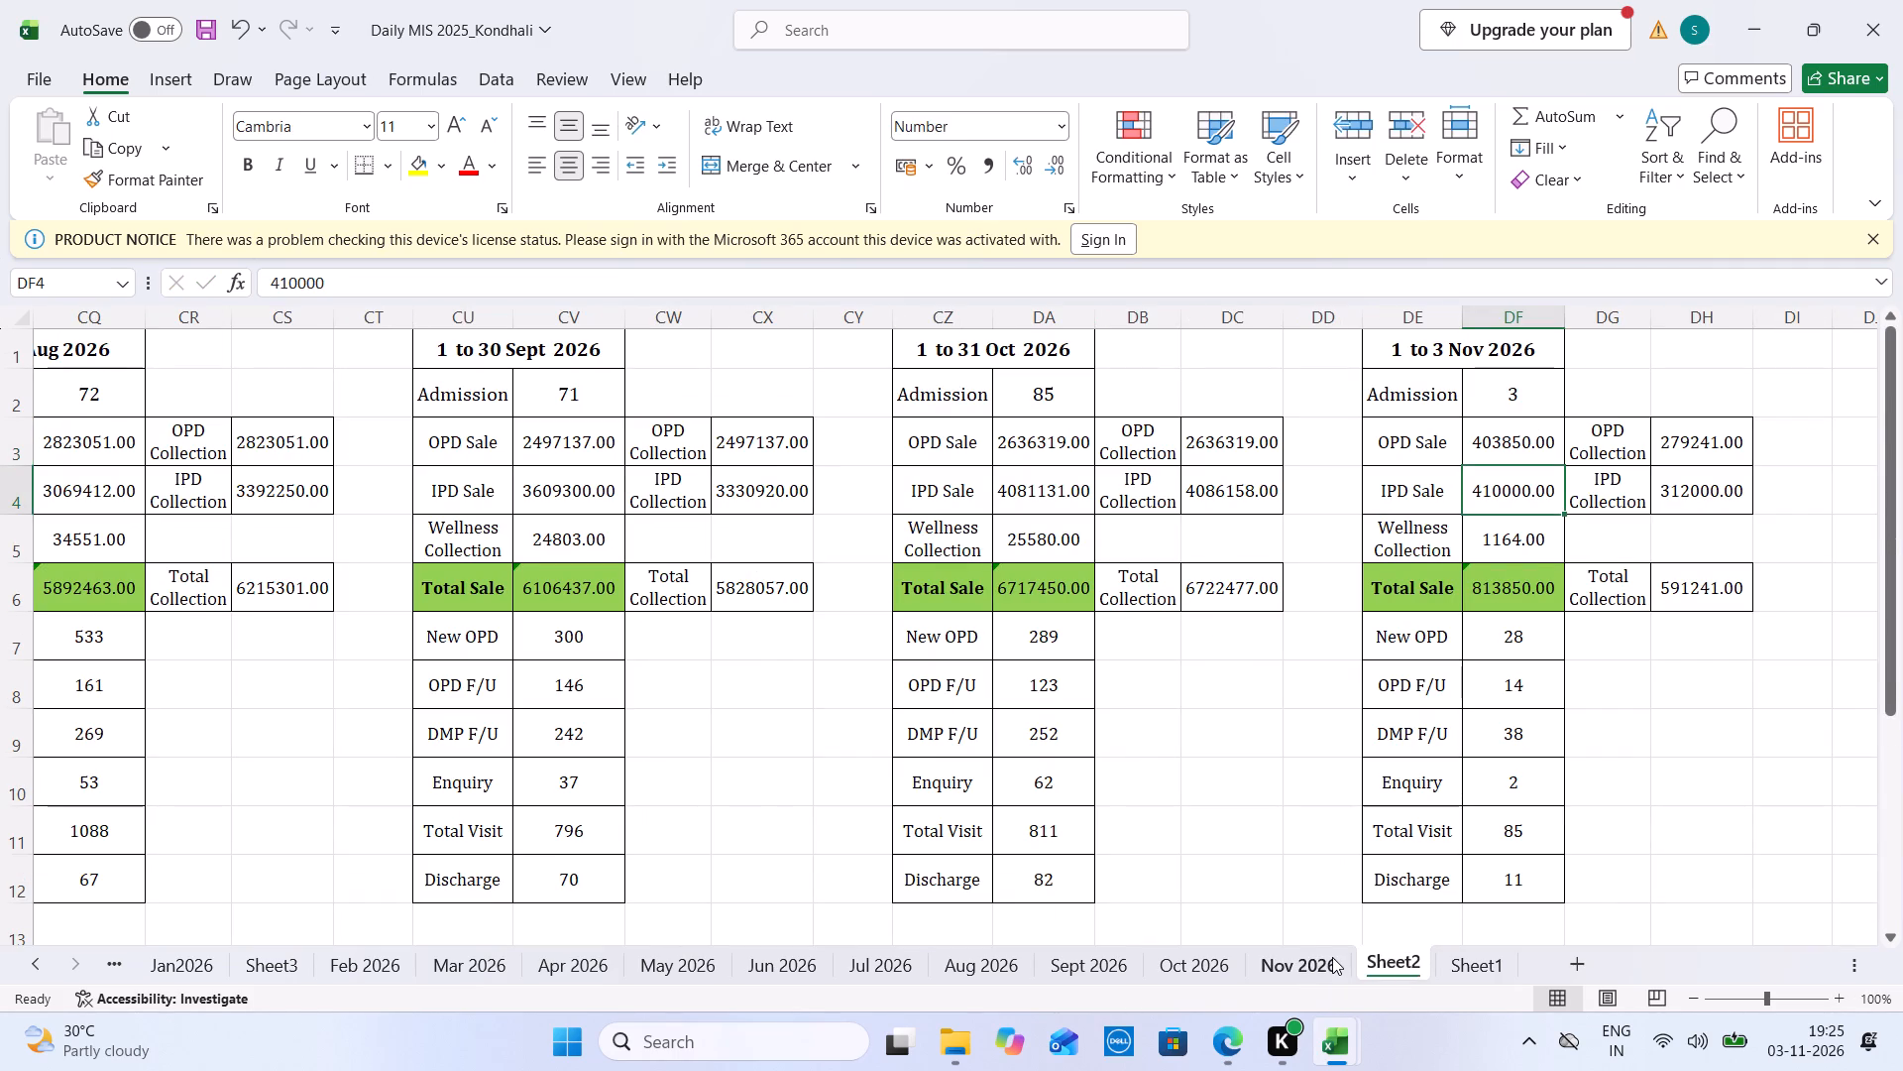
{"action": "left_click", "coordinate": [1332, 957]}
{"action": "left_click", "coordinate": [1375, 957]}
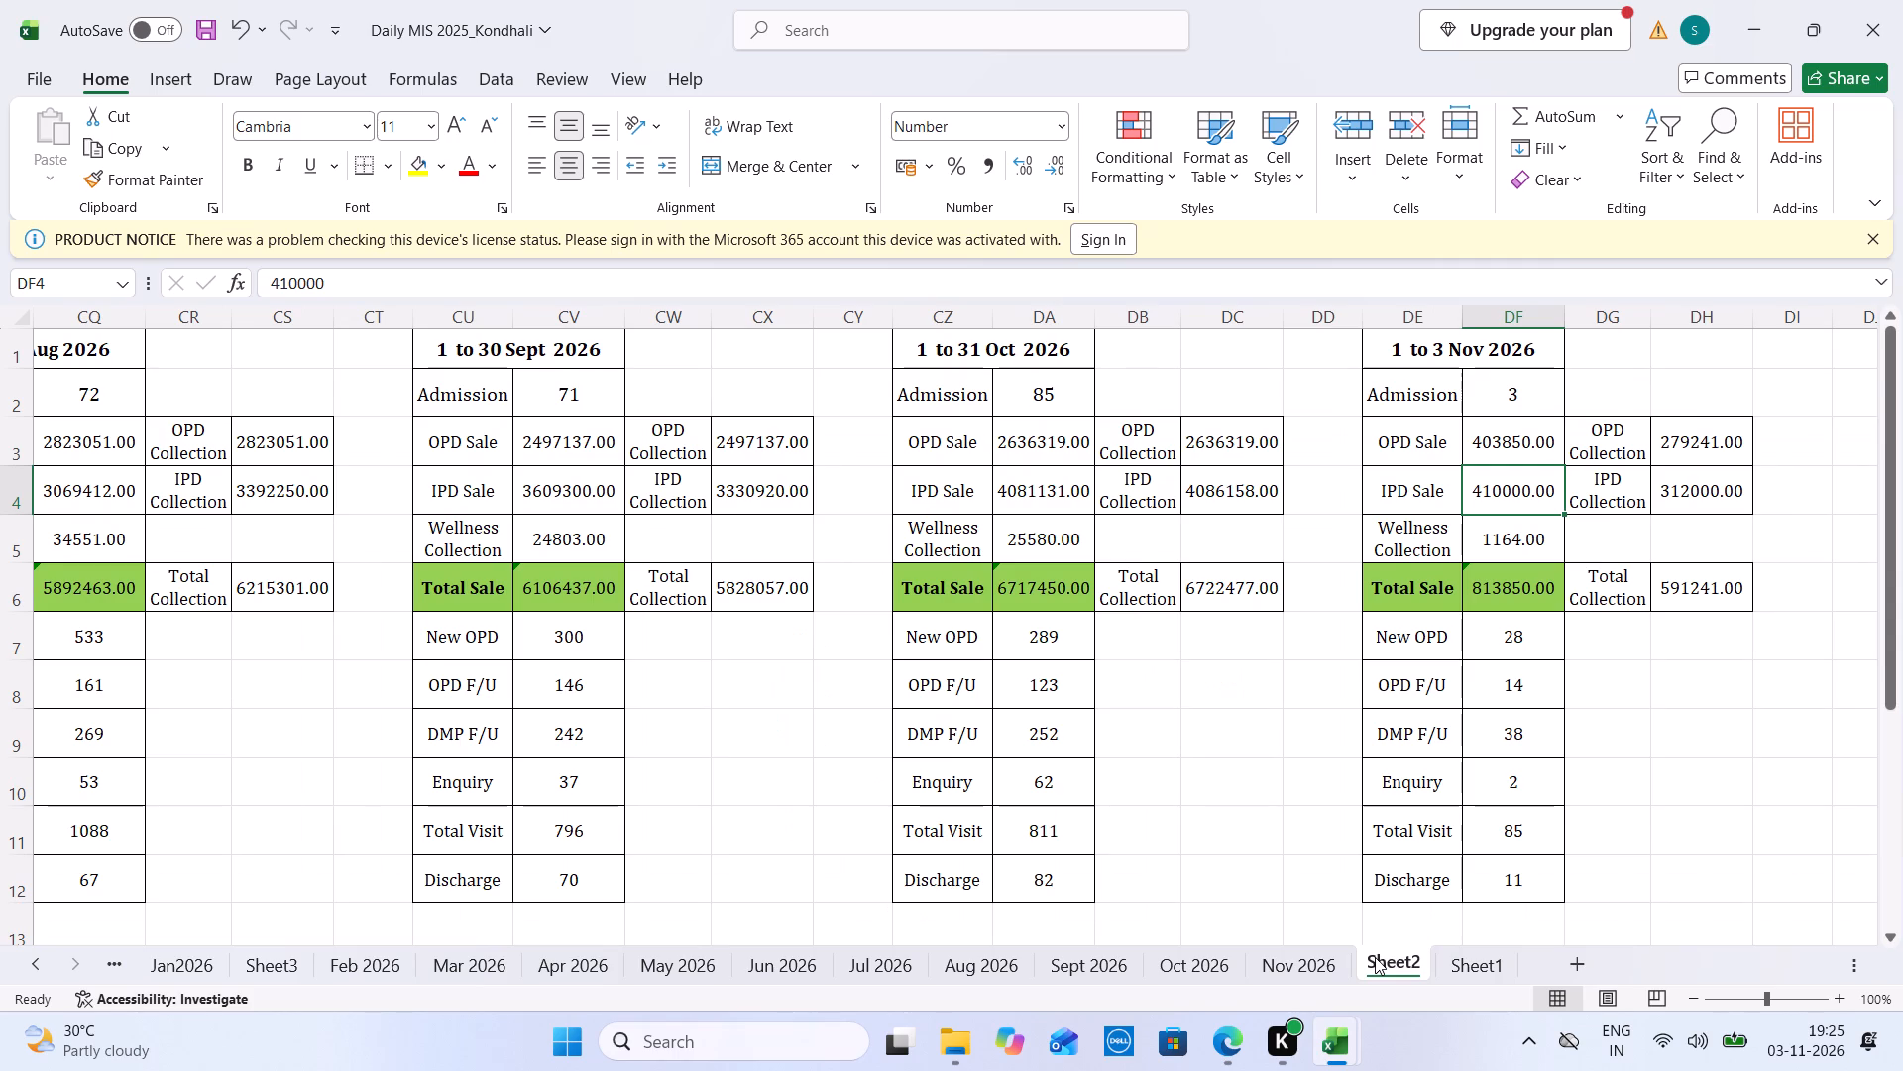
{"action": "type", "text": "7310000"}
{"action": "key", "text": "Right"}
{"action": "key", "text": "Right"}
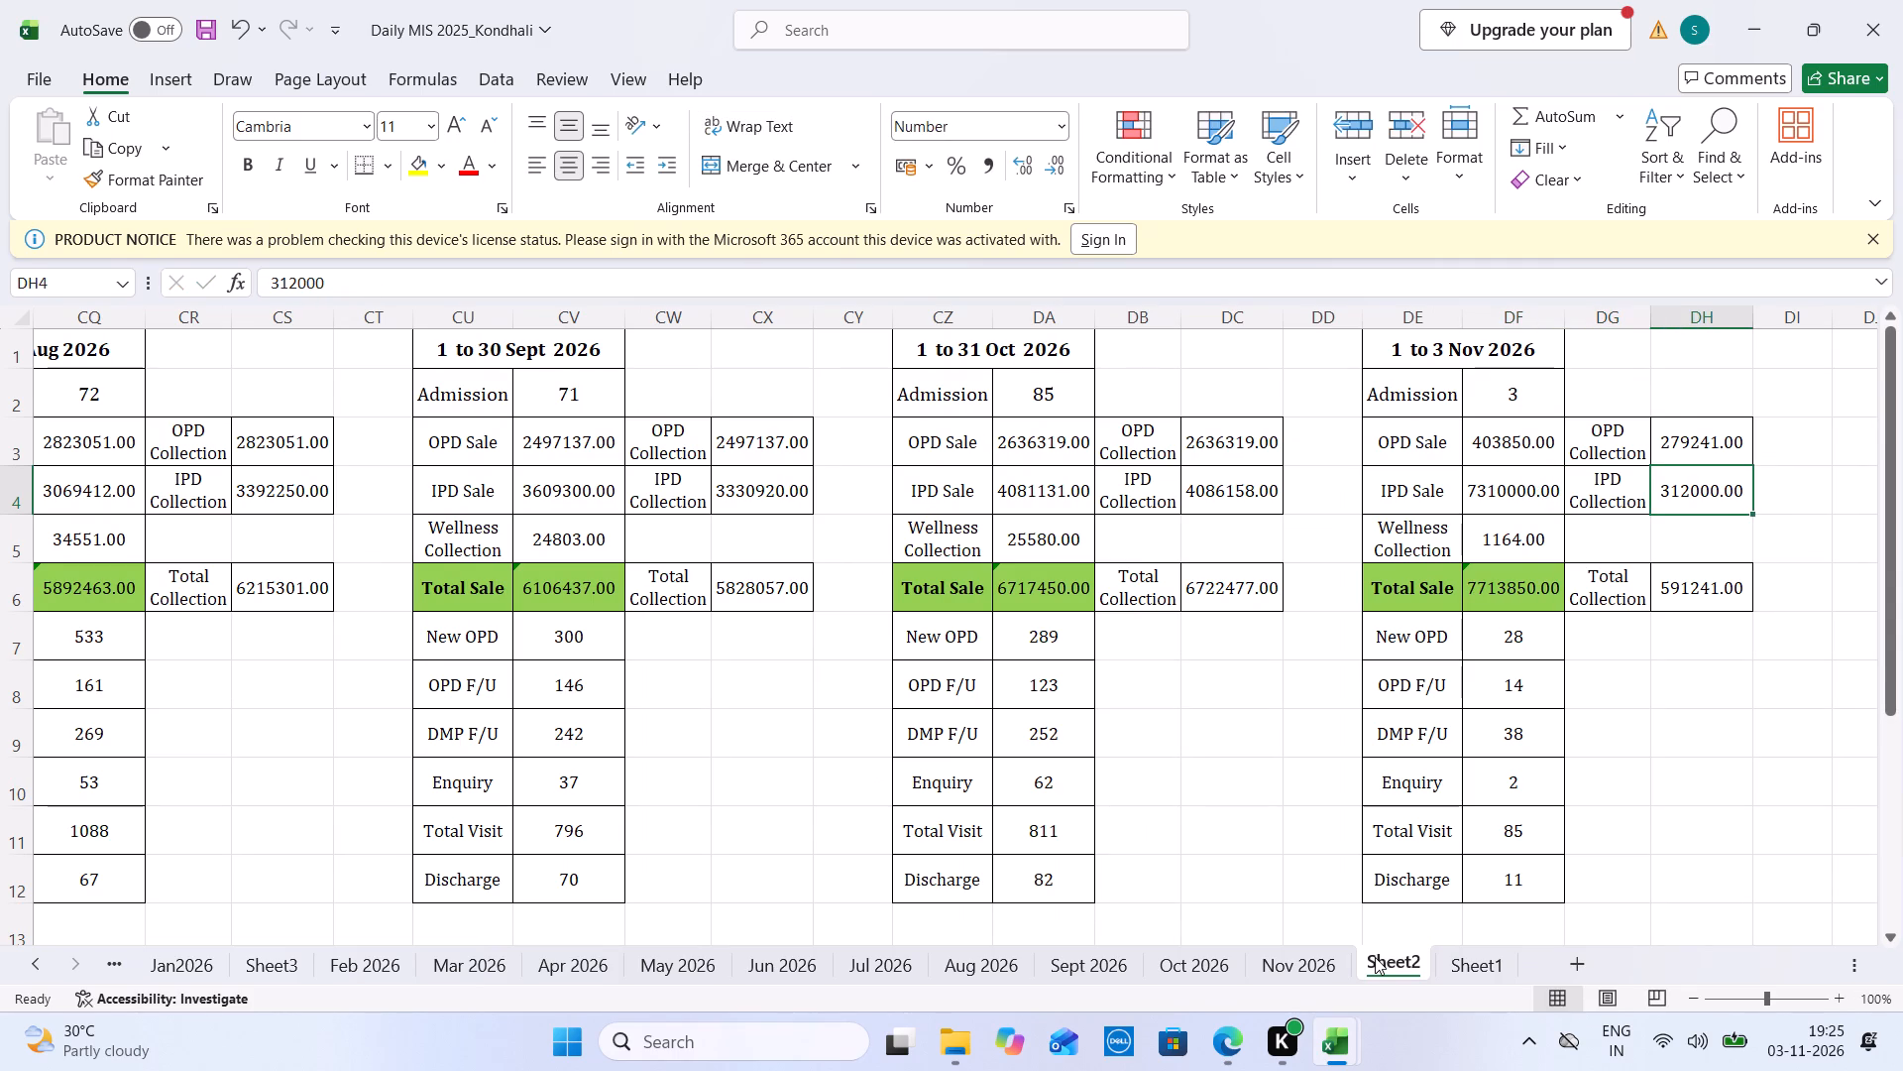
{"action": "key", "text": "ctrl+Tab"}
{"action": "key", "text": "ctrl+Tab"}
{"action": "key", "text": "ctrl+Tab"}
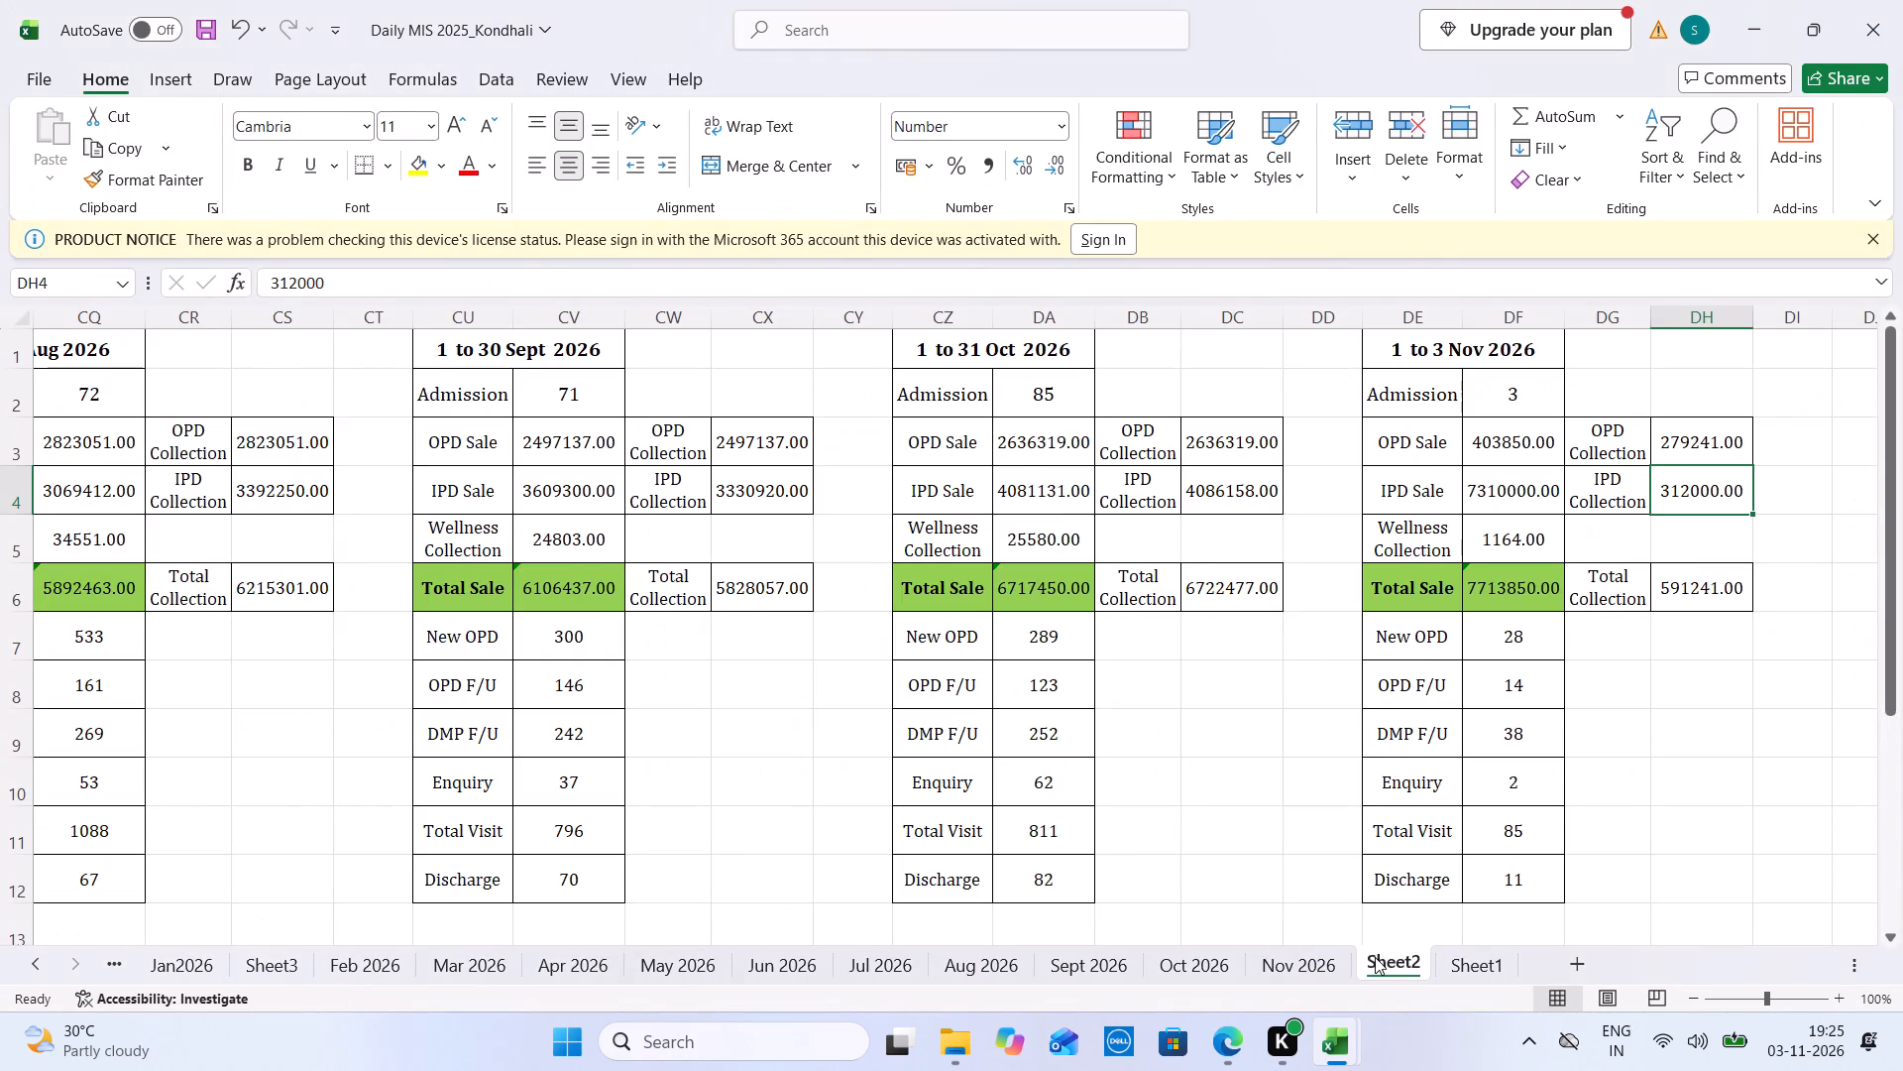
{"action": "double_click", "coordinate": [1534, 481]}
{"action": "key", "text": "BackSpace"}
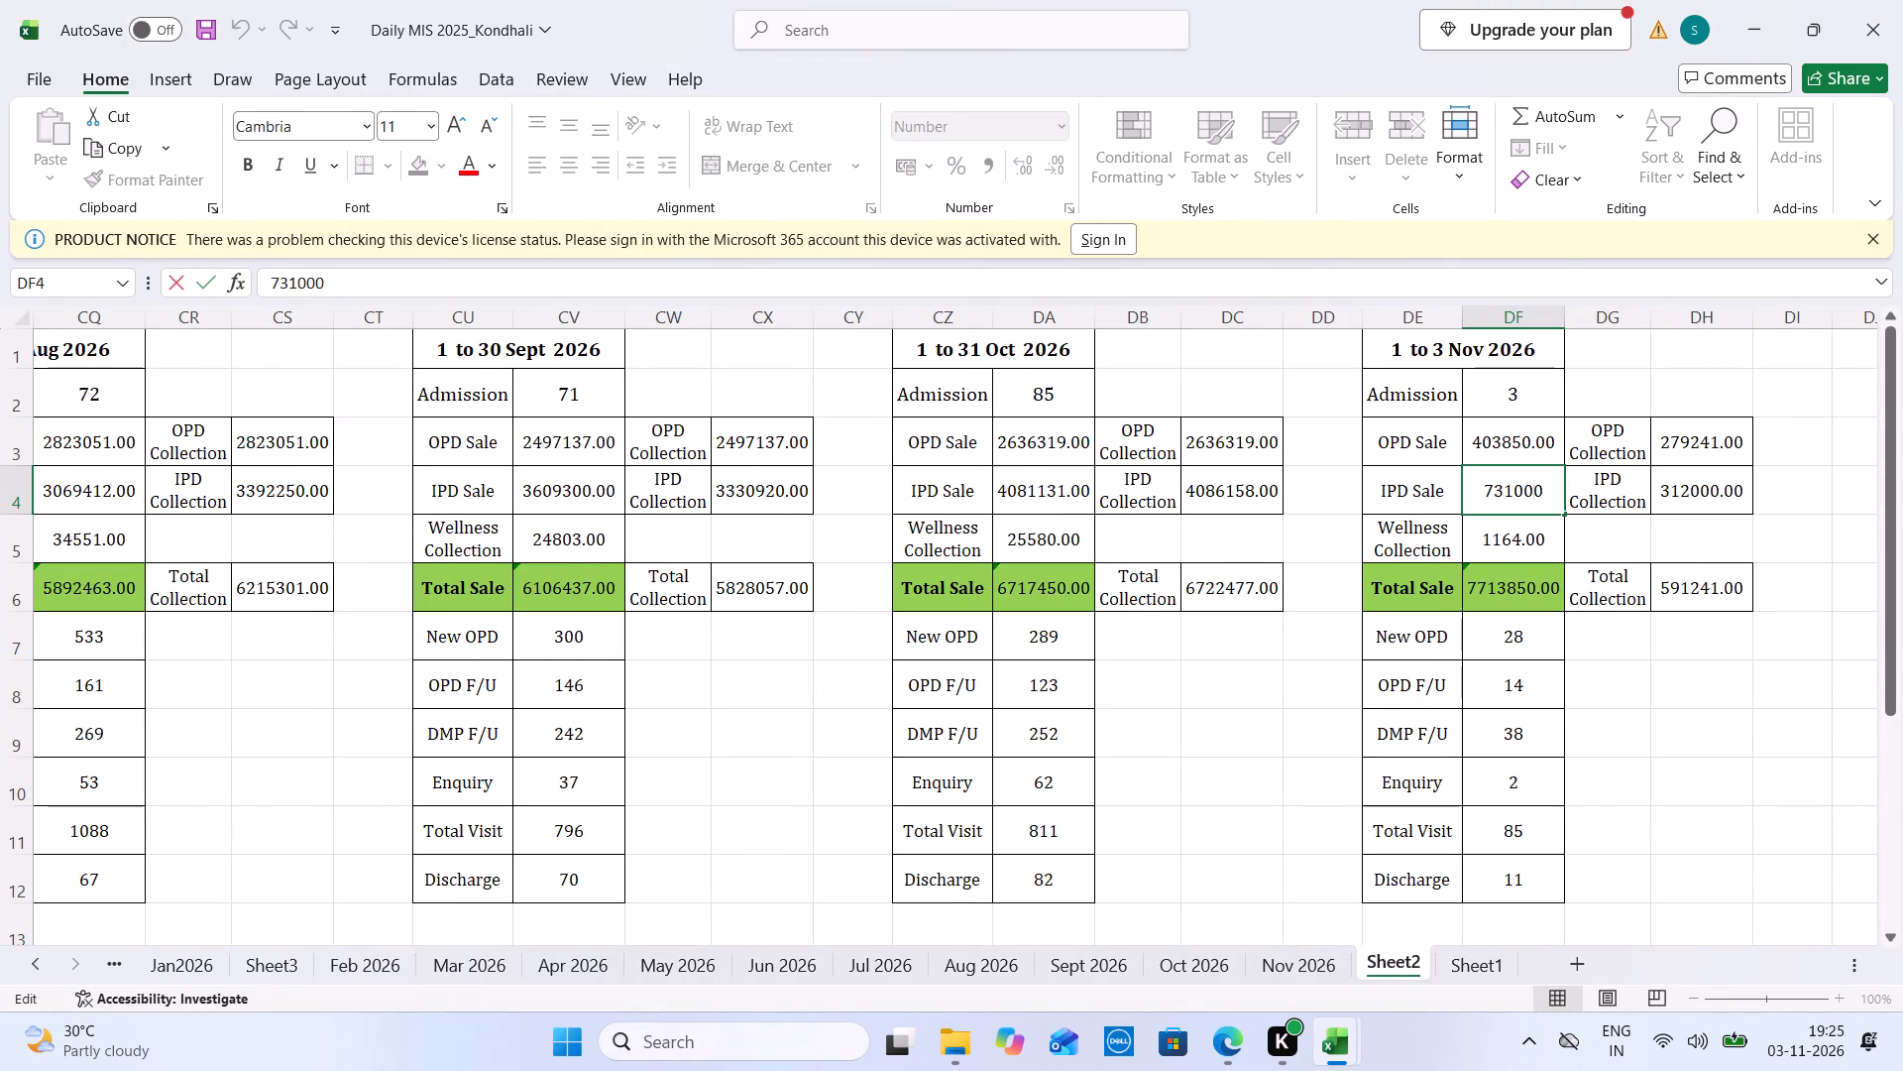
{"action": "key", "text": "Tab"}
Using the totals in Kondhali's Daily Collection Report, set the November summary's OPD Collection to 403850 and IPD Collection to 562000 in Daily MIS.
{"action": "key", "text": "Tab"}
{"action": "key", "text": "Up"}
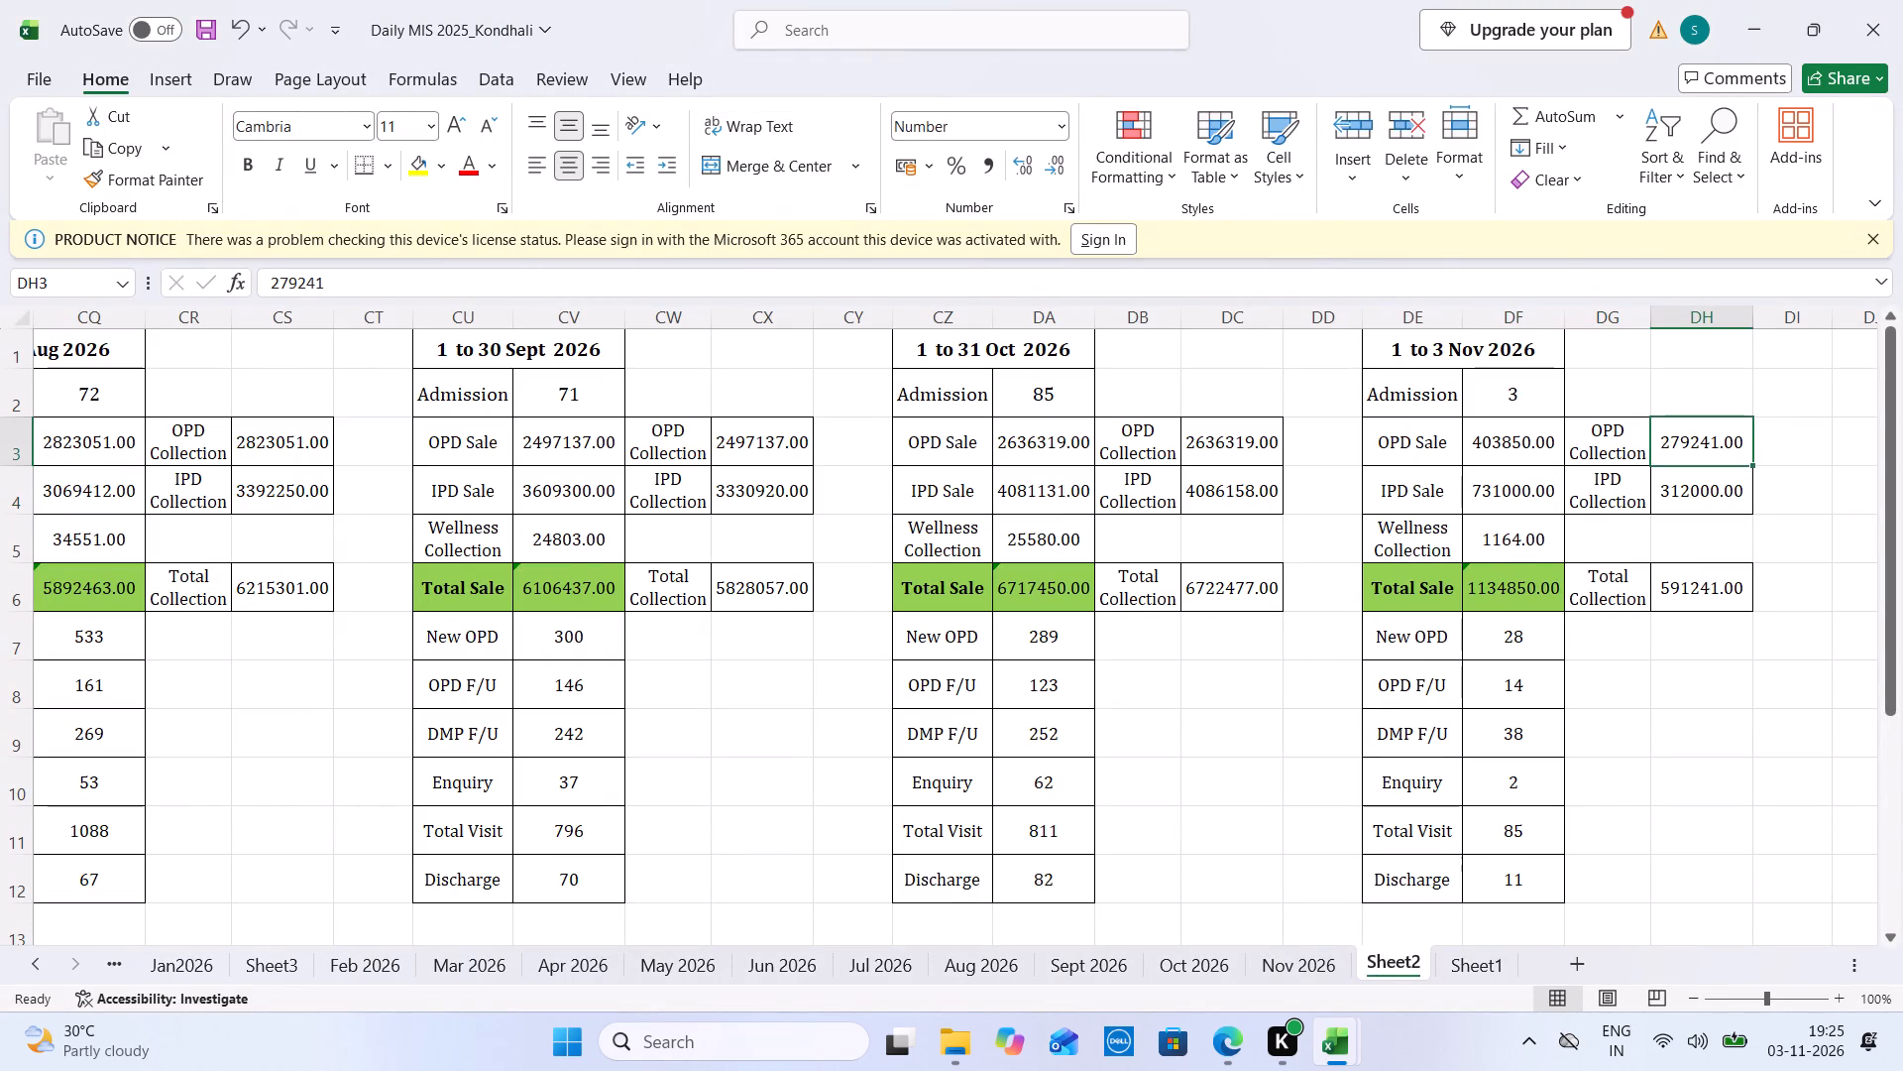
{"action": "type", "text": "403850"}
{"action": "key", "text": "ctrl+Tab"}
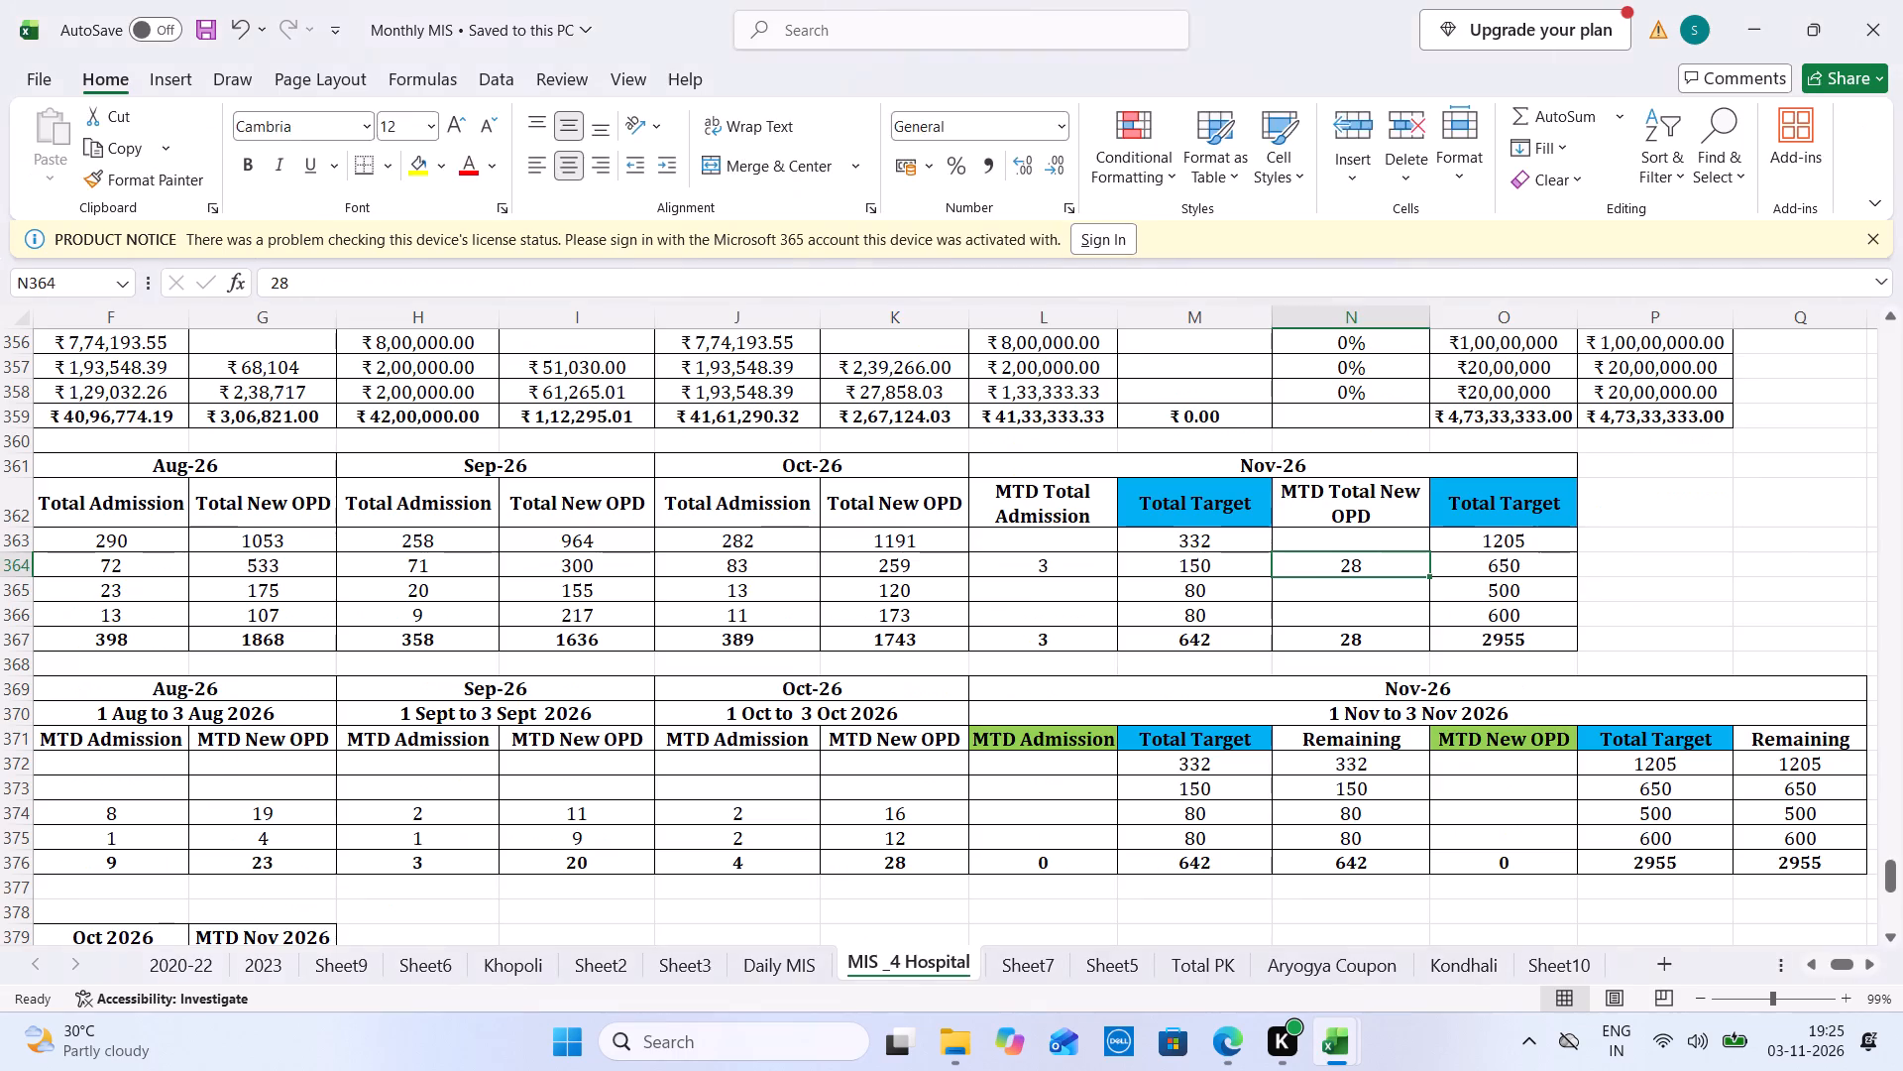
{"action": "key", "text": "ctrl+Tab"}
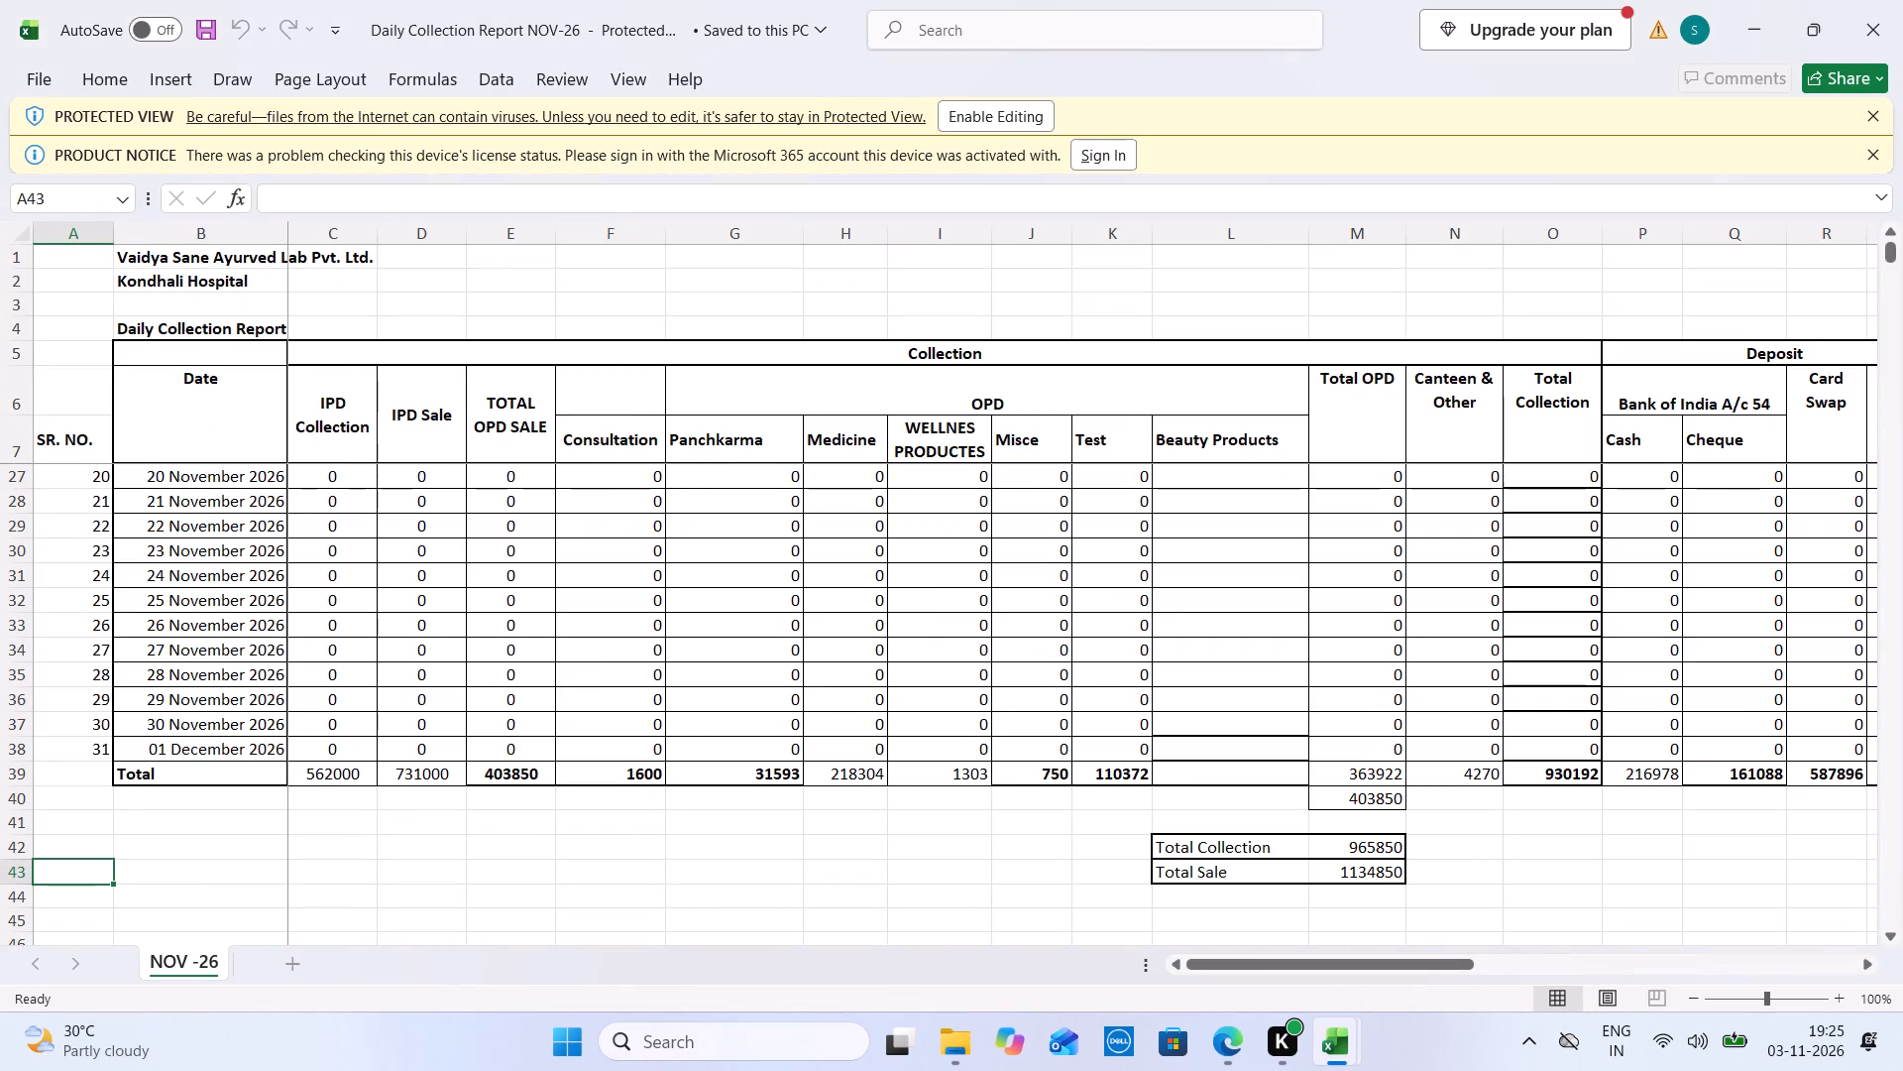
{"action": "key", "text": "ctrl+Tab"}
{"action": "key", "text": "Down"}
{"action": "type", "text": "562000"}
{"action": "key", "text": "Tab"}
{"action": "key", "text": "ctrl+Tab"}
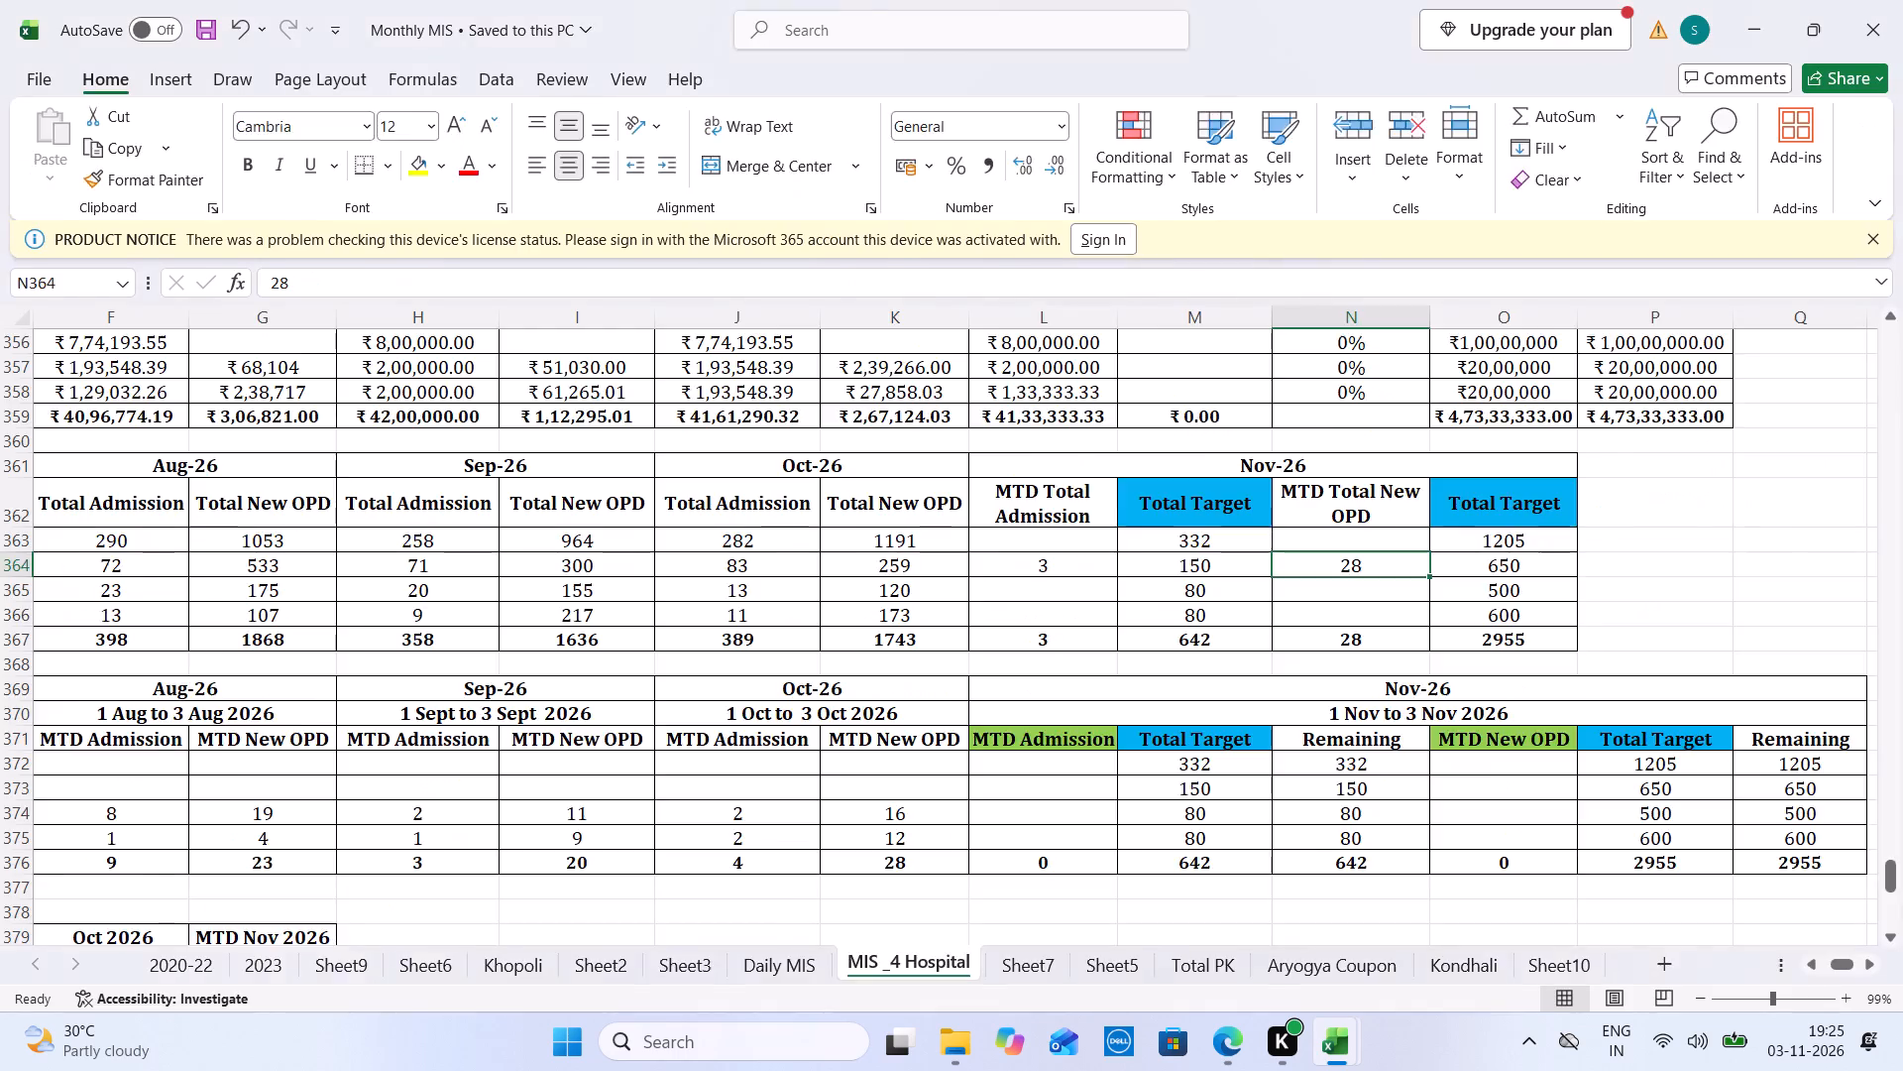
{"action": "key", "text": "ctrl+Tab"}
{"action": "left_click", "coordinate": [1902, 0]}
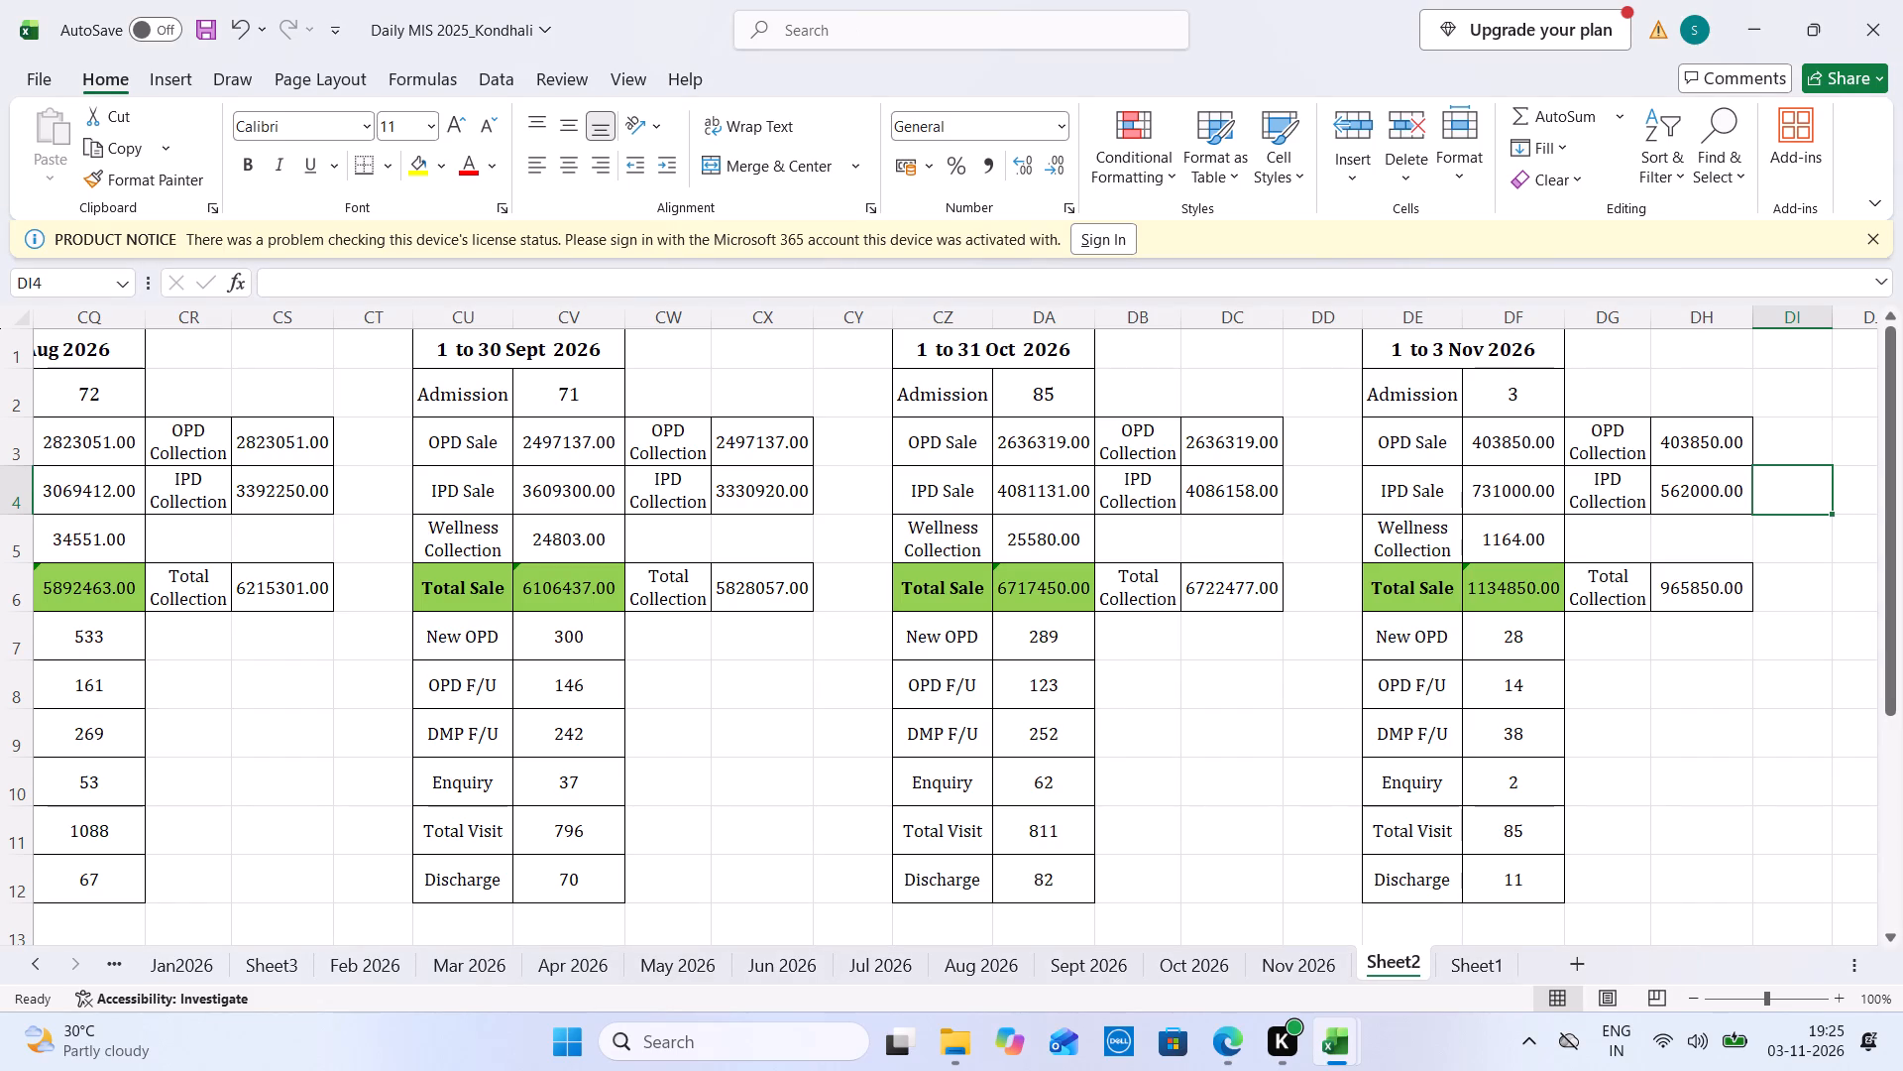
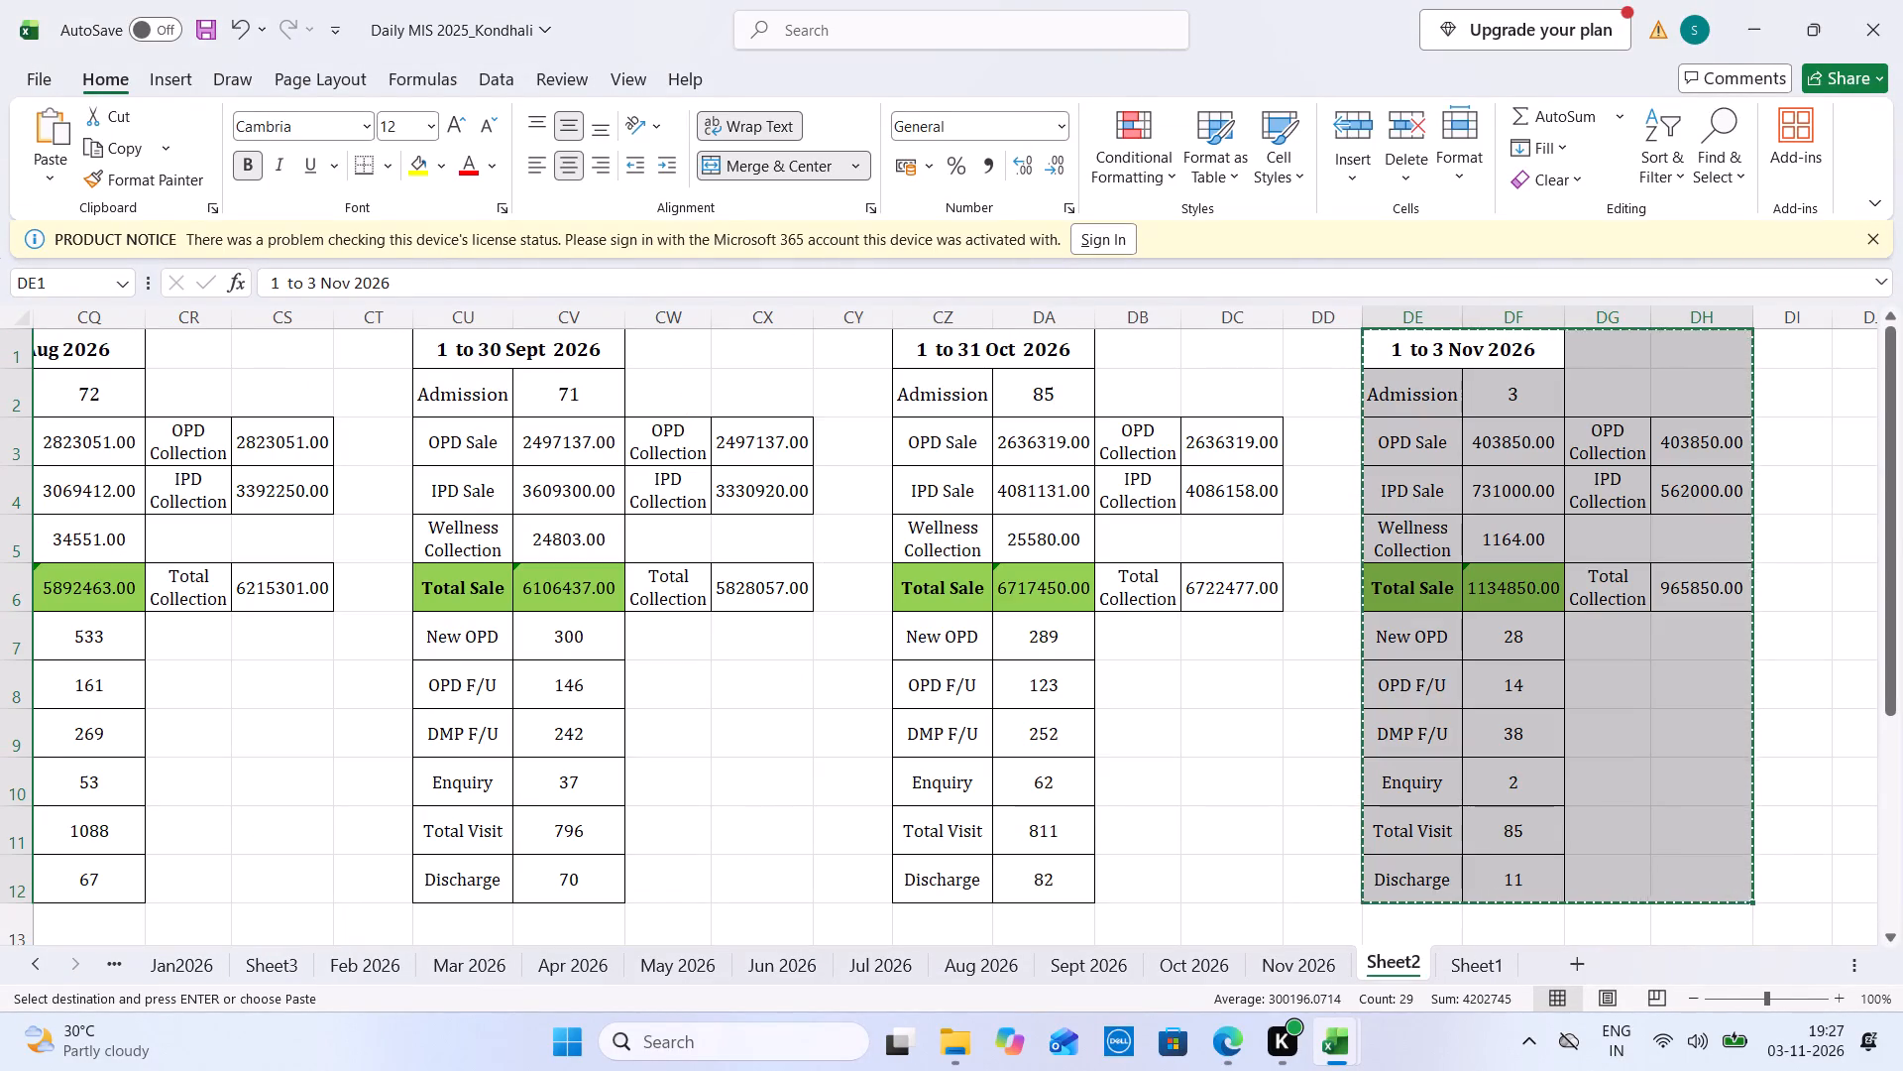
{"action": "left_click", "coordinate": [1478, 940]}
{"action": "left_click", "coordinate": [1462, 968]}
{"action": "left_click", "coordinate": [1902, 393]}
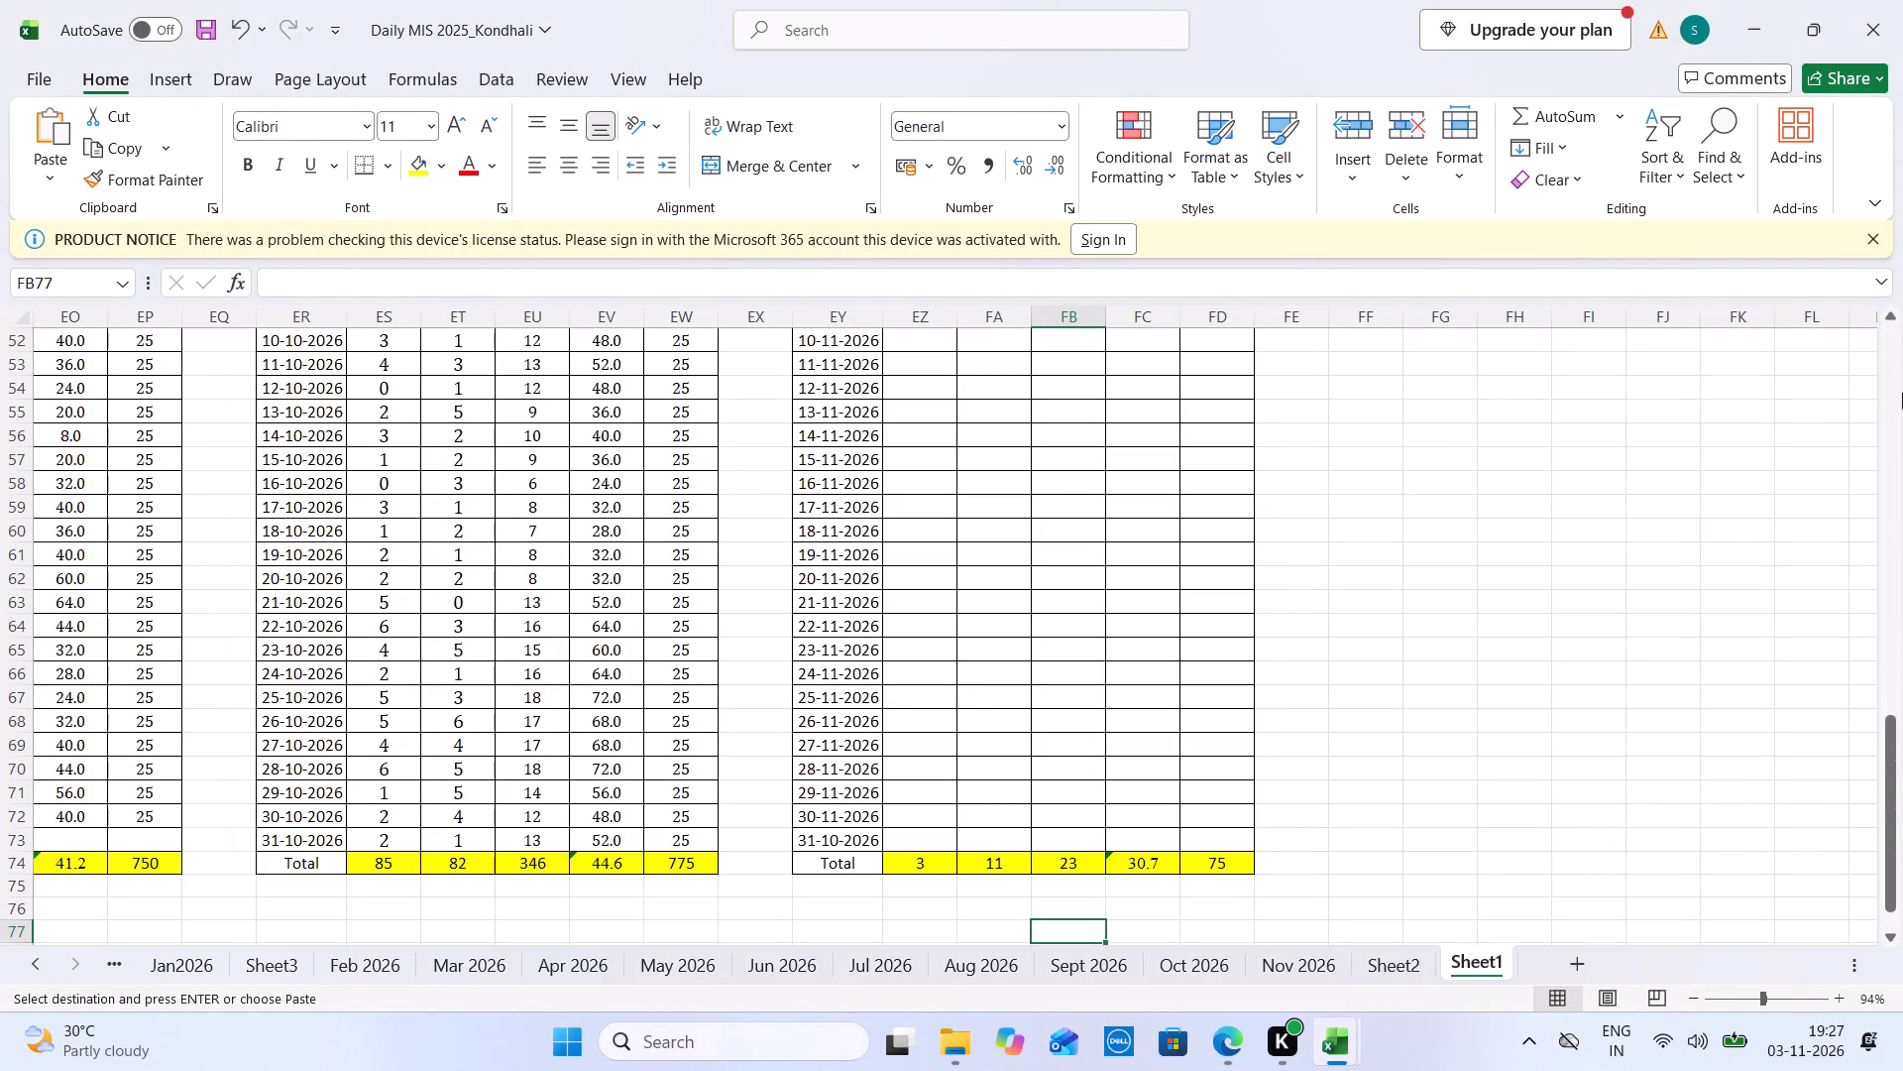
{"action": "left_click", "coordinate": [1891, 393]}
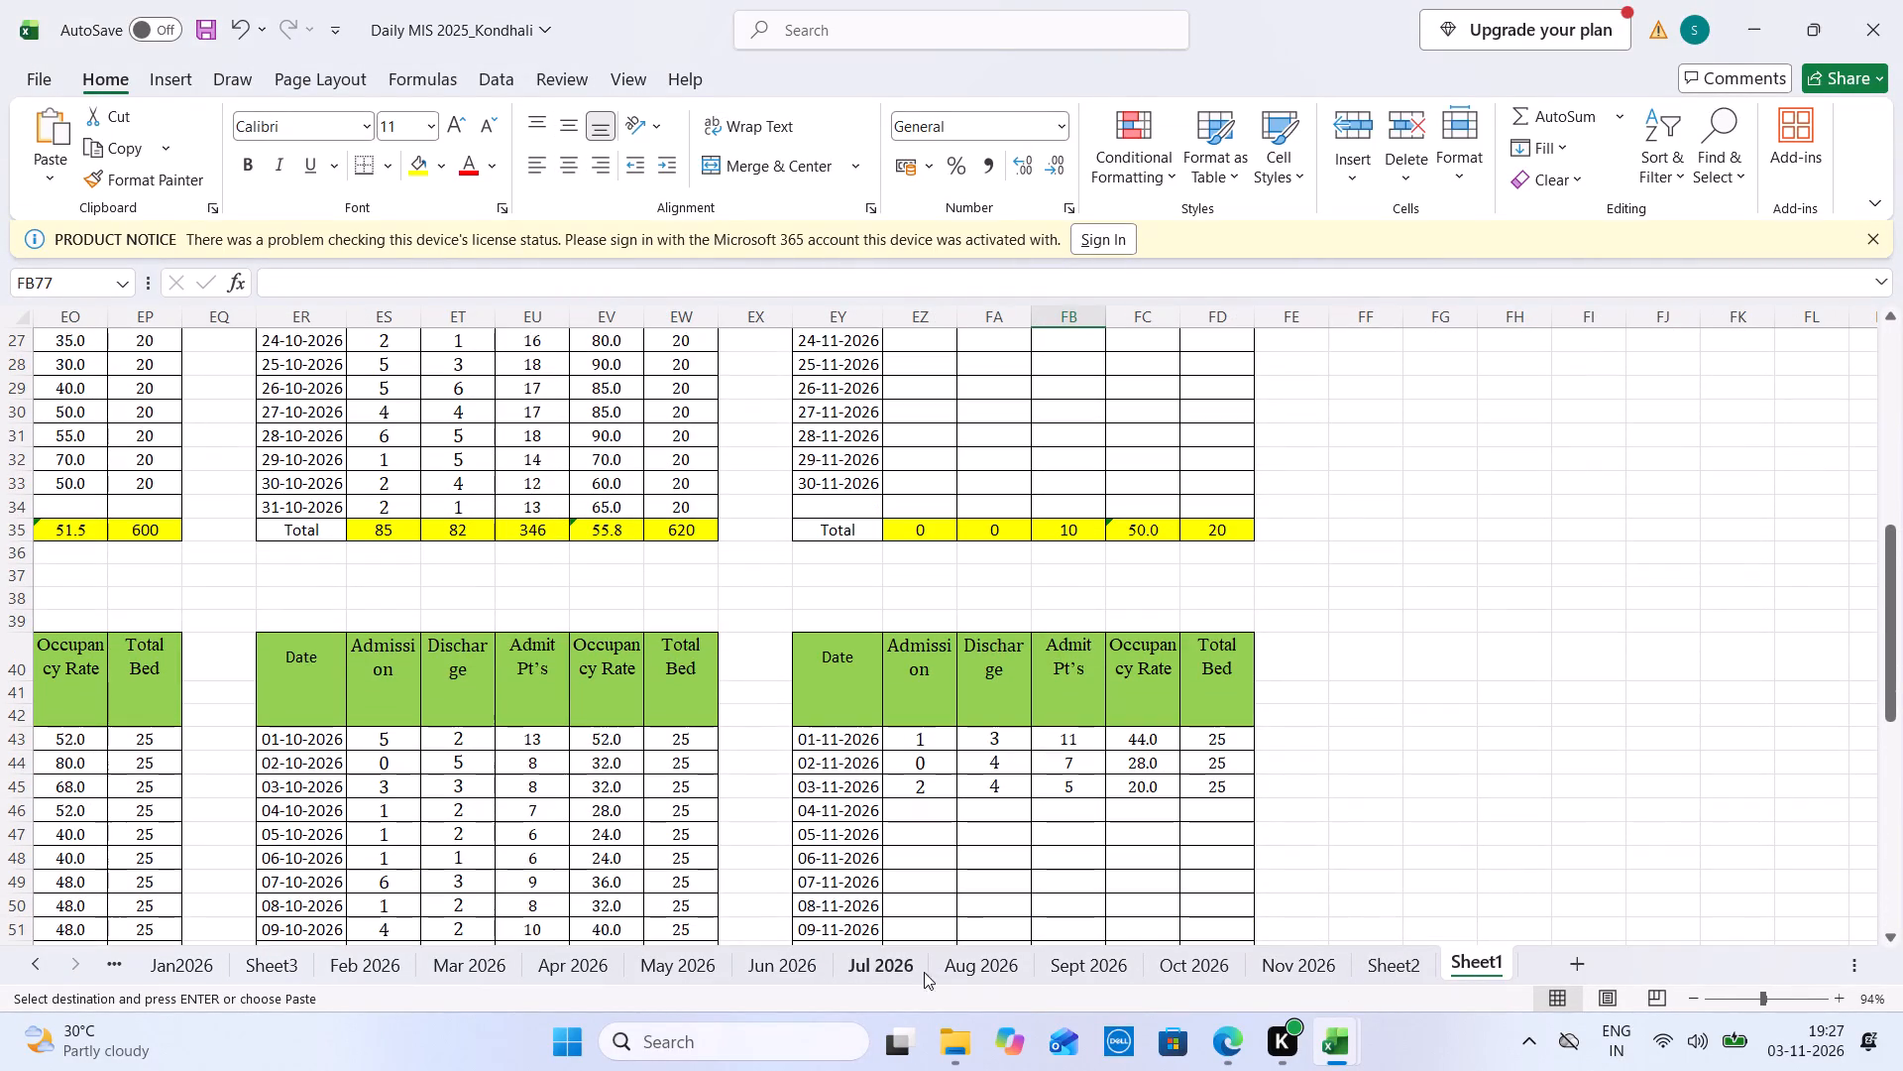
From Daily MIS's Jun 2026 sheet, set Kondhali's 1 to 3 Jun MTD Admission to 3 and MTD New OPD to 2 in Monthly MIS.
{"action": "left_click", "coordinate": [813, 958]}
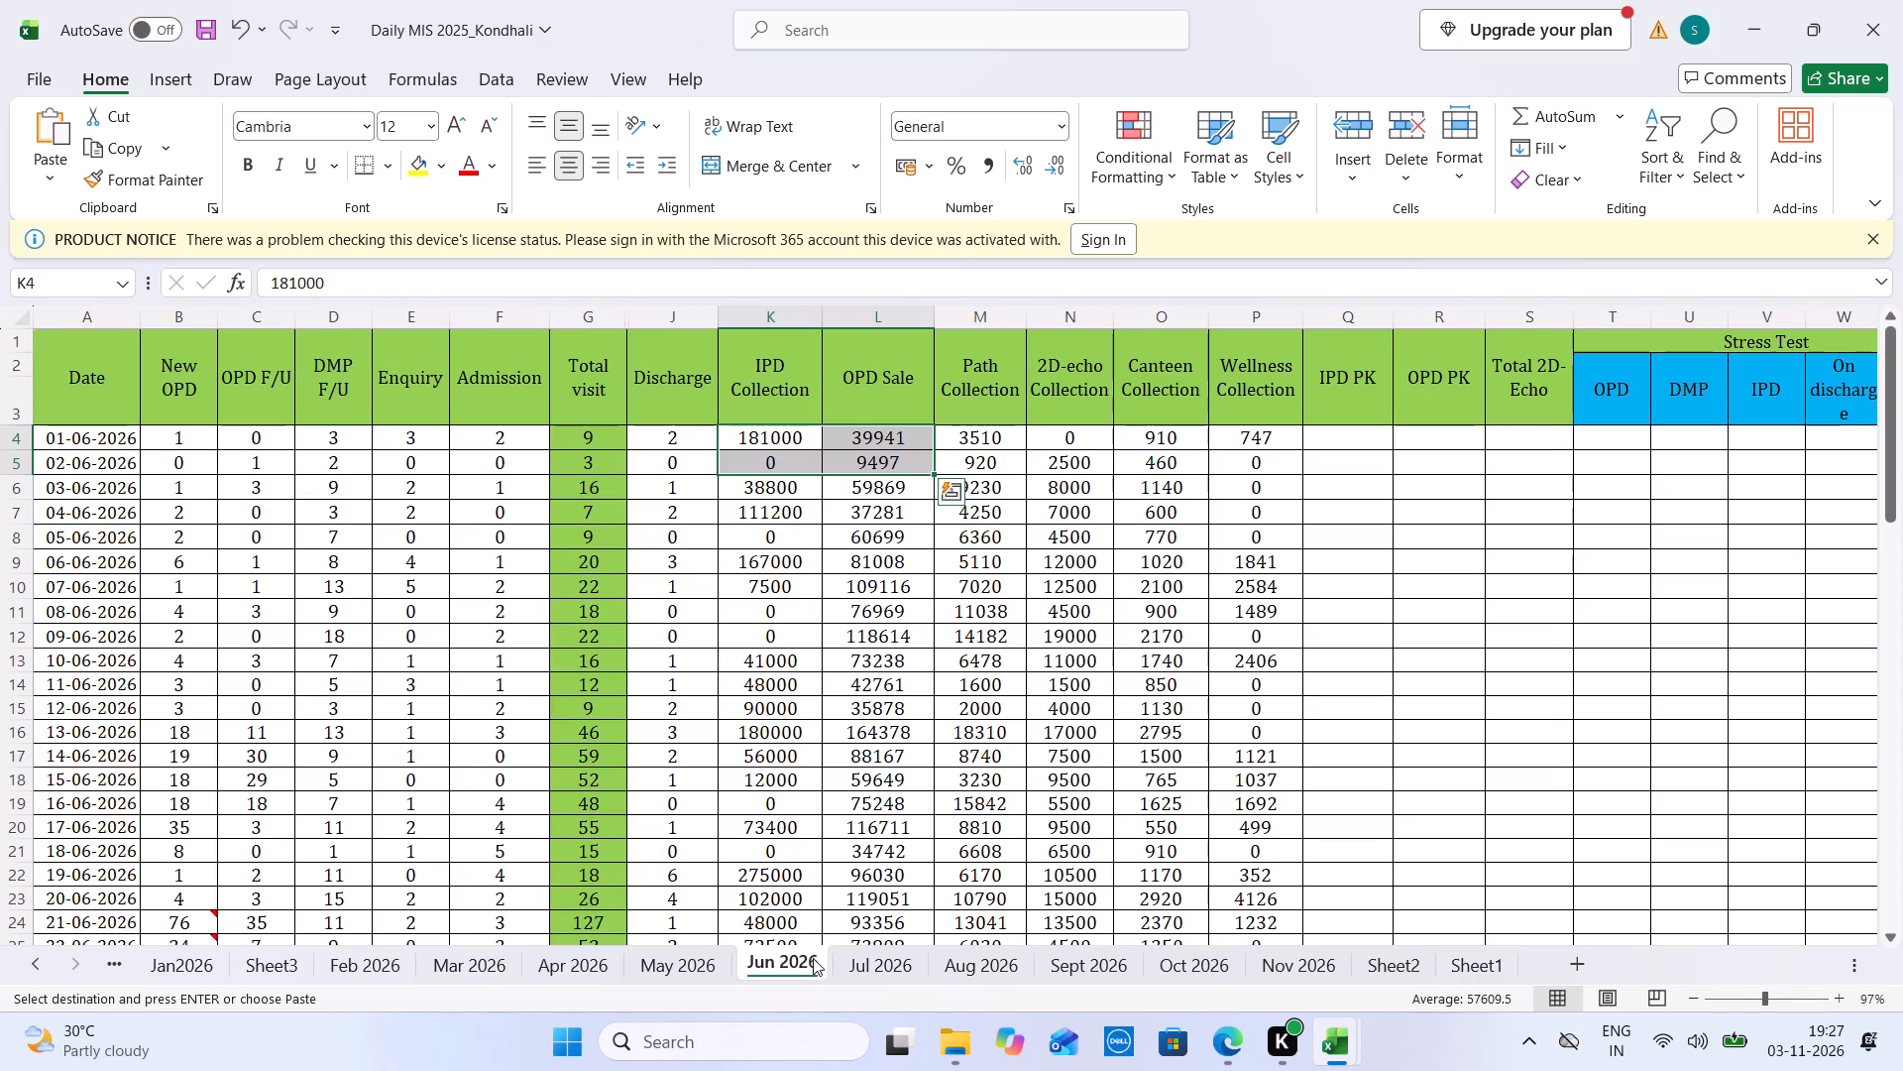
{"action": "left_click", "coordinate": [209, 444]}
{"action": "key", "text": "ctrl+Tab"}
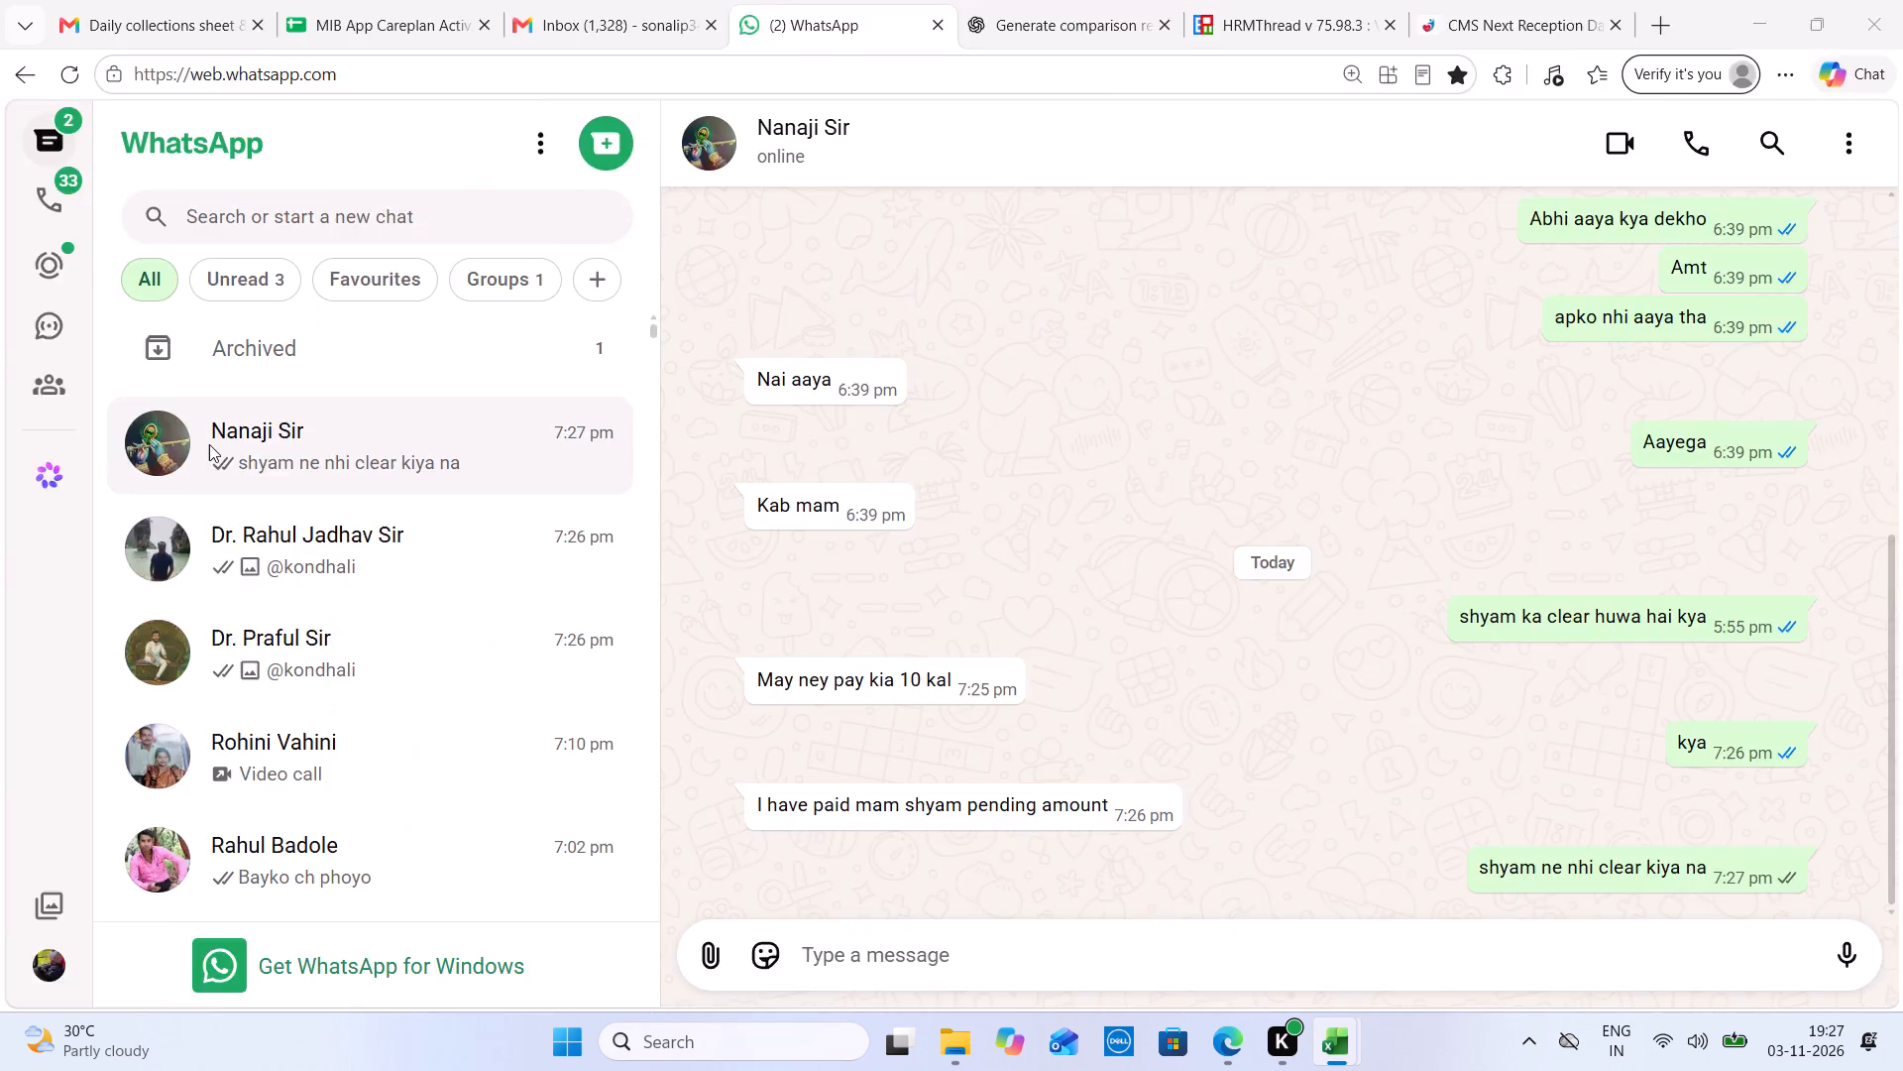
{"action": "left_click", "coordinate": [182, 792]}
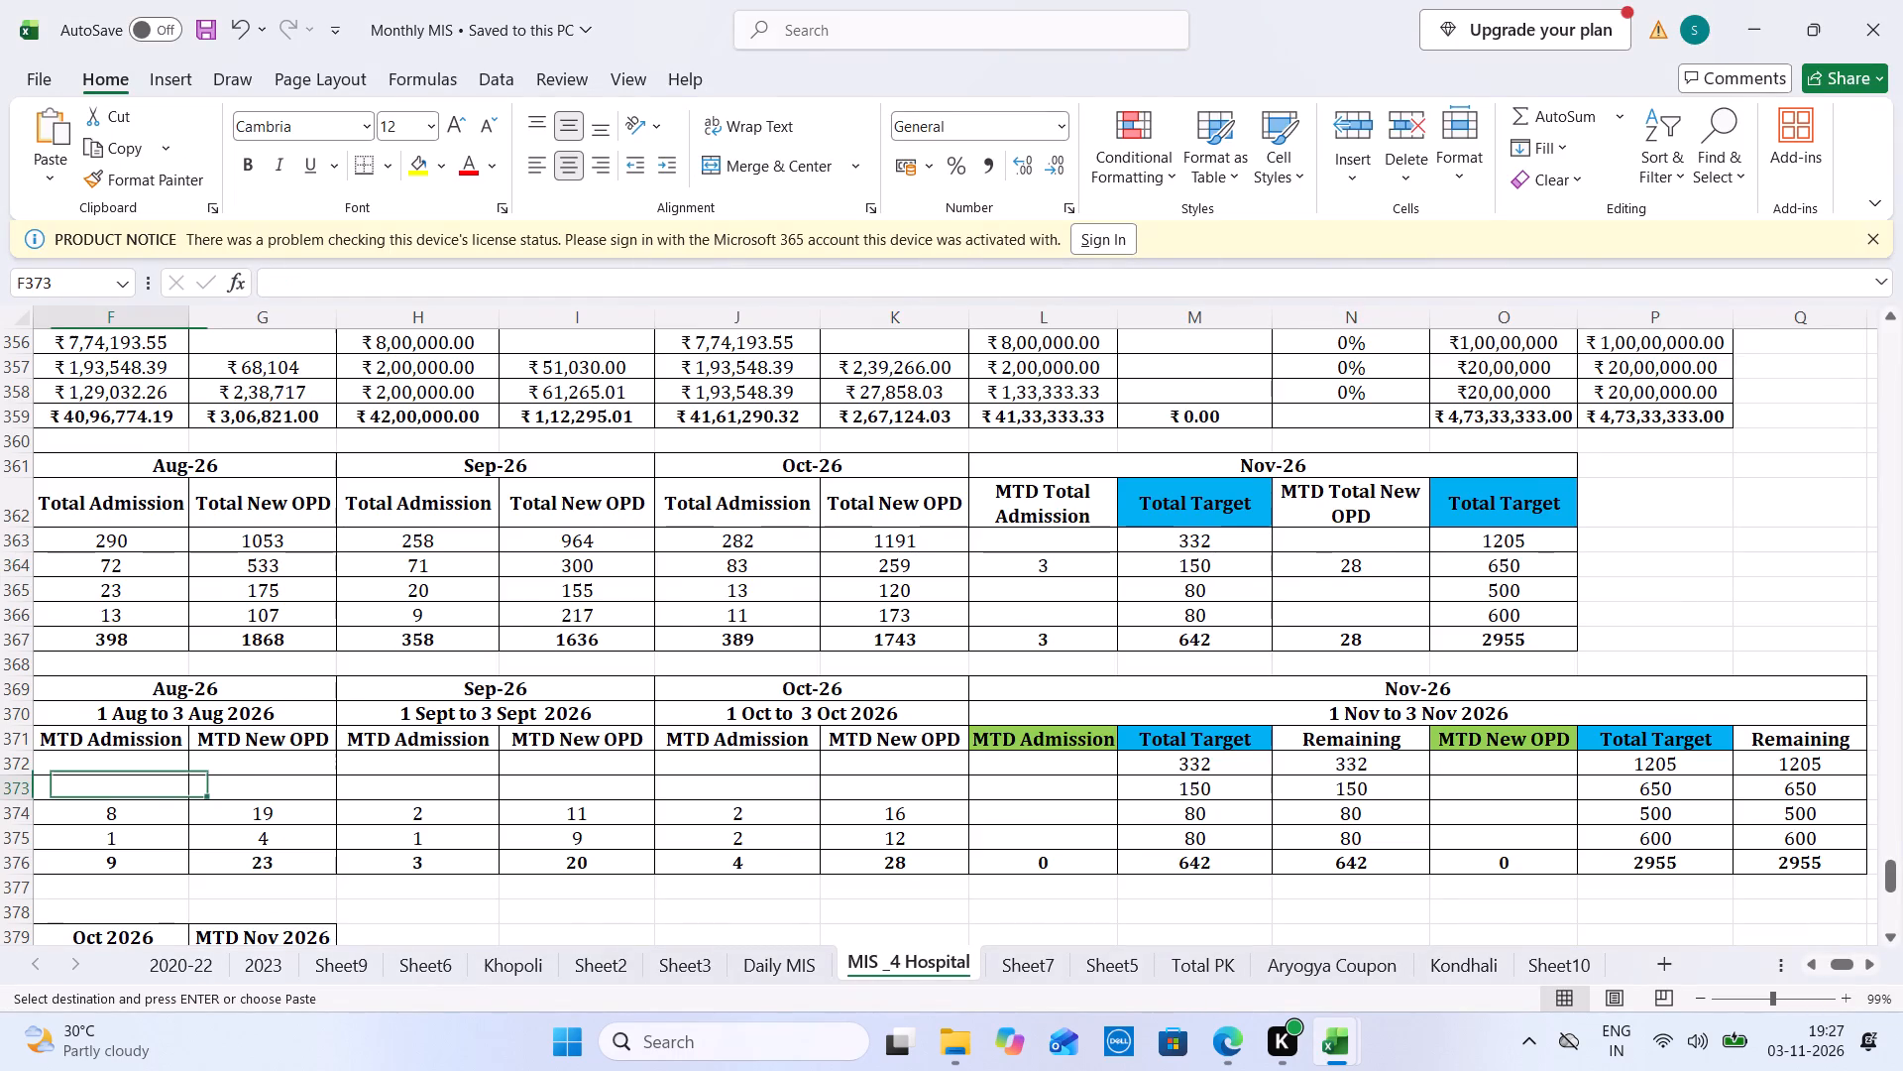
{"action": "key", "text": "Left"}
{"action": "key", "text": "Left"}
{"action": "key", "text": "Left"}
{"action": "key", "text": "Left"}
{"action": "key", "text": "Left"}
{"action": "key", "text": "Left"}
{"action": "key", "text": "Left"}
{"action": "key", "text": "Left"}
{"action": "key", "text": "Left"}
{"action": "key", "text": "Left"}
{"action": "key", "text": "Left"}
{"action": "key", "text": "Left"}
{"action": "key", "text": "Left"}
{"action": "key", "text": "Left"}
{"action": "key", "text": "Left"}
{"action": "key", "text": "Left"}
{"action": "key", "text": "Right"}
{"action": "key", "text": "ctrl+Tab"}
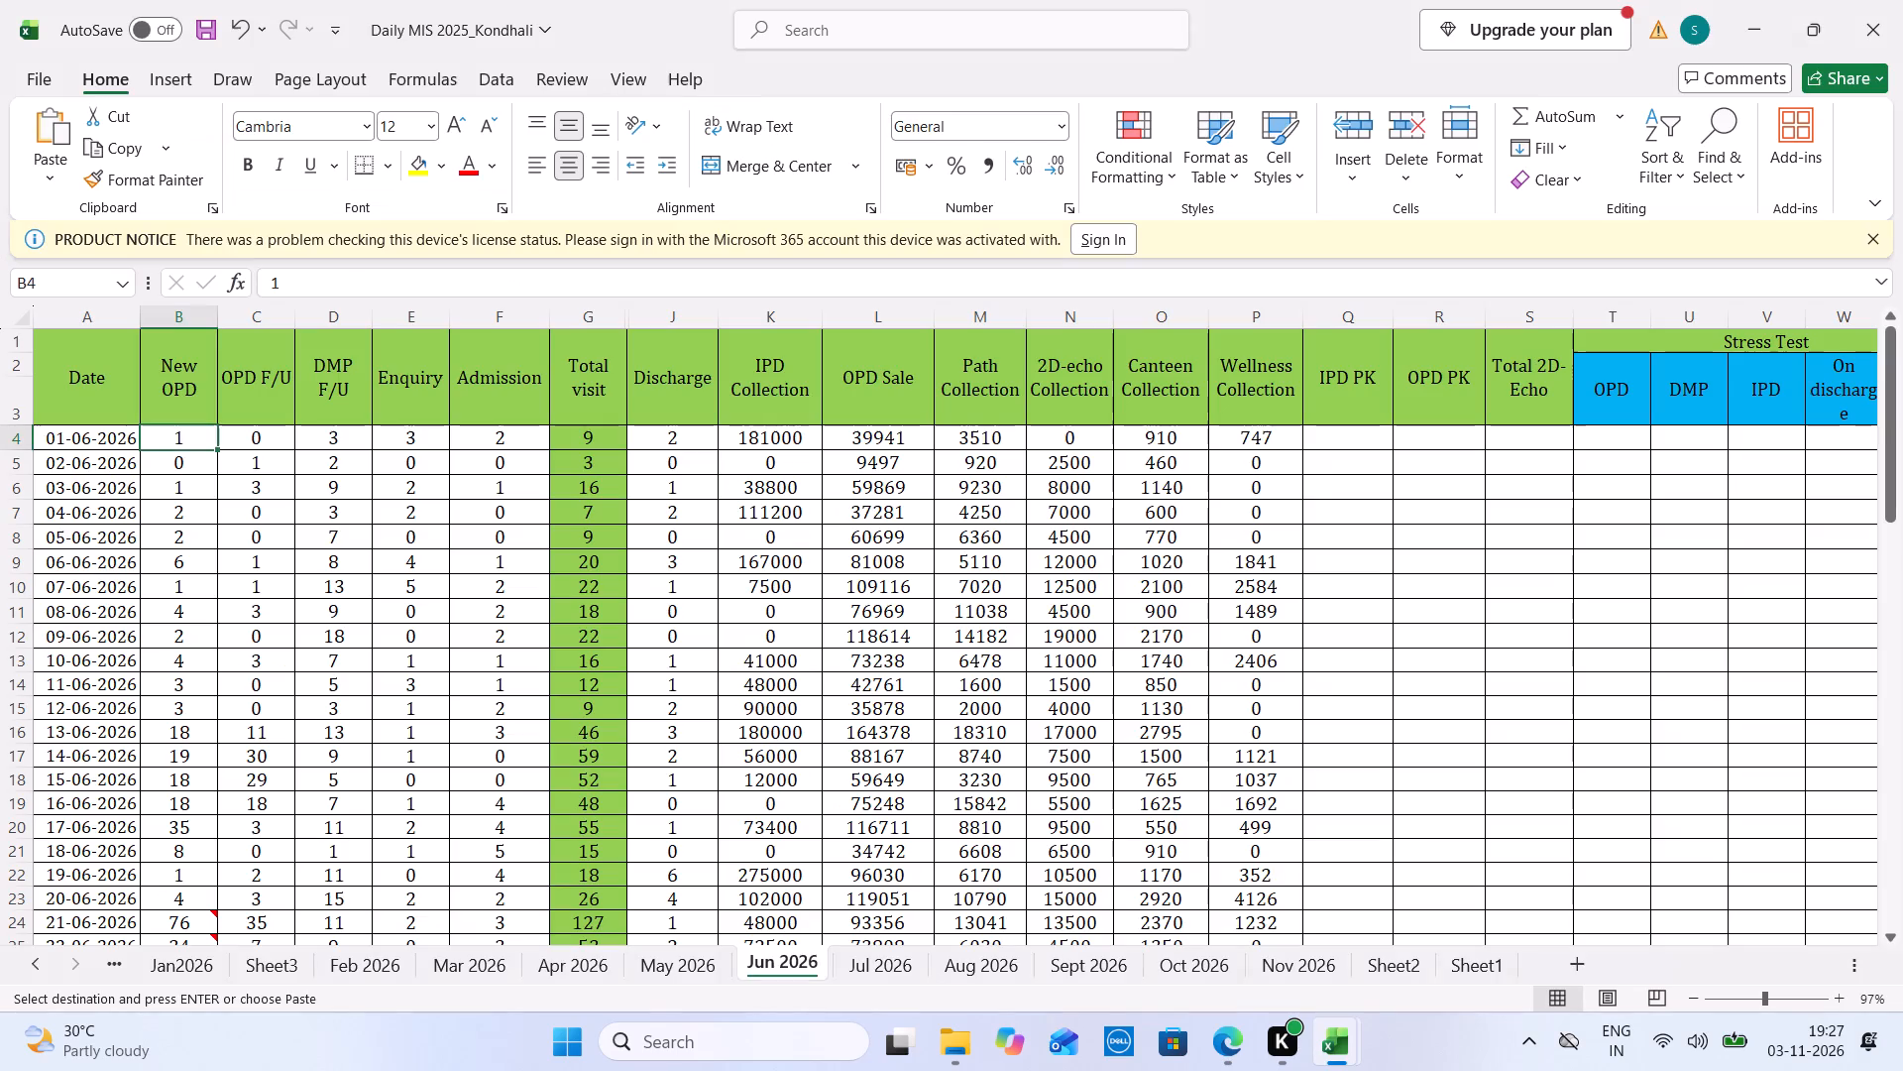
{"action": "key", "text": "ctrl+Tab"}
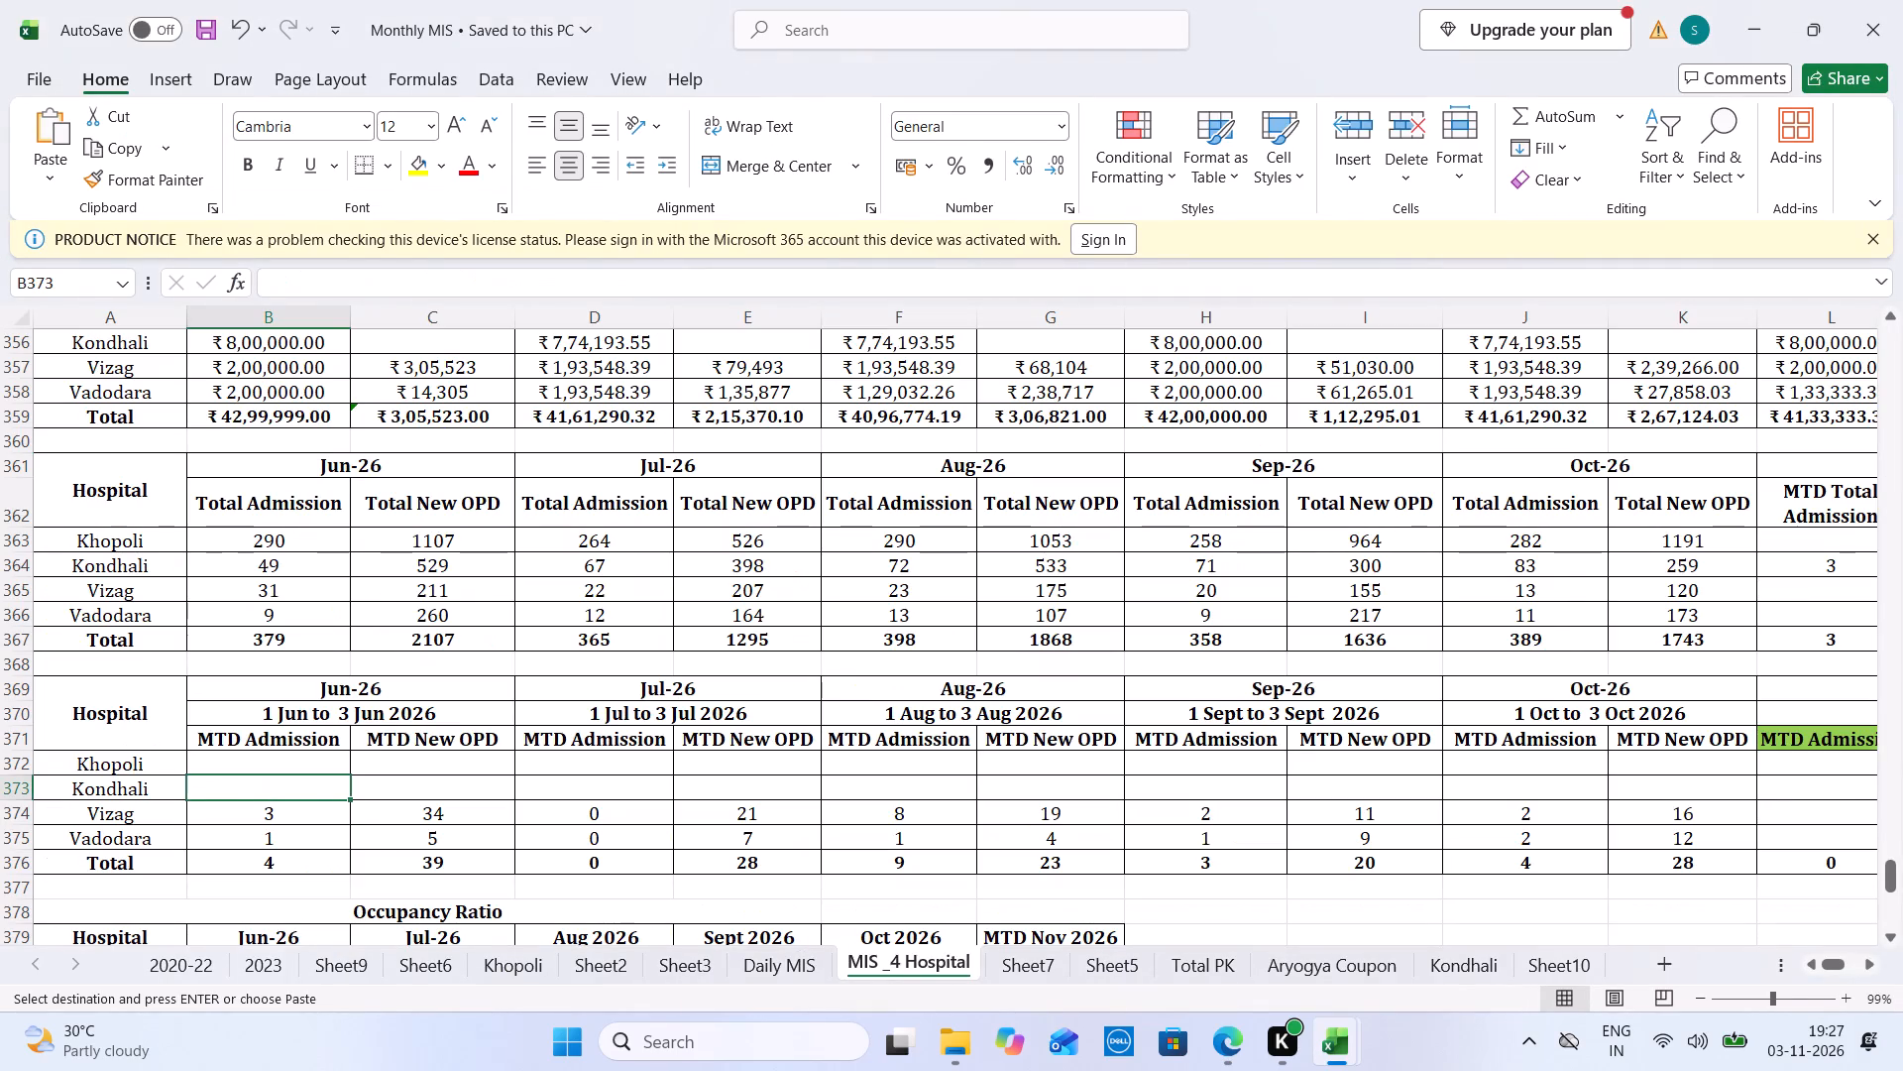
{"action": "key", "text": "3"}
{"action": "key", "text": "Tab"}
{"action": "key", "text": "2"}
{"action": "key", "text": "Tab"}
Sum IPD Collection and OPD Sale for 1 to 3 June and enter 329107 as Kondhali's June amount in Monthly MIS.
{"action": "key", "text": "ctrl+Tab"}
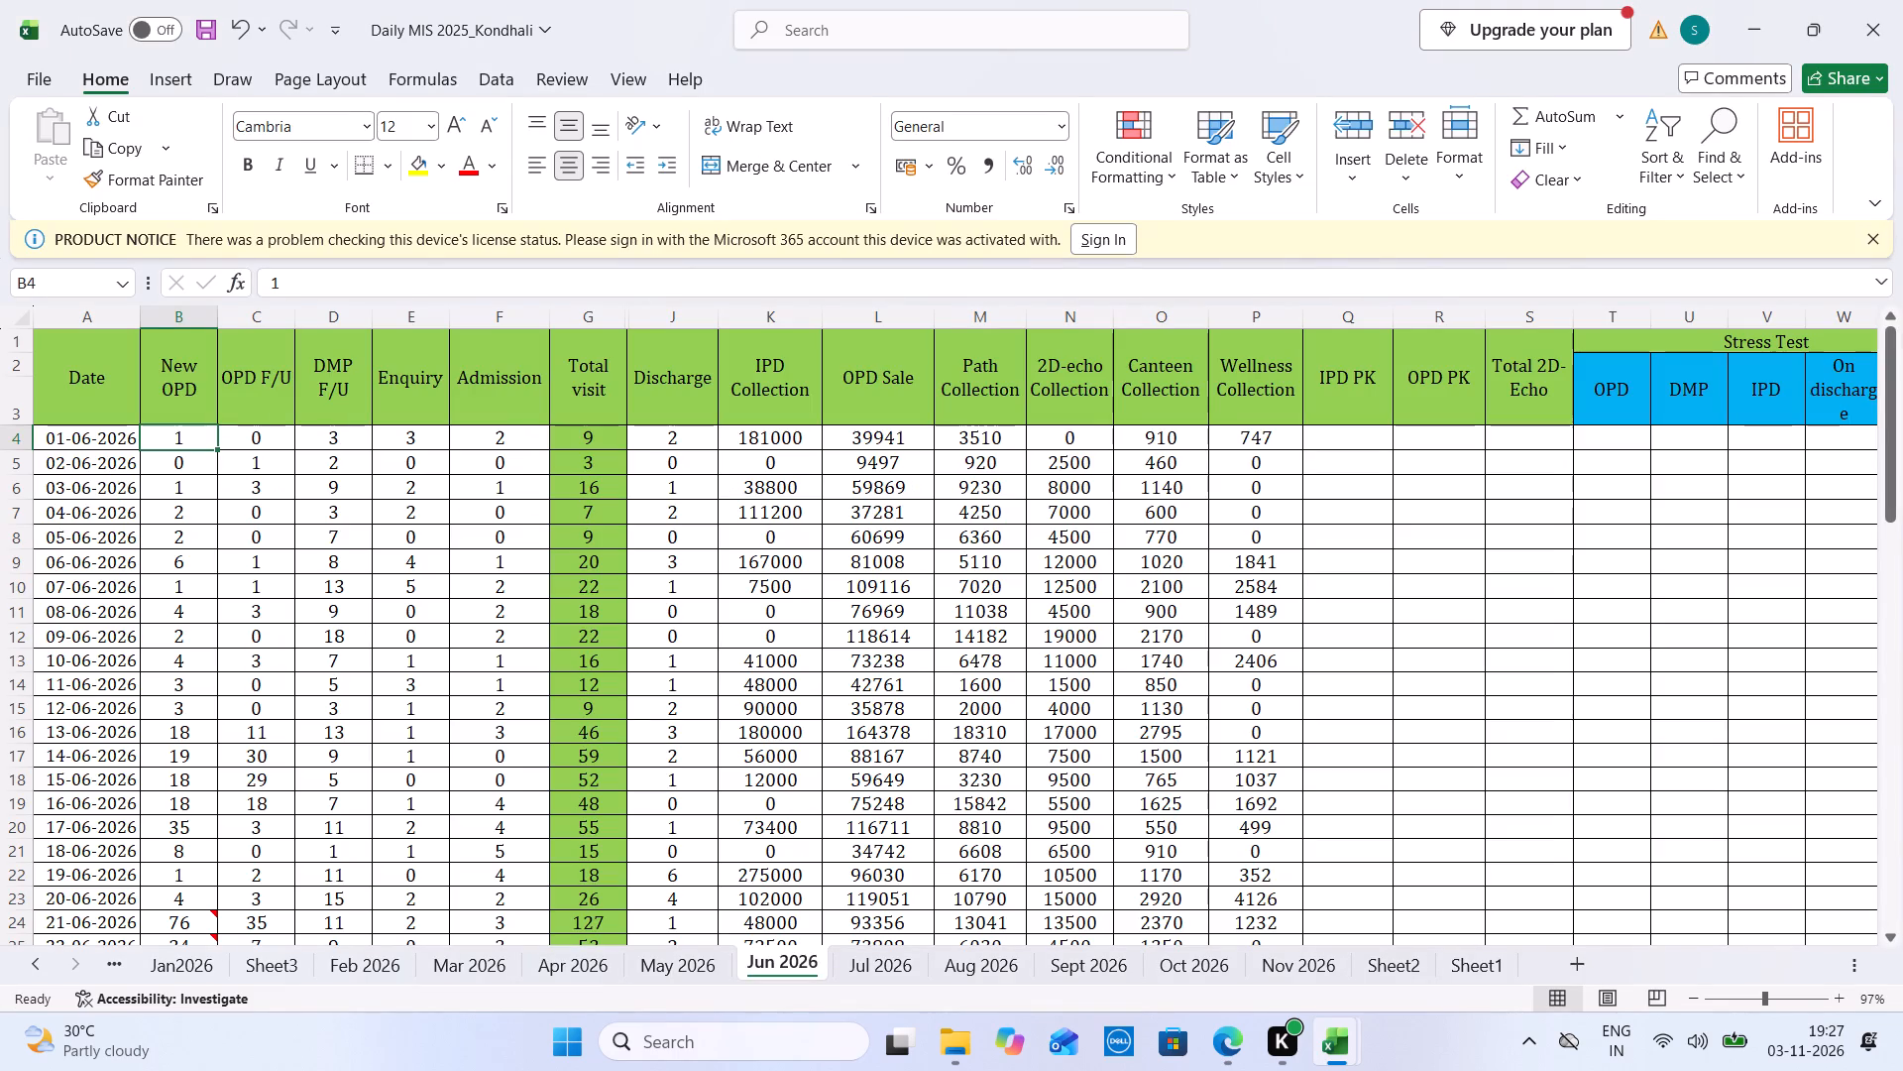
{"action": "left_click_drag", "start_coordinate": [757, 443], "coordinate": [899, 484]}
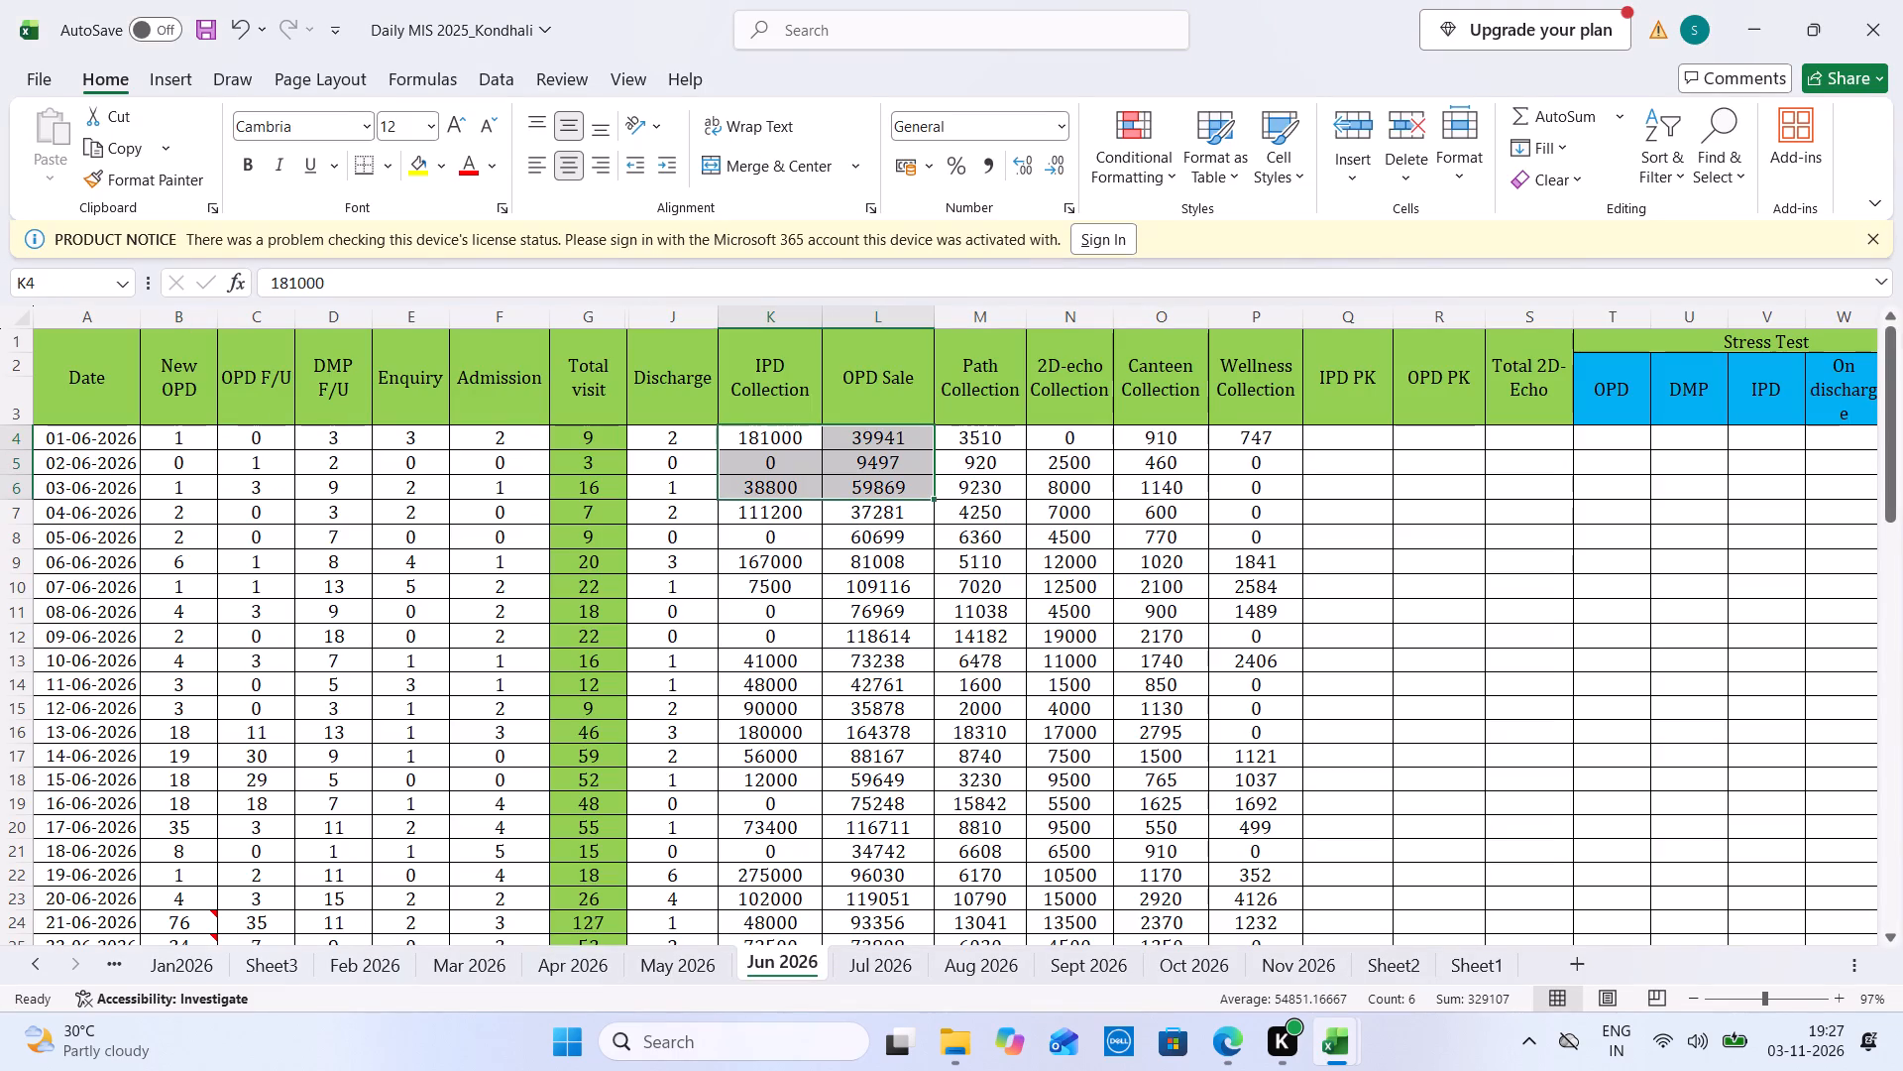
{"action": "key", "text": "ctrl+Tab"}
{"action": "left_click", "coordinate": [480, 344]}
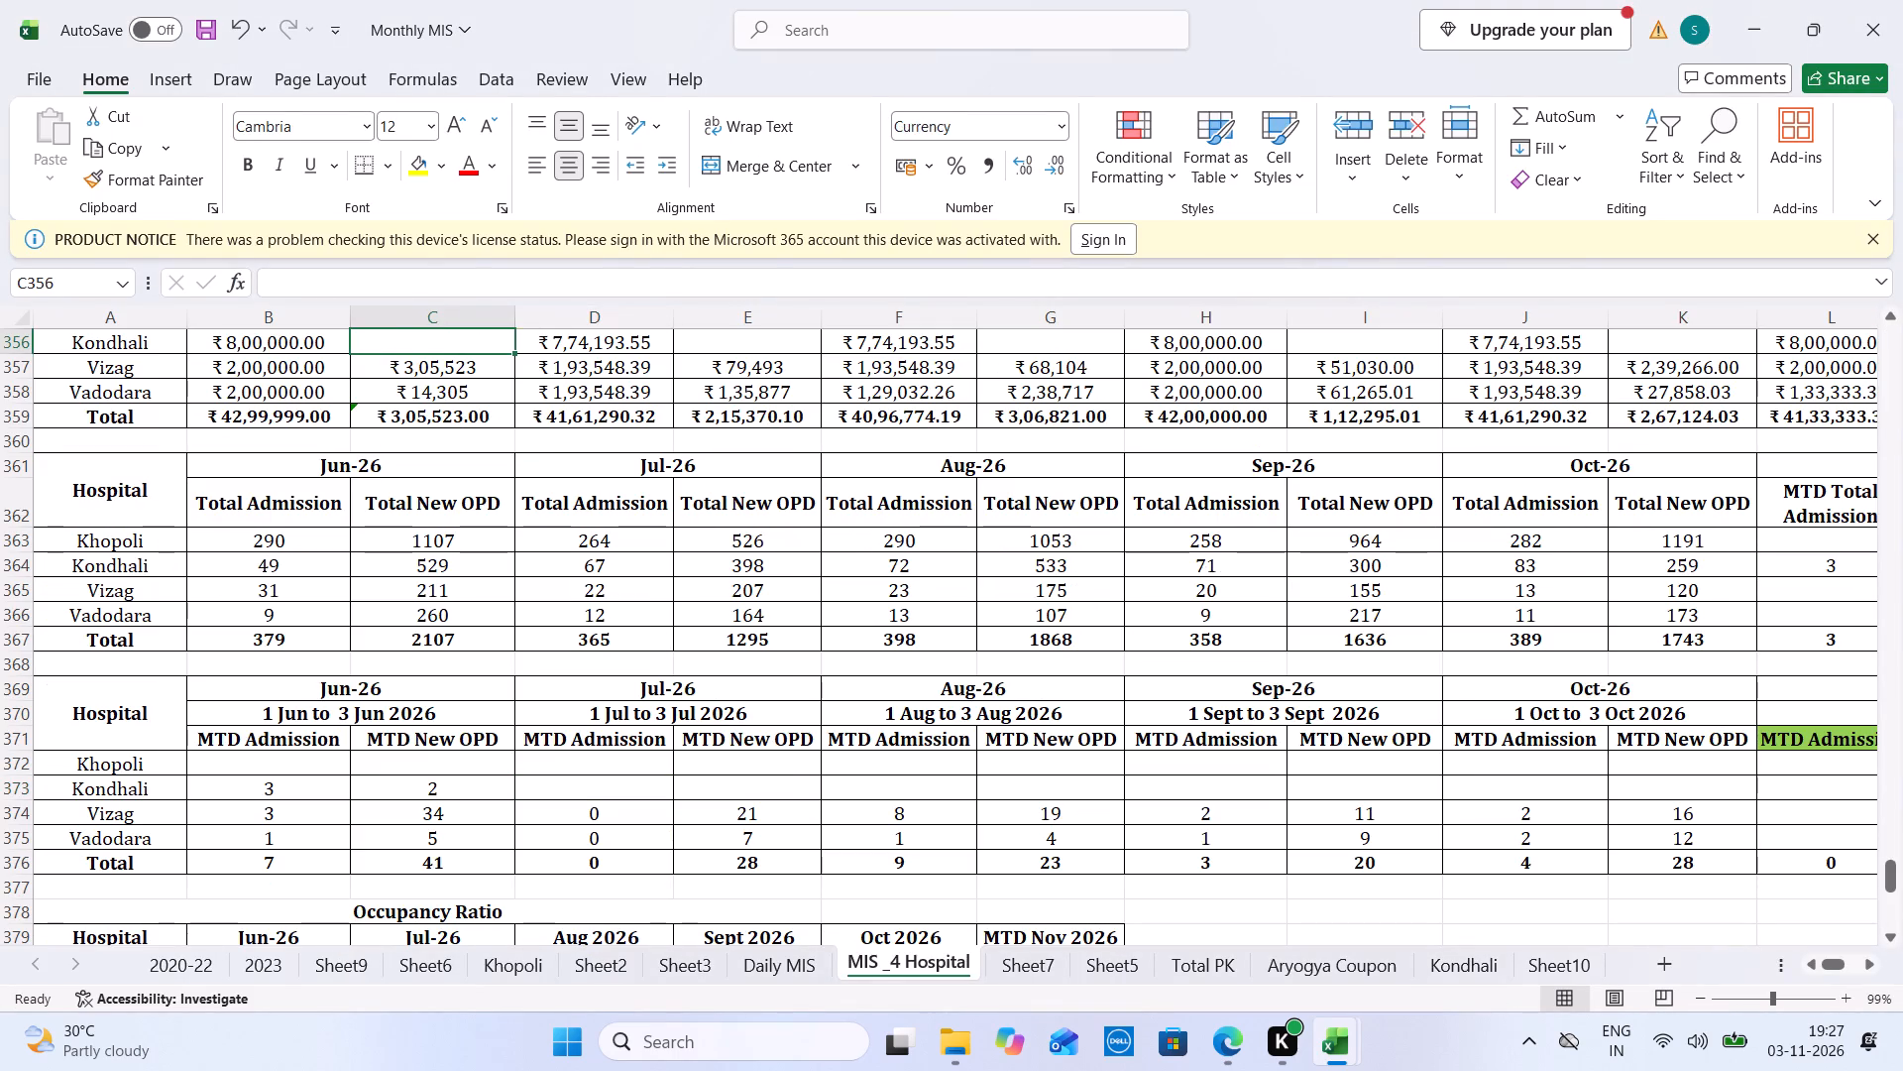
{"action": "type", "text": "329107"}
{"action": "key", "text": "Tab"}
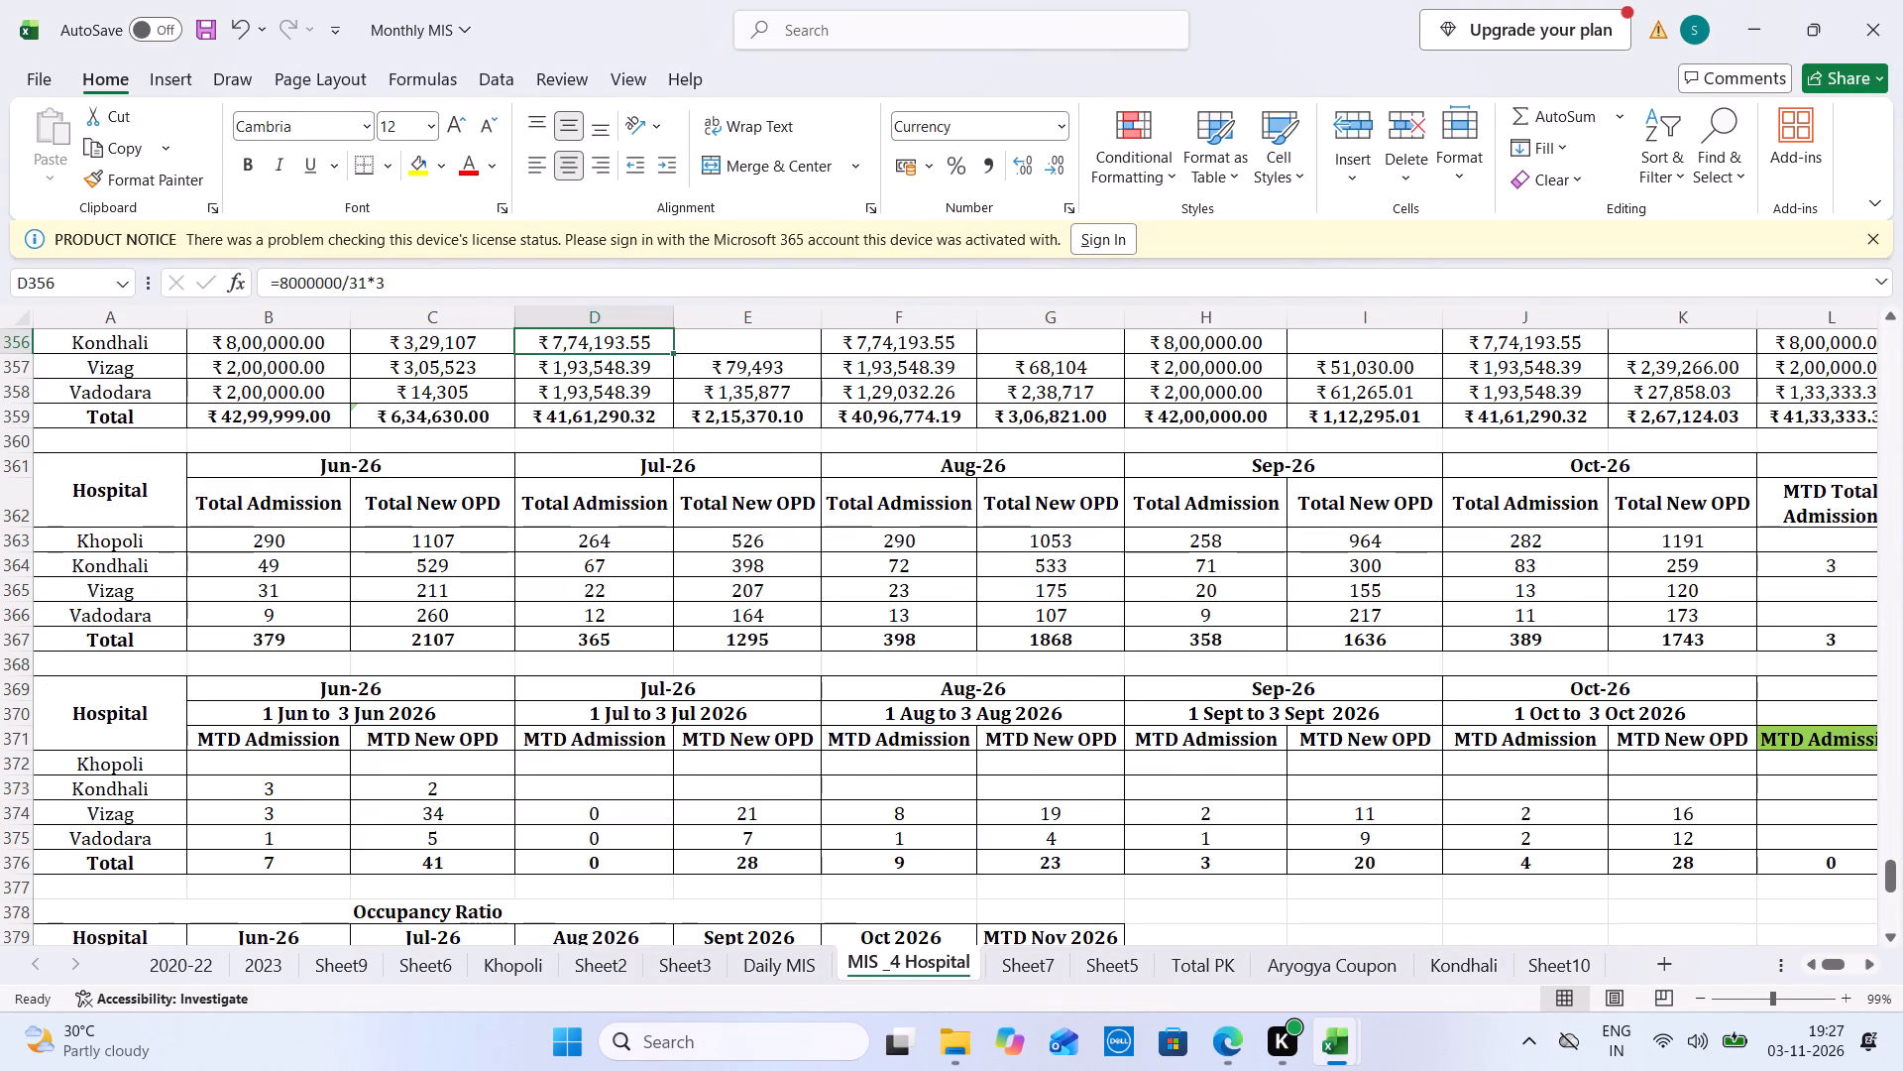
From the Jul 2026 sheet, set Kondhali's 1 to 3 Jul MTD New OPD to 12 and MTD Admission to 7 in Monthly MIS.
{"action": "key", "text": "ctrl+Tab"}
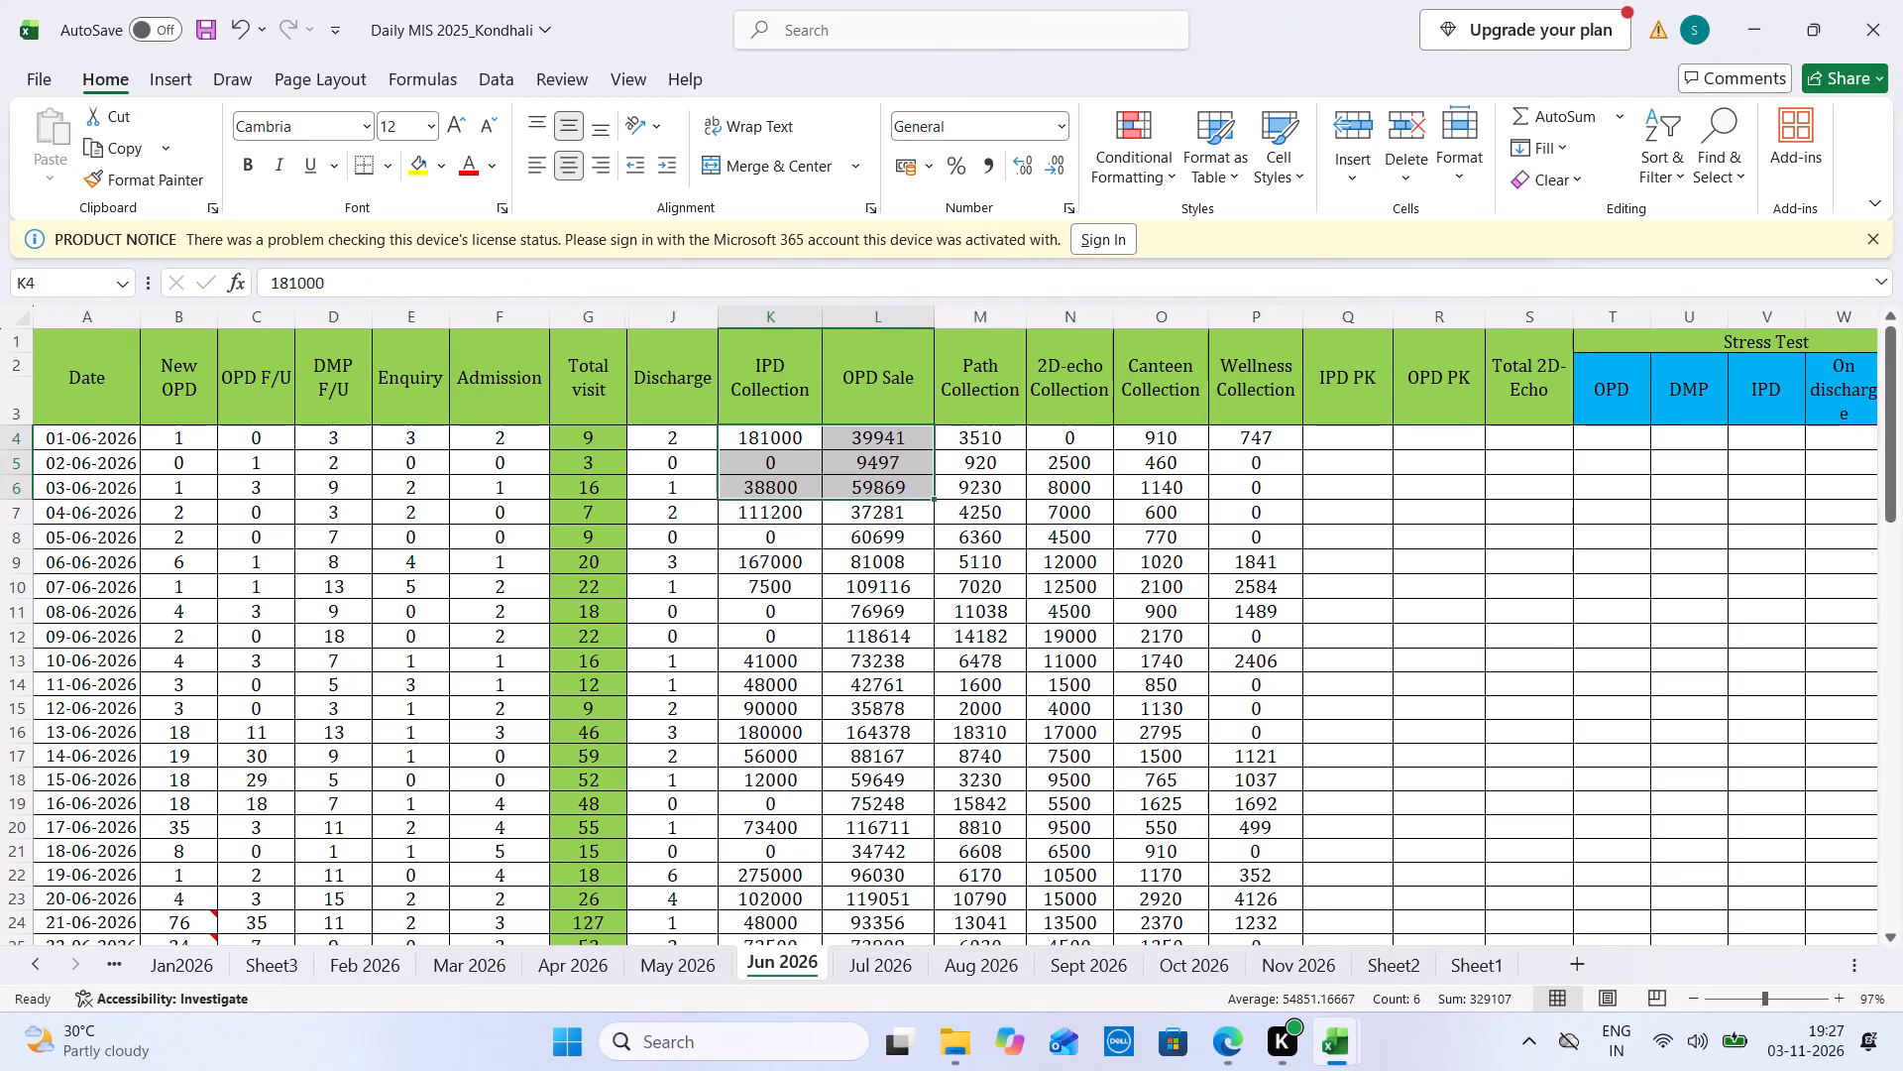
{"action": "left_click", "coordinate": [879, 951]}
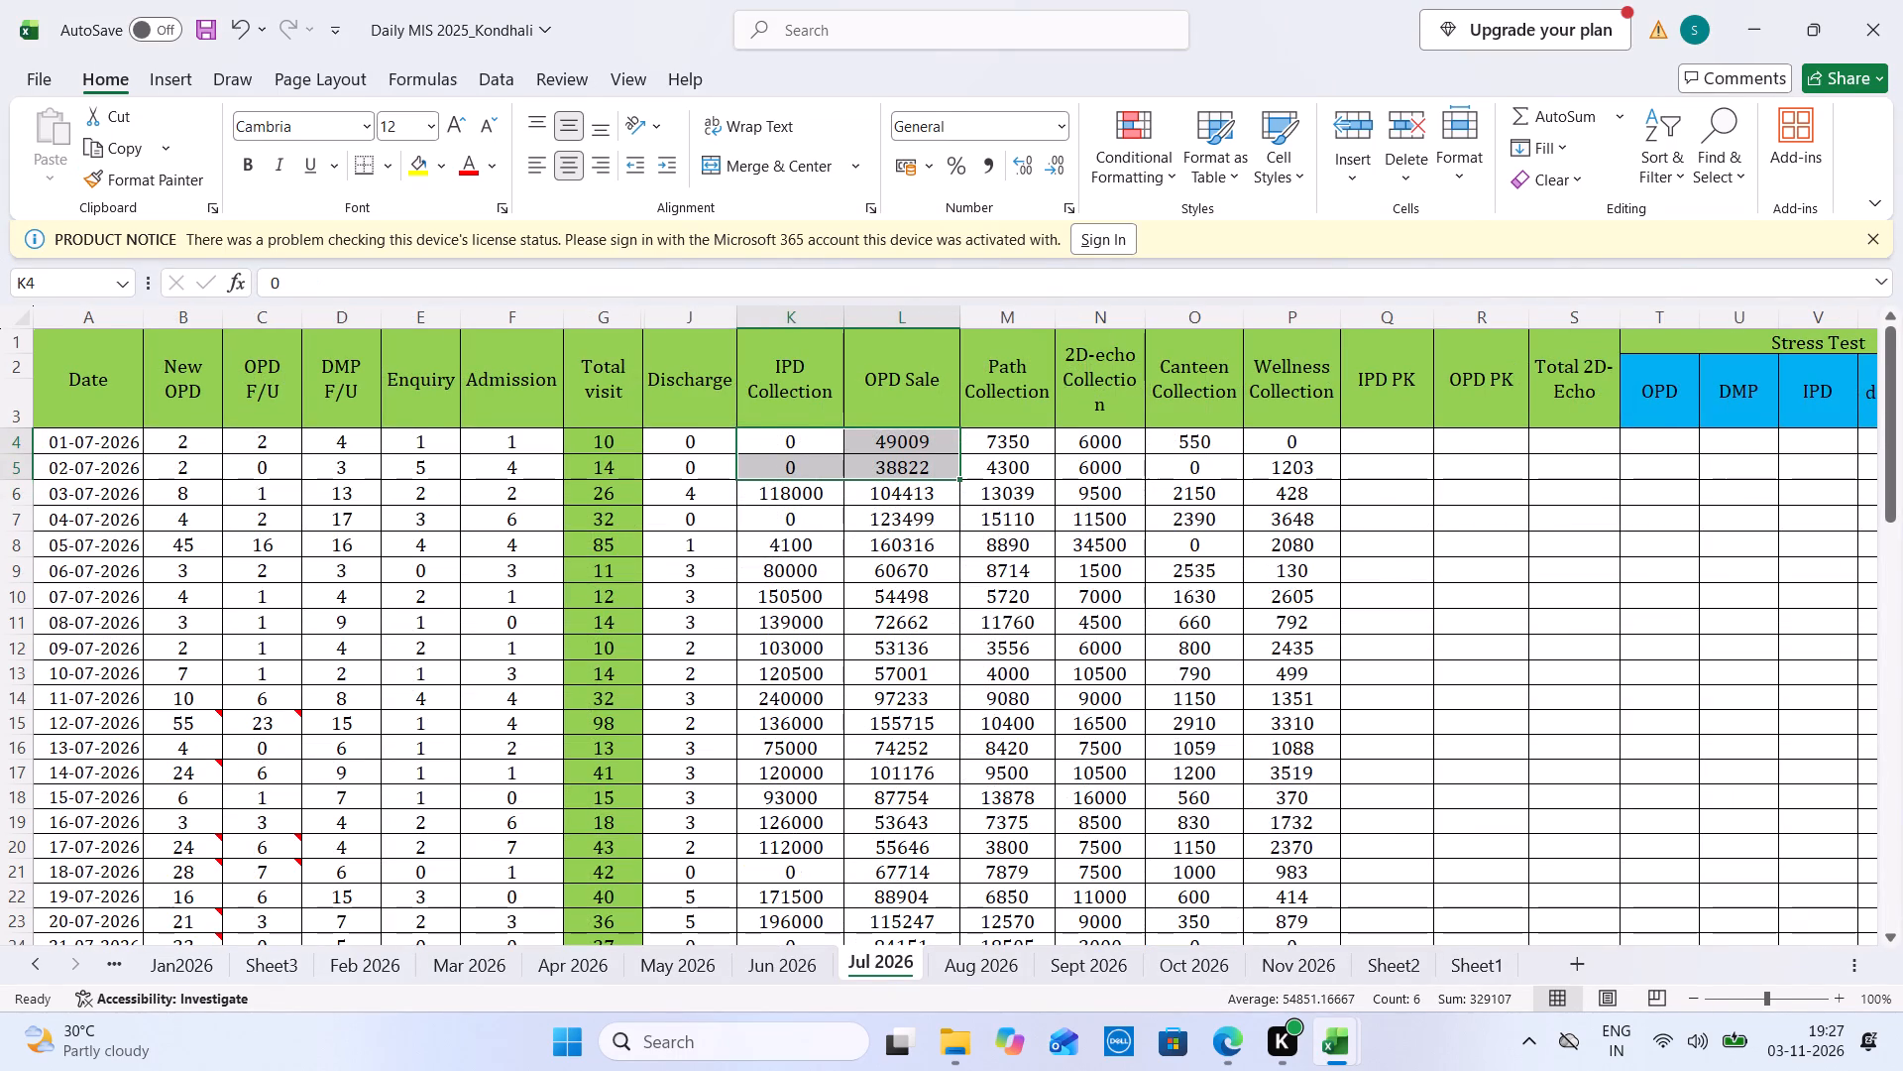
{"action": "key", "text": "ctrl+Tab"}
{"action": "left_click", "coordinate": [719, 787]}
{"action": "type", "text": "12"}
{"action": "key", "text": "ctrl+Tab"}
{"action": "key", "text": "ctrl+Tab"}
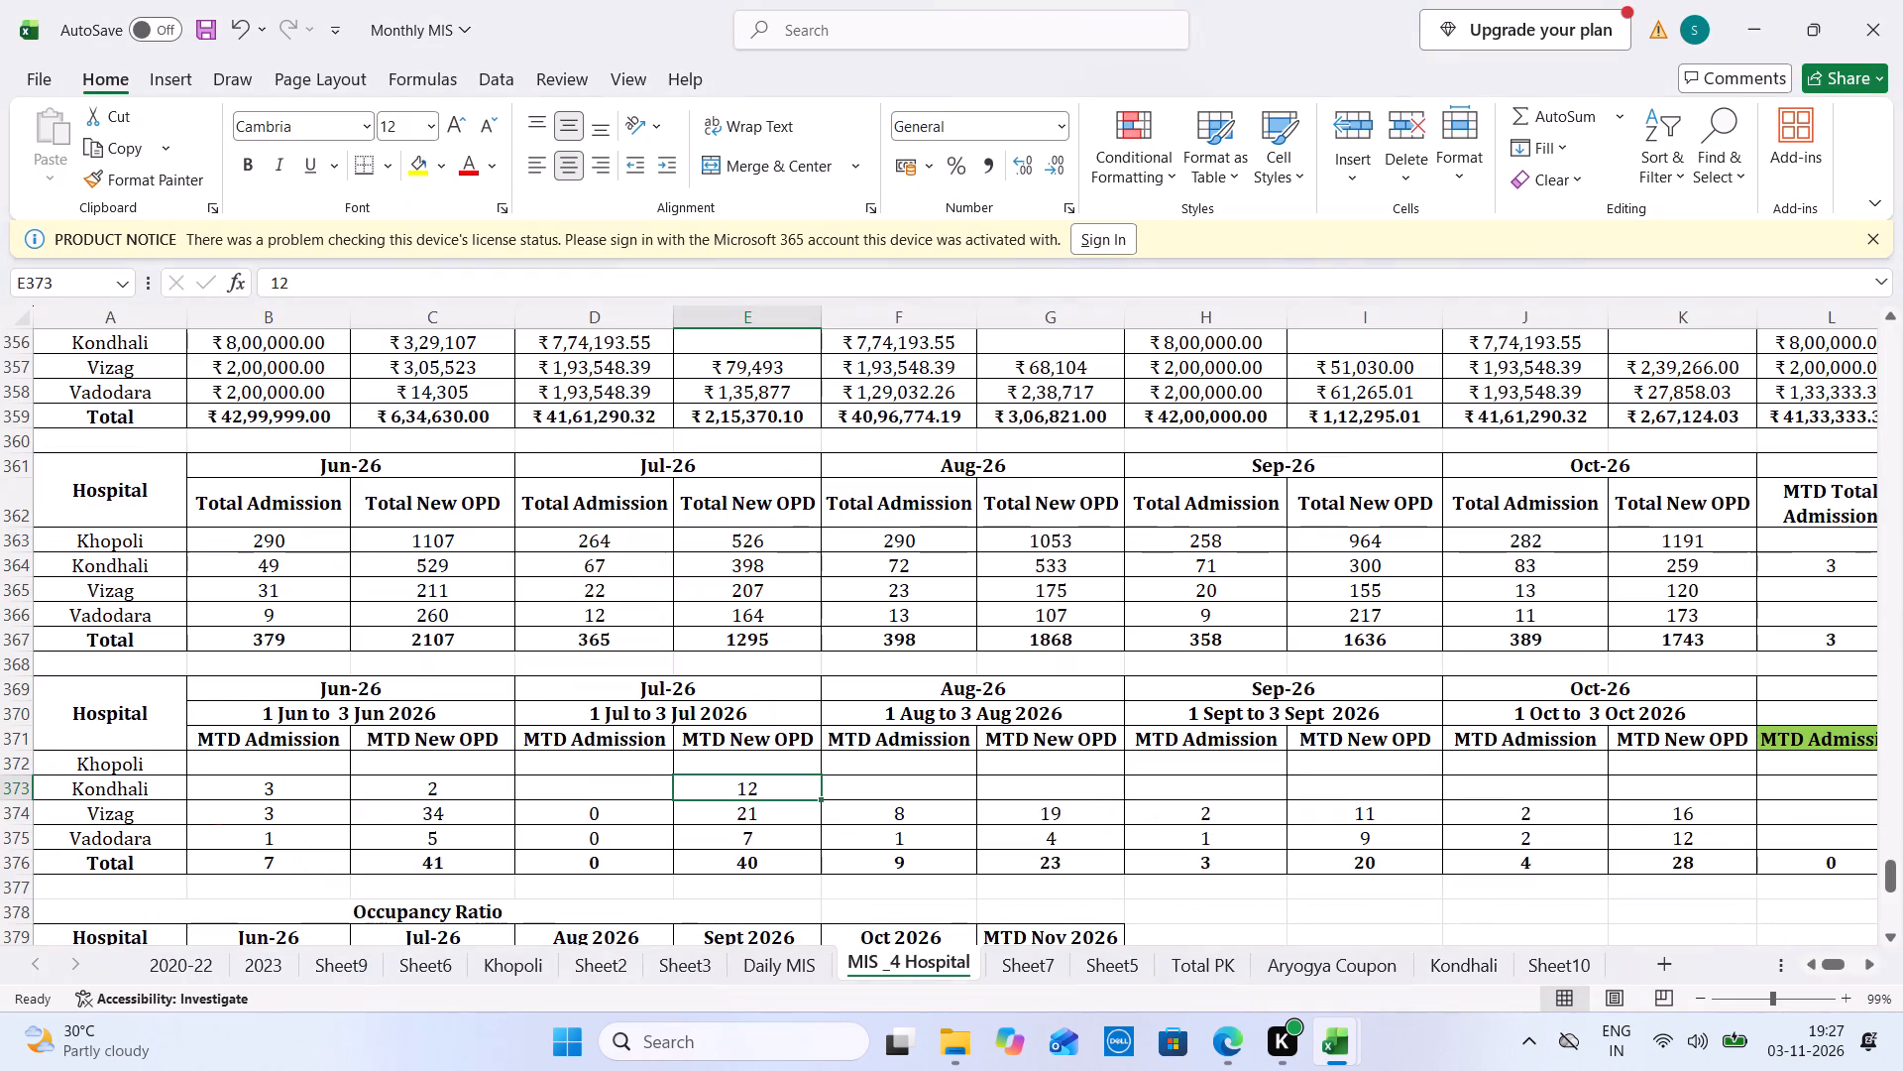
{"action": "left_click", "coordinate": [648, 797]}
{"action": "key", "text": "7"}
Sum IPD Collection and OPD Sale for 1 to 3 July and enter 310244 as Kondhali's July amount in Monthly MIS.
{"action": "key", "text": "ctrl+Tab"}
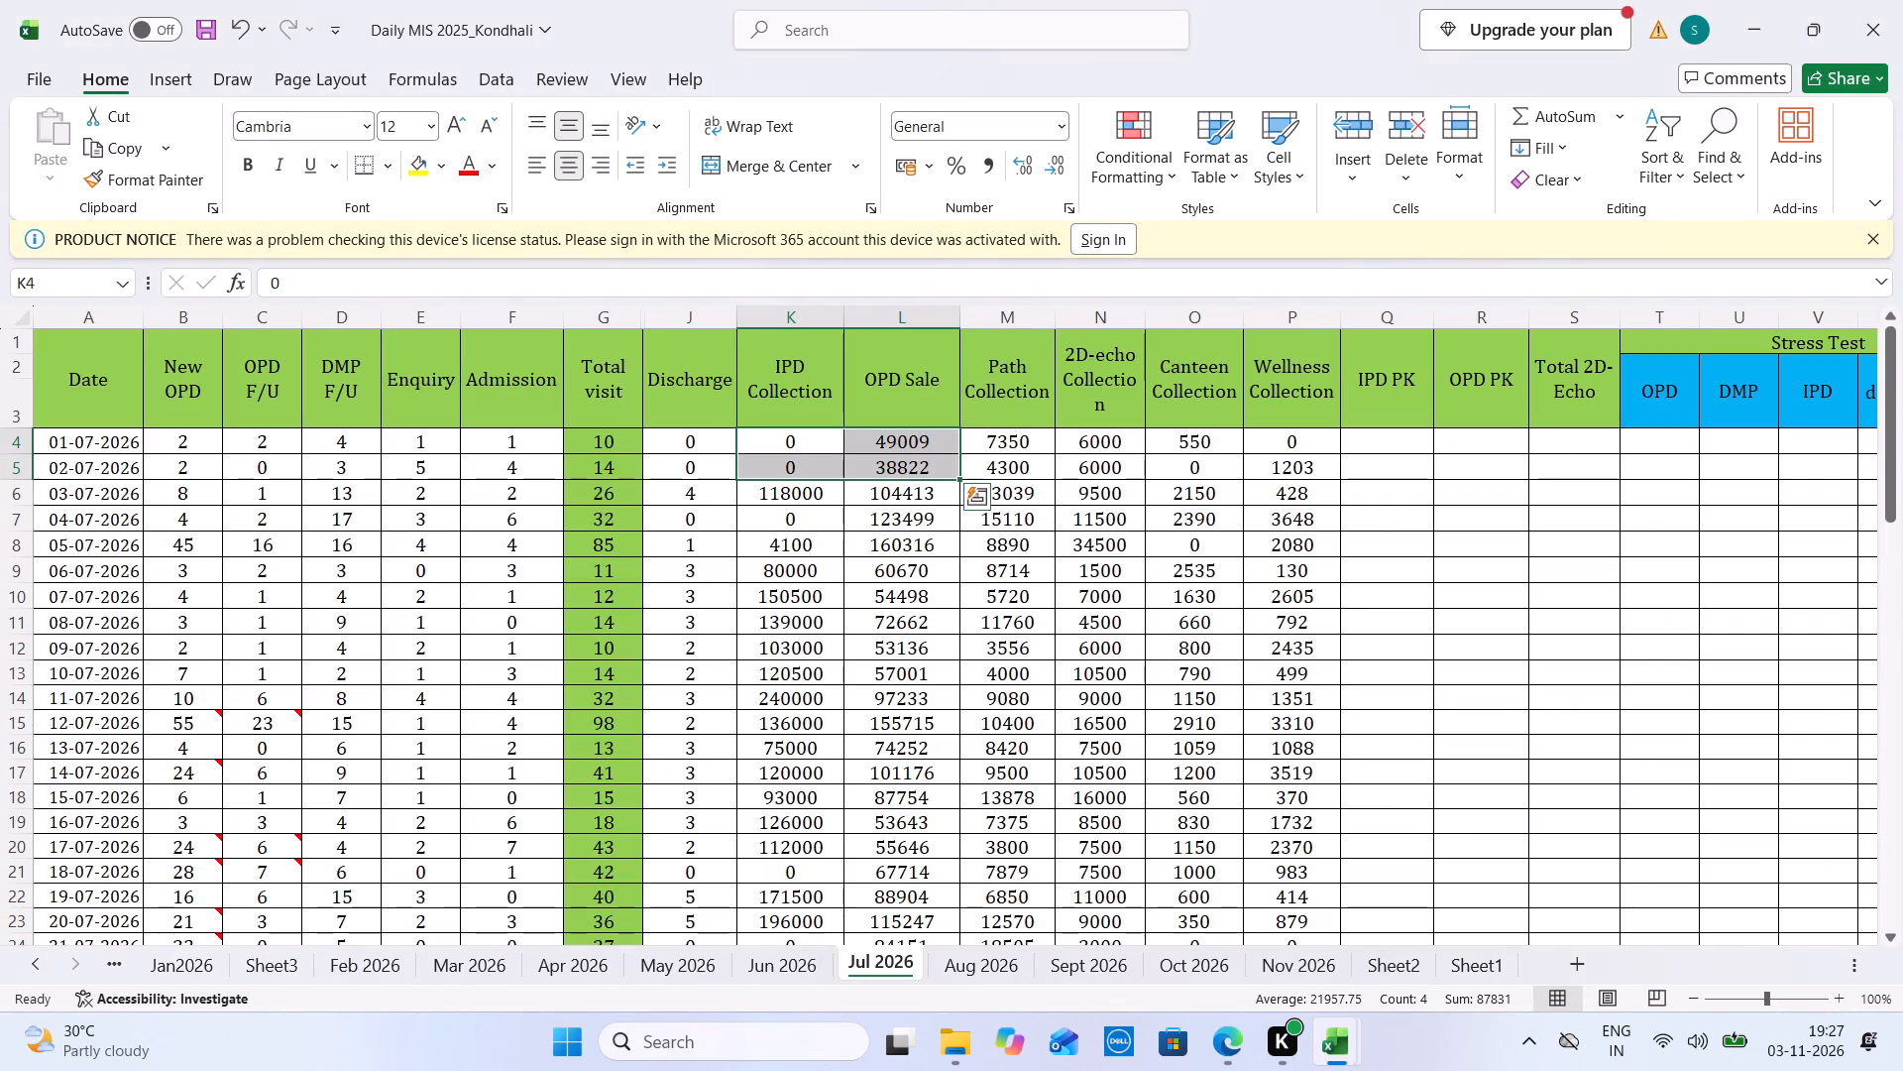
{"action": "left_click_drag", "start_coordinate": [796, 441], "coordinate": [895, 483]}
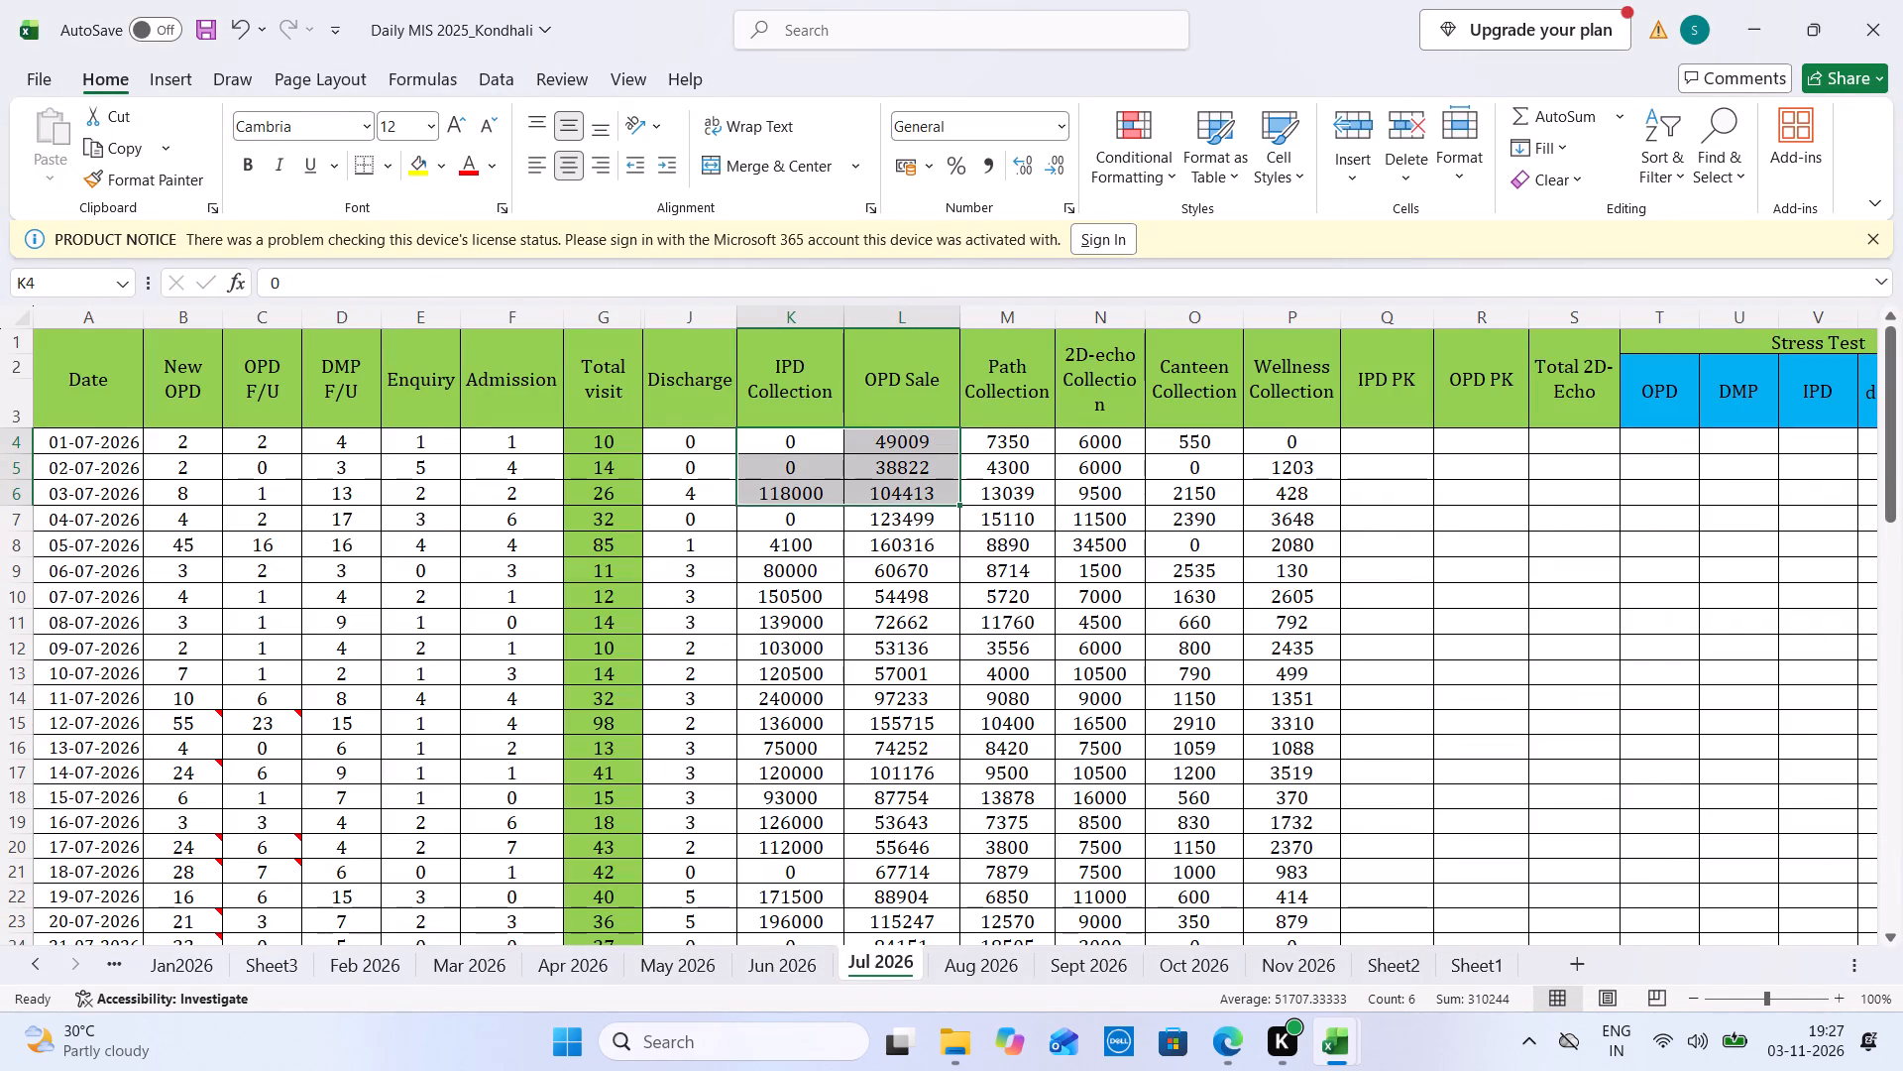
{"action": "key", "text": "ctrl+Tab"}
{"action": "left_click", "coordinate": [801, 354]}
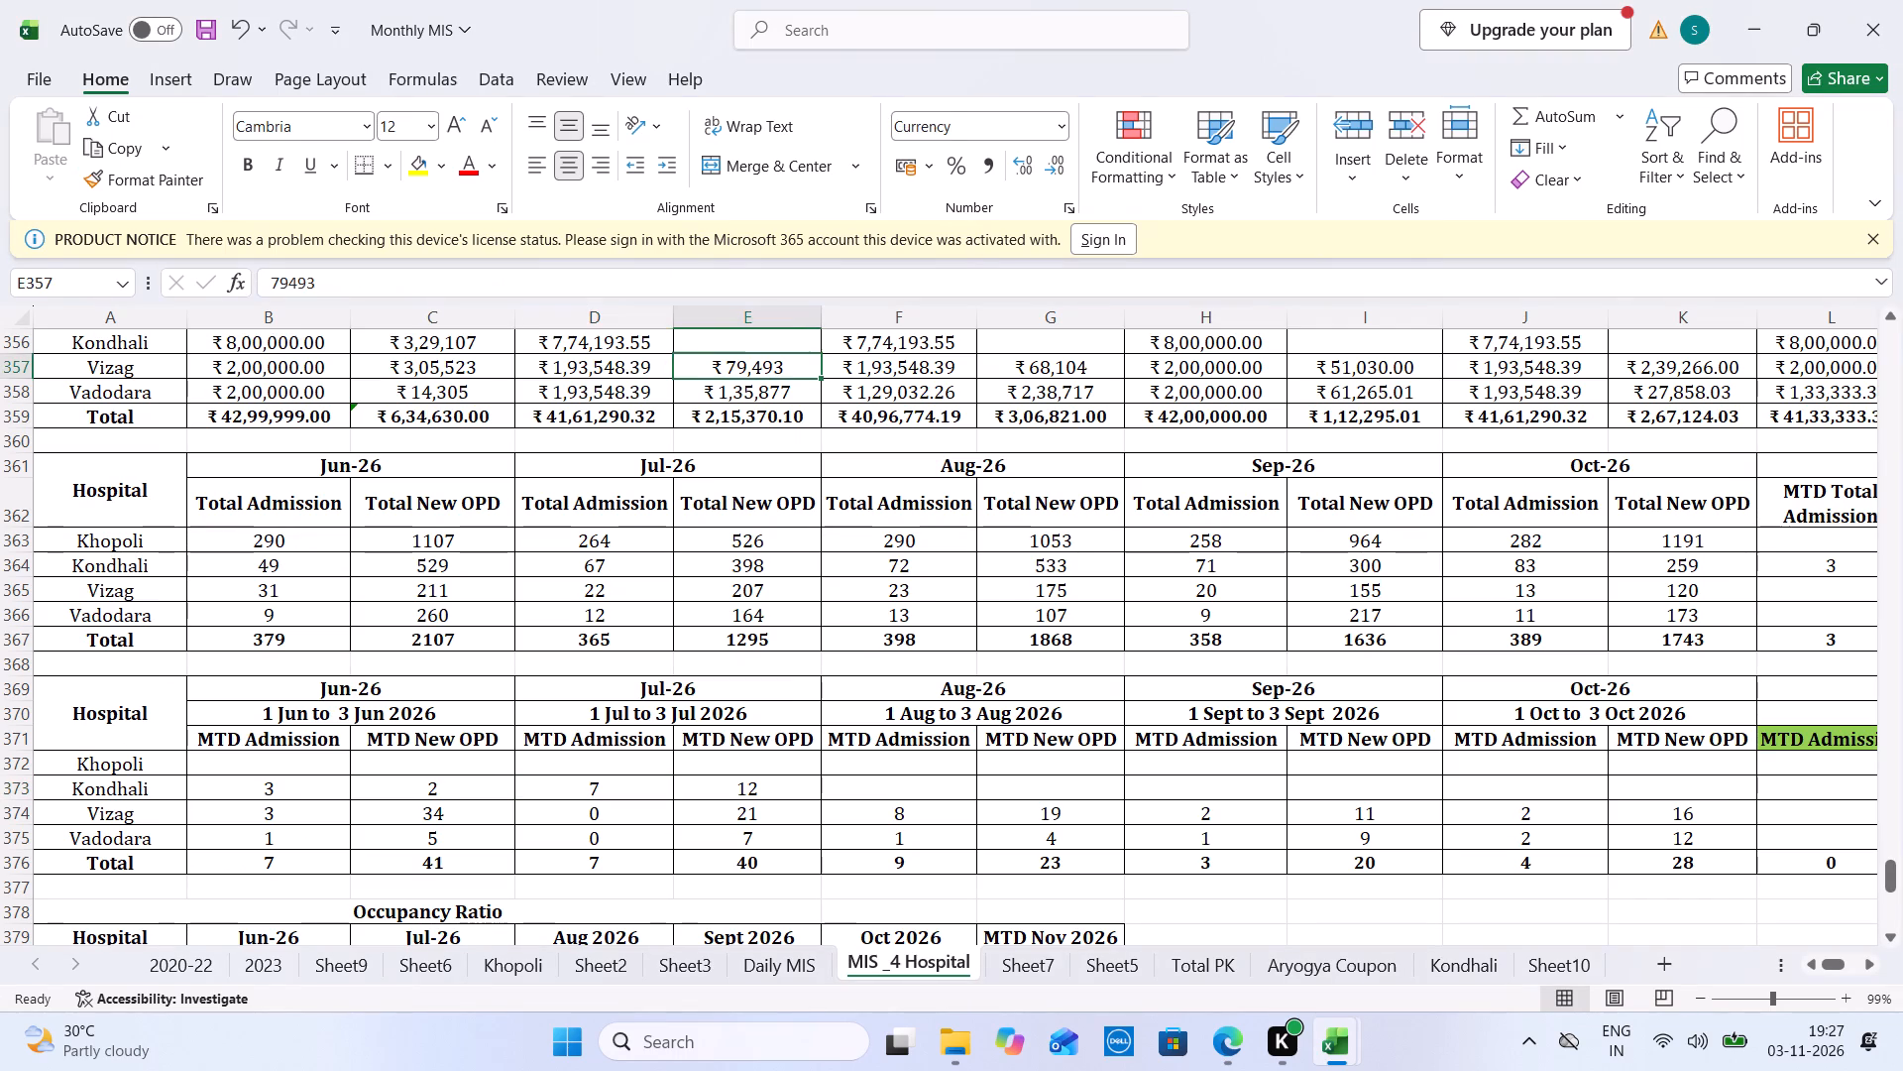
{"action": "key", "text": "Up"}
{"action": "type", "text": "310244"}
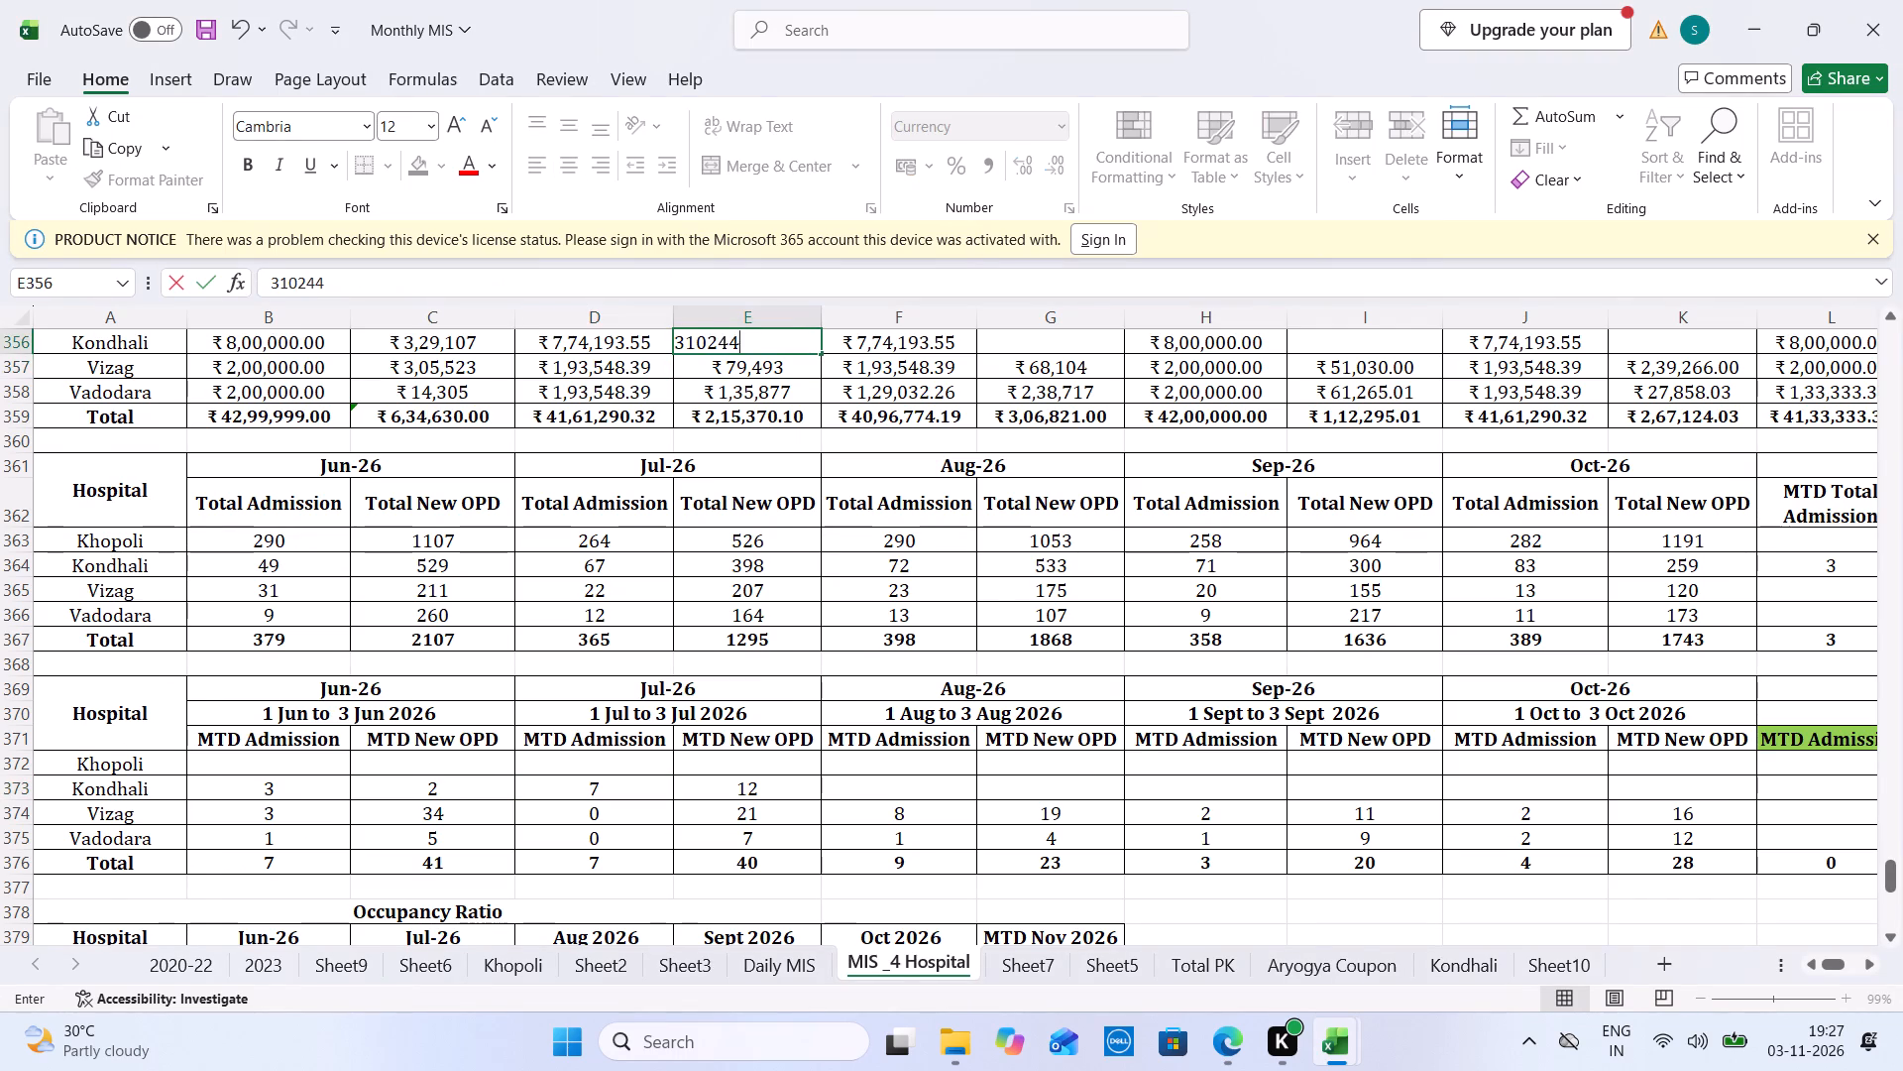
From the Aug 2026 sheet, set Kondhali's 1 to 3 Aug MTD Admission to 6 and MTD New OPD to 93 in Monthly MIS.
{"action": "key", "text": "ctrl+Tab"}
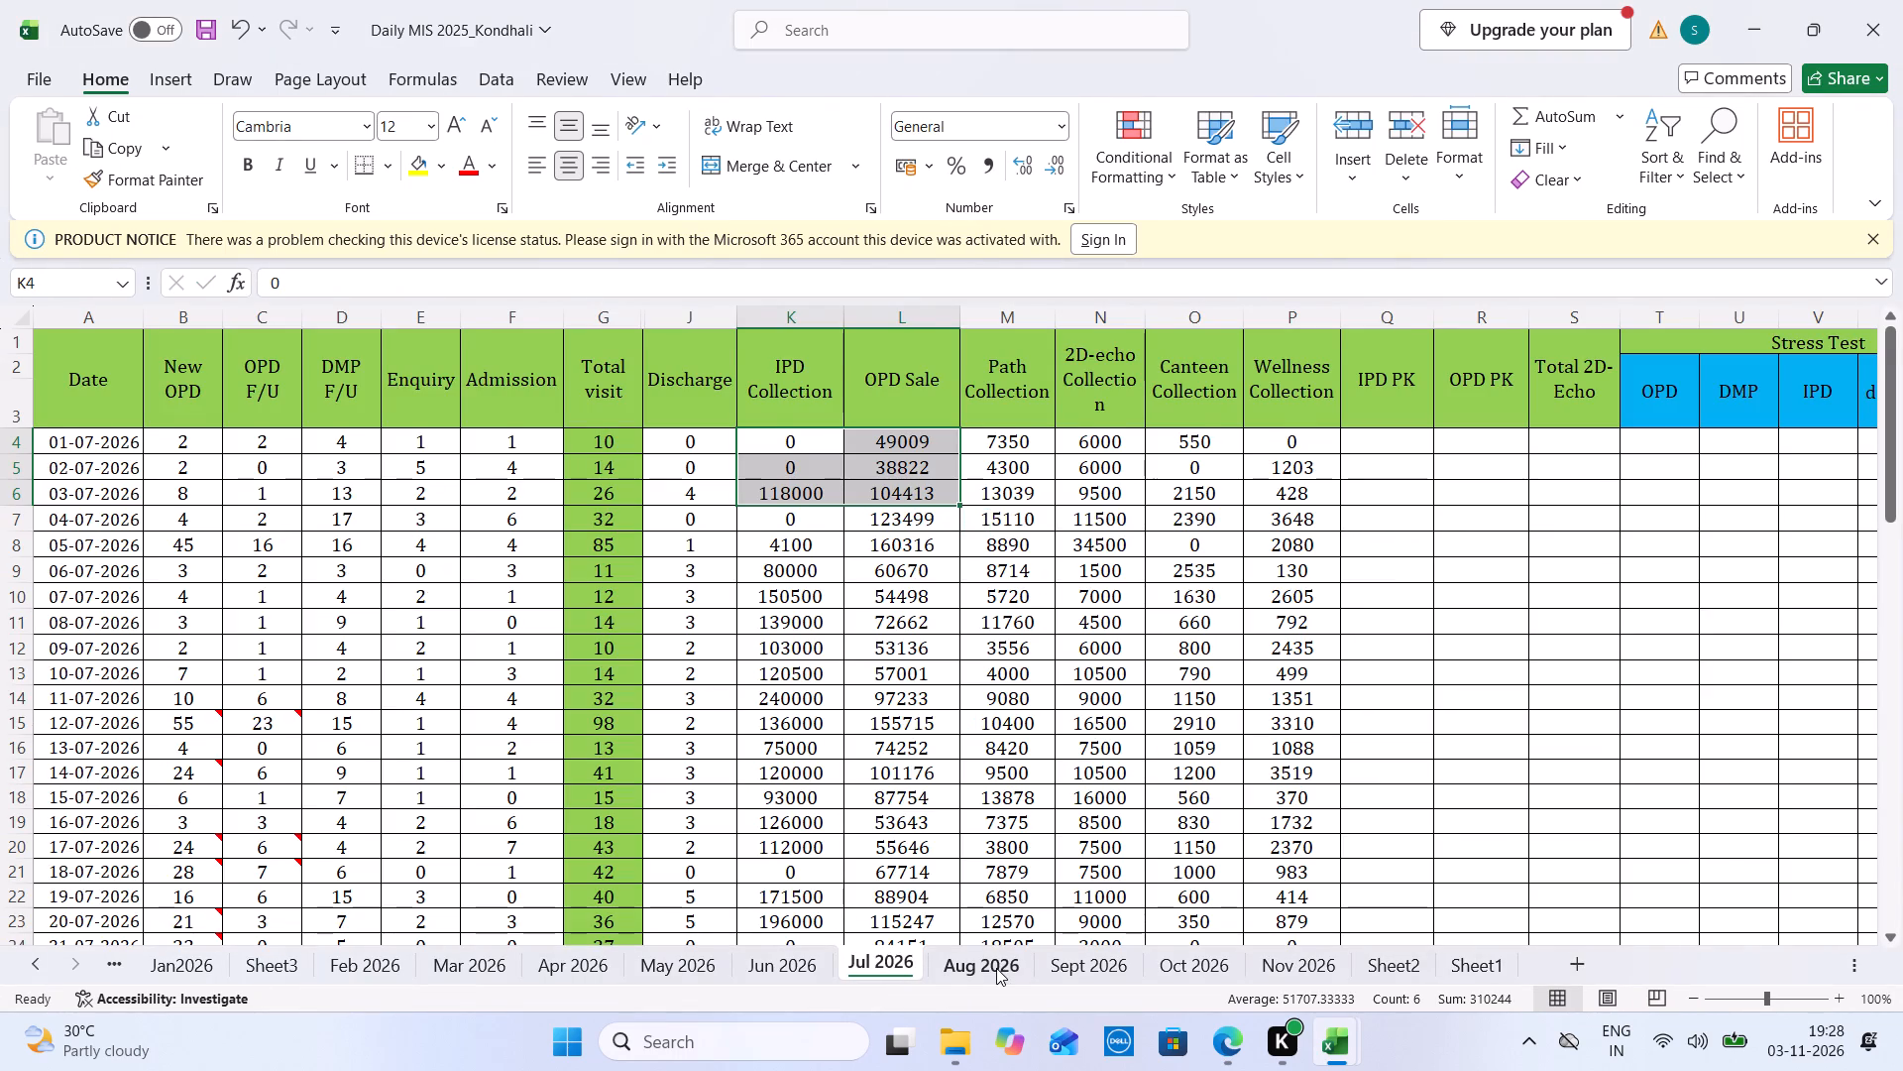
{"action": "left_click", "coordinate": [996, 968]}
{"action": "left_click_drag", "start_coordinate": [191, 385], "coordinate": [201, 436]}
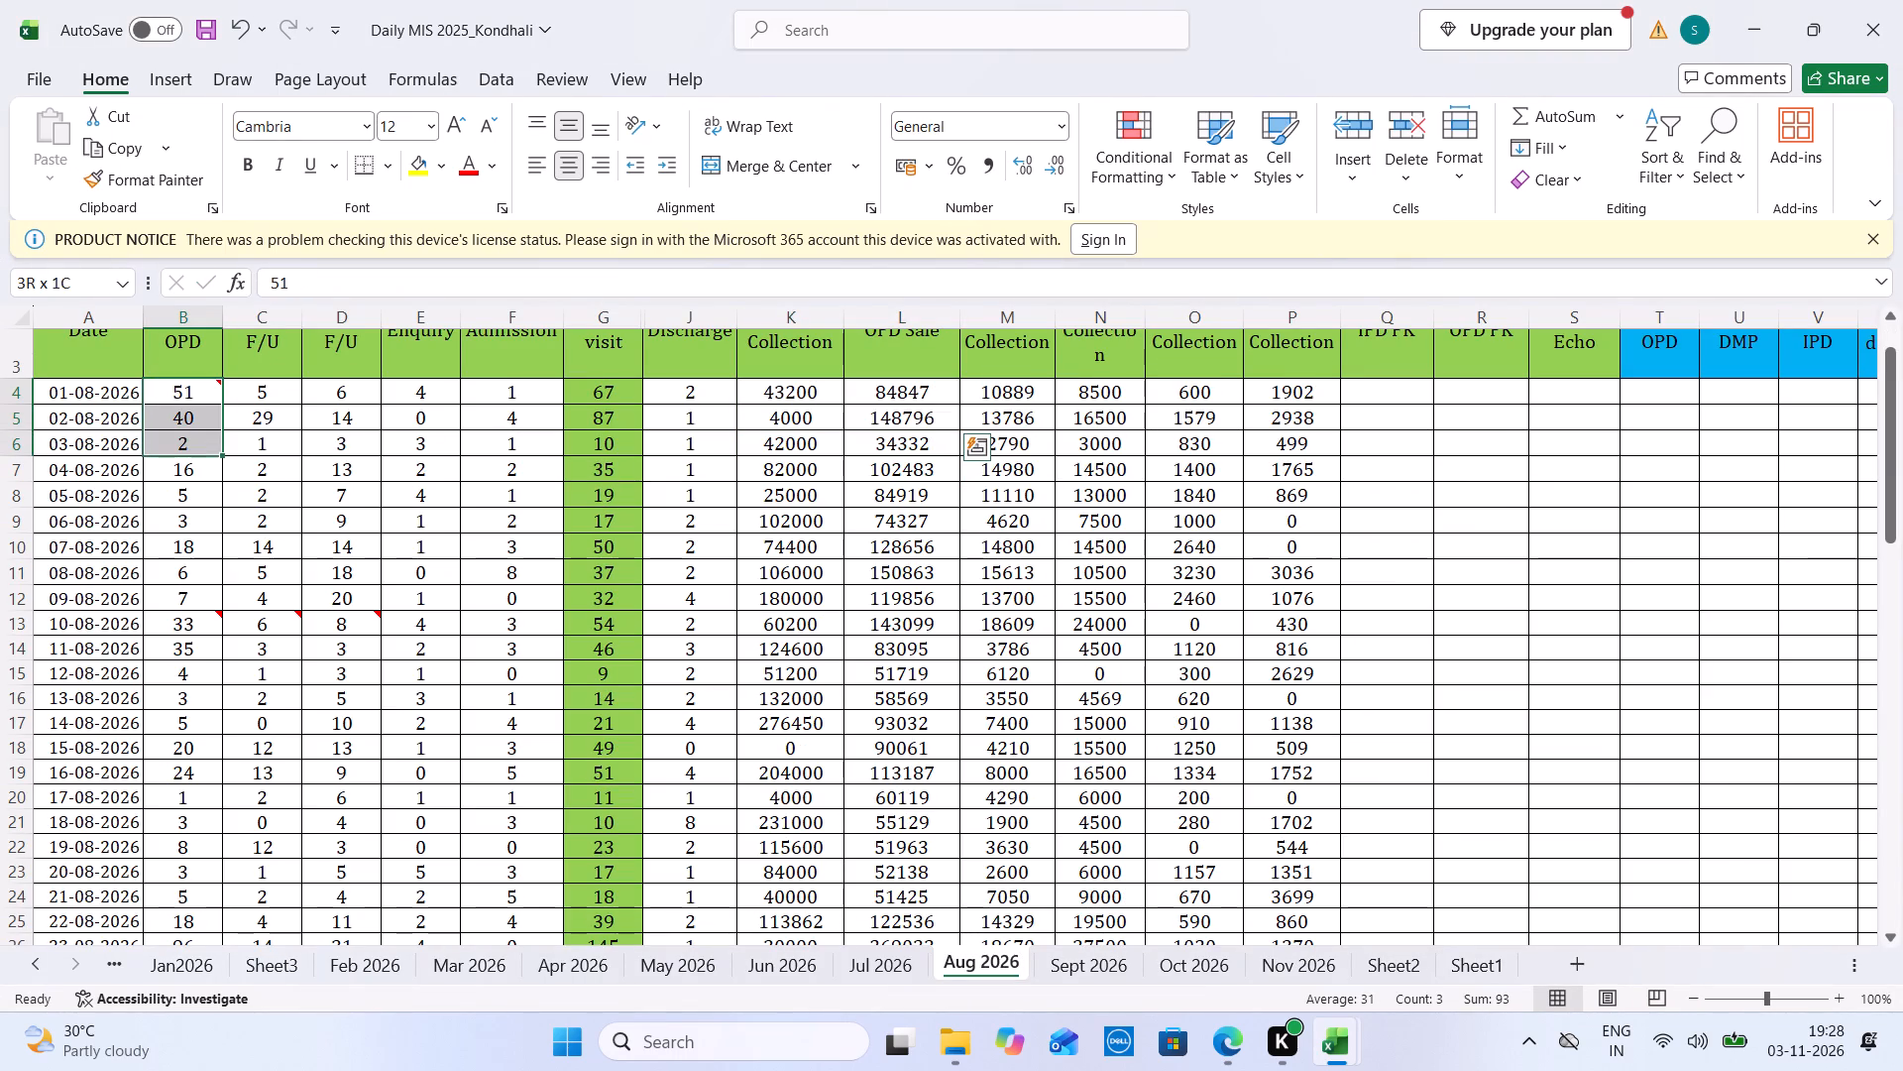
{"action": "left_click_drag", "start_coordinate": [201, 436], "coordinate": [201, 437]}
{"action": "key", "text": "ctrl+Tab"}
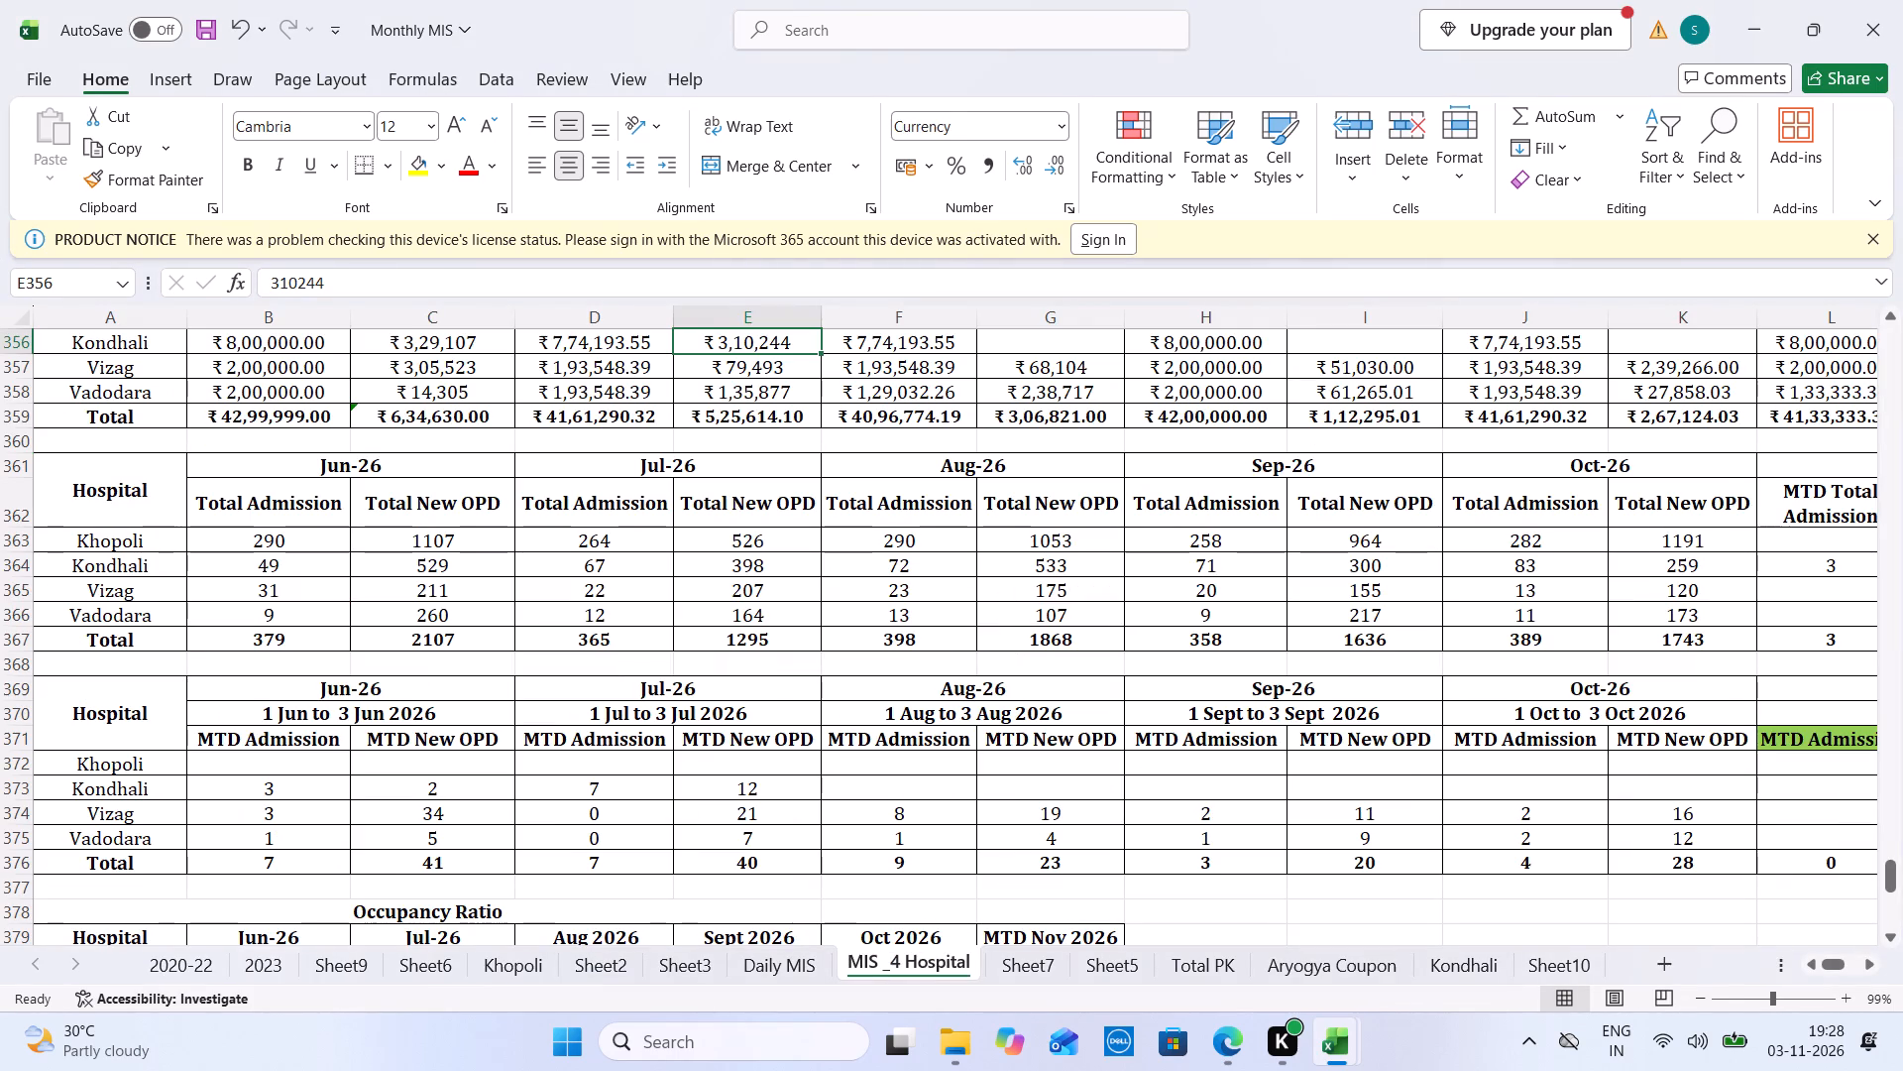
{"action": "left_click", "coordinate": [887, 782]}
{"action": "key", "text": "6"}
{"action": "key", "text": "Tab"}
{"action": "type", "text": "93"}
{"action": "key", "text": "Tab"}
Sum IPD Collection and OPD Sale for 1 to 3 August, enter 357175 as Kondhali's August amount in Monthly MIS, and save.
{"action": "key", "text": "ctrl+Tab"}
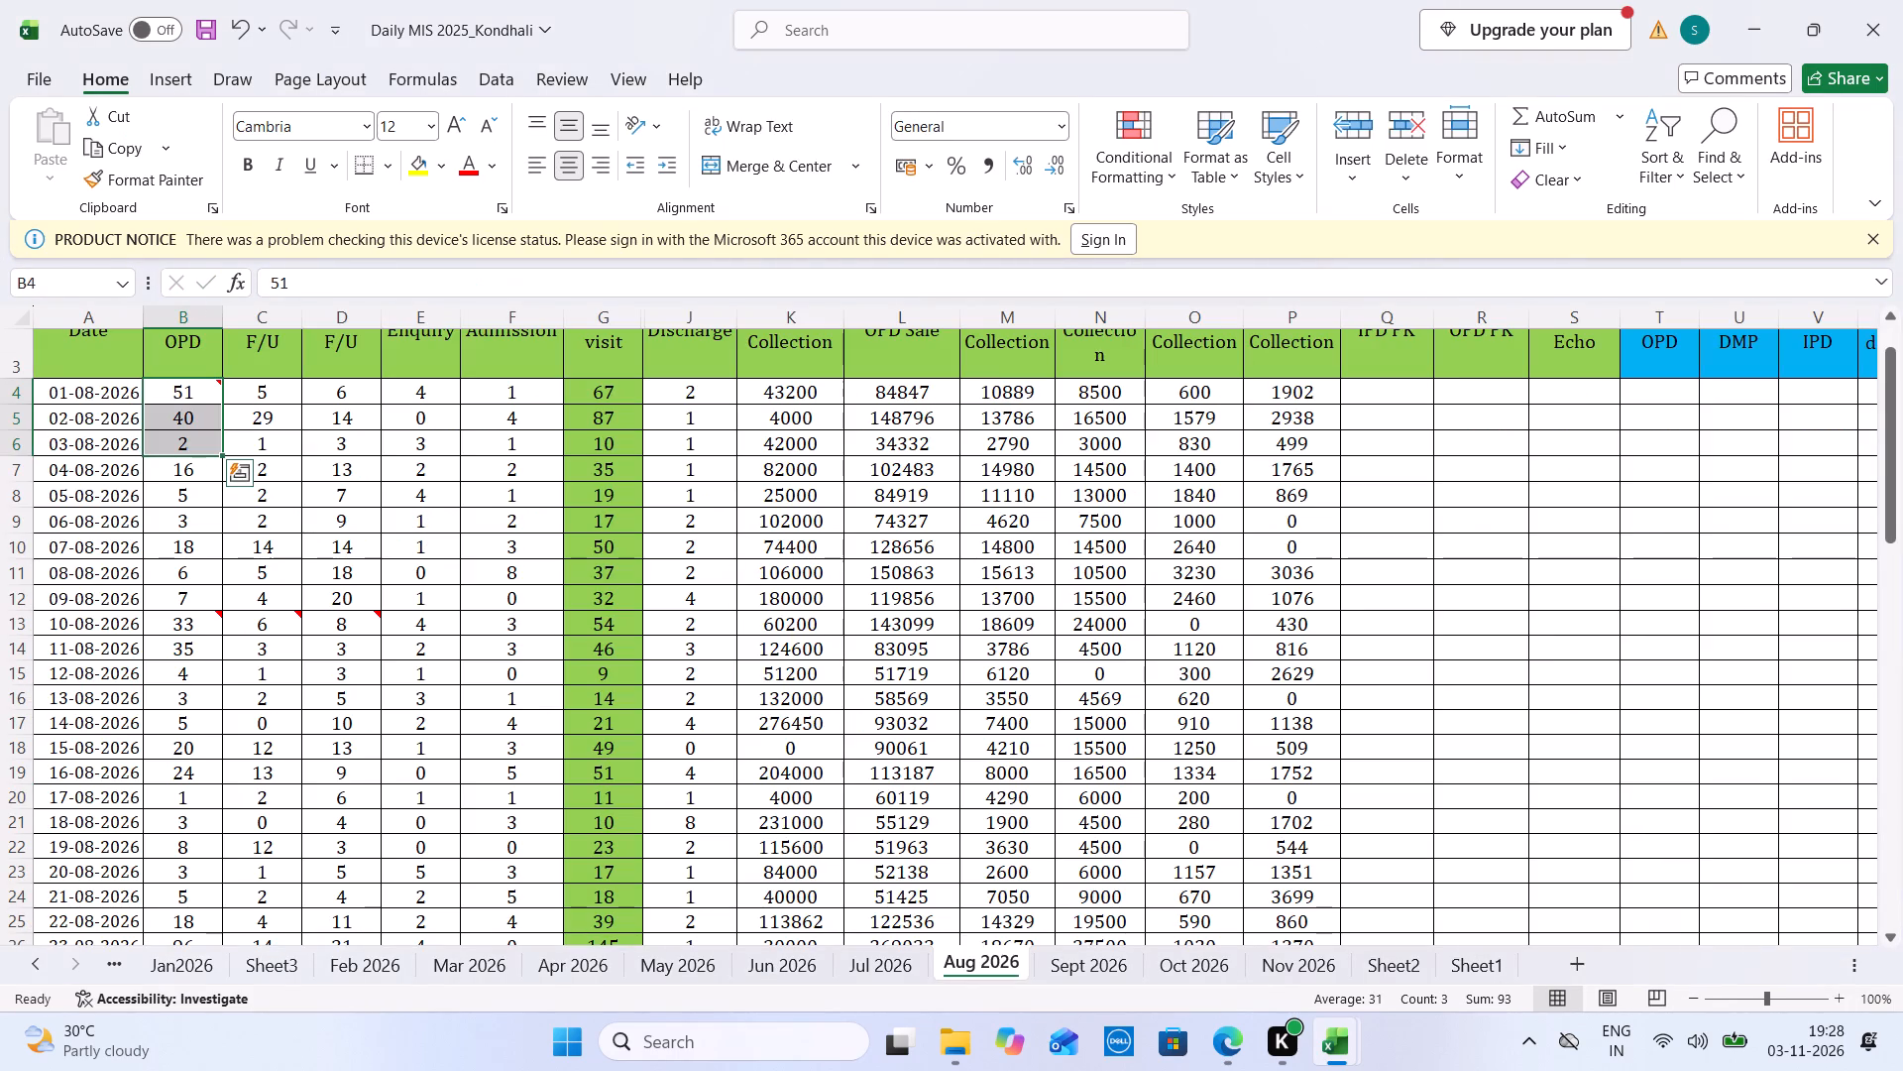
{"action": "left_click_drag", "start_coordinate": [834, 404], "coordinate": [871, 437]}
{"action": "key", "text": "ctrl+Tab"}
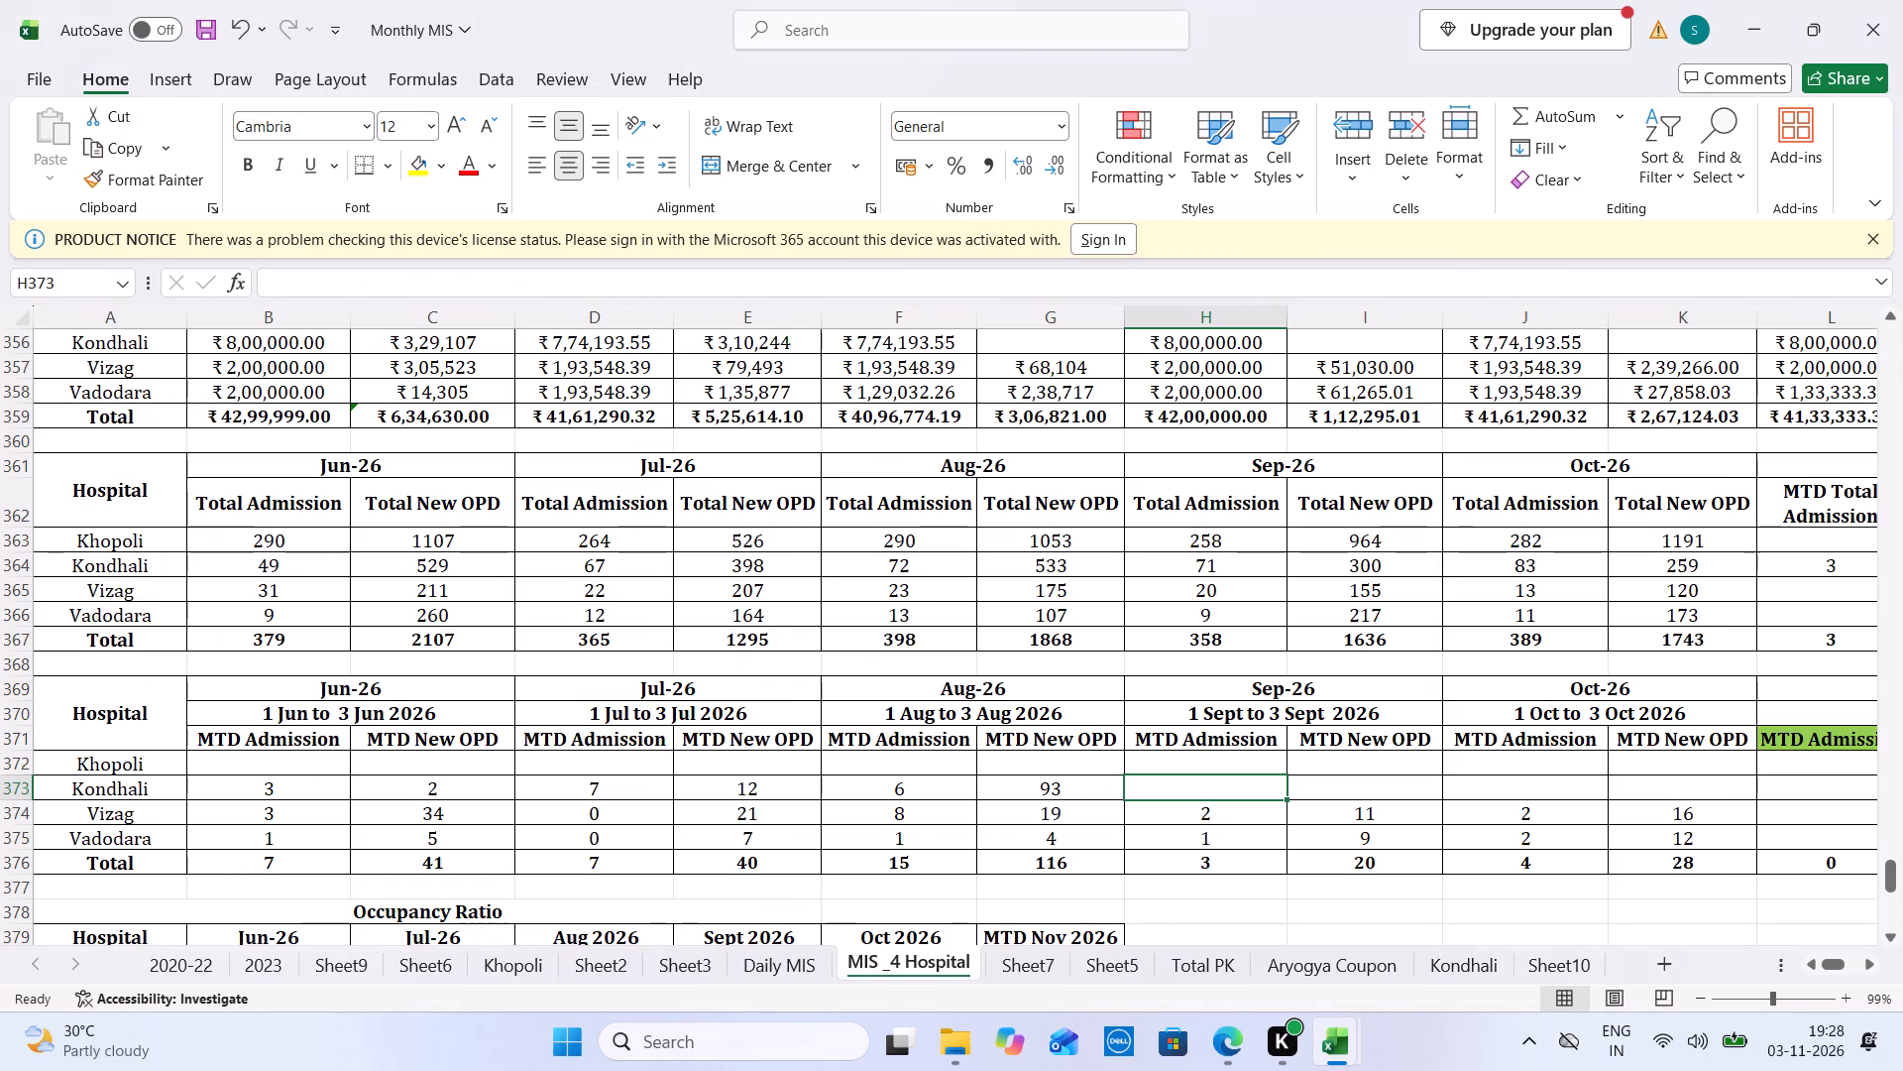
{"action": "left_click", "coordinate": [1052, 347]}
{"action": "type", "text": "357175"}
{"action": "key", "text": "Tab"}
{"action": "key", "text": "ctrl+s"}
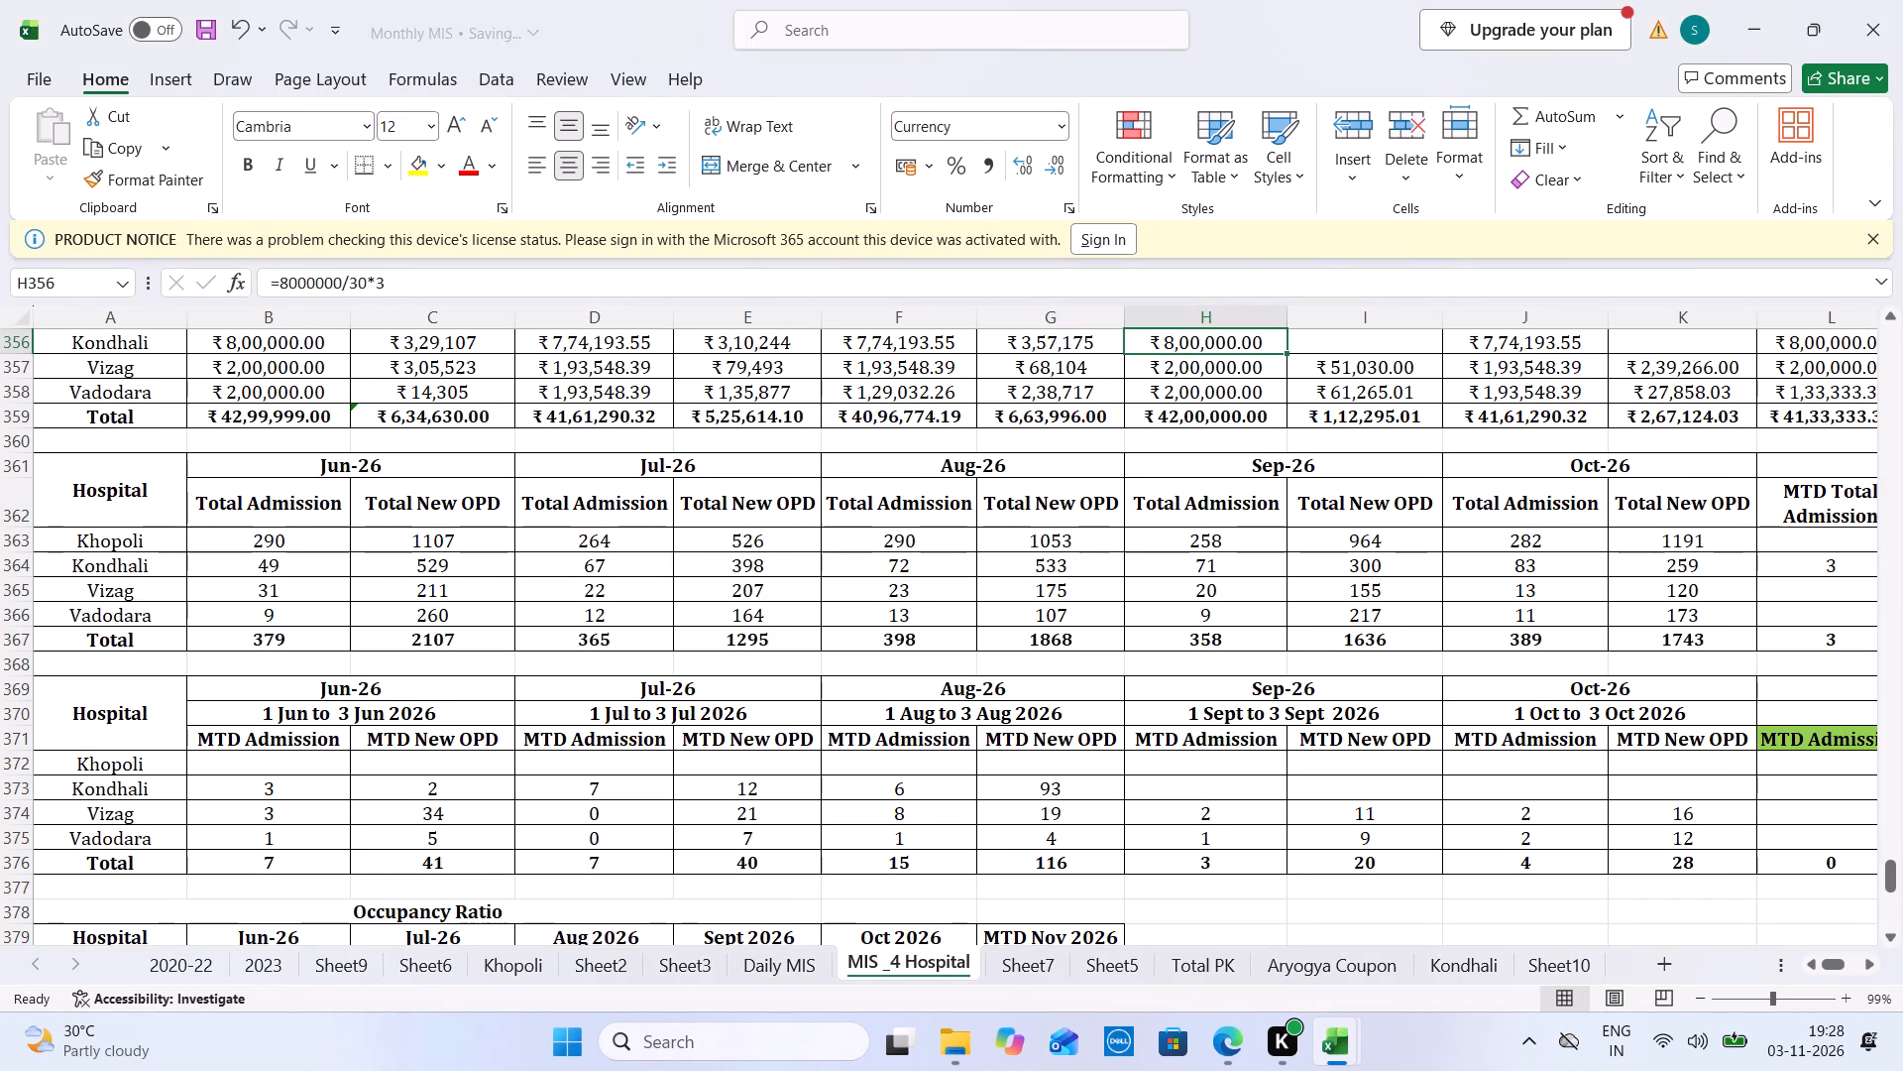
From the Sept 2026 sheet, set Kondhali's 1 to 3 Sept MTD New OPD to 80 and MTD Admission to 11 in Monthly MIS.
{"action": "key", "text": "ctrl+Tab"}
{"action": "left_click", "coordinate": [1076, 956]}
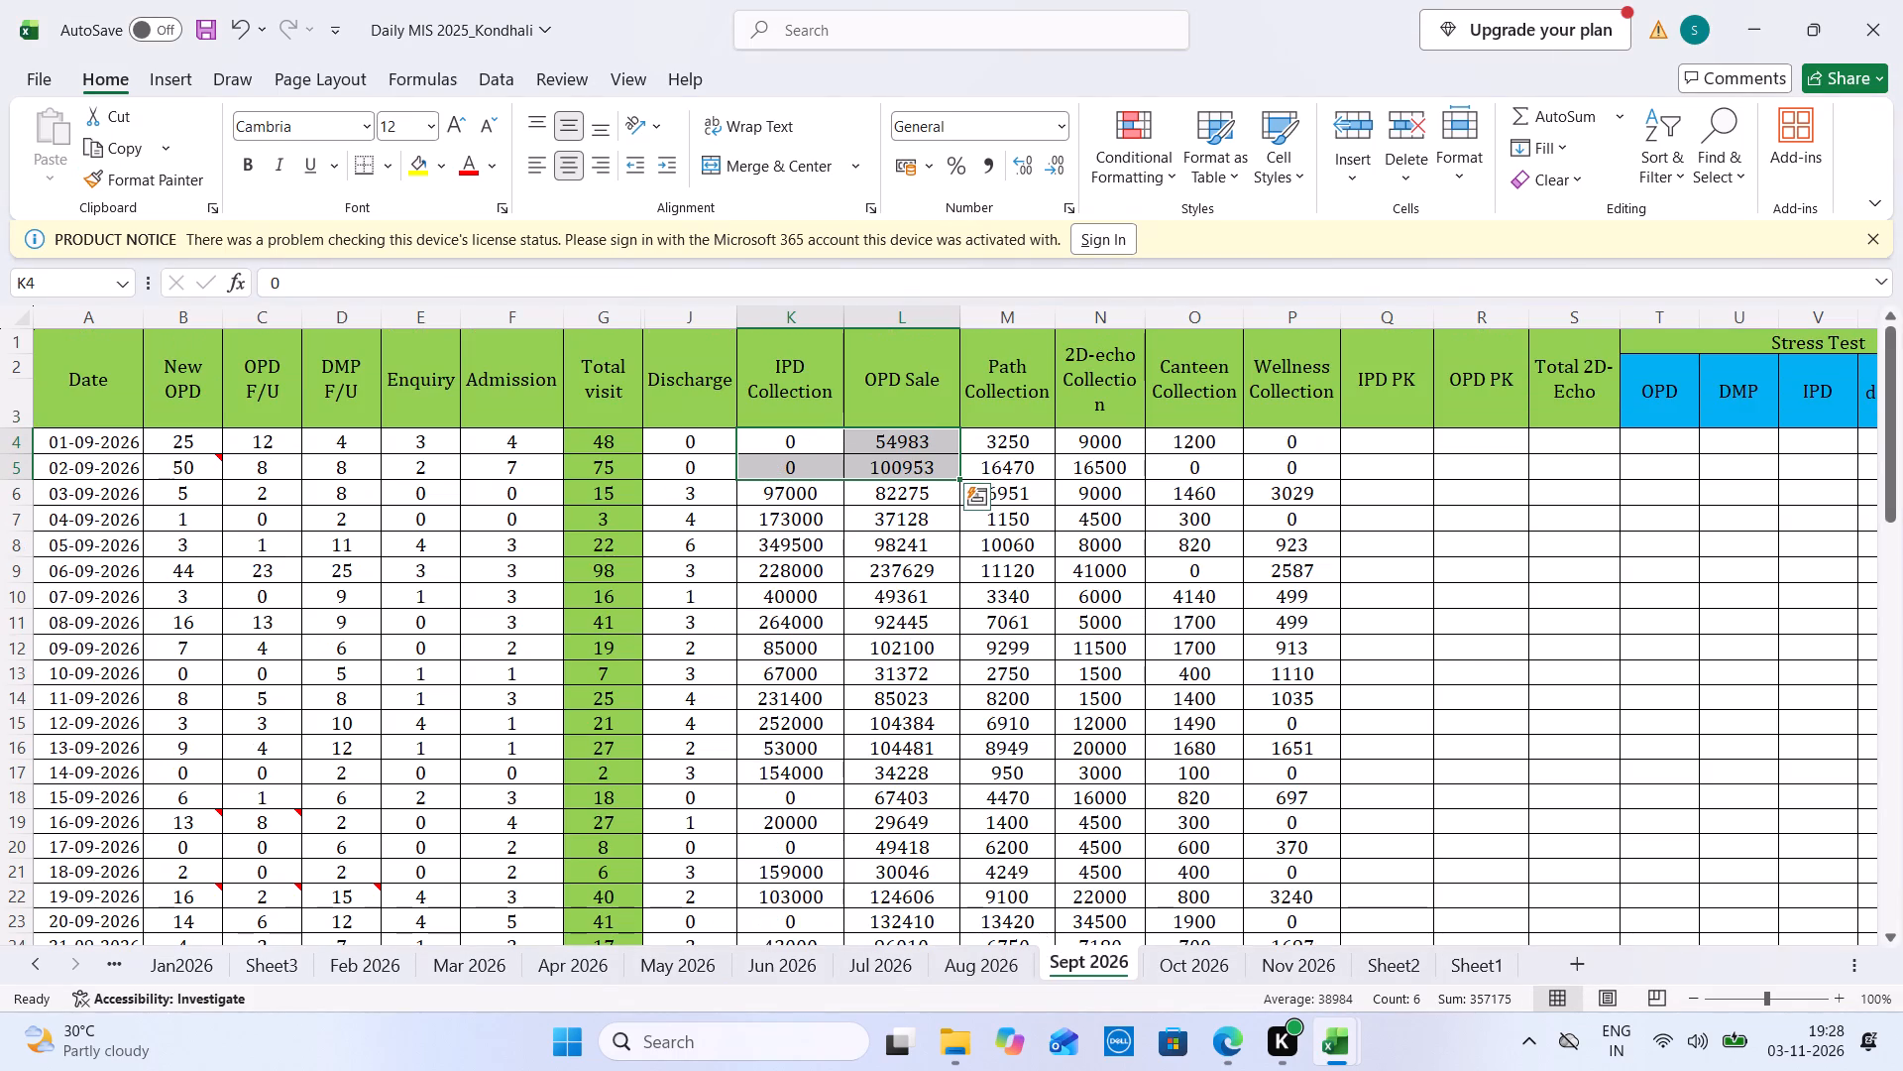
{"action": "left_click_drag", "start_coordinate": [208, 440], "coordinate": [211, 486]}
{"action": "key", "text": "ctrl+Tab"}
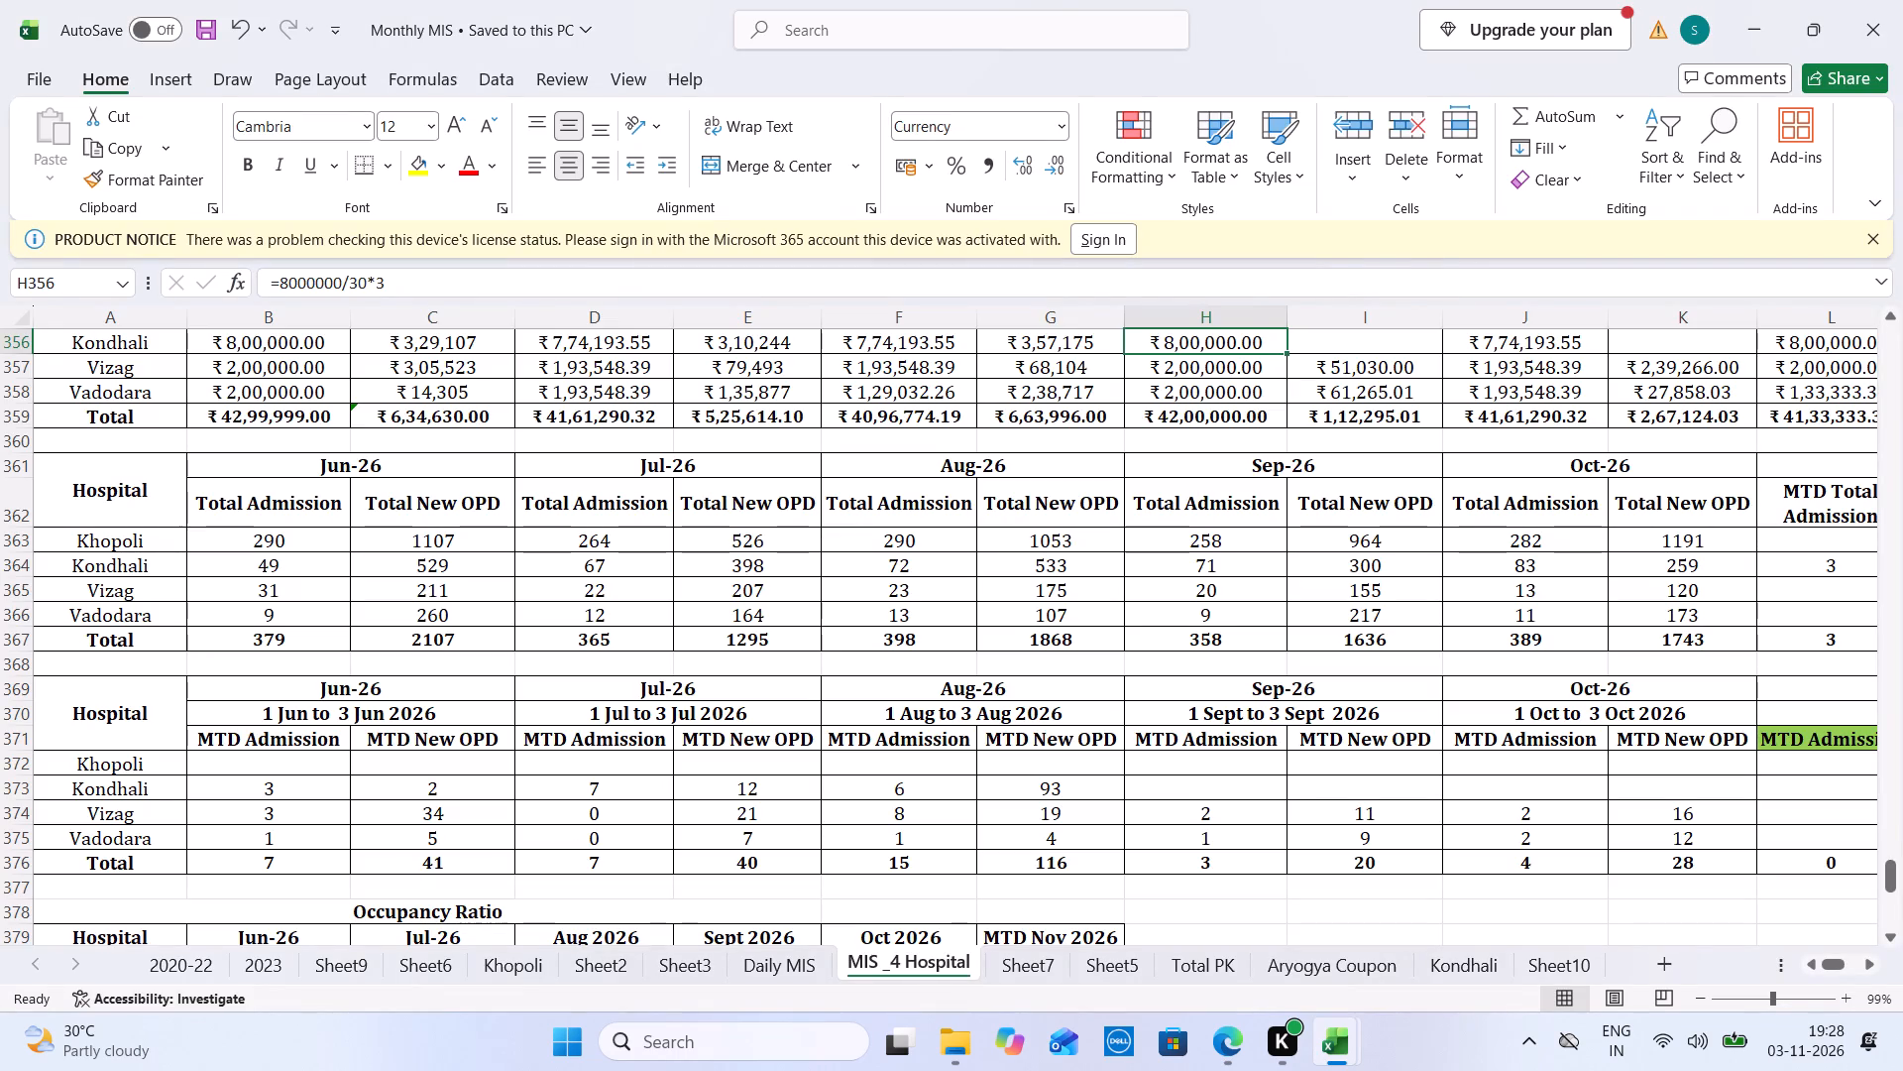
{"action": "left_click", "coordinate": [1391, 780]}
{"action": "type", "text": "80"}
{"action": "key", "text": "ctrl+Tab"}
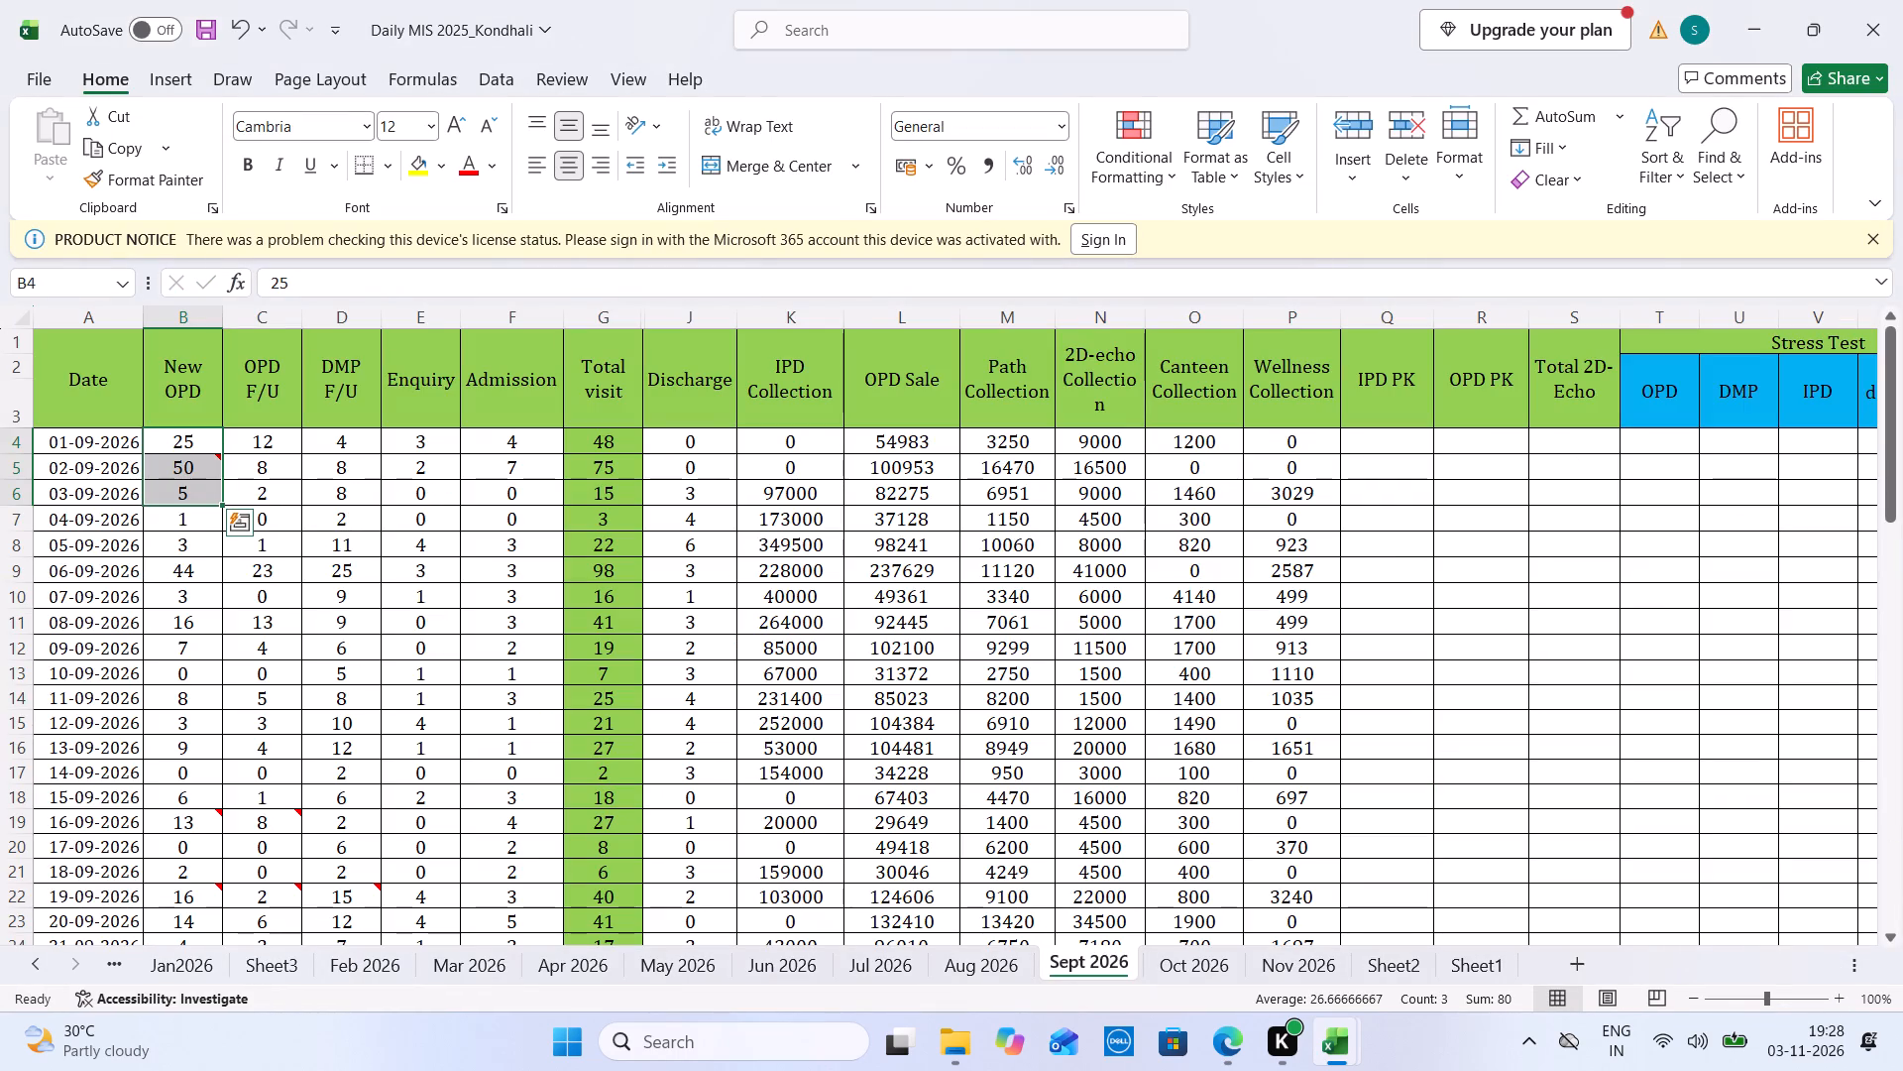
{"action": "left_click_drag", "start_coordinate": [546, 443], "coordinate": [546, 459]}
{"action": "key", "text": "ctrl+Tab"}
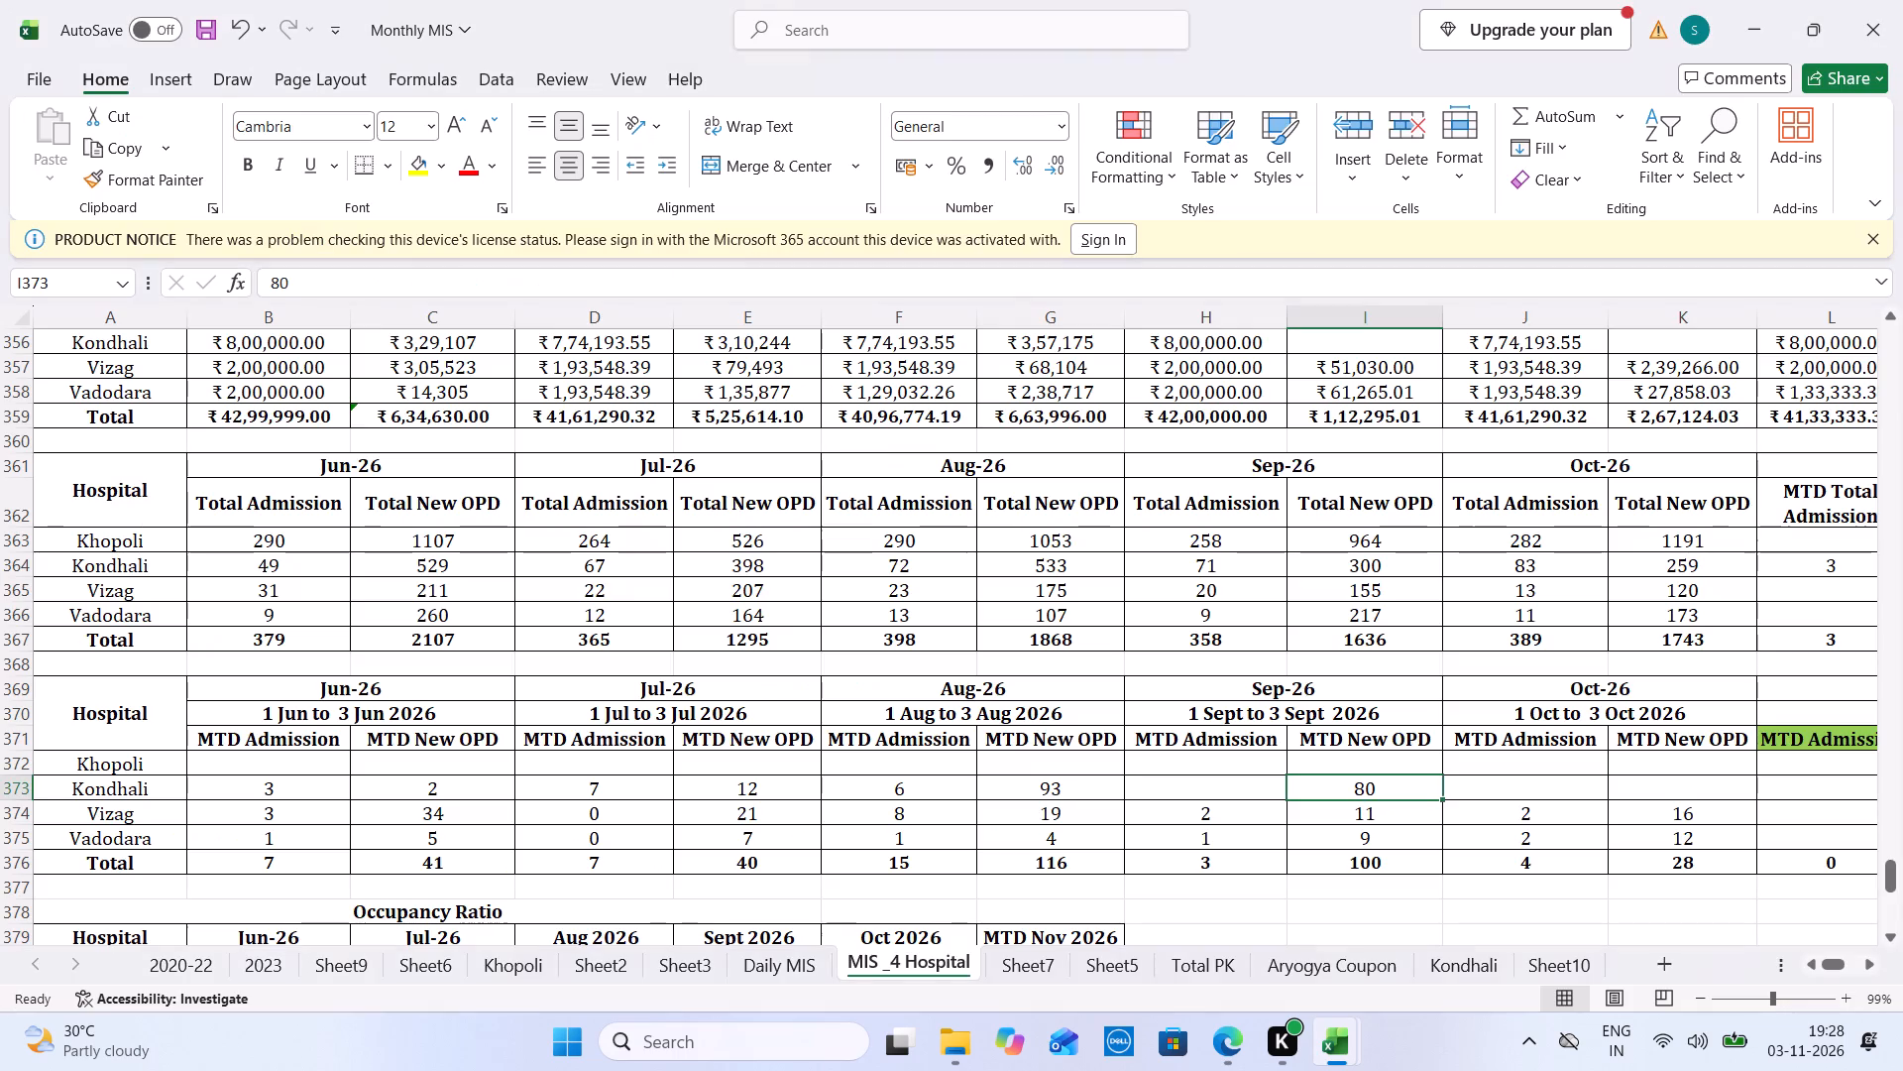
{"action": "left_click", "coordinate": [1210, 801]}
{"action": "key", "text": "Up"}
{"action": "type", "text": "11"}
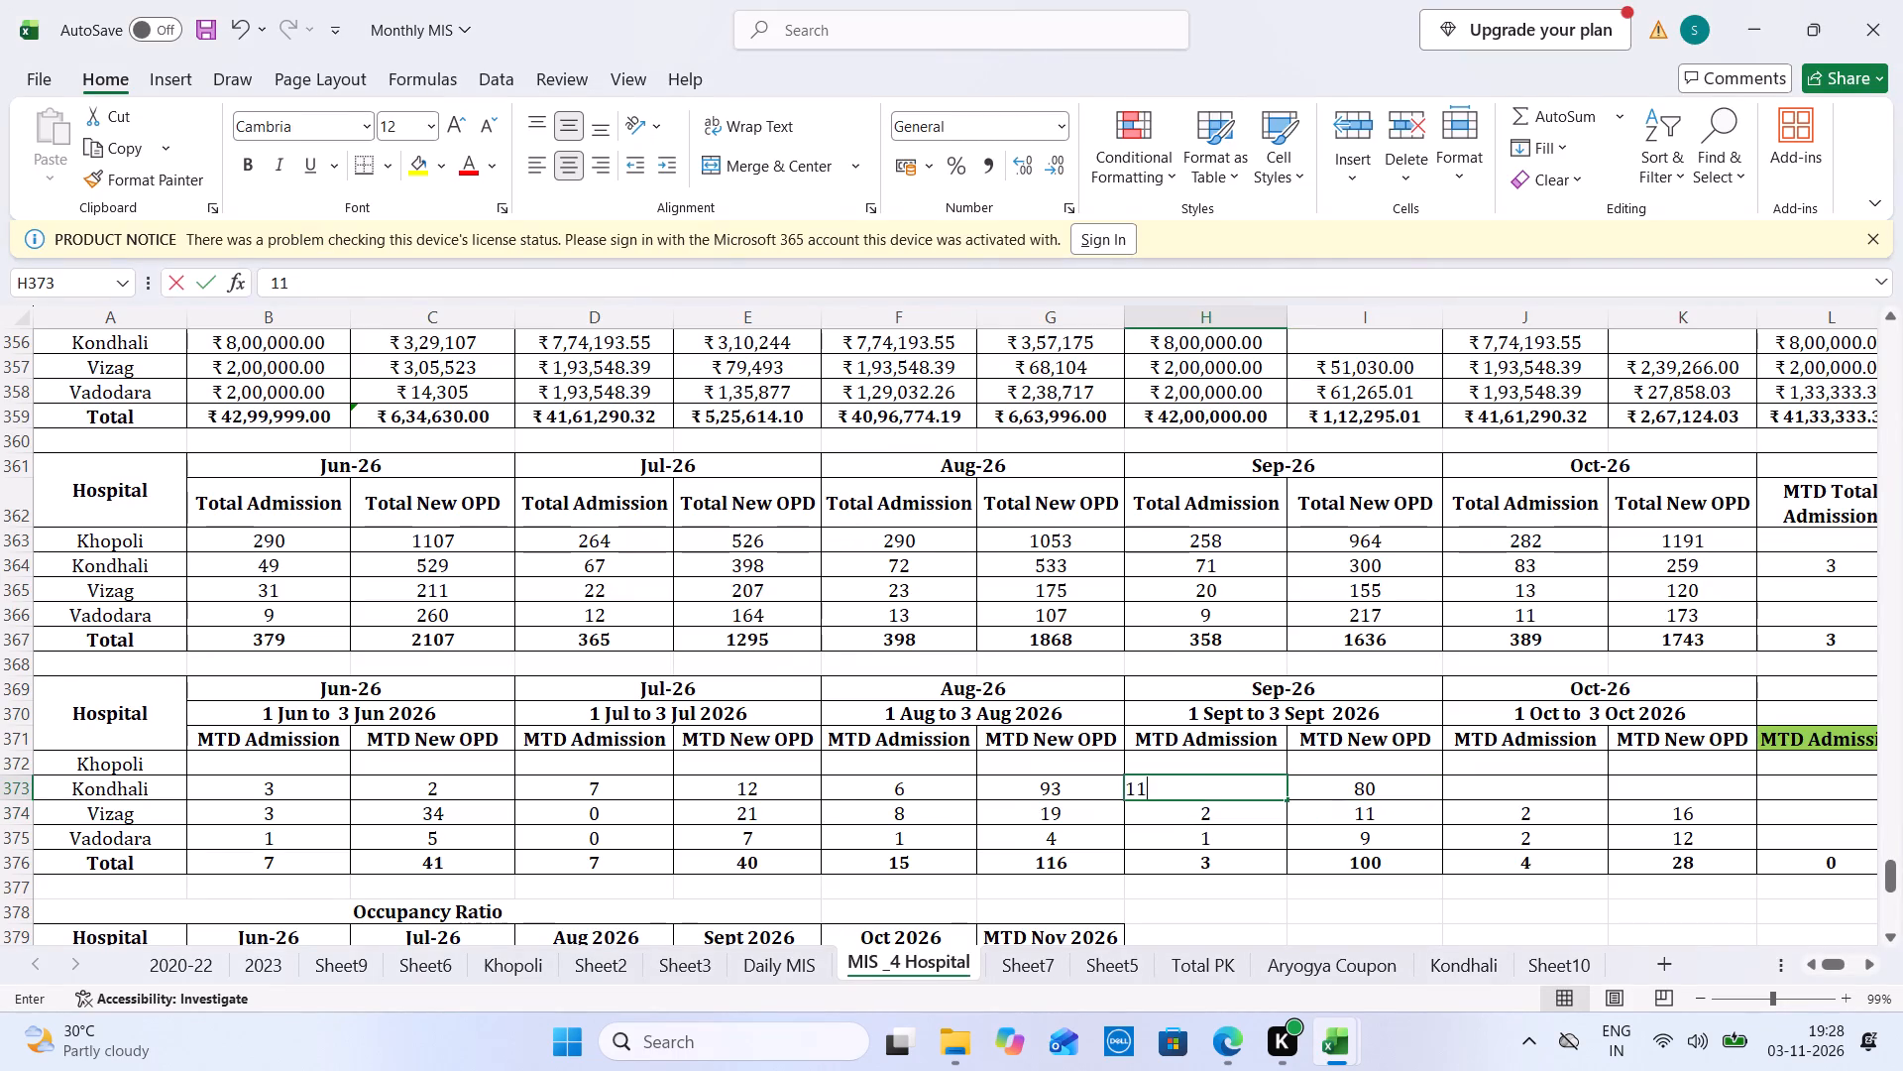
Sum IPD Collection and OPD Sale for 1 to 3 September and enter 335211 as Kondhali's September amount in Monthly MIS.
{"action": "key", "text": "ctrl+Tab"}
{"action": "left_click_drag", "start_coordinate": [812, 432], "coordinate": [891, 487]}
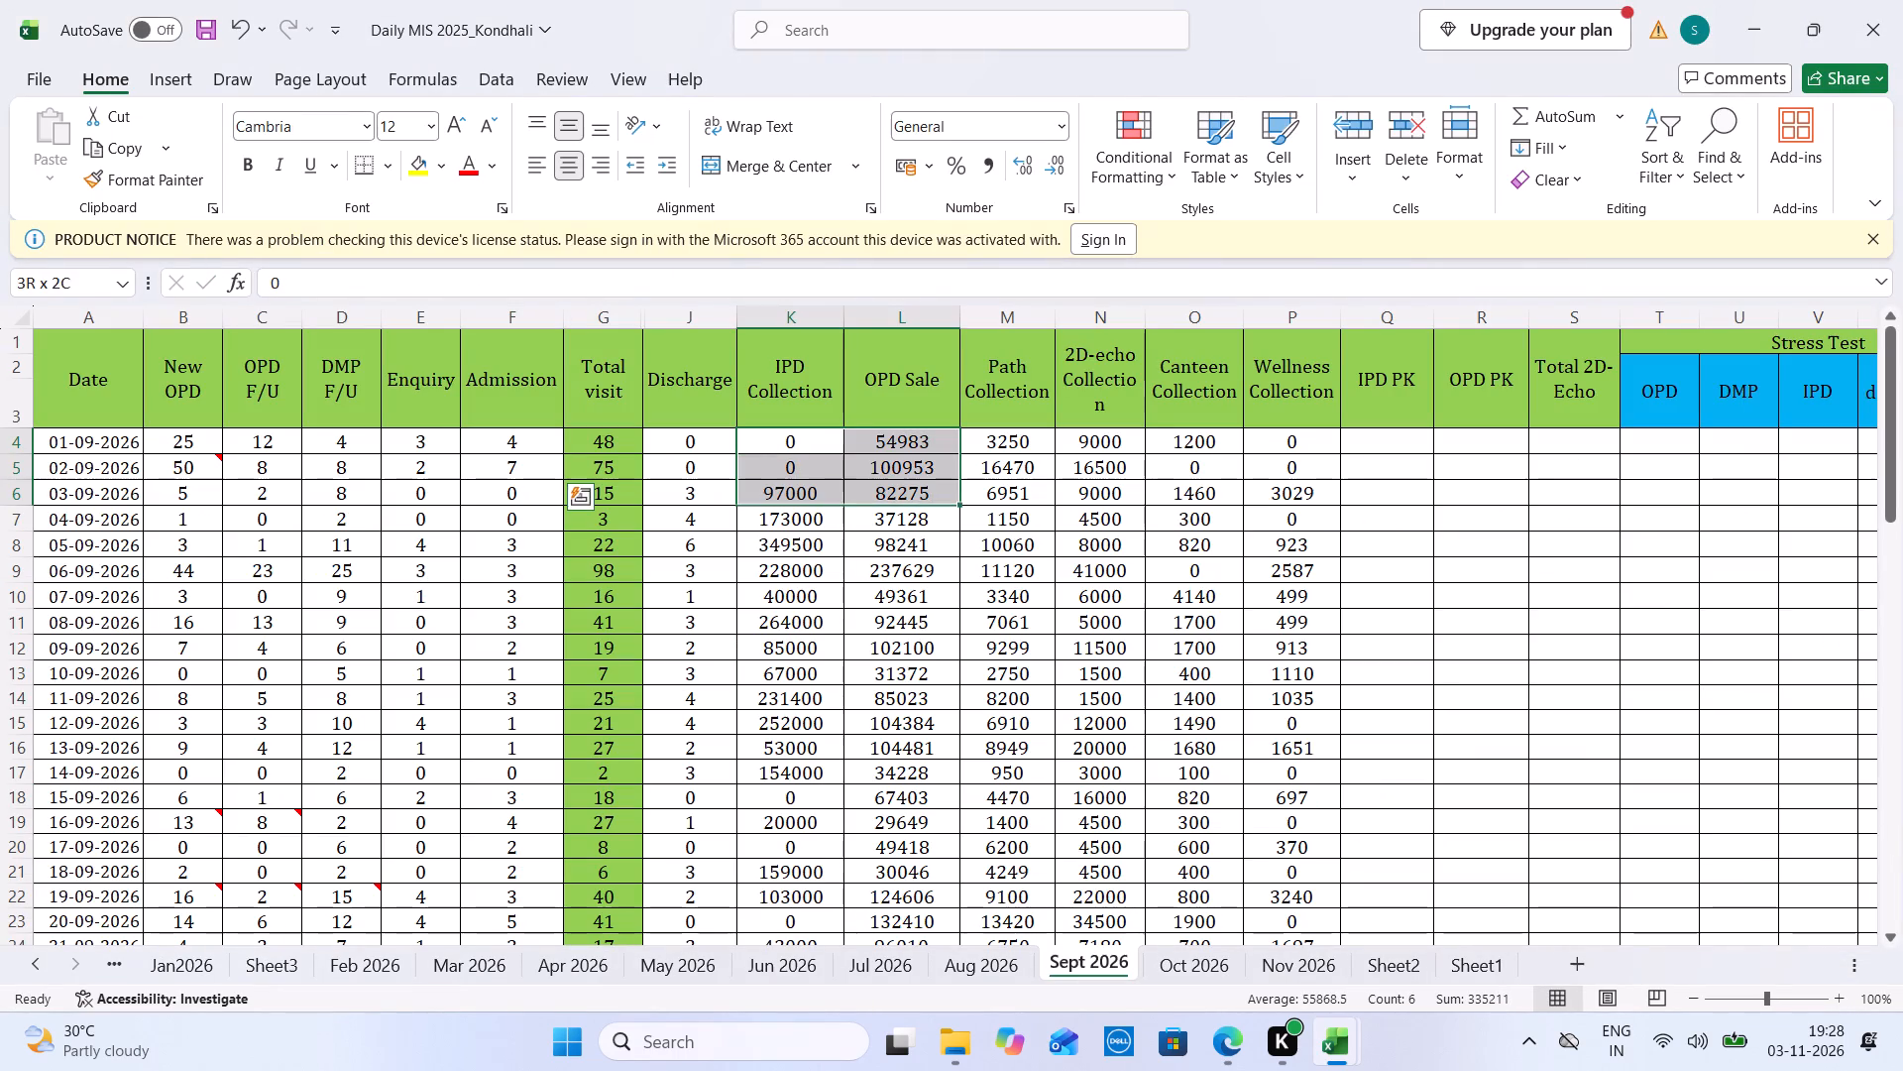
{"action": "left_click_drag", "start_coordinate": [891, 487], "coordinate": [892, 488]}
{"action": "key", "text": "ctrl+Tab"}
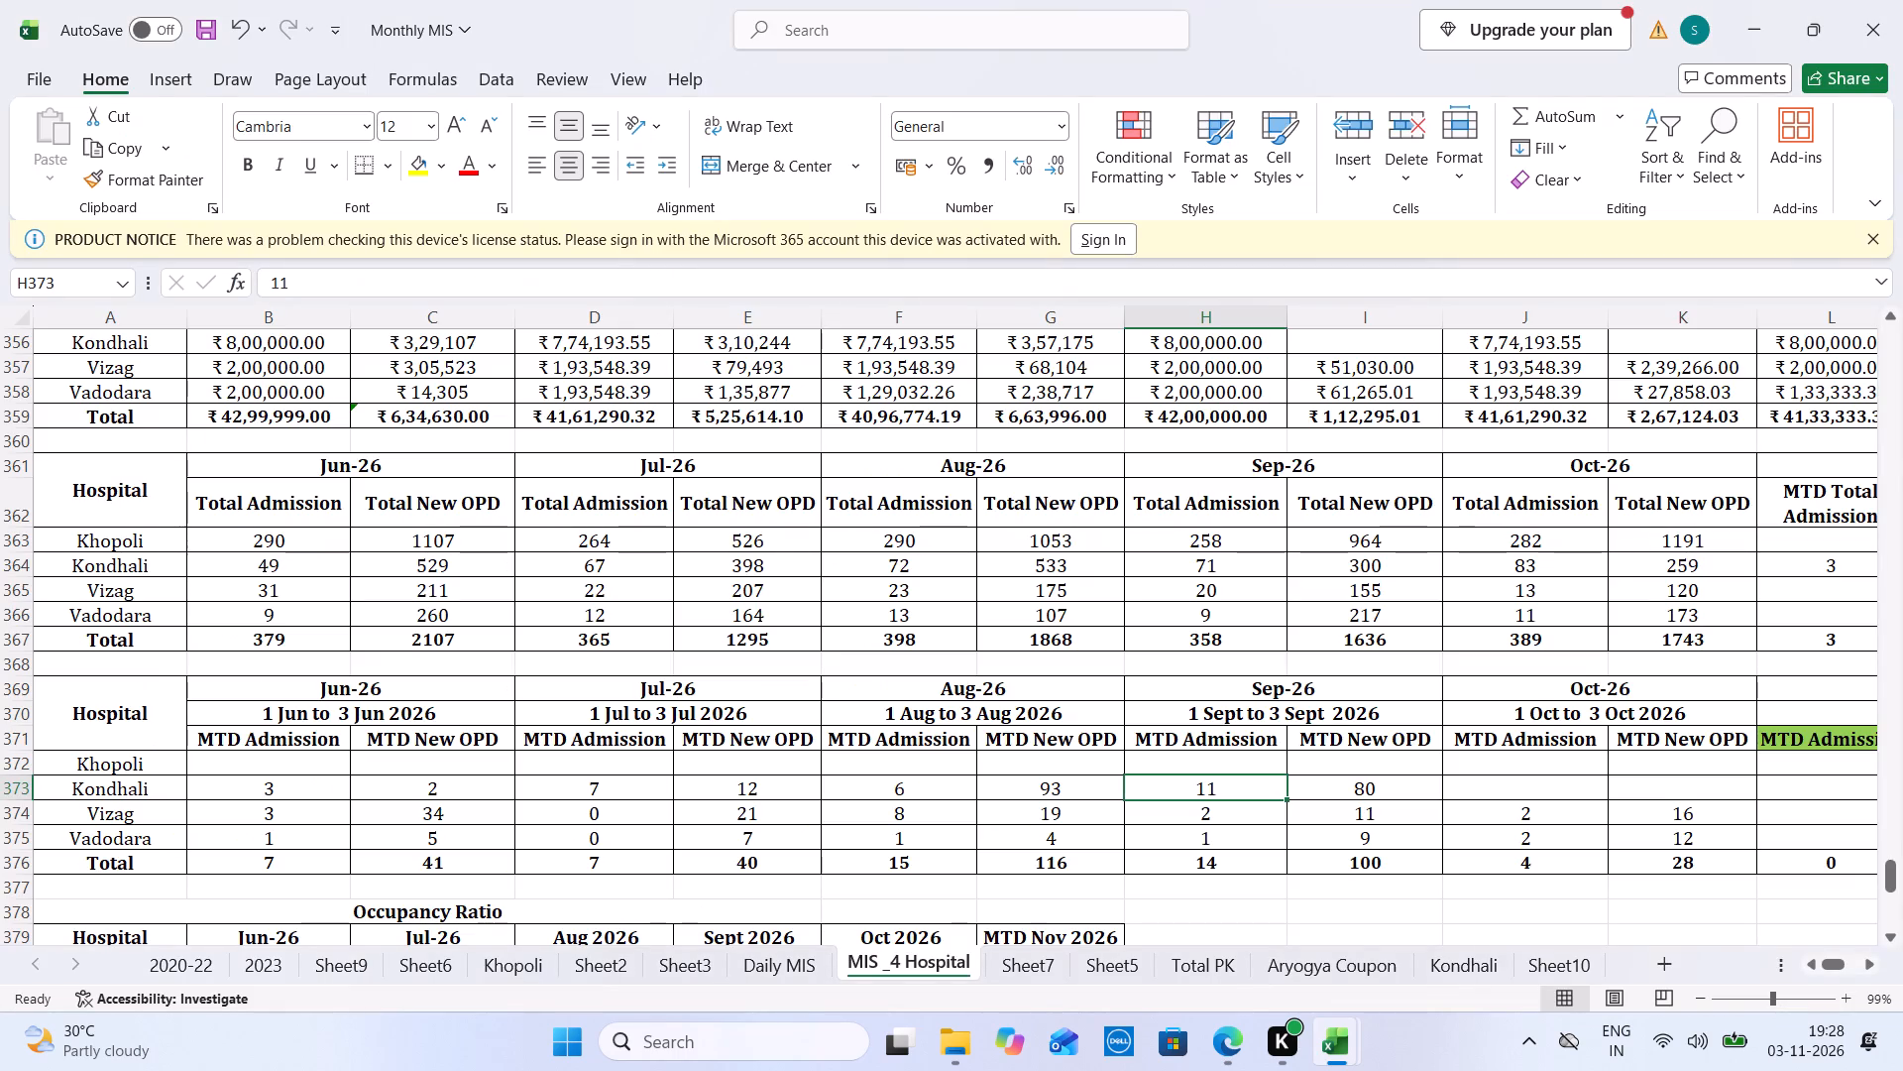
{"action": "left_click", "coordinate": [1387, 347]}
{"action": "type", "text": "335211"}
From the Oct 2026 sheet, set Kondhali's 1 to 3 Oct MTD Admission to 8 and MTD New OPD to 46 in Monthly MIS.
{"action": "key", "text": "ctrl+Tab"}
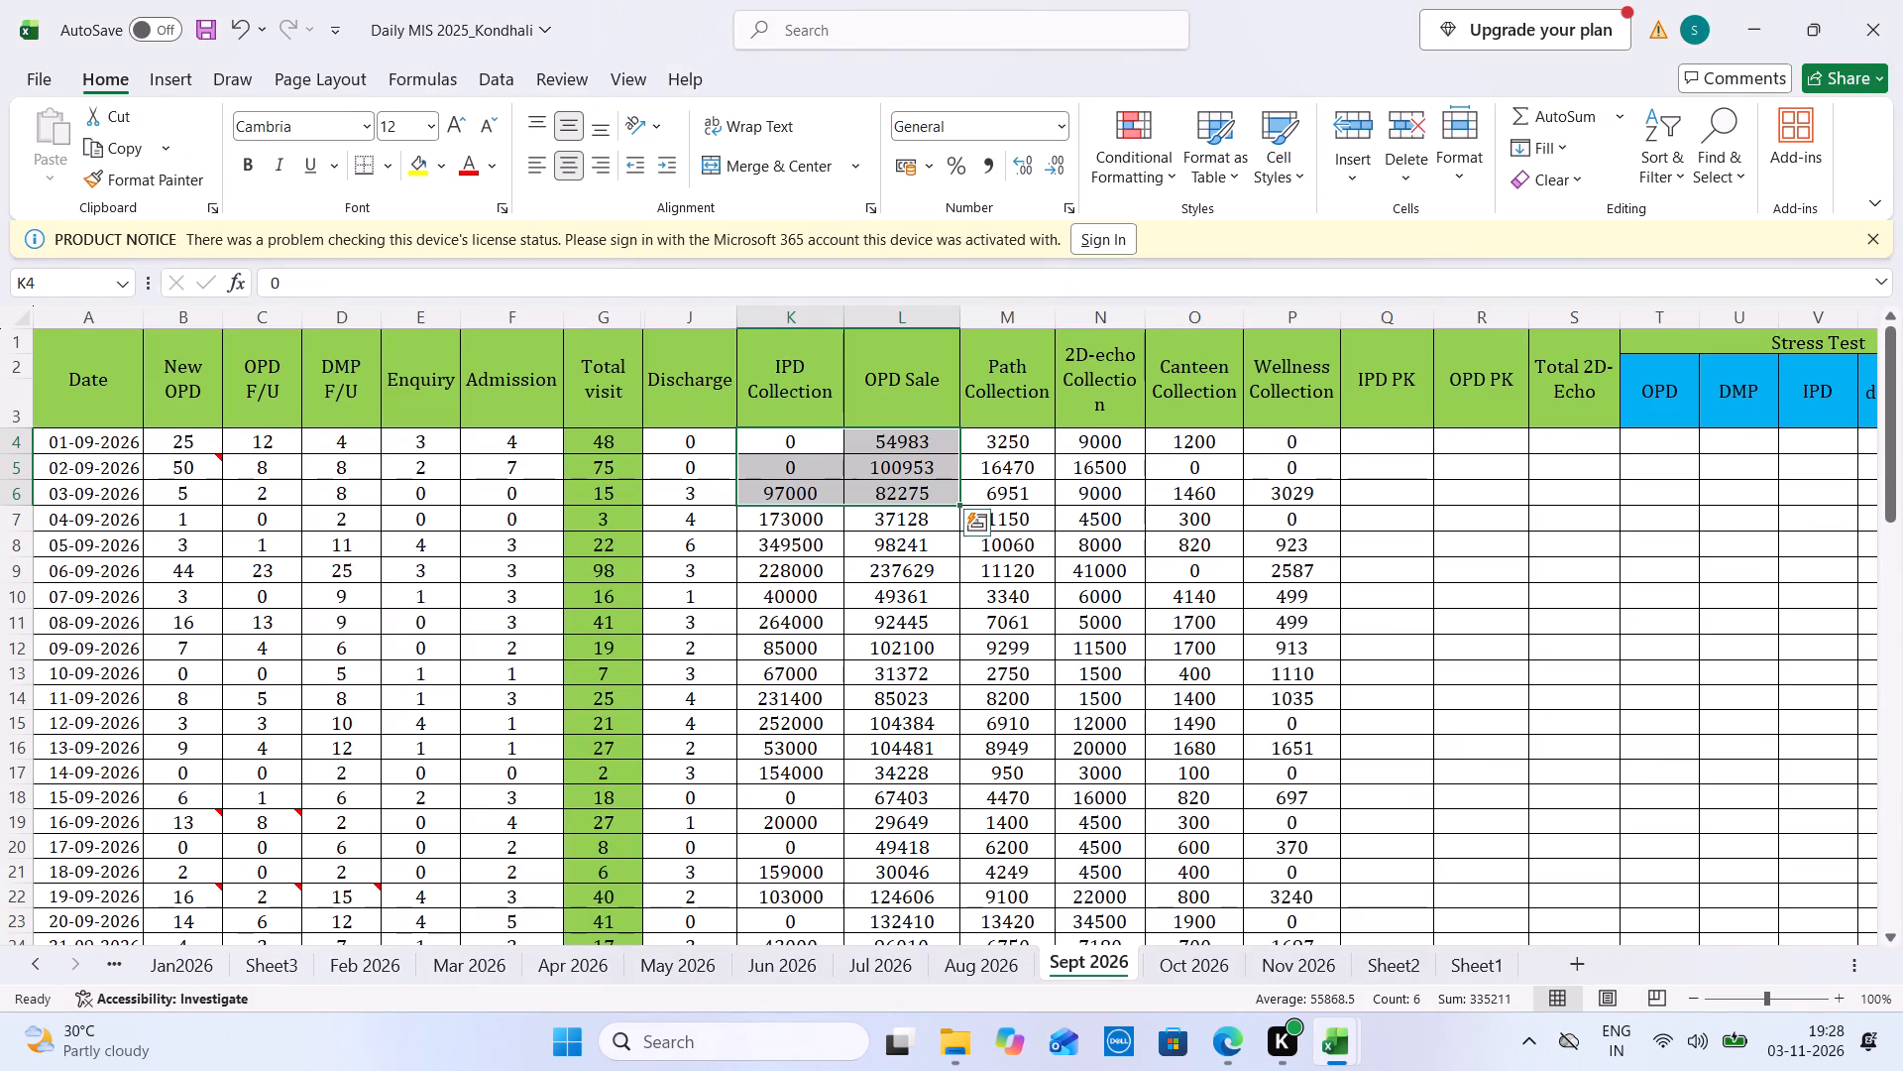
{"action": "left_click", "coordinate": [1193, 961]}
{"action": "left_click", "coordinate": [1891, 333]}
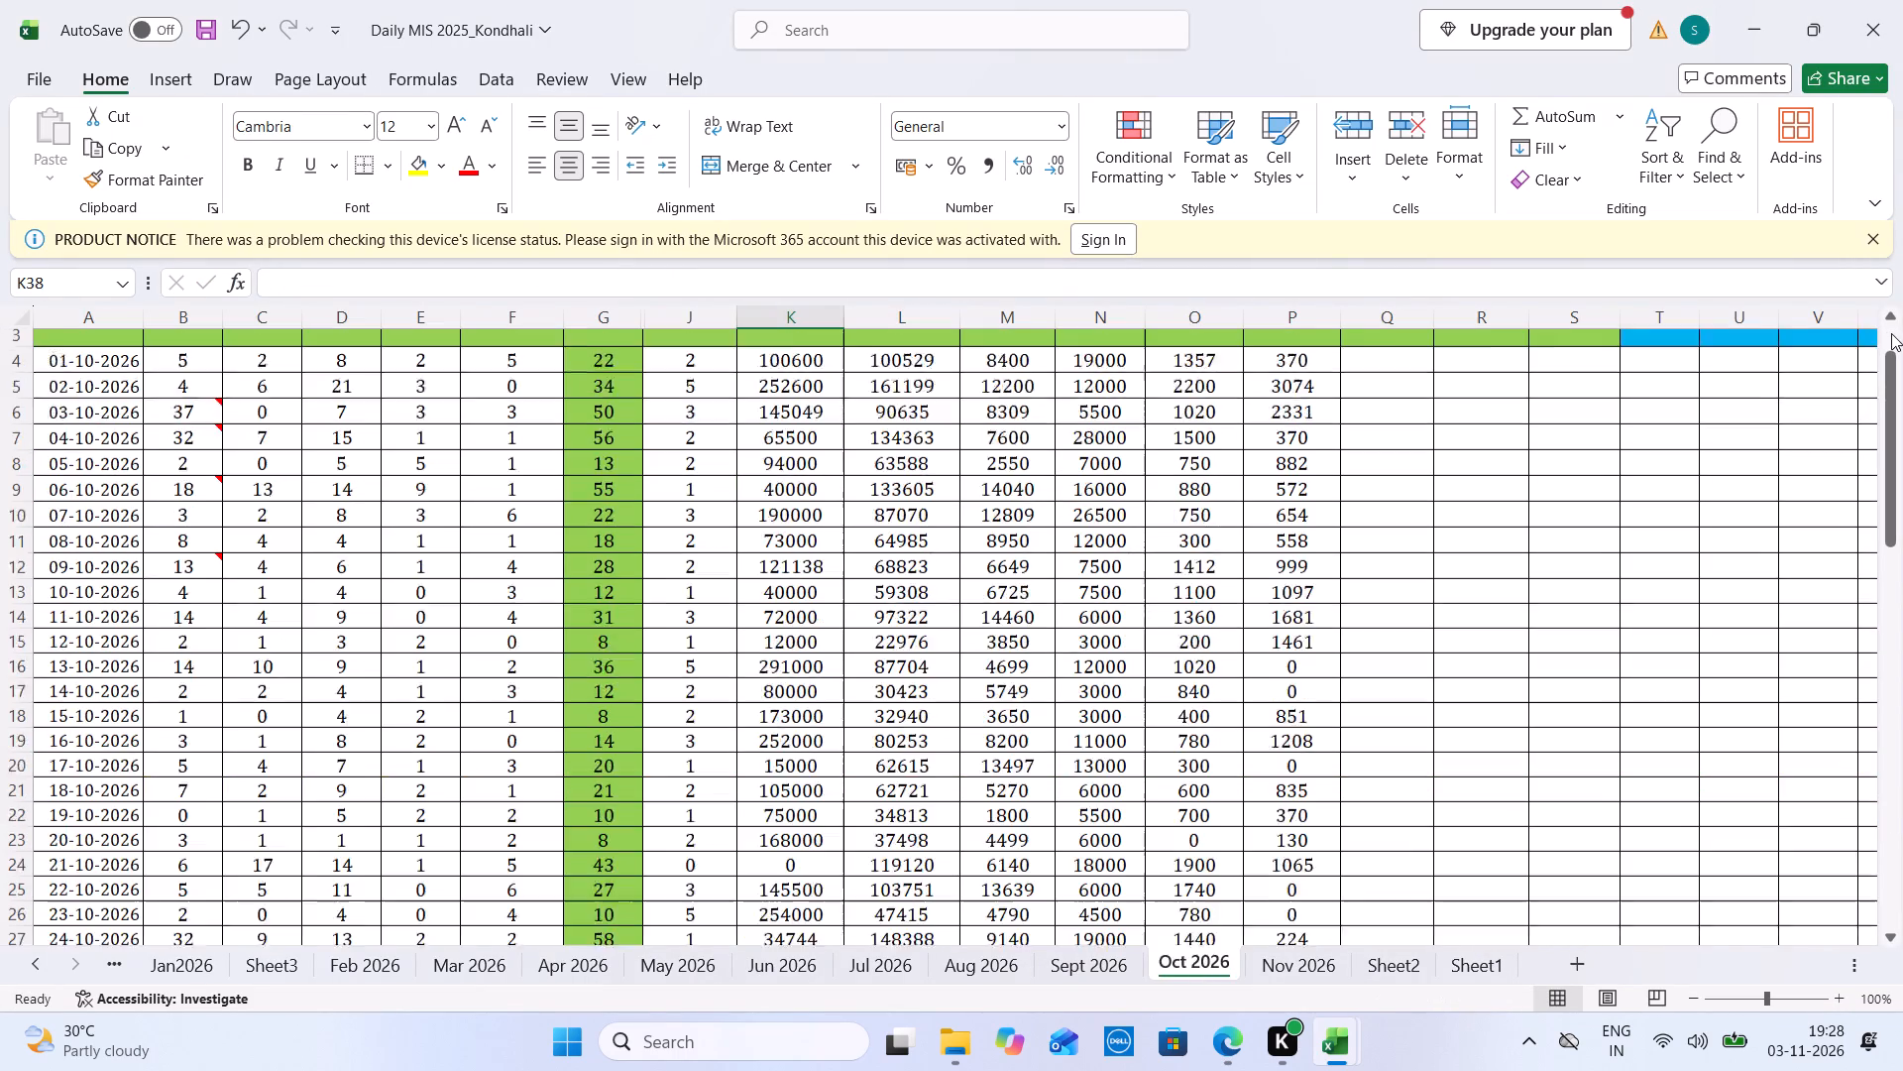
{"action": "left_click_drag", "start_coordinate": [189, 446], "coordinate": [203, 498]}
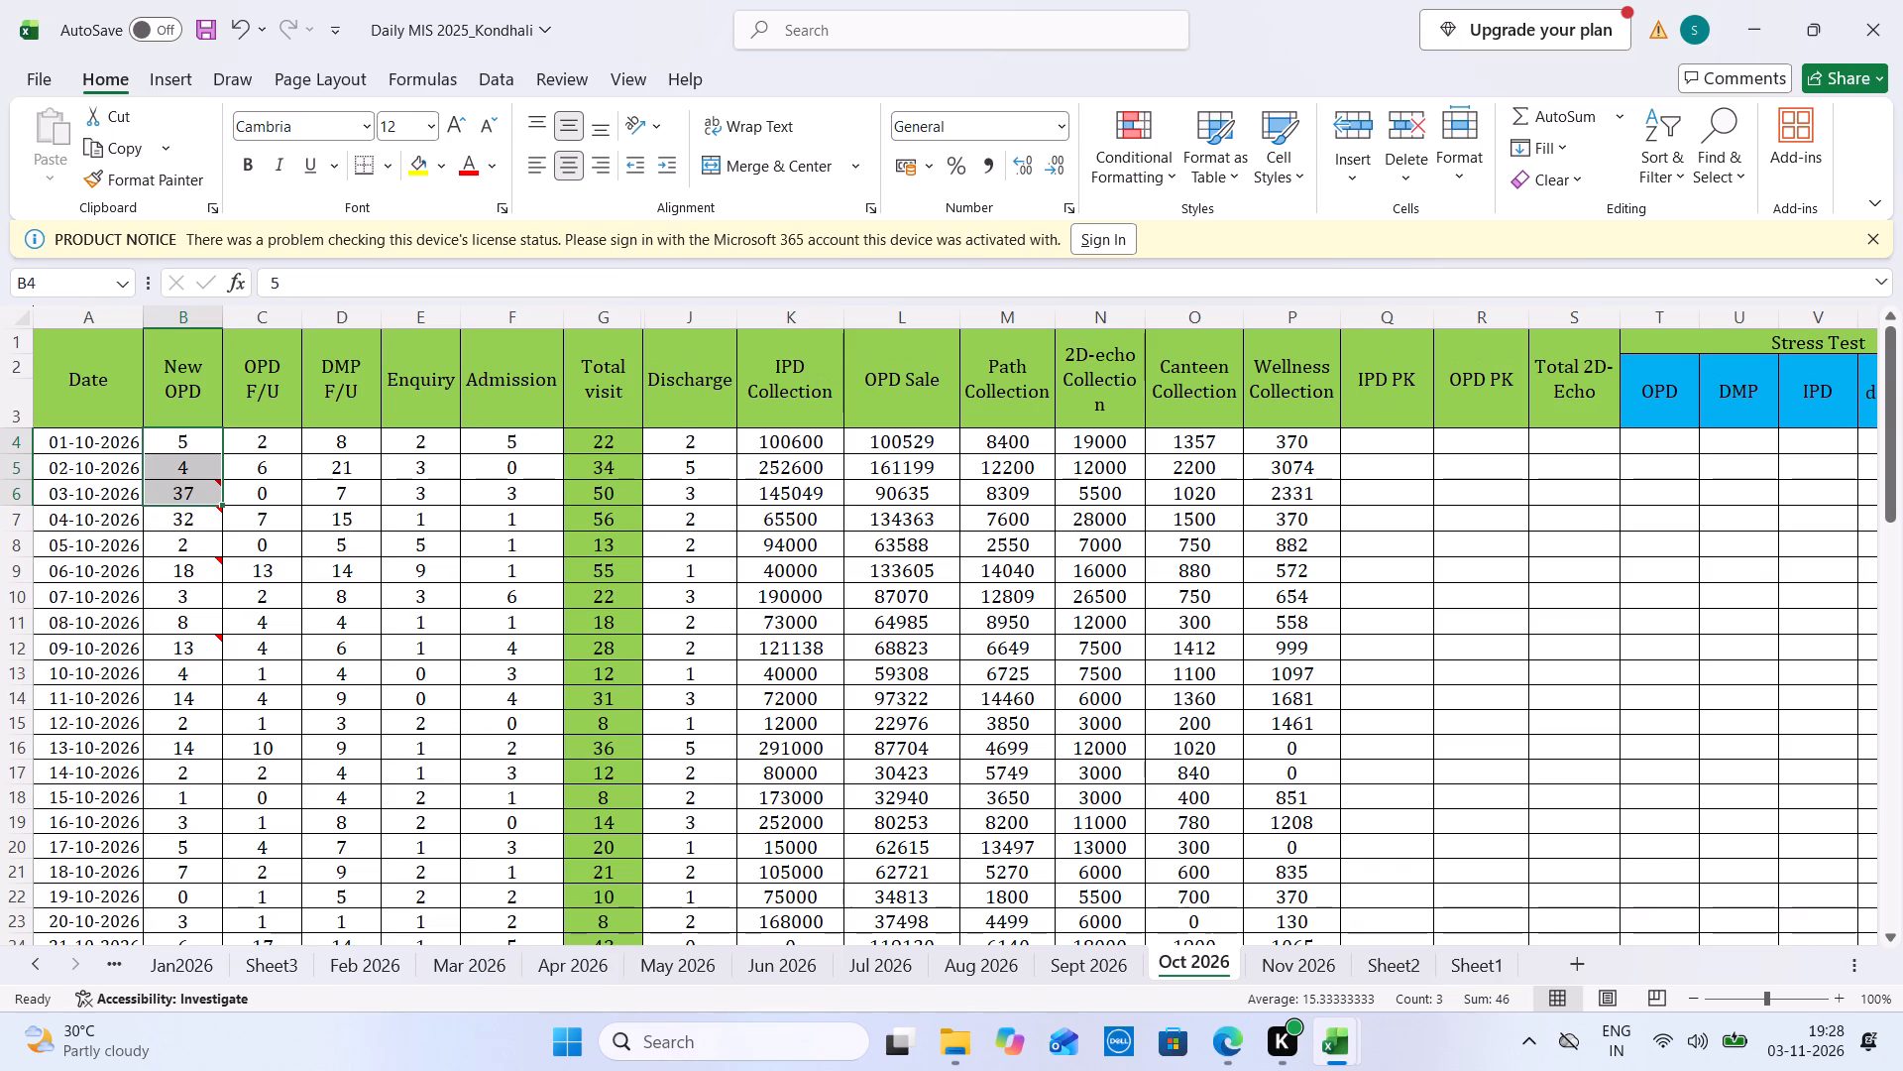
{"action": "key", "text": "ctrl+Tab"}
{"action": "left_click", "coordinate": [1461, 784]}
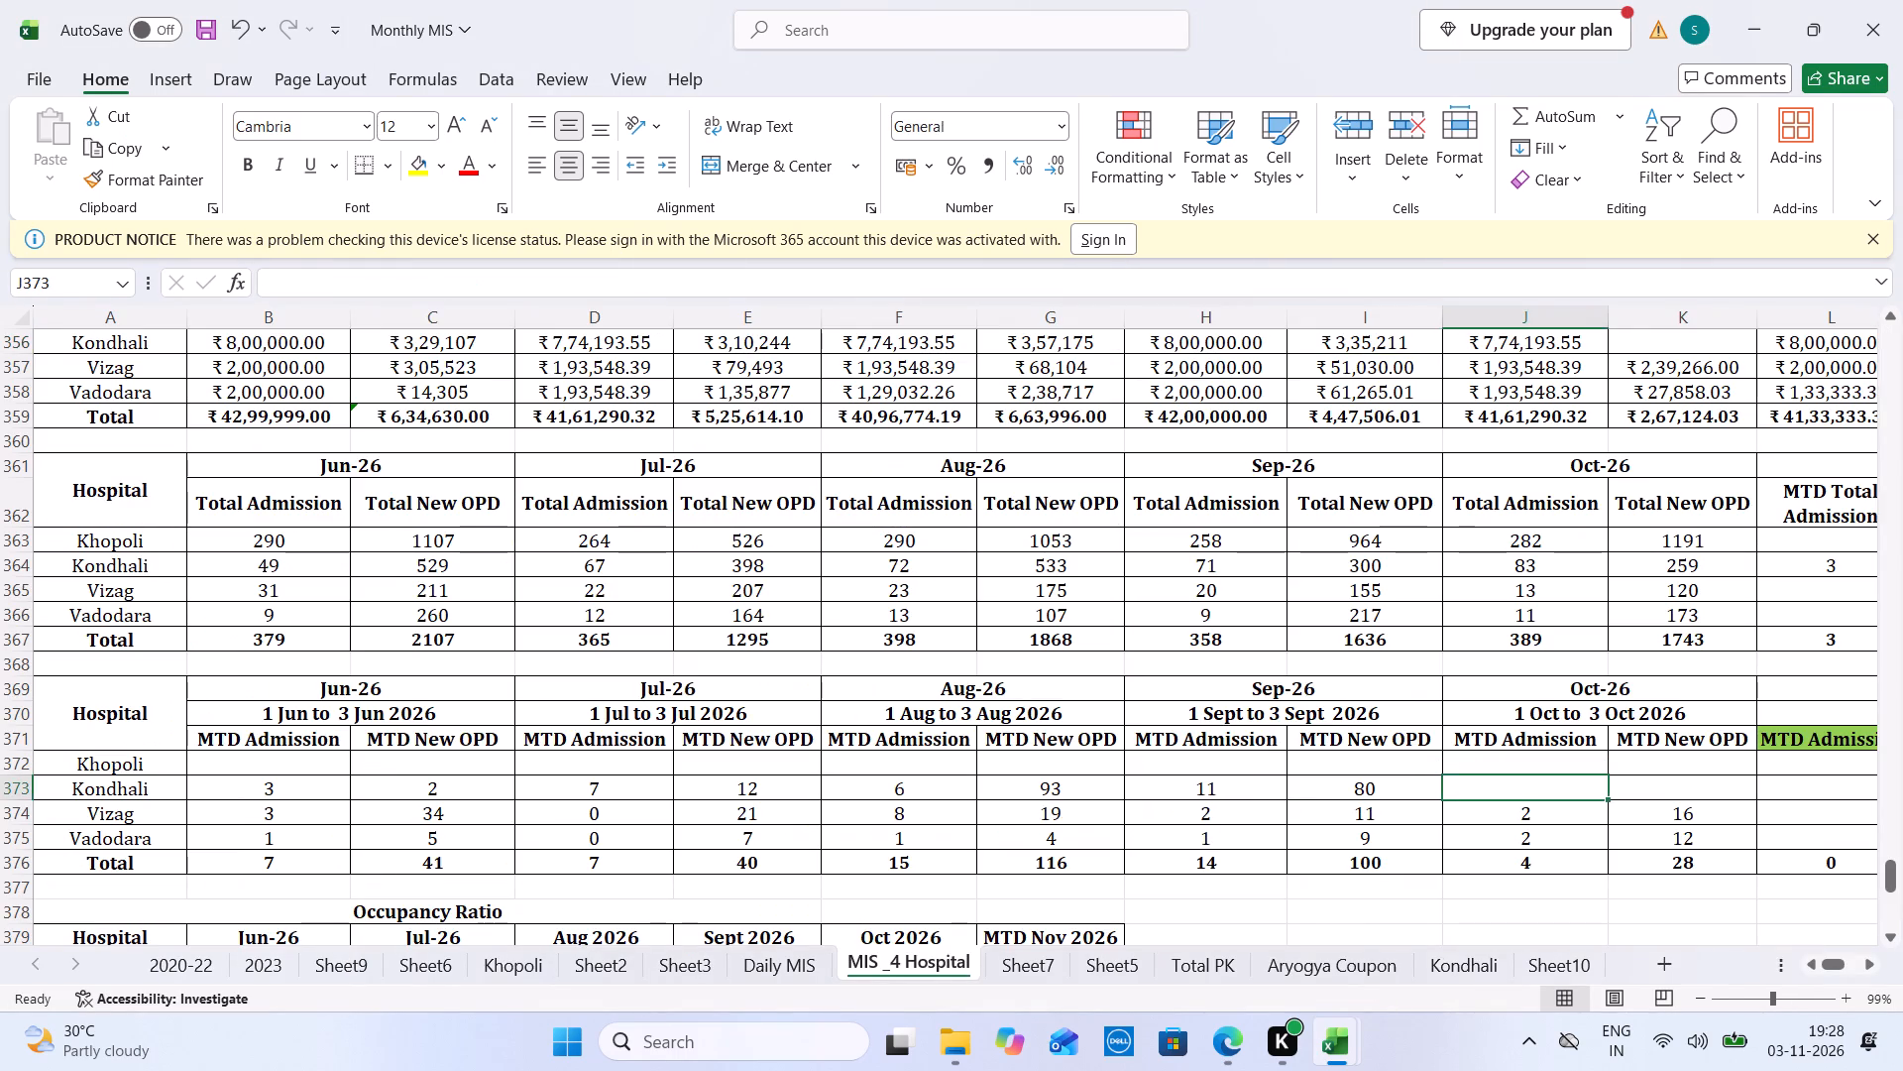
{"action": "key", "text": "8"}
{"action": "key", "text": "Tab"}
{"action": "type", "text": "46"}
{"action": "key", "text": "Tab"}
Sum IPD Collection and OPD Sale for 1 to 3 October and enter 850612 as Kondhali's October amount in Monthly MIS.
{"action": "key", "text": "ctrl+Tab"}
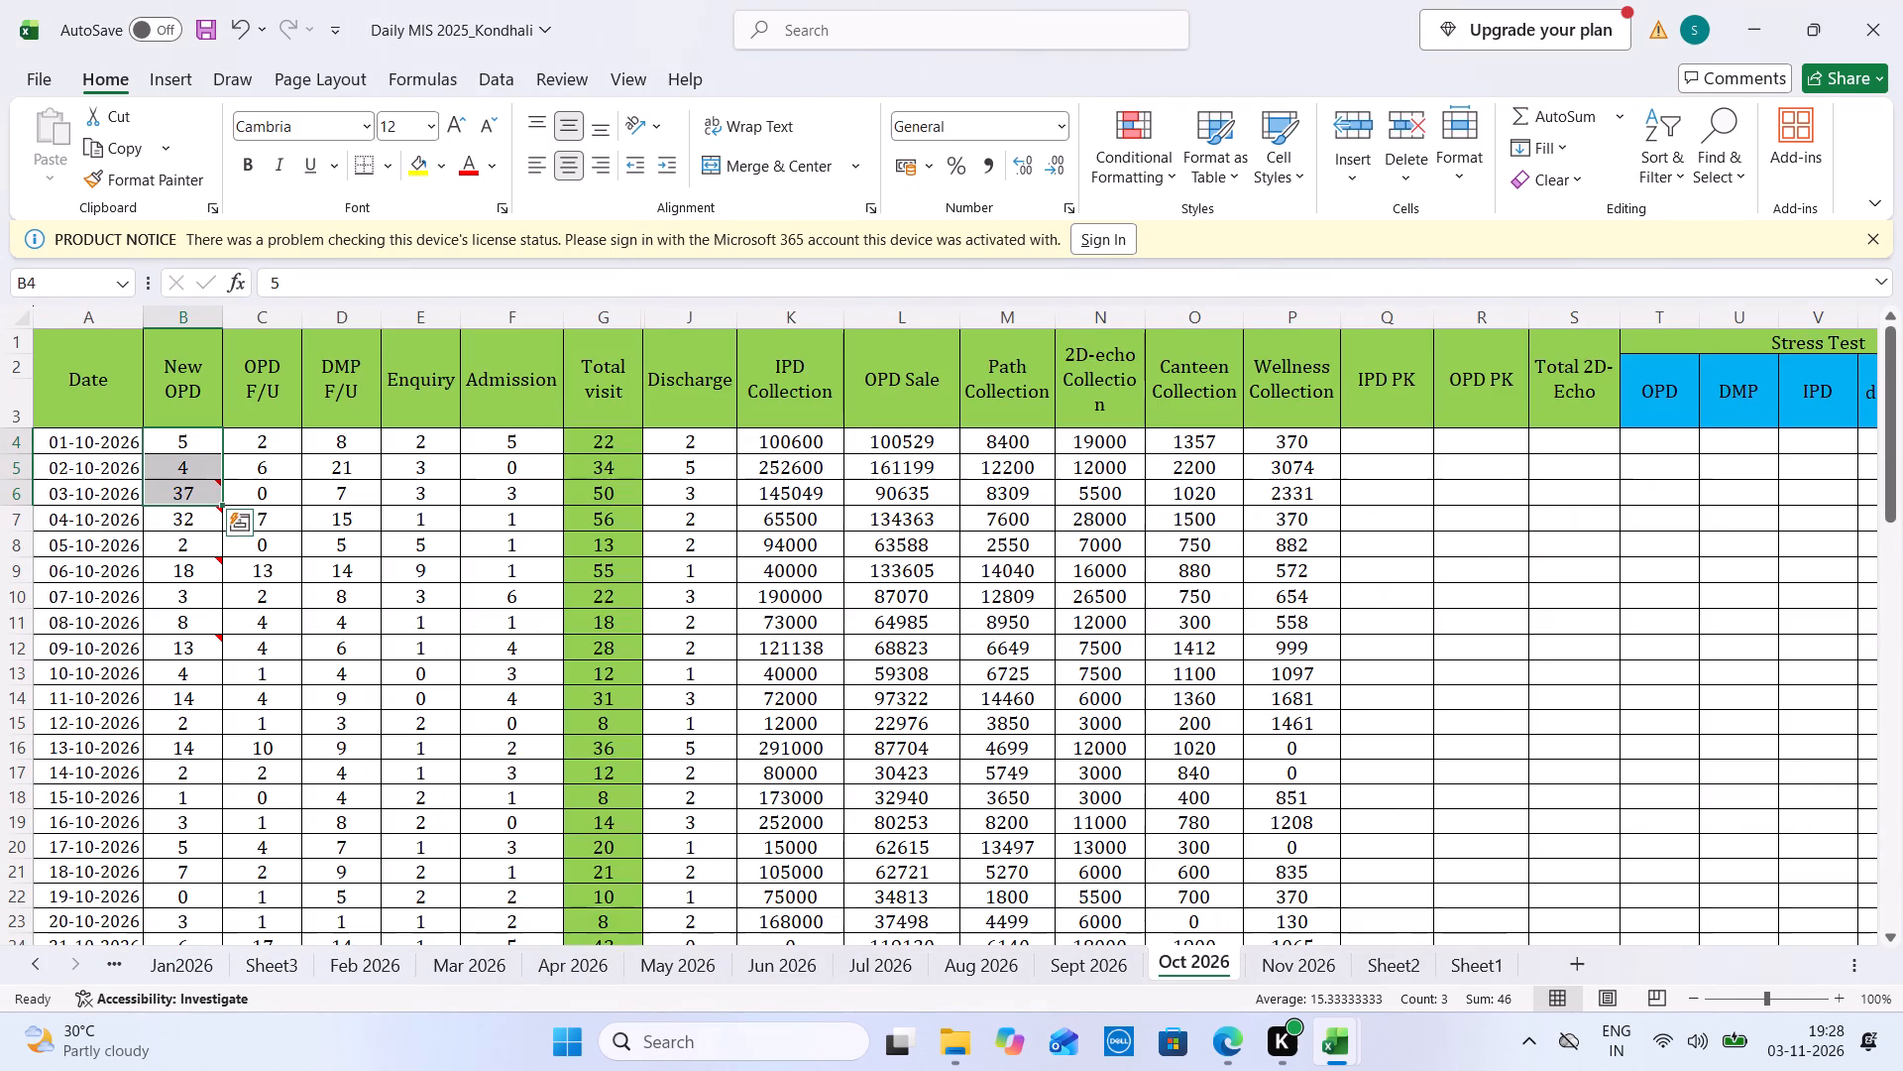
{"action": "left_click_drag", "start_coordinate": [782, 438], "coordinate": [889, 490]}
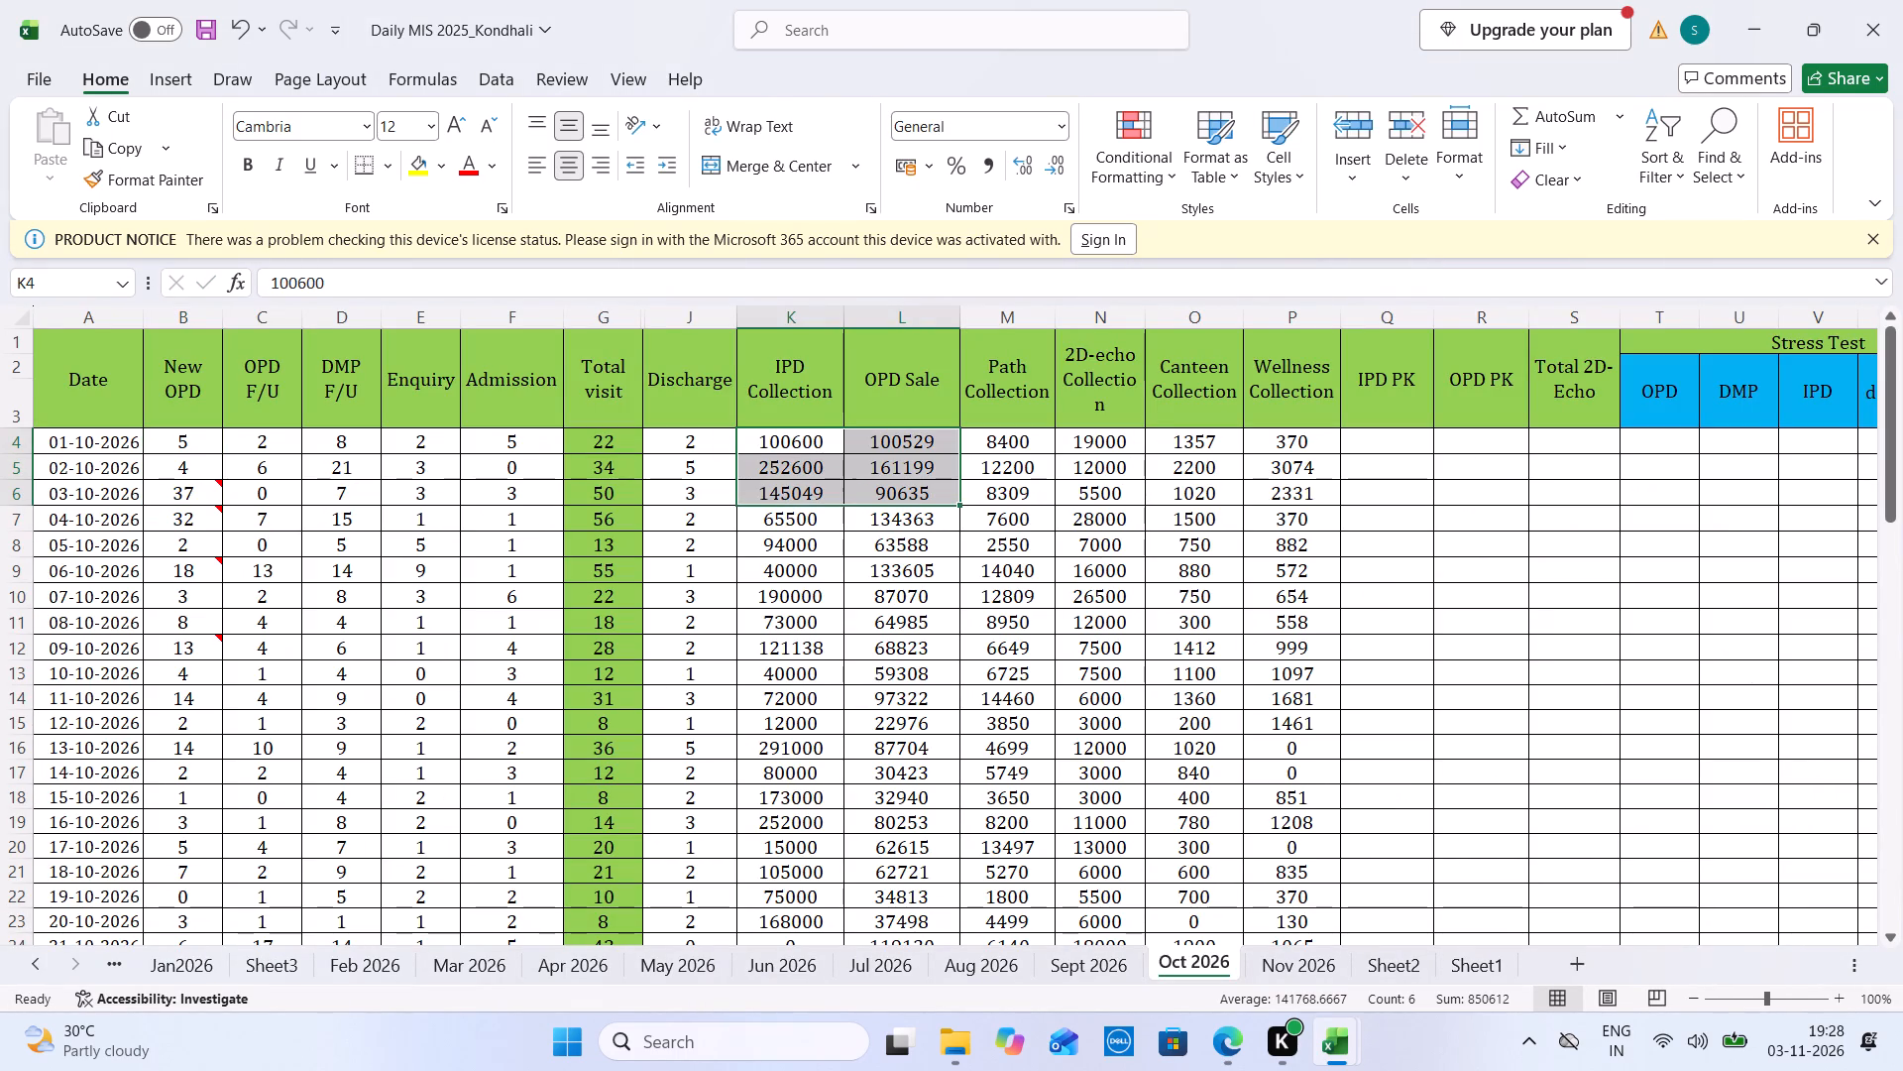
{"action": "key", "text": "ctrl+Tab"}
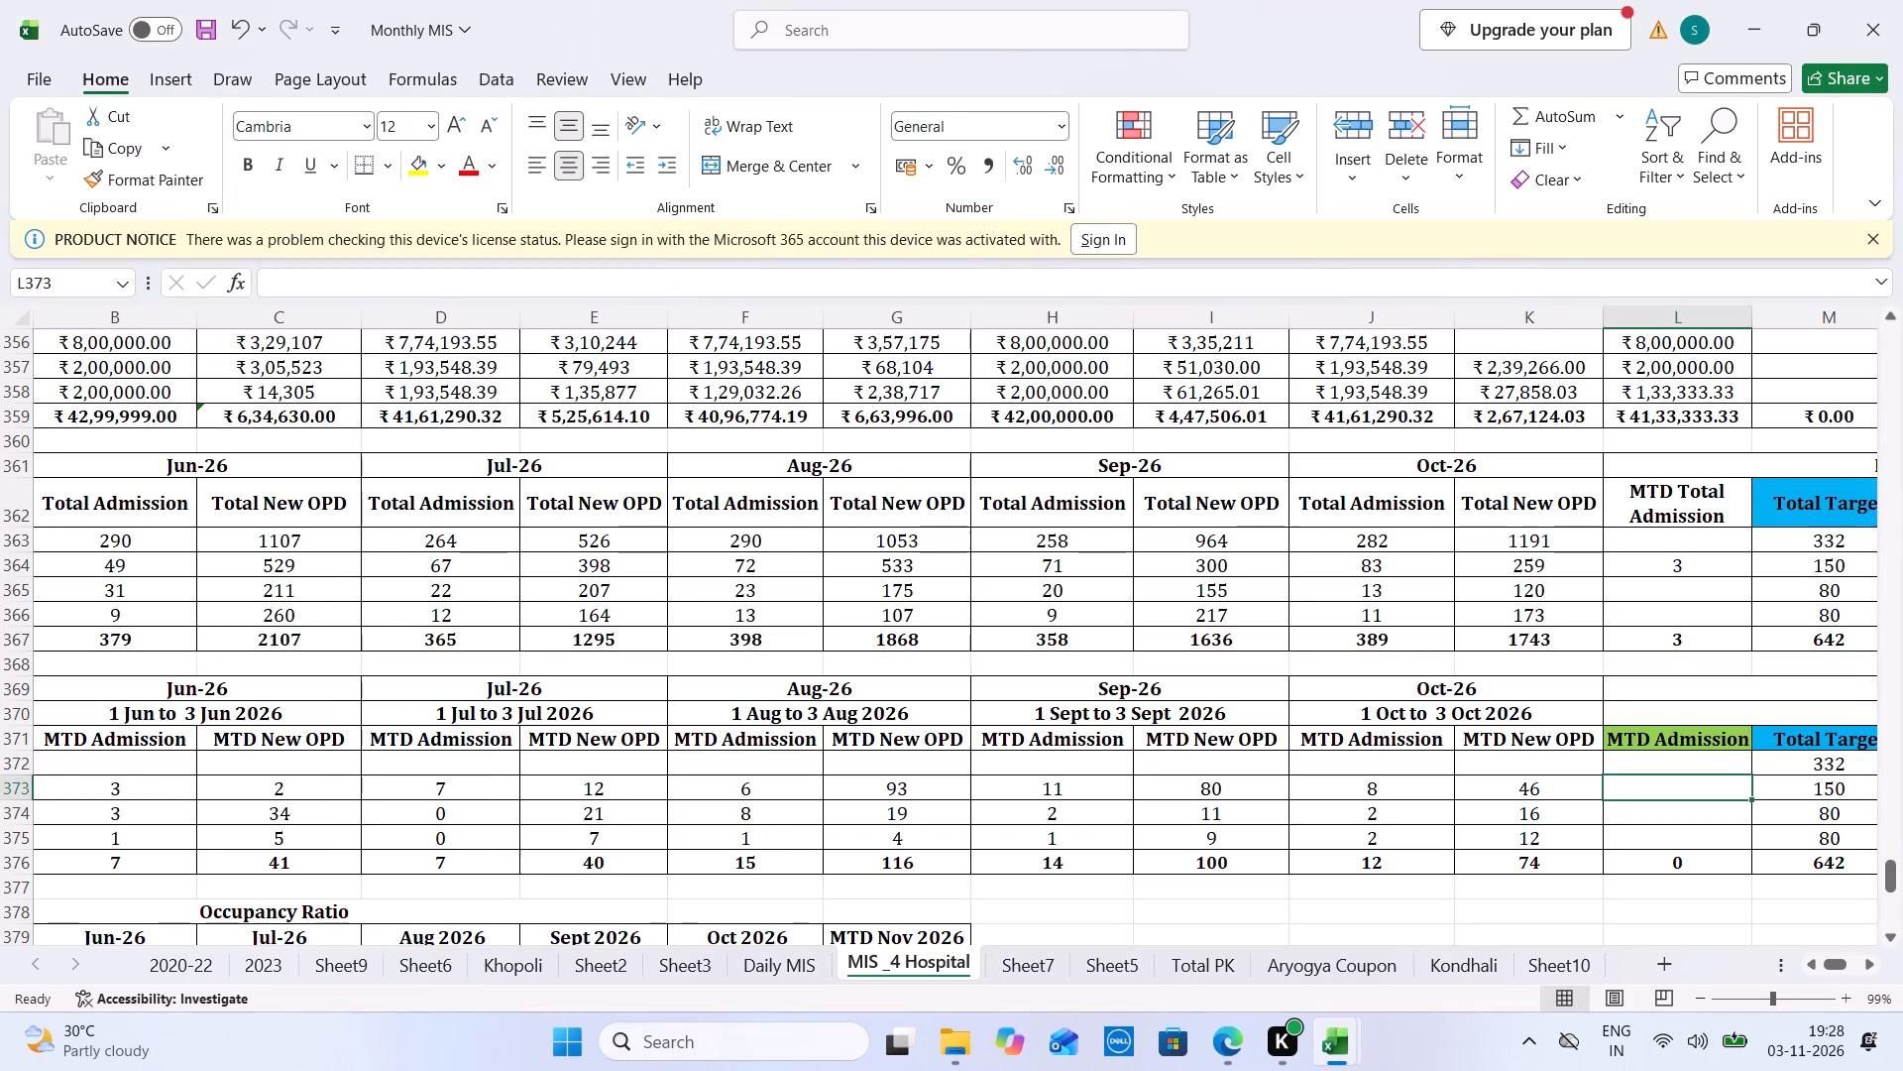
{"action": "left_click", "coordinate": [1535, 339]}
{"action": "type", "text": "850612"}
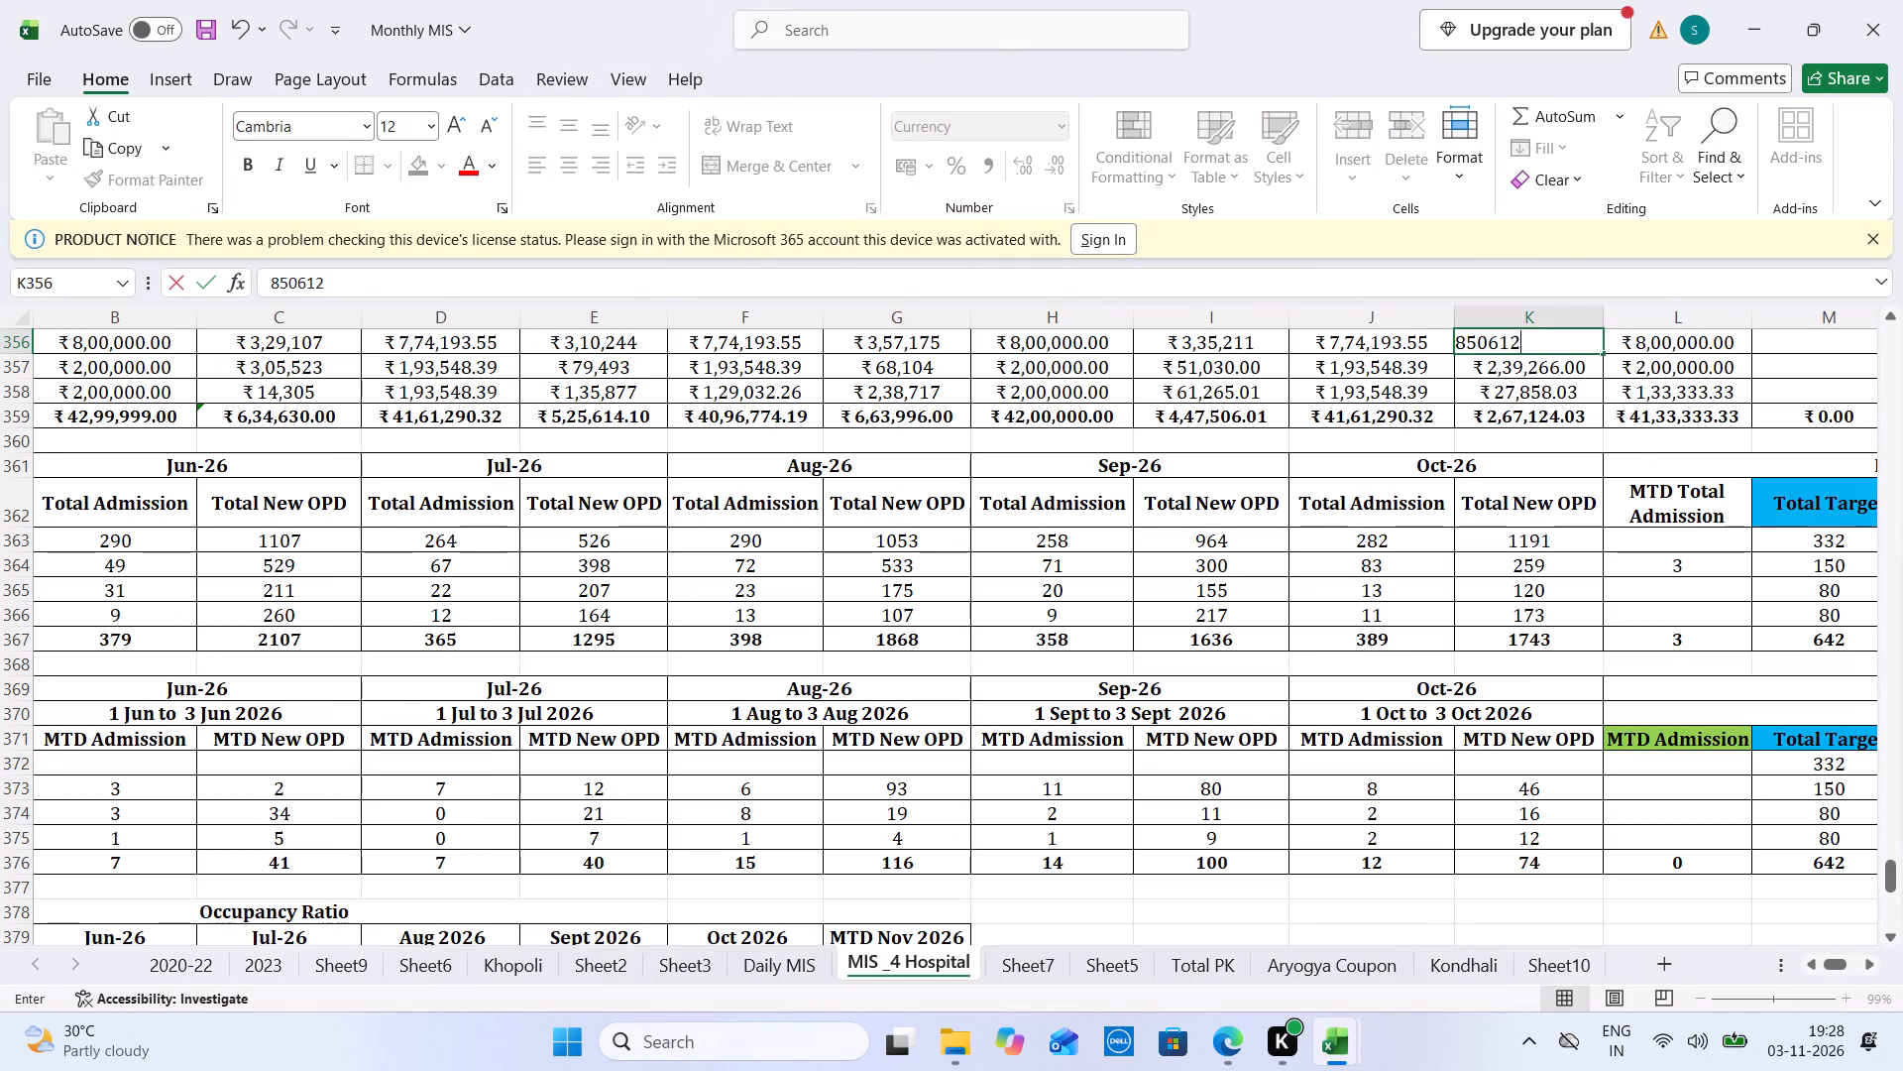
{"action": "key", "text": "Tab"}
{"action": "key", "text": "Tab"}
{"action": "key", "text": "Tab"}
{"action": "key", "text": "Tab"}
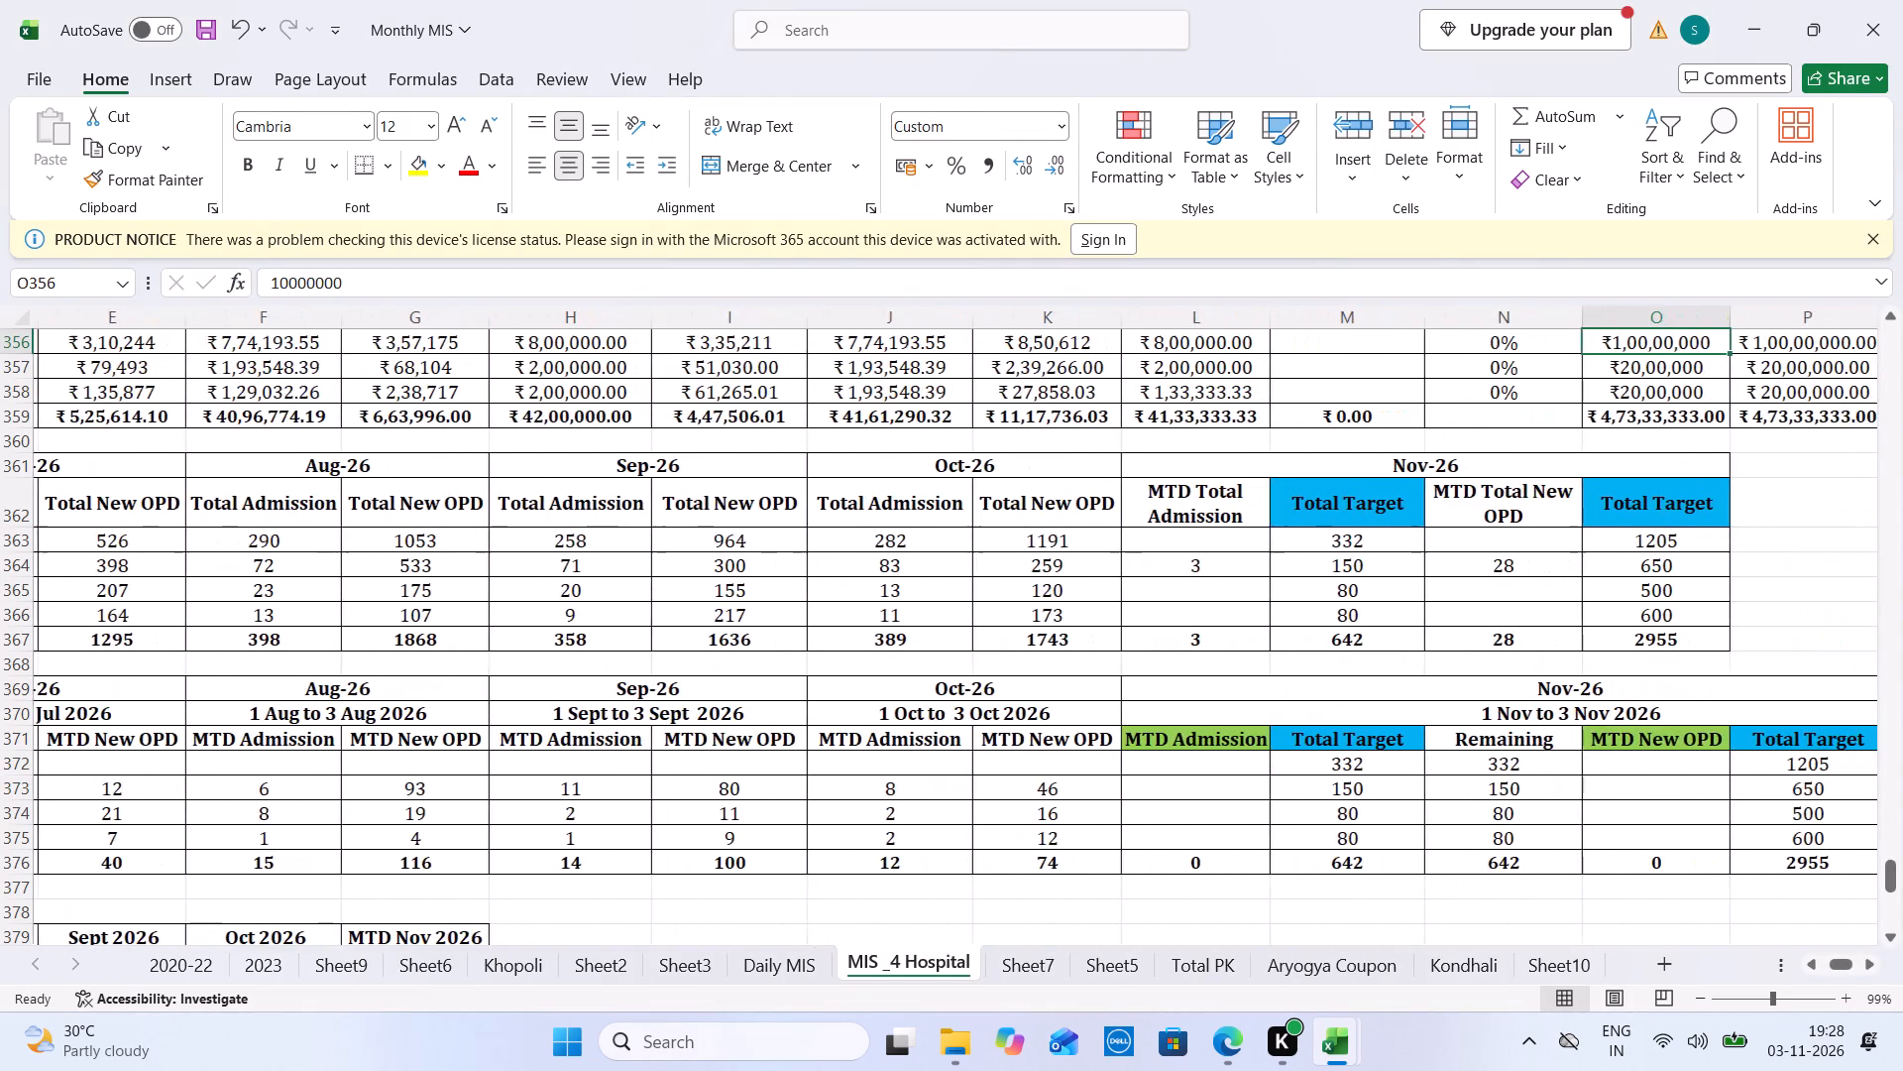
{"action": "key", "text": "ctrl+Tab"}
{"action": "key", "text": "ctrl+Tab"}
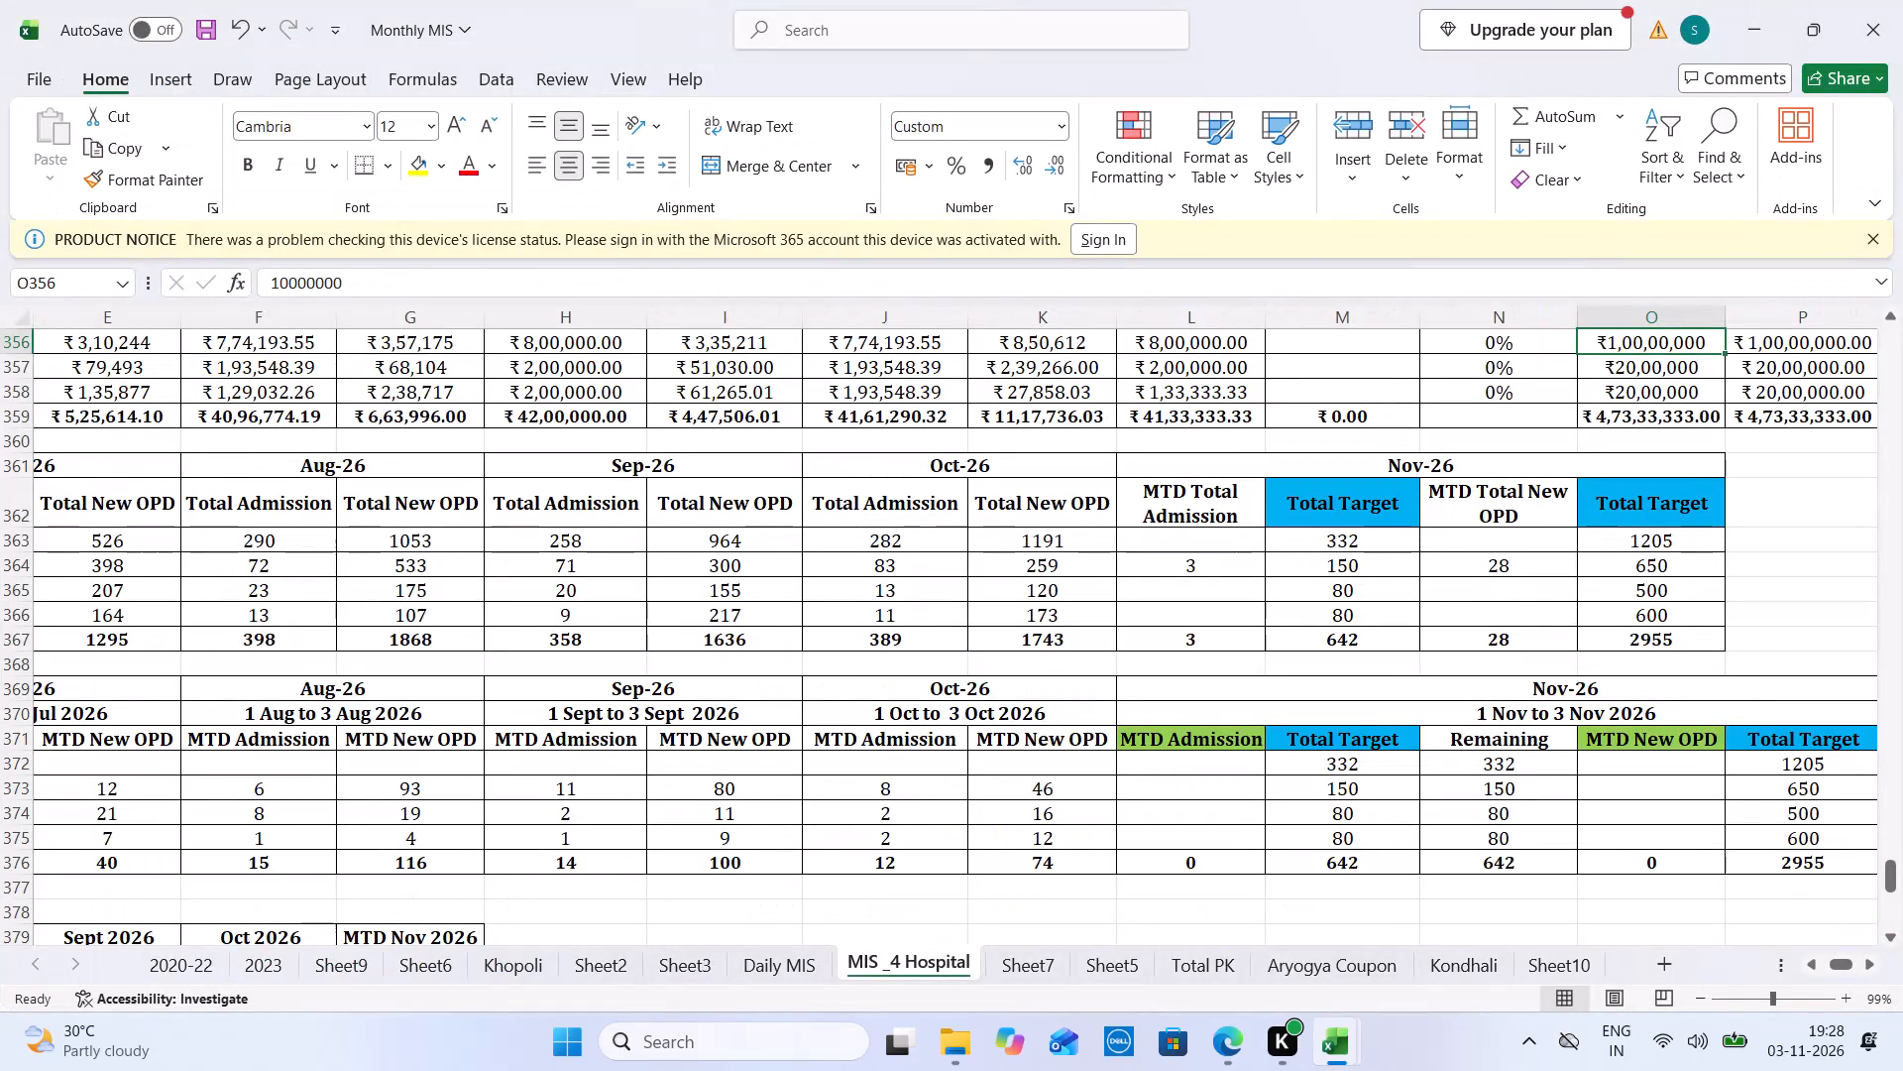
Copy Kondhali's October amount of 850612 into its 1 Oct to 3 Oct 2026 cell in the Total Sale table.
{"action": "left_click", "coordinate": [1098, 337]}
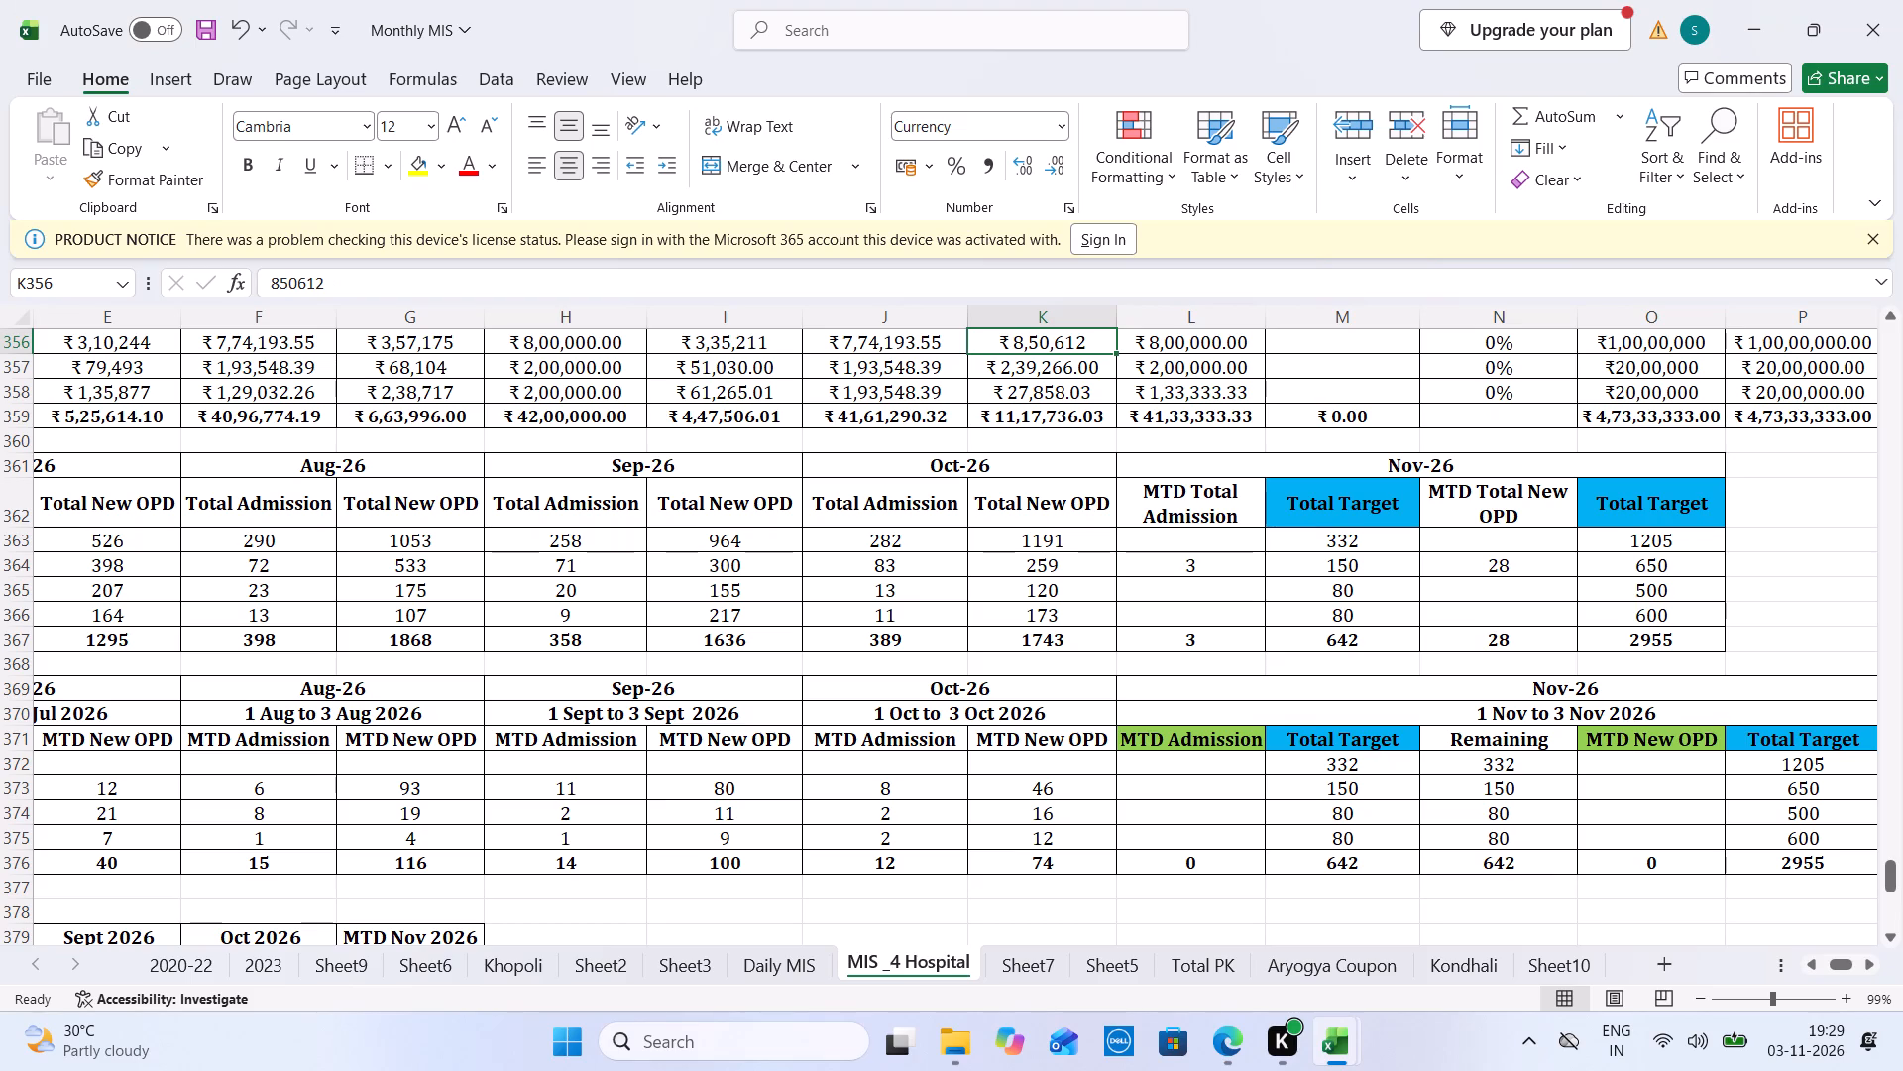
{"action": "key", "text": "ctrl+c"}
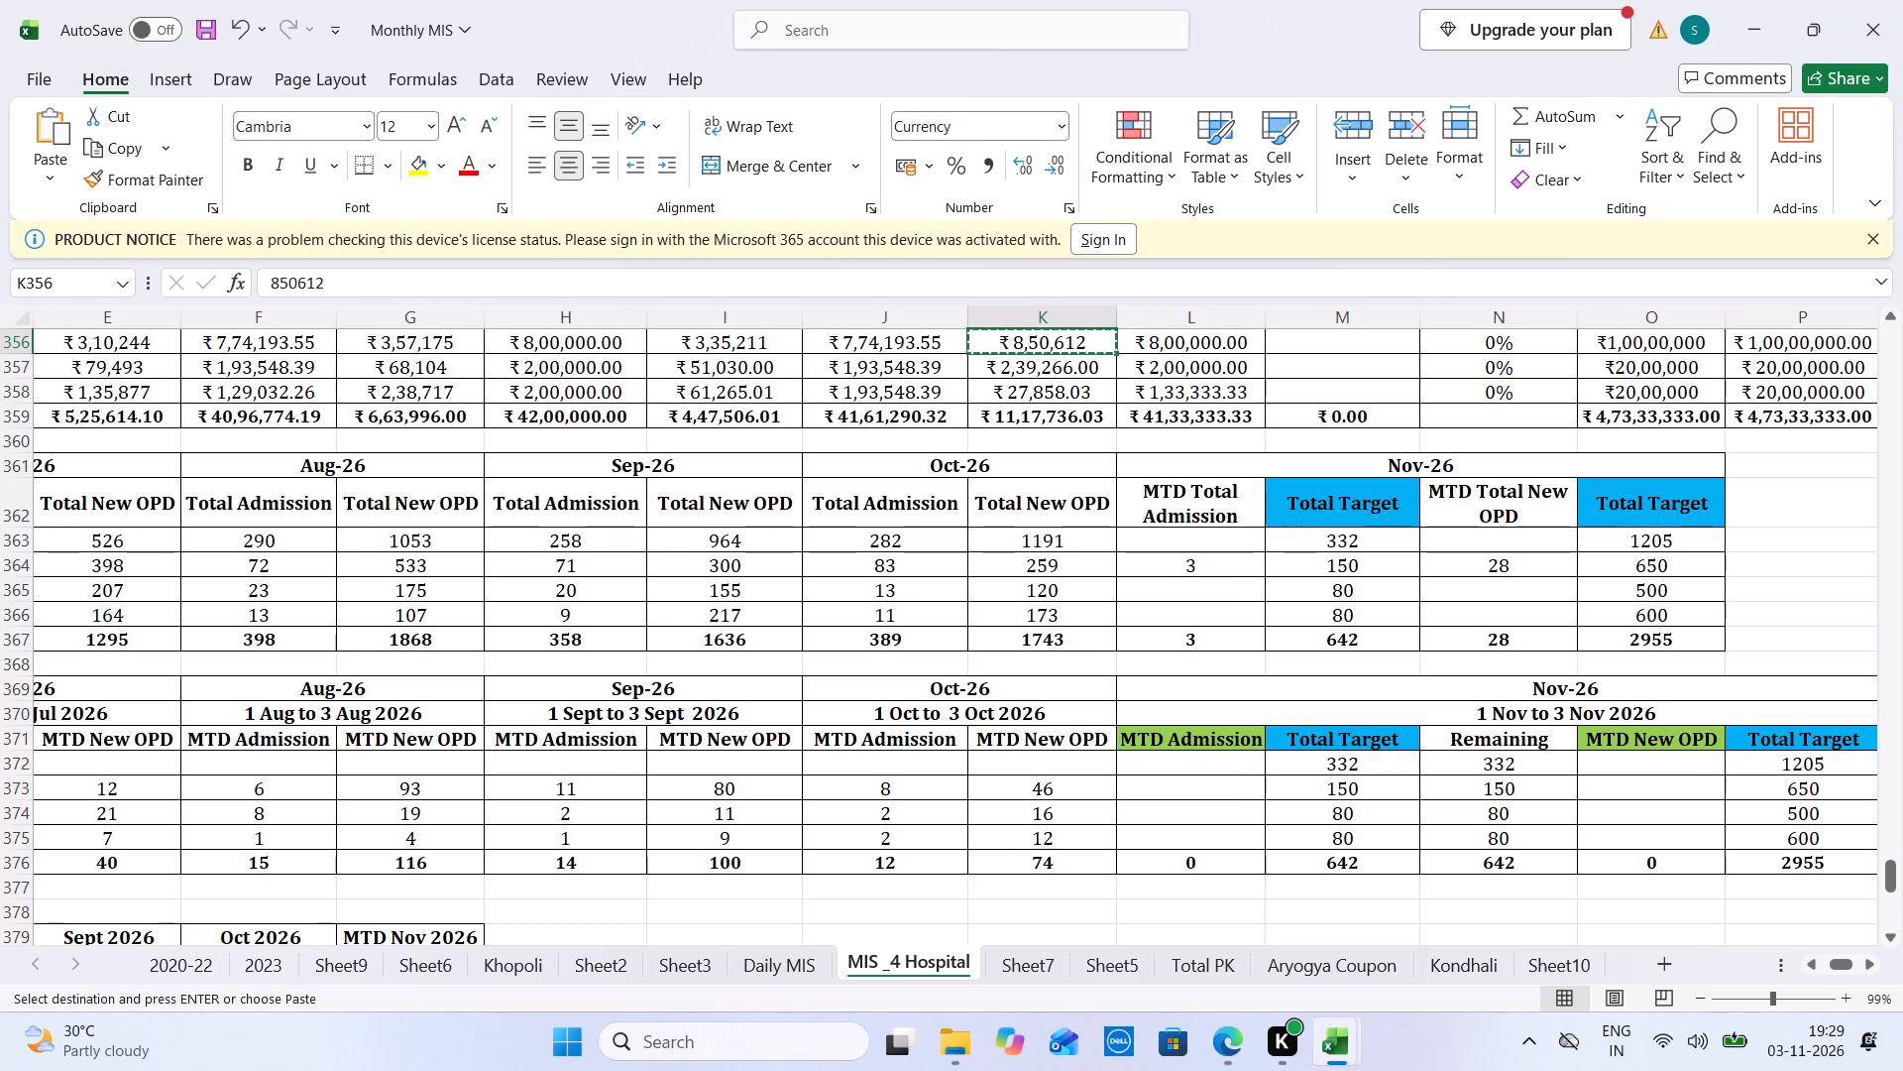
{"action": "key", "text": "Up"}
{"action": "key", "text": "Up"}
{"action": "key", "text": "Up"}
{"action": "key", "text": "Up"}
{"action": "key", "text": "Up"}
{"action": "key", "text": "Up"}
{"action": "key", "text": "Up"}
{"action": "key", "text": "Up"}
{"action": "key", "text": "Up"}
{"action": "key", "text": "Up"}
{"action": "key", "text": "Up"}
{"action": "key", "text": "Up"}
{"action": "key", "text": "Up"}
{"action": "key", "text": "Up"}
{"action": "key", "text": "Up"}
{"action": "key", "text": "Up"}
{"action": "key", "text": "Up"}
{"action": "key", "text": "Up"}
{"action": "key", "text": "Up"}
{"action": "key", "text": "Up"}
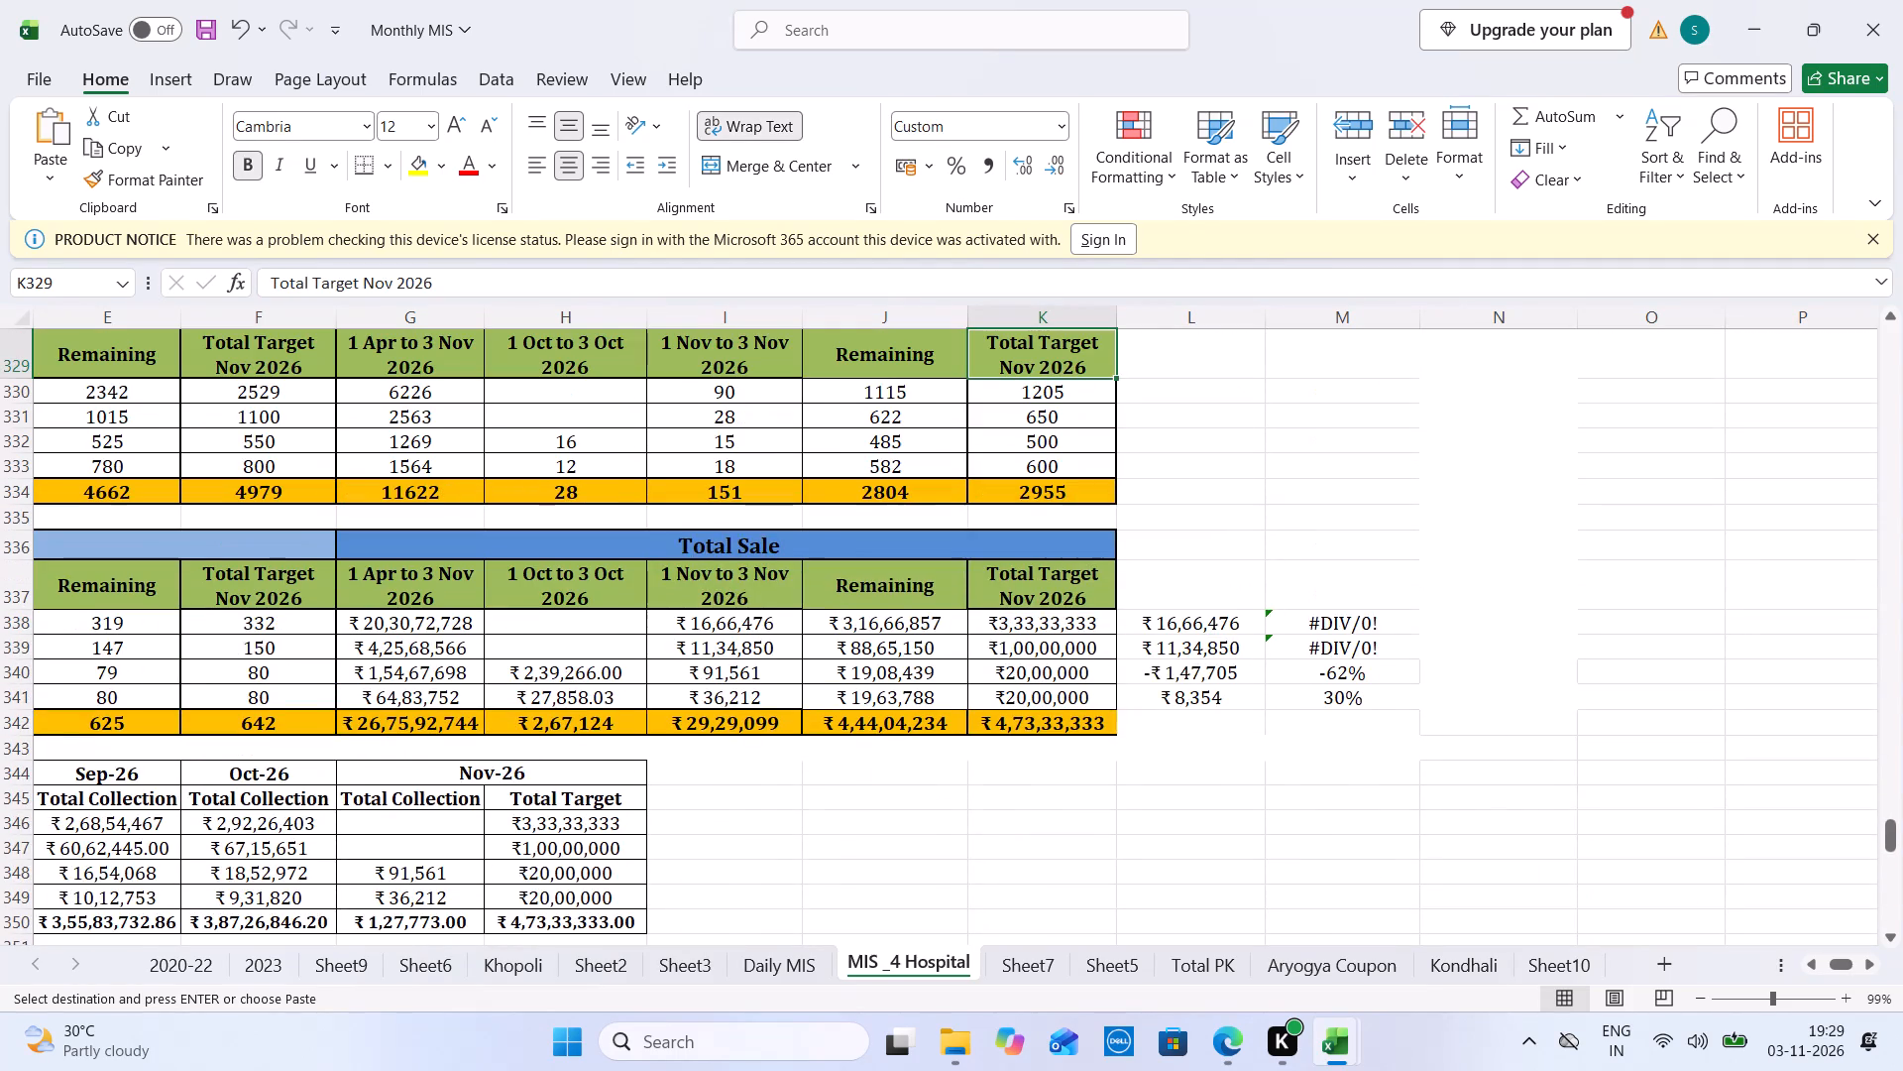
{"action": "left_click", "coordinate": [615, 638]}
{"action": "key", "text": "ctrl+v"}
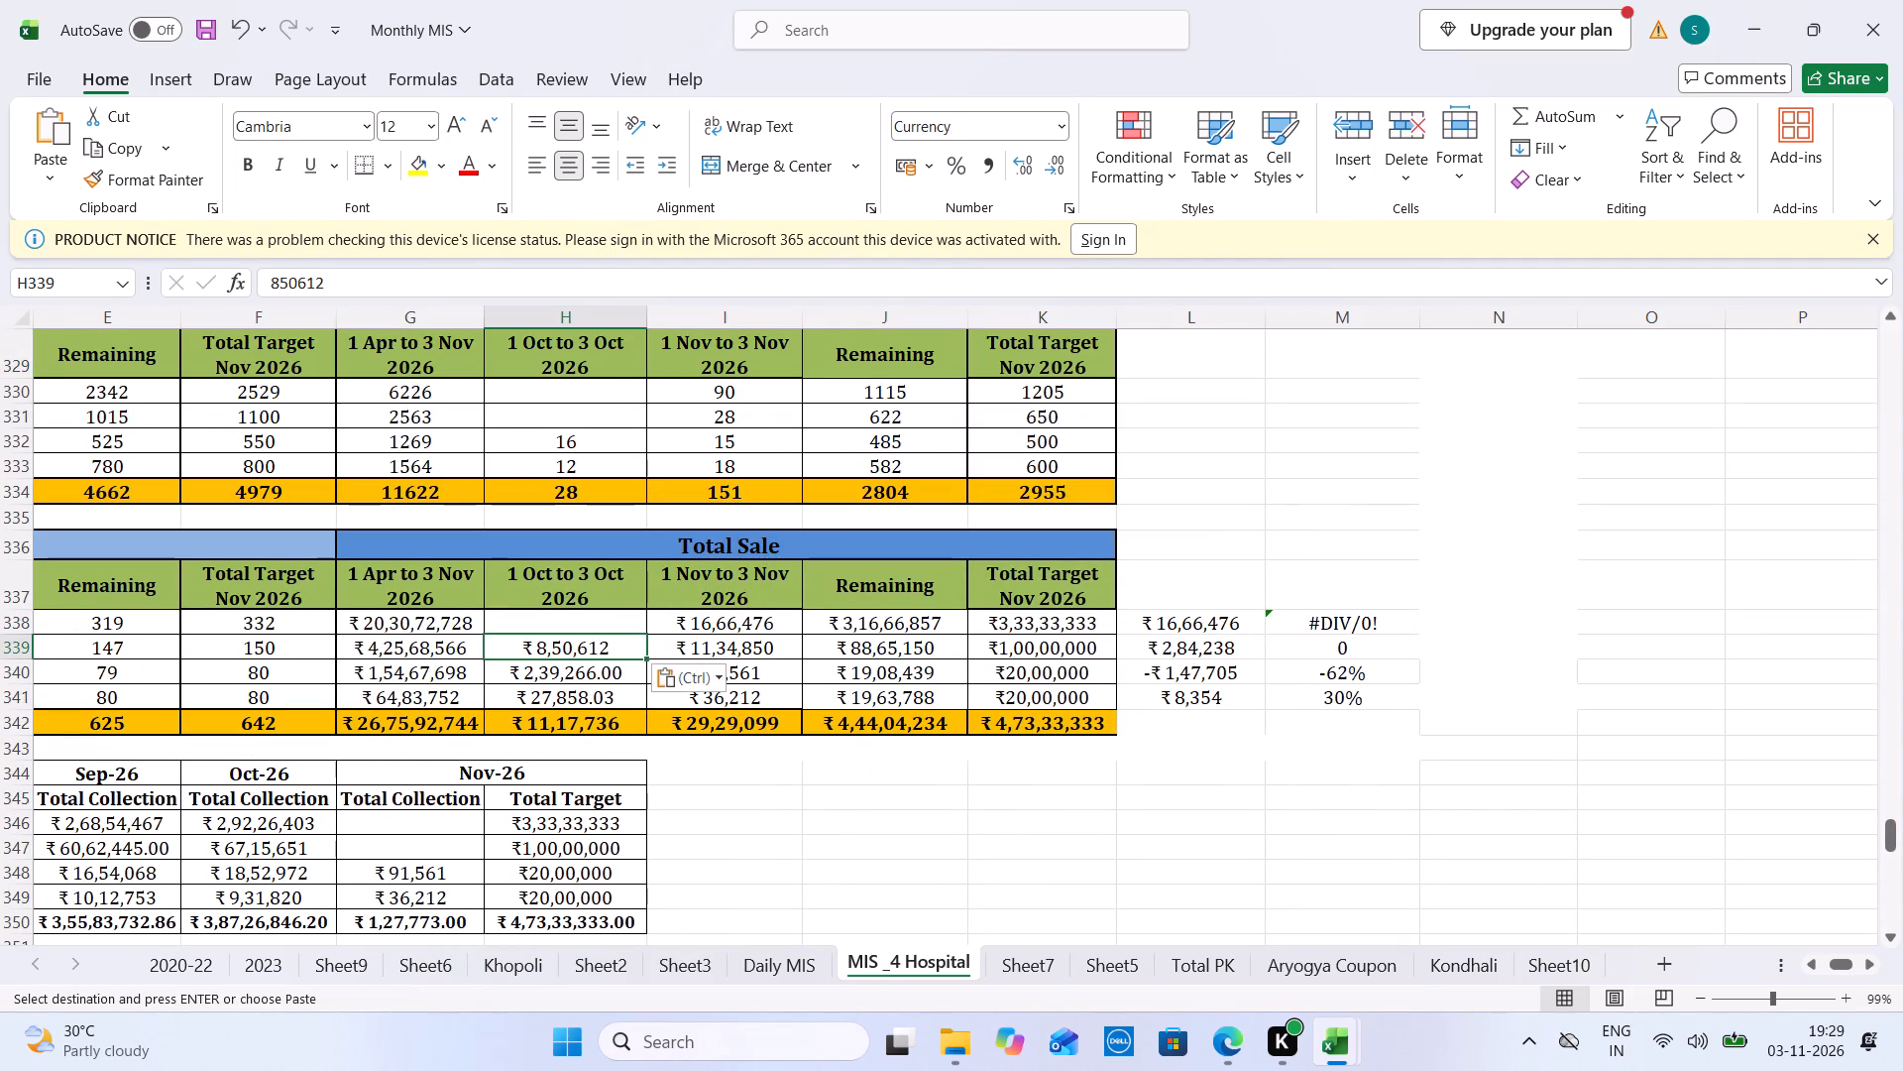
In the summary tables, set Kondhali's 1 Oct to 3 Oct 2026 New OPD to 46 and Admission to 8.
{"action": "left_click", "coordinate": [594, 403]}
{"action": "key", "text": "Down"}
{"action": "type", "text": "46"}
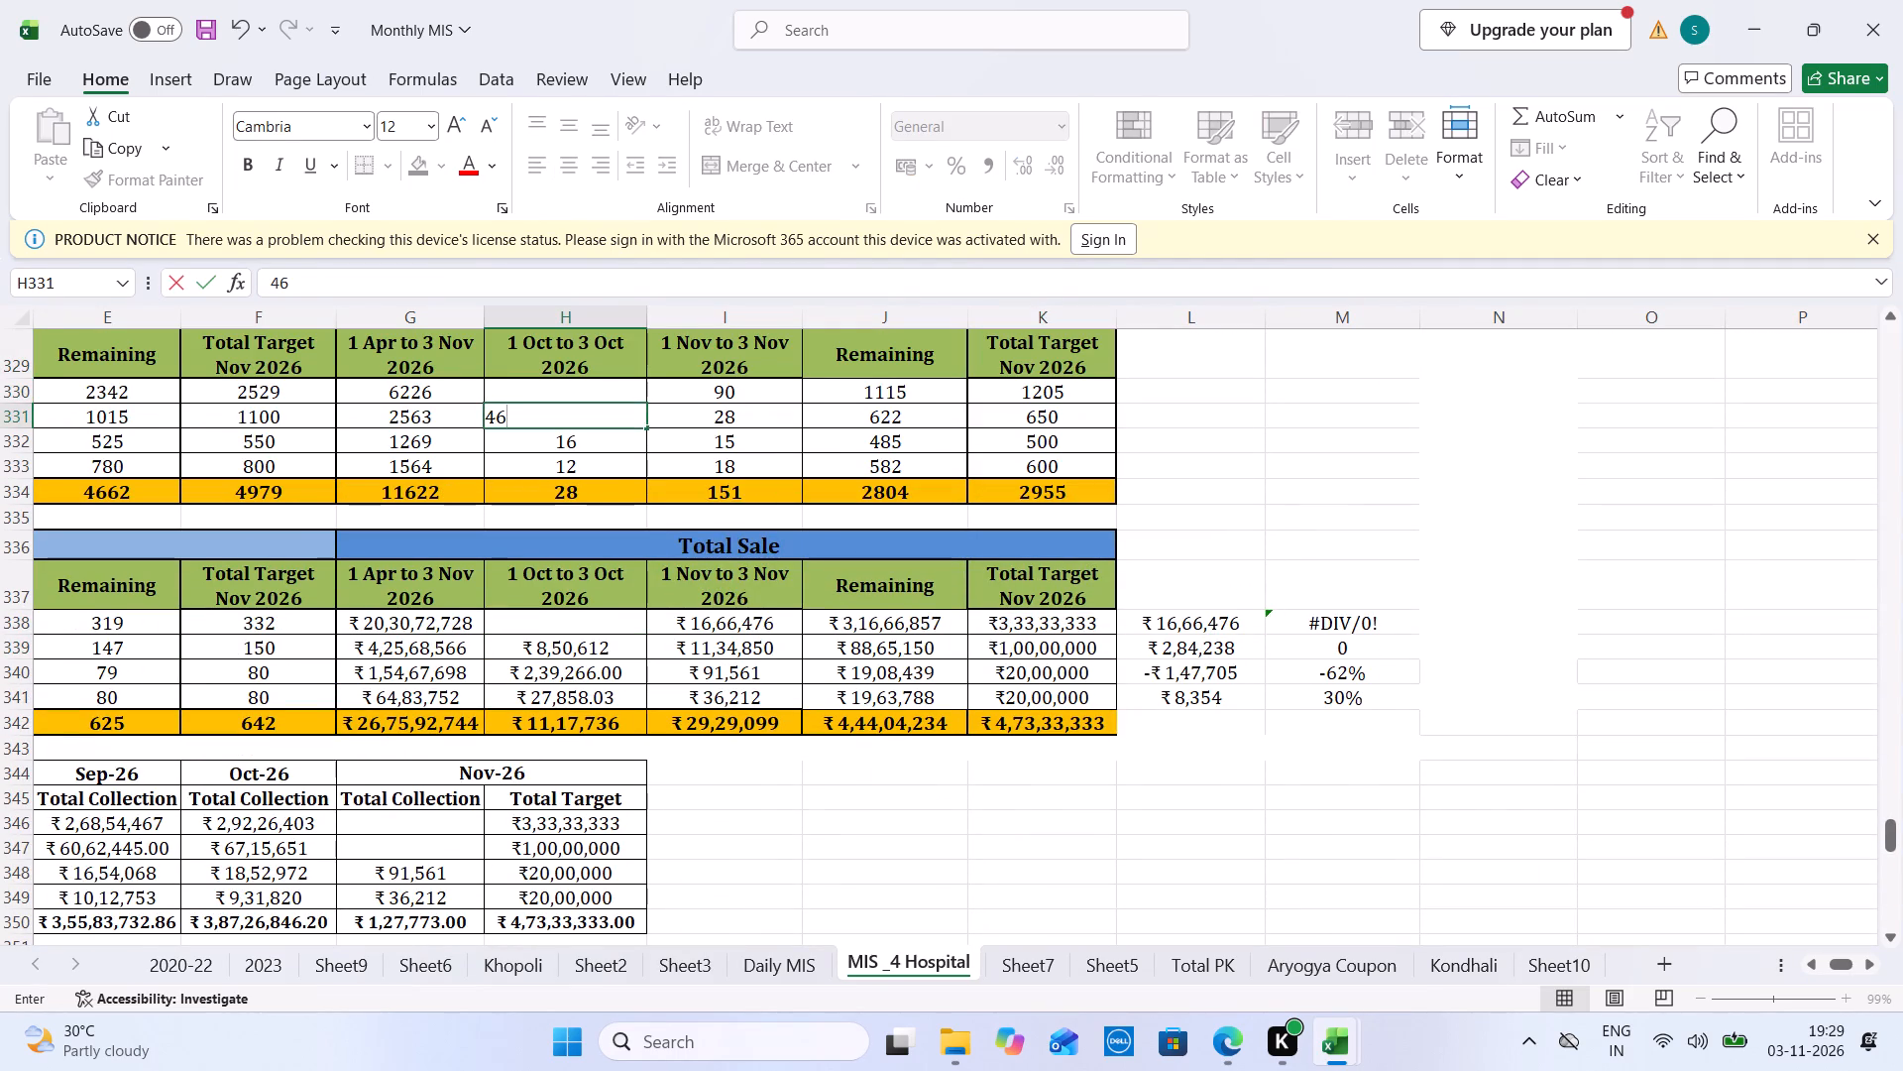
{"action": "key", "text": "Left"}
{"action": "key", "text": "Left"}
{"action": "key", "text": "Left"}
{"action": "key", "text": "Left"}
{"action": "key", "text": "Left"}
{"action": "key", "text": "Left"}
{"action": "key", "text": "Left"}
{"action": "key", "text": "Left"}
{"action": "key", "text": "Left"}
{"action": "key", "text": "Left"}
{"action": "key", "text": "Left"}
{"action": "key", "text": "Left"}
{"action": "key", "text": "Left"}
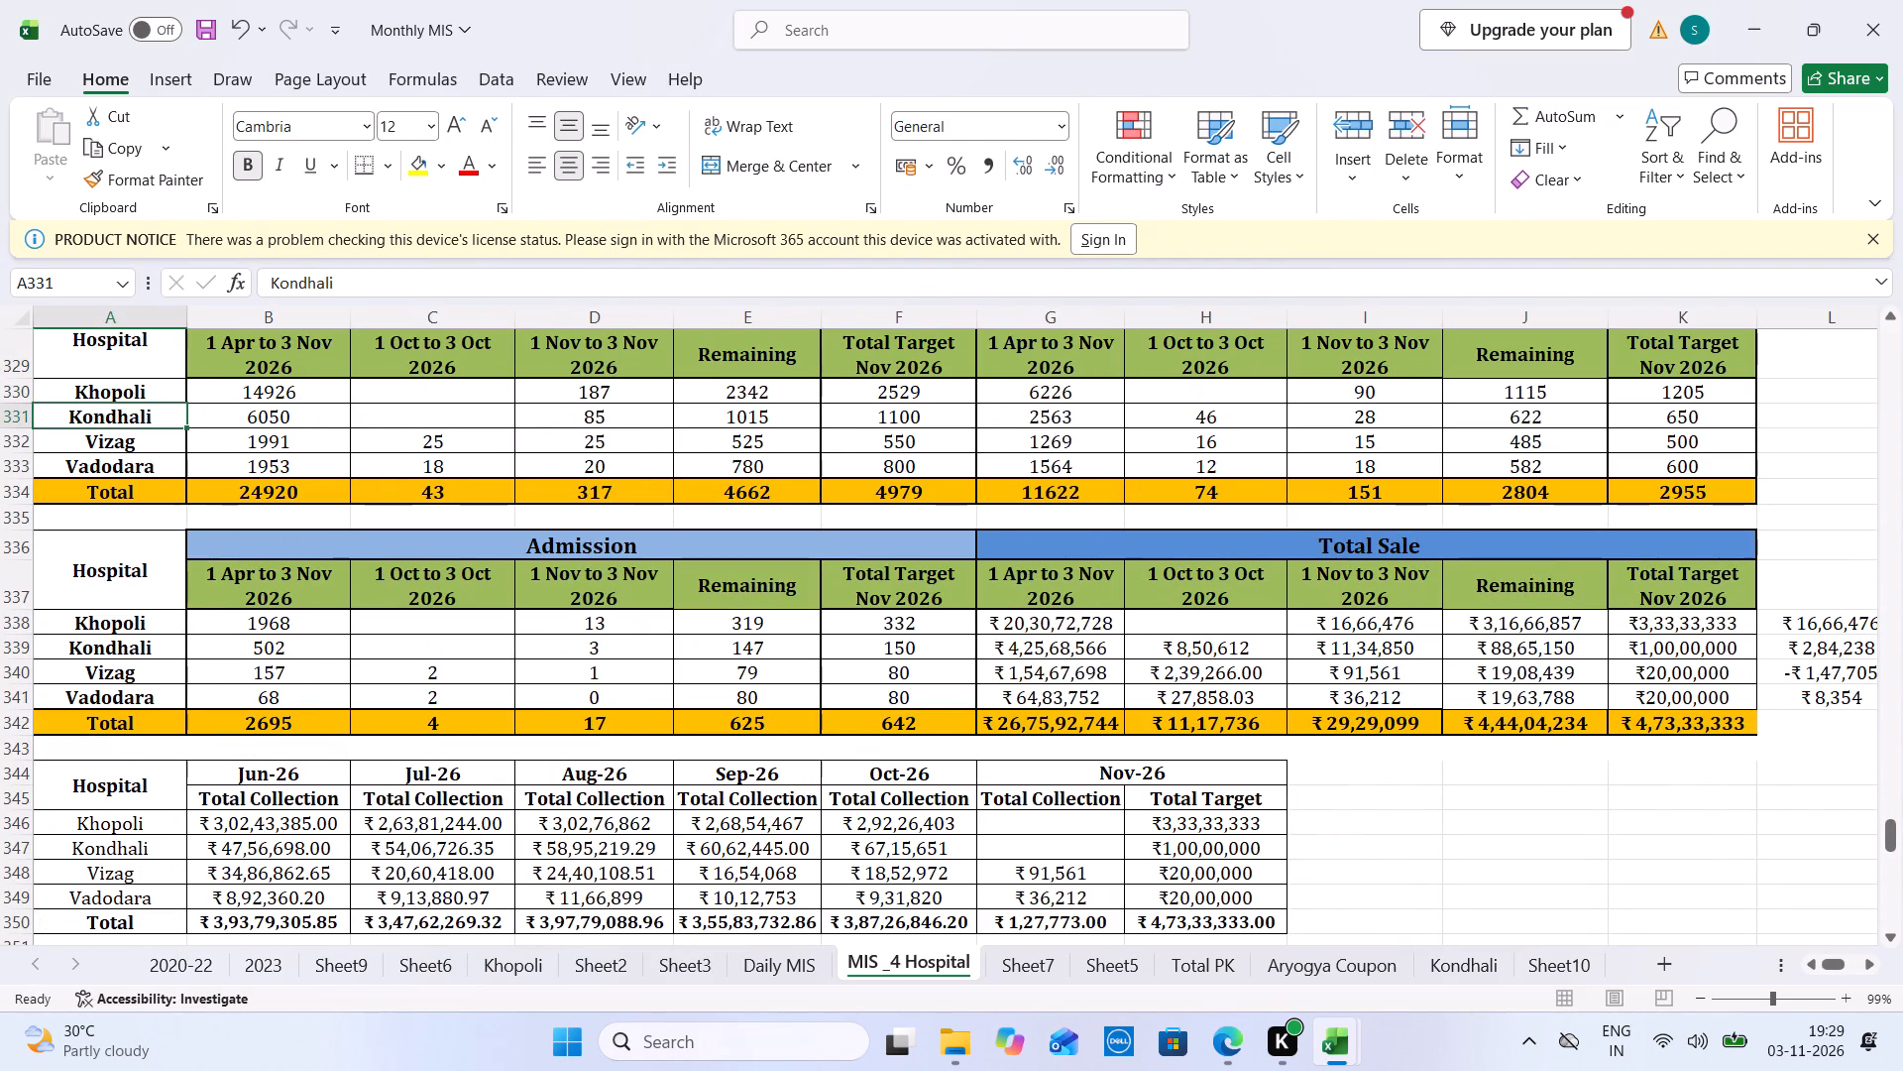
{"action": "left_click", "coordinate": [477, 645]}
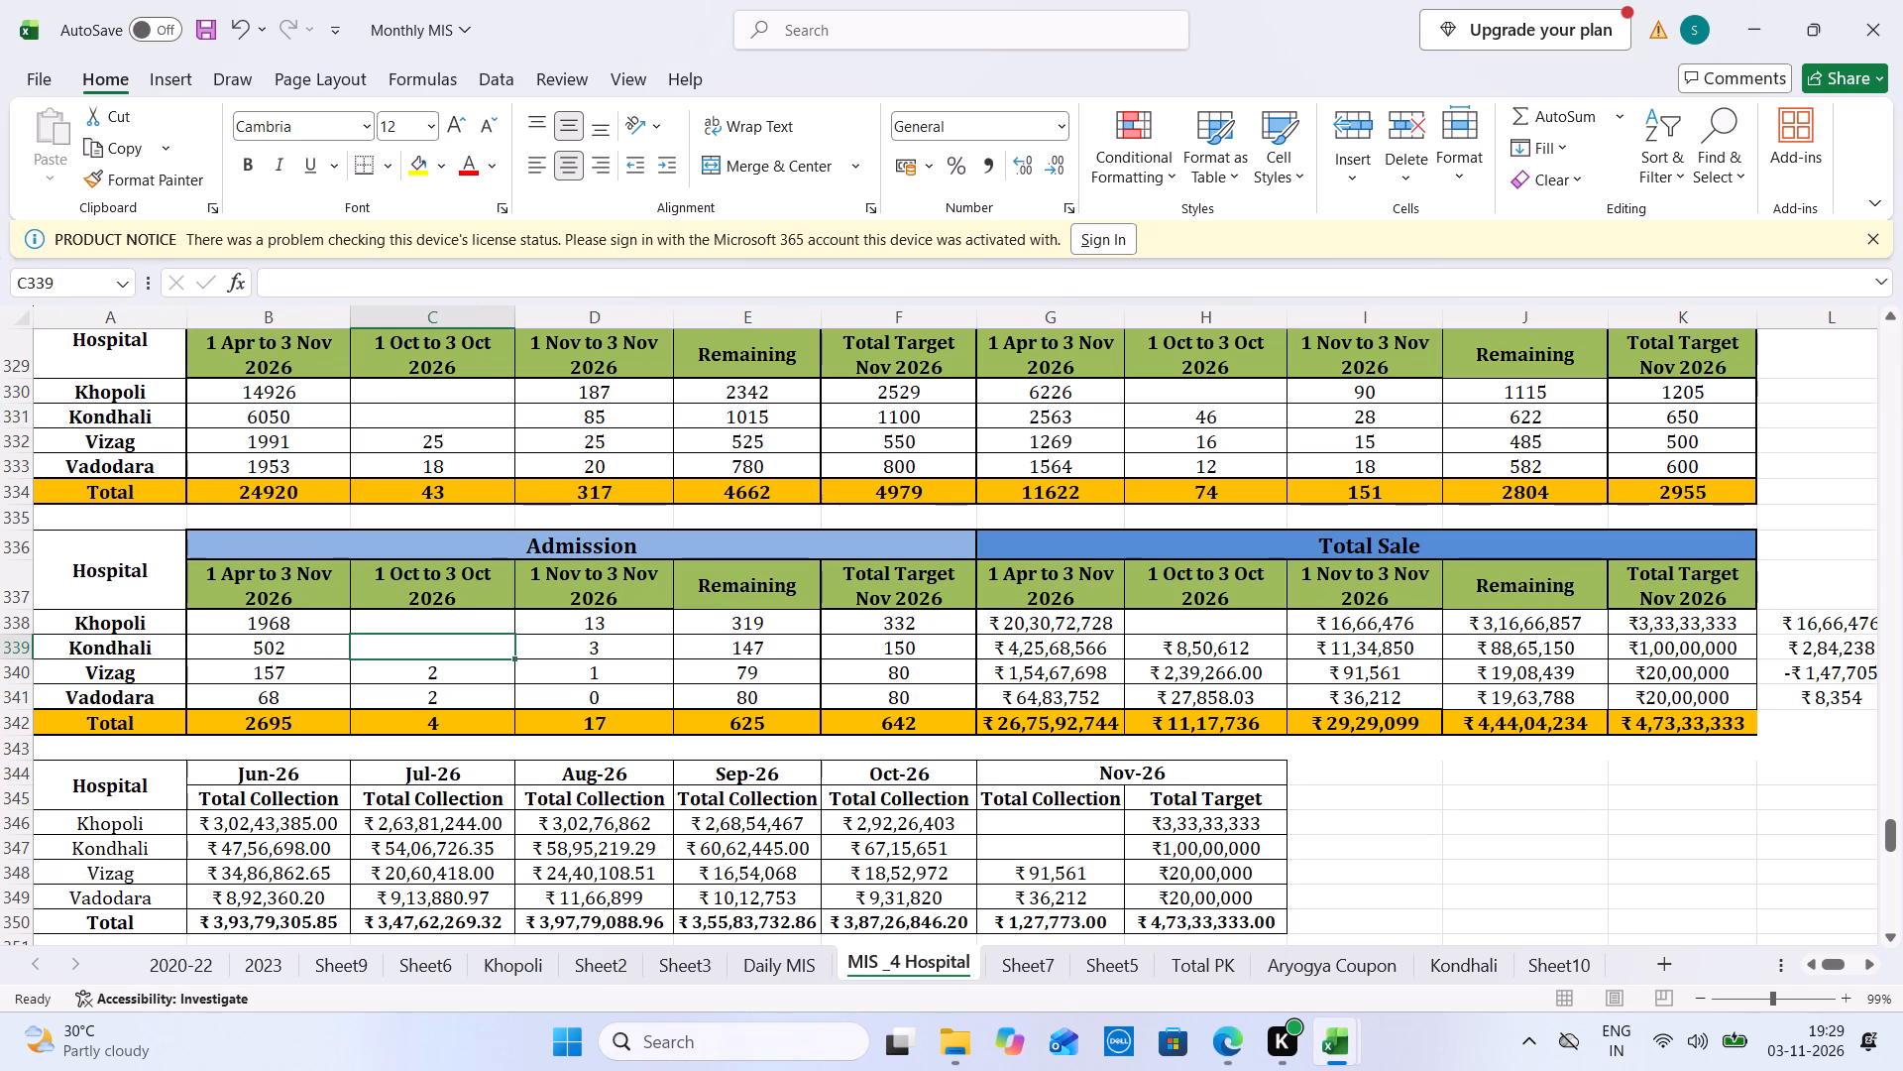
{"action": "key", "text": "8"}
Sum Total visit for 1 to 3 October, enter 106 as Kondhali's 1 Oct to 3 Oct visits in the summary table, and save.
{"action": "key", "text": "ctrl+Tab"}
{"action": "left_click_drag", "start_coordinate": [607, 440], "coordinate": [616, 488]}
{"action": "key", "text": "ctrl+Tab"}
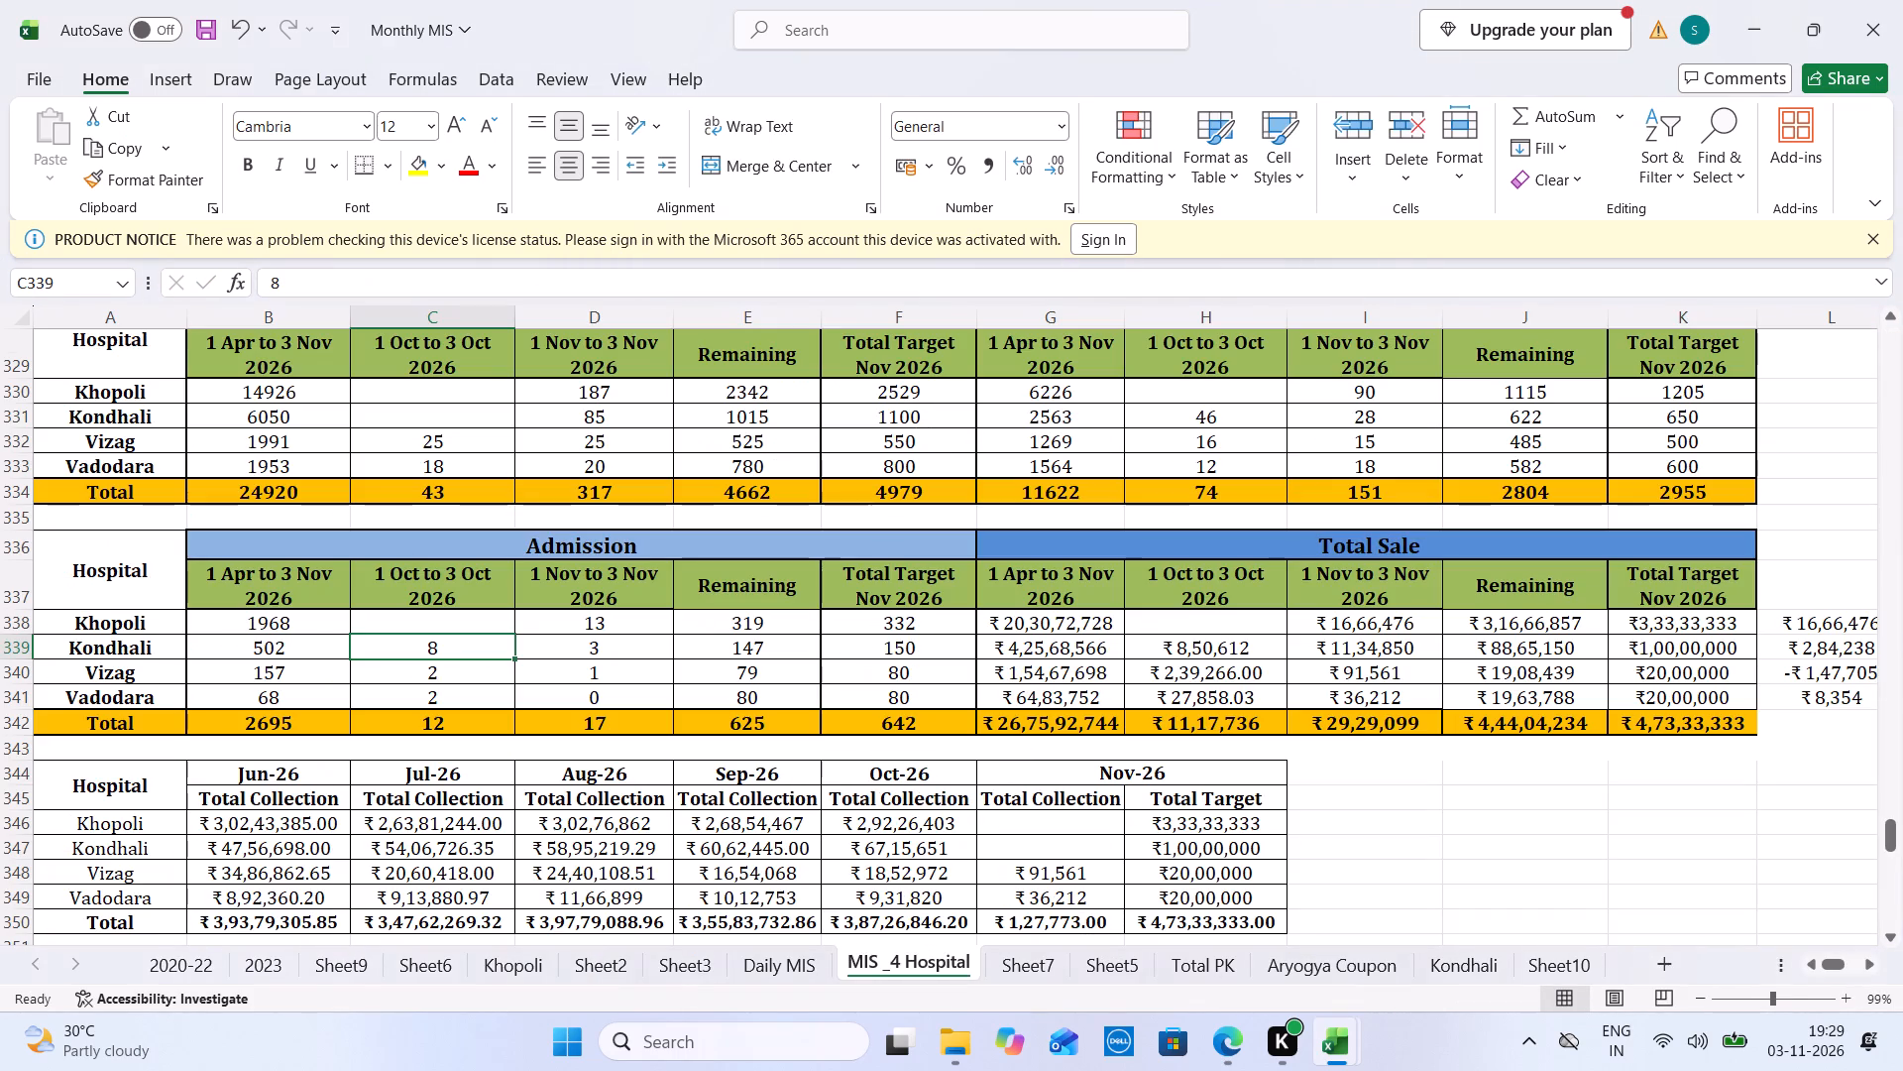
{"action": "left_click", "coordinate": [481, 413]}
{"action": "type", "text": "106"}
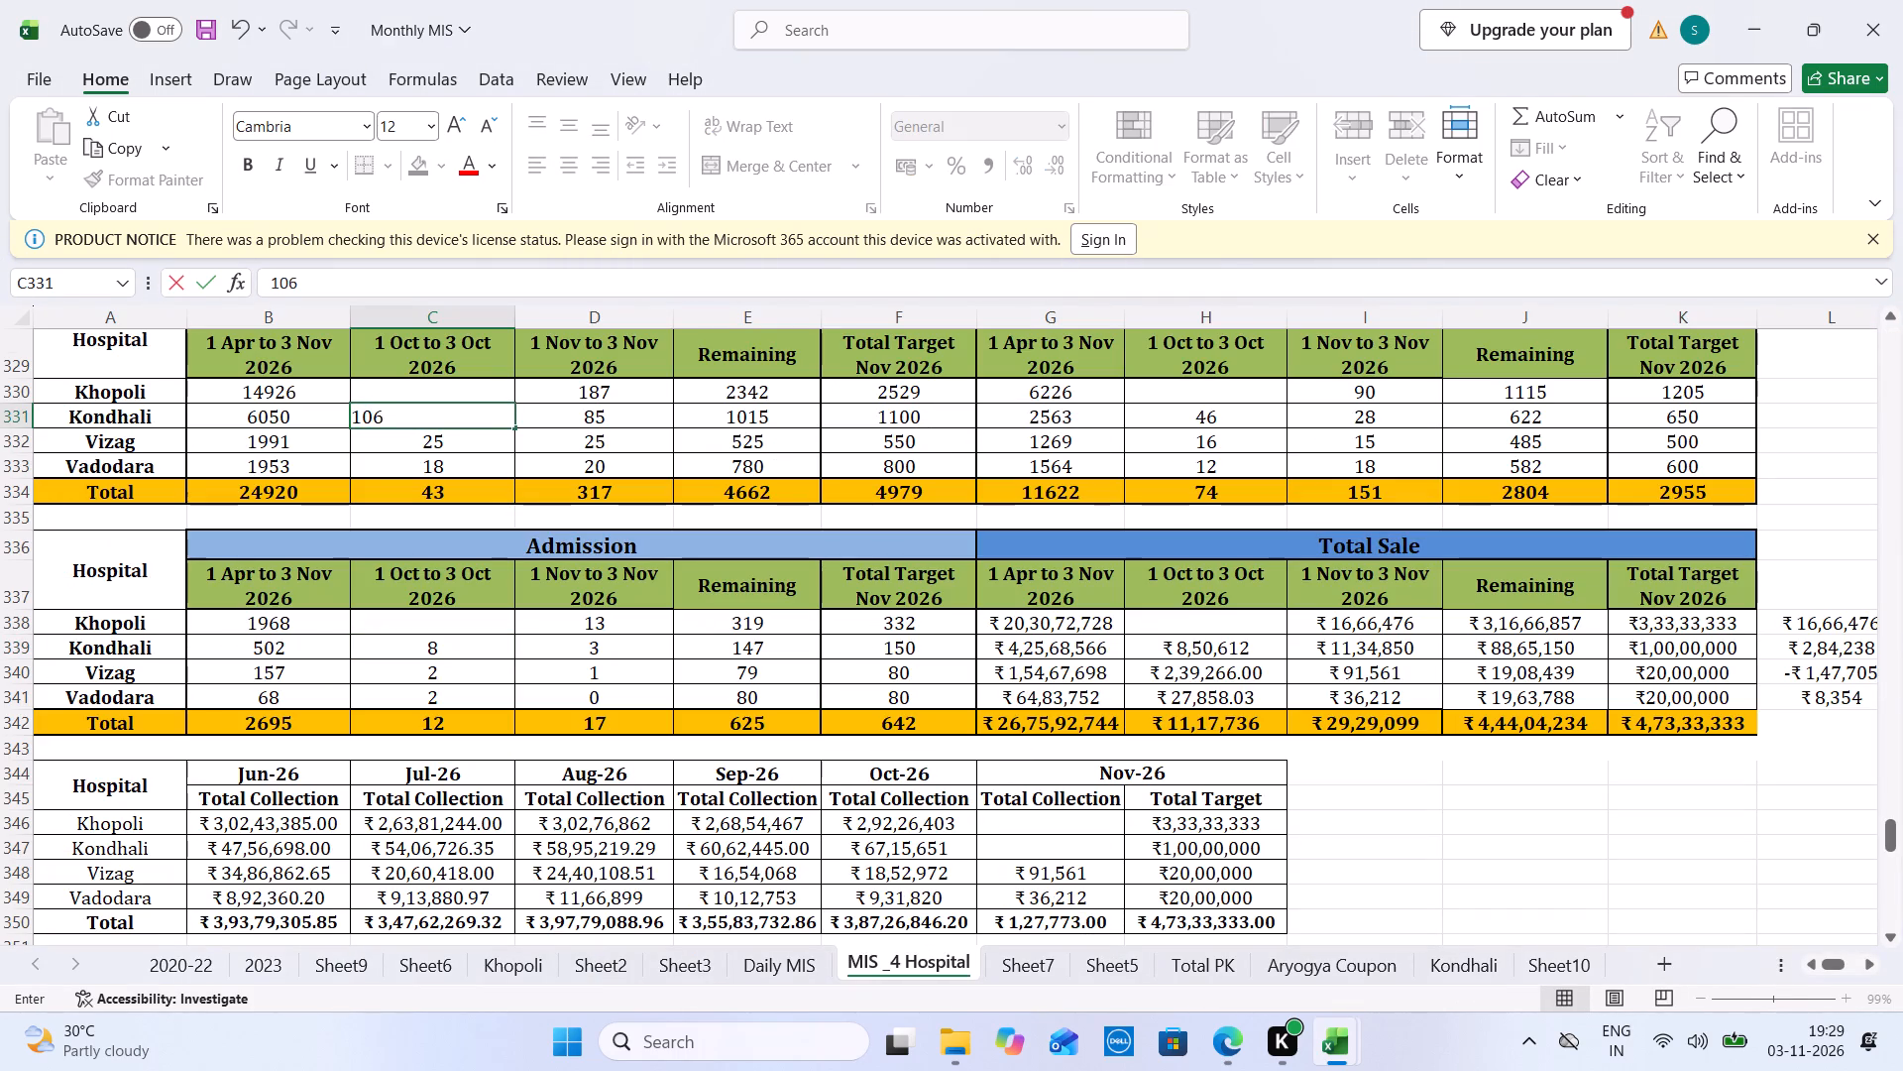
{"action": "key", "text": "ctrl+s"}
{"action": "key", "text": "ctrl+s"}
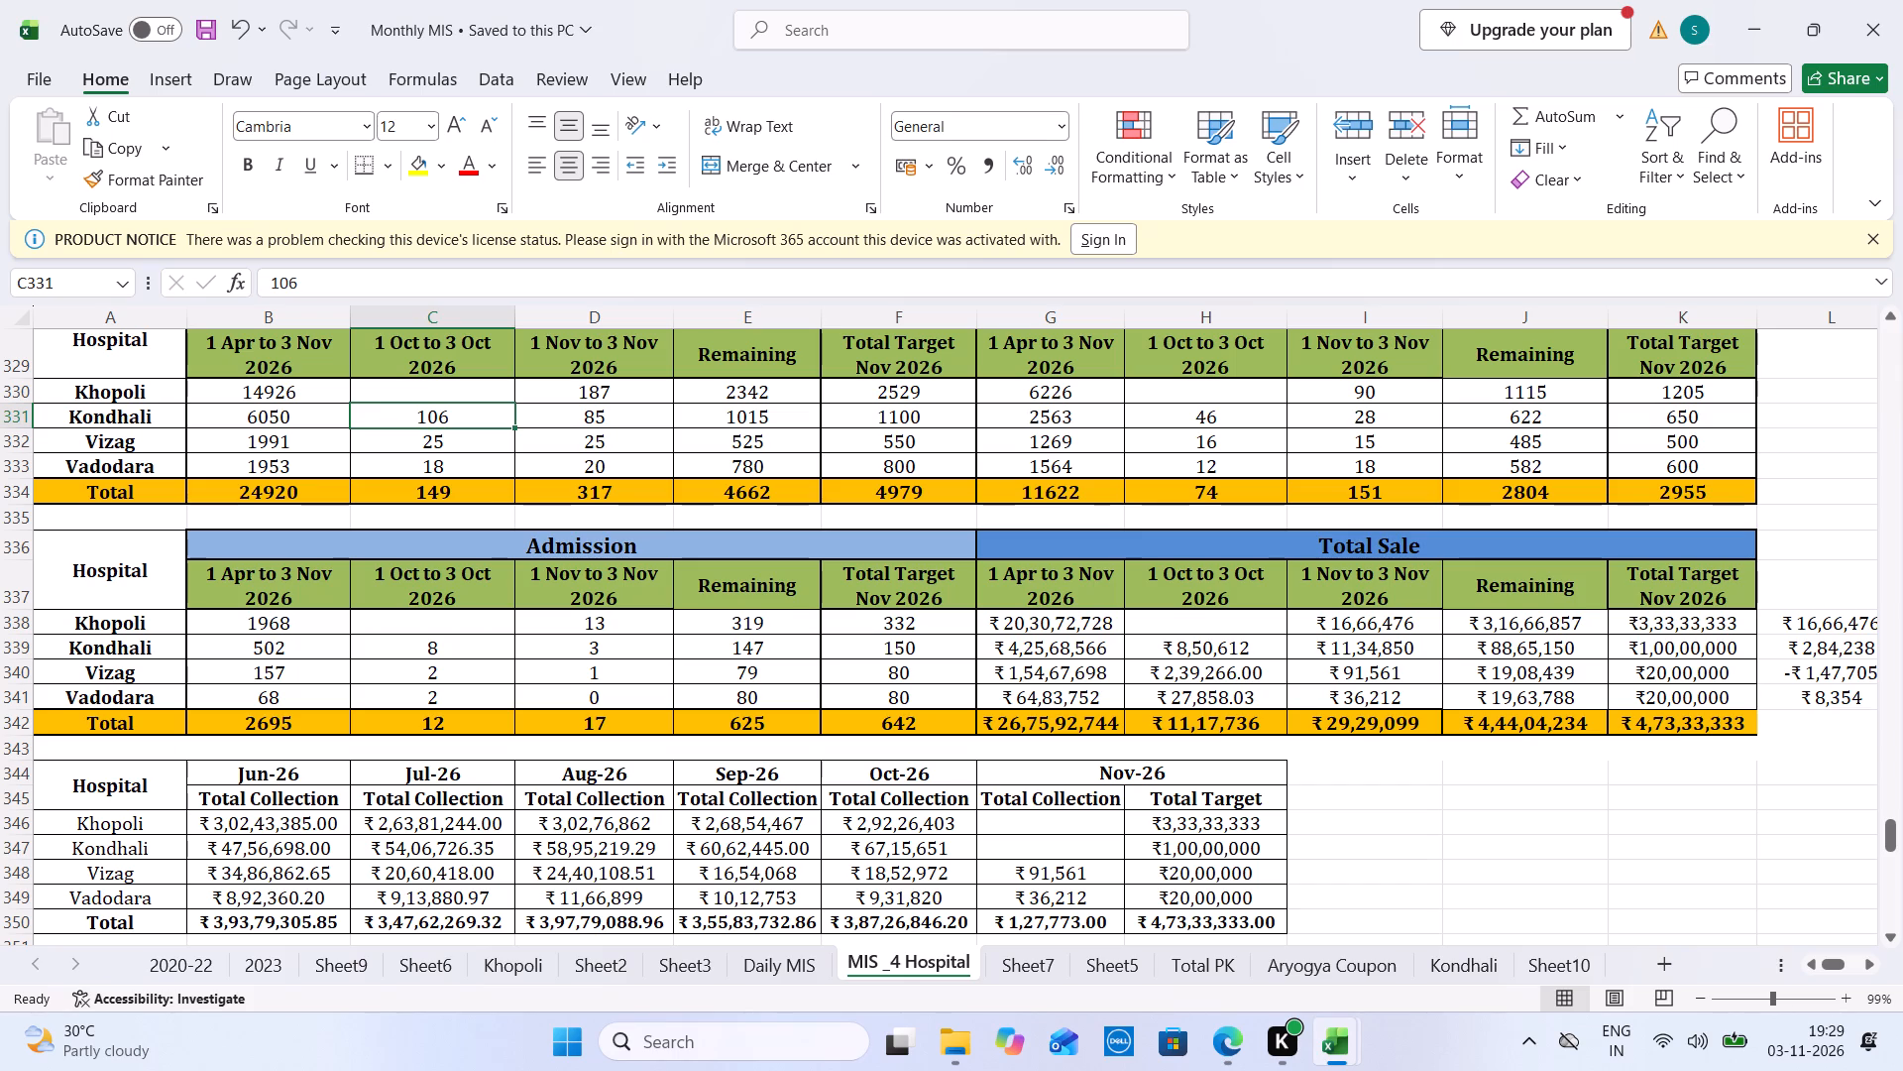
Enter 1134850 as Kondhali's Nov-26 Total Collection in the monthly collection table.
{"action": "left_click", "coordinate": [1042, 849], "text": "ctrl"}
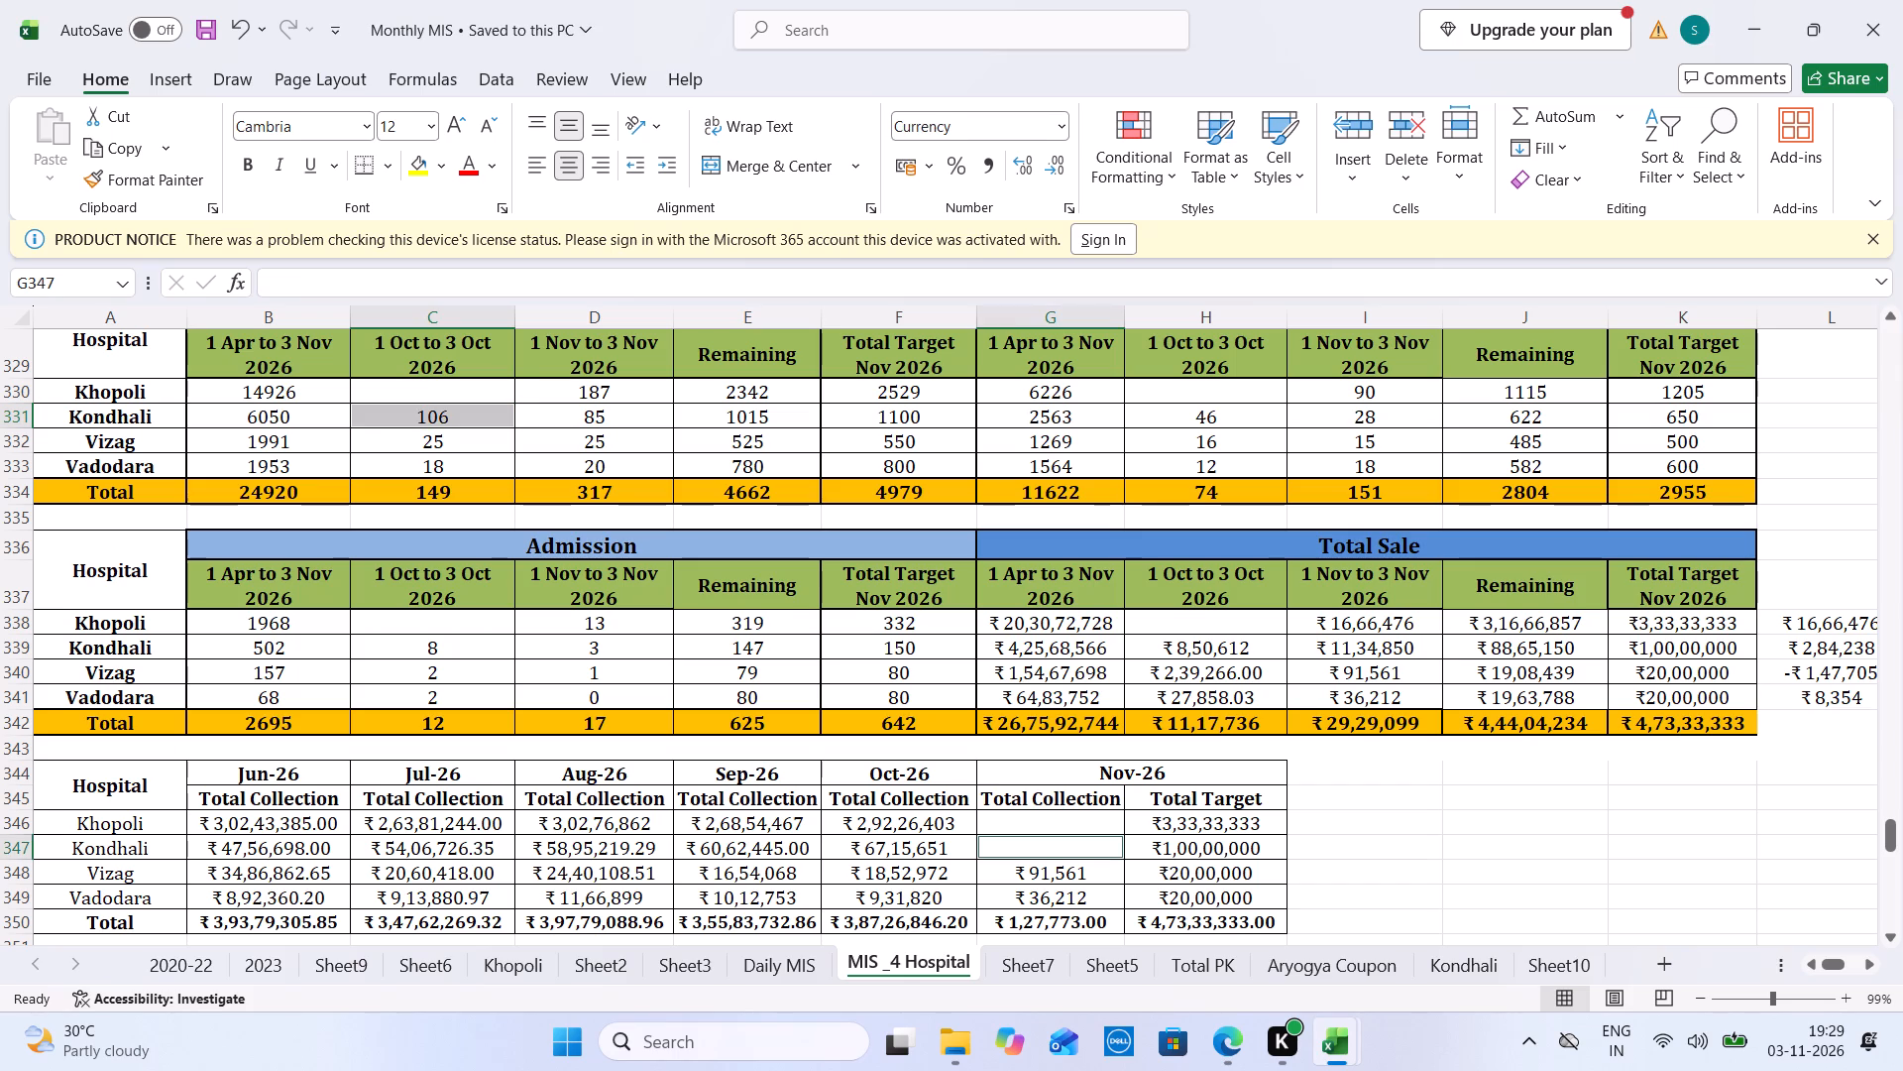
{"action": "left_click", "coordinate": [1042, 849], "text": "ctrl"}
{"action": "left_click", "coordinate": [1042, 849], "text": "ctrl"}
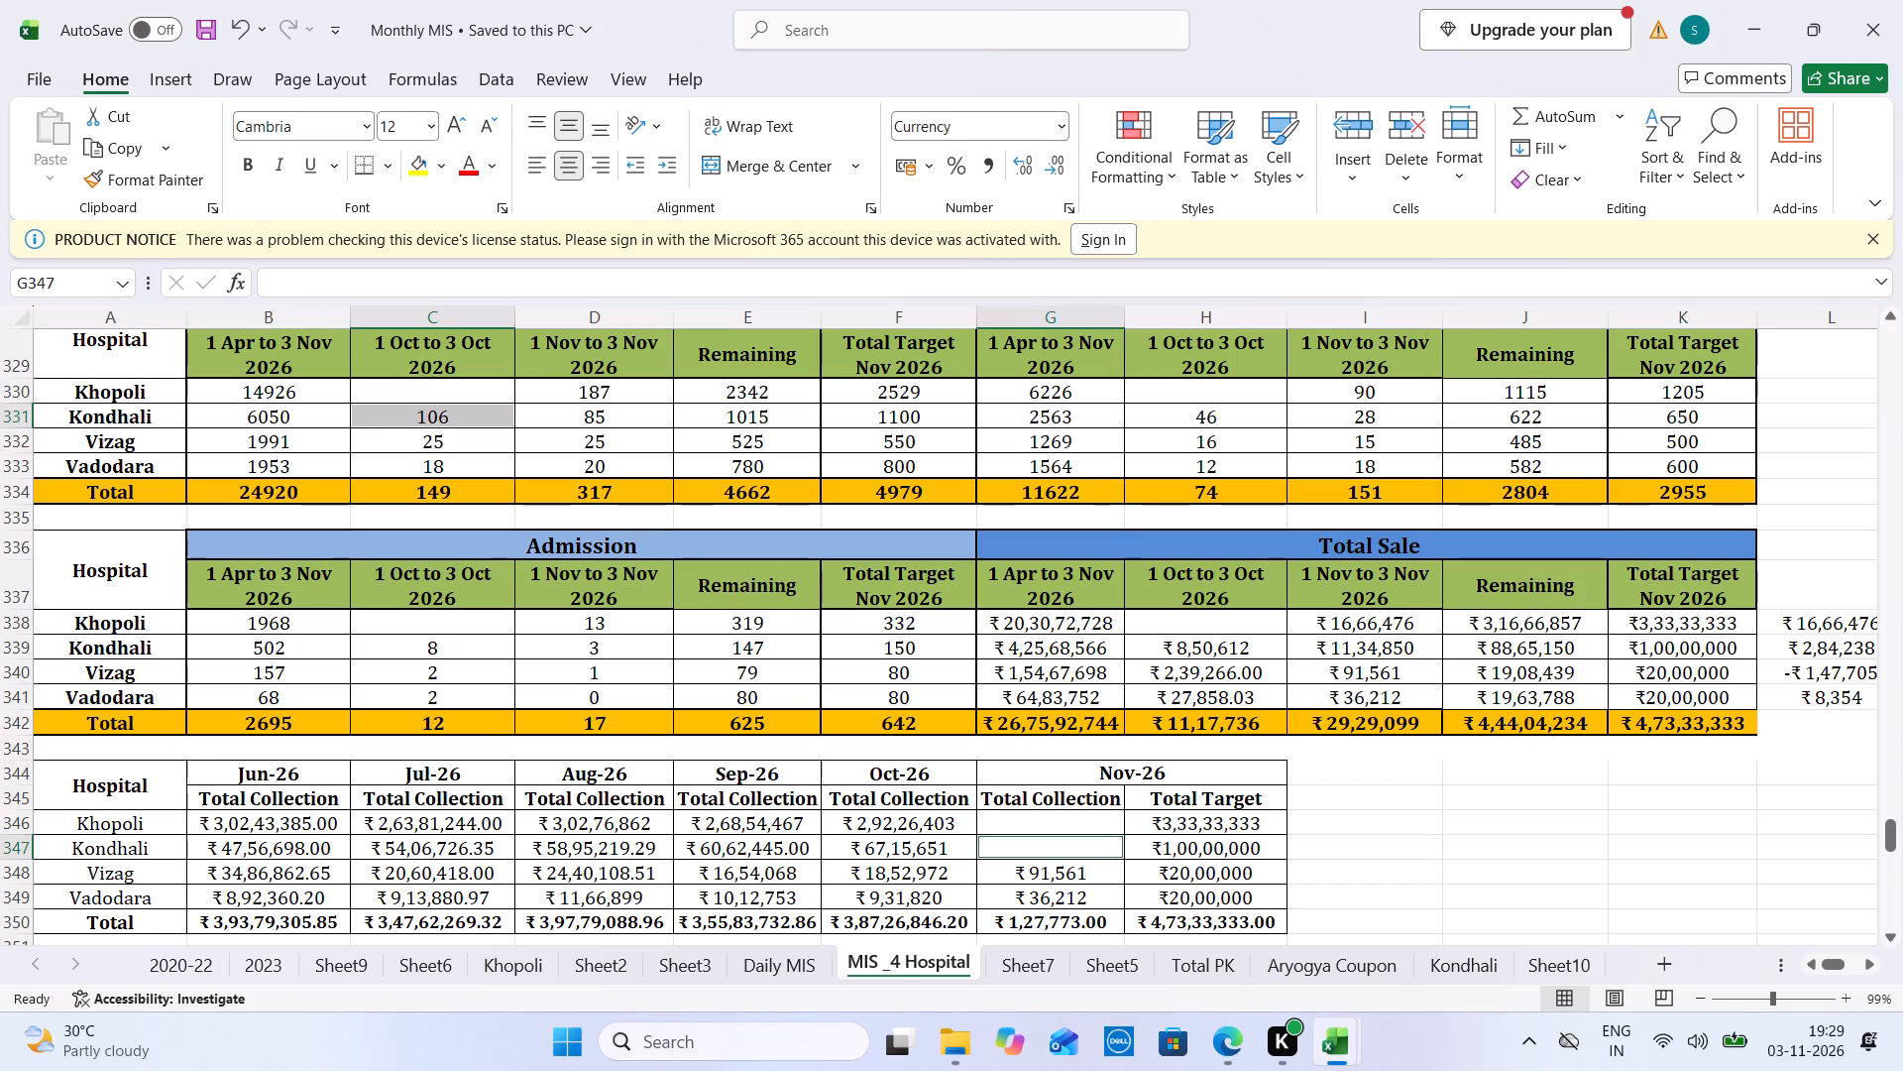
{"action": "left_click", "coordinate": [1042, 849], "text": "ctrl"}
{"action": "key", "text": "ctrl+s"}
{"action": "key", "text": "ctrl+s"}
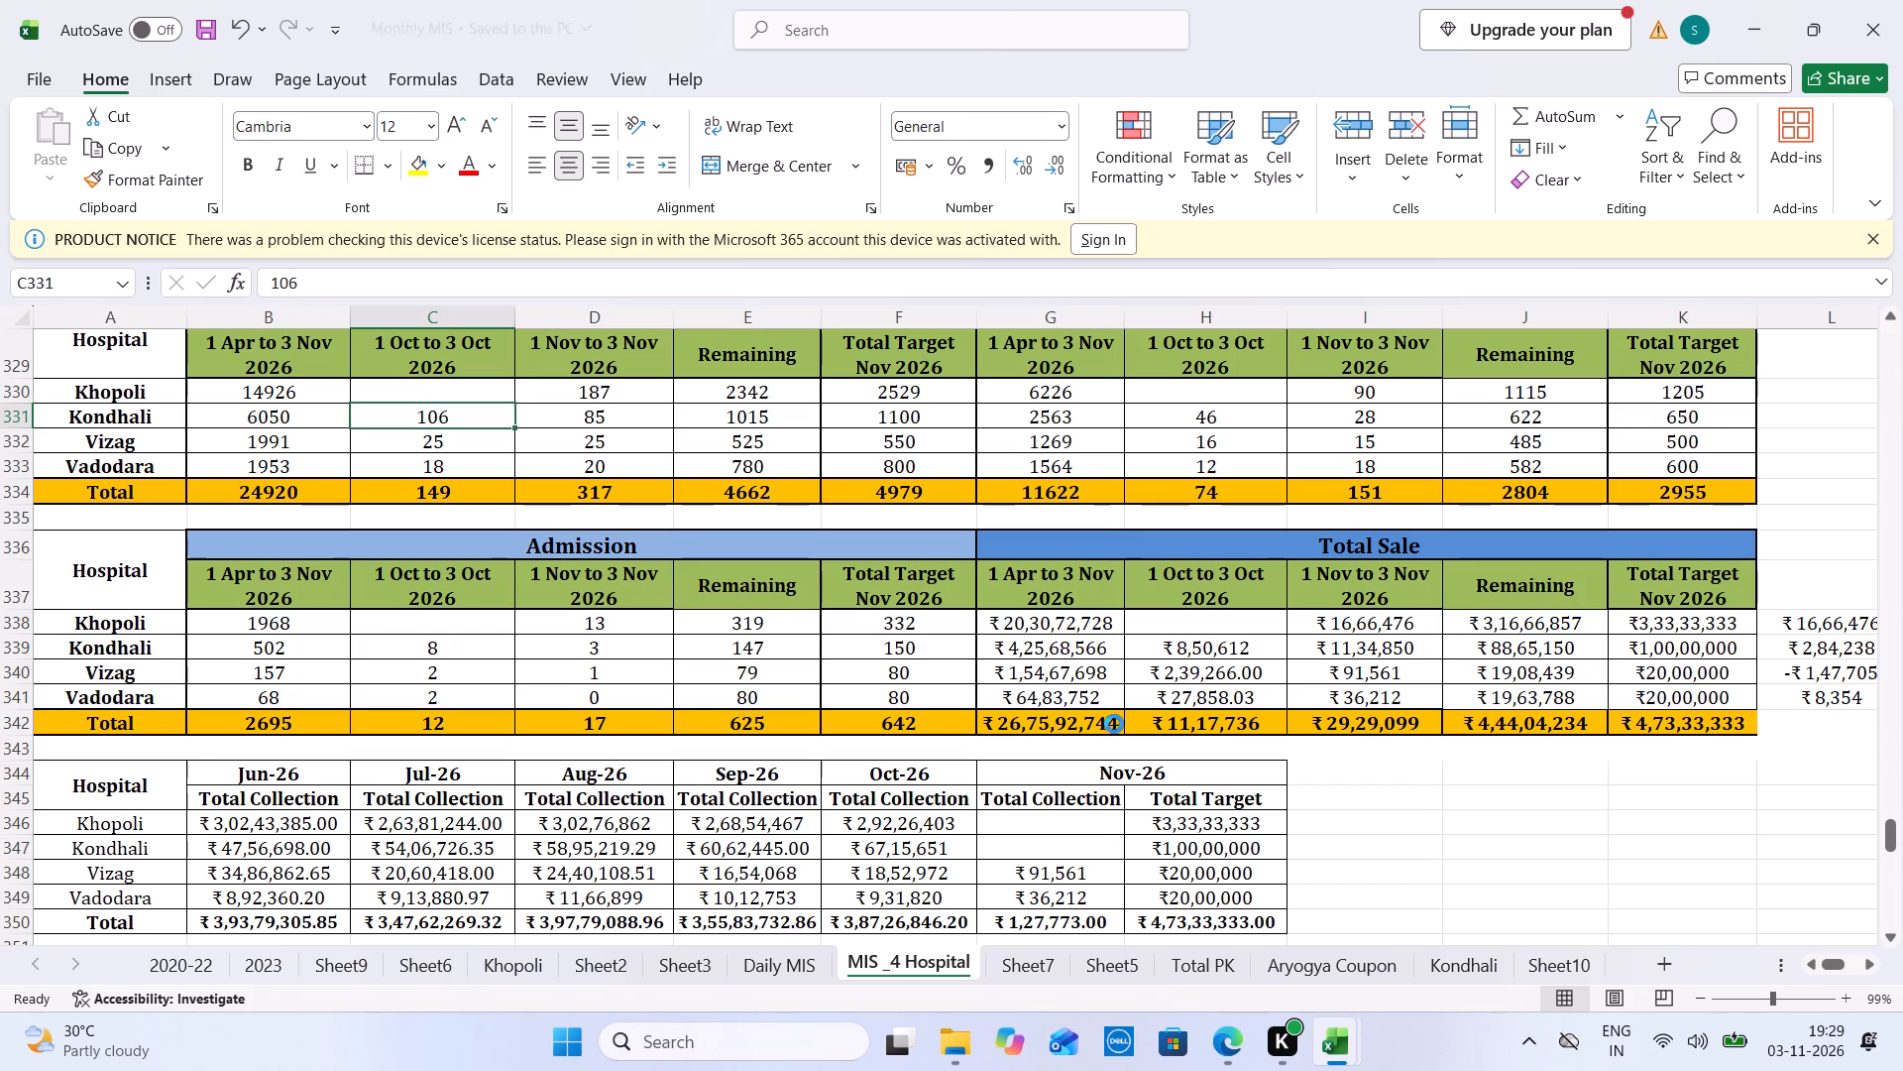
{"action": "key", "text": "ctrl+s"}
{"action": "key", "text": "ctrl+s"}
{"action": "left_click", "coordinate": [1071, 843]}
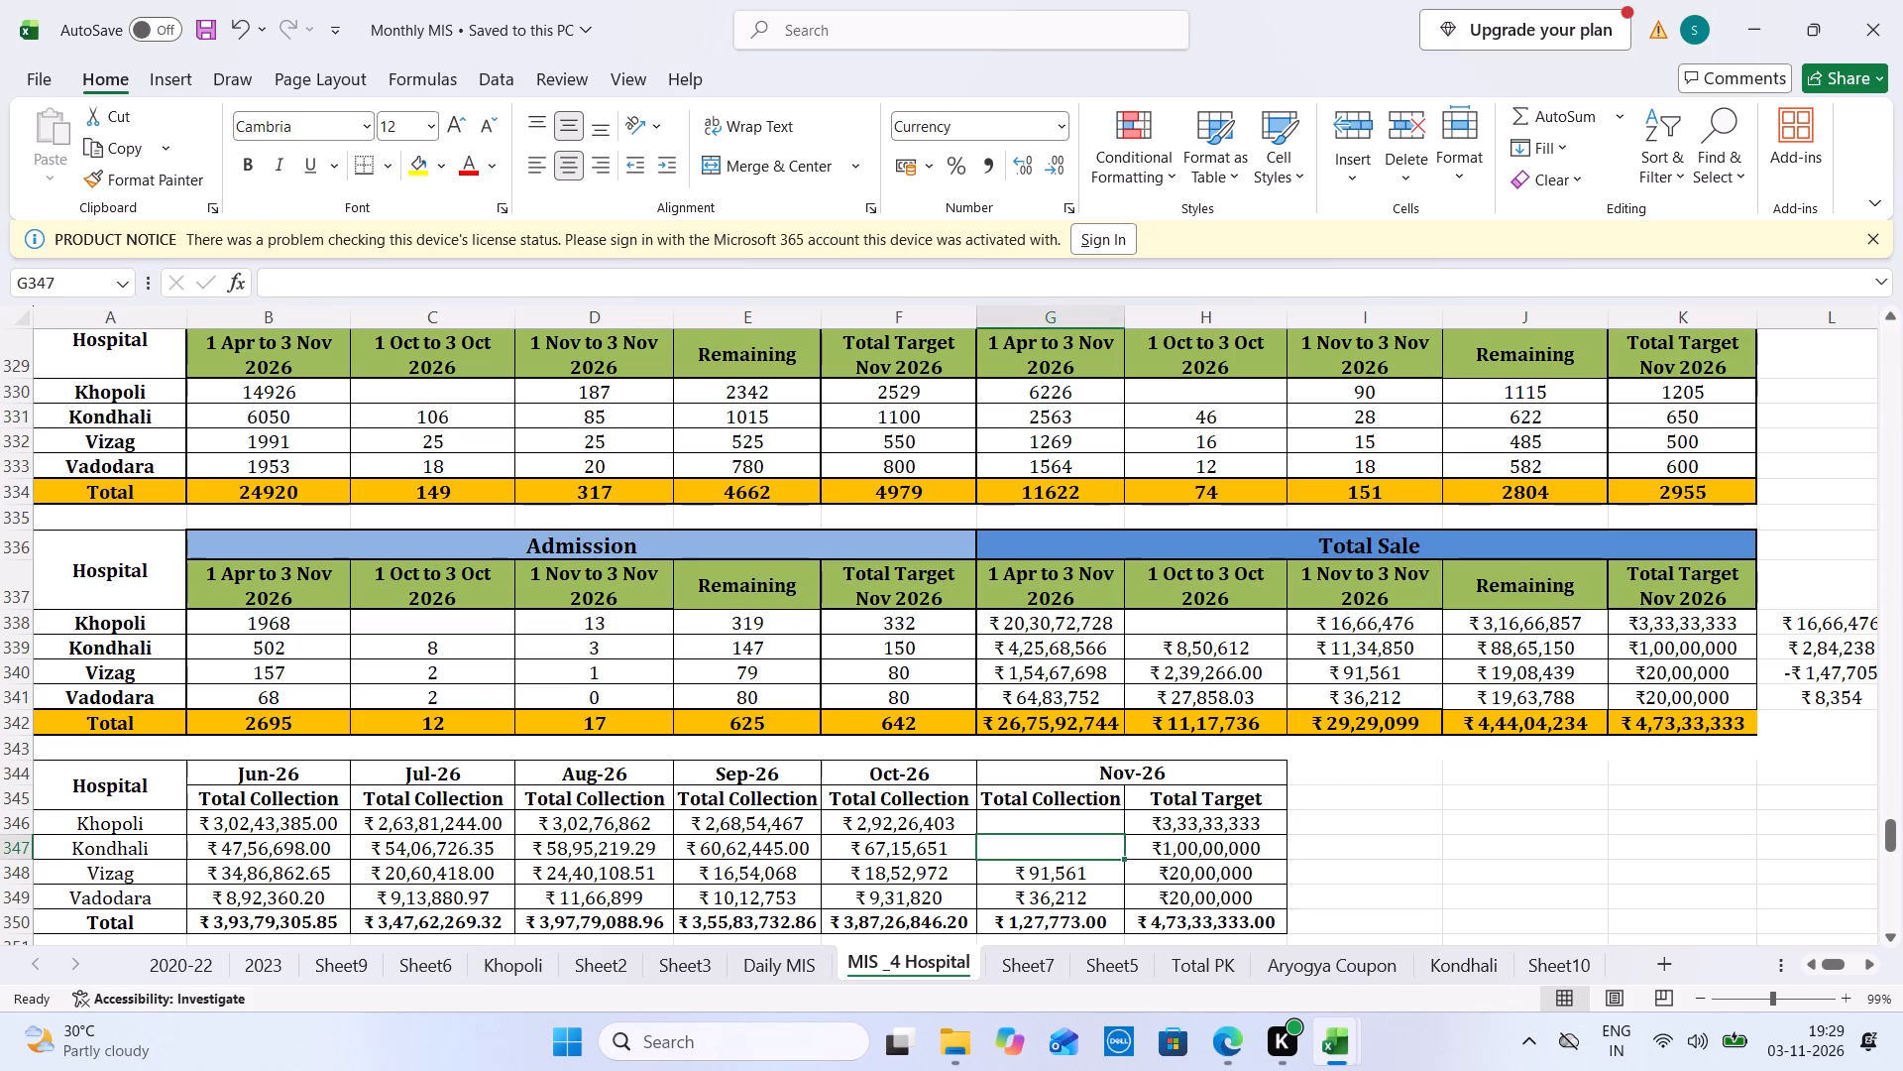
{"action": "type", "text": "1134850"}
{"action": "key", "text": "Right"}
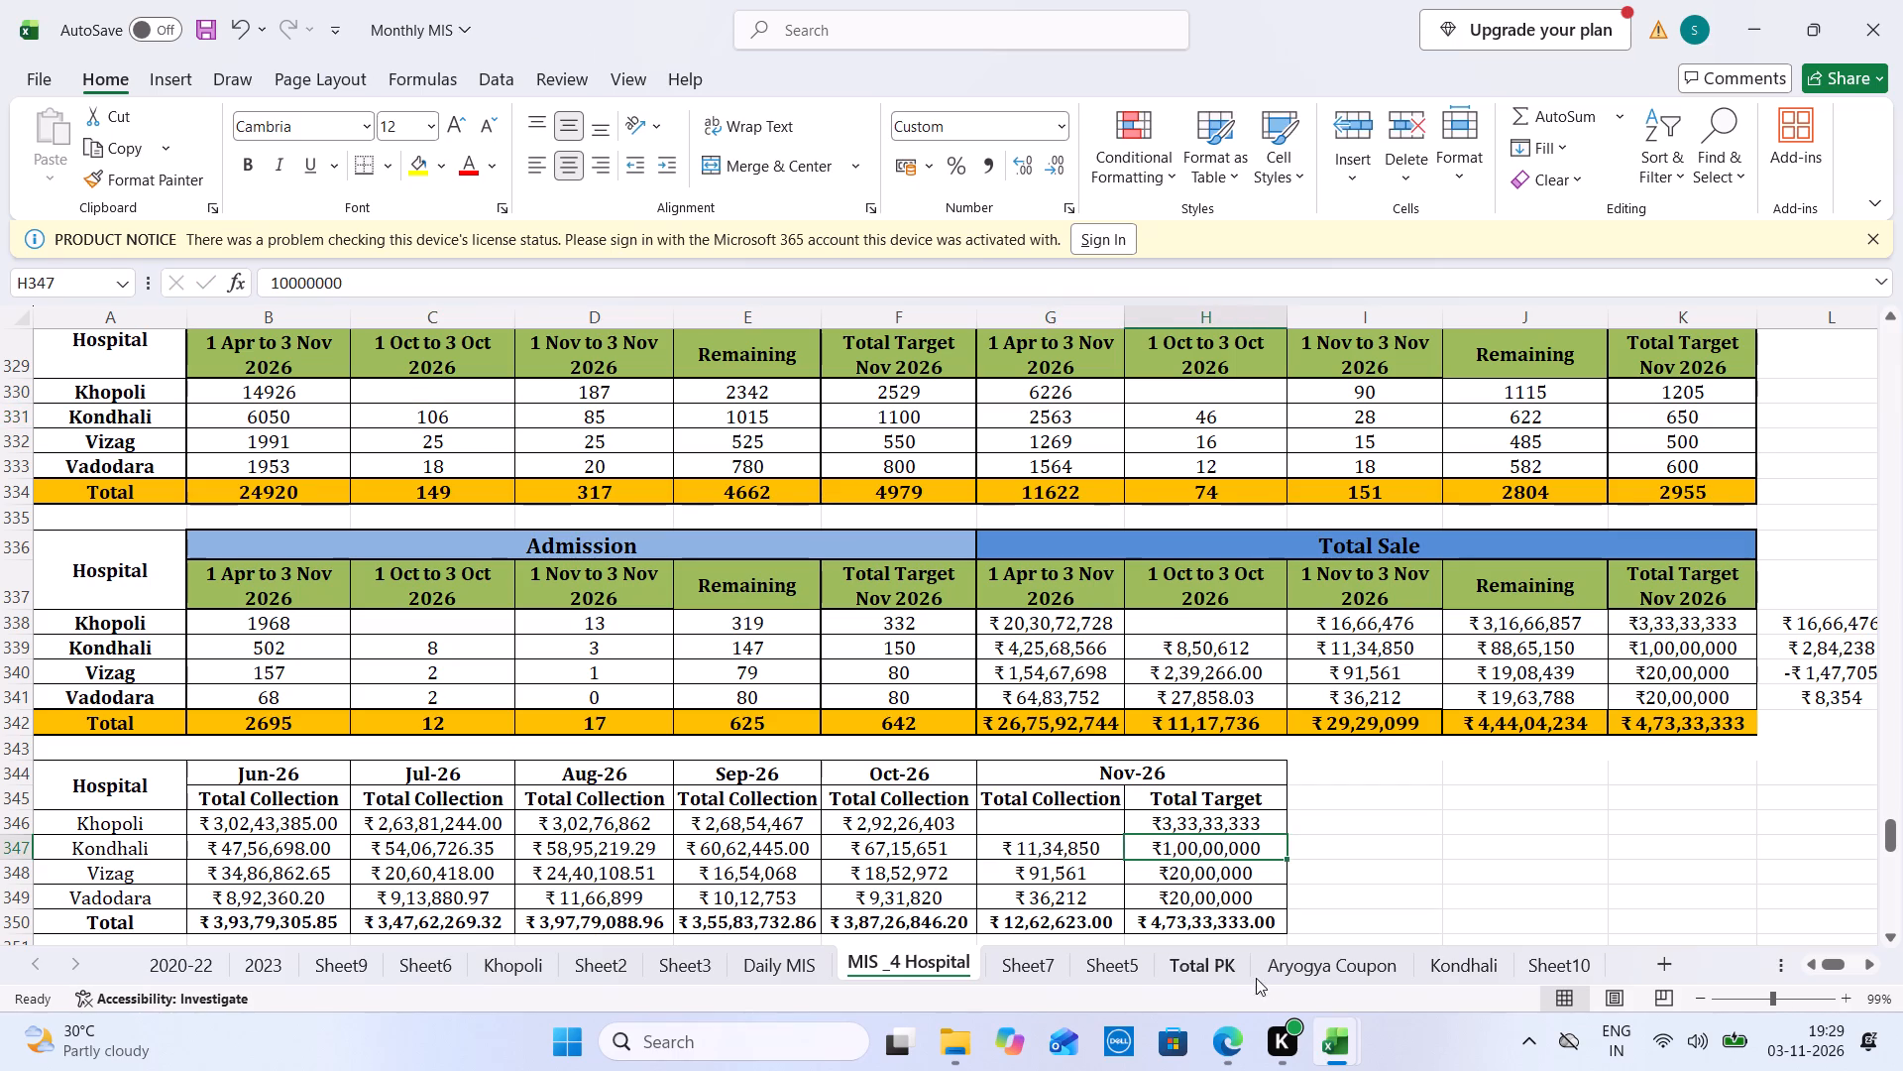
Show the Nov 2026 sheet of the Daily MIS 2025_Kondhali workbook.
{"action": "left_click", "coordinate": [1262, 897]}
{"action": "left_click", "coordinate": [1470, 871]}
{"action": "left_click", "coordinate": [1339, 970]}
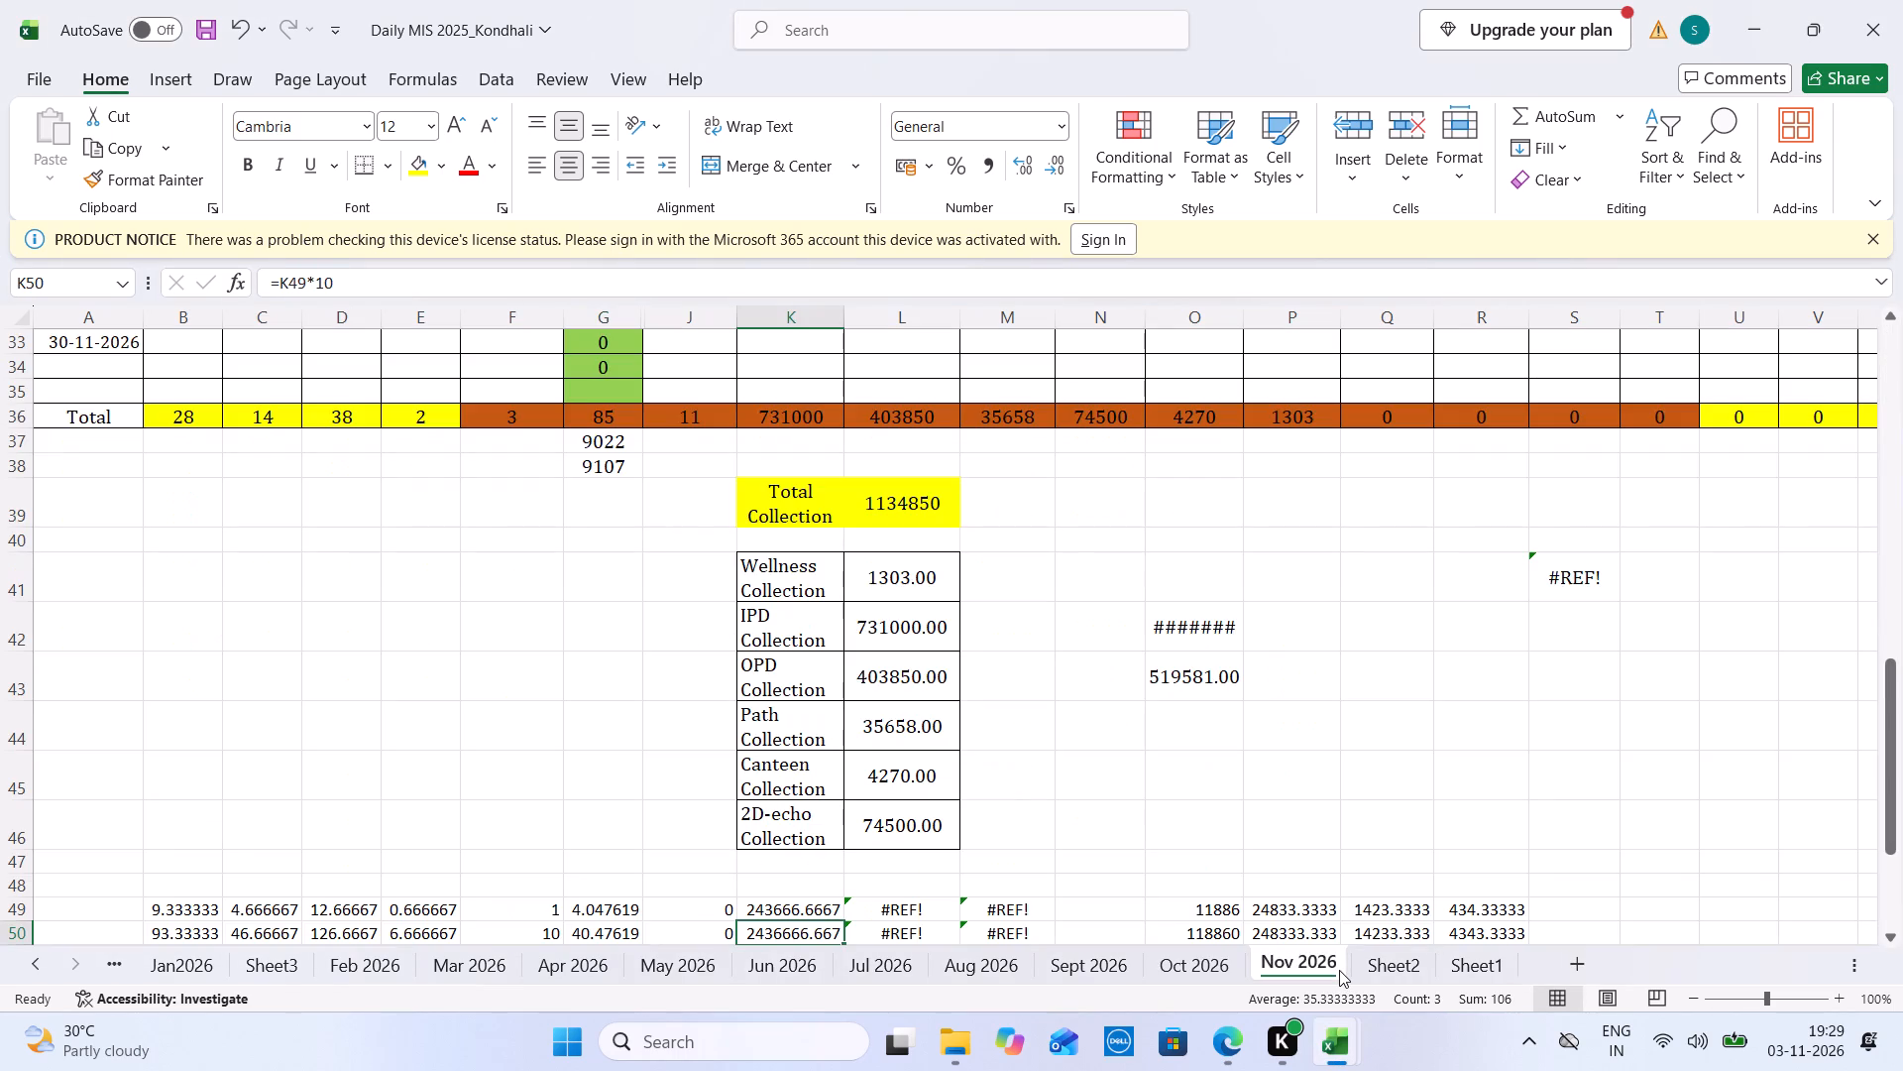
Delete the Daily Collection Report NOV-26 file from the Downloads folder.
{"action": "left_click", "coordinate": [932, 1038]}
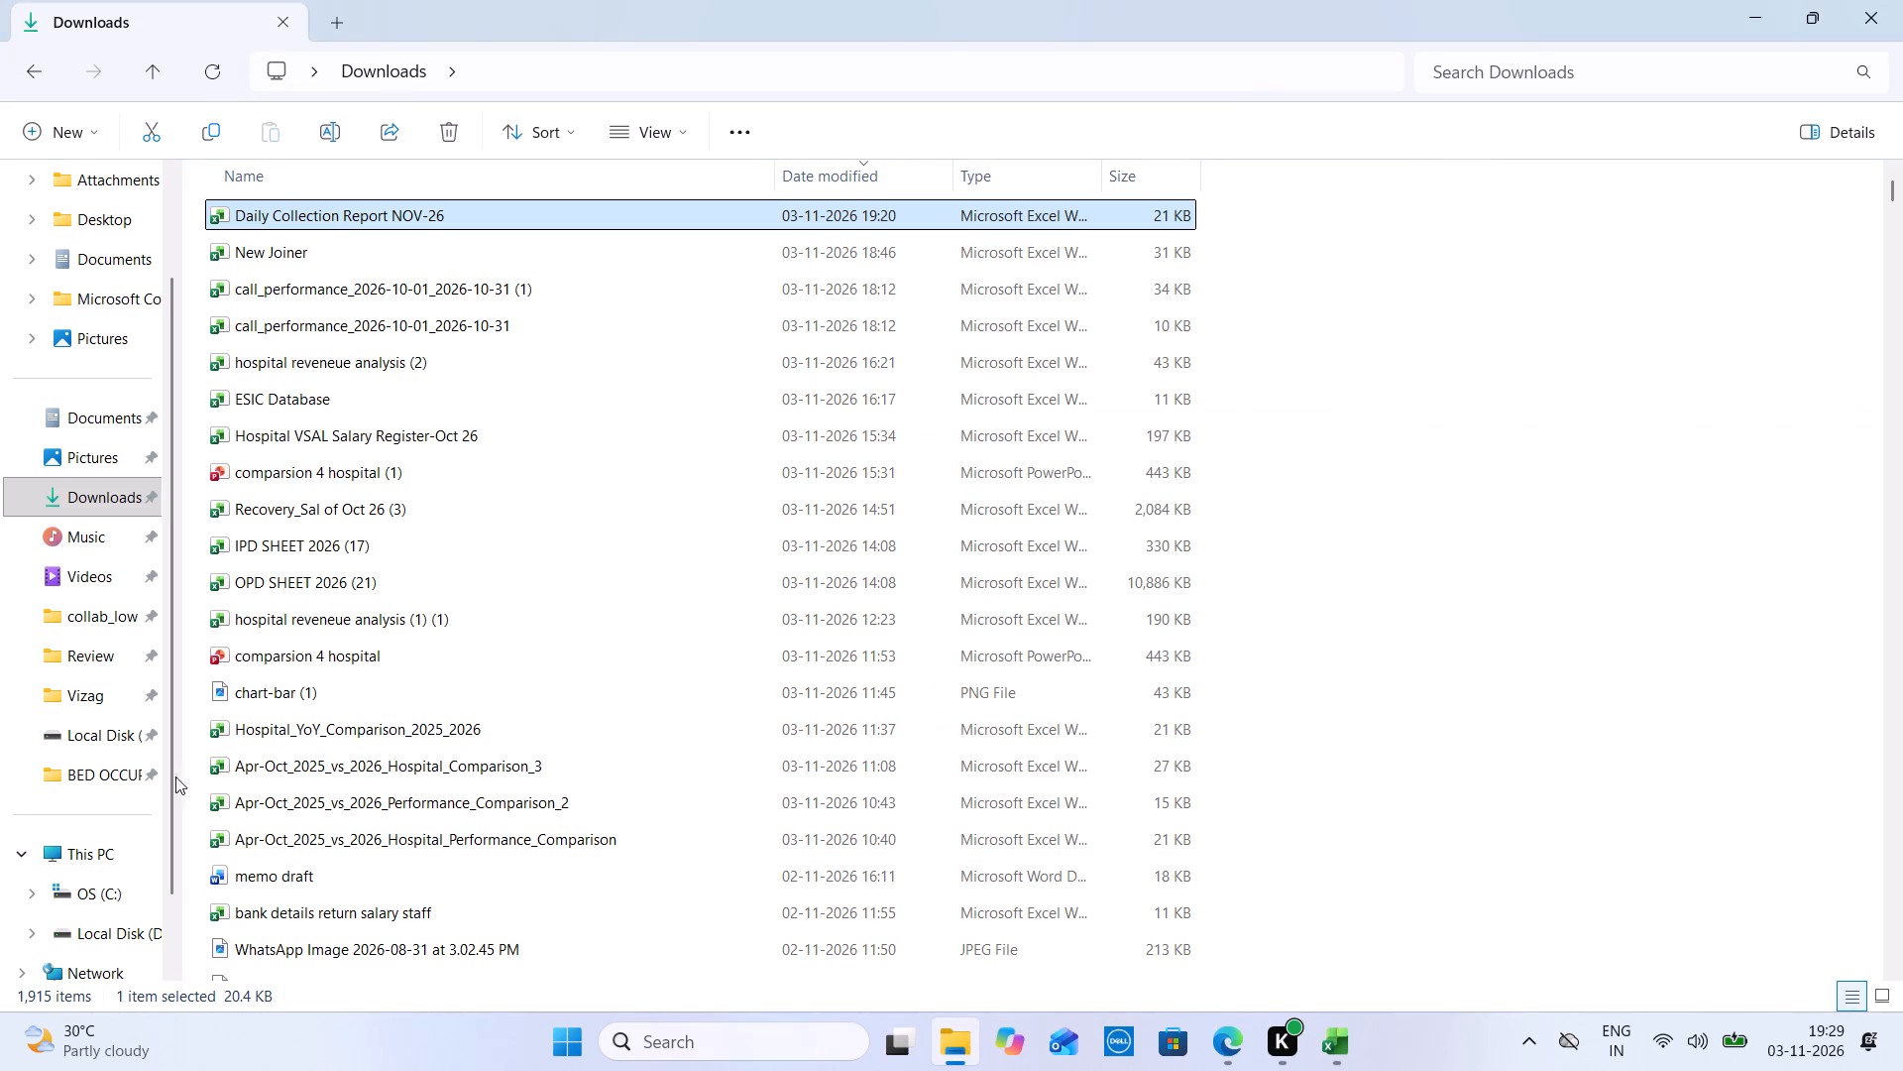
{"action": "left_click", "coordinate": [450, 124]}
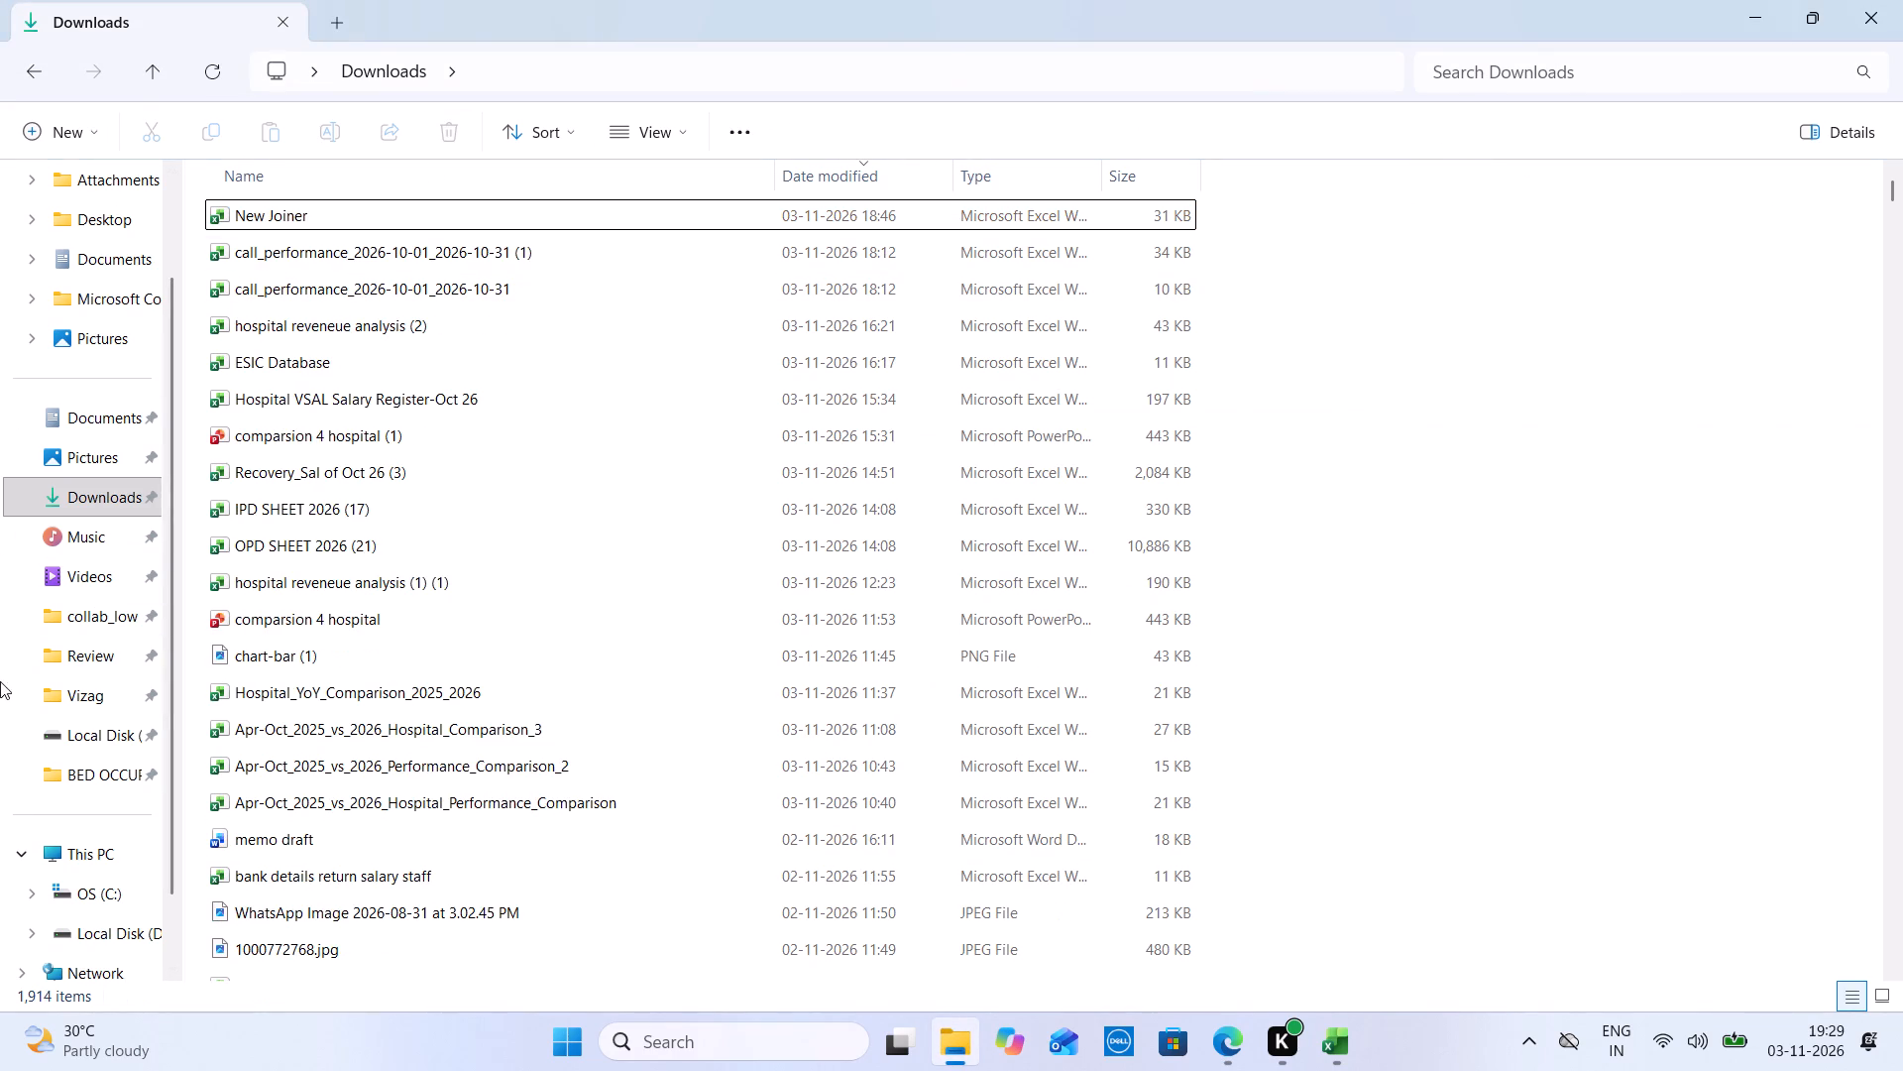
{"action": "left_click", "coordinate": [120, 644]}
{"action": "left_click", "coordinate": [496, 856]}
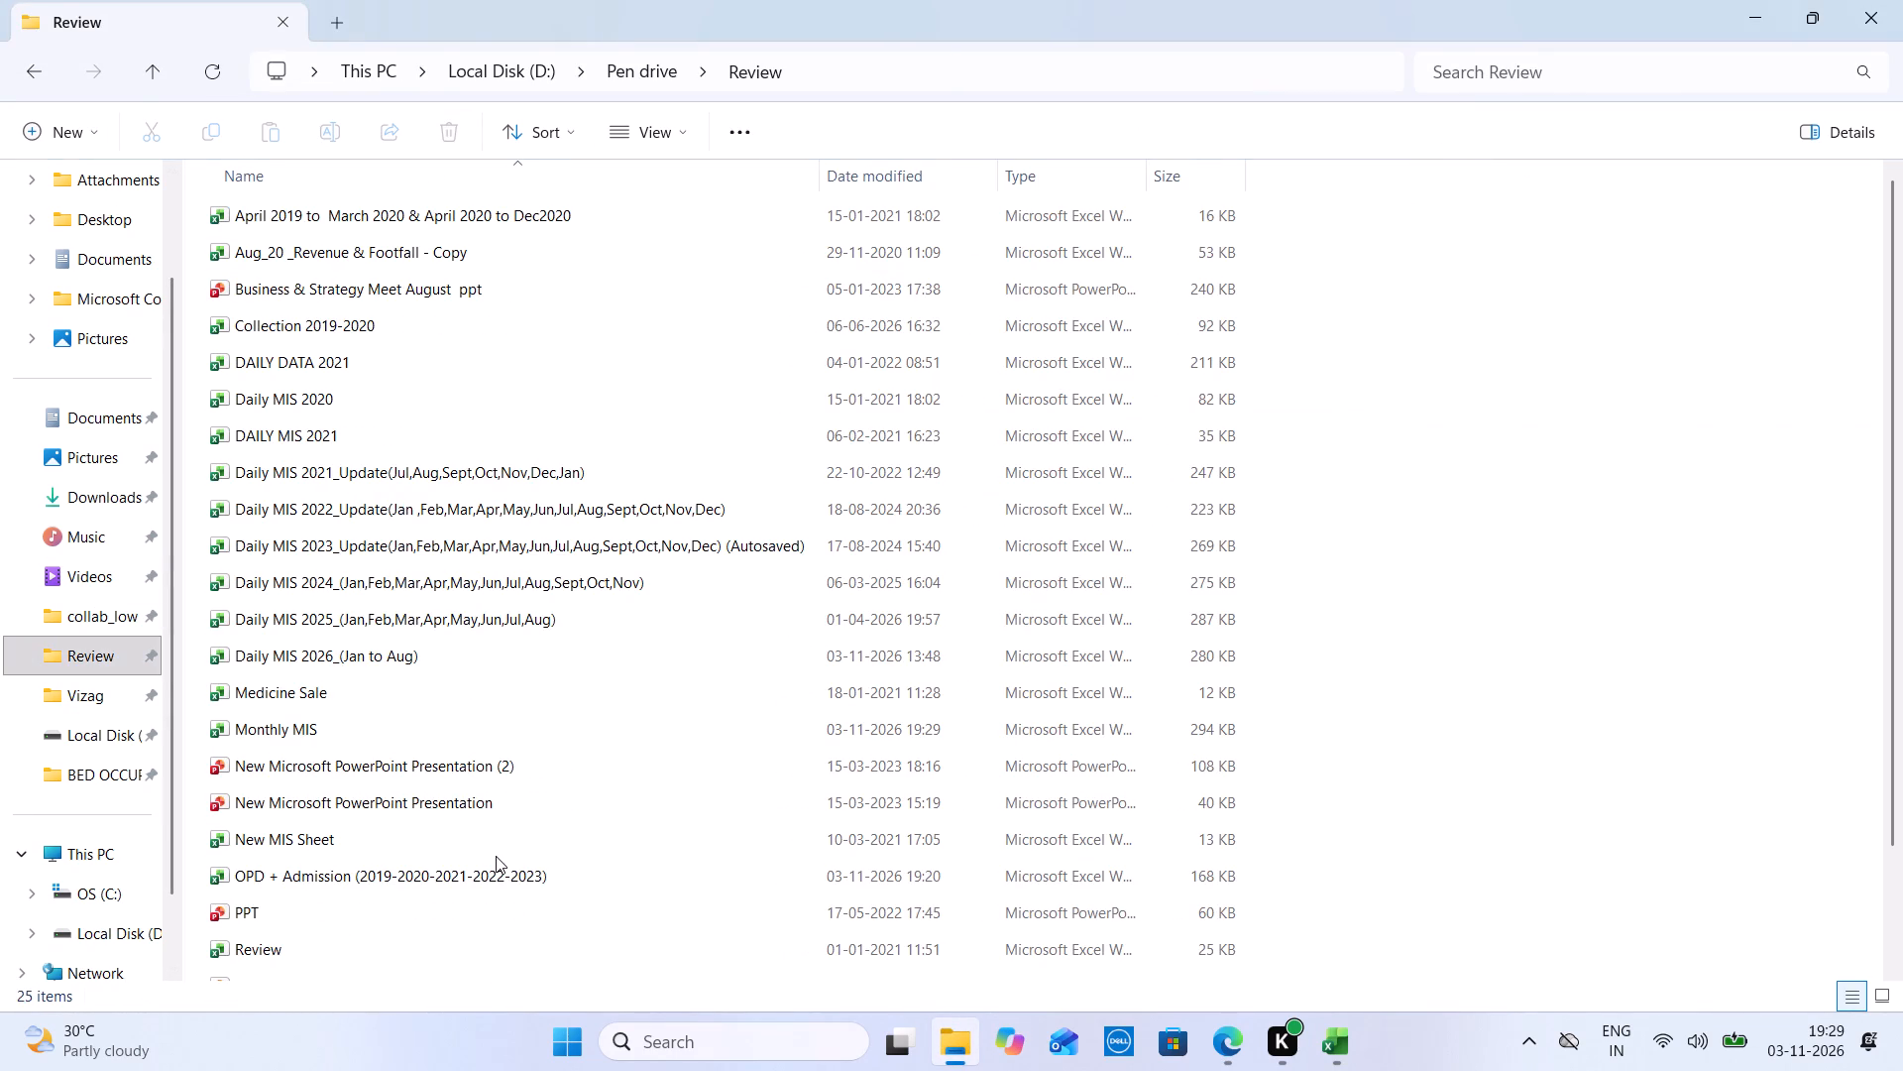
{"action": "double_click", "coordinate": [478, 869]}
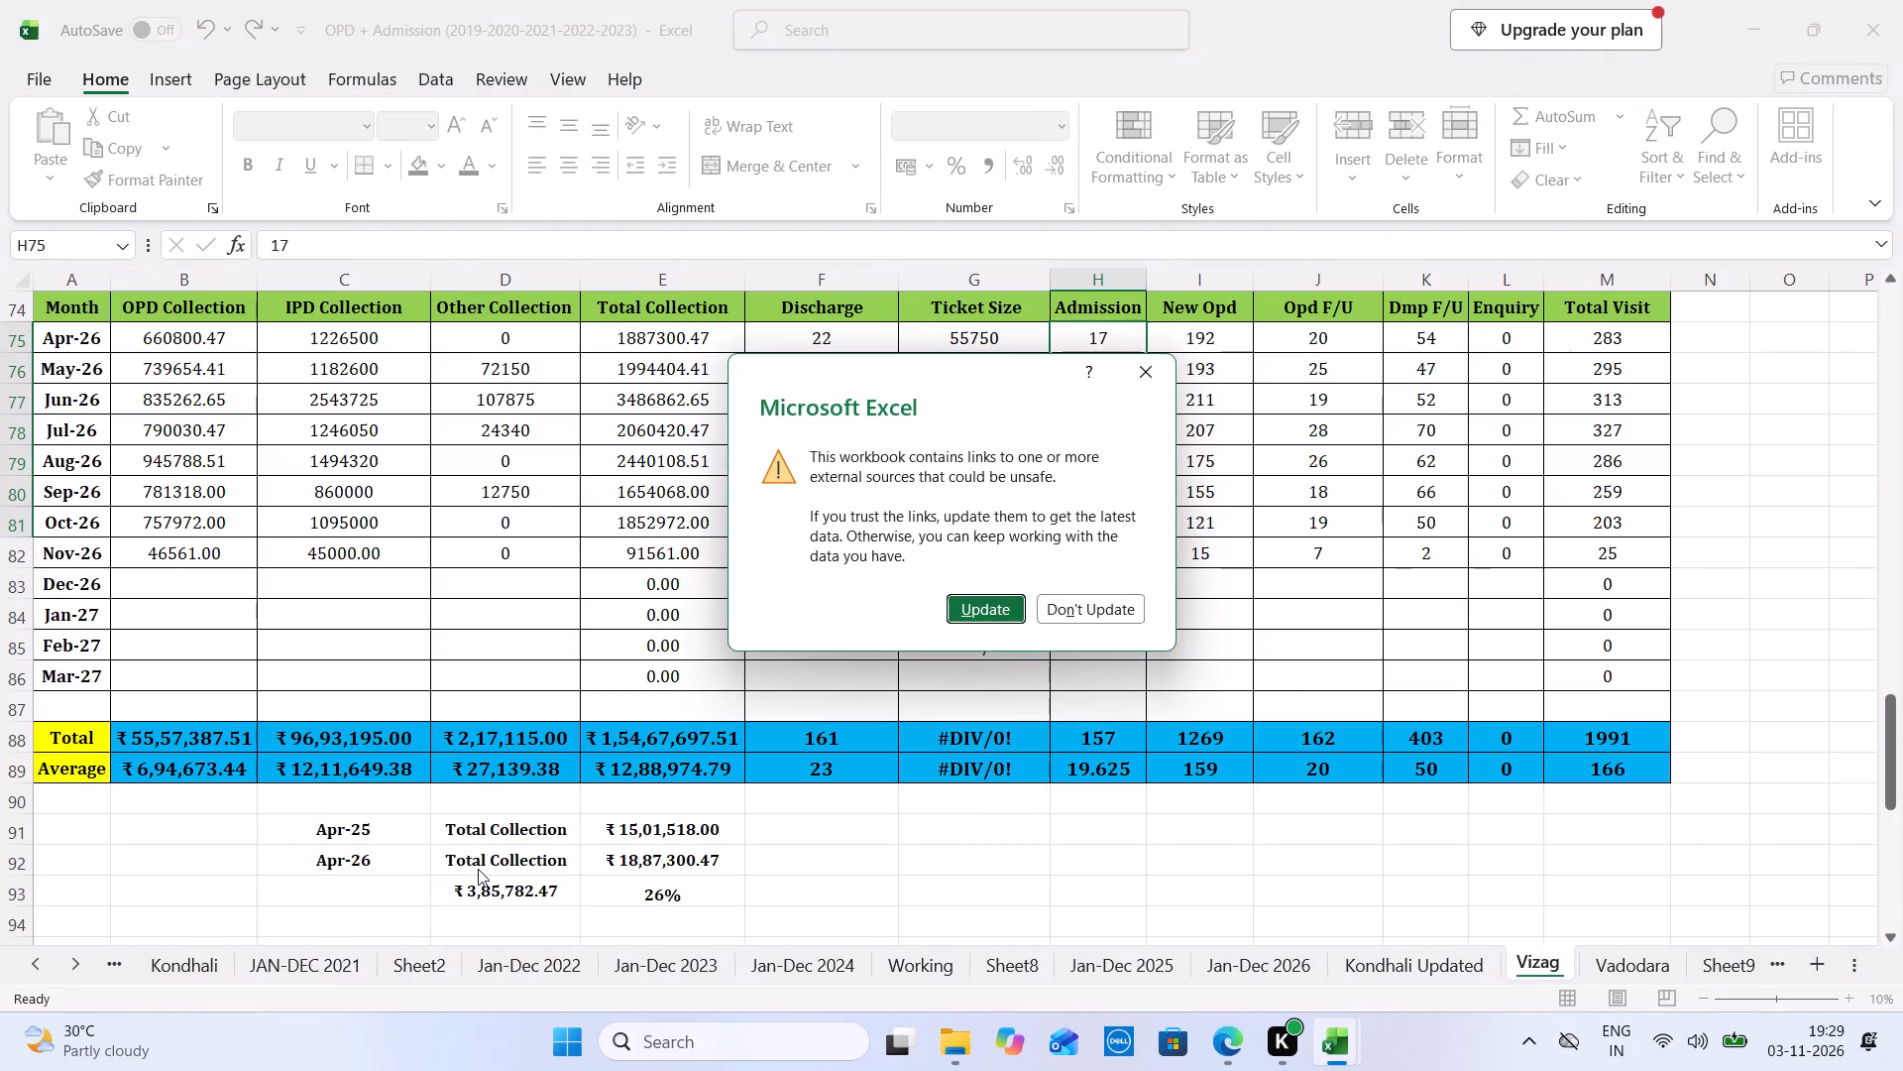
{"action": "left_click", "coordinate": [1150, 388]}
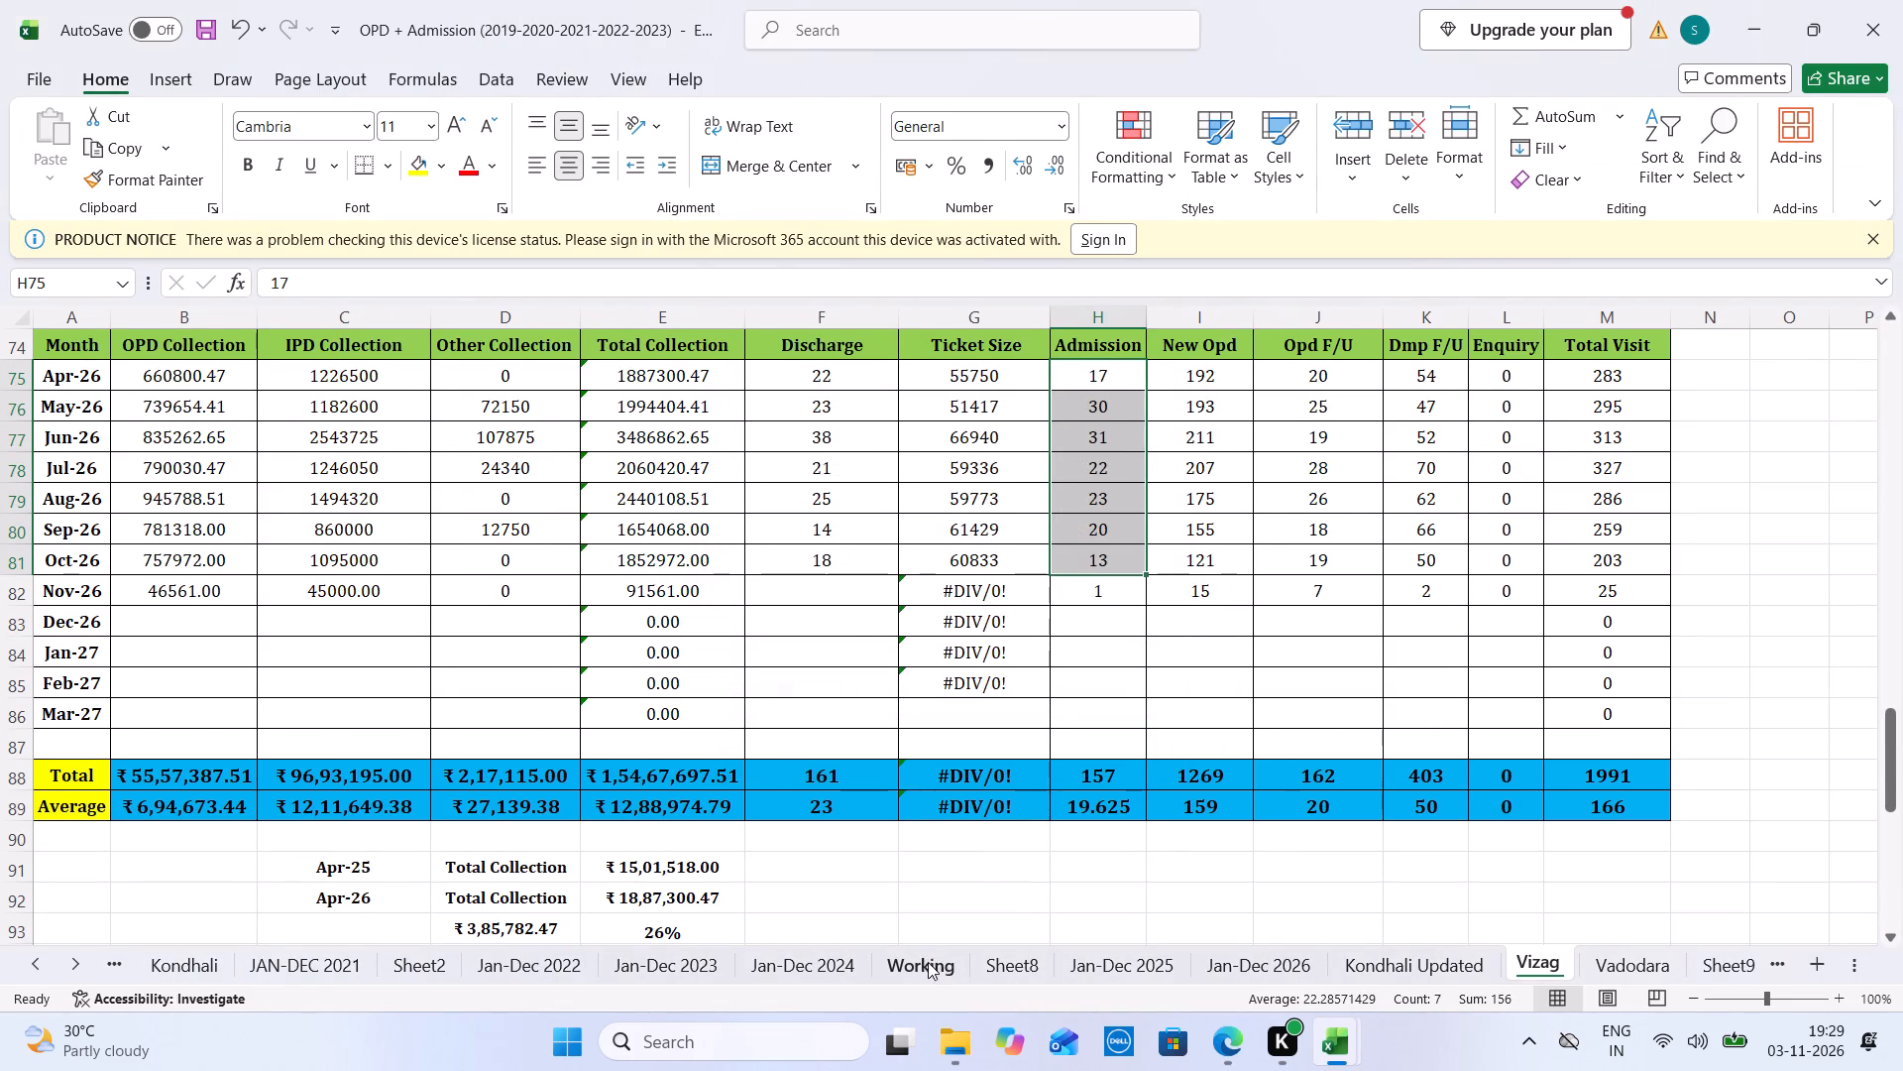
{"action": "left_click", "coordinate": [928, 962]}
{"action": "left_click", "coordinate": [1902, 0]}
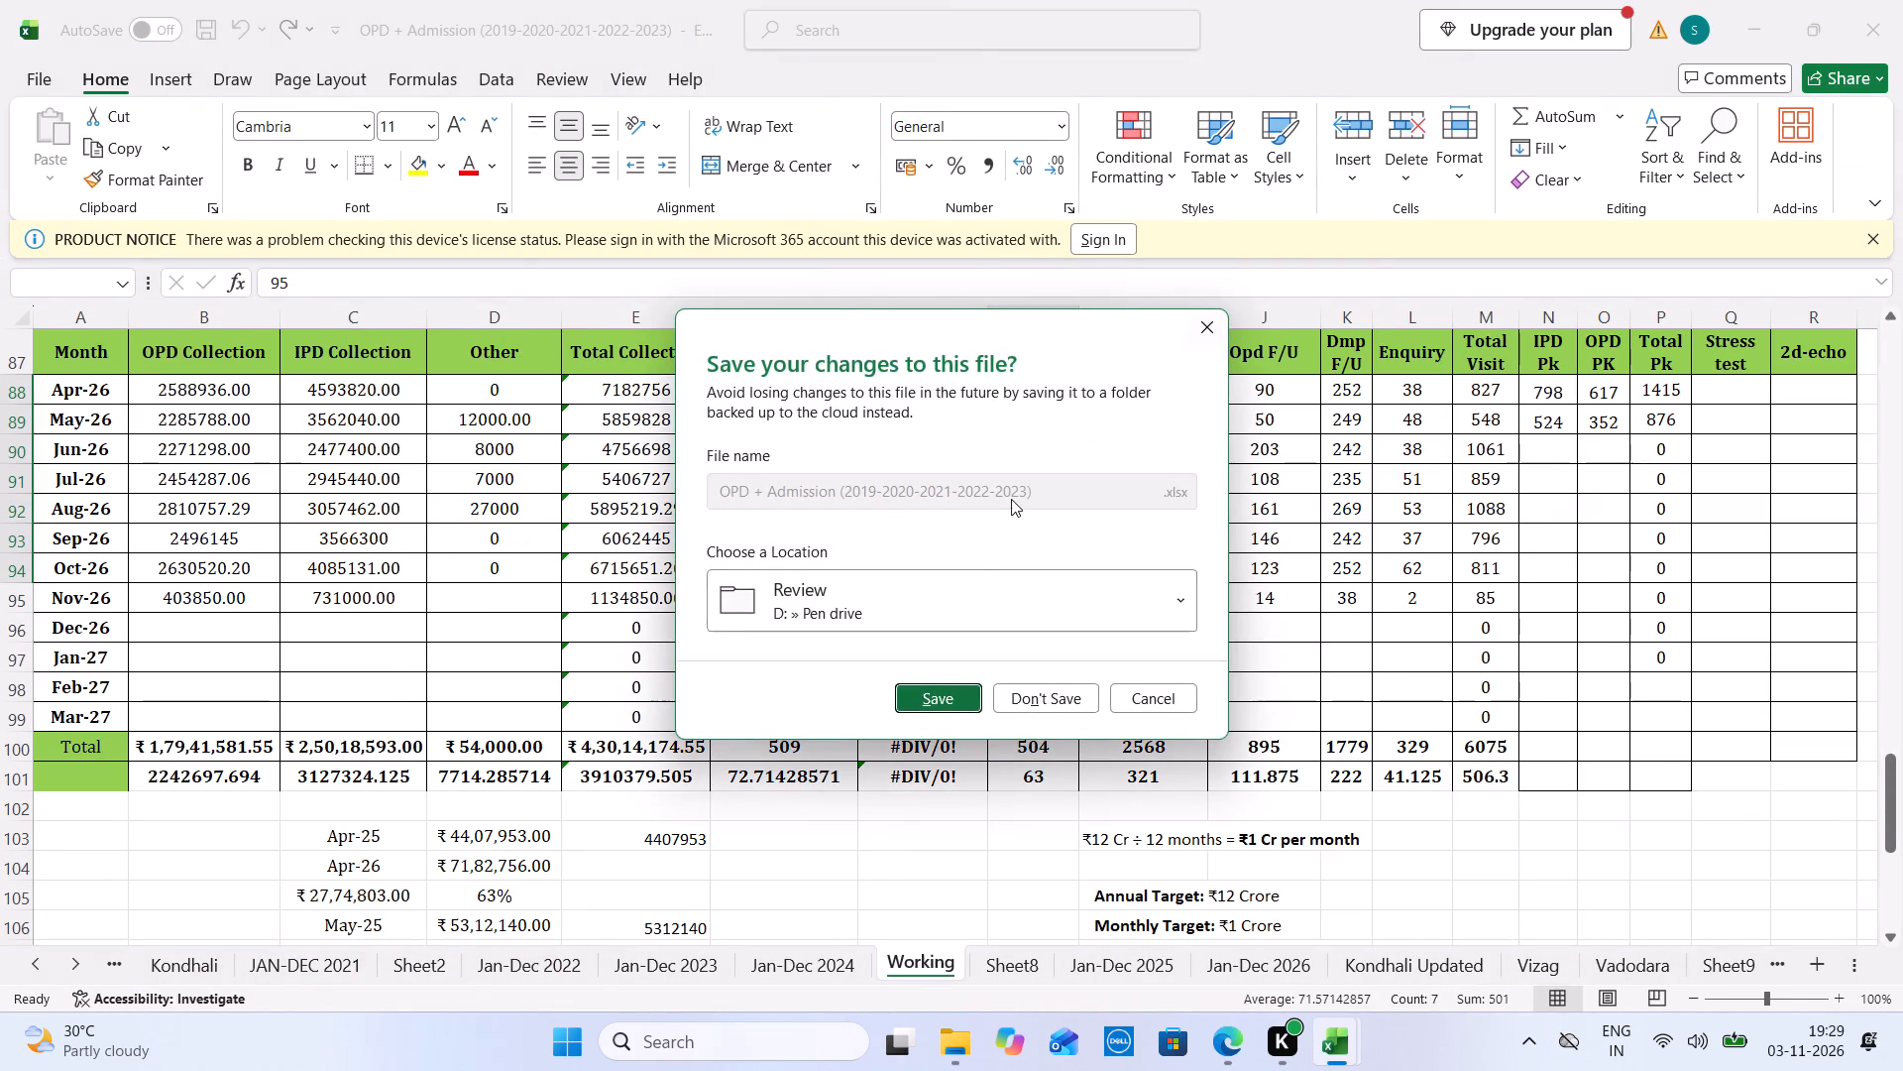
{"action": "left_click", "coordinate": [931, 690]}
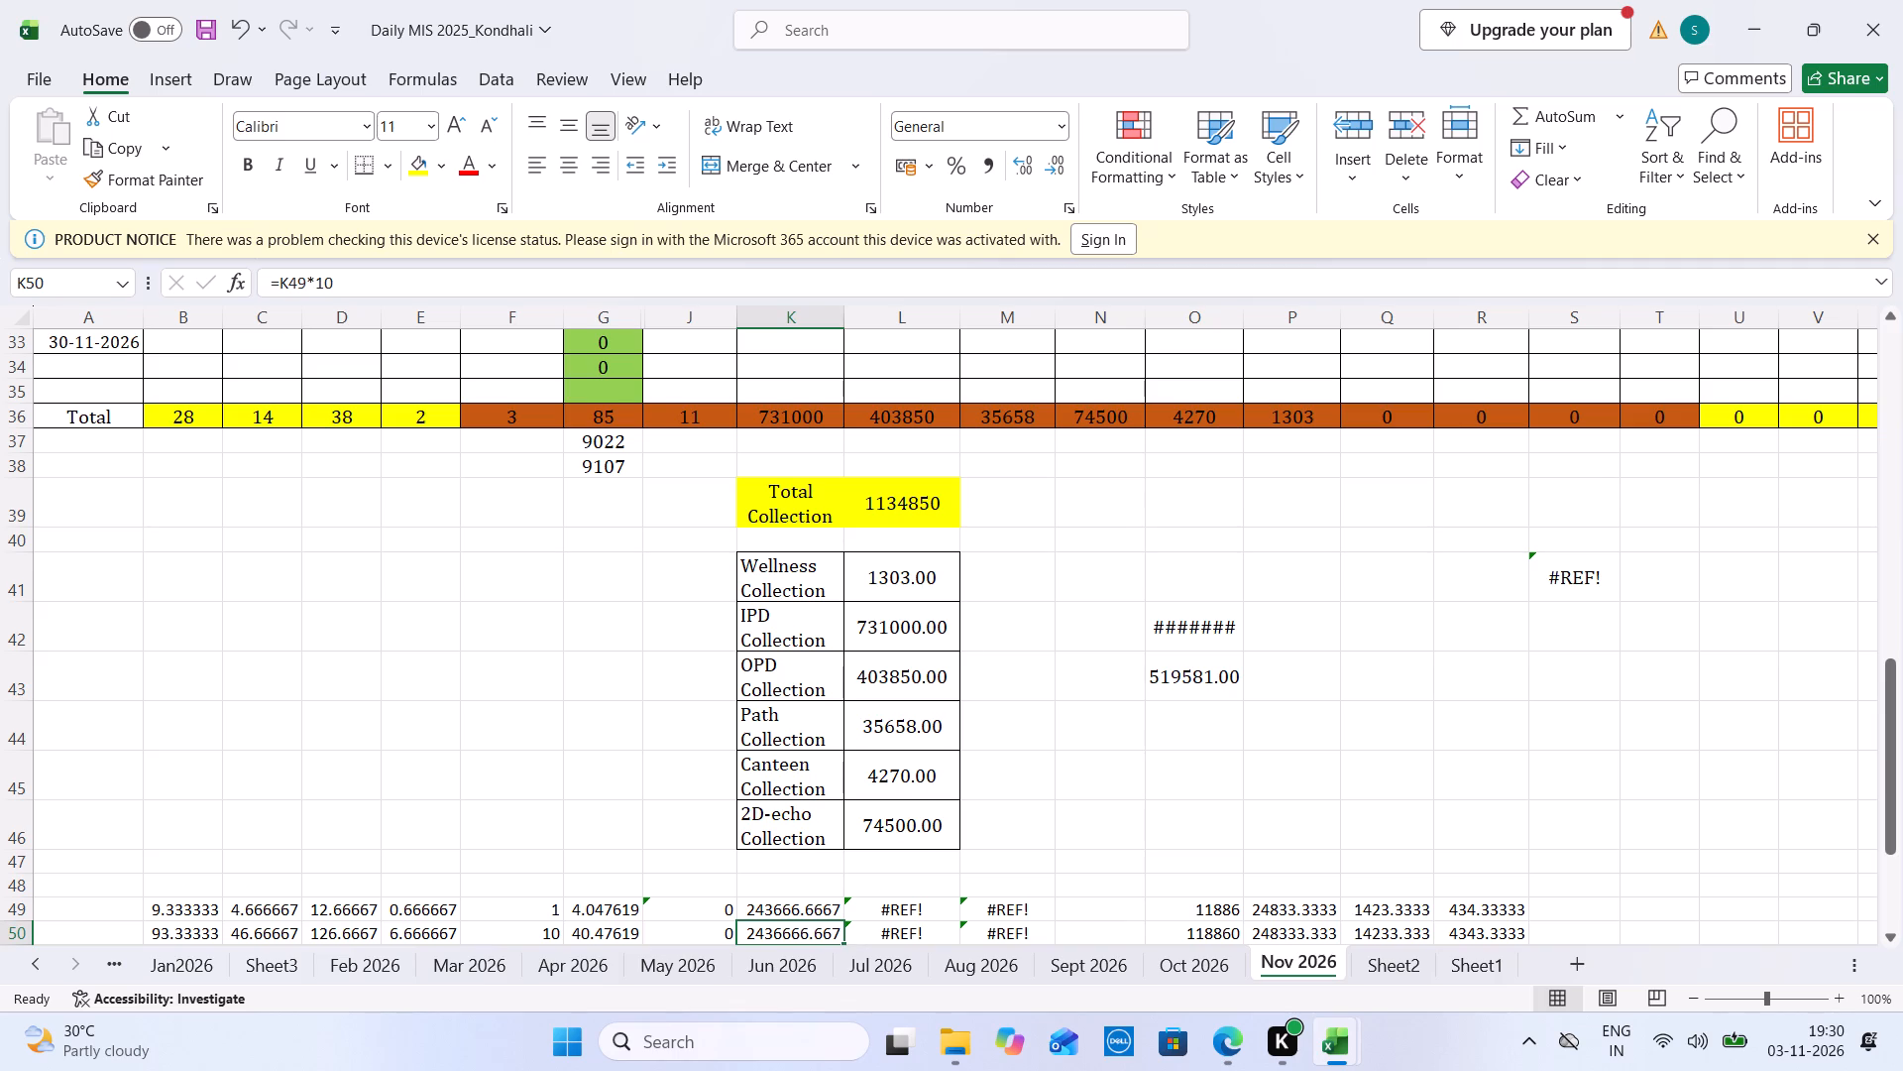
Save the Daily MIS 2025_Kondhali workbook.
{"action": "left_click", "coordinate": [873, 523]}
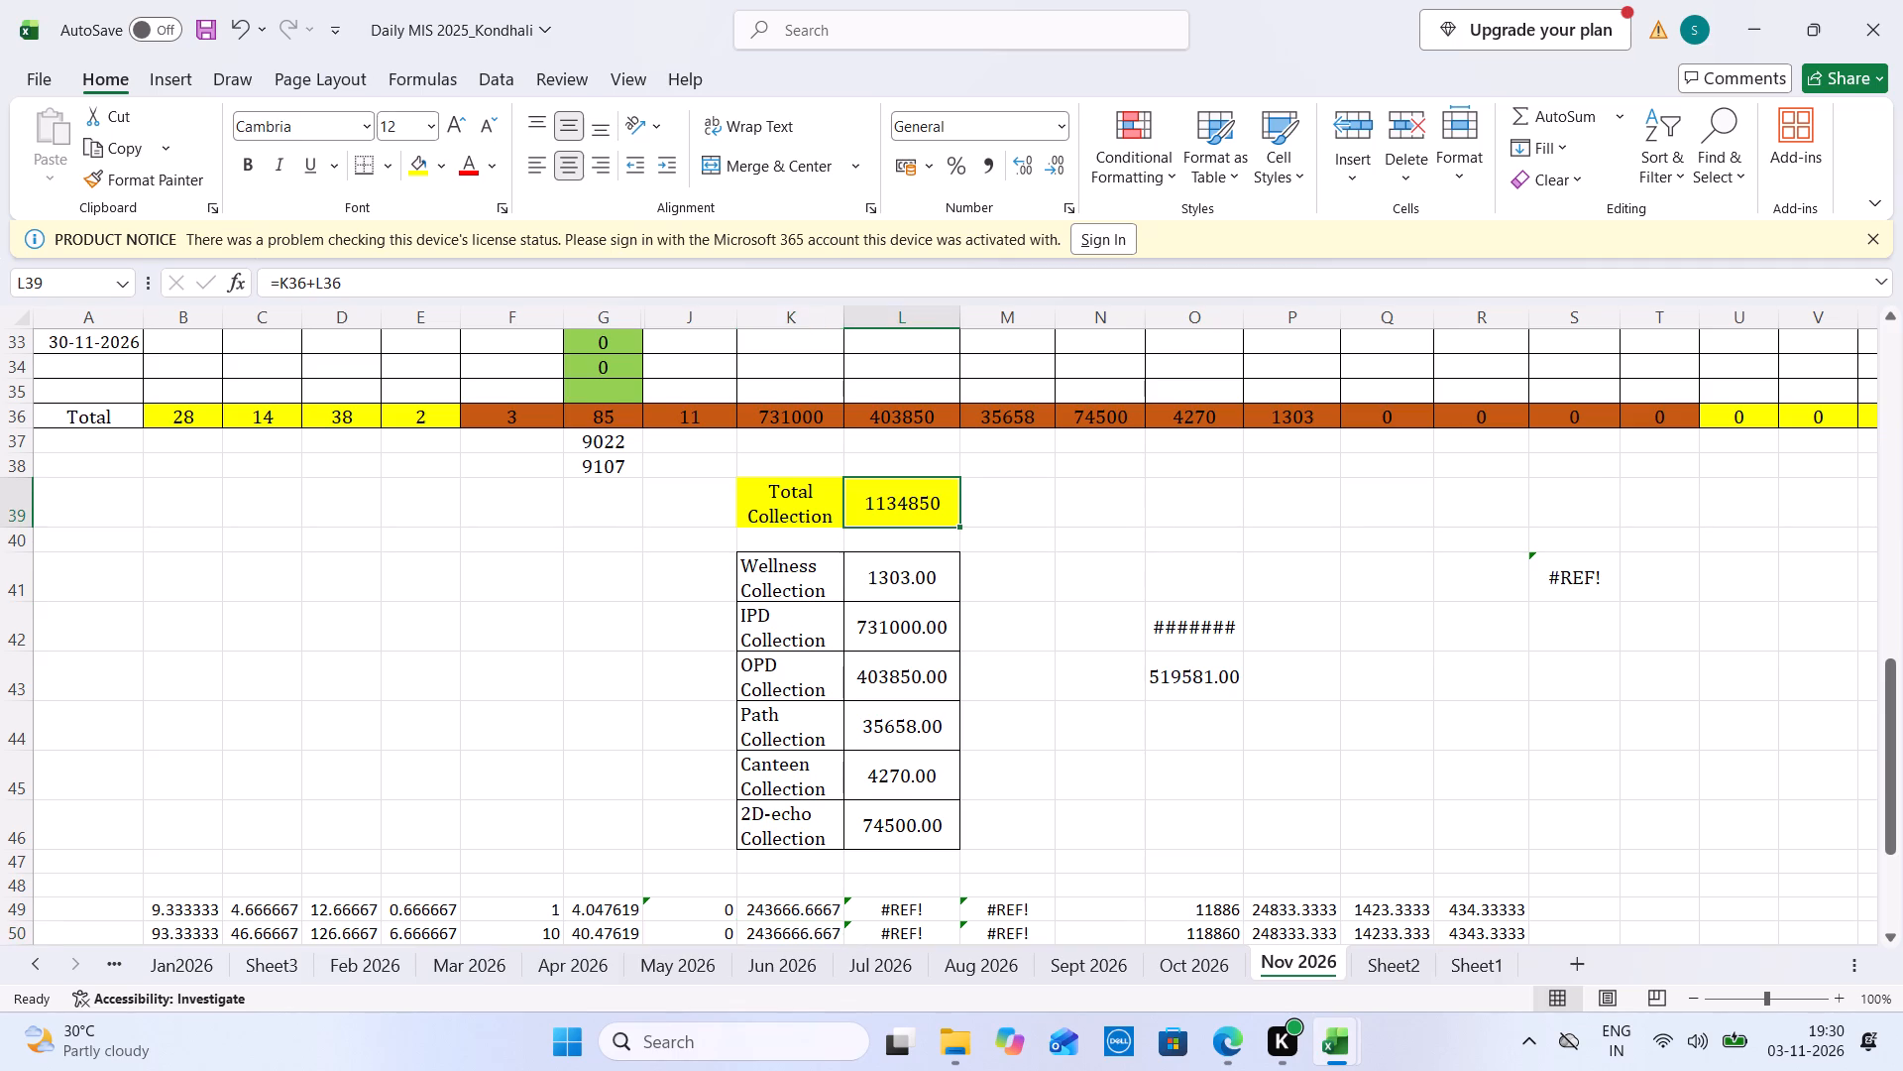
{"action": "key", "text": "ctrl+s"}
Examine the collection, budget, and admission and new OPD tables on the MIS _4 Hospital sheet of Monthly MIS for remaining November entries.
{"action": "key", "text": "ctrl+Tab"}
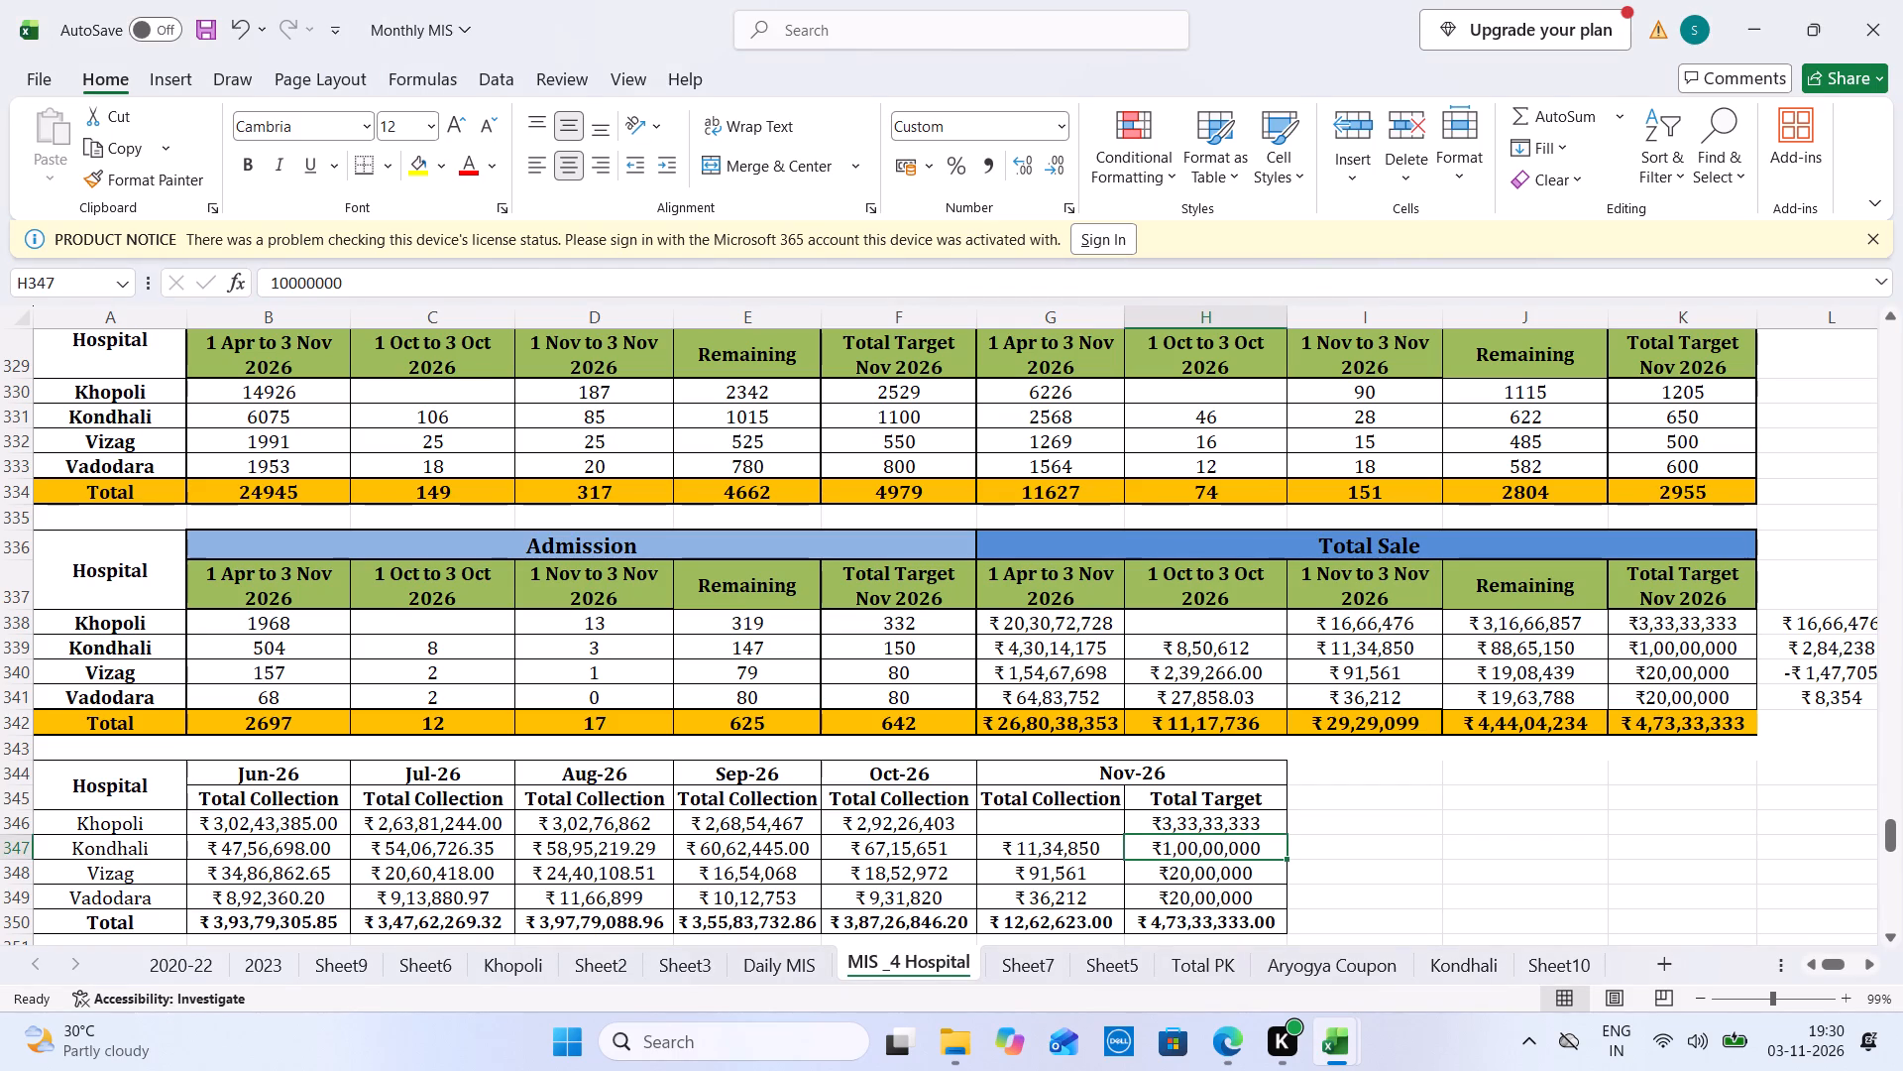
{"action": "key", "text": "Down"}
{"action": "key", "text": "Down"}
{"action": "key", "text": "Down"}
{"action": "key", "text": "Down"}
{"action": "key", "text": "Down"}
{"action": "key", "text": "Down"}
{"action": "key", "text": "Down"}
{"action": "key", "text": "Down"}
{"action": "key", "text": "Down"}
{"action": "key", "text": "Down"}
{"action": "key", "text": "Down"}
{"action": "key", "text": "Down"}
{"action": "key", "text": "Down"}
{"action": "key", "text": "Down"}
{"action": "key", "text": "Down"}
{"action": "key", "text": "Down"}
{"action": "key", "text": "Down"}
{"action": "key", "text": "Down"}
{"action": "key", "text": "Down"}
{"action": "key", "text": "Down"}
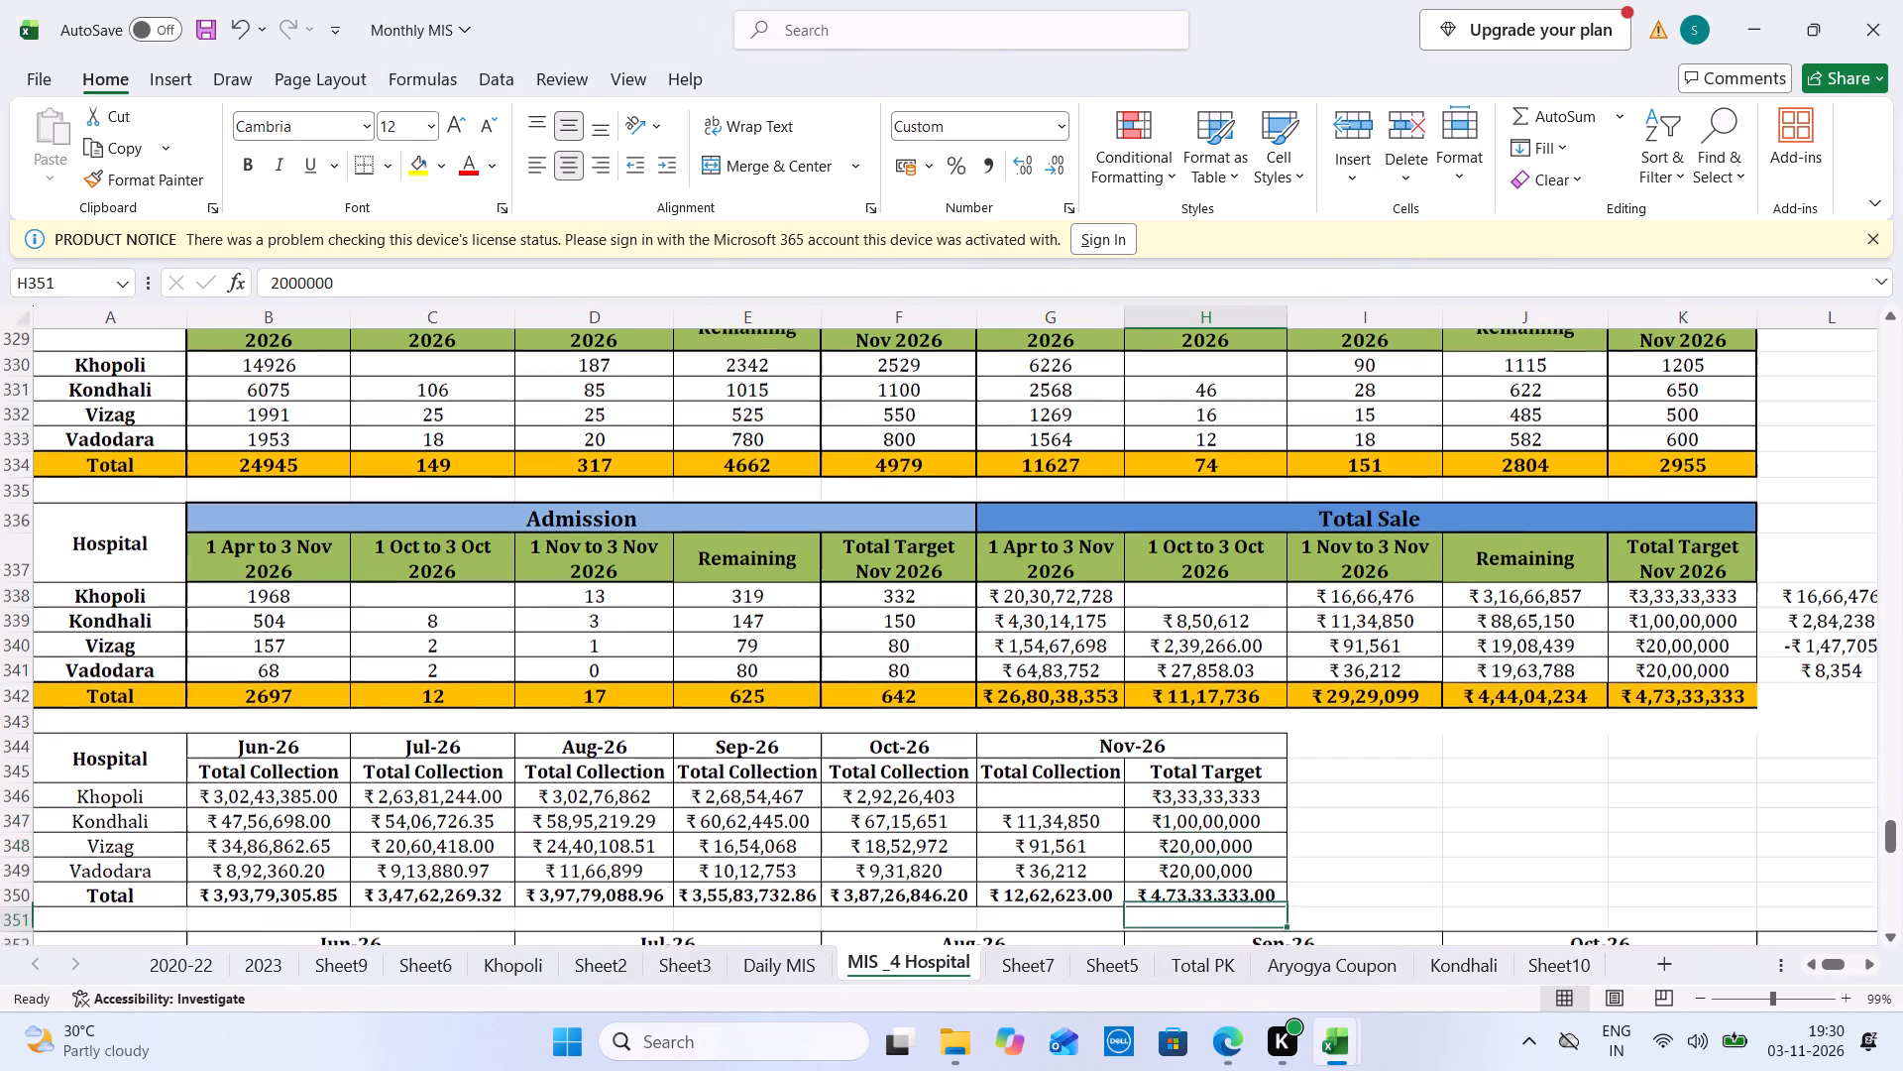
{"action": "key", "text": "Down"}
{"action": "key", "text": "Down"}
{"action": "key", "text": "Down"}
{"action": "key", "text": "Down"}
{"action": "key", "text": "Down"}
{"action": "key", "text": "Down"}
{"action": "key", "text": "Down"}
{"action": "key", "text": "Down"}
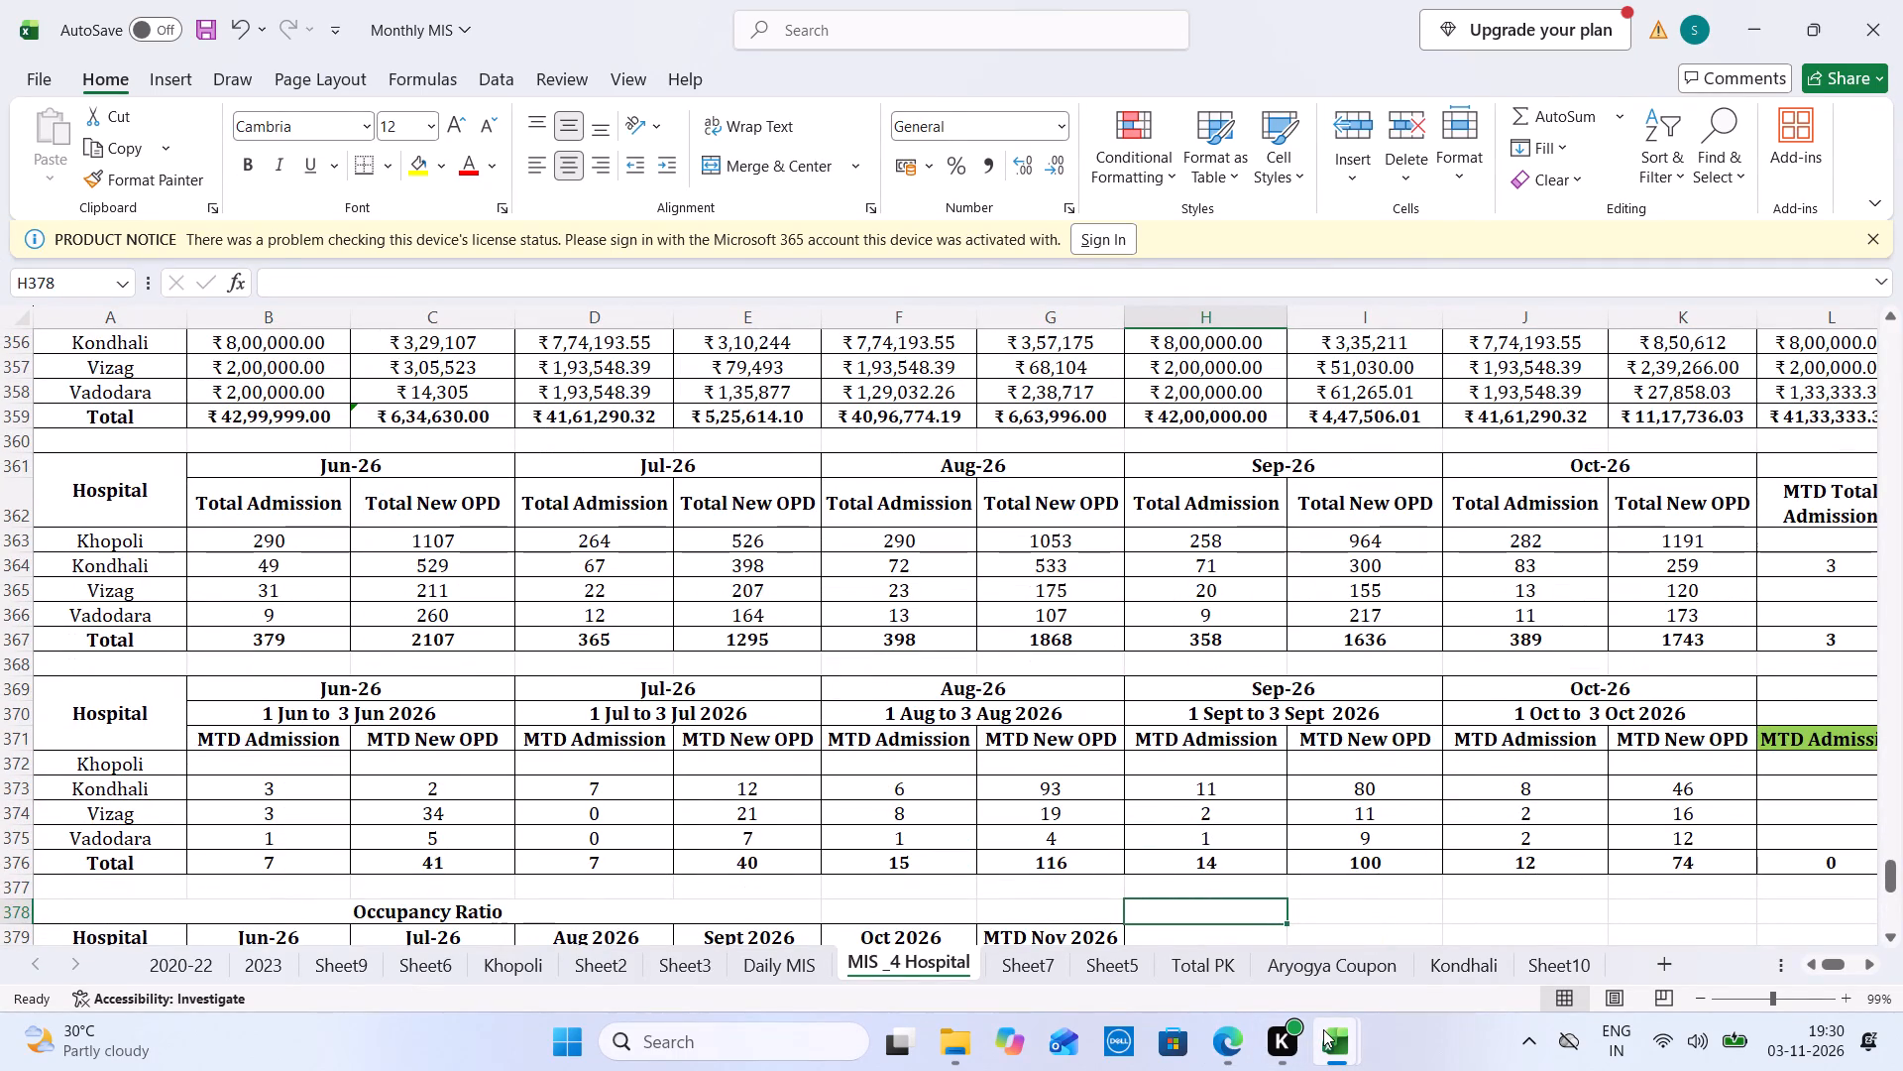
Close the Daily MIS 2025_Kondhali workbook.
{"action": "left_click", "coordinate": [1421, 883]}
{"action": "left_click", "coordinate": [1902, 0]}
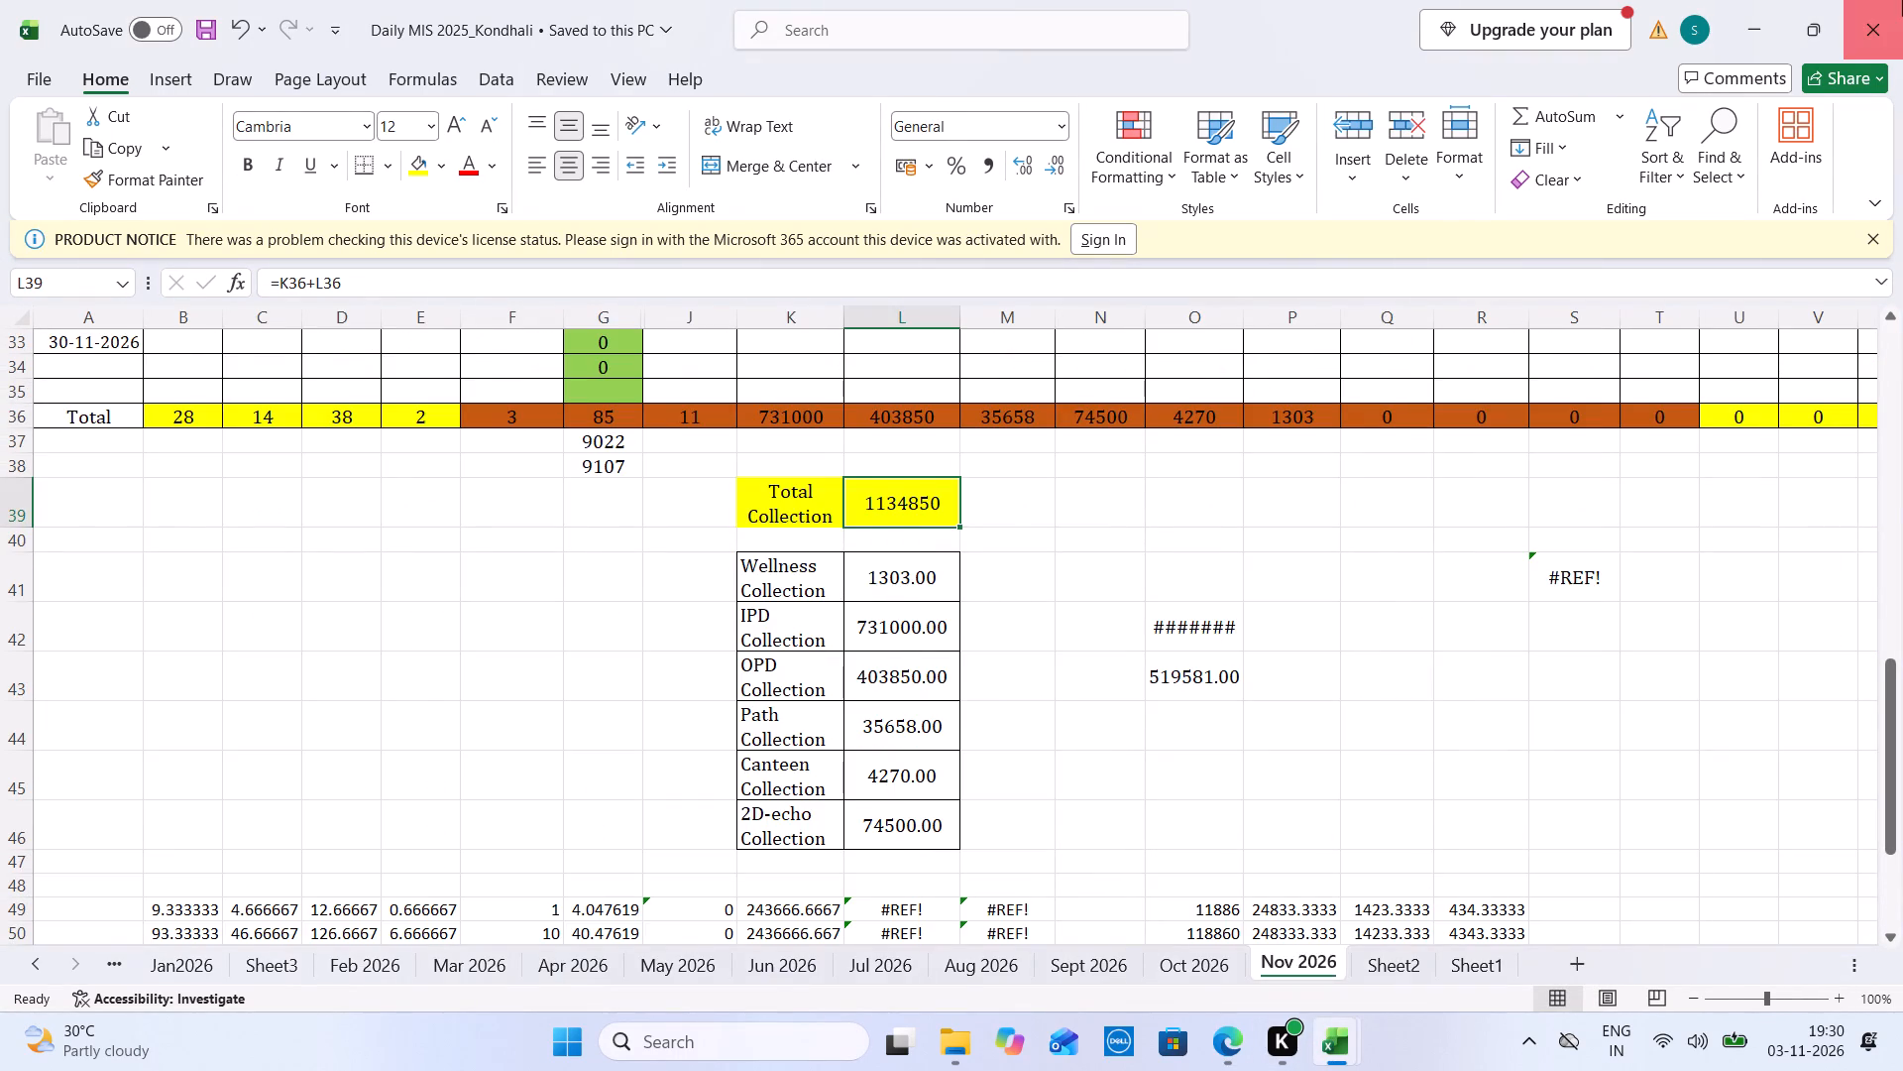
Open OPD Sheet Vadodara from the Vizag folder and check the totals on its Nov 2026 sheet.
{"action": "left_click", "coordinate": [969, 1044]}
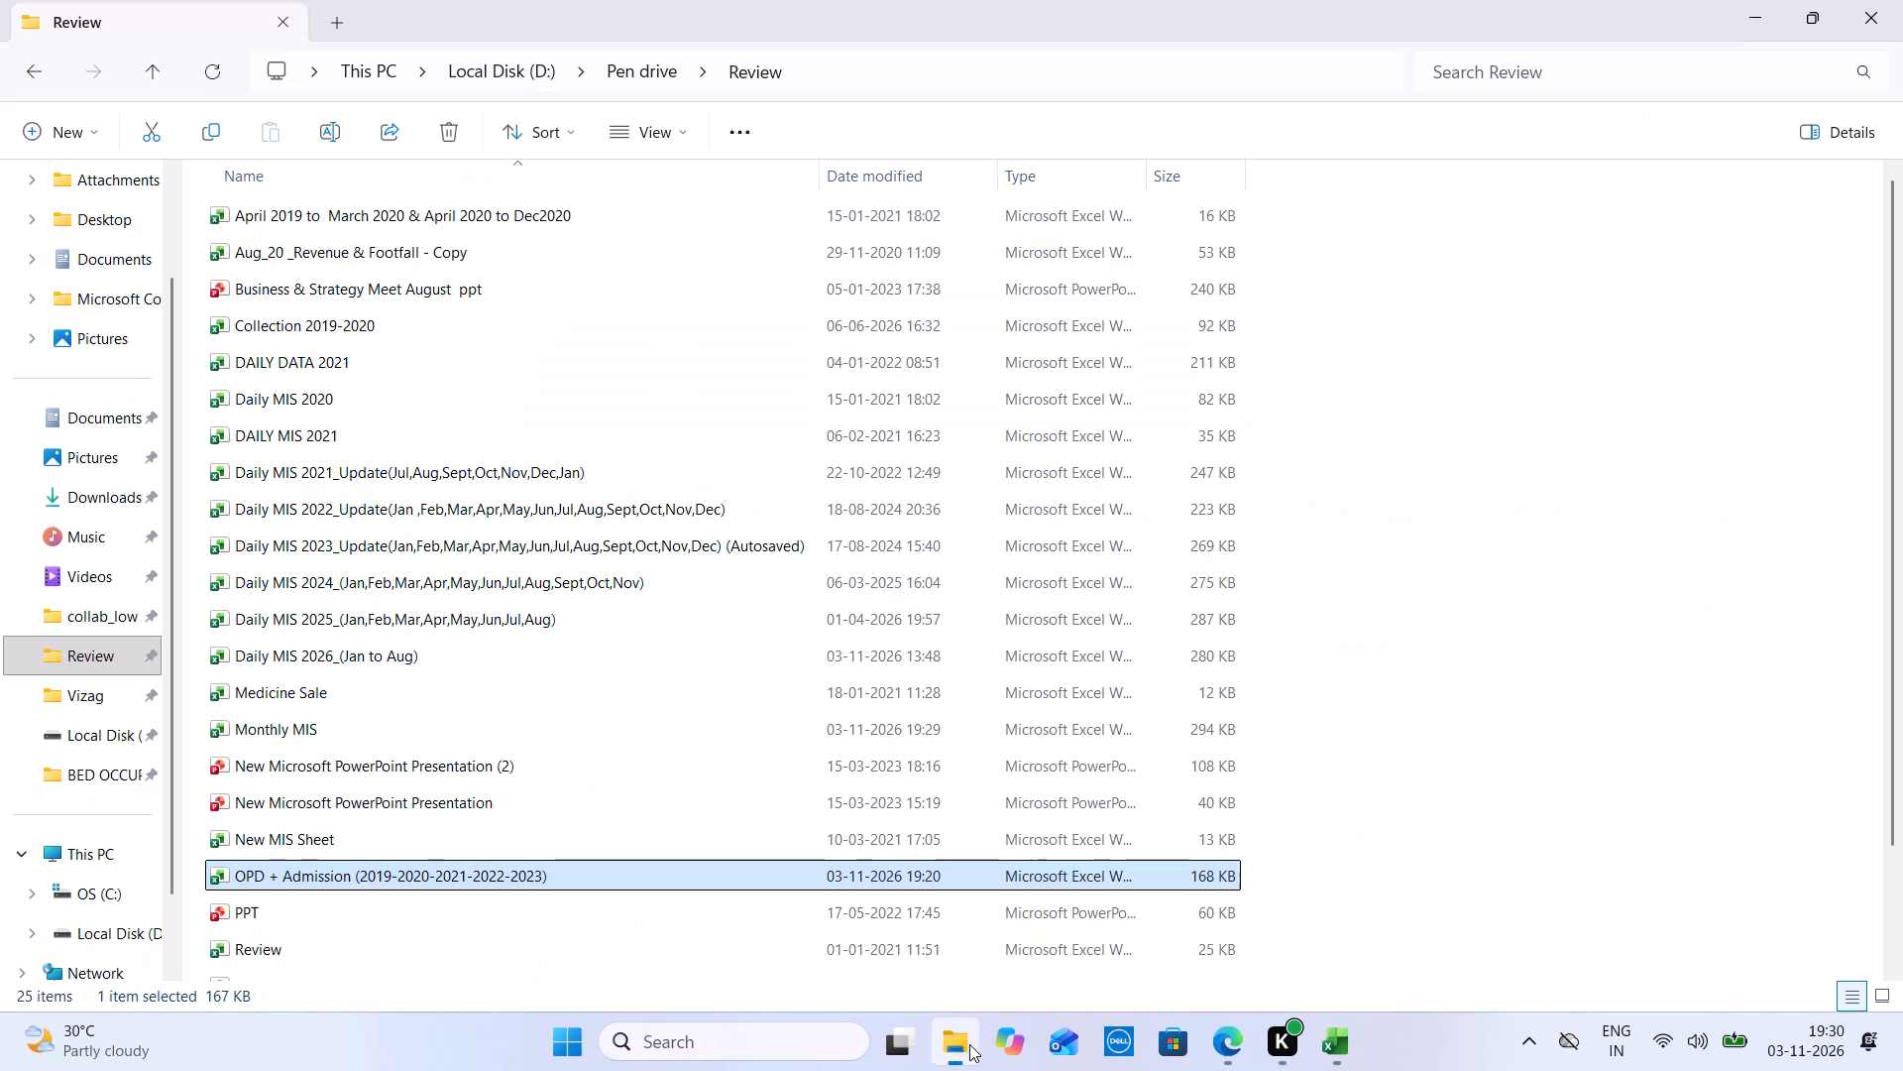
{"action": "left_click", "coordinate": [89, 687]}
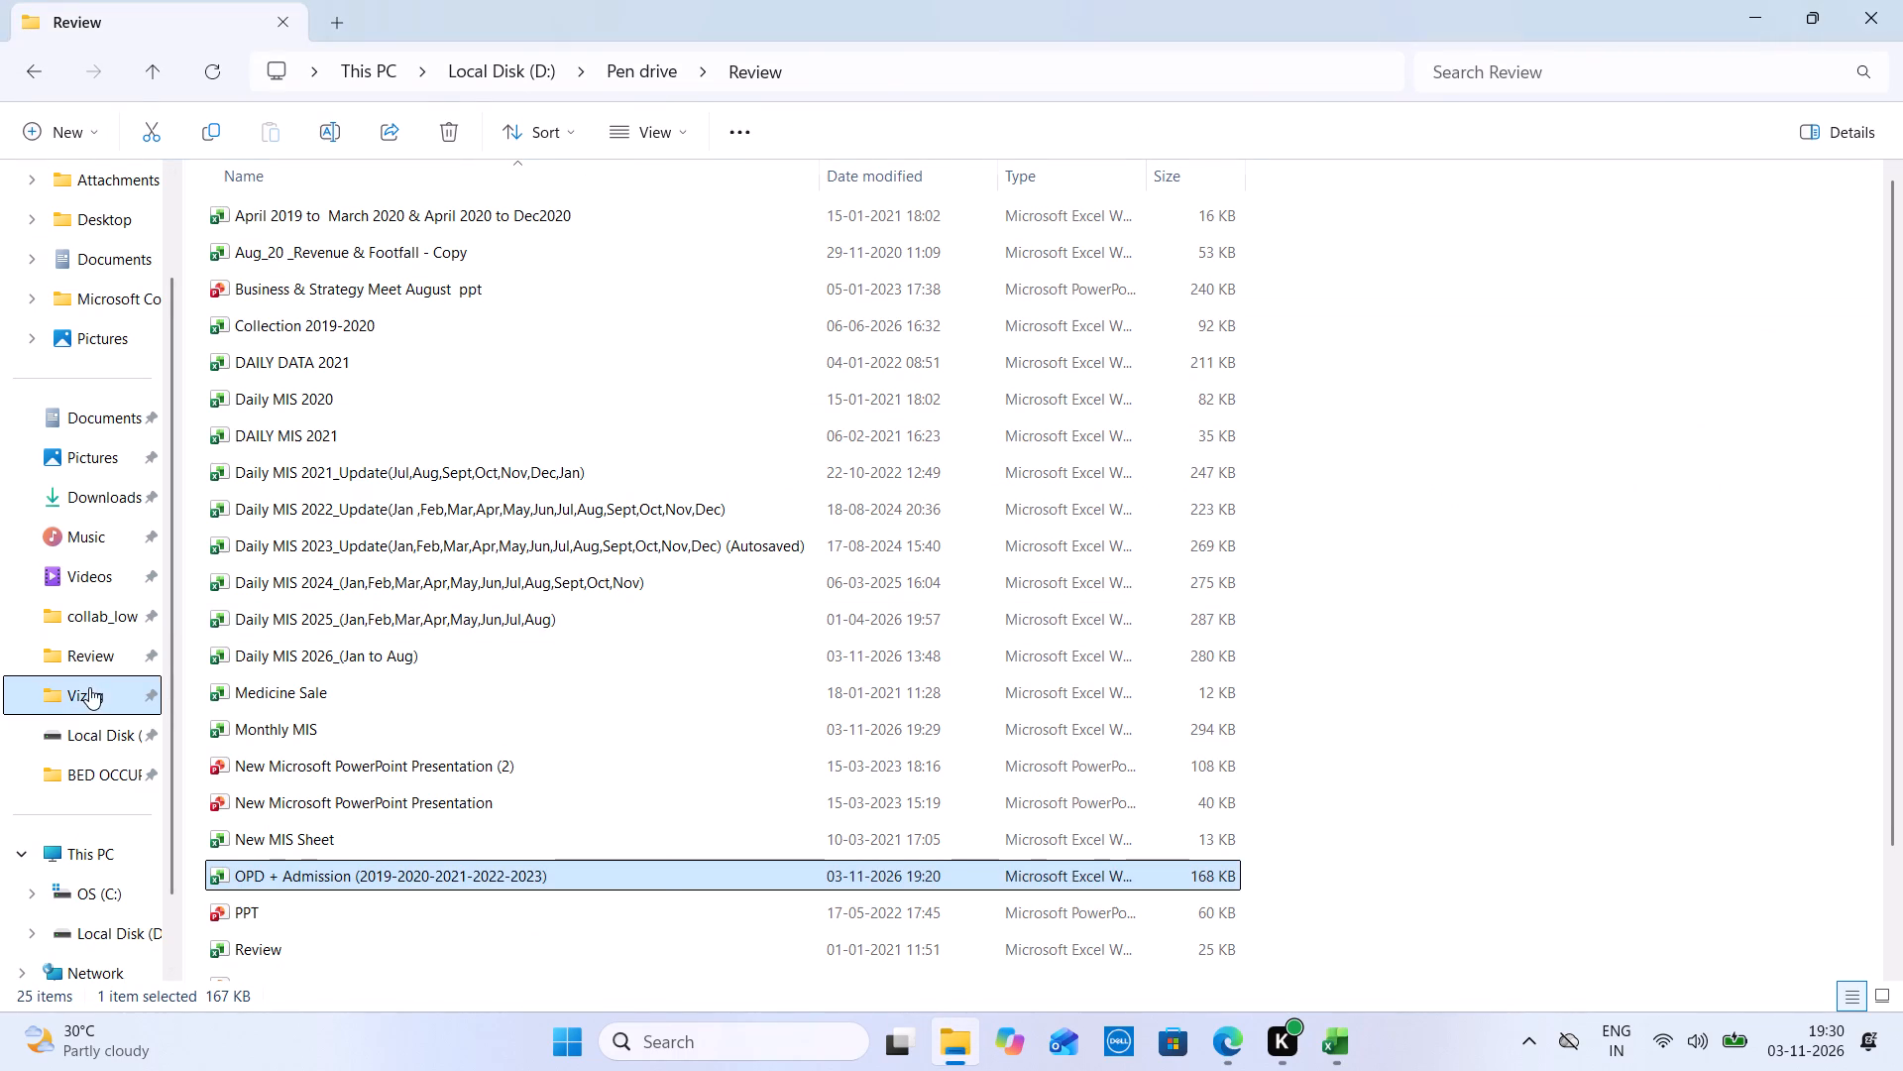
{"action": "left_click", "coordinate": [313, 892]}
{"action": "double_click", "coordinate": [372, 868]}
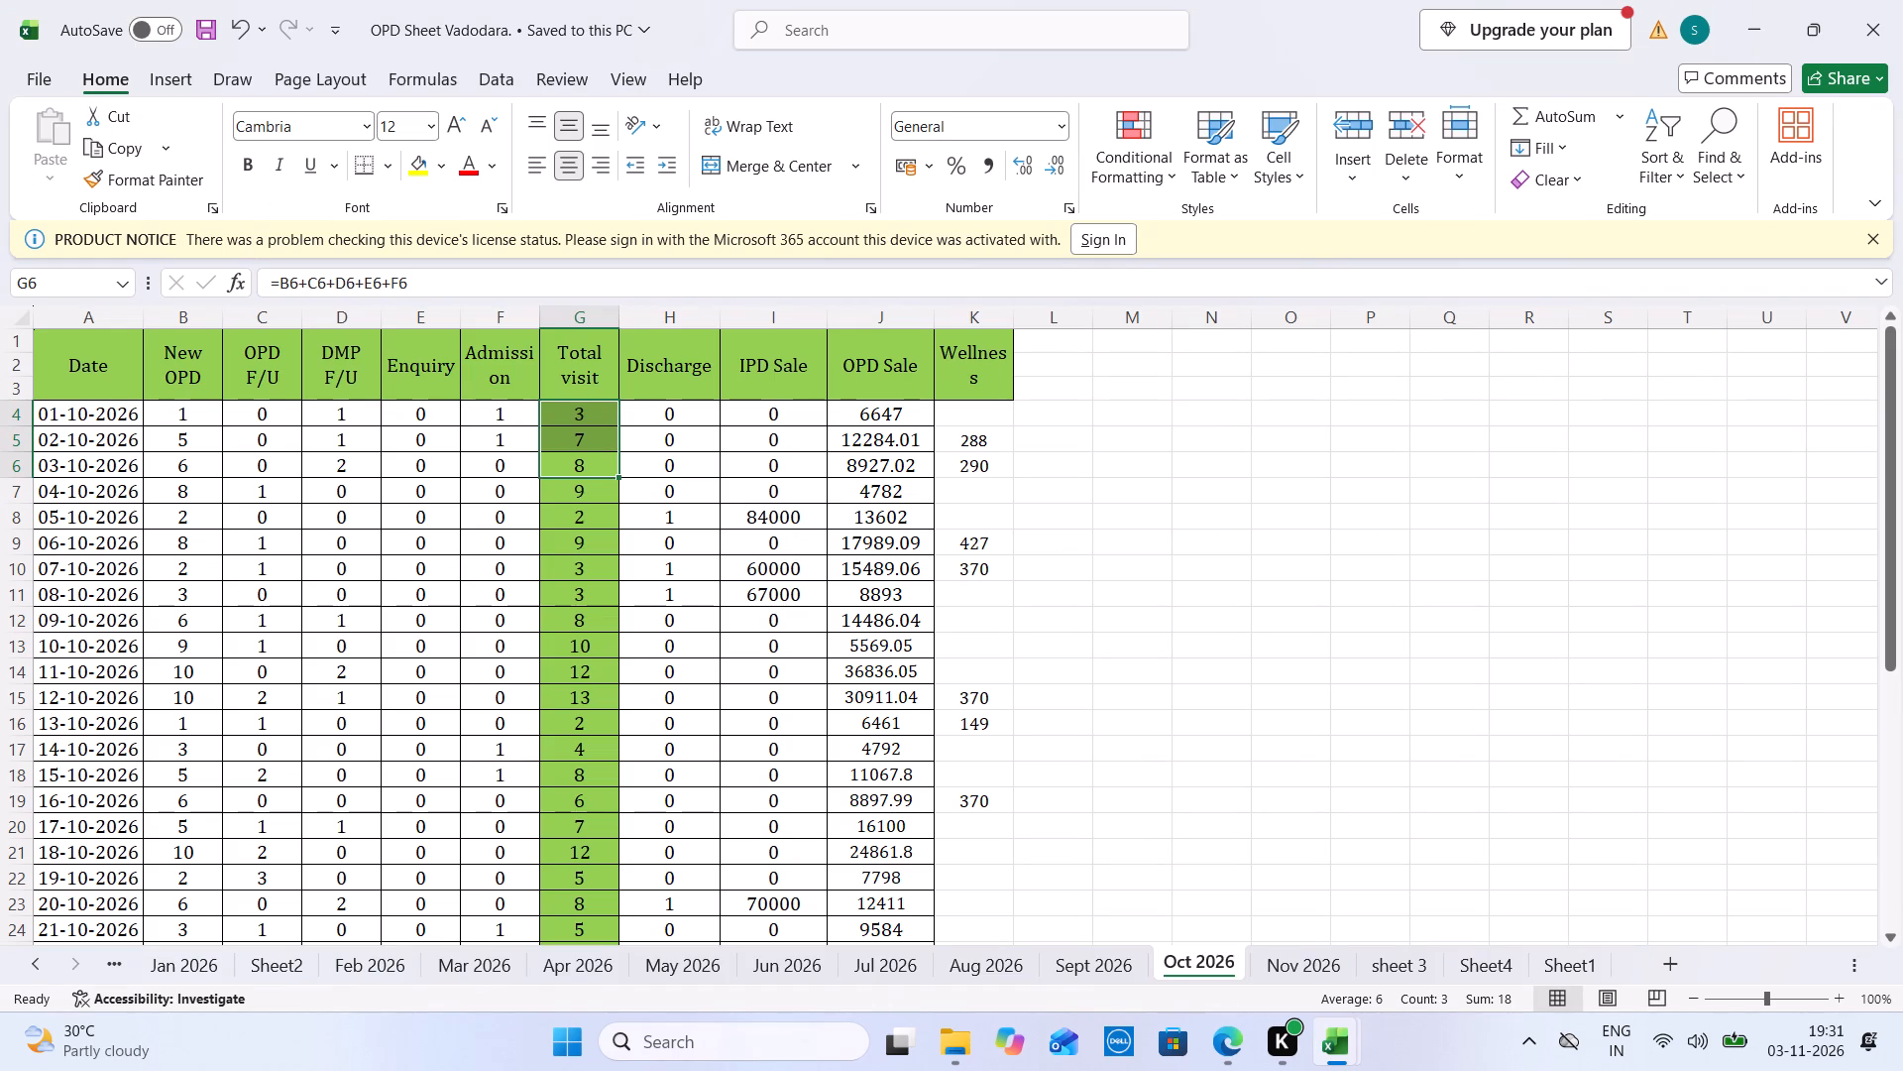
{"action": "left_click", "coordinate": [1300, 964]}
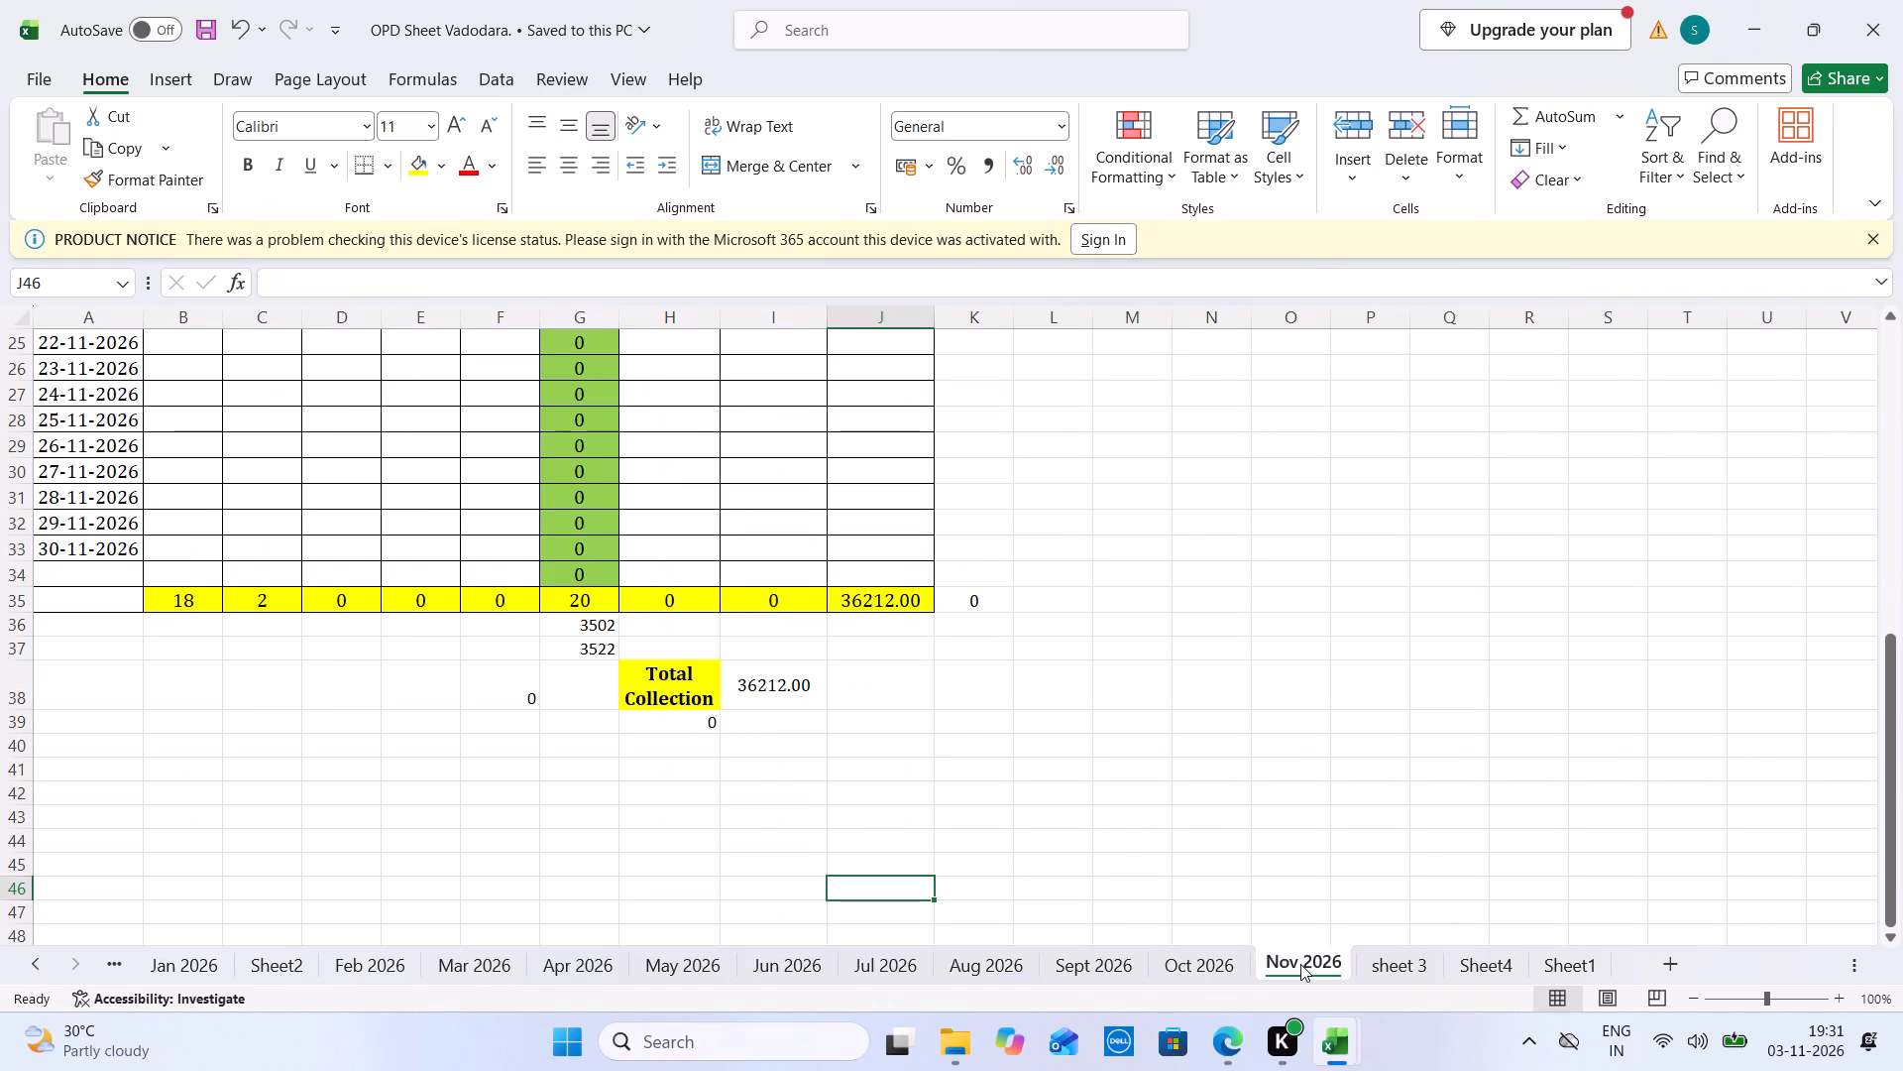
In Monthly MIS, enter Vadodara's Nov-26 MTD Total Admission as 0 and MTD Total New OPD as 18, and save.
{"action": "key", "text": "ctrl+Tab"}
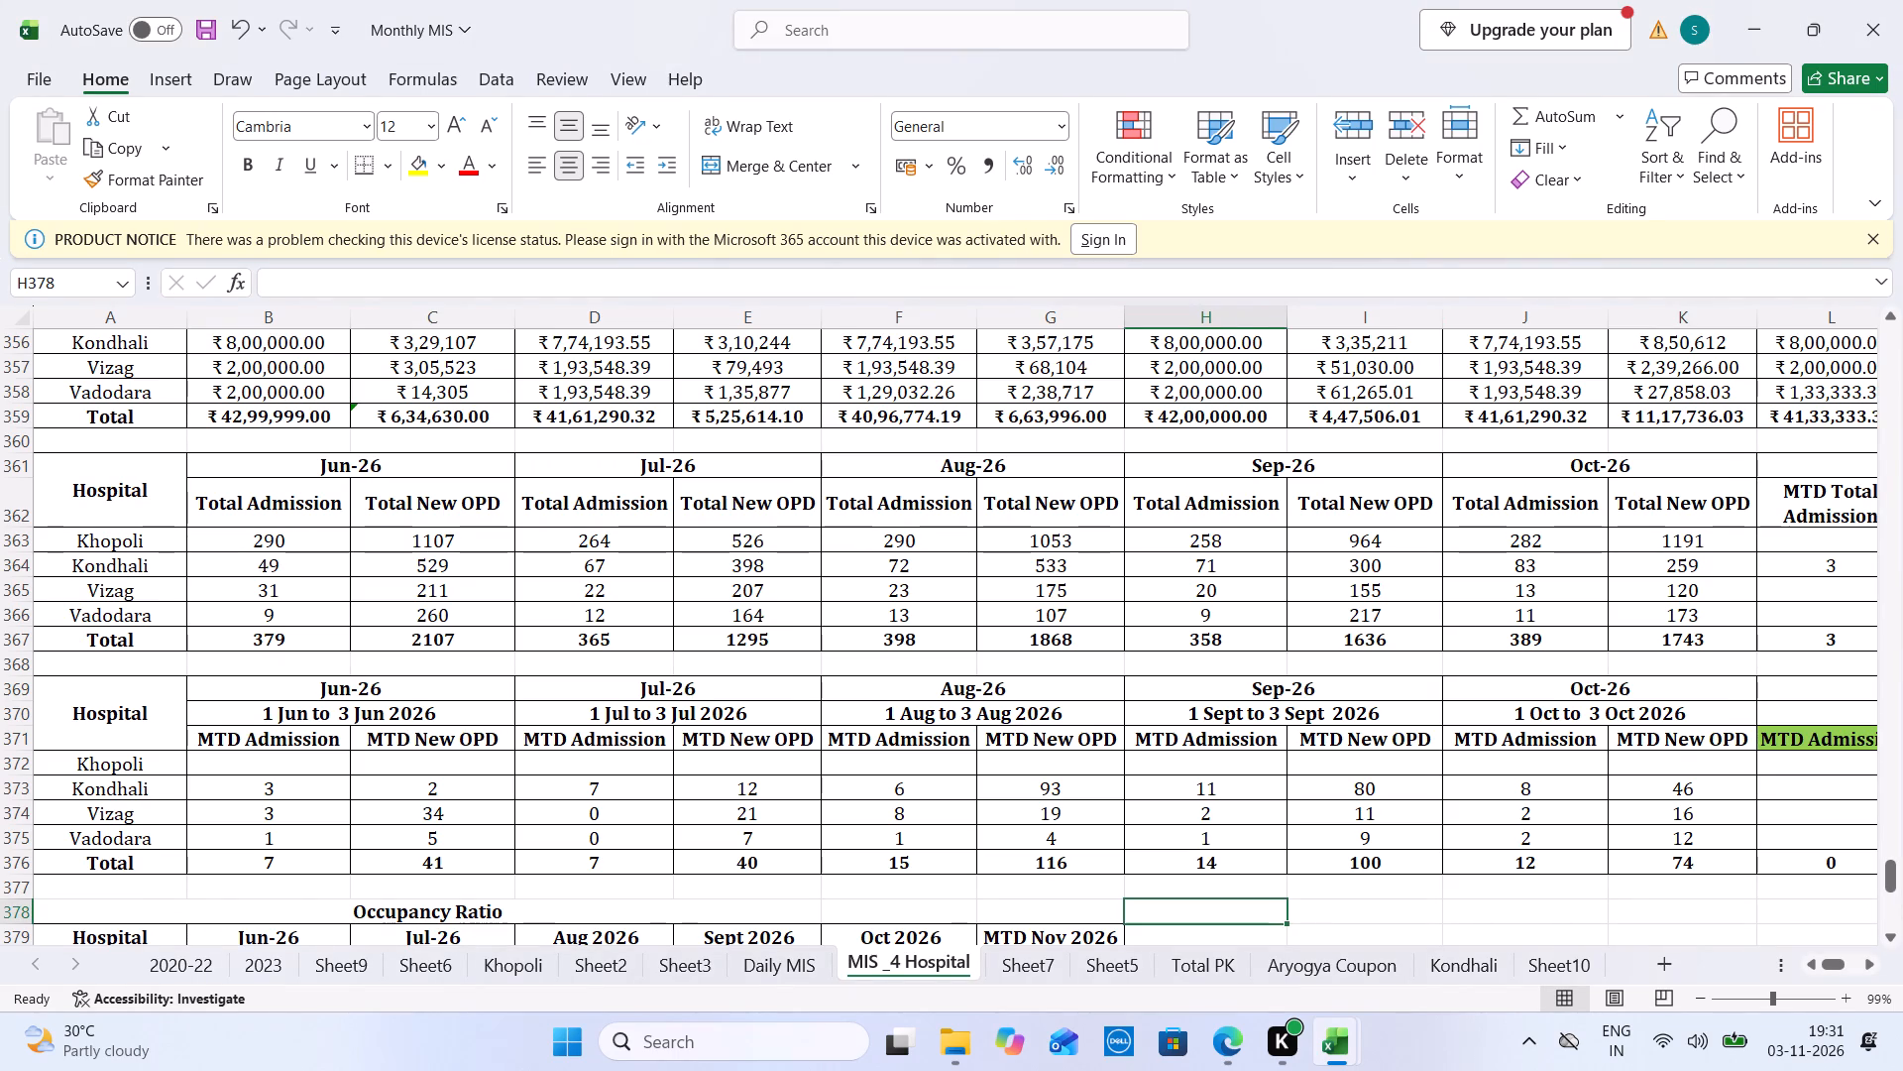
{"action": "left_click", "coordinate": [1794, 596]}
{"action": "key", "text": "Down"}
{"action": "key", "text": "0"}
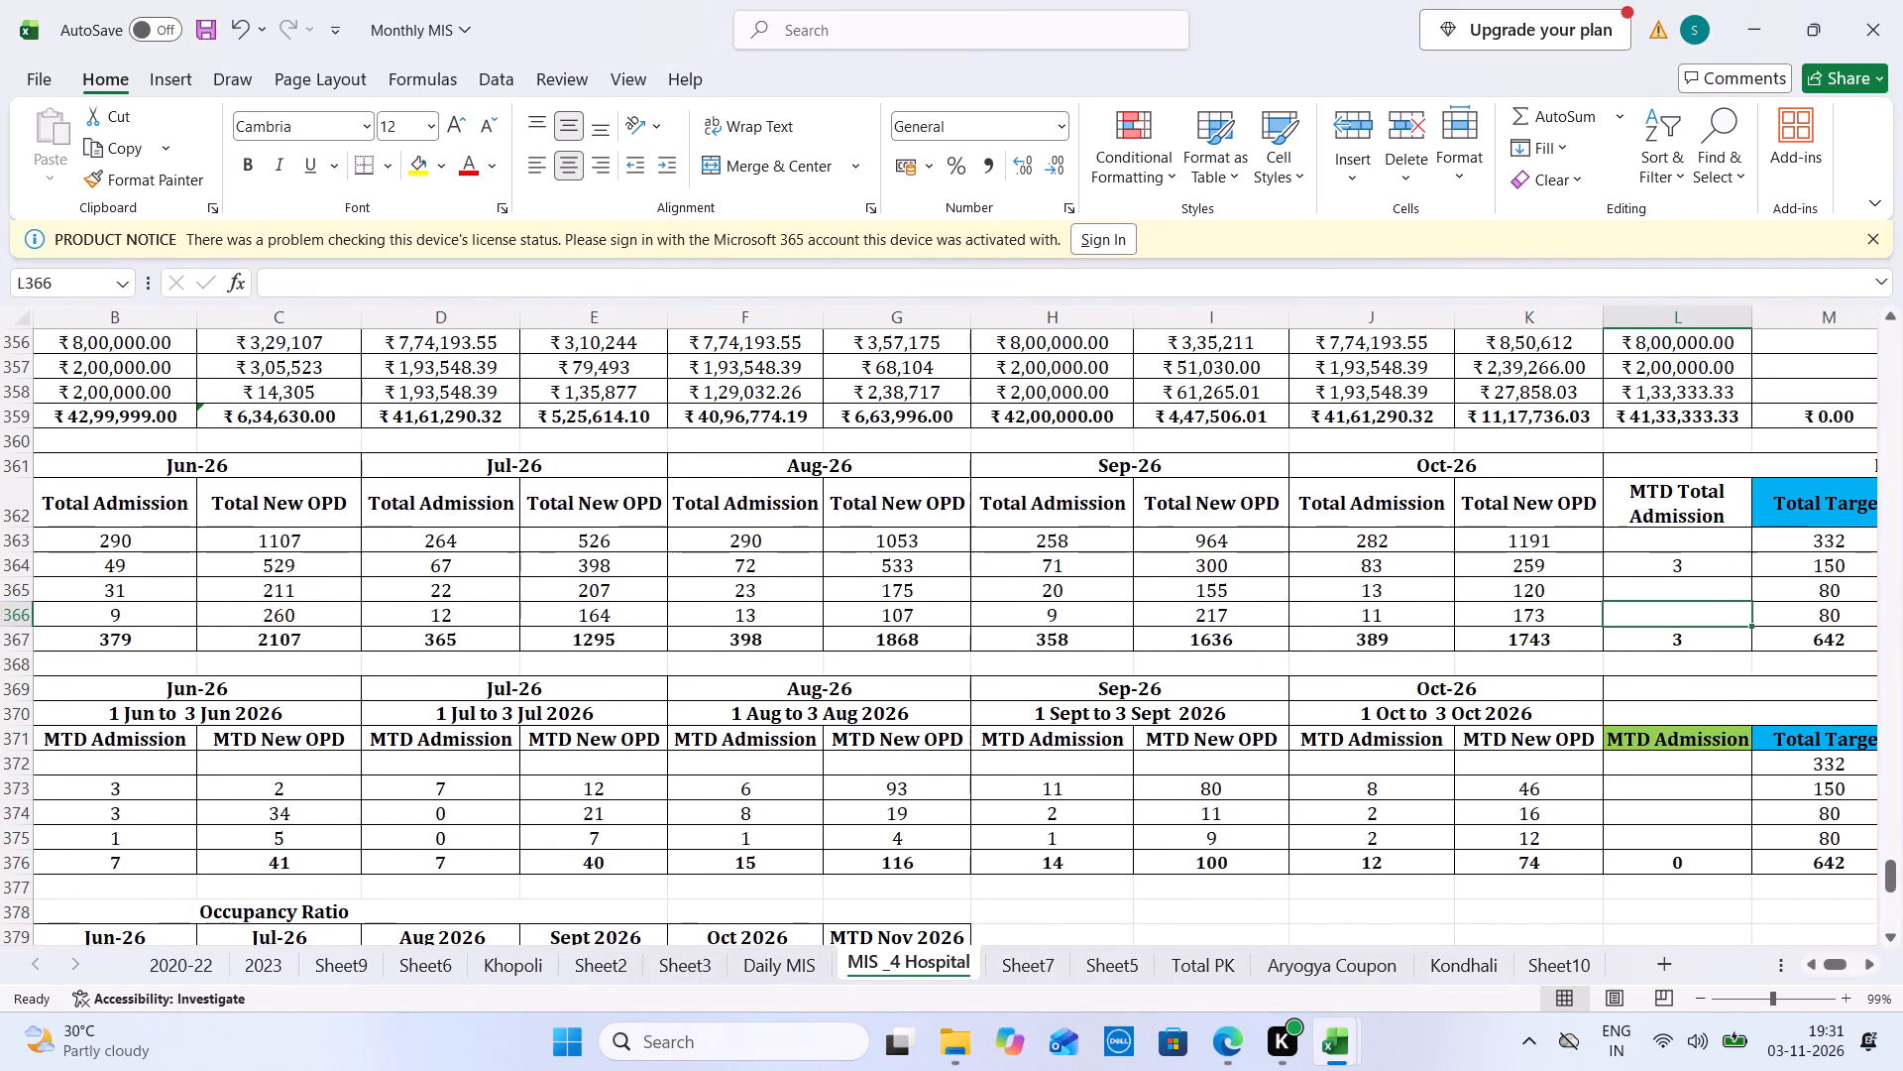
{"action": "key", "text": "Tab"}
{"action": "key", "text": "Tab"}
{"action": "type", "text": "18"}
{"action": "key", "text": "ctrl+s"}
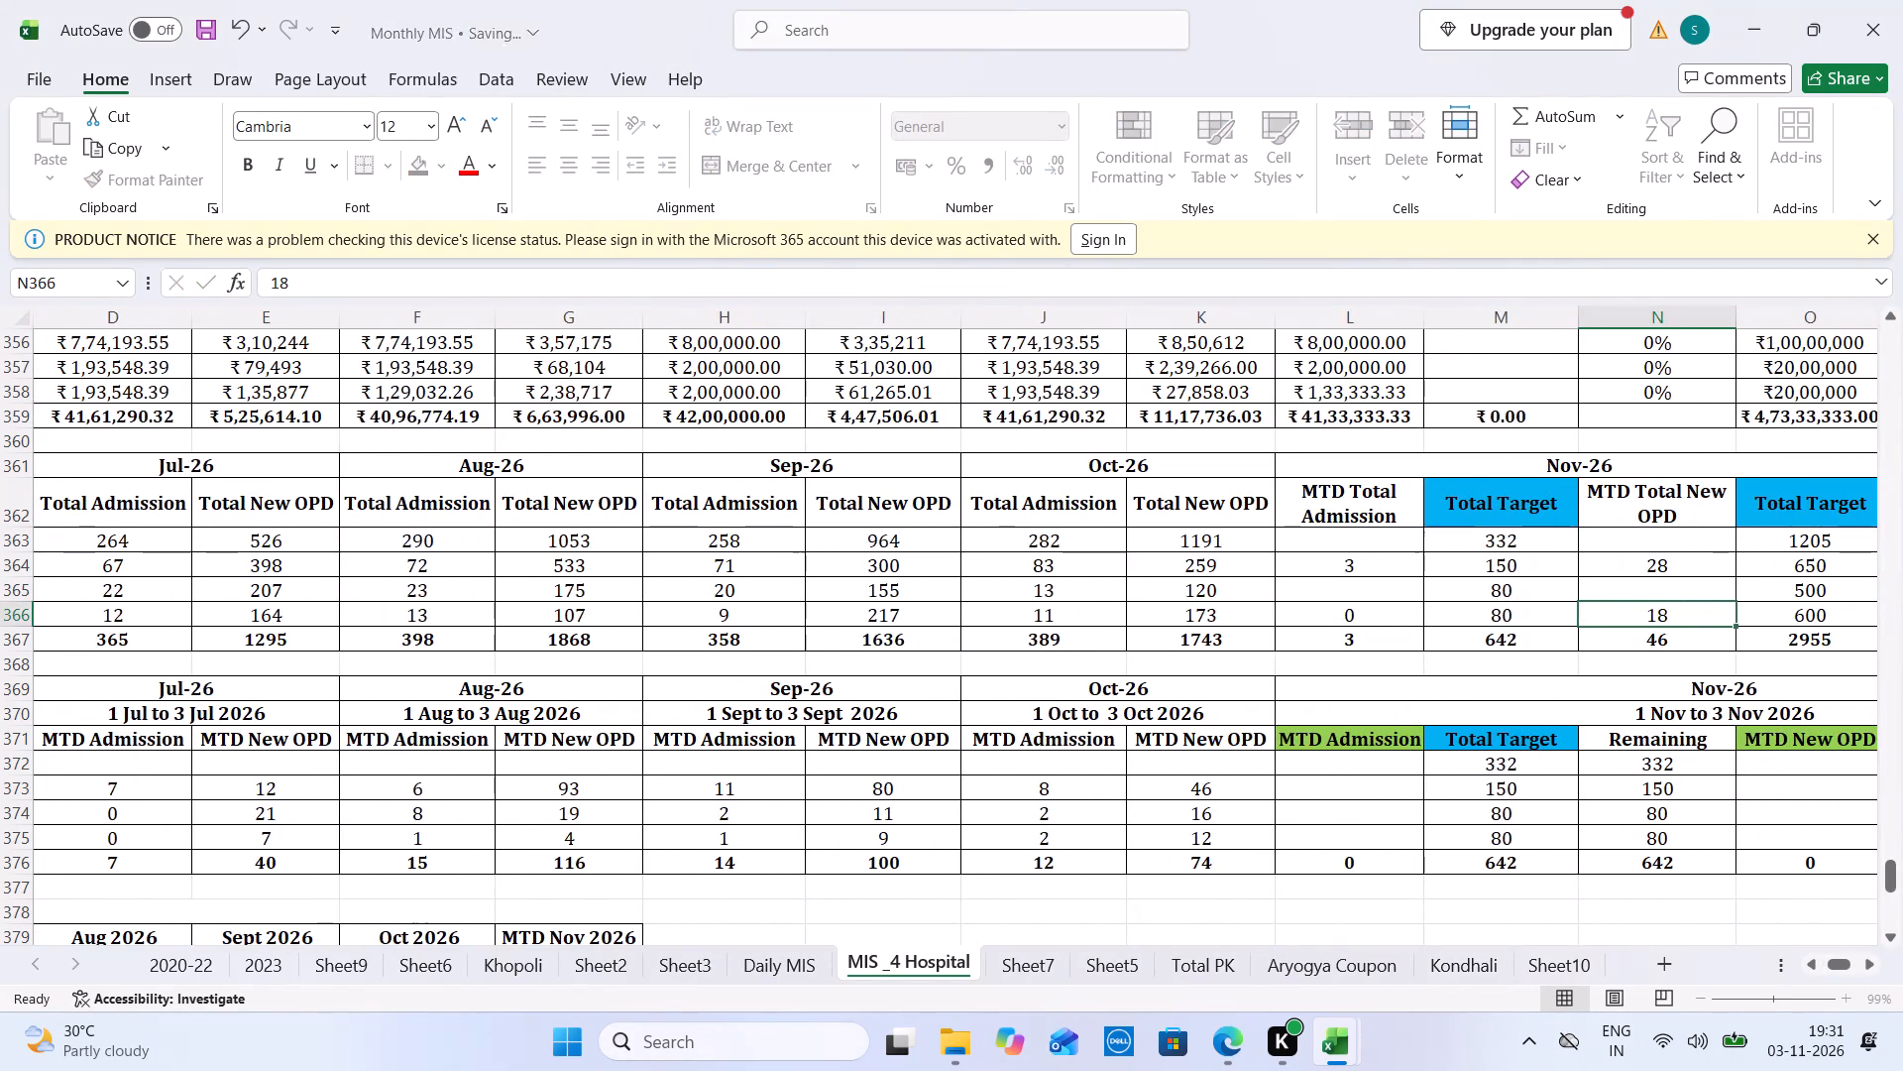
Close the OPD Sheet Vadodara workbook.
{"action": "key", "text": "ctrl+Tab"}
{"action": "left_click", "coordinate": [1902, 0]}
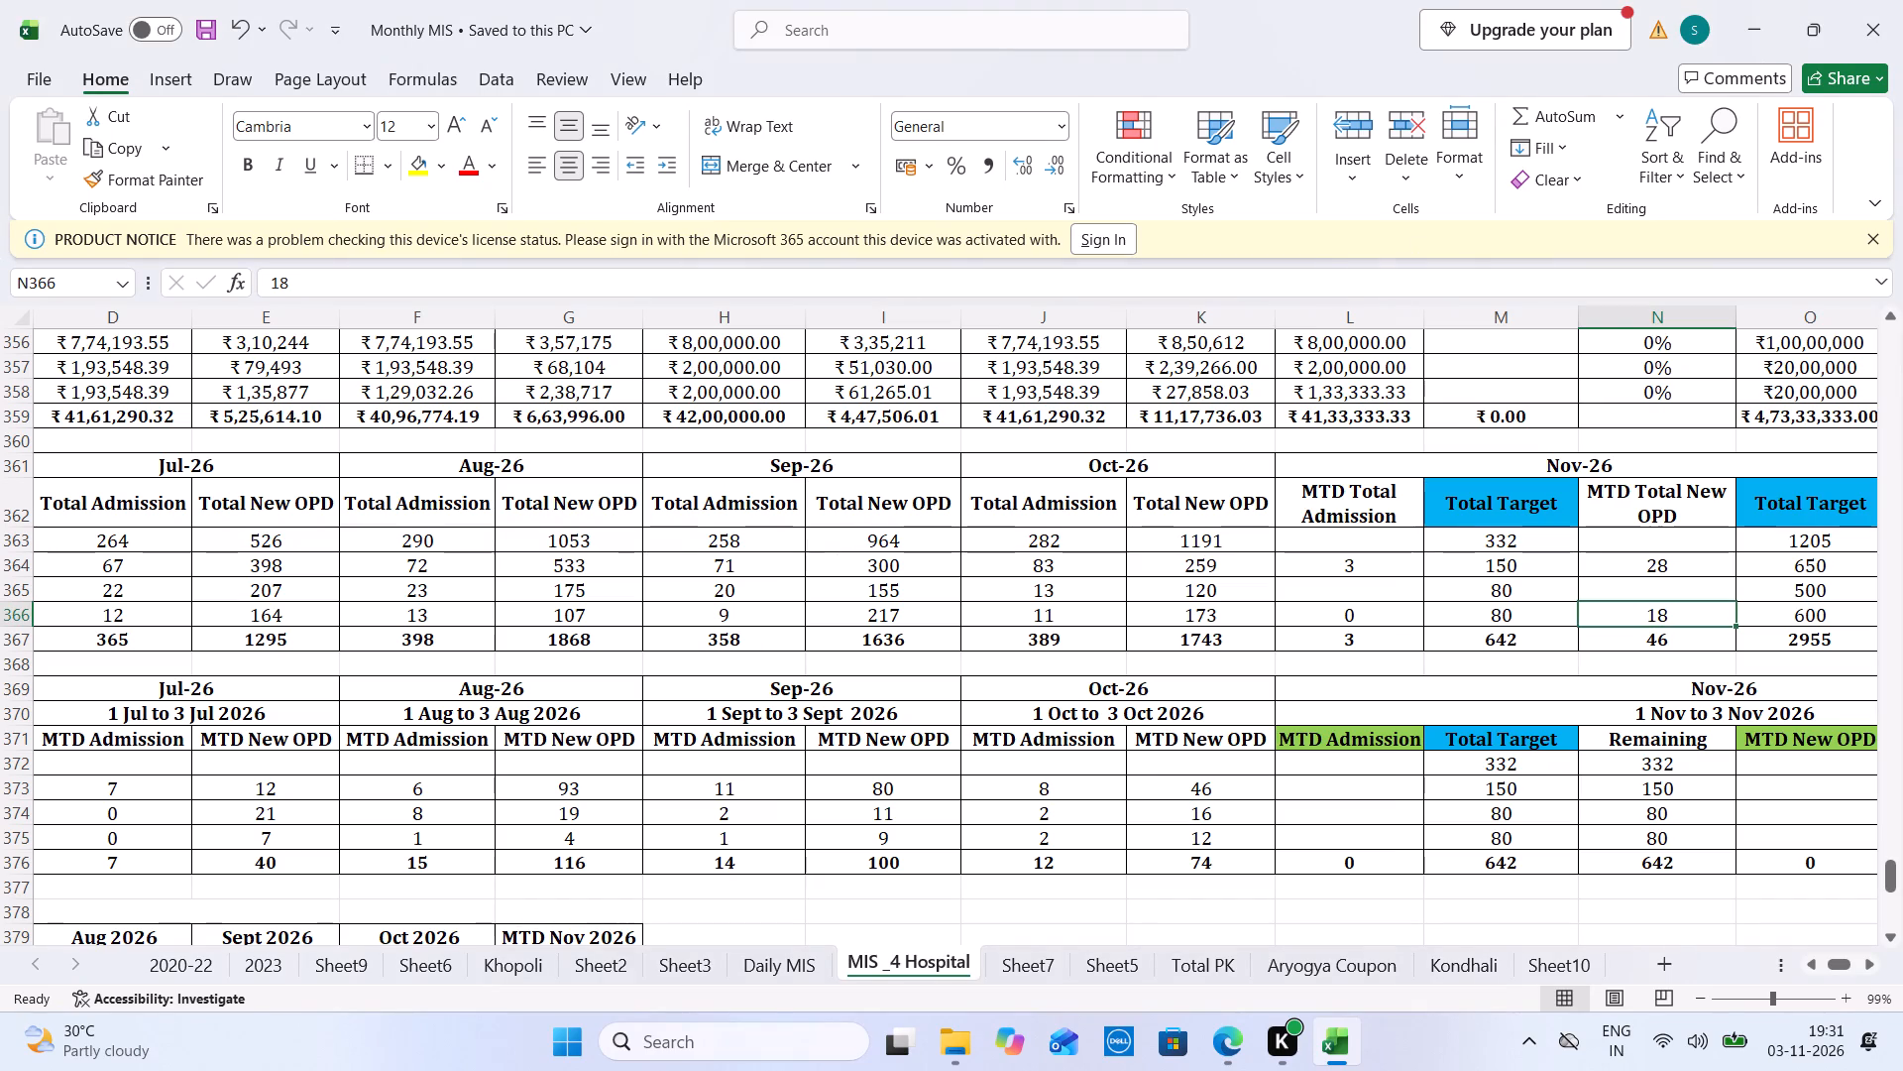
Open Daily MIS Vizag from the Vizag folder, check the totals on its Nov 2026 sheet, and close the workbook.
{"action": "left_click", "coordinate": [962, 1052]}
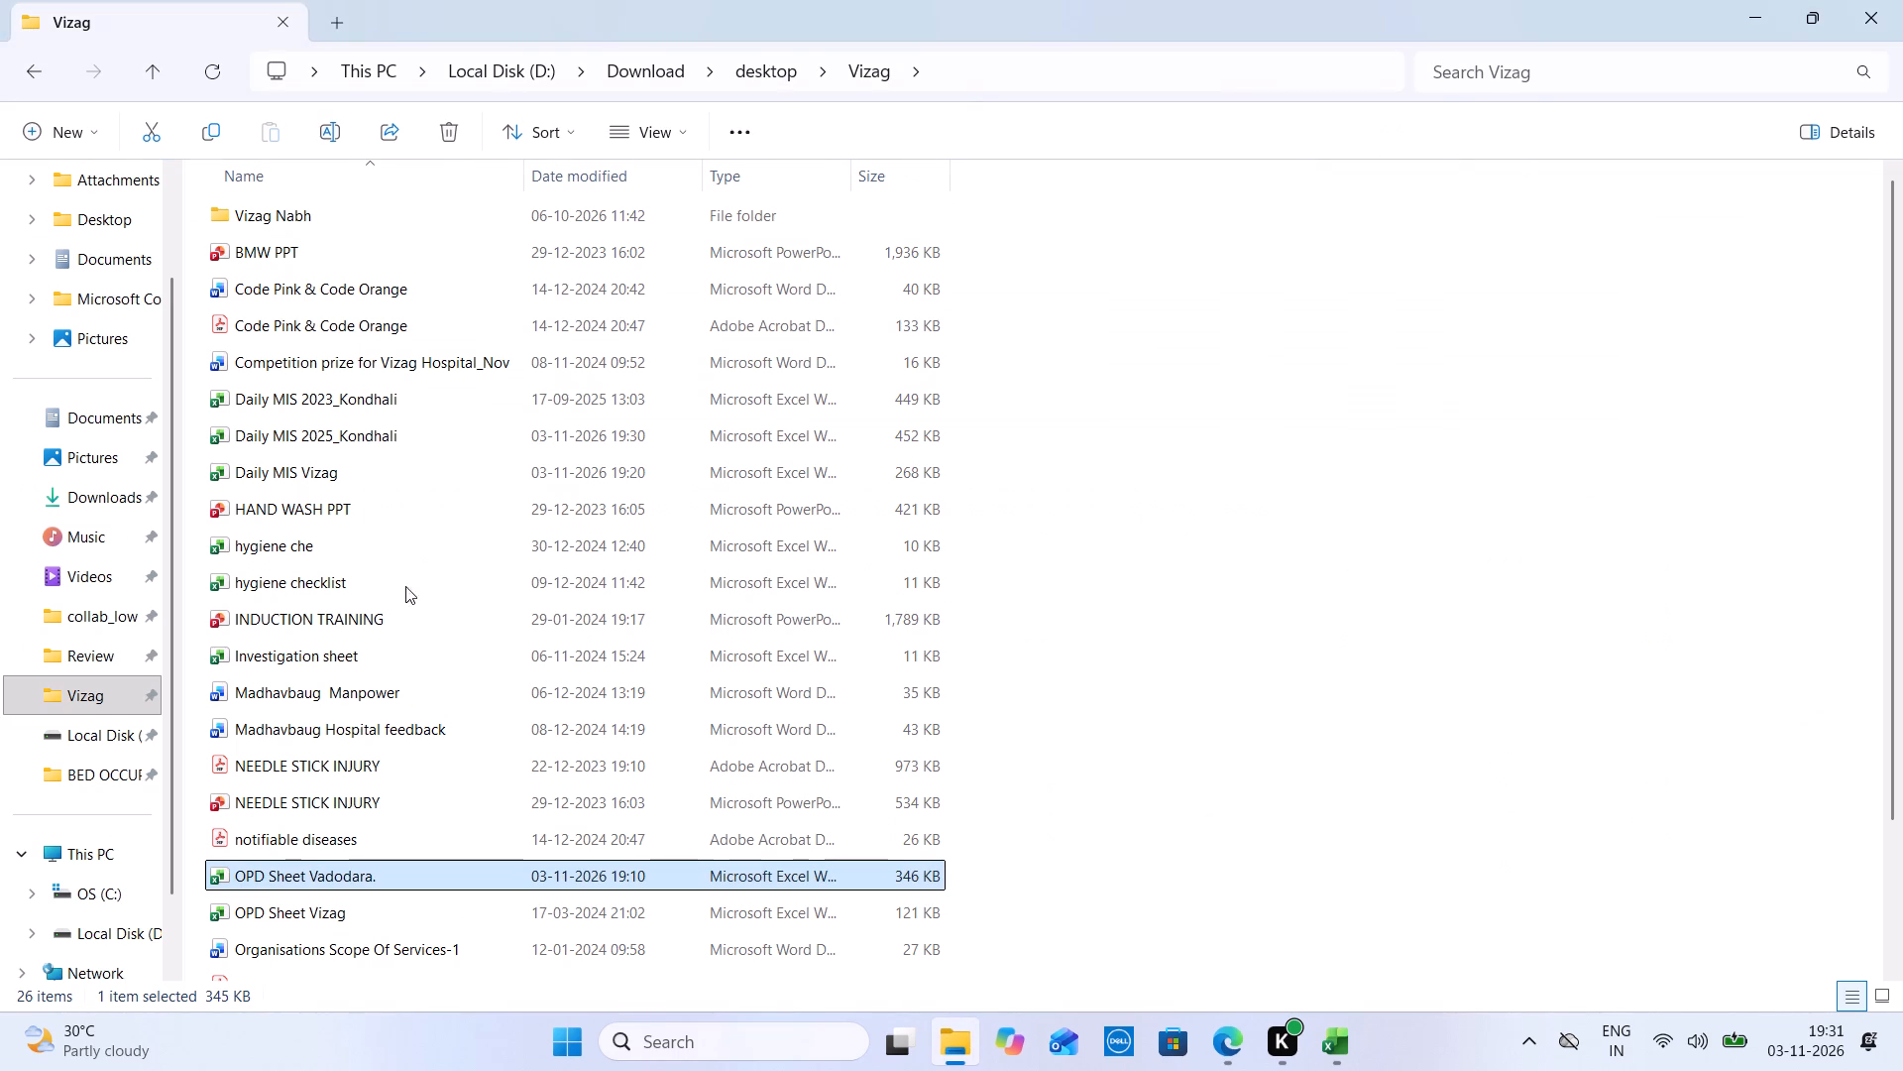
{"action": "double_click", "coordinate": [361, 470]}
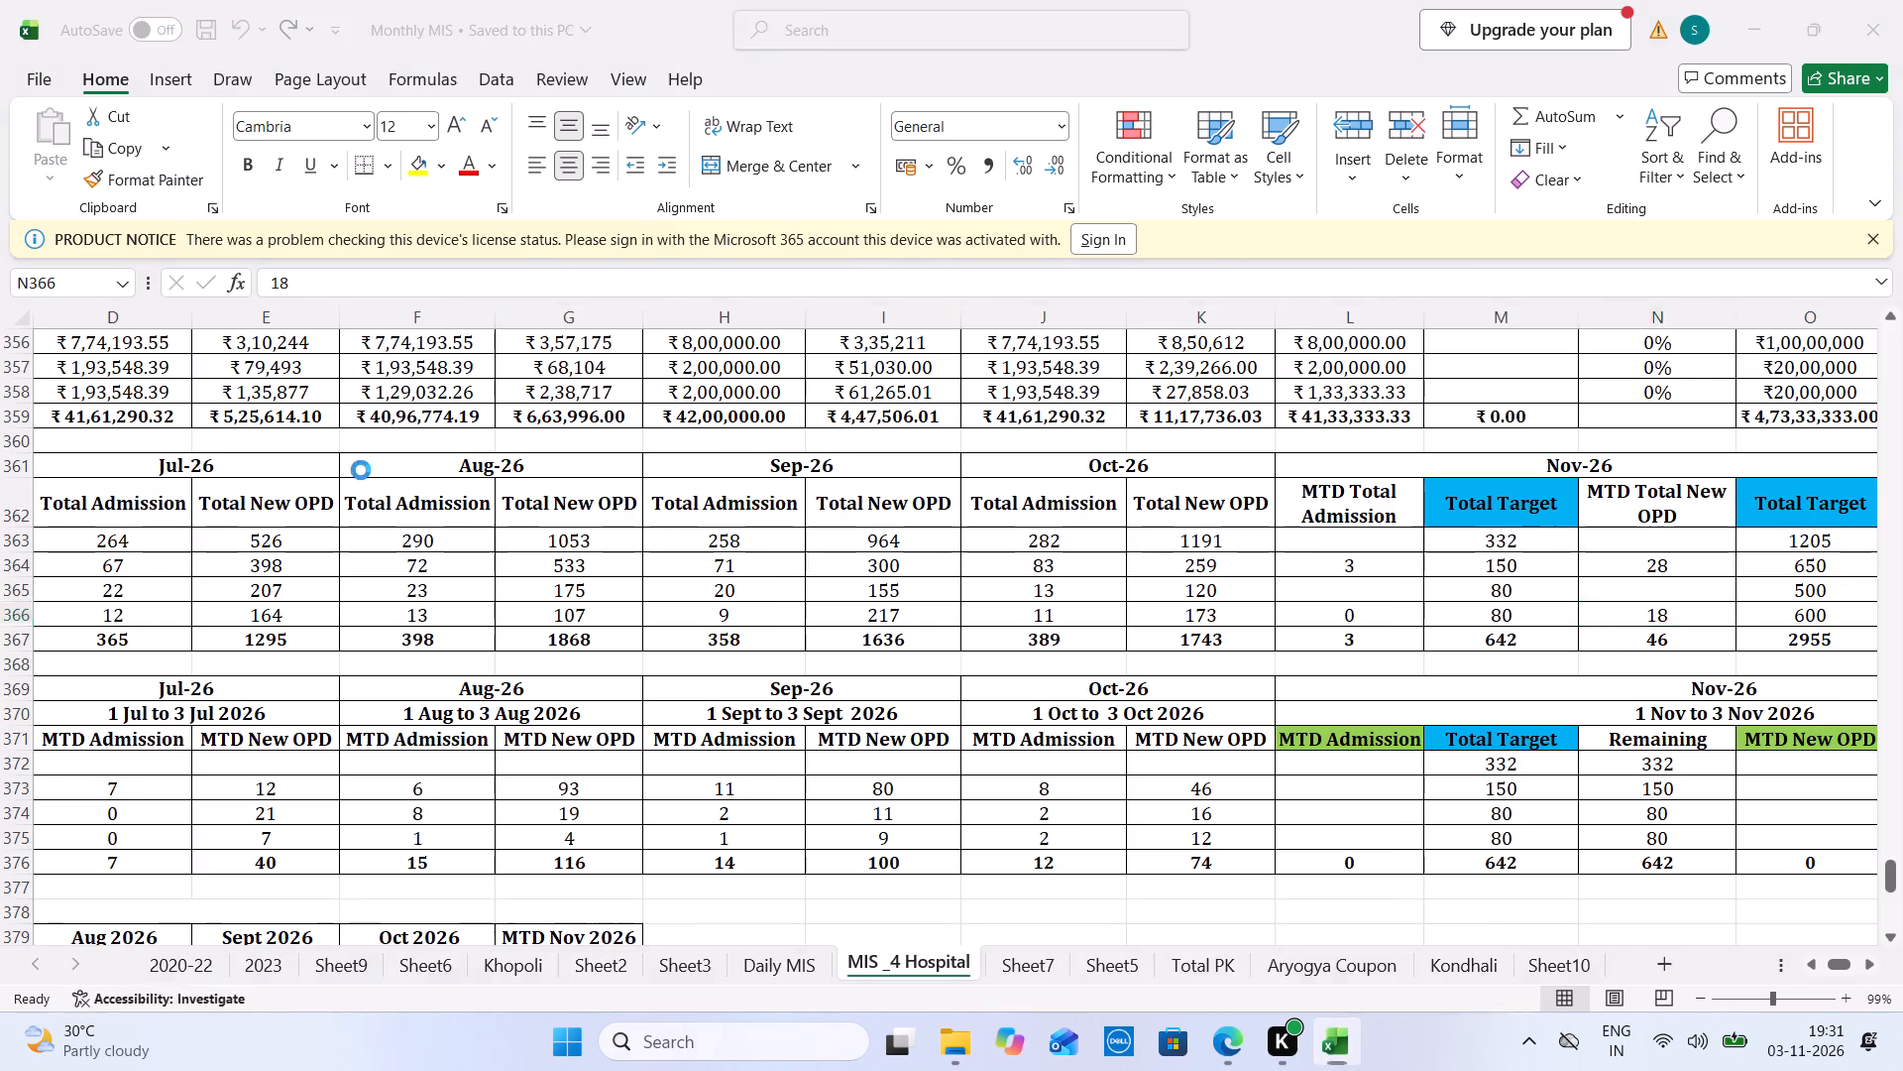
{"action": "left_click", "coordinate": [1233, 983]}
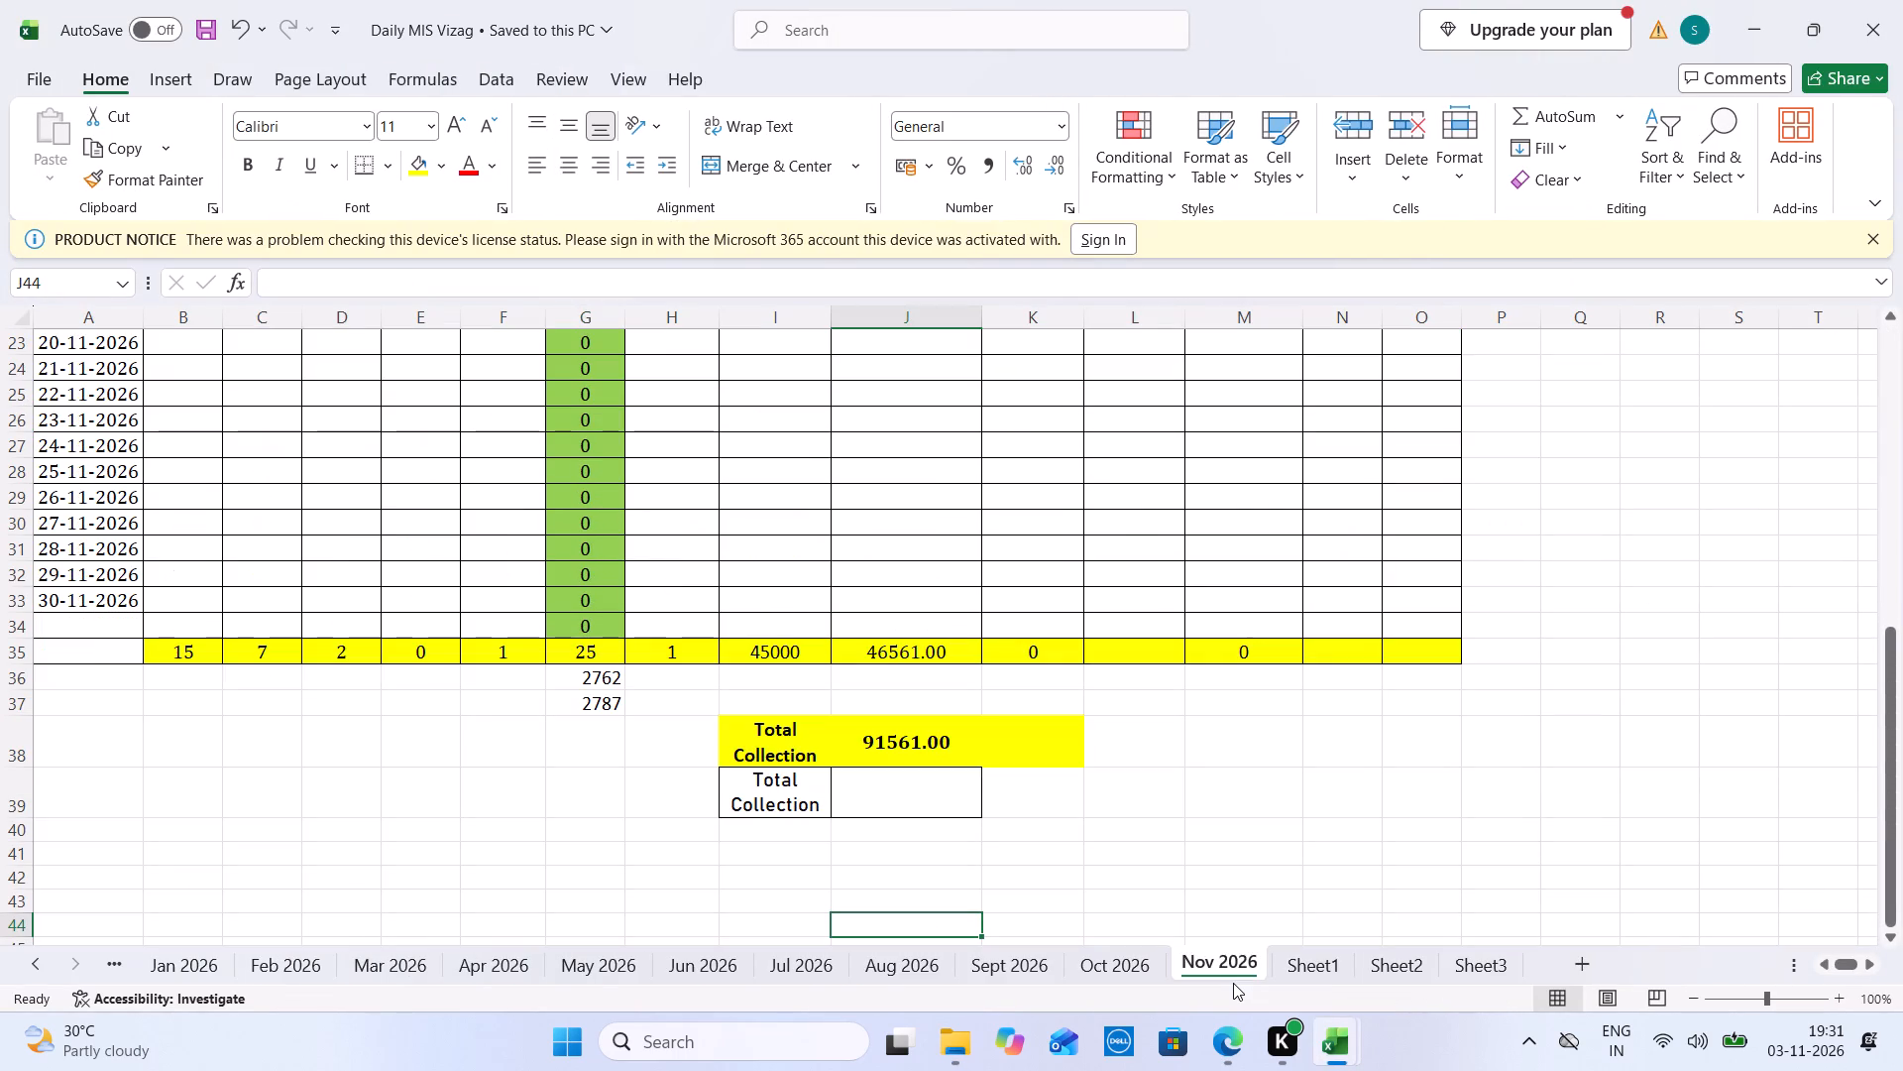
{"action": "left_click", "coordinate": [1902, 0]}
Enter Vizag's Nov-26 MTD Total Admission as 1 and MTD Total New OPD as 15 in Monthly MIS, and save.
{"action": "left_click", "coordinate": [1356, 578]}
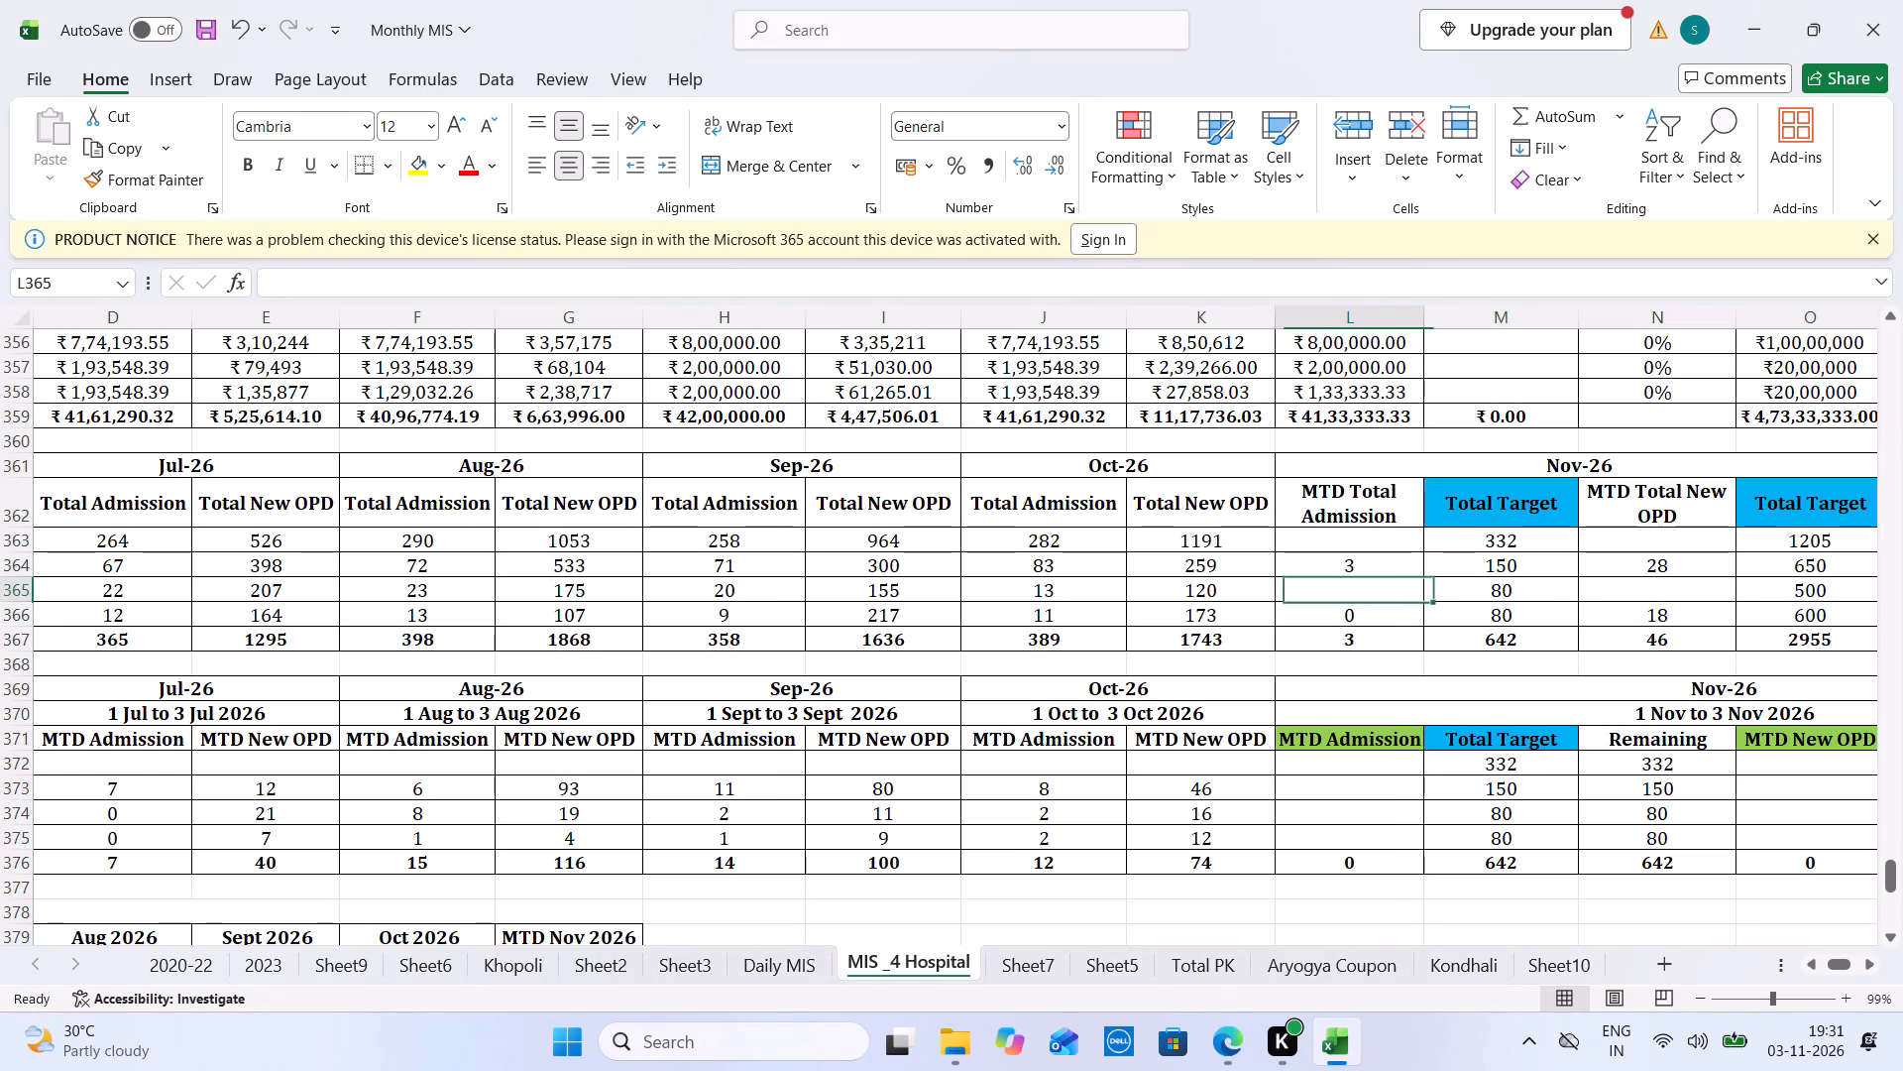
{"action": "key", "text": "1"}
{"action": "key", "text": "Right"}
{"action": "key", "text": "Right"}
{"action": "type", "text": "15"}
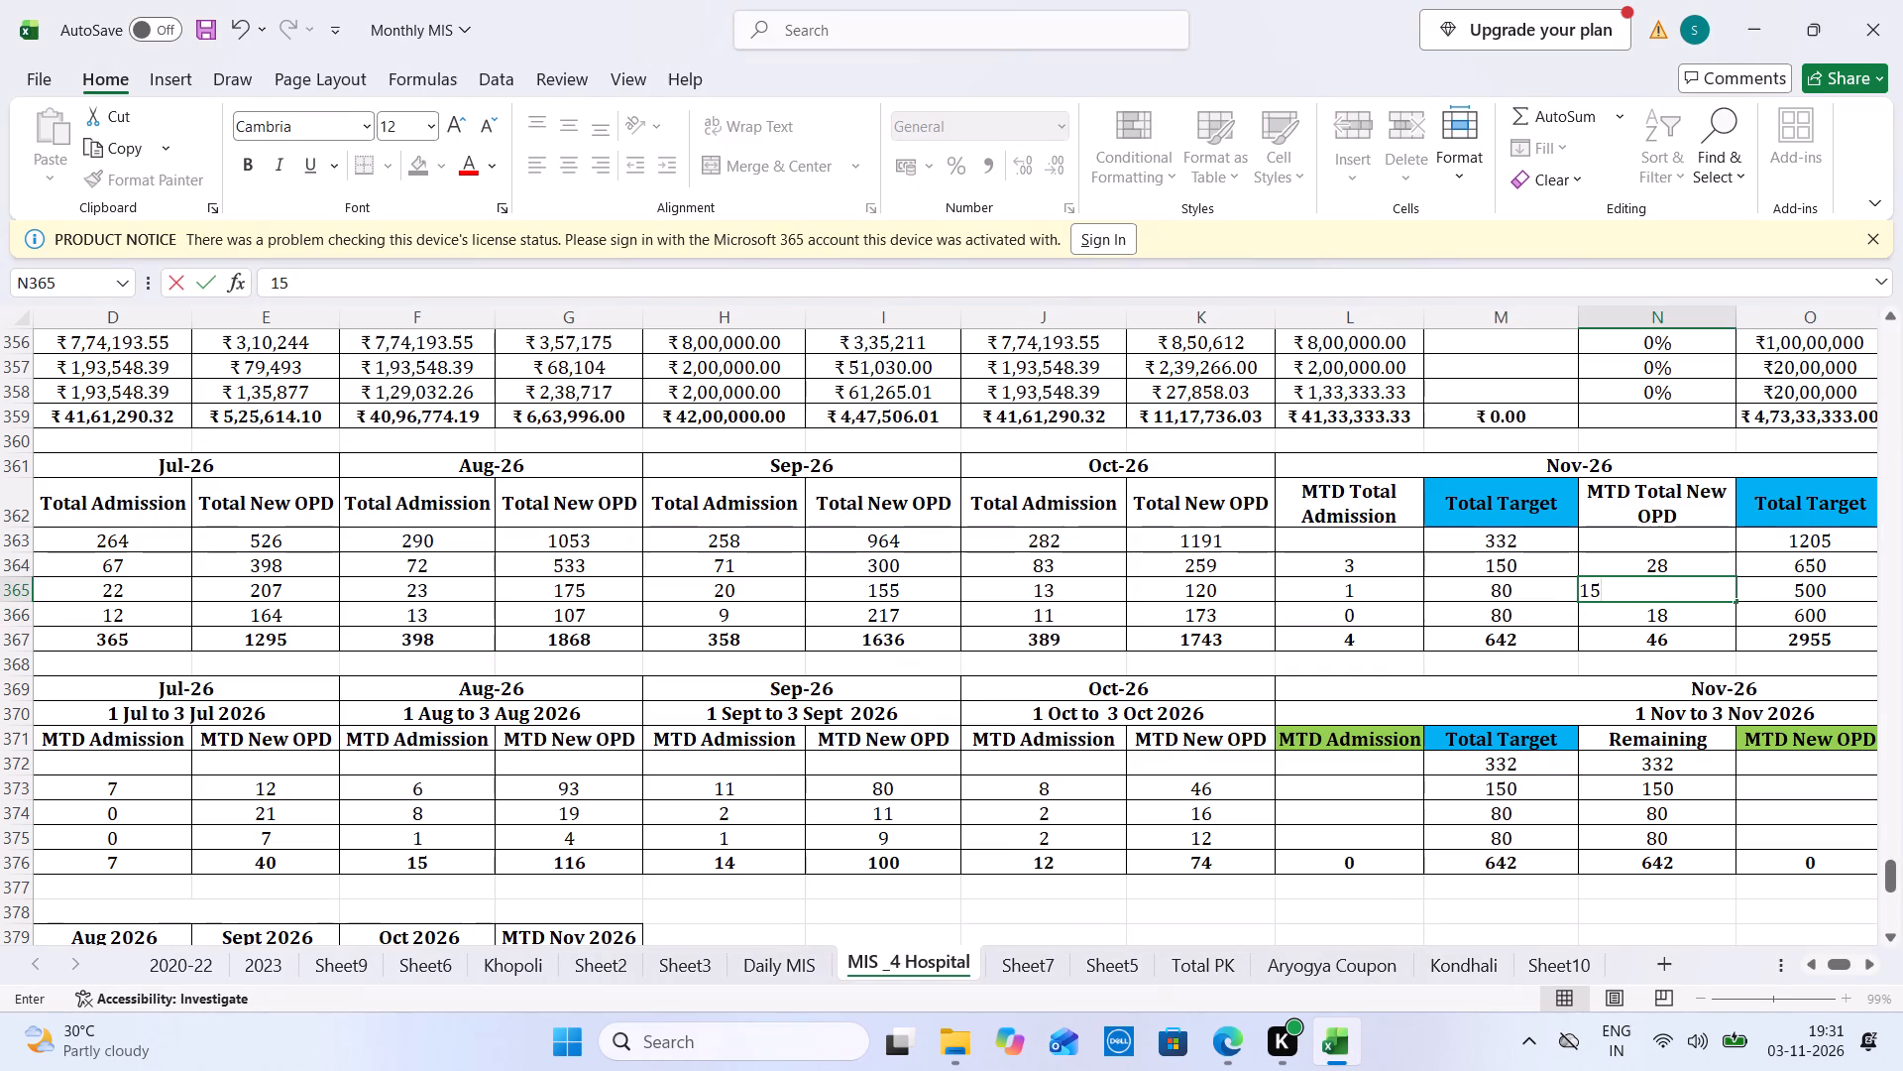
{"action": "key", "text": "ctrl+s"}
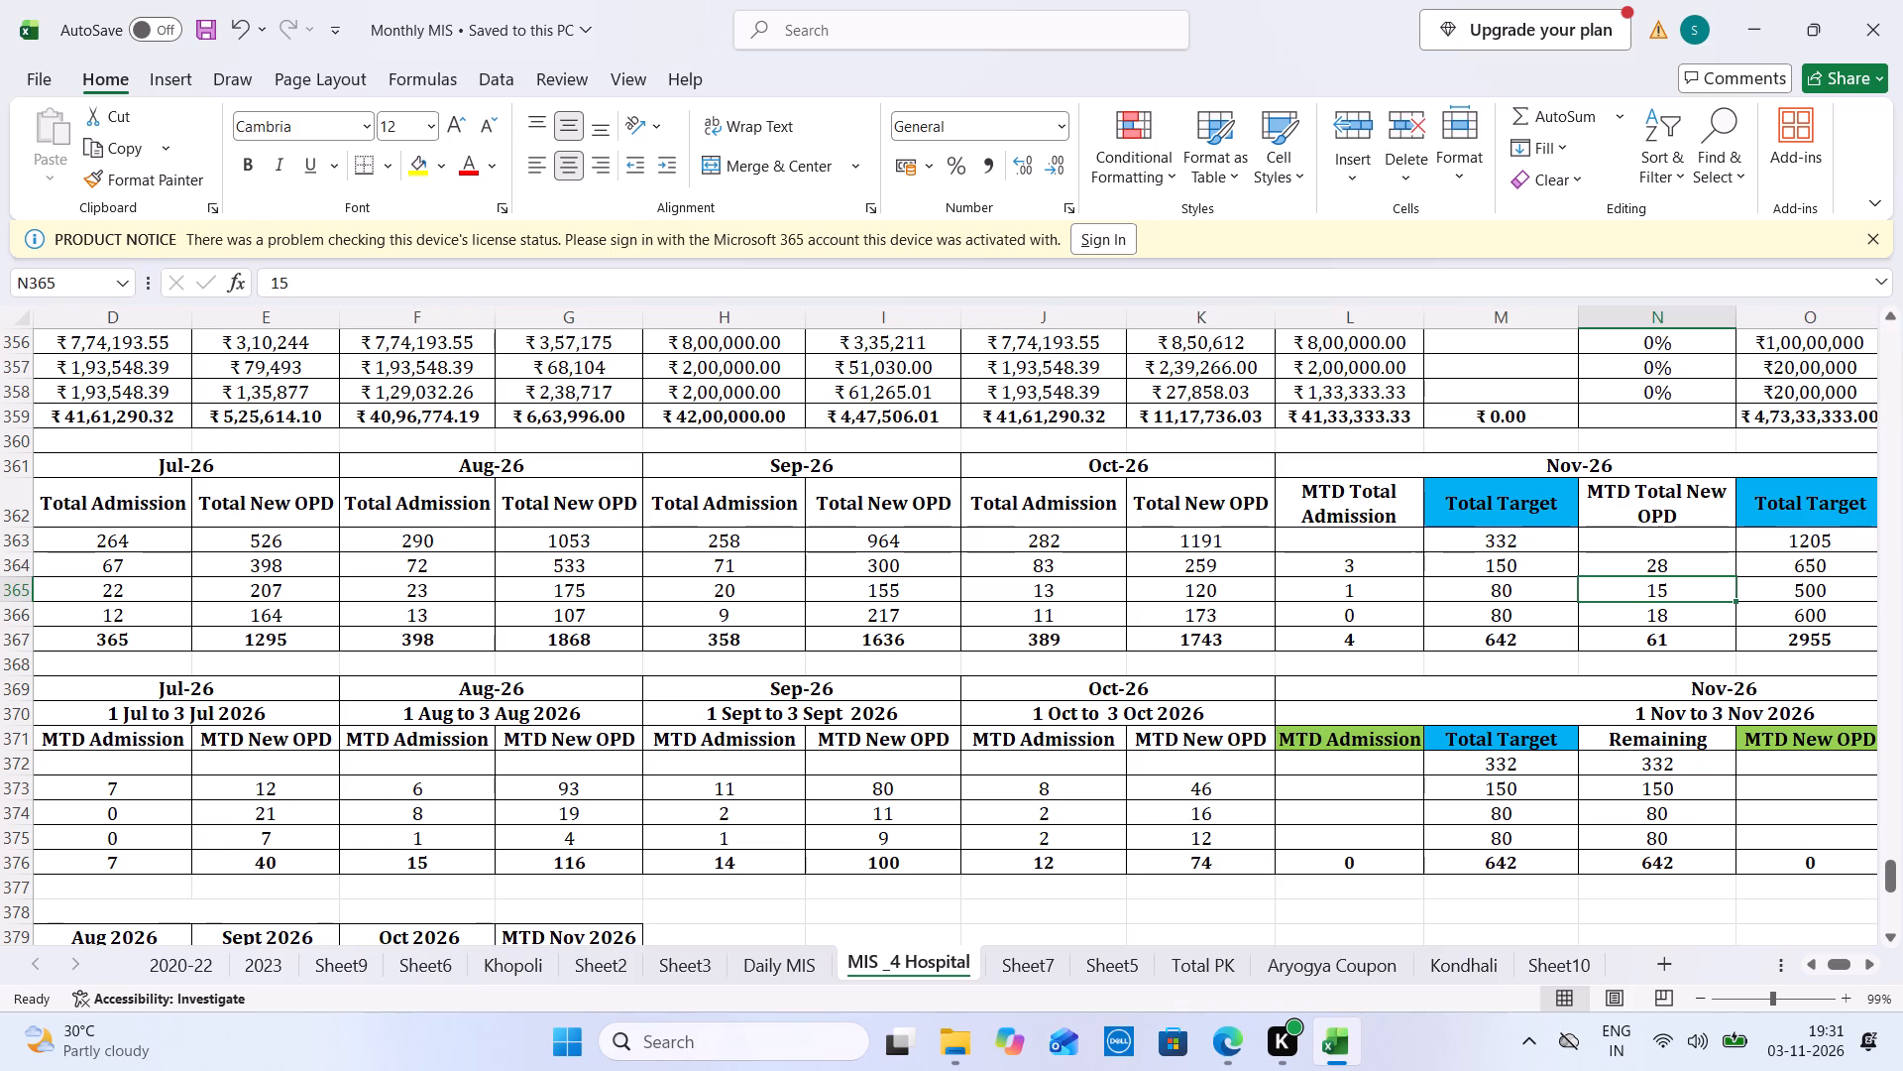
{"action": "key", "text": "ctrl+s"}
Review the monthly collection, MTD budget, and admission and new OPD tables on the MIS _4 Hospital sheet.
{"action": "key", "text": "Left"}
{"action": "key", "text": "Left"}
{"action": "key", "text": "Left"}
{"action": "key", "text": "Left"}
{"action": "key", "text": "Left"}
{"action": "key", "text": "Left"}
{"action": "key", "text": "Left"}
{"action": "key", "text": "Left"}
{"action": "key", "text": "Left"}
{"action": "key", "text": "Left"}
{"action": "key", "text": "Left"}
{"action": "key", "text": "Left"}
{"action": "key", "text": "Left"}
{"action": "key", "text": "Left"}
{"action": "key", "text": "Left"}
{"action": "key", "text": "Left"}
{"action": "key", "text": "Left"}
{"action": "key", "text": "Left"}
{"action": "key", "text": "Left"}
{"action": "key", "text": "Left"}
{"action": "key", "text": "Up"}
{"action": "key", "text": "Up"}
{"action": "key", "text": "Up"}
{"action": "key", "text": "Up"}
{"action": "key", "text": "Up"}
{"action": "key", "text": "Up"}
{"action": "key", "text": "Up"}
{"action": "key", "text": "Up"}
{"action": "key", "text": "Up"}
{"action": "key", "text": "Up"}
{"action": "key", "text": "Up"}
{"action": "key", "text": "Up"}
{"action": "key", "text": "Up"}
{"action": "key", "text": "Up"}
{"action": "key", "text": "Up"}
{"action": "key", "text": "Up"}
{"action": "key", "text": "Up"}
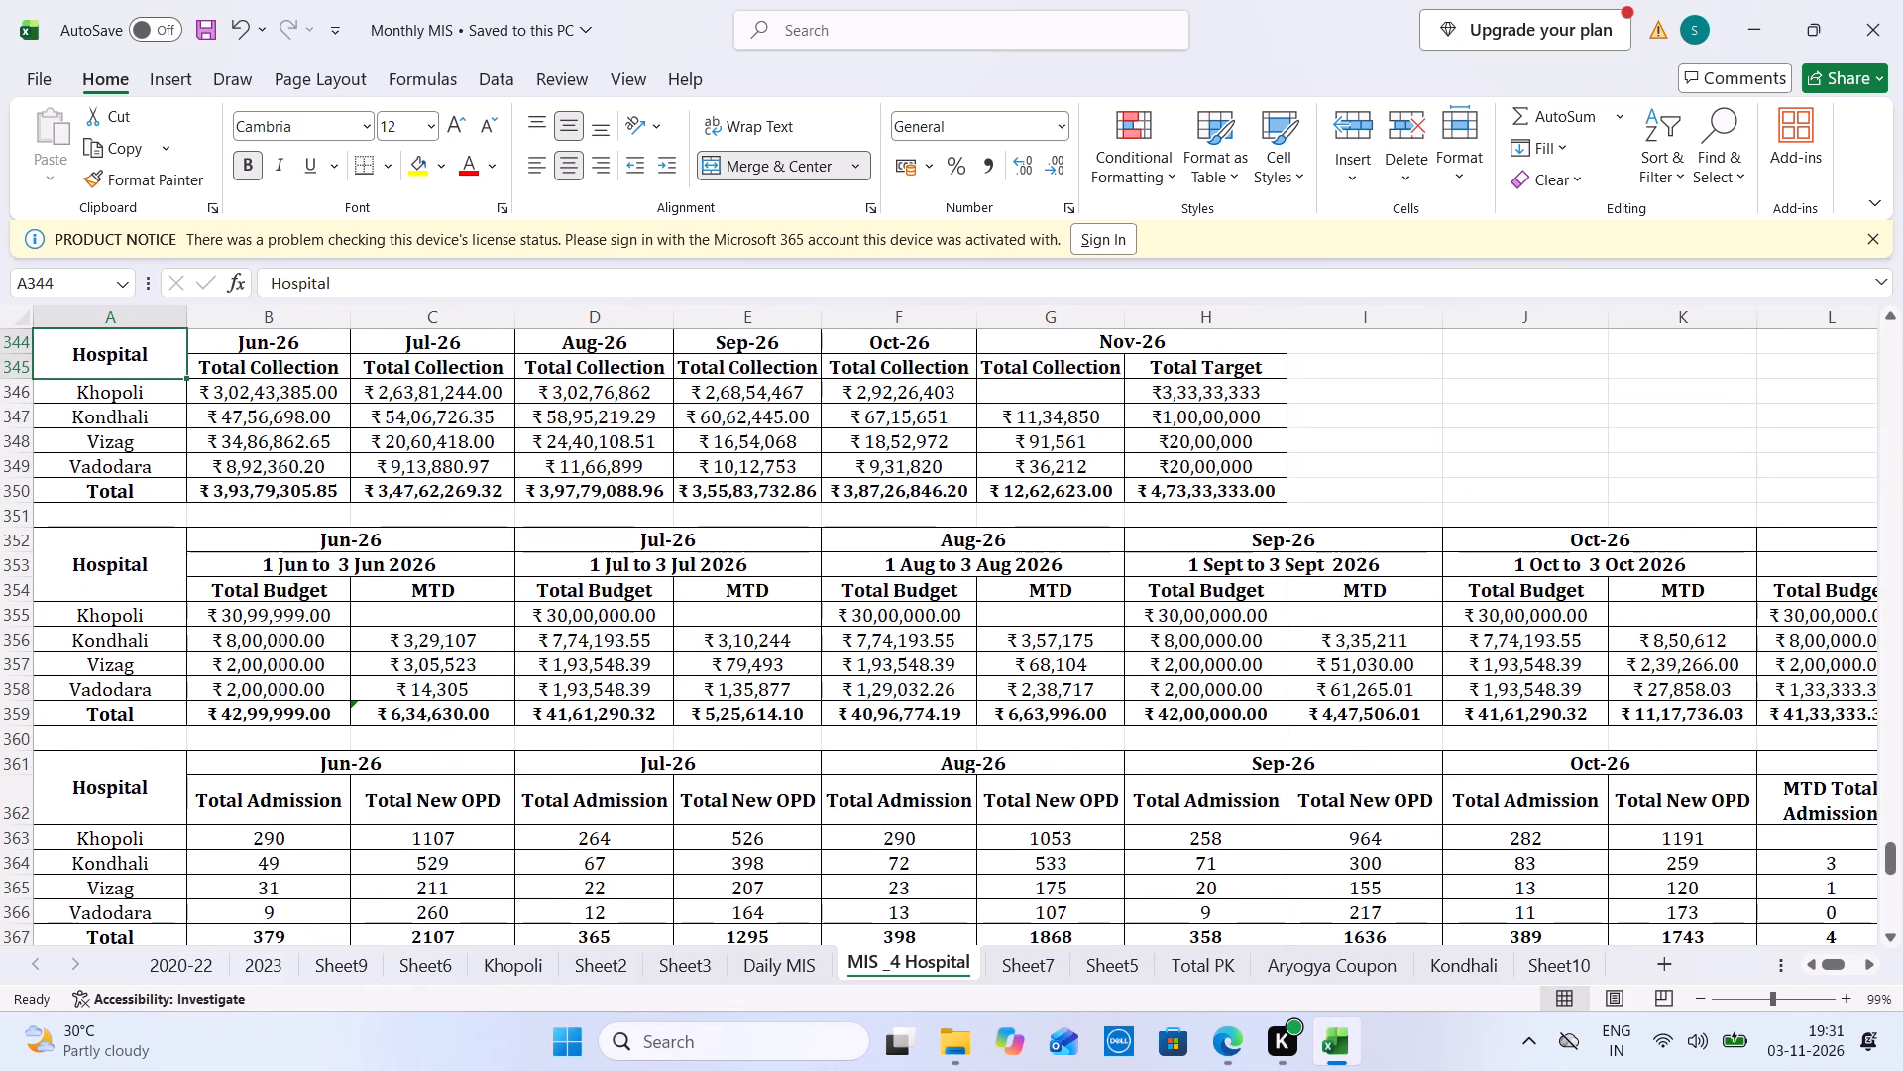
{"action": "key", "text": "Down"}
{"action": "key", "text": "Down"}
{"action": "key", "text": "Down"}
{"action": "key", "text": "Down"}
{"action": "key", "text": "Down"}
{"action": "key", "text": "Down"}
{"action": "key", "text": "Down"}
{"action": "key", "text": "Down"}
{"action": "key", "text": "Down"}
{"action": "key", "text": "Down"}
{"action": "key", "text": "Down"}
{"action": "key", "text": "Down"}
{"action": "key", "text": "Down"}
{"action": "key", "text": "Down"}
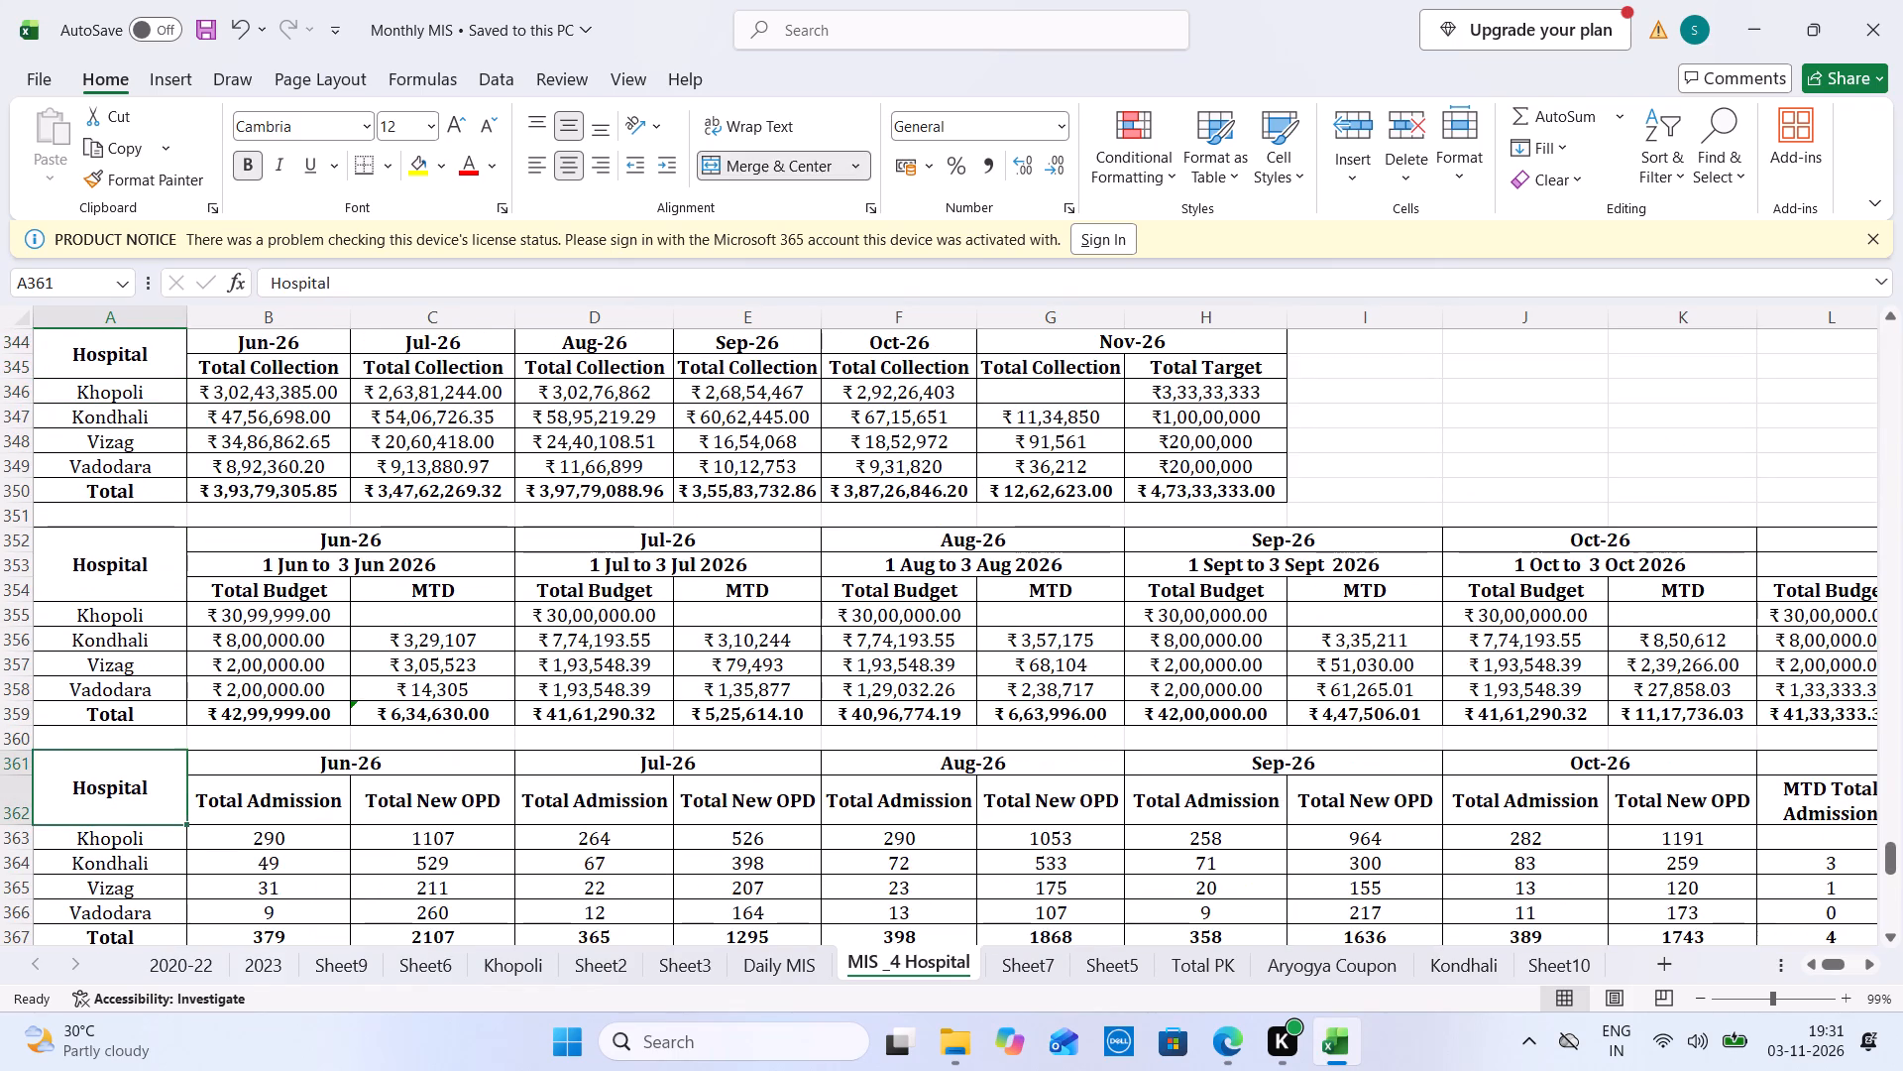
{"action": "key", "text": "Down"}
{"action": "key", "text": "Down"}
{"action": "key", "text": "Down"}
{"action": "key", "text": "Down"}
{"action": "key", "text": "Down"}
{"action": "key", "text": "Down"}
{"action": "key", "text": "Down"}
{"action": "key", "text": "Down"}
{"action": "key", "text": "Down"}
{"action": "key", "text": "Down"}
{"action": "key", "text": "Down"}
{"action": "key", "text": "Down"}
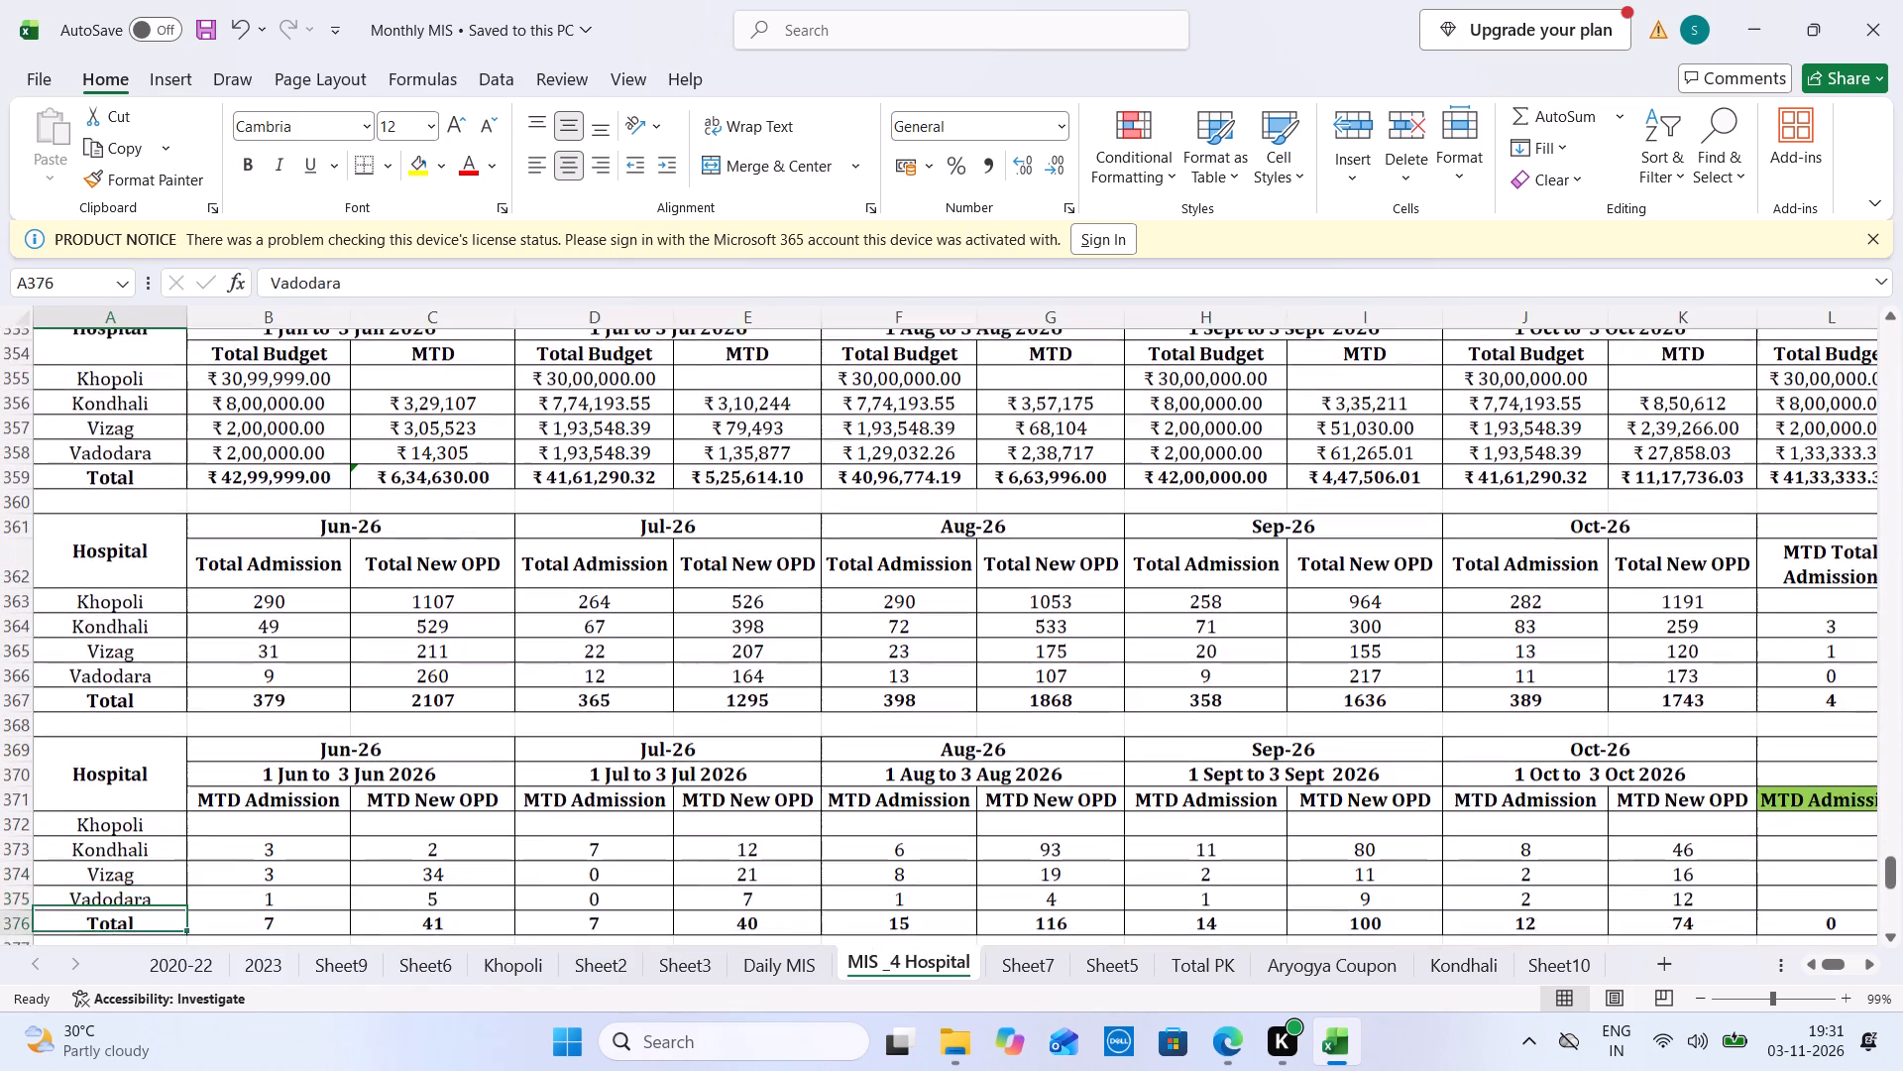
{"action": "key", "text": "Down"}
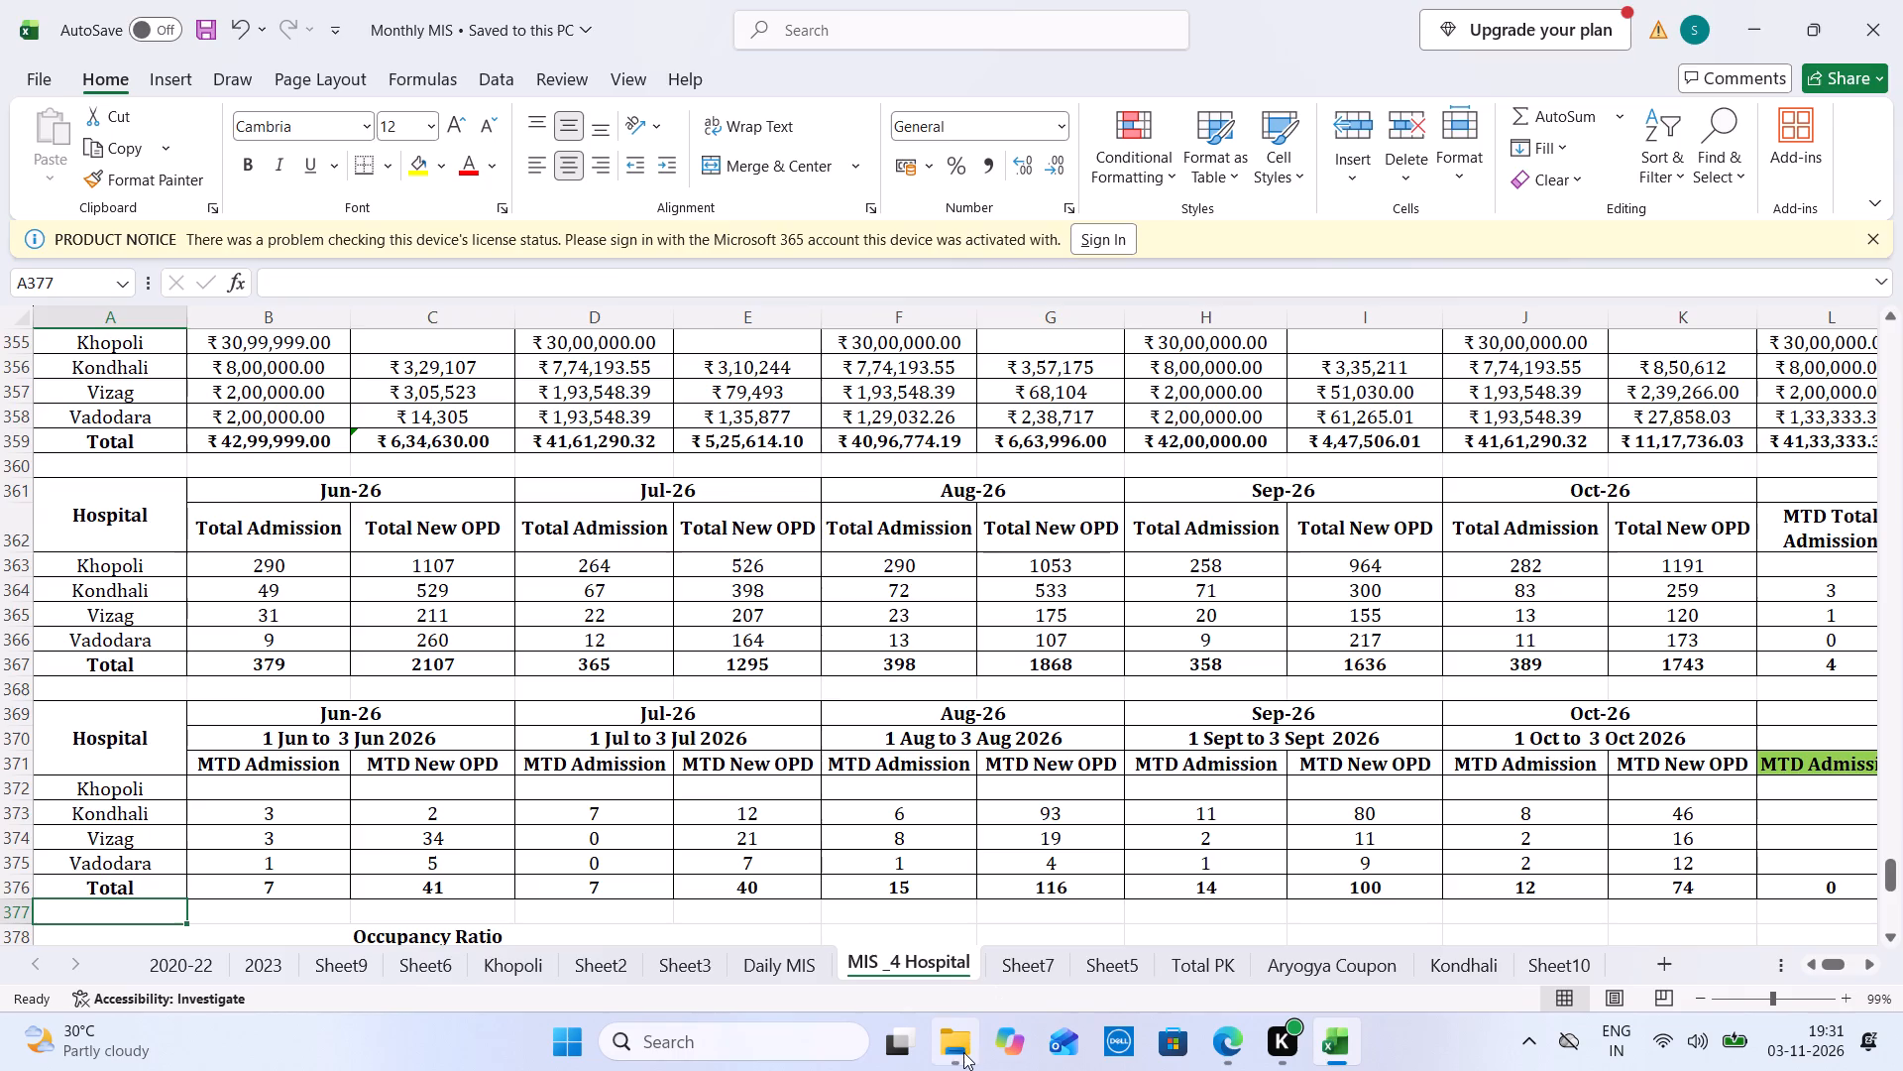
Open the Review folder in File Explorer.
{"action": "left_click", "coordinate": [963, 1052]}
{"action": "left_click", "coordinate": [114, 652]}
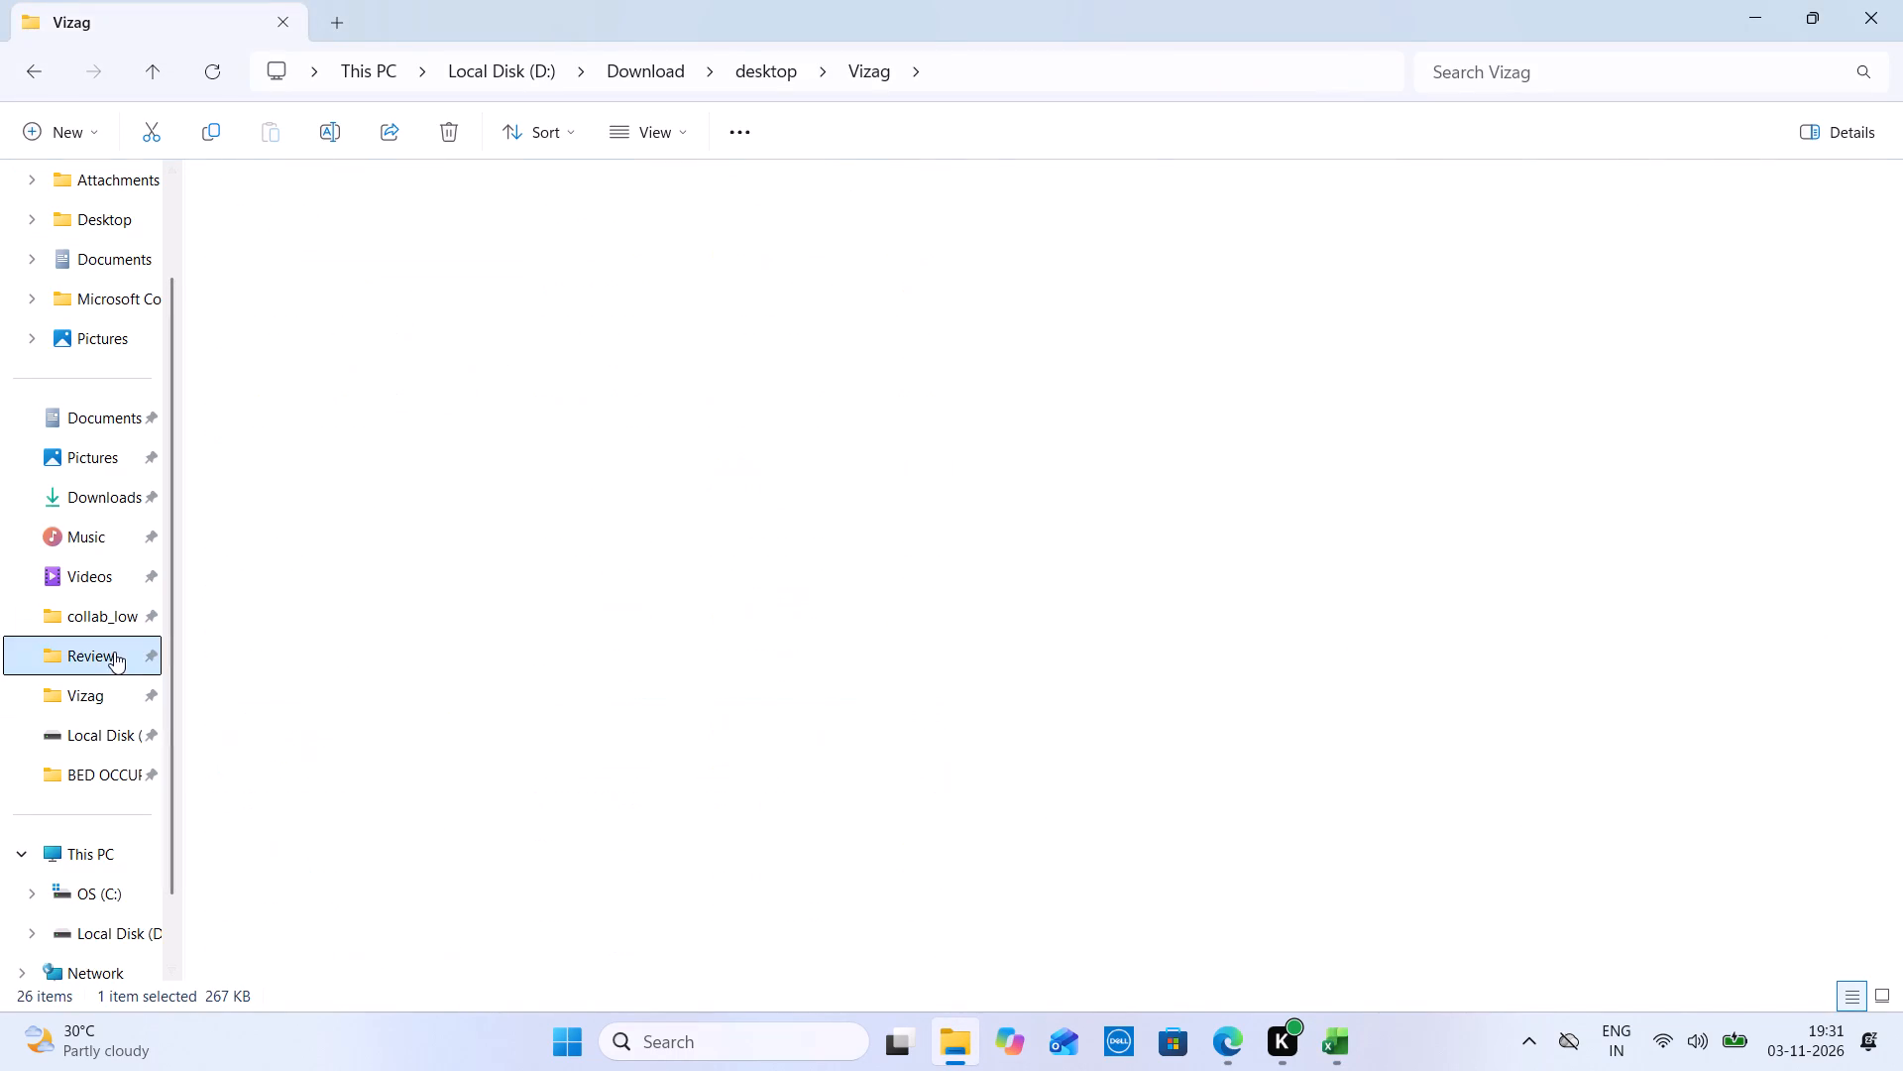
Open the Daily MIS 2026_(Jan to Aug) workbook from the Review folder and examine the footfall and collection columns on its Nov sheet.
{"action": "double_click", "coordinate": [419, 661]}
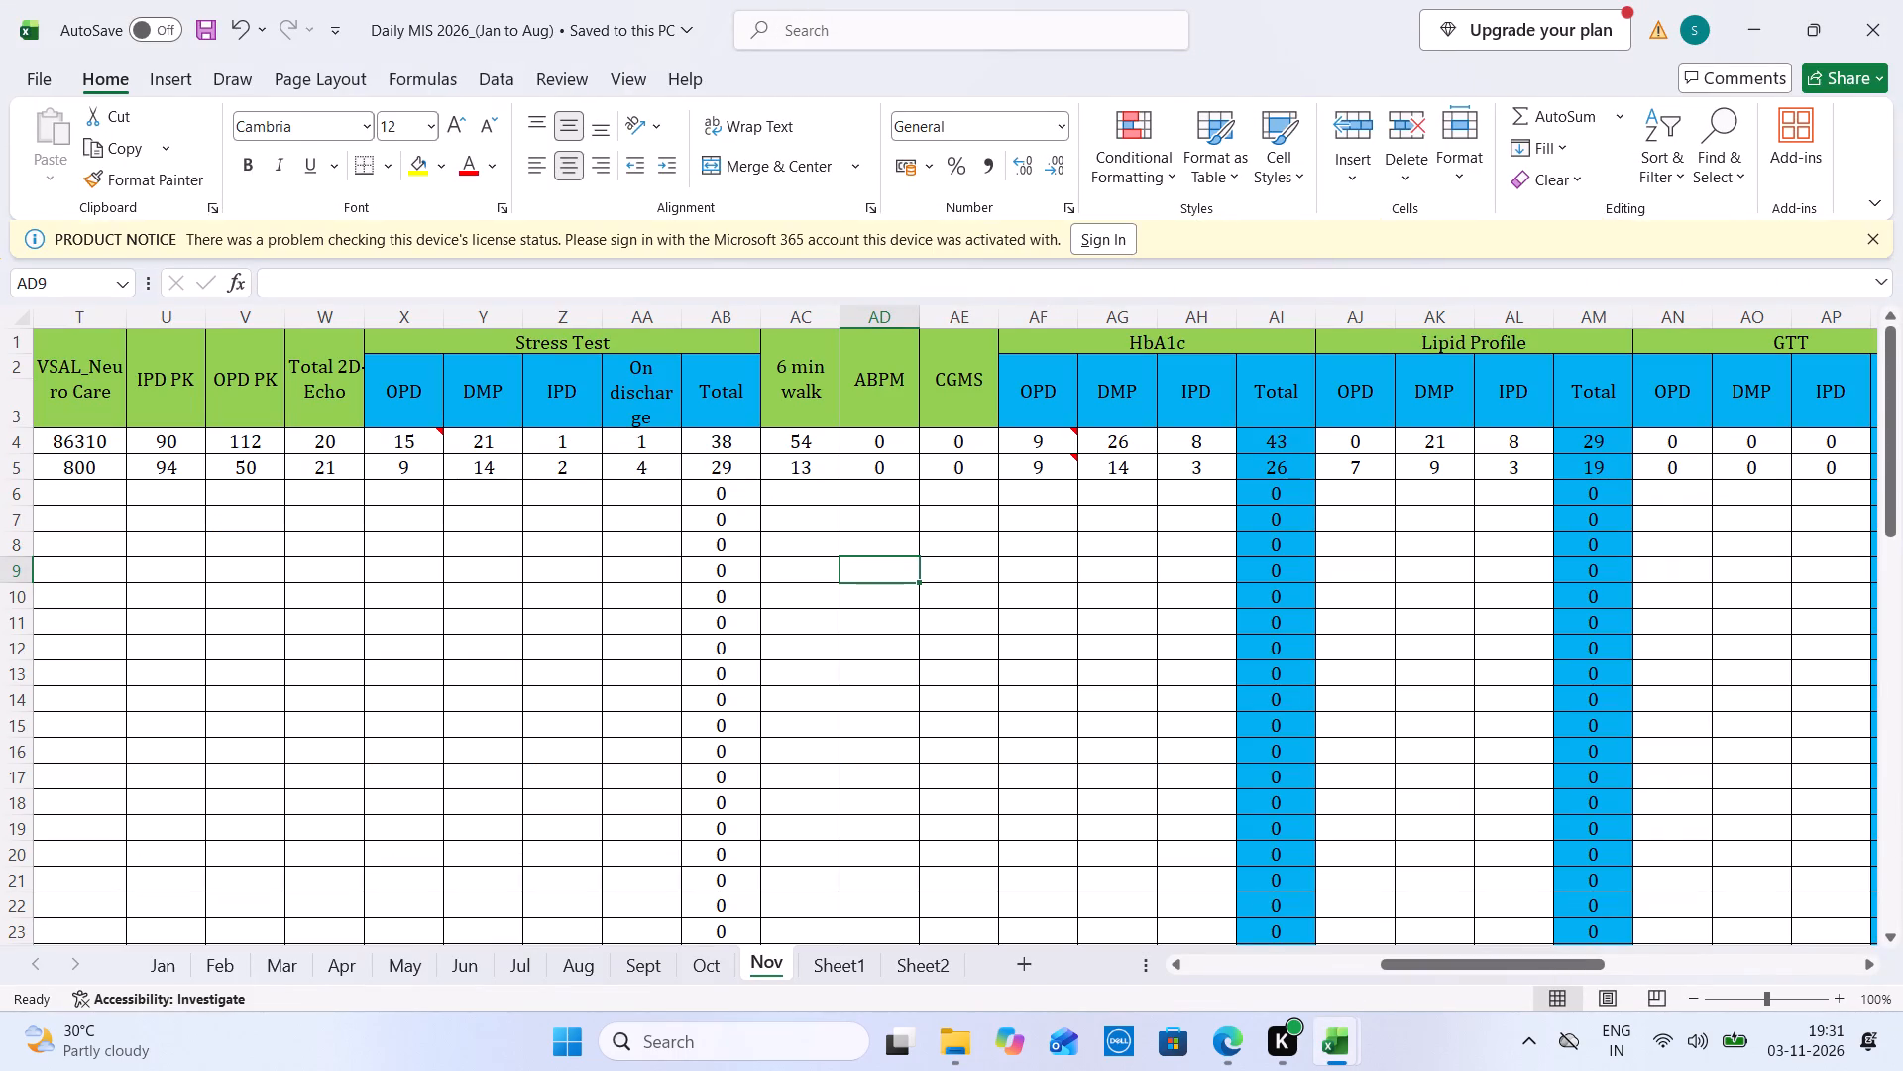
{"action": "left_click", "coordinate": [500, 494]}
{"action": "key", "text": "Left"}
{"action": "key", "text": "Left"}
{"action": "key", "text": "Left"}
{"action": "key", "text": "Left"}
{"action": "key", "text": "Left"}
{"action": "key", "text": "Left"}
{"action": "key", "text": "Left"}
{"action": "key", "text": "Left"}
{"action": "key", "text": "Left"}
{"action": "key", "text": "Left"}
{"action": "key", "text": "Left"}
{"action": "key", "text": "Left"}
{"action": "key", "text": "Left"}
{"action": "key", "text": "Left"}
{"action": "key", "text": "Left"}
{"action": "key", "text": "Left"}
{"action": "key", "text": "Left"}
{"action": "key", "text": "Left"}
{"action": "key", "text": "Left"}
{"action": "key", "text": "Left"}
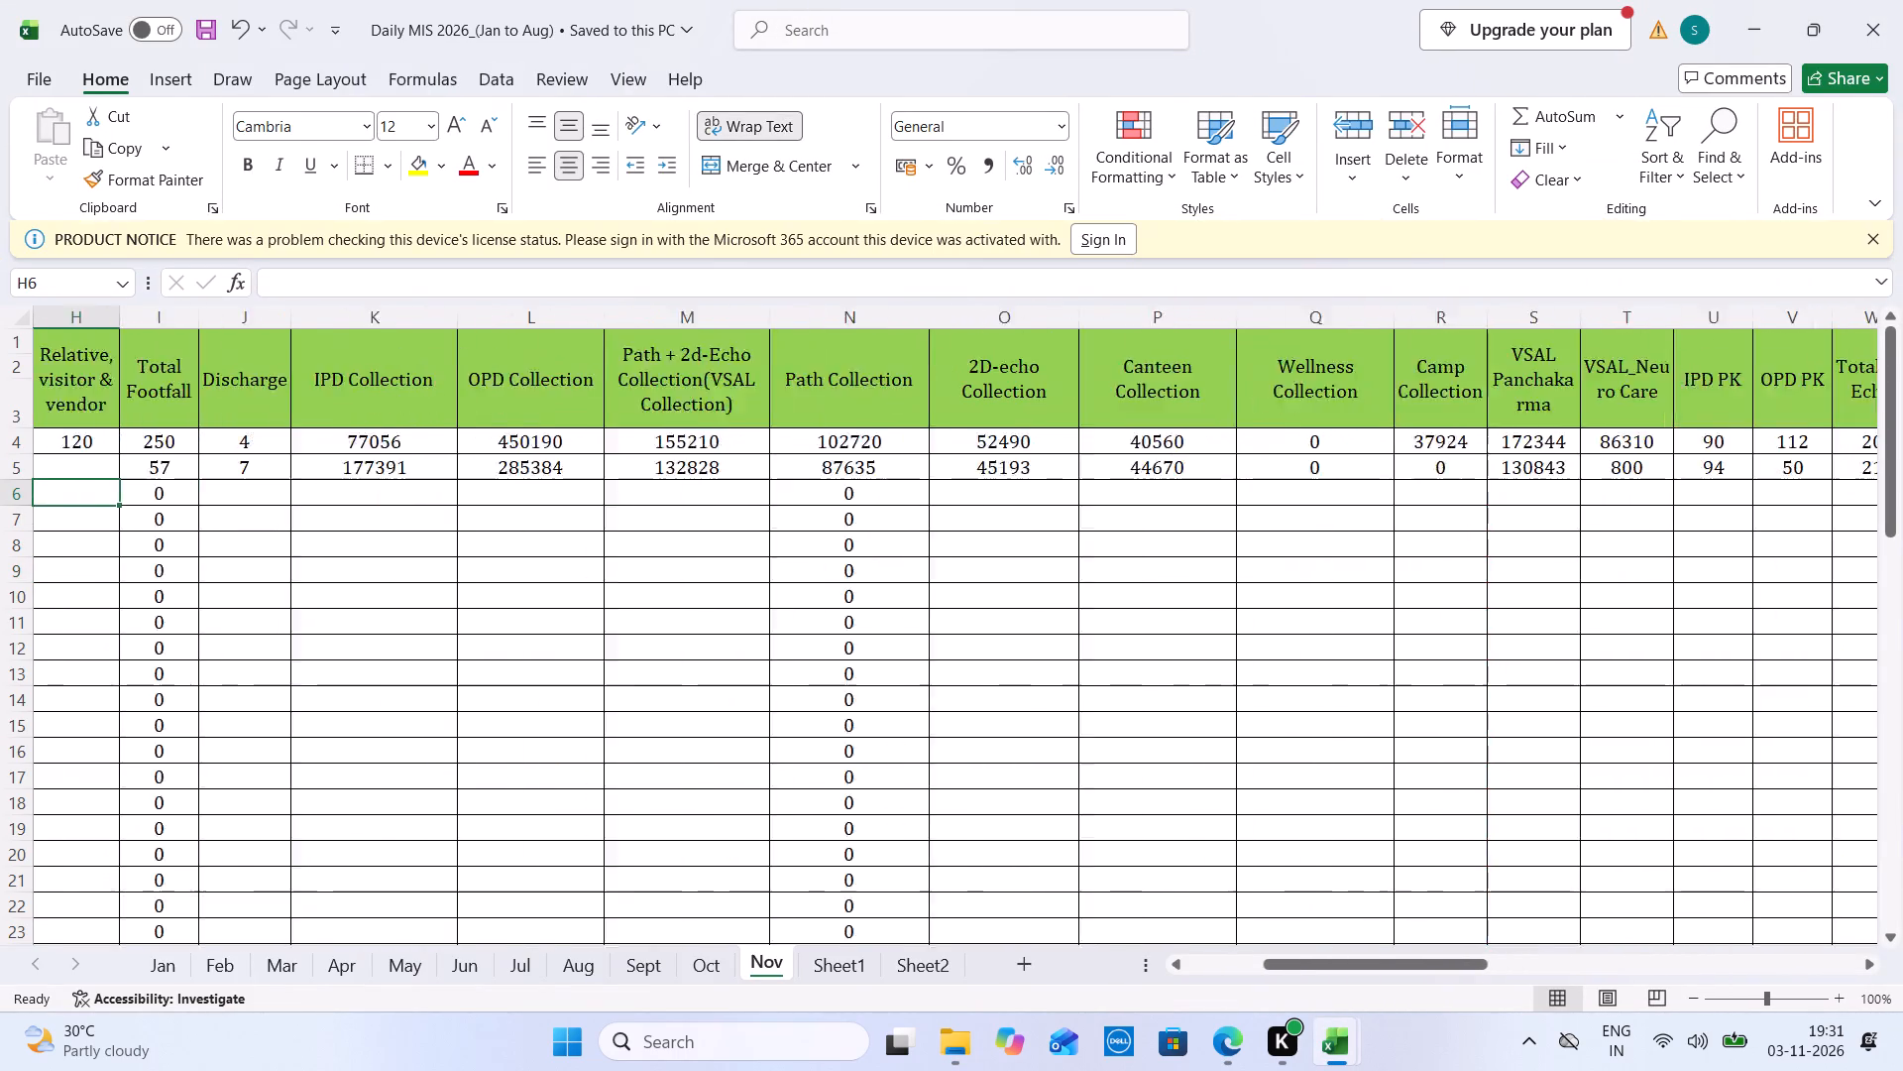
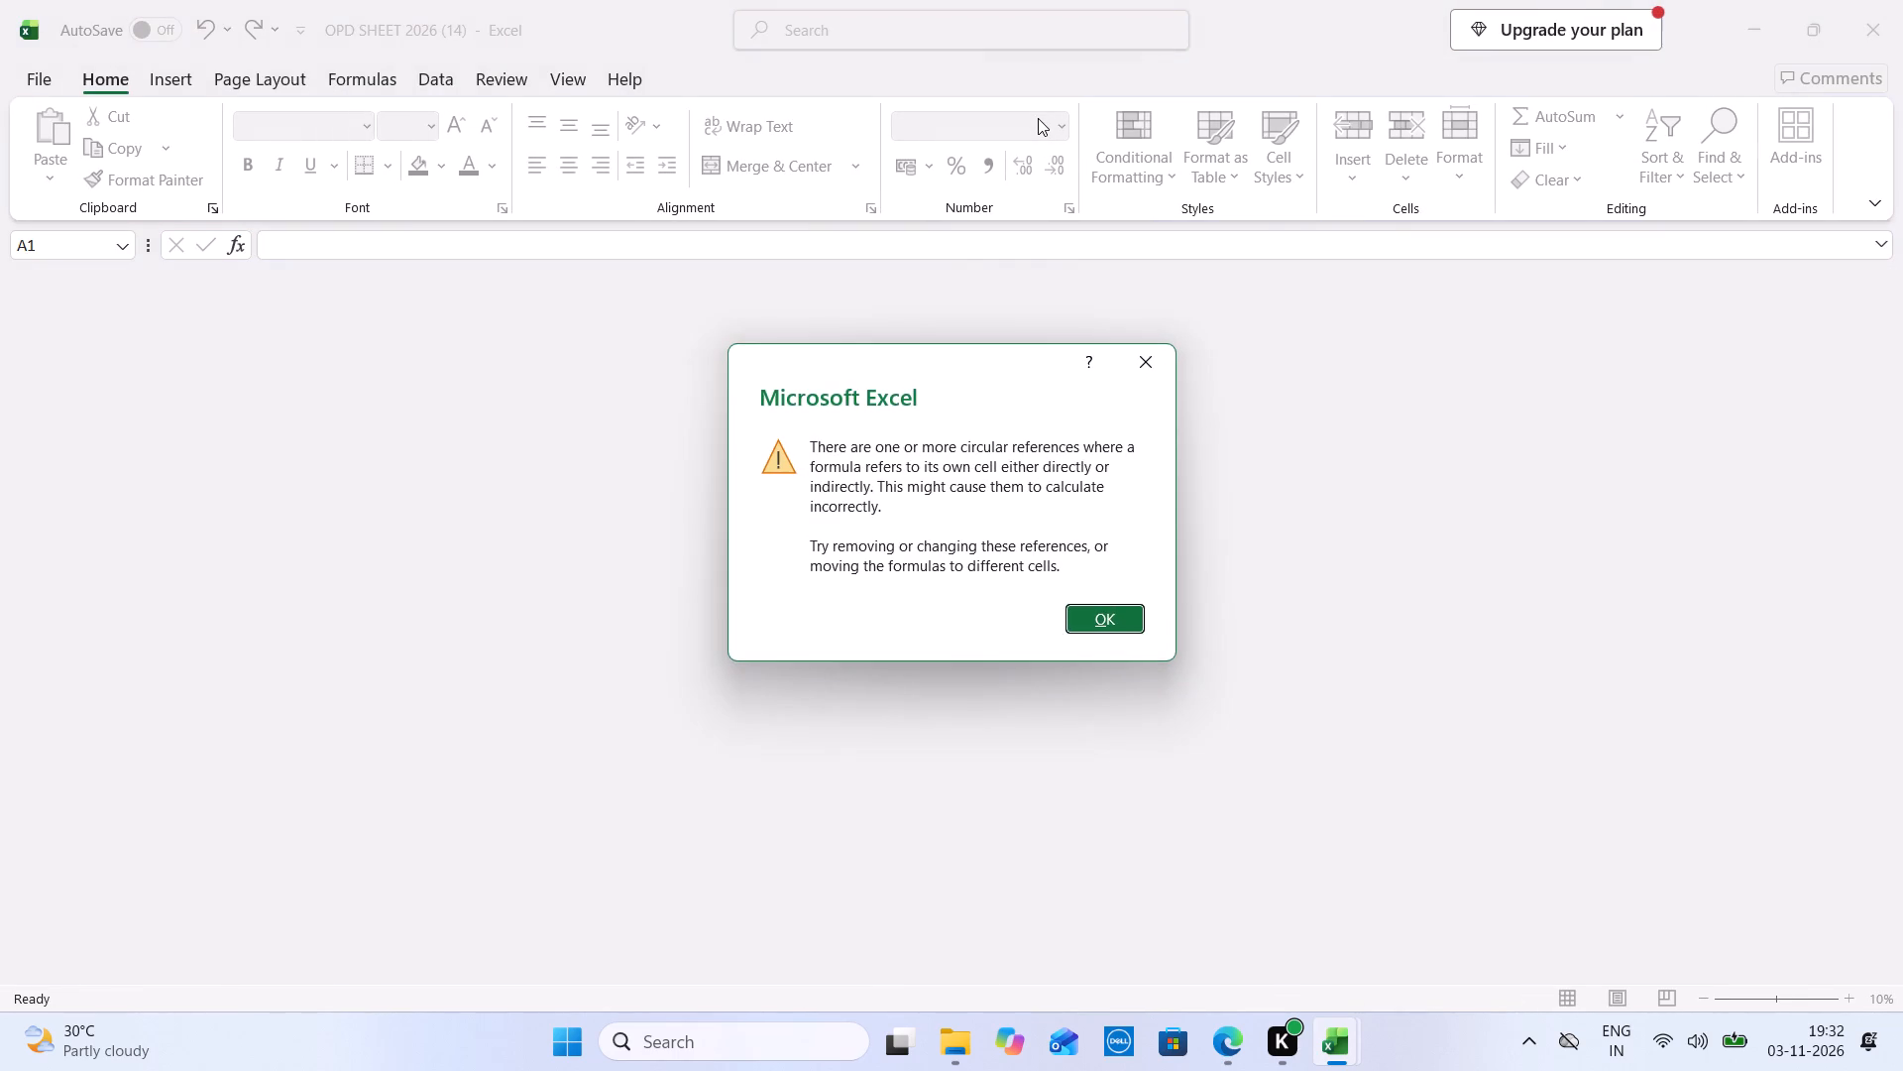
Check the visit category and admission totals below the latest patient entries on the NOV 2026 sheet of OPD SHEET 2026 (14).
{"action": "left_click", "coordinate": [1144, 362]}
{"action": "key", "text": "Down"}
{"action": "key", "text": "Down"}
{"action": "key", "text": "Down"}
{"action": "key", "text": "Down"}
{"action": "key", "text": "Down"}
{"action": "key", "text": "Down"}
{"action": "key", "text": "Down"}
{"action": "key", "text": "Down"}
{"action": "key", "text": "Down"}
{"action": "key", "text": "Down"}
{"action": "key", "text": "Down"}
{"action": "key", "text": "Down"}
{"action": "key", "text": "Down"}
{"action": "key", "text": "Down"}
{"action": "key", "text": "Down"}
{"action": "key", "text": "Down"}
{"action": "key", "text": "Down"}
{"action": "key", "text": "Down"}
{"action": "key", "text": "Down"}
{"action": "key", "text": "Down"}
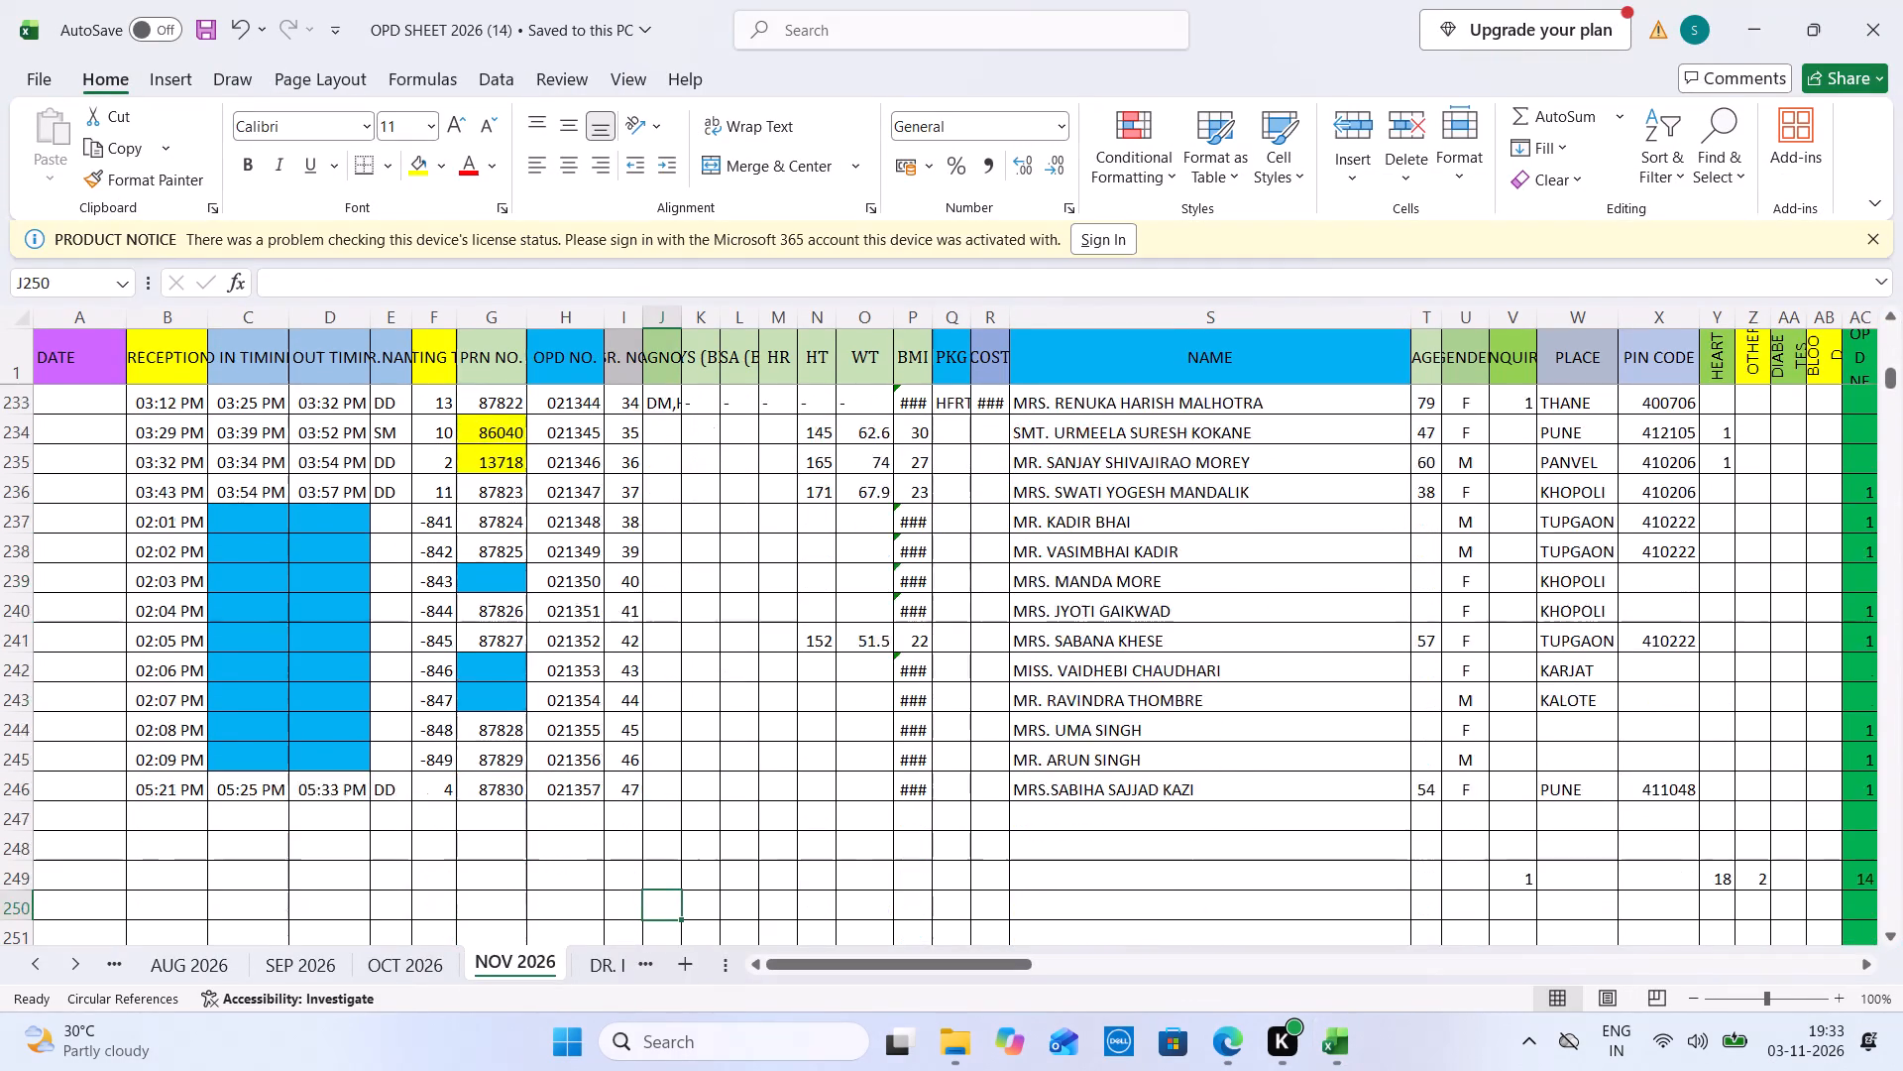
{"action": "key", "text": "Right"}
{"action": "key", "text": "Right"}
{"action": "key", "text": "Right"}
{"action": "key", "text": "Right"}
{"action": "key", "text": "Right"}
{"action": "key", "text": "Right"}
{"action": "key", "text": "Right"}
{"action": "key", "text": "Right"}
{"action": "key", "text": "Right"}
{"action": "key", "text": "Right"}
{"action": "key", "text": "Right"}
{"action": "key", "text": "Right"}
{"action": "key", "text": "Right"}
{"action": "key", "text": "Right"}
{"action": "key", "text": "Right"}
{"action": "key", "text": "Right"}
{"action": "key", "text": "Right"}
{"action": "key", "text": "Right"}
{"action": "key", "text": "Right"}
{"action": "key", "text": "Right"}
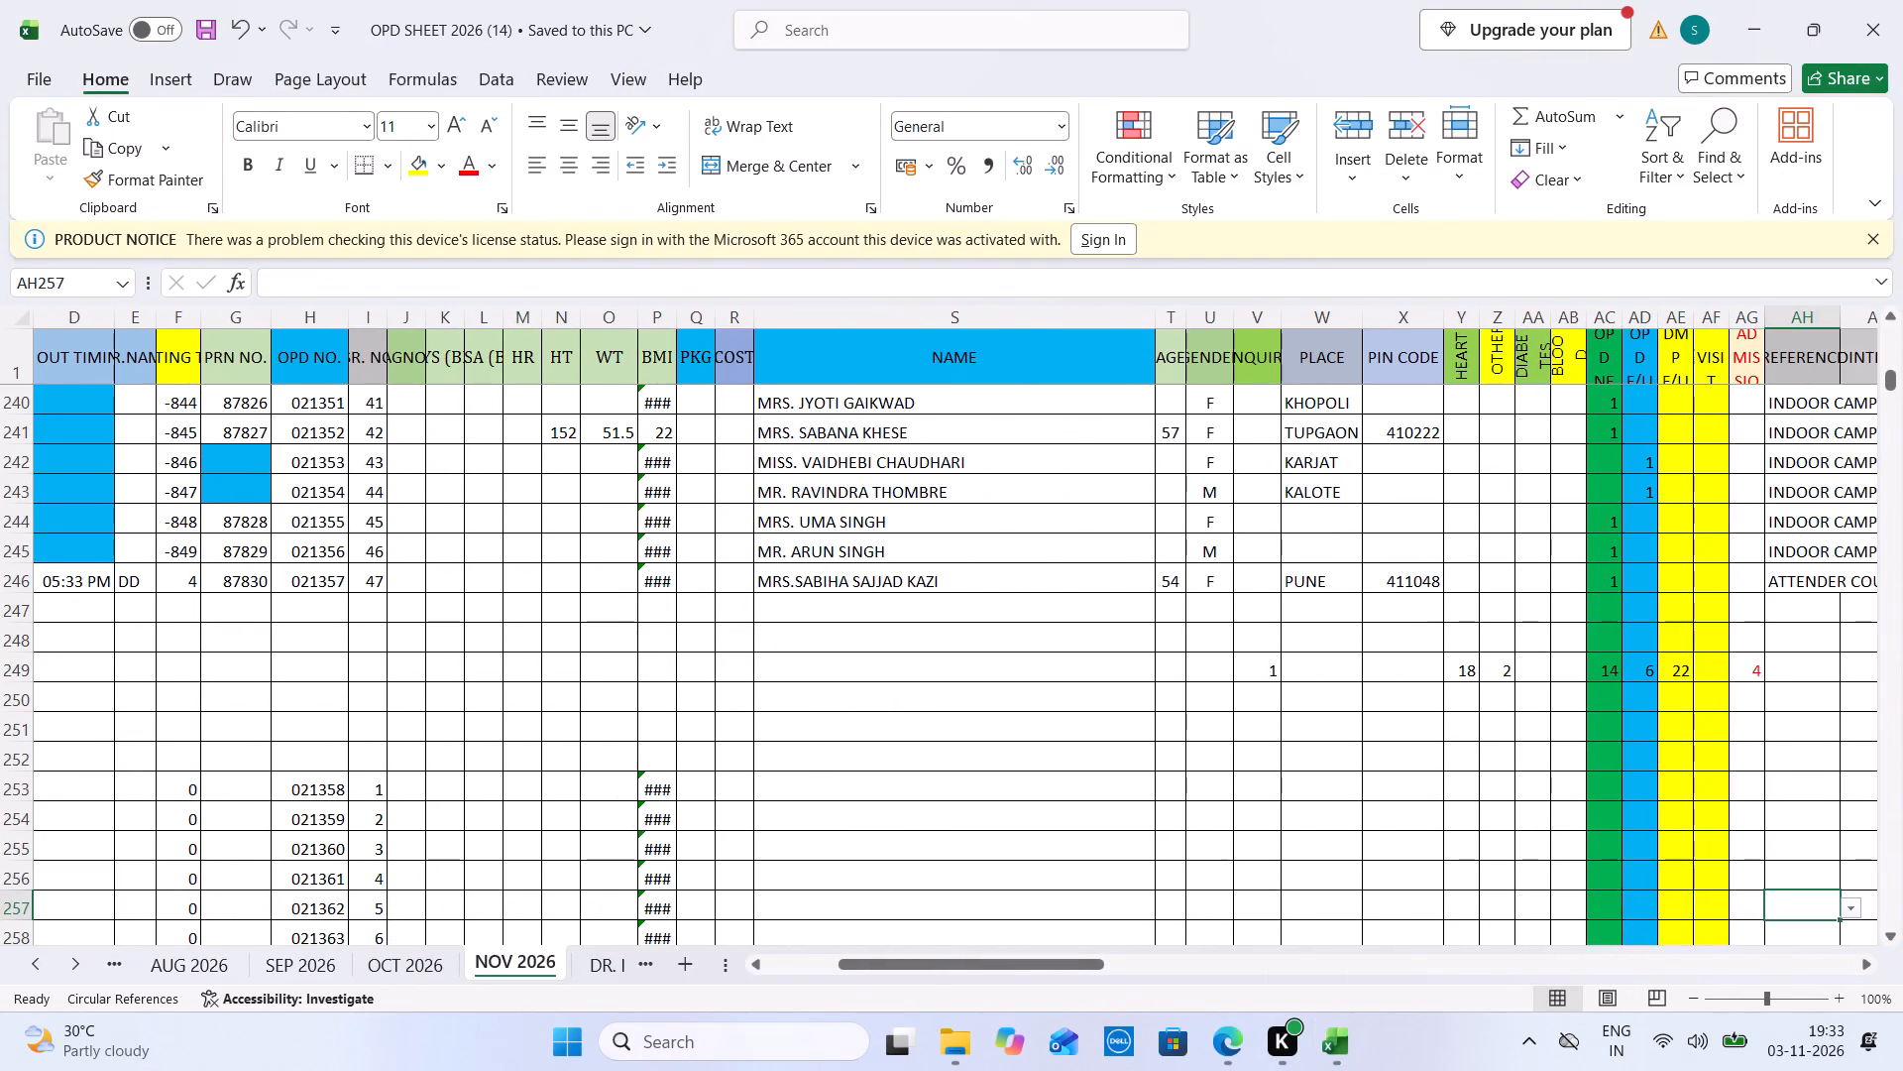
In Daily MIS 2026, fill the 03-11-2026 row with New OPD 14, OPD F/U 6, DMP F/U 22, Enquiry 1 and Admission 4.
{"action": "key", "text": "ctrl+Tab"}
{"action": "type", "text": "14"}
{"action": "key", "text": "Tab"}
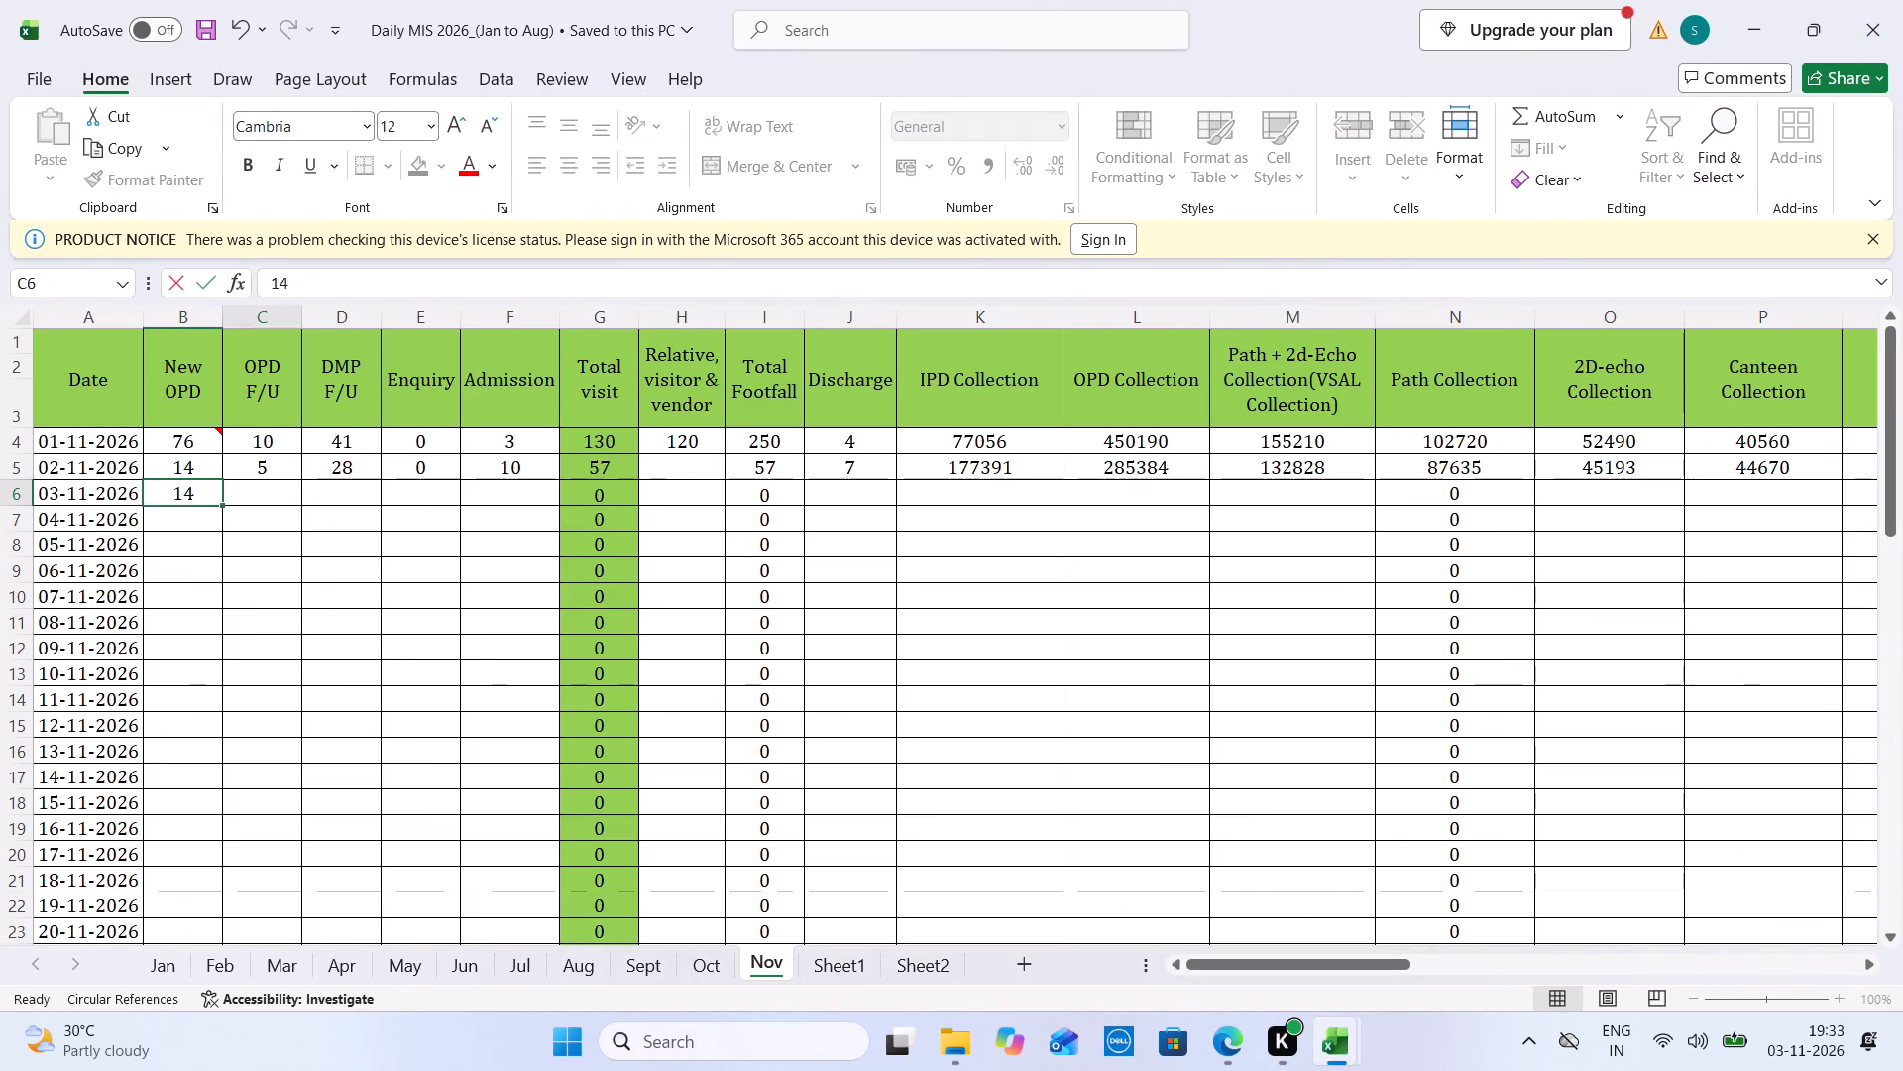
{"action": "key", "text": "6"}
{"action": "key", "text": "Tab"}
{"action": "type", "text": "22"}
{"action": "key", "text": "Tab"}
{"action": "key", "text": "1"}
{"action": "key", "text": "Tab"}
{"action": "key", "text": "ctrl+Tab"}
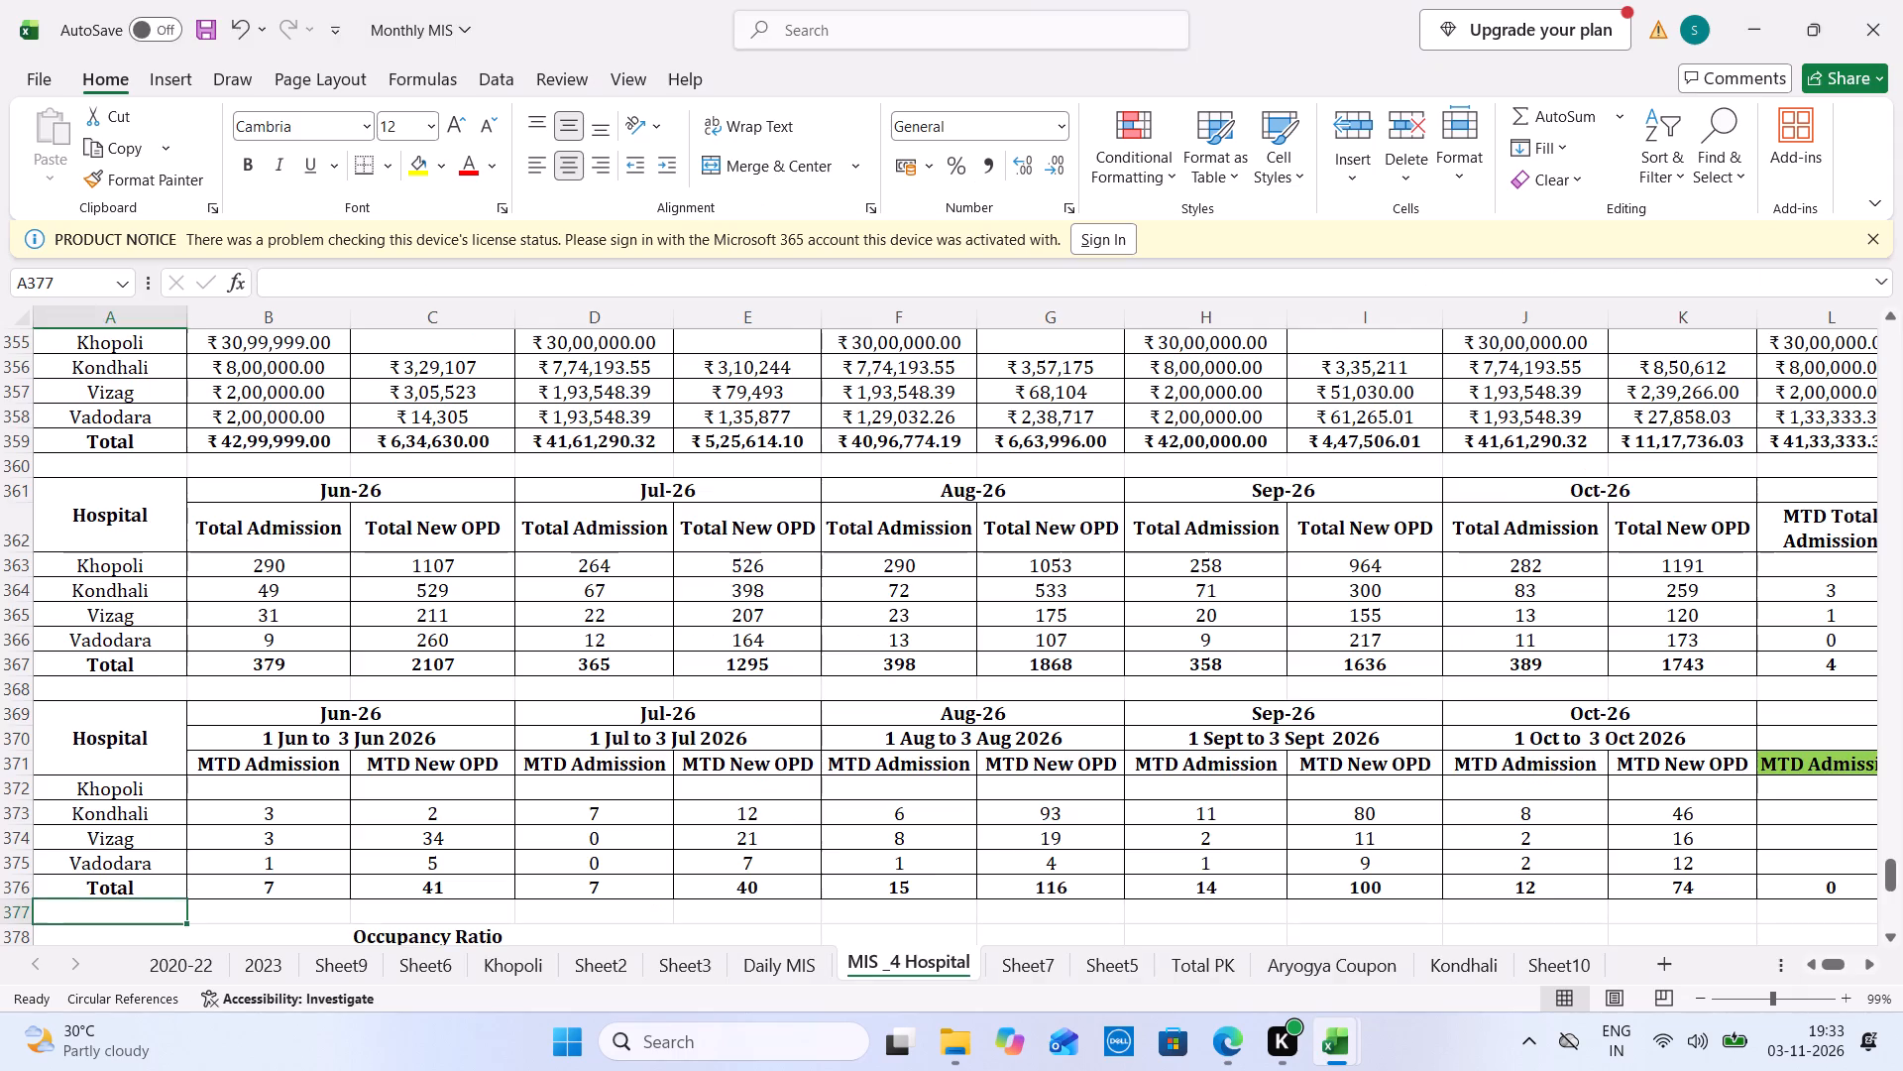
{"action": "key", "text": "ctrl+Tab"}
{"action": "key", "text": "ctrl+Tab"}
{"action": "key", "text": "4"}
{"action": "key", "text": "Tab"}
Back in OPD SHEET 2026 (14), examine the reference column and the patient details of the INDOOR CAMP entries on NOV 2026.
{"action": "key", "text": "ctrl+Tab"}
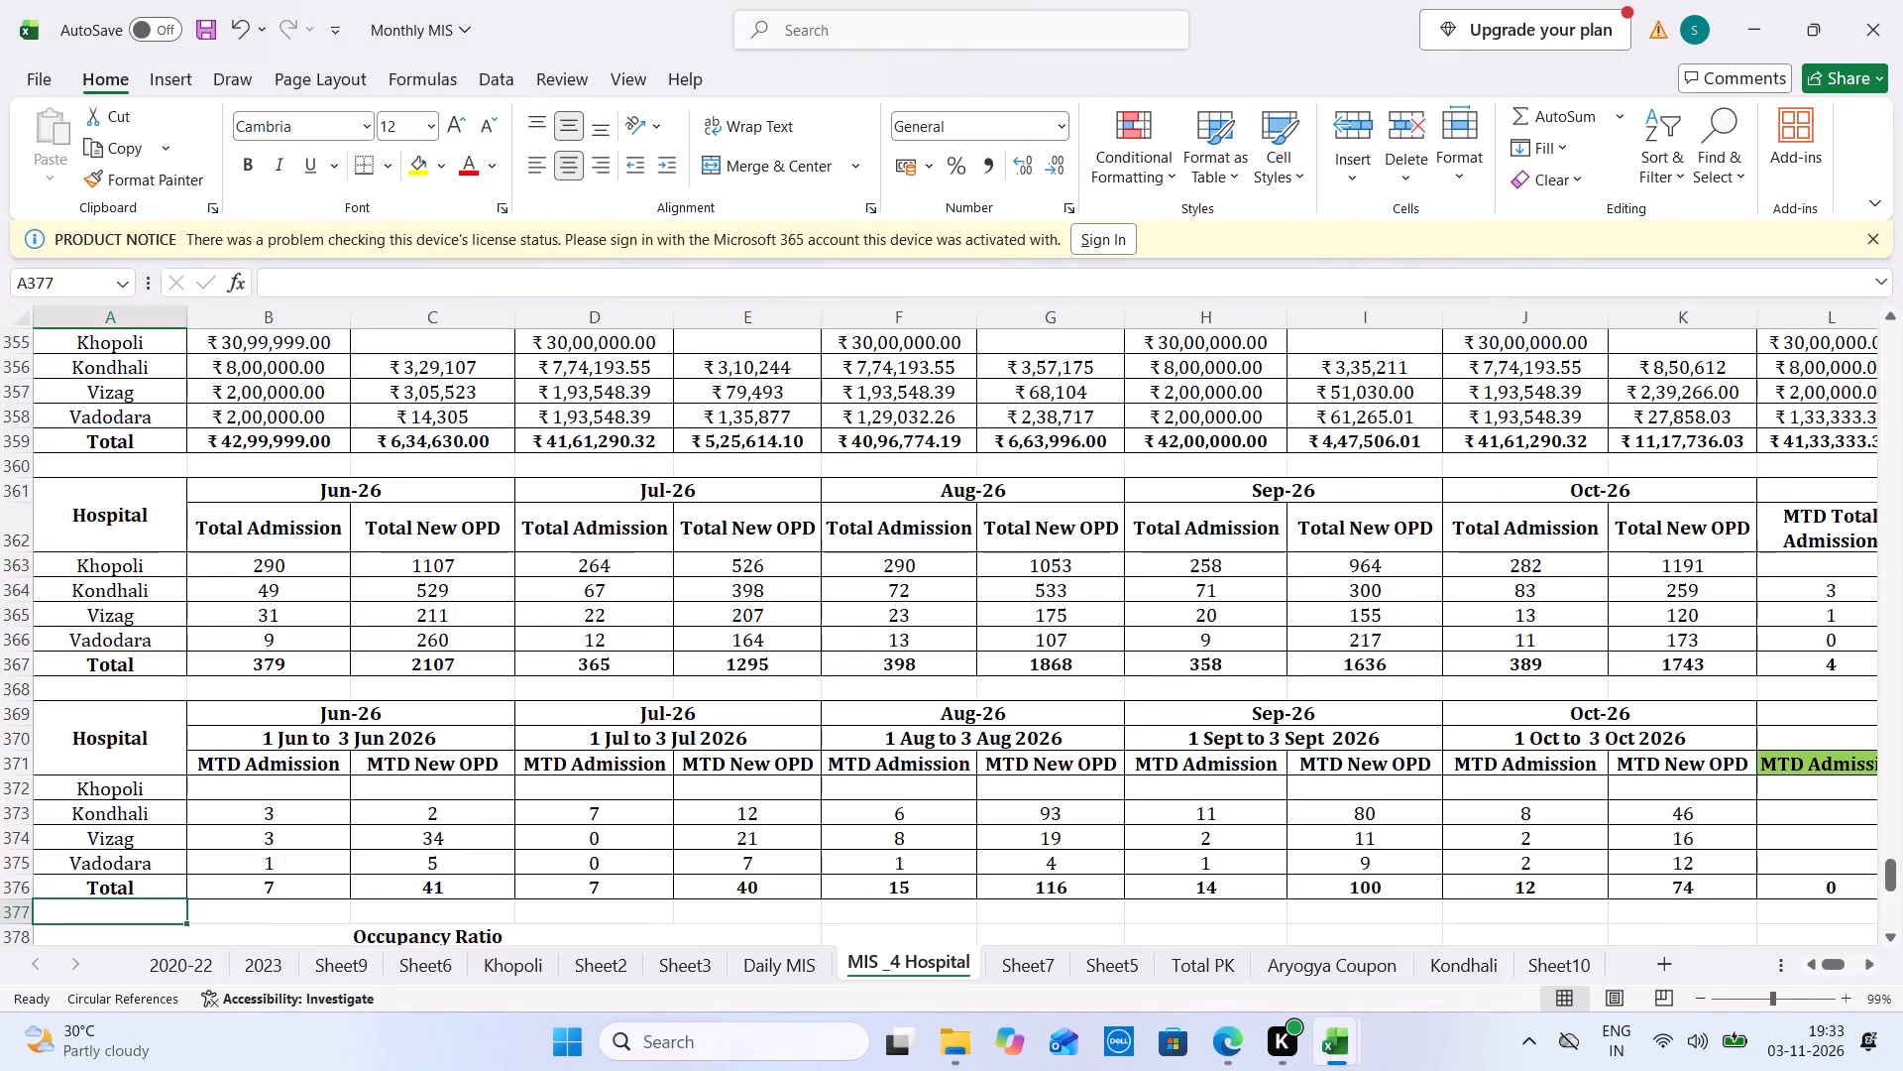
{"action": "key", "text": "ctrl+Tab"}
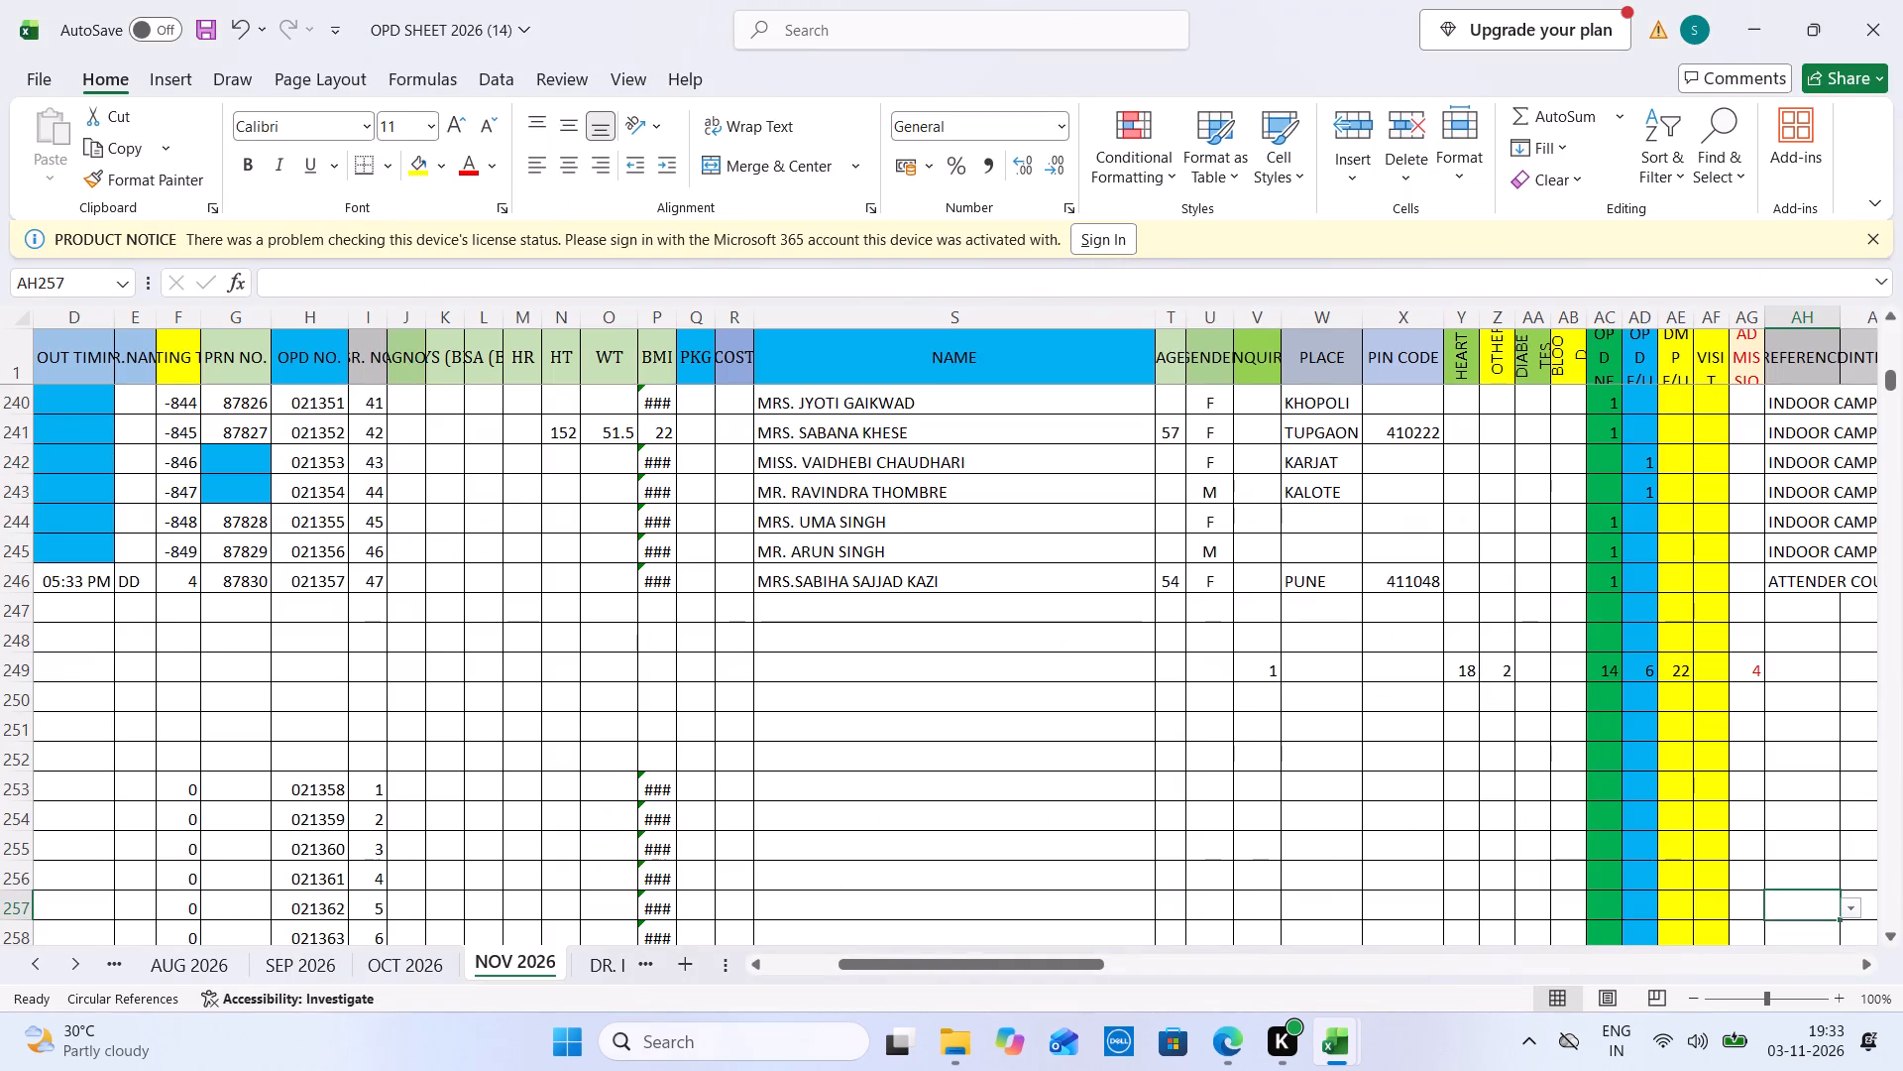
{"action": "left_click_drag", "start_coordinate": [1798, 553], "coordinate": [1805, 344]}
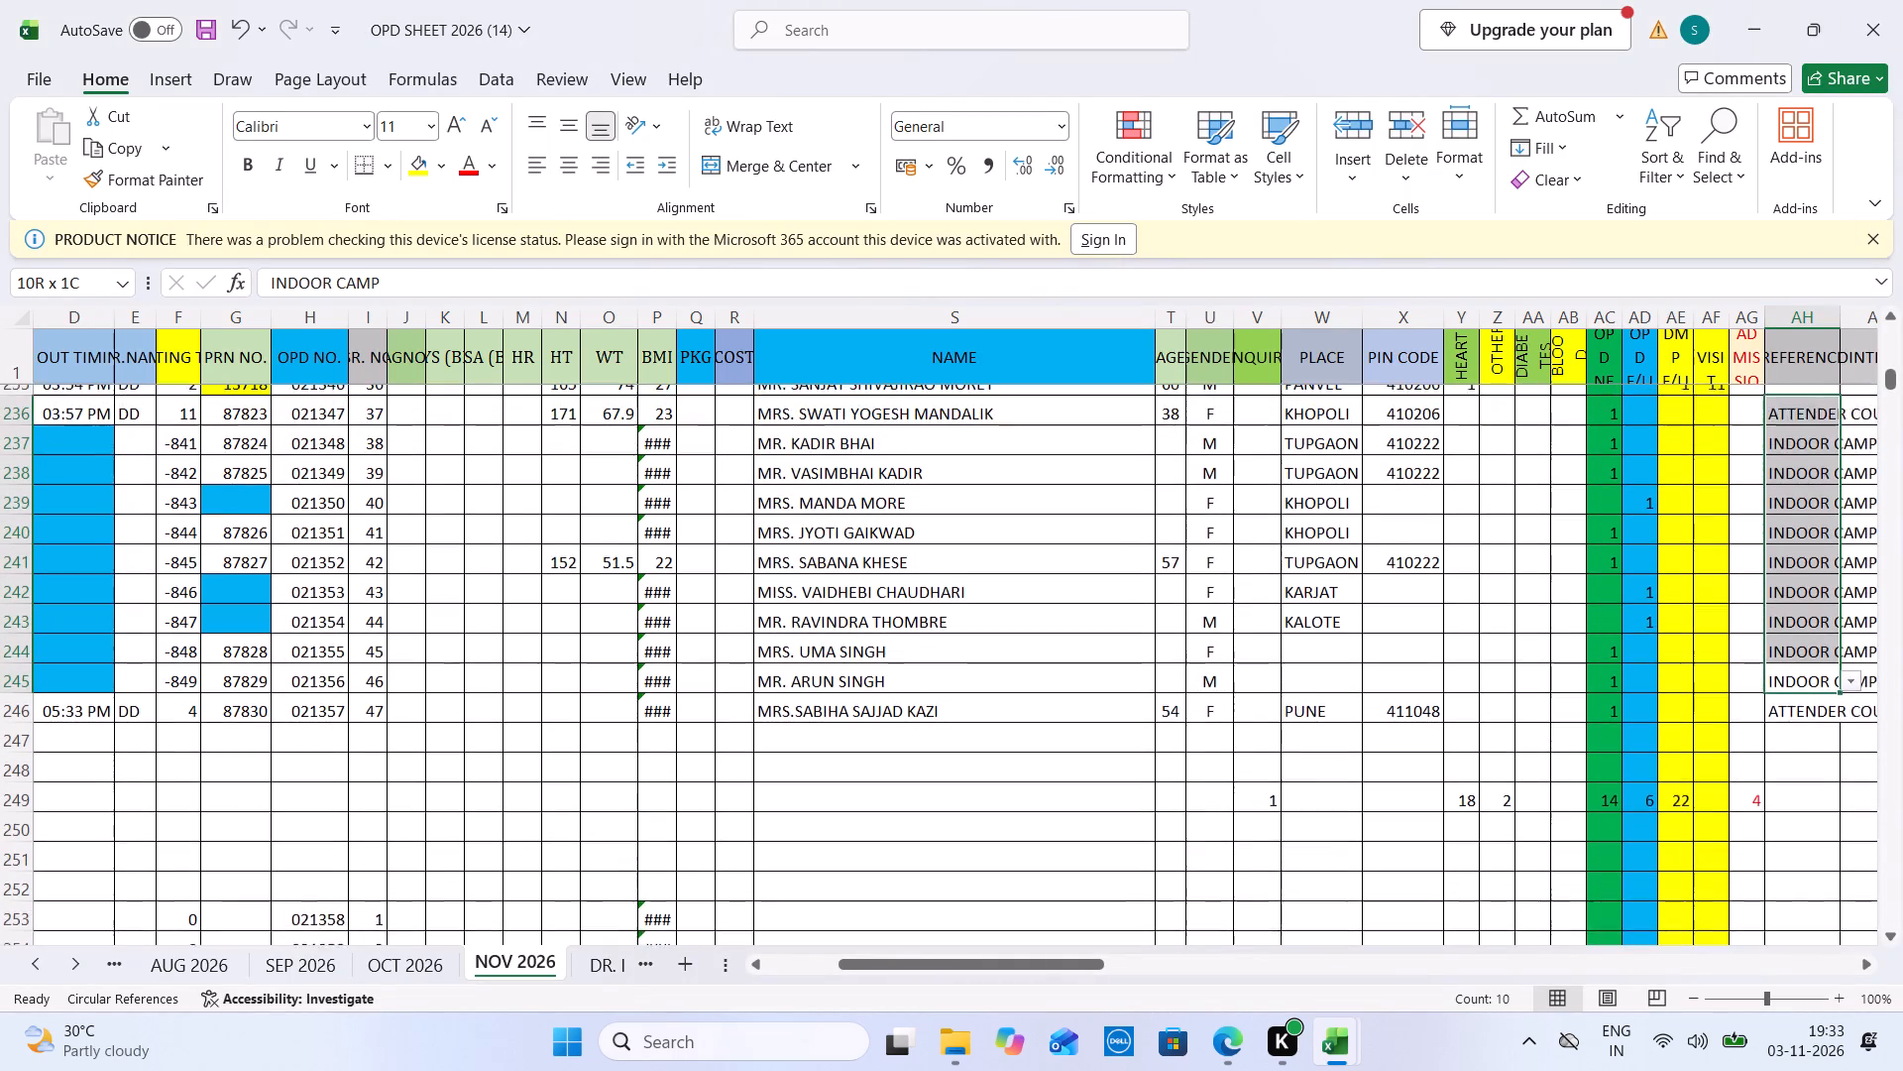
{"action": "left_click_drag", "start_coordinate": [1805, 344], "coordinate": [1801, 464]}
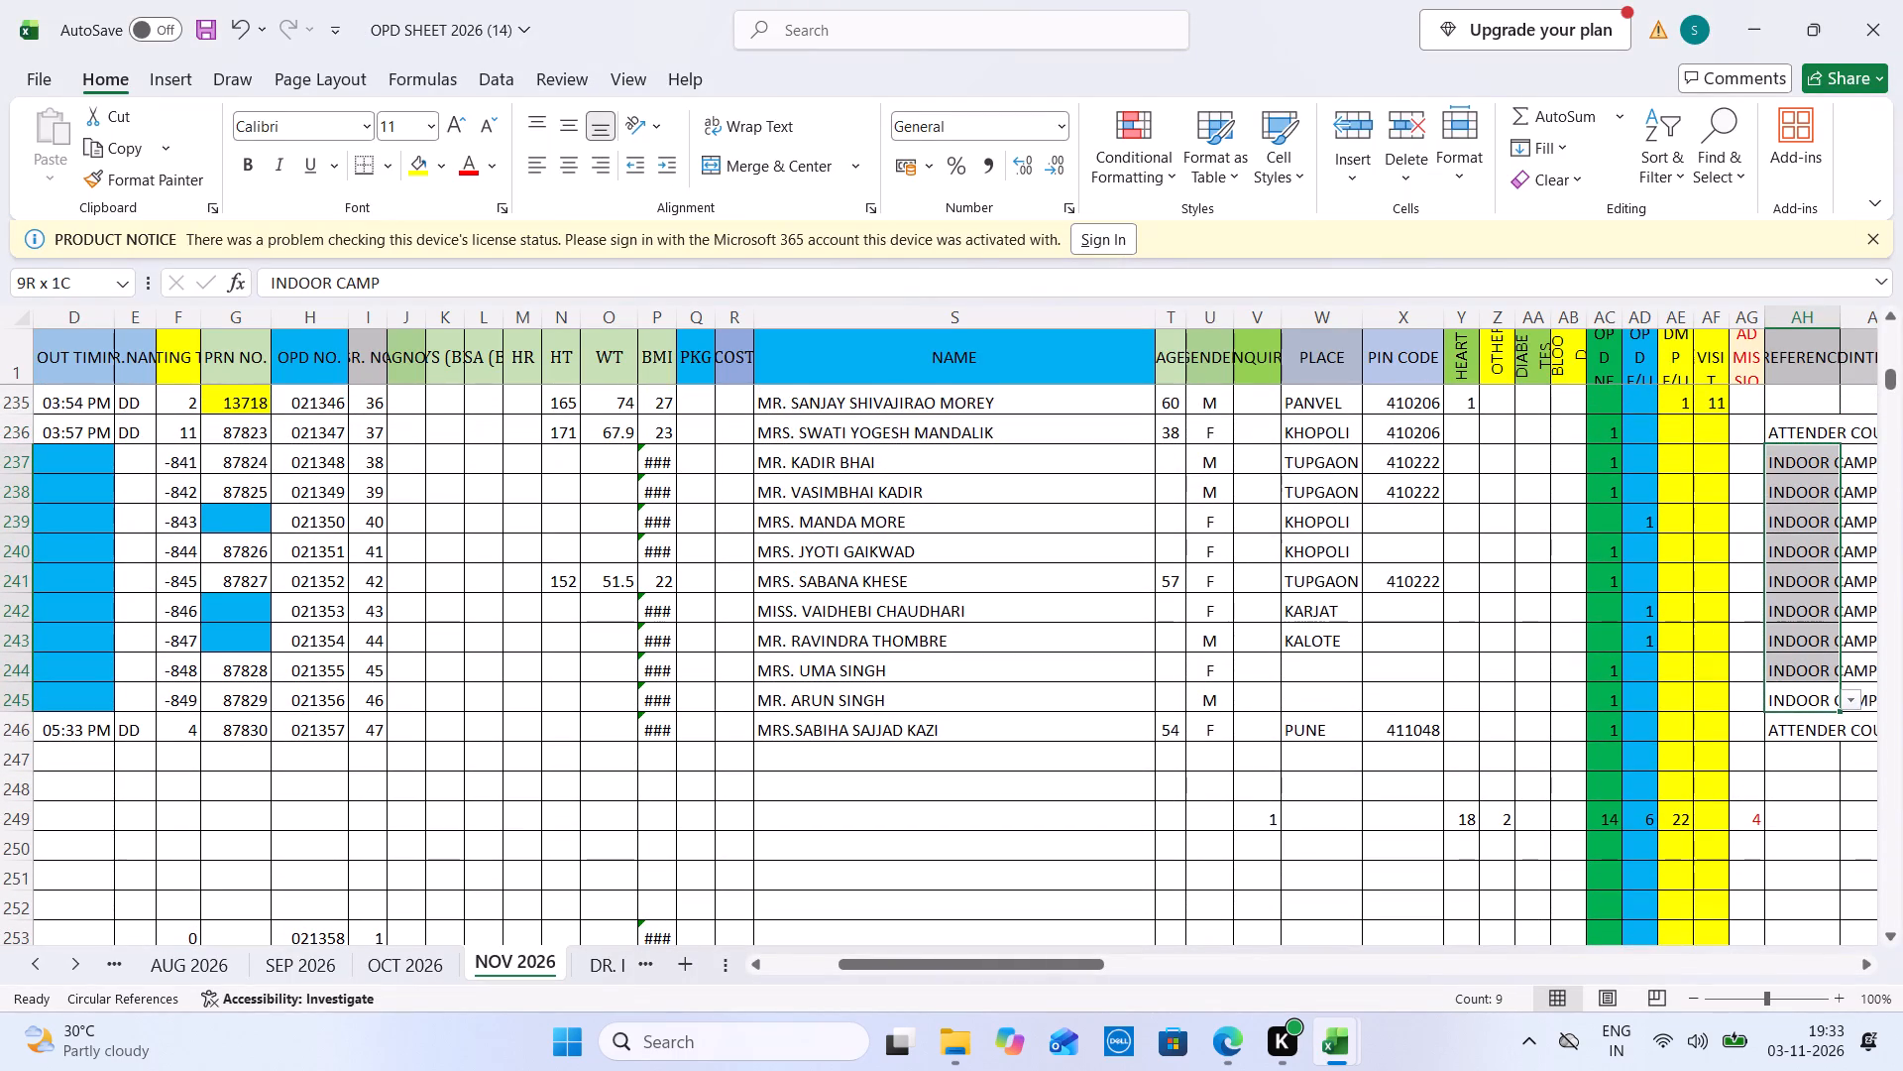
{"action": "left_click_drag", "start_coordinate": [1801, 464], "coordinate": [1823, 323]}
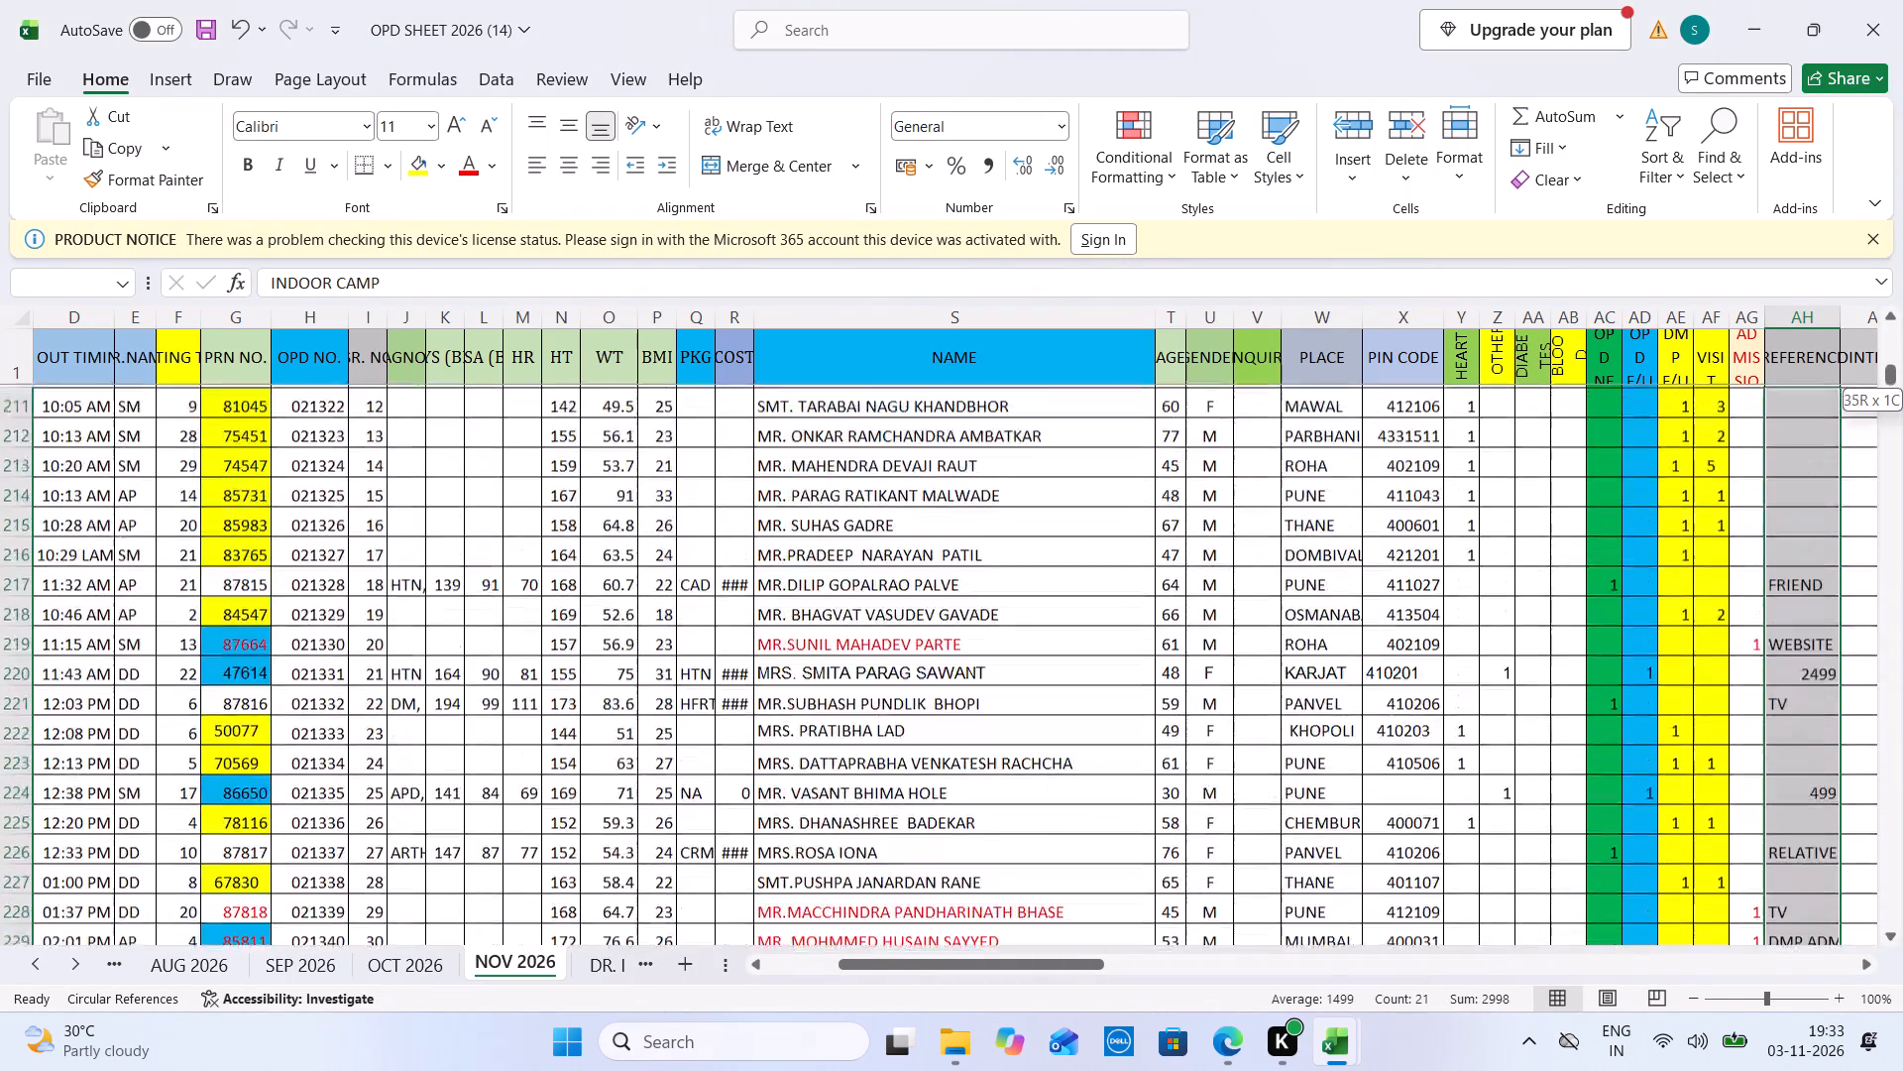
{"action": "left_click_drag", "start_coordinate": [1823, 323], "coordinate": [1839, 1007]}
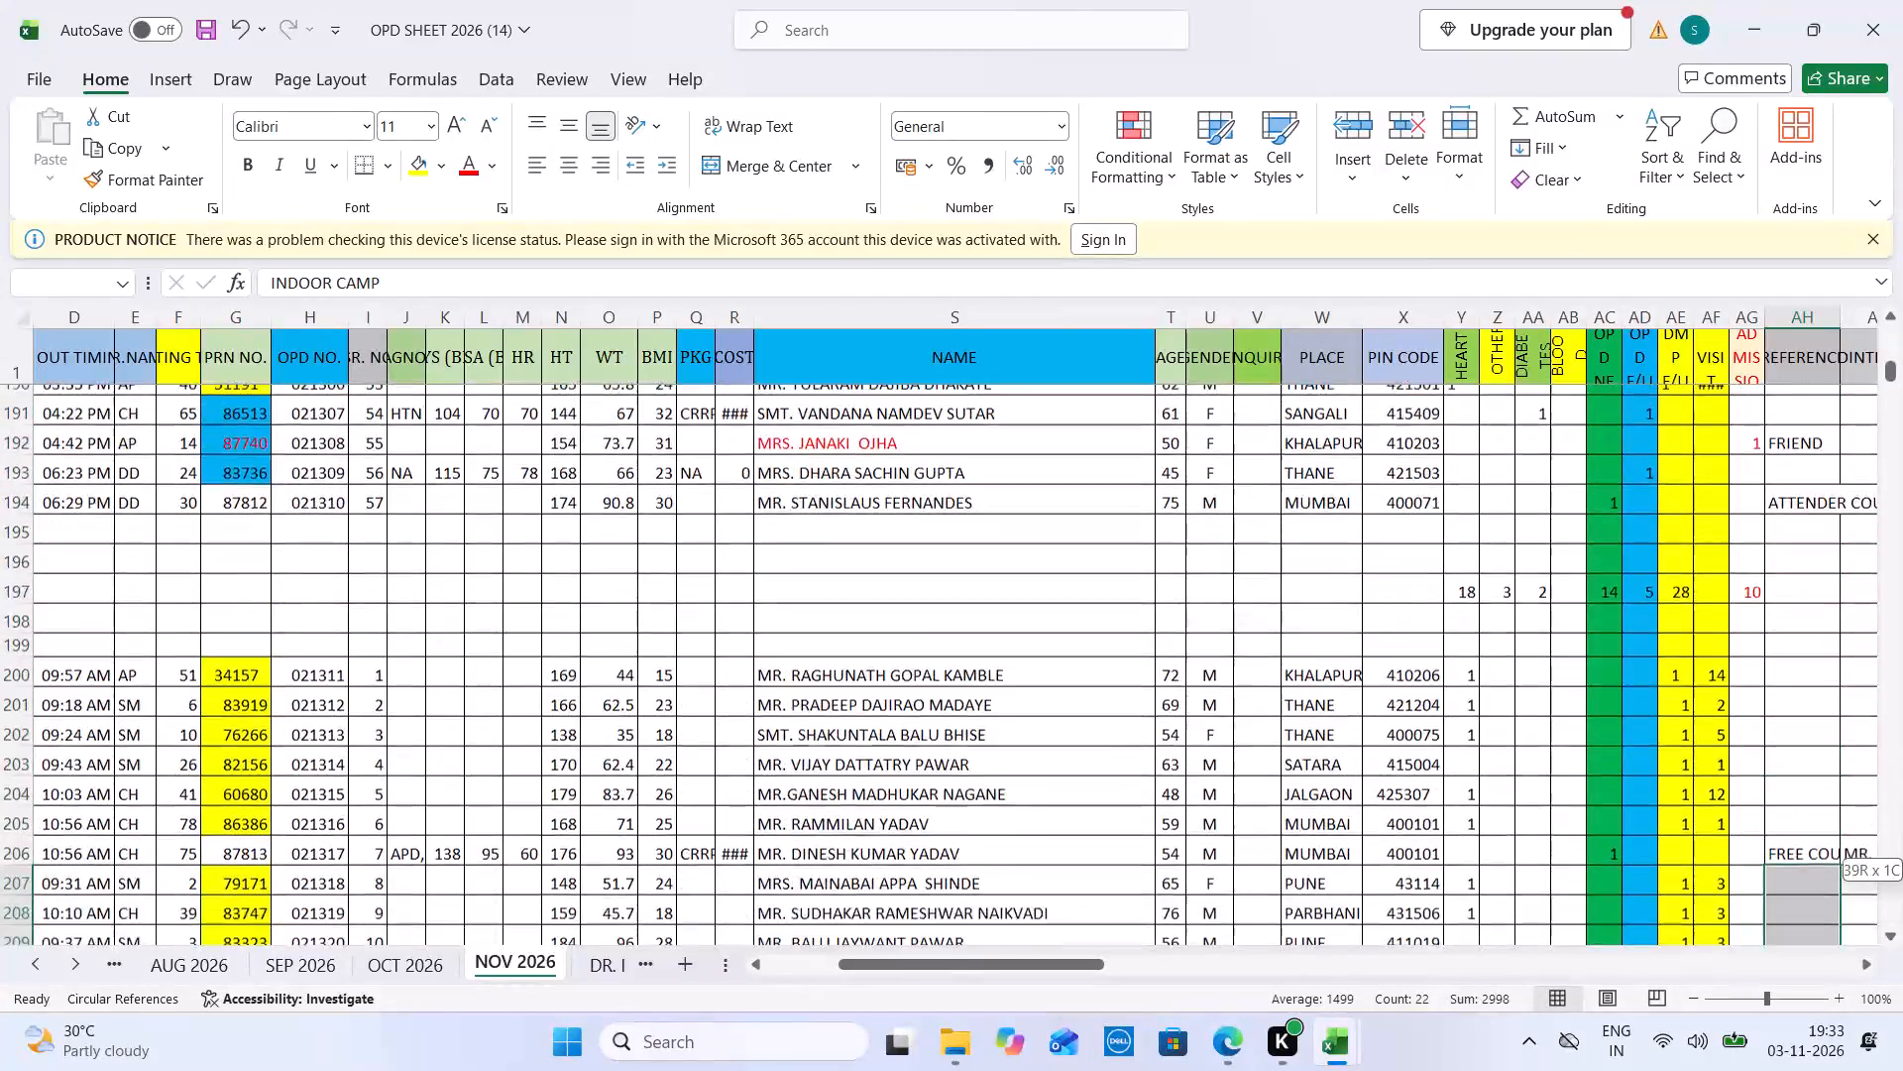
{"action": "left_click_drag", "start_coordinate": [1839, 1007], "coordinate": [1831, 1070]}
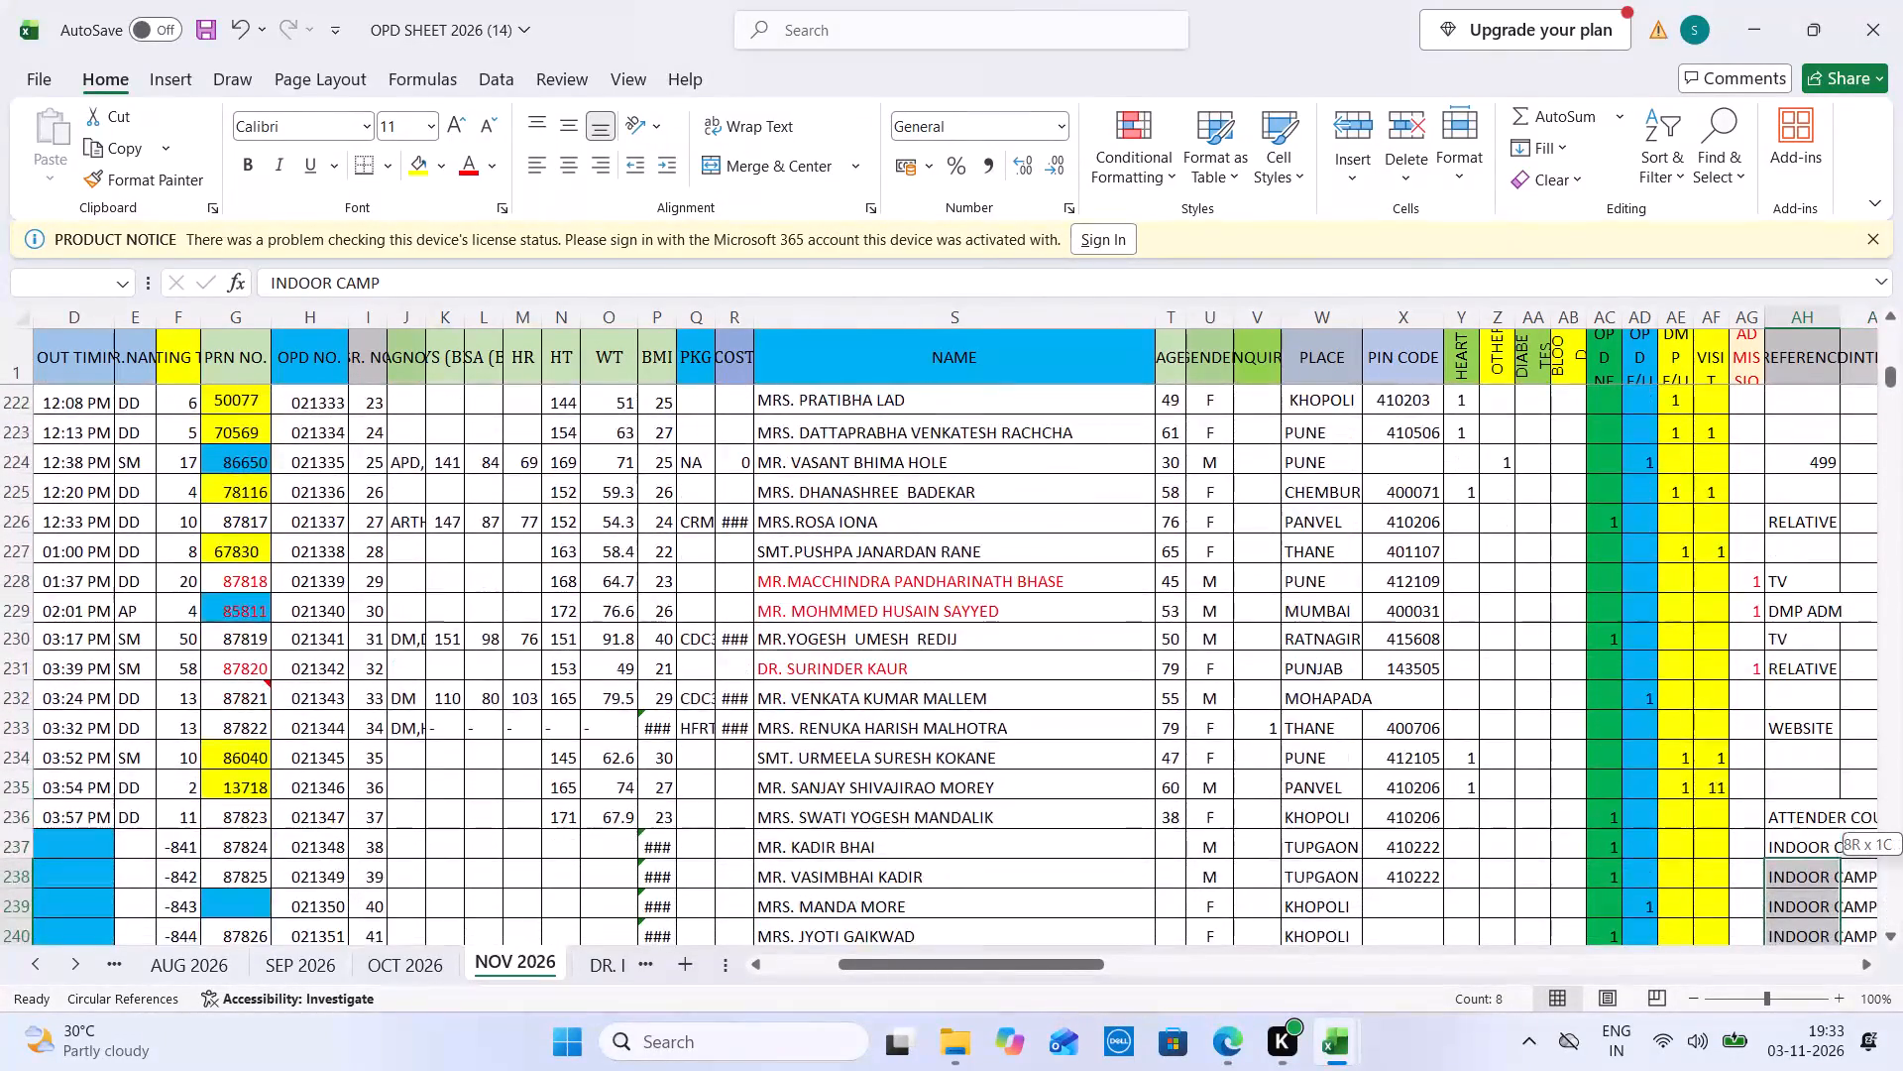
{"action": "left_click_drag", "start_coordinate": [1831, 1070], "coordinate": [1817, 984]}
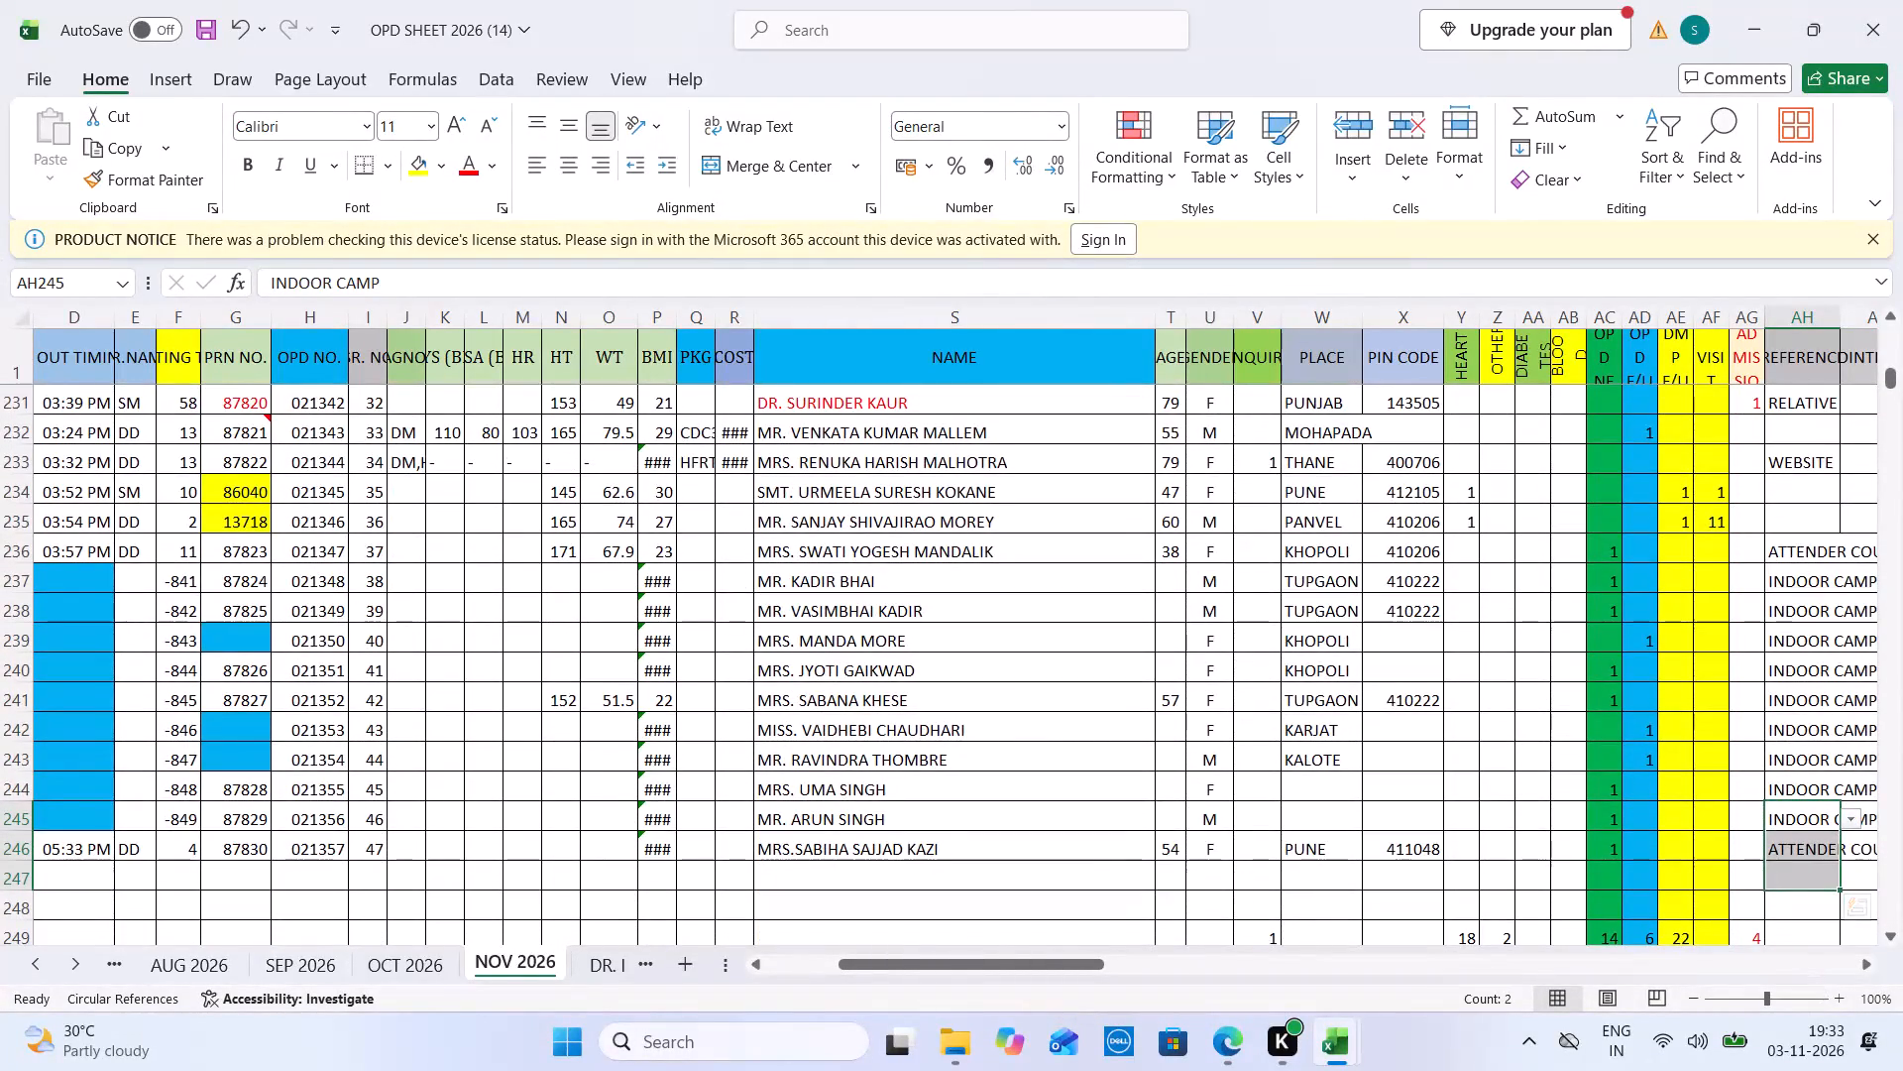
{"action": "left_click", "coordinate": [1794, 592]}
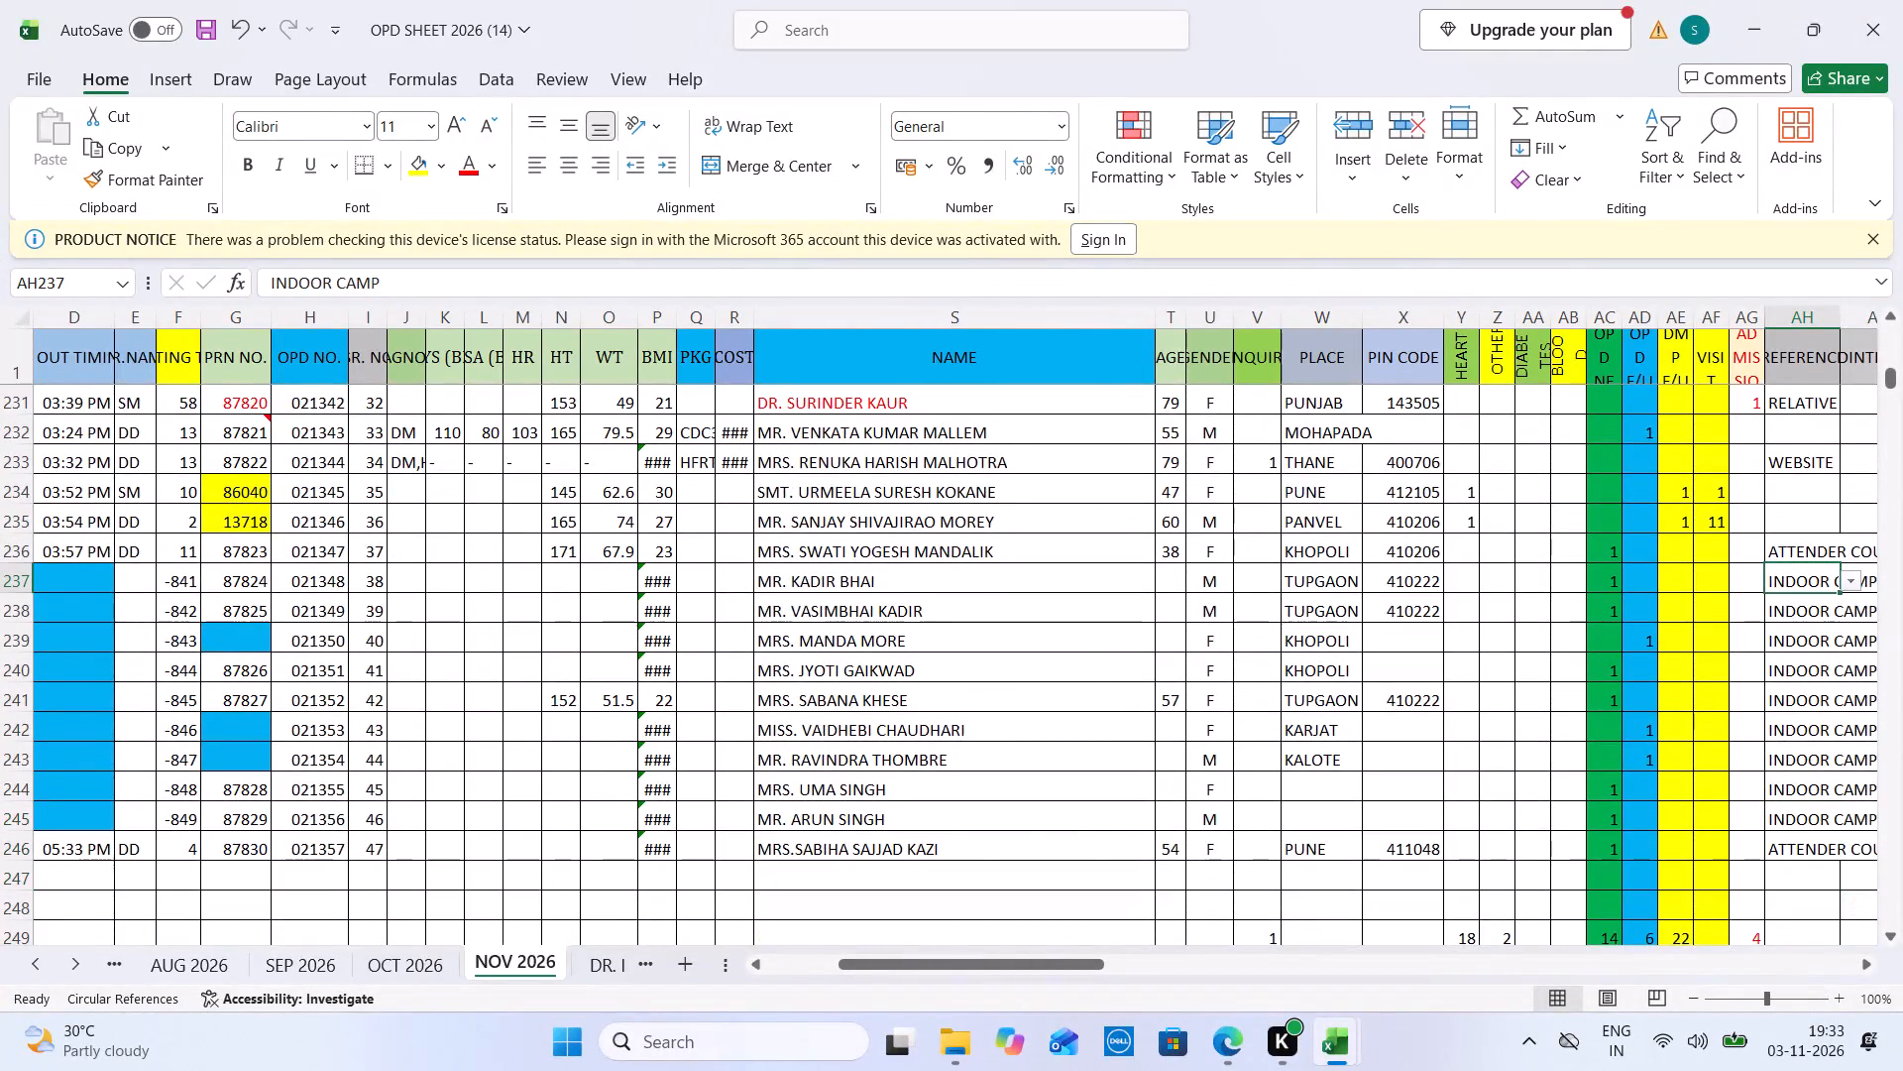
{"action": "key", "text": "Right"}
{"action": "key", "text": "Right"}
{"action": "key", "text": "Right"}
{"action": "key", "text": "Right"}
{"action": "key", "text": "Left"}
{"action": "key", "text": "Left"}
{"action": "key", "text": "Left"}
{"action": "key", "text": "Left"}
{"action": "key", "text": "Left"}
{"action": "key", "text": "Left"}
{"action": "key", "text": "Left"}
{"action": "key", "text": "Left"}
{"action": "key", "text": "Left"}
{"action": "key", "text": "Left"}
{"action": "key", "text": "Left"}
{"action": "key", "text": "Left"}
{"action": "key", "text": "Left"}
{"action": "key", "text": "Left"}
{"action": "key", "text": "Left"}
{"action": "key", "text": "Left"}
{"action": "key", "text": "Left"}
{"action": "key", "text": "Left"}
{"action": "key", "text": "Left"}
{"action": "key", "text": "Left"}
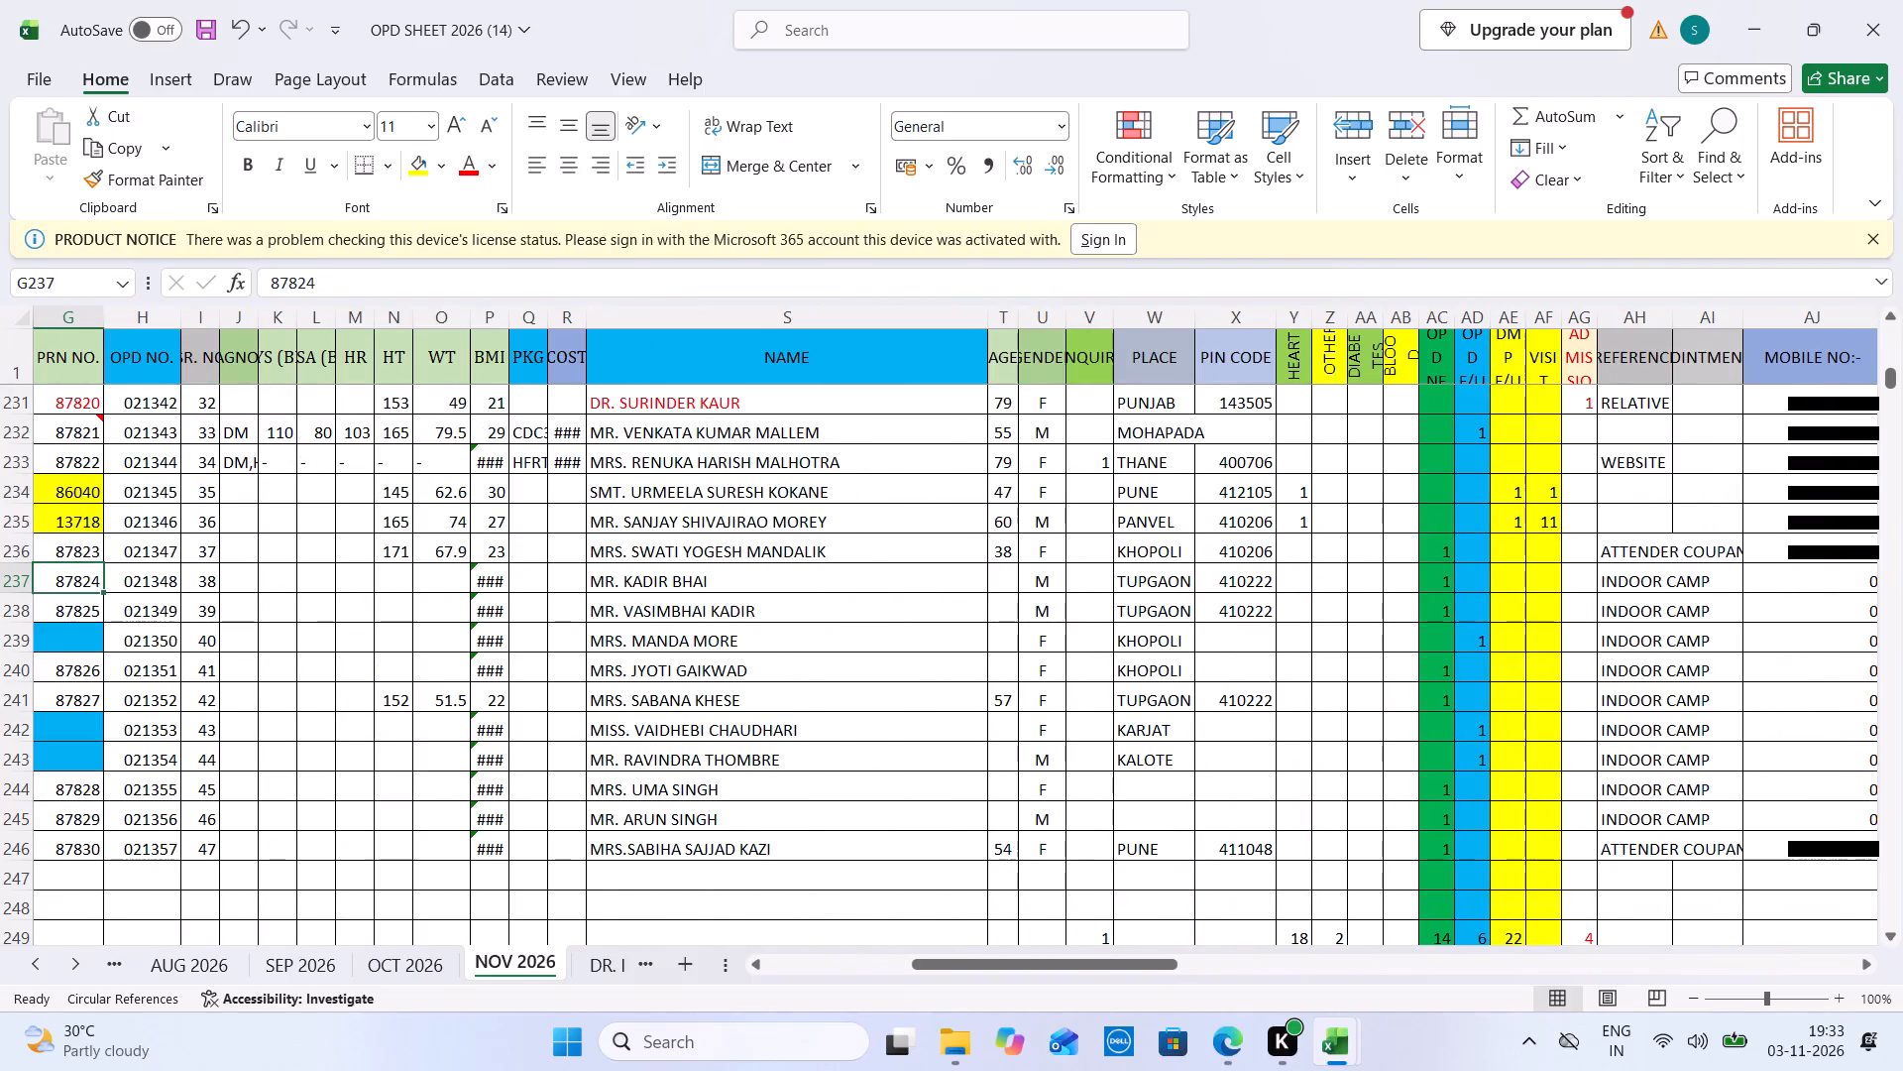
In Daily MIS 2026, attach the note "9 camp" to the New OPD figure for 03-11-2026 on the Nov sheet.
{"action": "key", "text": "ctrl+Tab"}
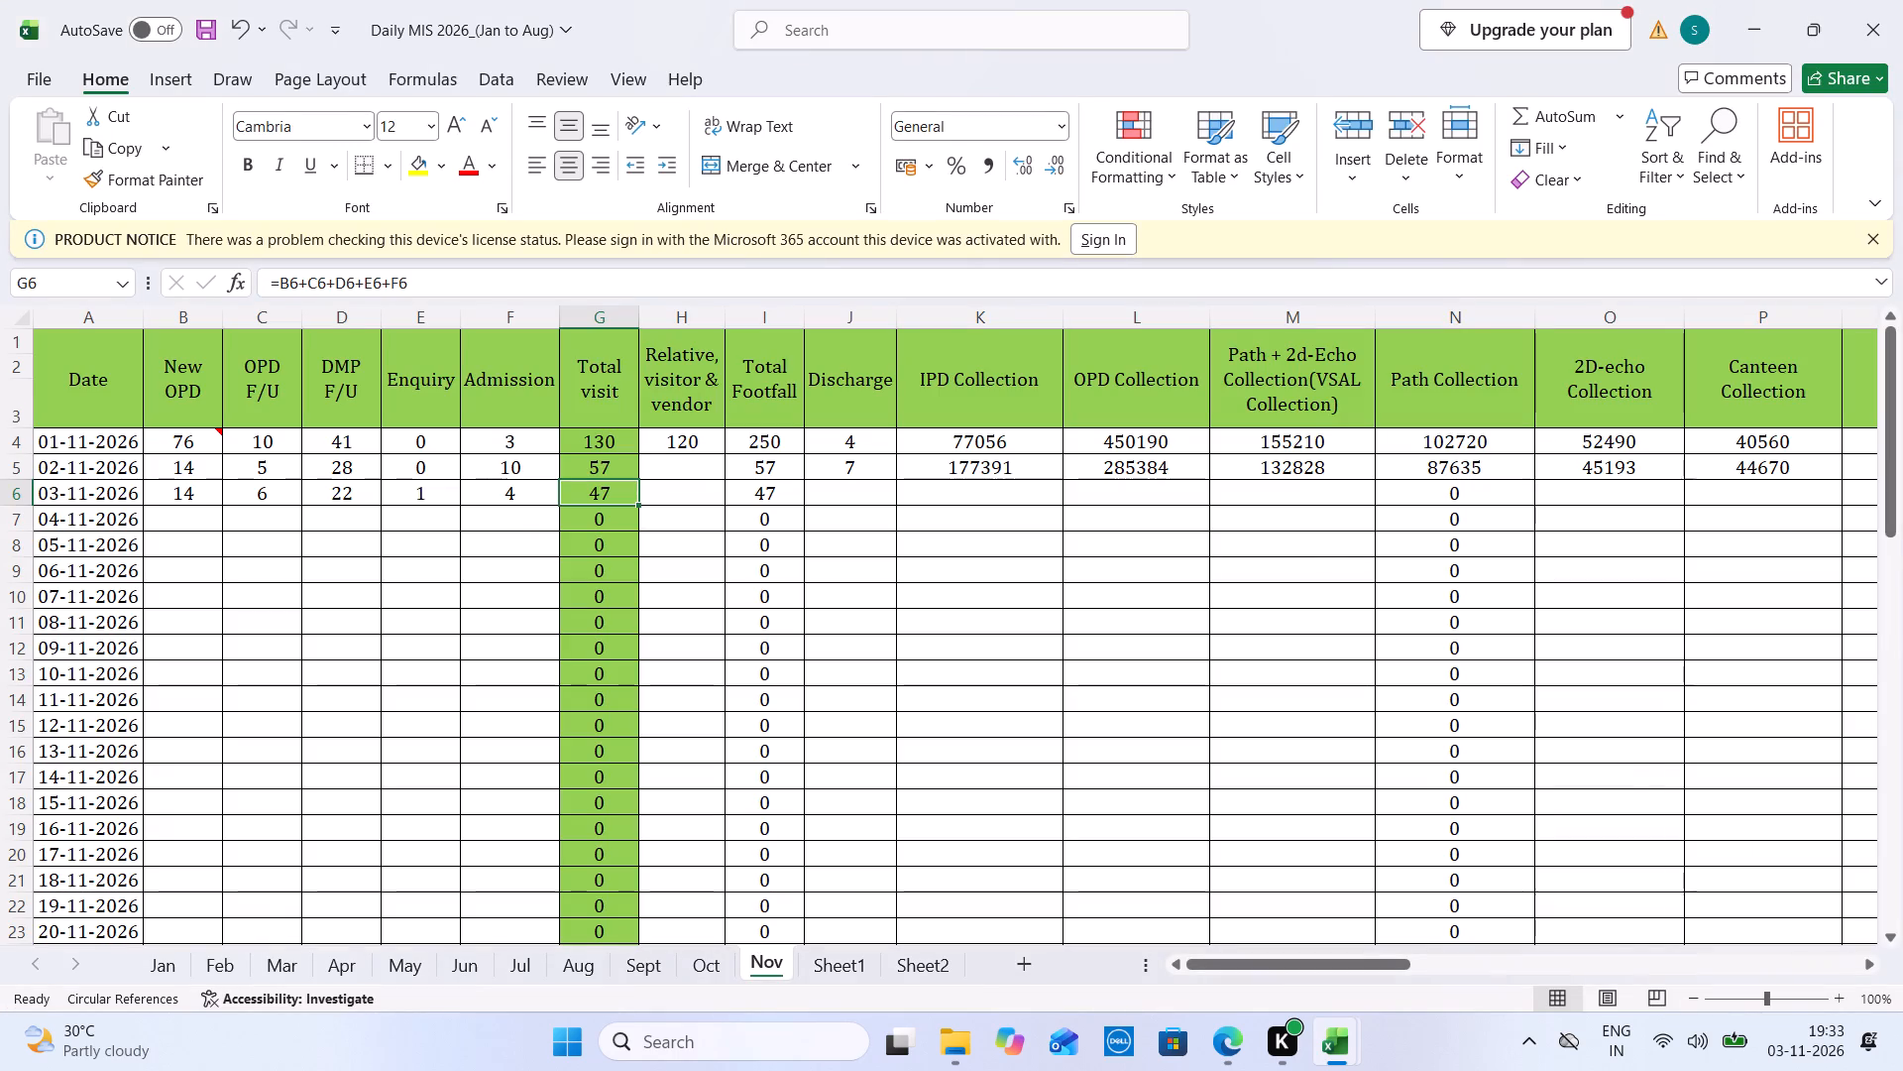
{"action": "right_click", "coordinate": [210, 496]}
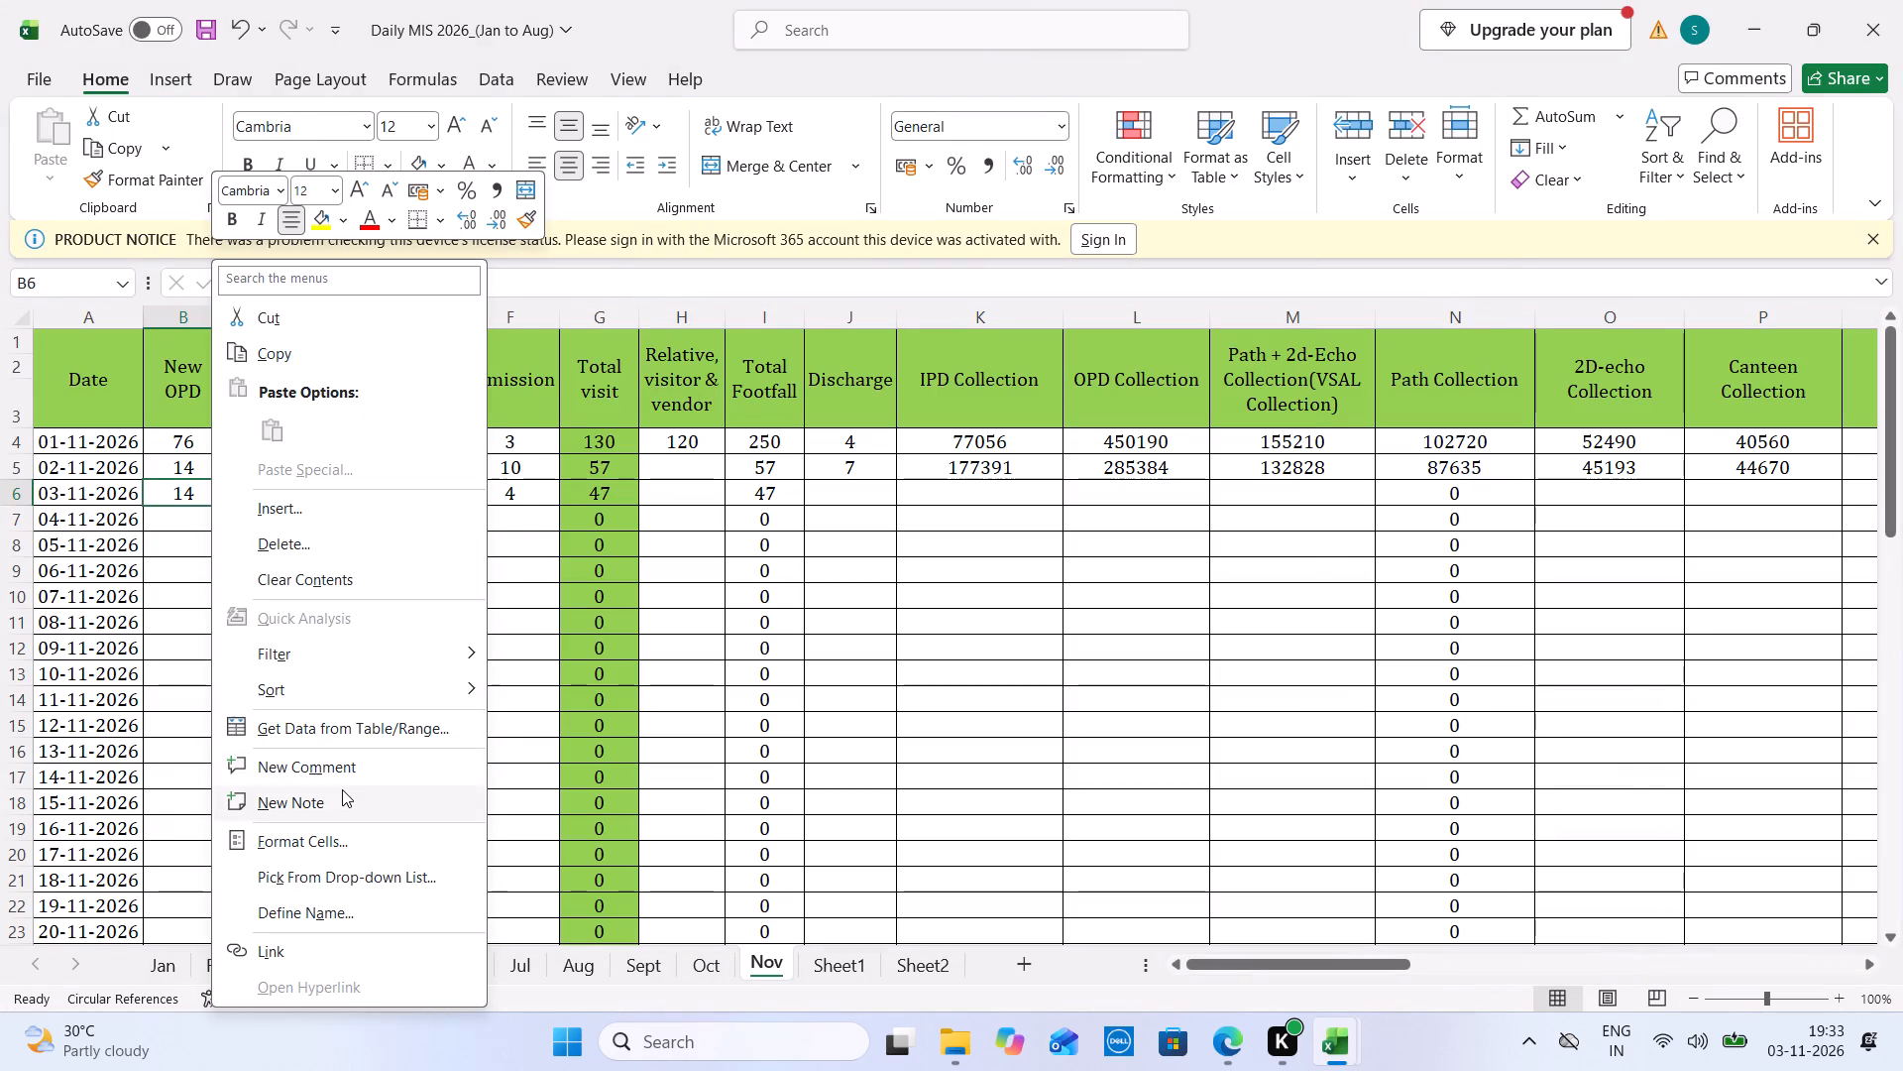
{"action": "left_click", "coordinate": [342, 789]}
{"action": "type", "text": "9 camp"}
{"action": "left_click", "coordinate": [837, 557]}
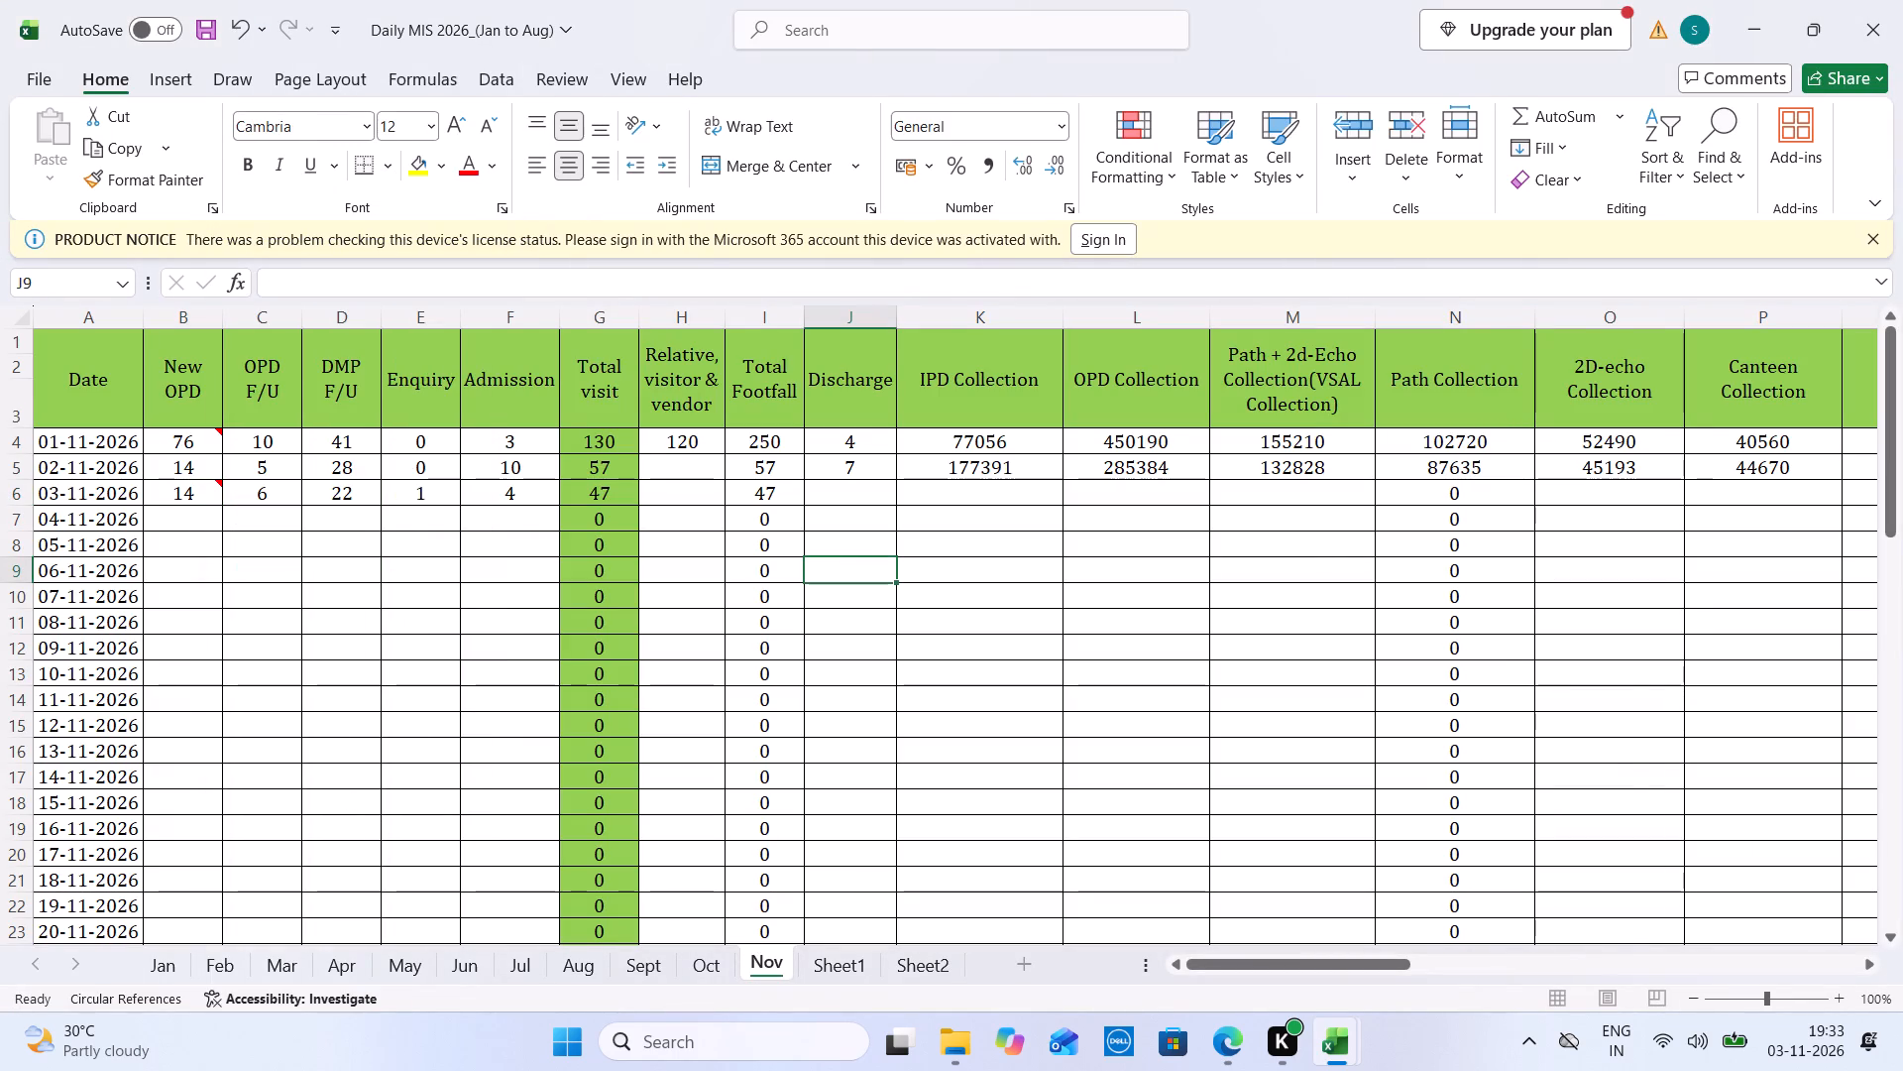
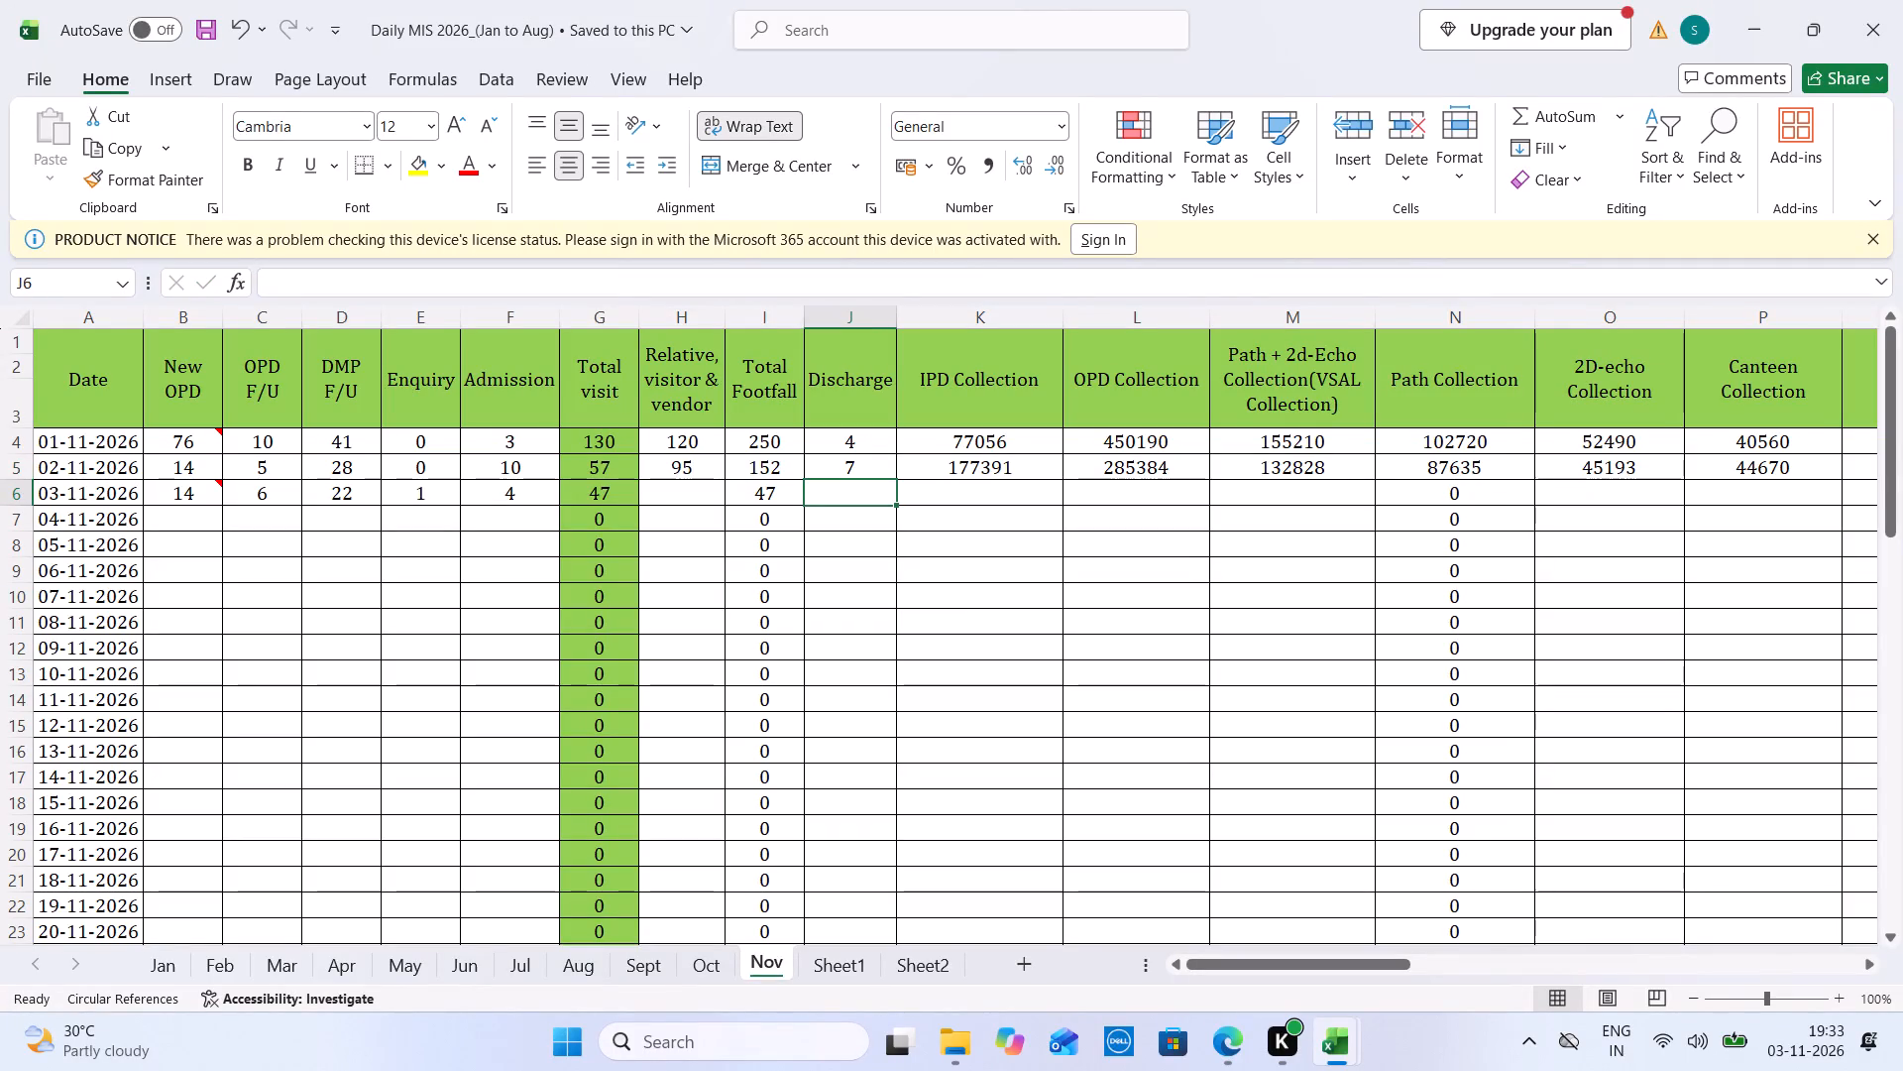
Look across the discharge, collection and PK columns of the 03-11-2026 row on the Nov sheet.
{"action": "key", "text": "Right"}
{"action": "key", "text": "Right"}
{"action": "key", "text": "Right"}
{"action": "key", "text": "Right"}
{"action": "key", "text": "Right"}
{"action": "key", "text": "Right"}
{"action": "key", "text": "Right"}
{"action": "key", "text": "Right"}
{"action": "key", "text": "Right"}
{"action": "key", "text": "Right"}
{"action": "key", "text": "Right"}
{"action": "key", "text": "Right"}
{"action": "key", "text": "Right"}
{"action": "key", "text": "Right"}
{"action": "key", "text": "Right"}
{"action": "key", "text": "Right"}
{"action": "key", "text": "Right"}
{"action": "key", "text": "Right"}
{"action": "key", "text": "Right"}
{"action": "key", "text": "Right"}
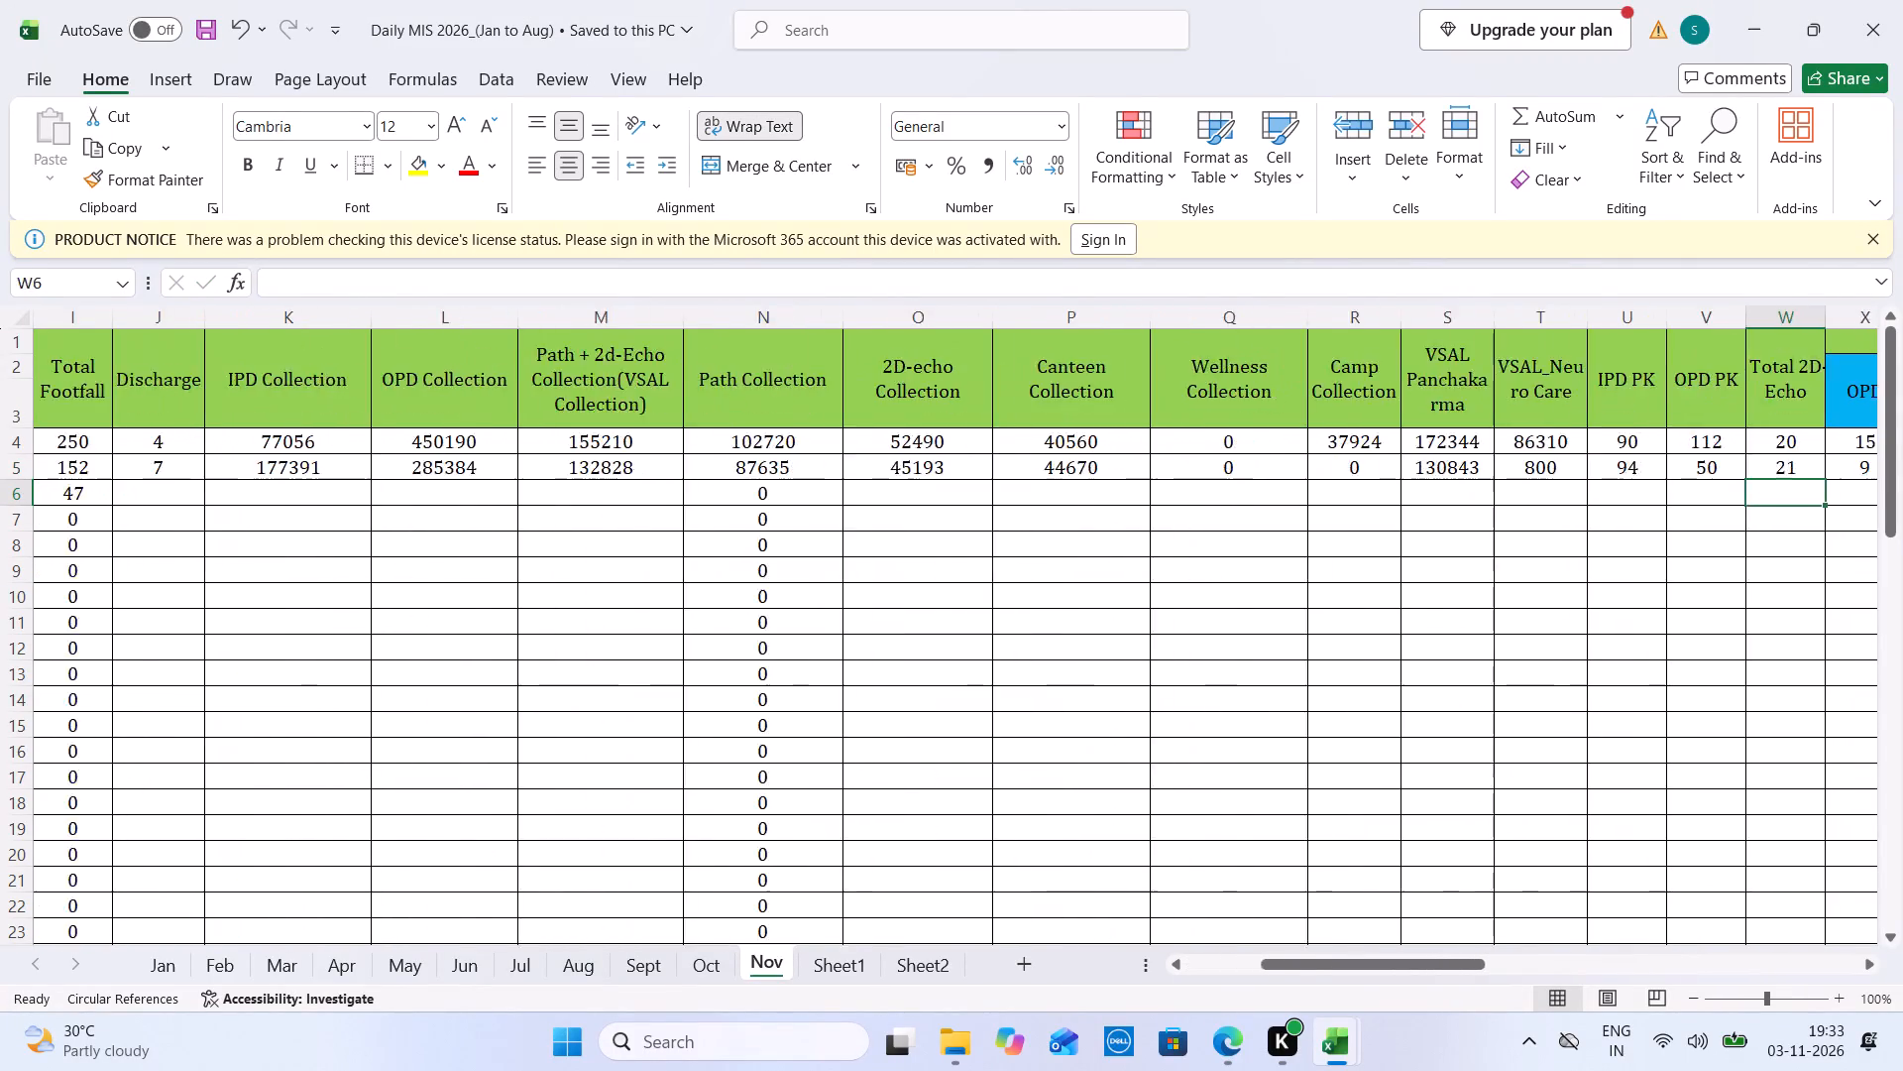
{"action": "key", "text": "Left"}
{"action": "key", "text": "Left"}
{"action": "key", "text": "Left"}
{"action": "key", "text": "Left"}
{"action": "key", "text": "Left"}
{"action": "key", "text": "Left"}
{"action": "key", "text": "Left"}
{"action": "key", "text": "Left"}
{"action": "key", "text": "Left"}
{"action": "key", "text": "Left"}
{"action": "key", "text": "Left"}
{"action": "key", "text": "Left"}
{"action": "key", "text": "Left"}
{"action": "key", "text": "Left"}
{"action": "key", "text": "Left"}
{"action": "key", "text": "Left"}
{"action": "key", "text": "Left"}
{"action": "key", "text": "Left"}
{"action": "key", "text": "Left"}
{"action": "key", "text": "Left"}
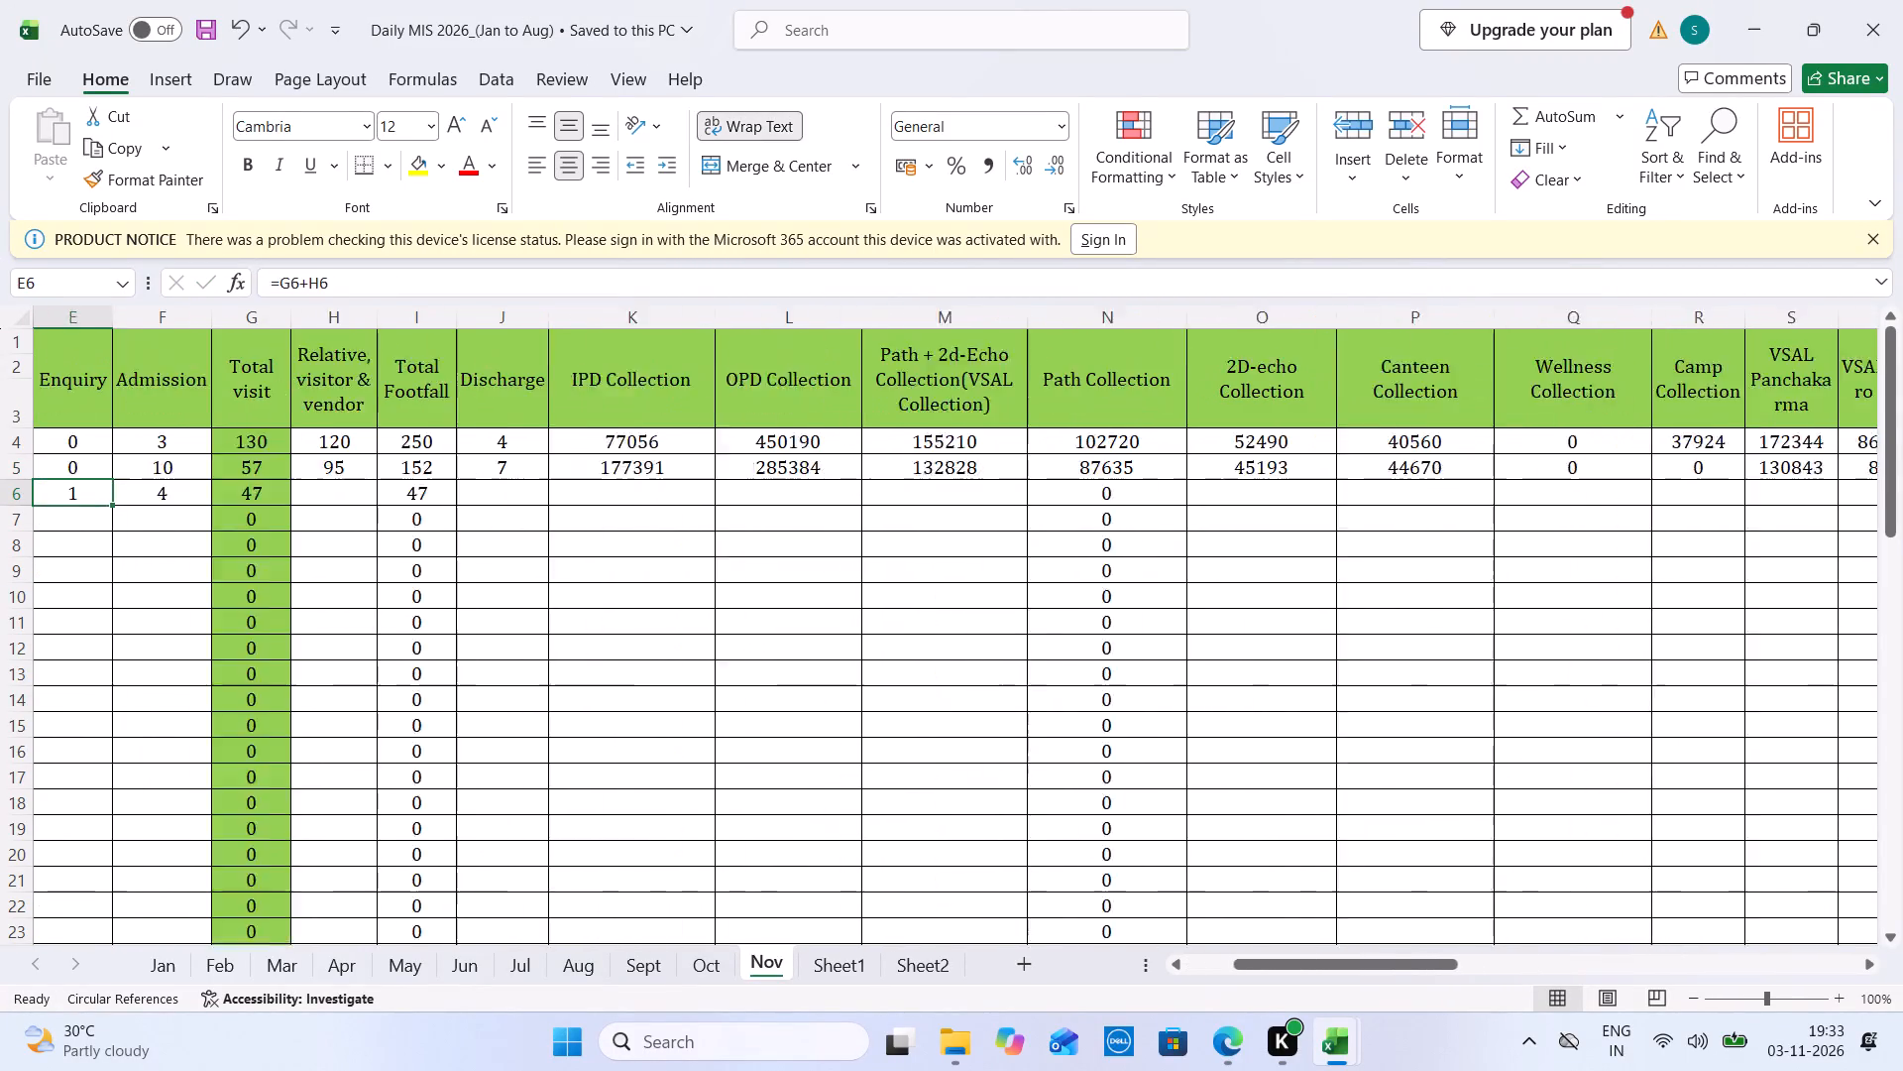
Check the November Total row for New OPD and Admission at the bottom of the Nov sheet.
{"action": "key", "text": "Down"}
{"action": "key", "text": "Down"}
{"action": "key", "text": "Down"}
{"action": "key", "text": "Down"}
{"action": "key", "text": "Down"}
{"action": "key", "text": "Down"}
{"action": "key", "text": "Down"}
{"action": "key", "text": "Down"}
{"action": "key", "text": "Down"}
{"action": "key", "text": "Down"}
{"action": "key", "text": "Down"}
{"action": "key", "text": "Down"}
{"action": "key", "text": "Down"}
{"action": "key", "text": "Down"}
{"action": "key", "text": "Down"}
{"action": "key", "text": "Down"}
{"action": "key", "text": "Down"}
{"action": "key", "text": "Down"}
{"action": "key", "text": "Down"}
{"action": "key", "text": "Down"}
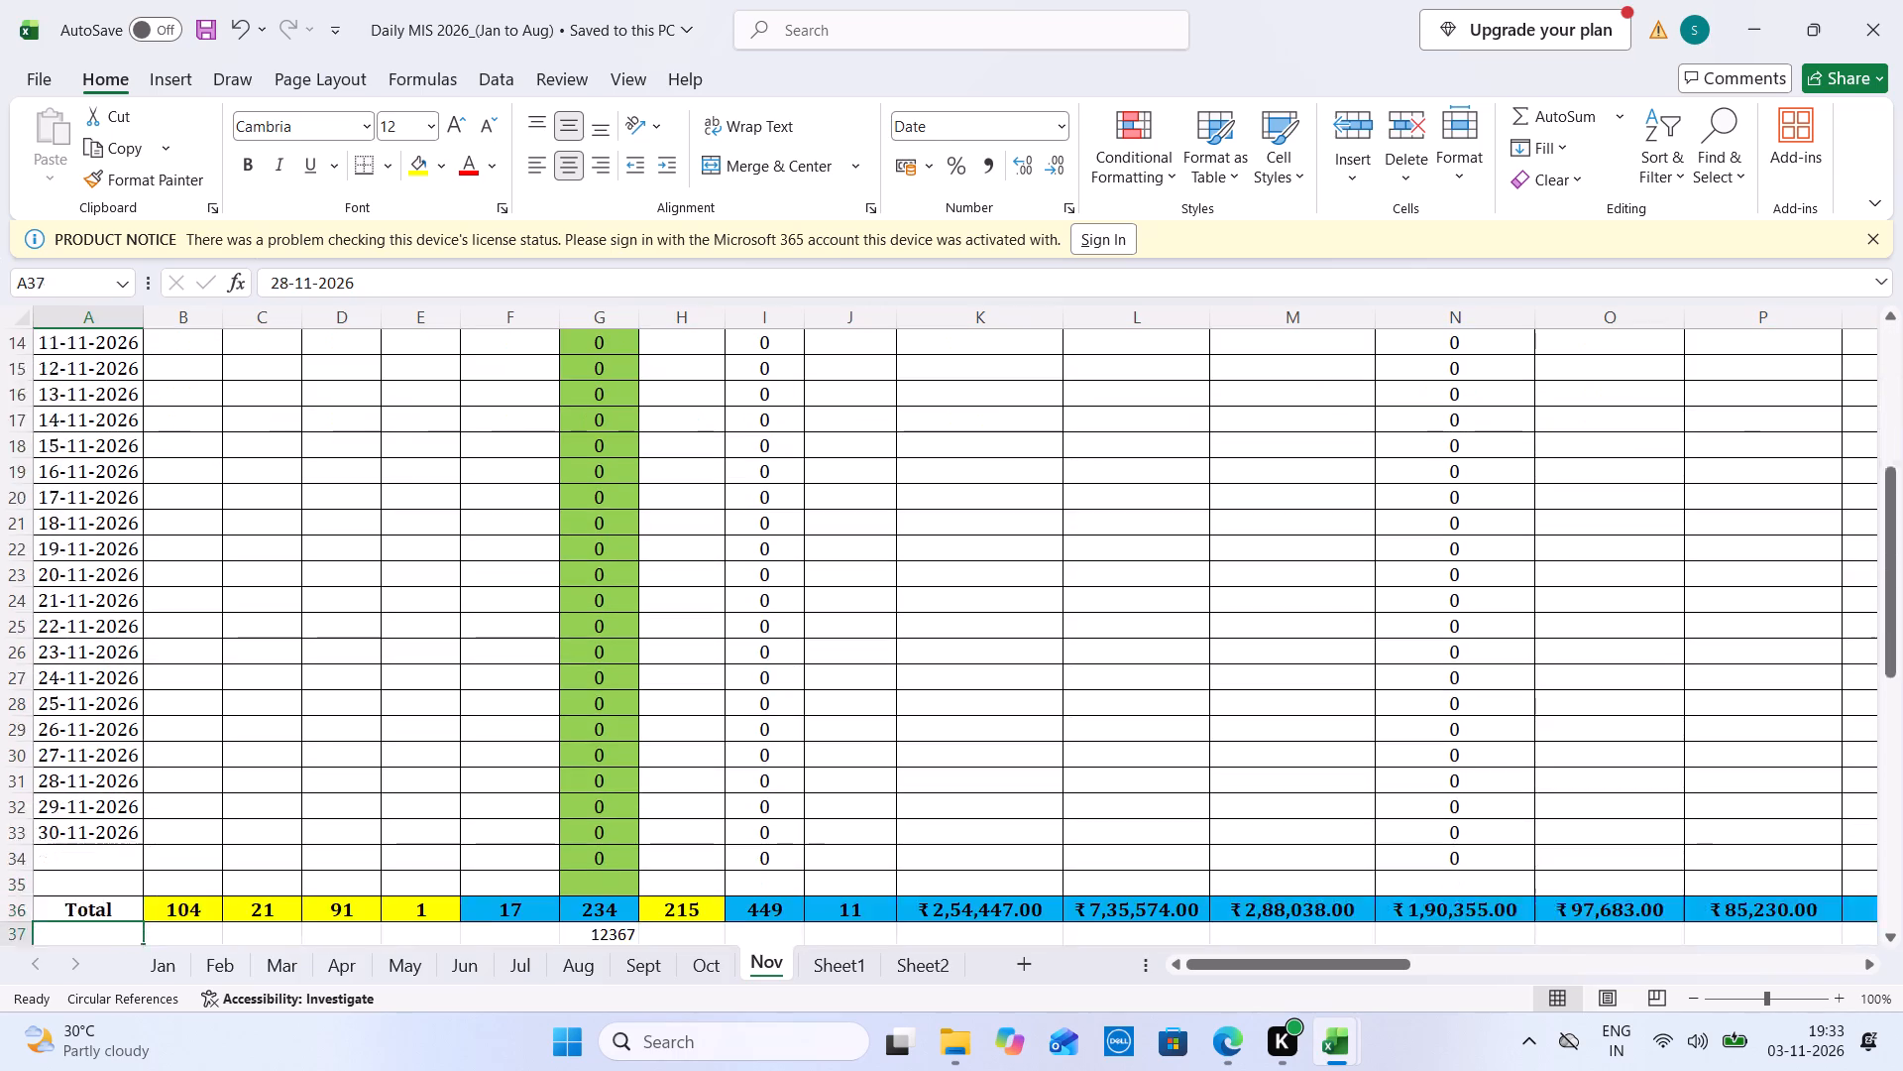
In Monthly MIS, set Khopoli's Nov-26 MTD Total Admission to 17 and MTD Total New OPD to 104 on the MIS _4 Hospital sheet.
{"action": "key", "text": "ctrl+Tab"}
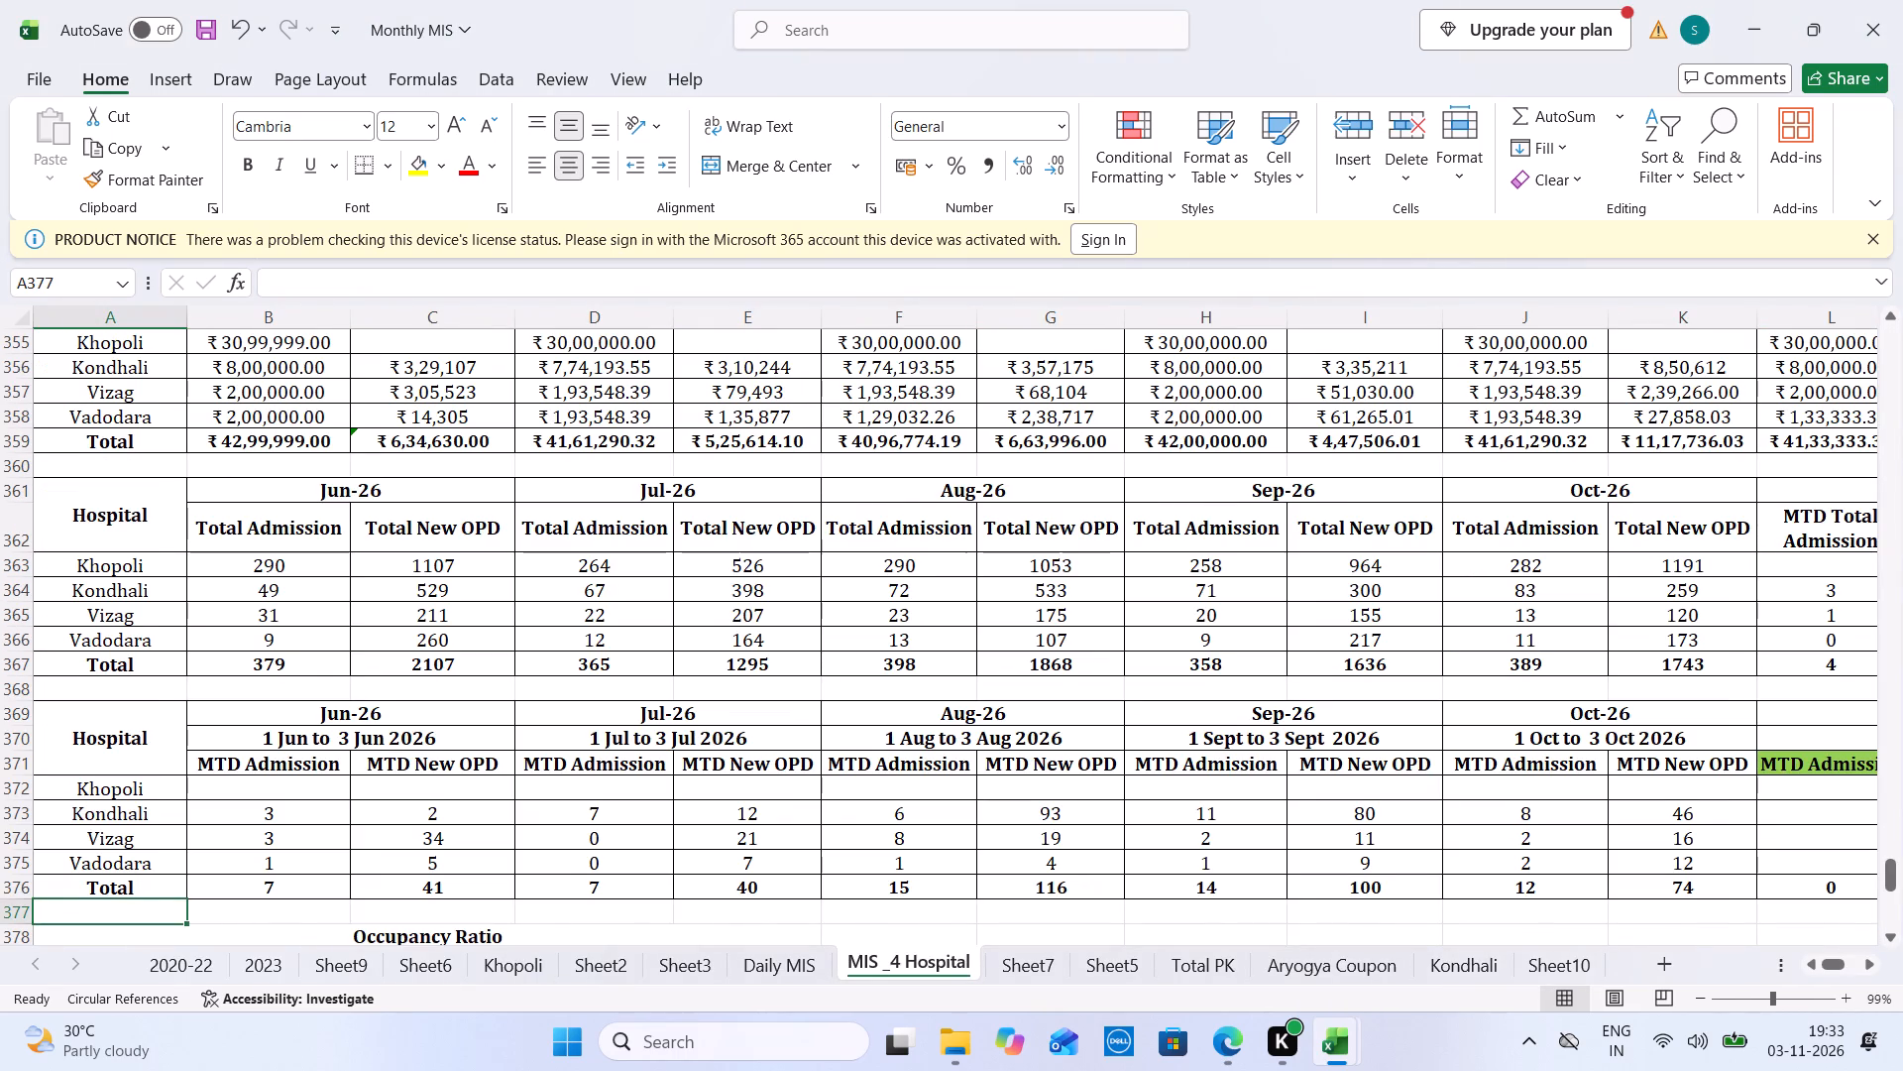
{"action": "left_click", "coordinate": [1808, 573]}
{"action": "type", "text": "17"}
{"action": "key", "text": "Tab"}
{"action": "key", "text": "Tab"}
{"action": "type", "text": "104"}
Copy the four hospitals' Nov-26 MTD Total Admission figures into the MTD Admission column of the 1 Nov to 3 Nov 2026 table.
{"action": "left_click_drag", "start_coordinate": [1381, 566], "coordinate": [1387, 632]}
{"action": "key", "text": "ctrl+c"}
{"action": "left_click", "coordinate": [1354, 794]}
{"action": "key", "text": "ctrl+v"}
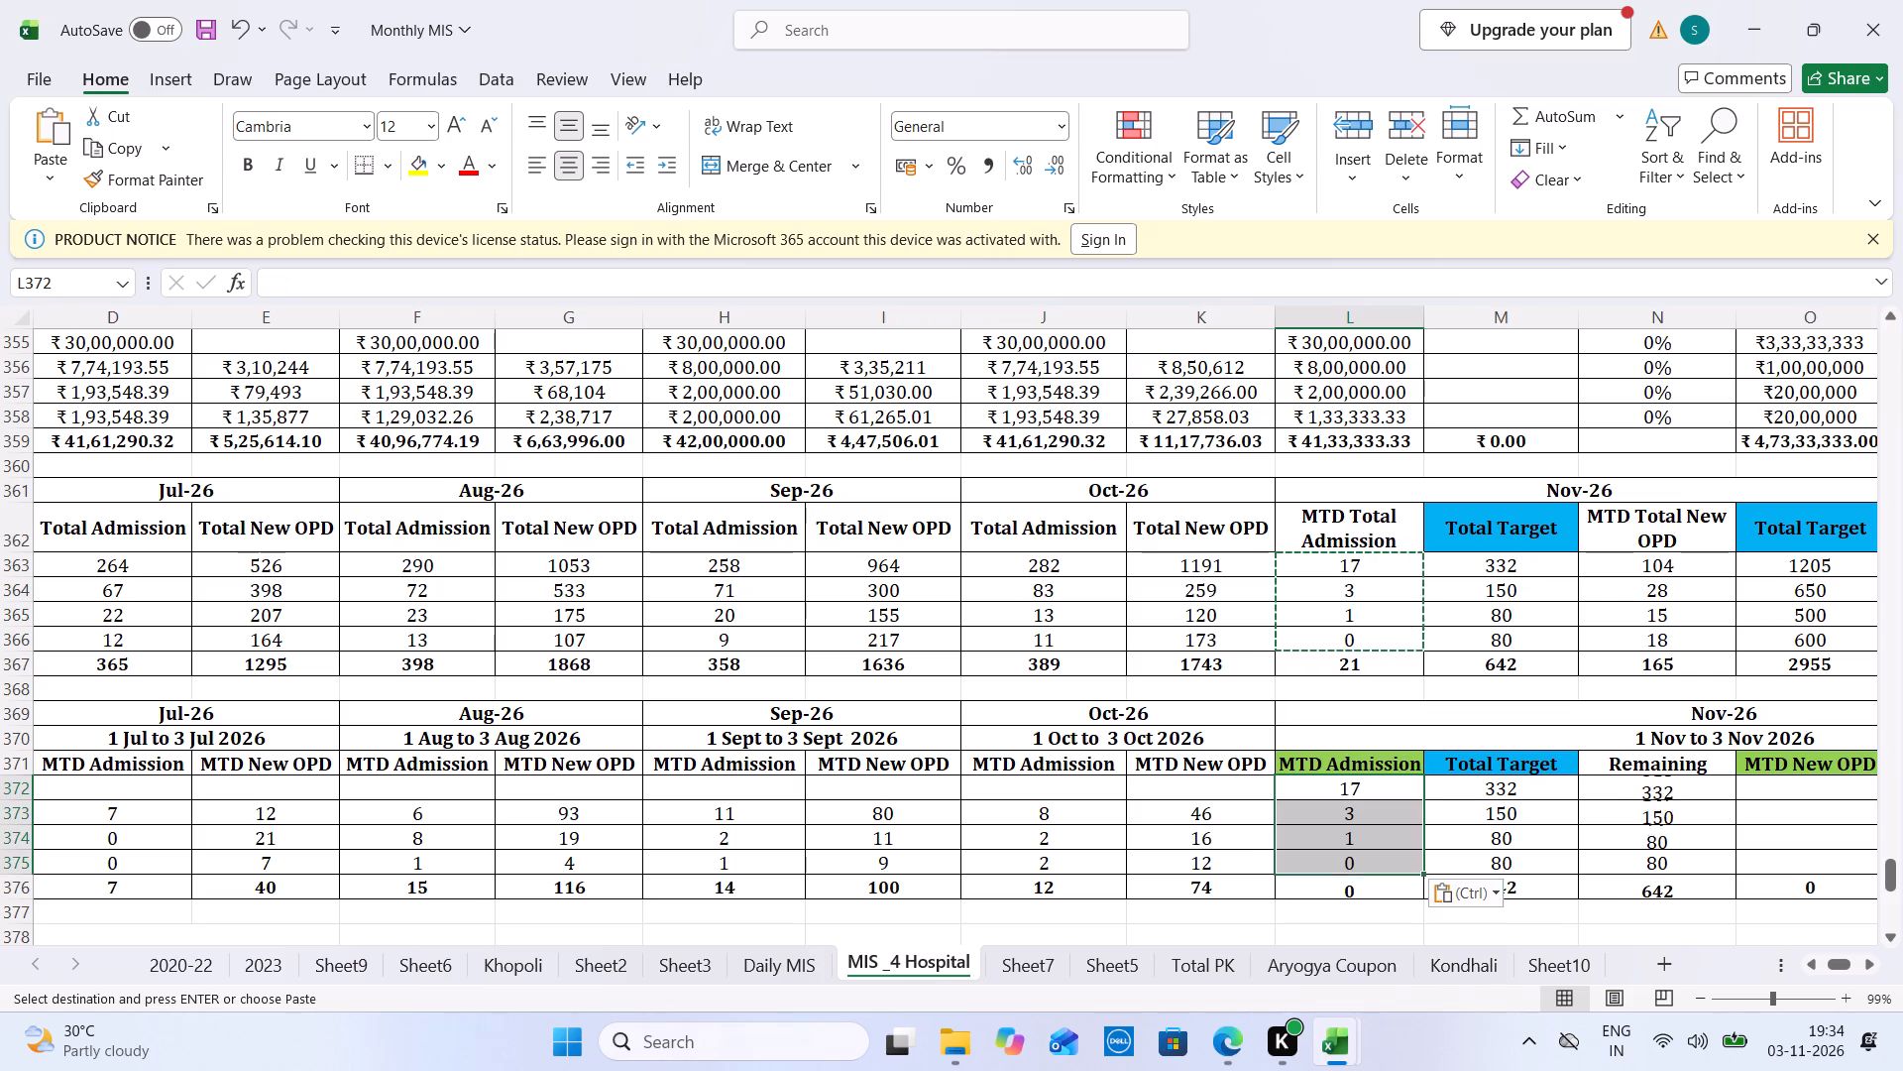
Copy the Nov-26 MTD Total New OPD figures, including the Total row, into the MTD New OPD column of the 1 Nov to 3 Nov 2026 table.
{"action": "left_click_drag", "start_coordinate": [1673, 555], "coordinate": [1660, 652]}
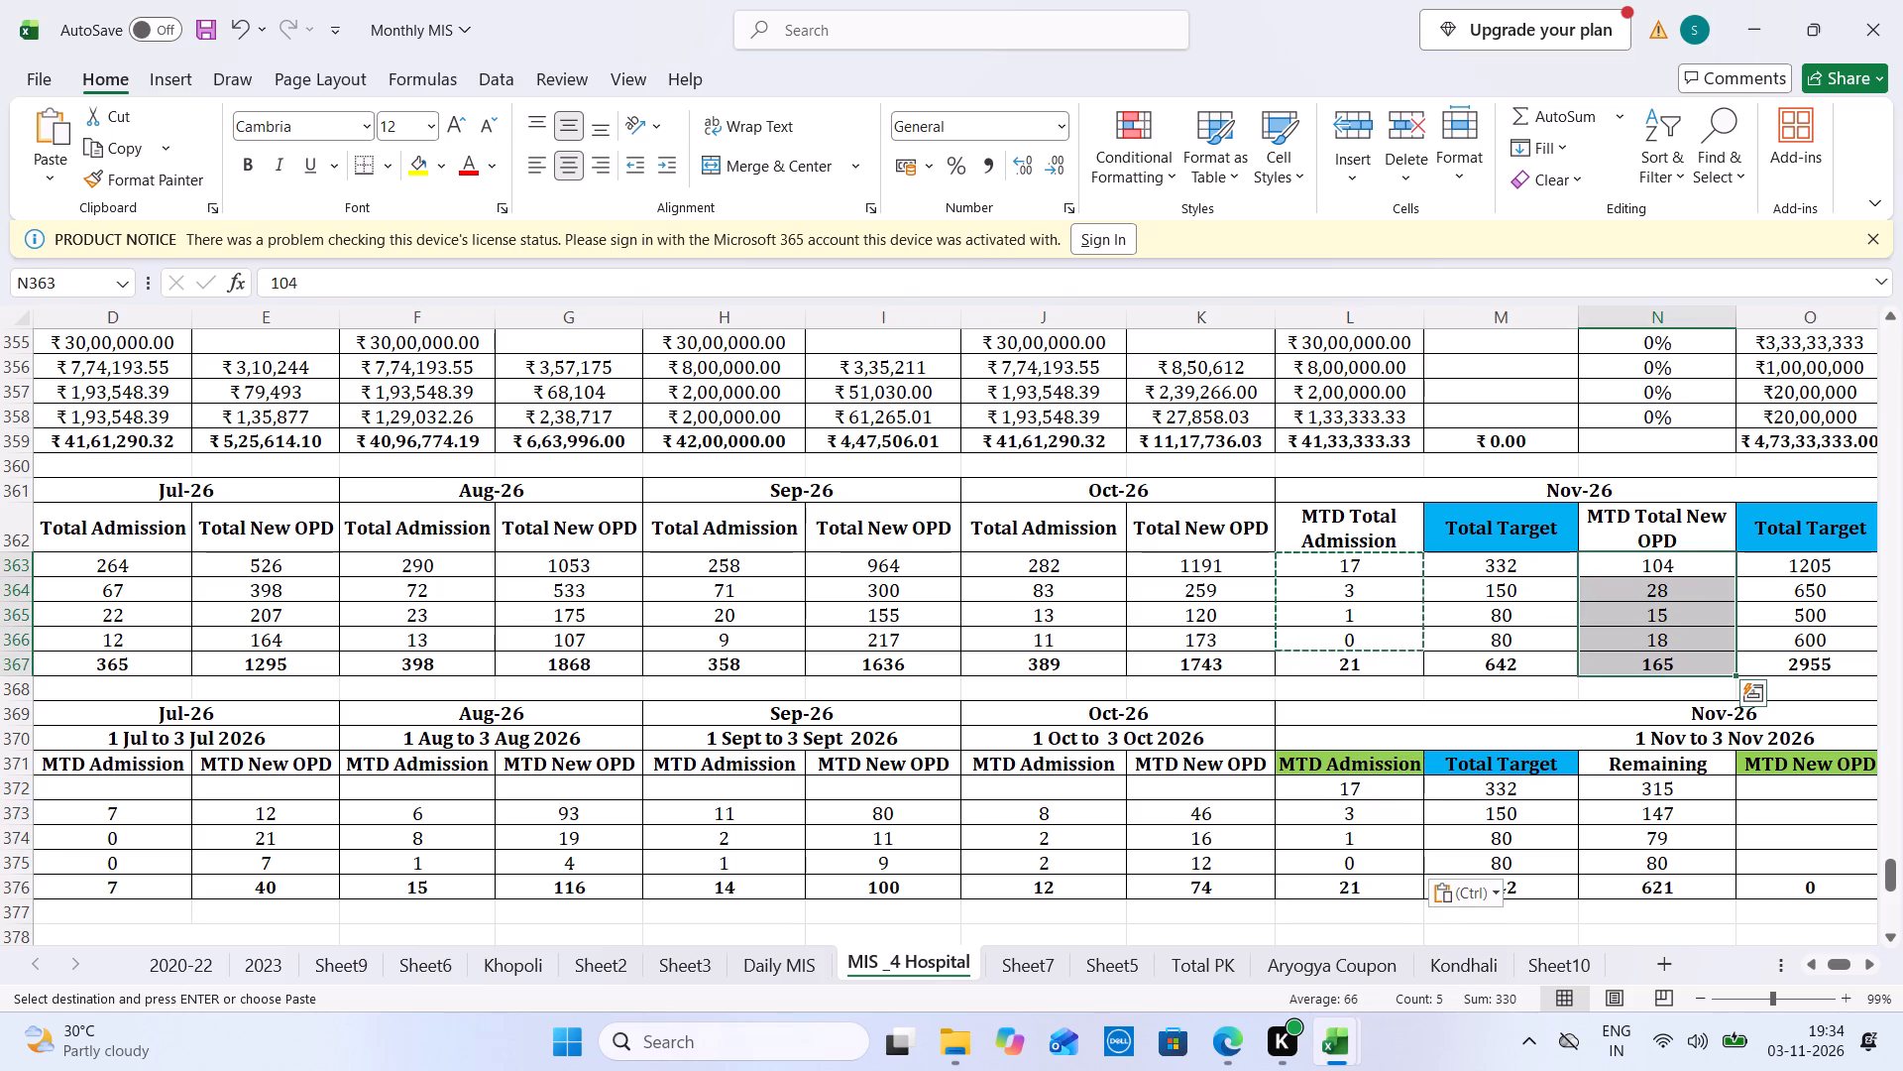
{"action": "key", "text": "ctrl+c"}
{"action": "left_click", "coordinate": [1777, 790]}
{"action": "key", "text": "ctrl+v"}
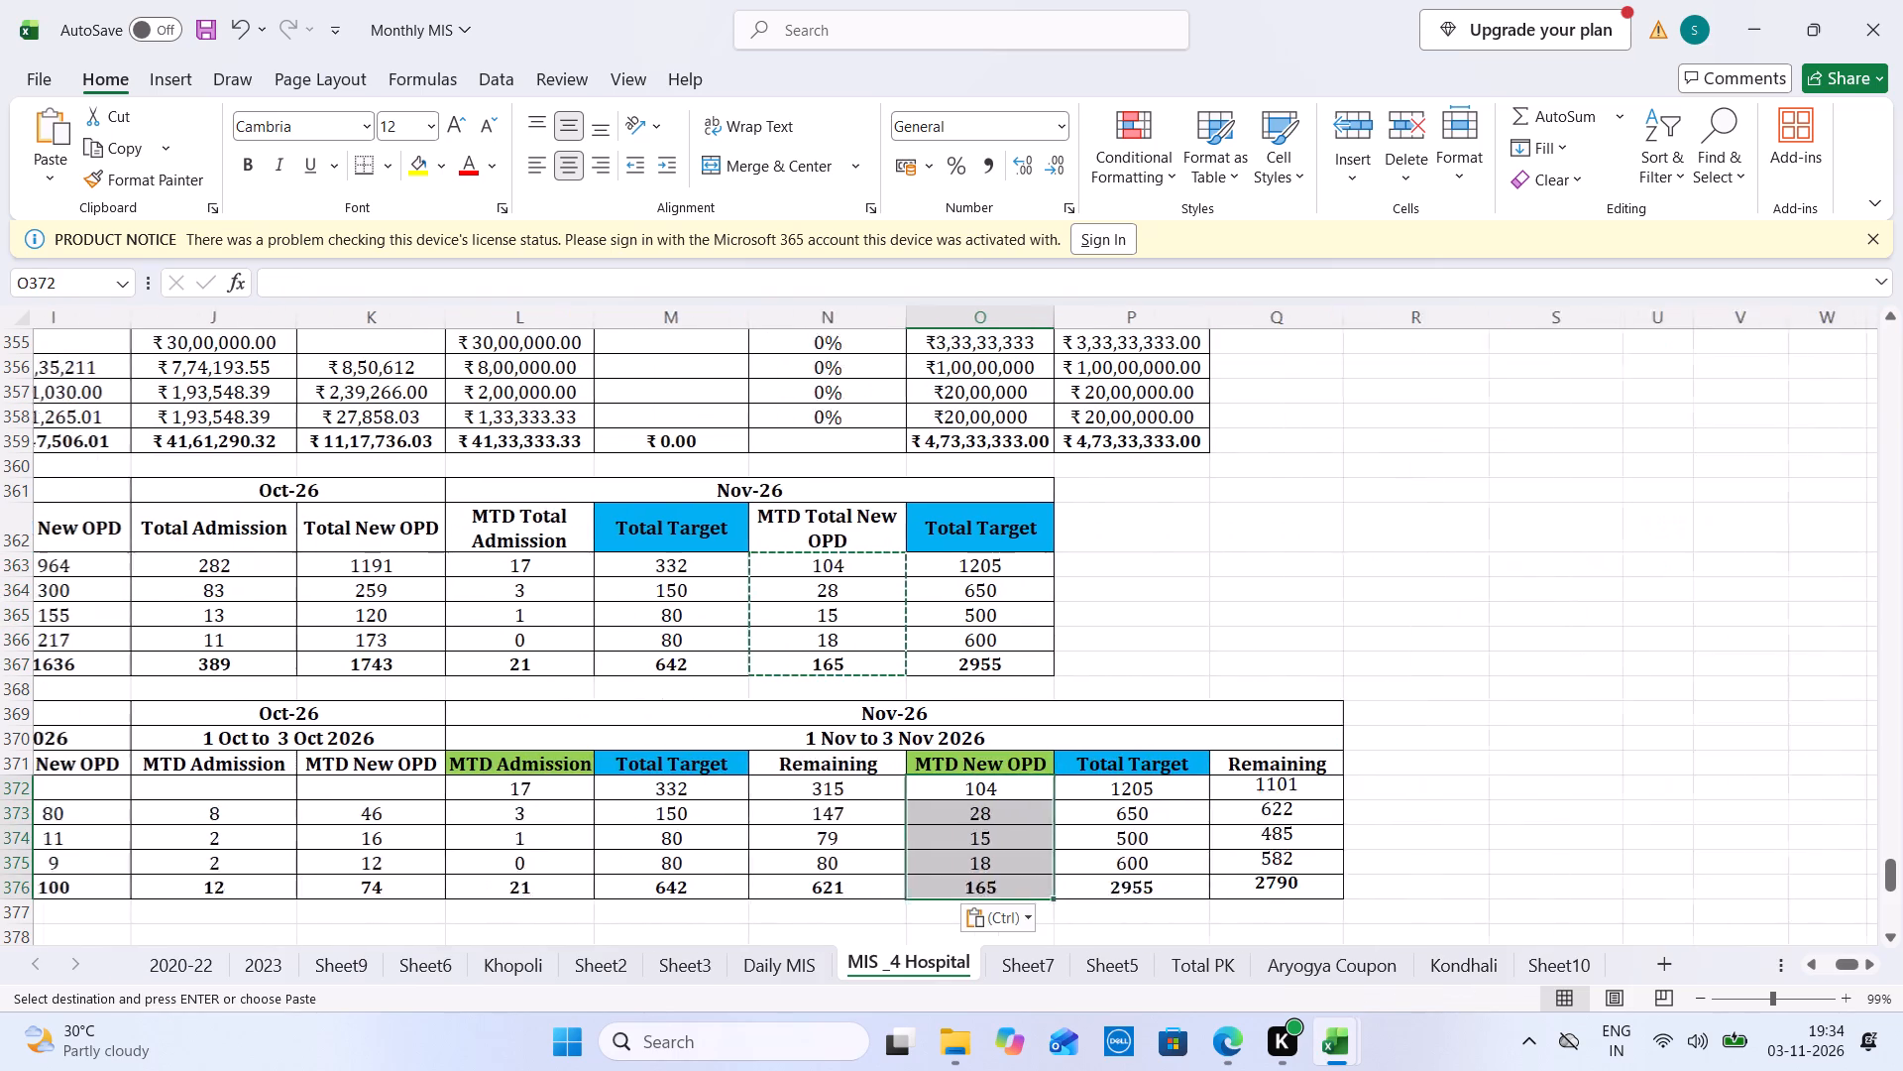
Save the Monthly MIS workbook.
{"action": "key", "text": "ctrl+s"}
Go back along row 372 of the MTD Admission and New OPD comparison table to its Jun-26 columns.
{"action": "key", "text": "Left"}
{"action": "key", "text": "Left"}
{"action": "key", "text": "Left"}
{"action": "key", "text": "Left"}
{"action": "key", "text": "Left"}
{"action": "key", "text": "Left"}
{"action": "key", "text": "Left"}
{"action": "key", "text": "Left"}
{"action": "key", "text": "Left"}
{"action": "key", "text": "Left"}
{"action": "key", "text": "Left"}
{"action": "key", "text": "Left"}
{"action": "key", "text": "Left"}
{"action": "key", "text": "Left"}
{"action": "key", "text": "Left"}
{"action": "key", "text": "Left"}
{"action": "key", "text": "Left"}
{"action": "key", "text": "Left"}
{"action": "key", "text": "Left"}
{"action": "key", "text": "Left"}
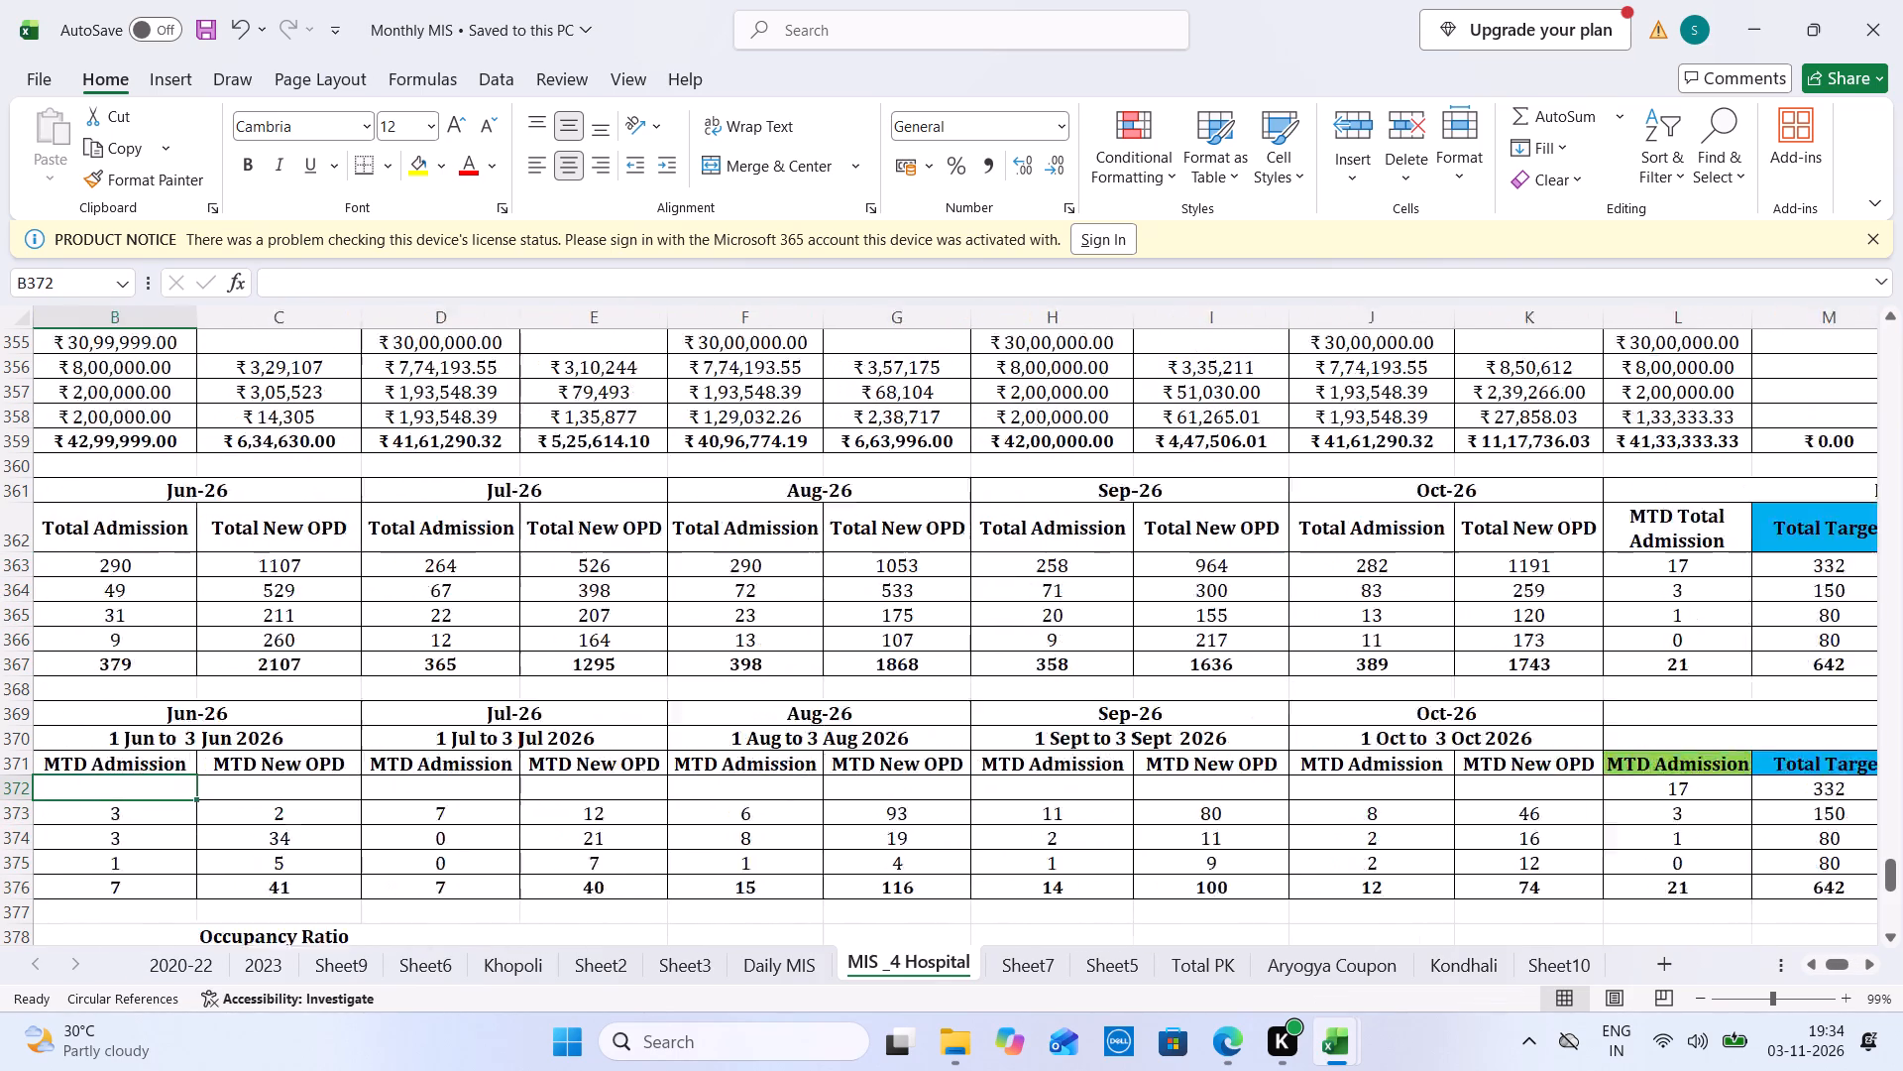
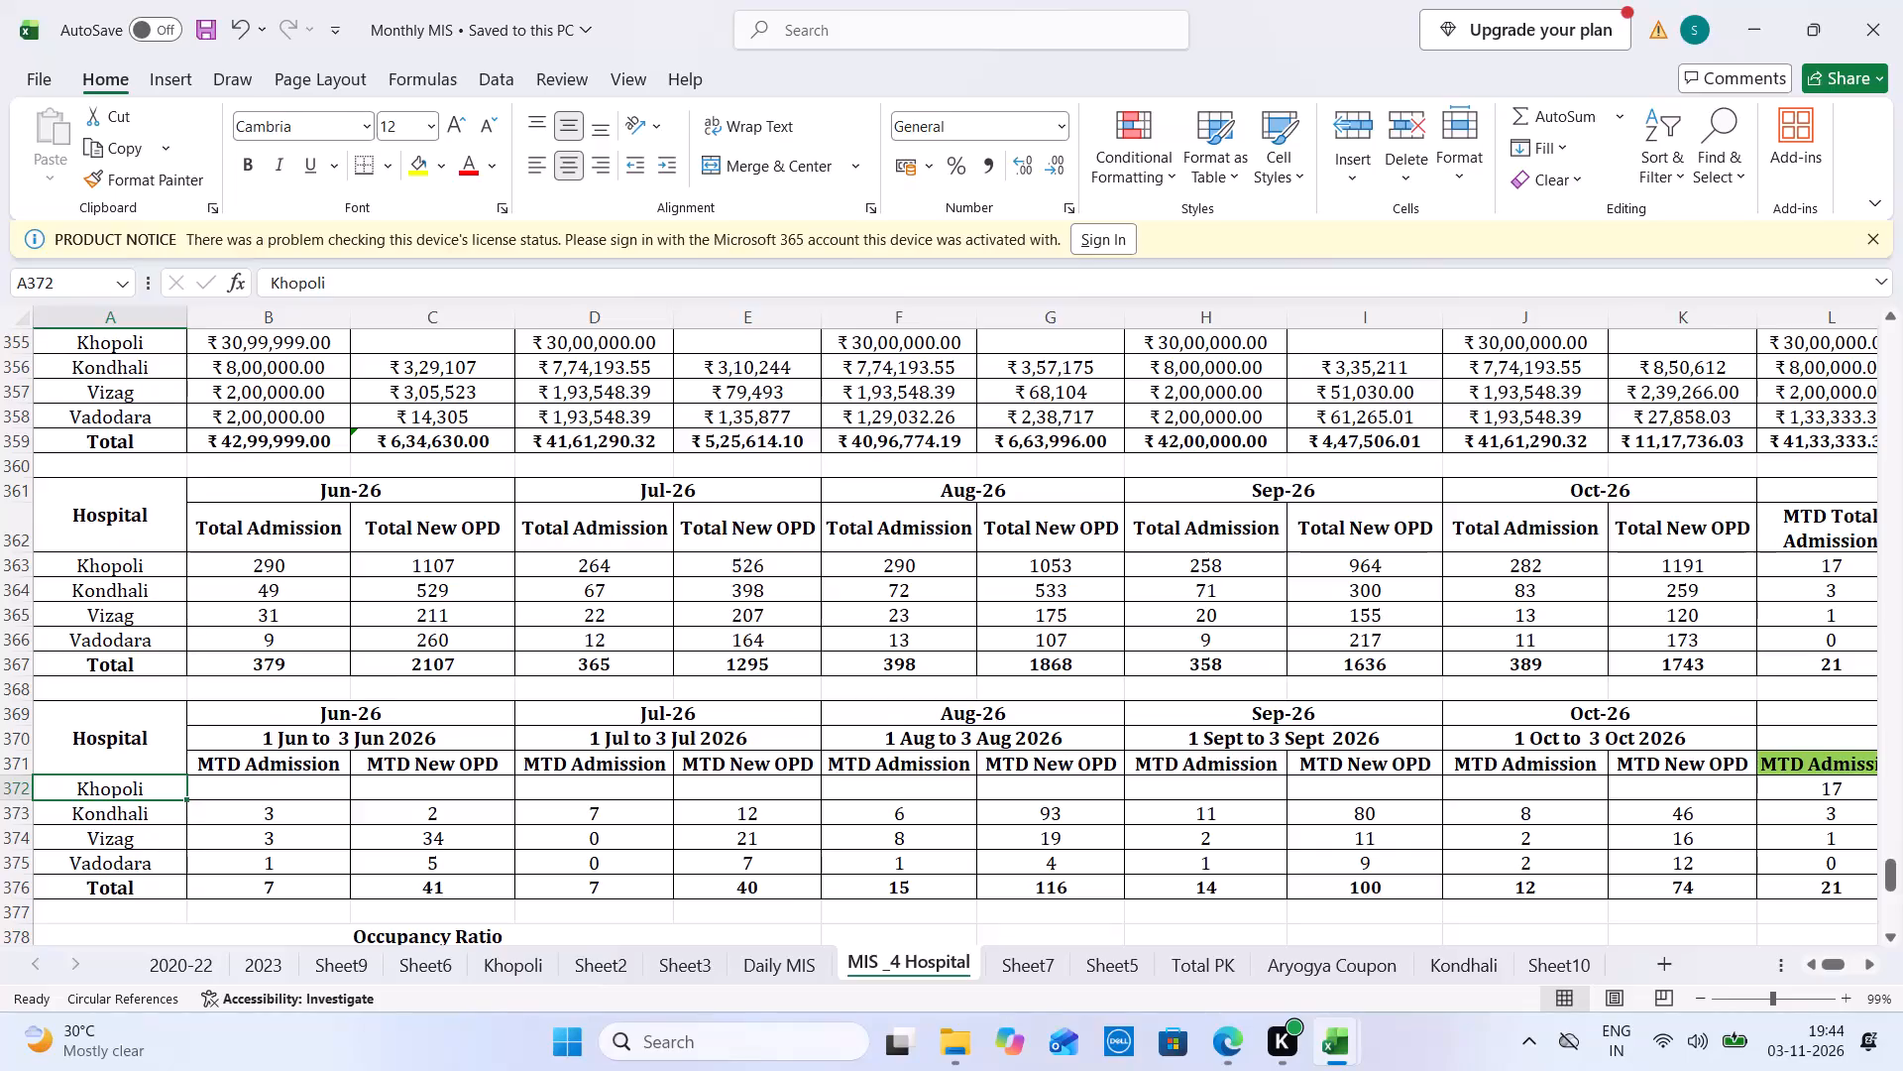
Close the OPD SHEET 2026 (14) workbook without saving its changes.
{"action": "left_click", "coordinate": [339, 788]}
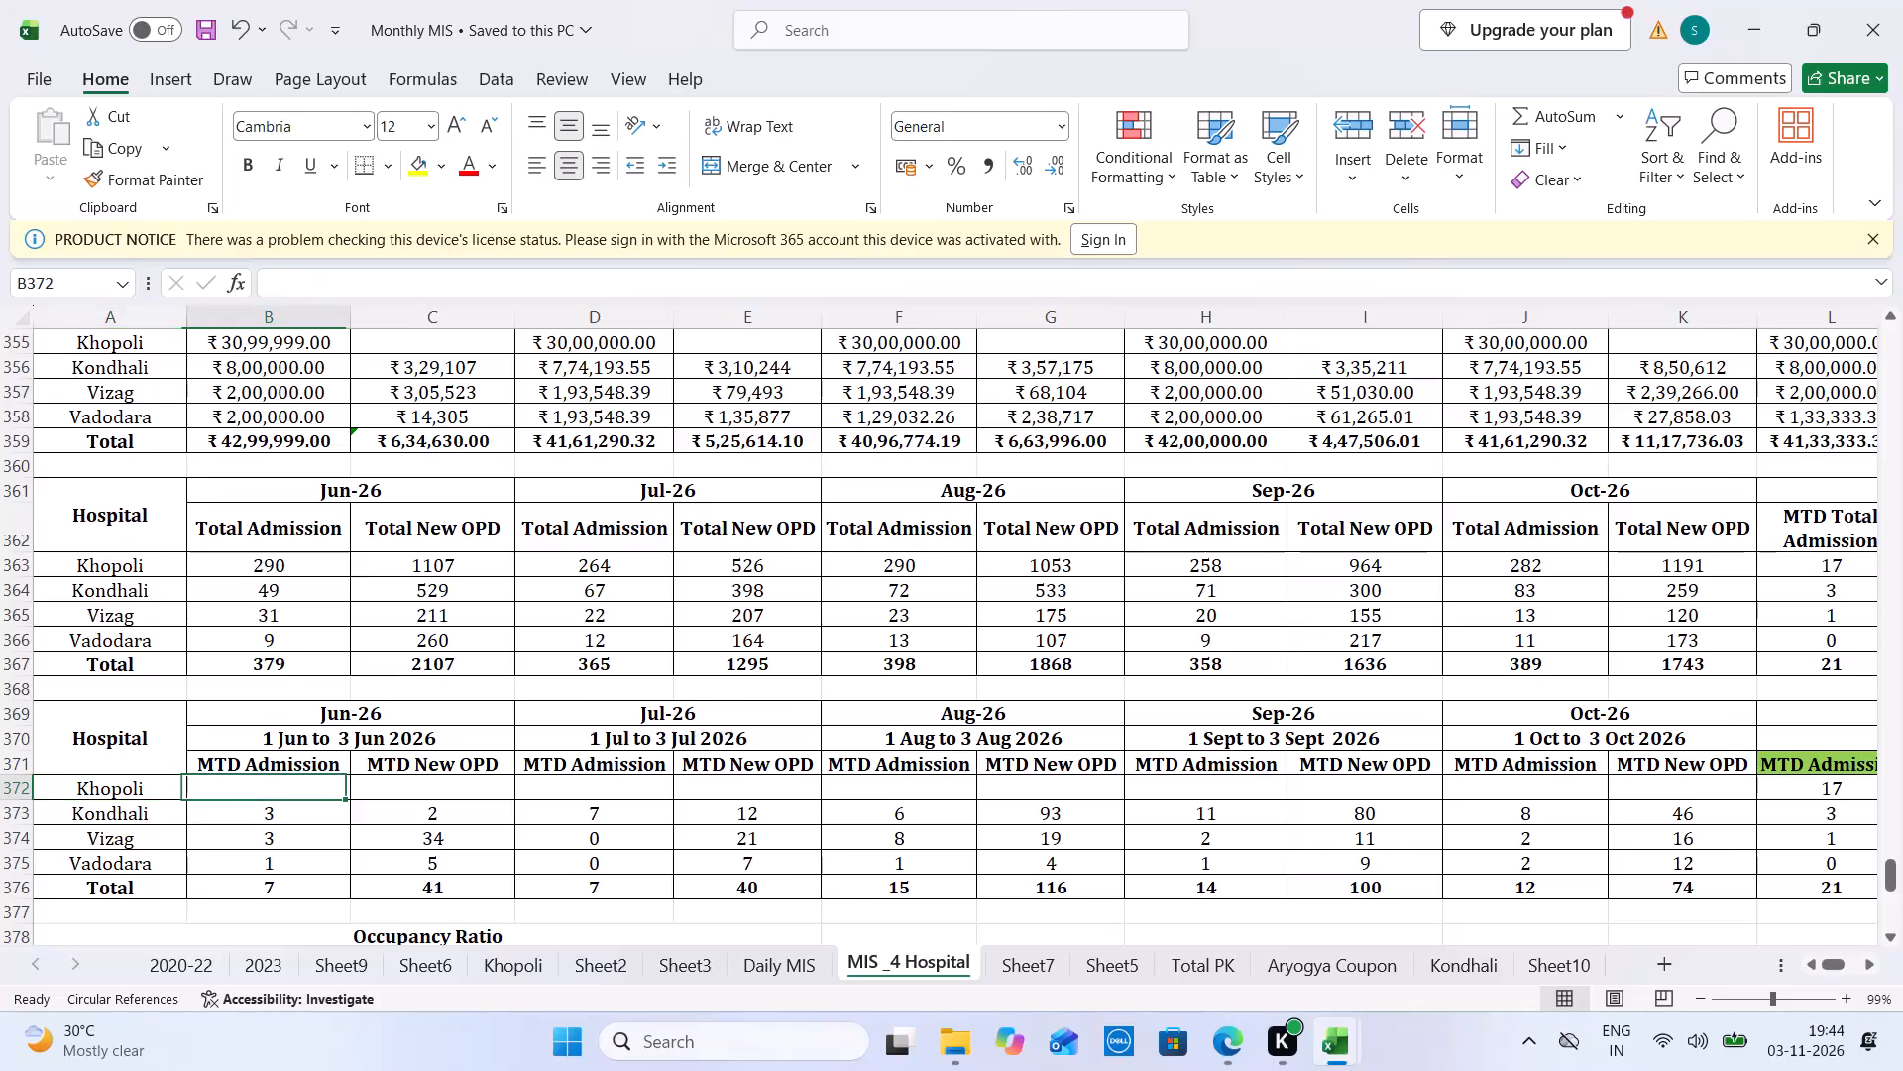
{"action": "key", "text": "ctrl+Tab"}
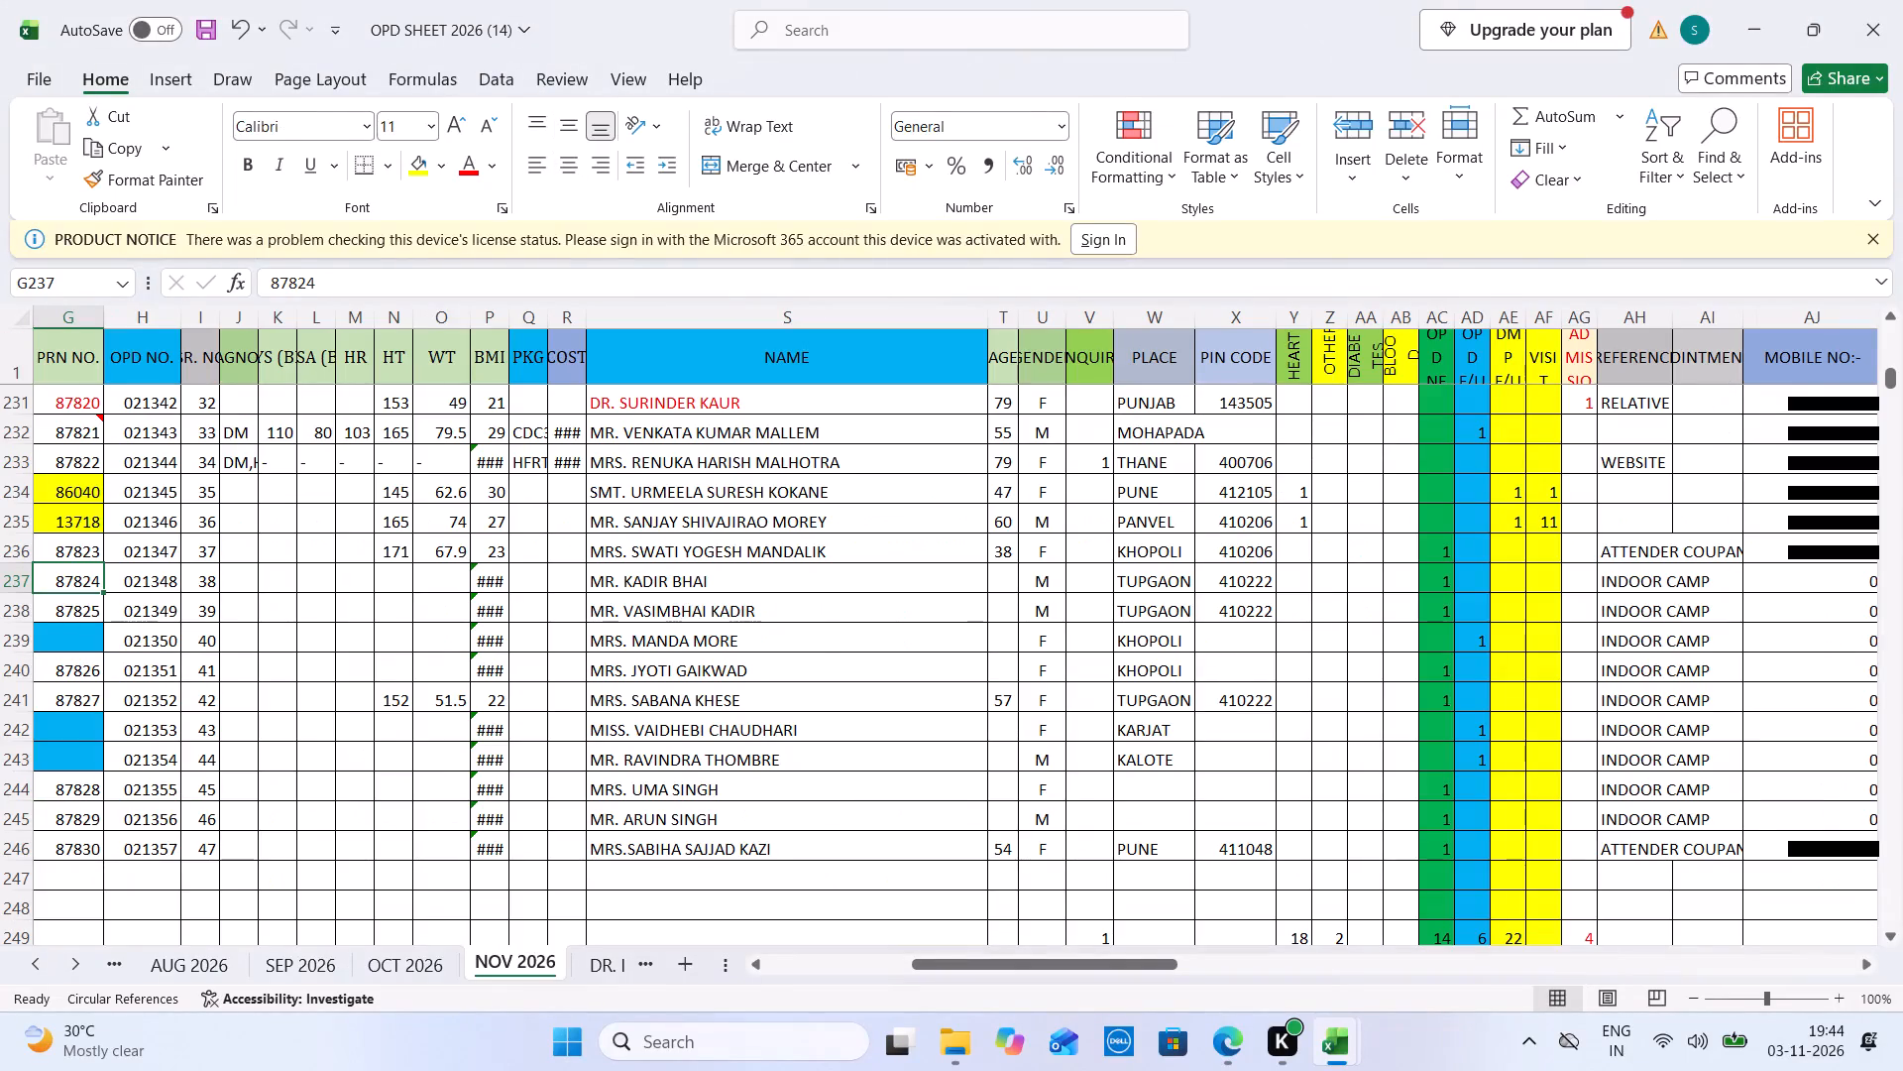
{"action": "left_click", "coordinate": [1902, 0]}
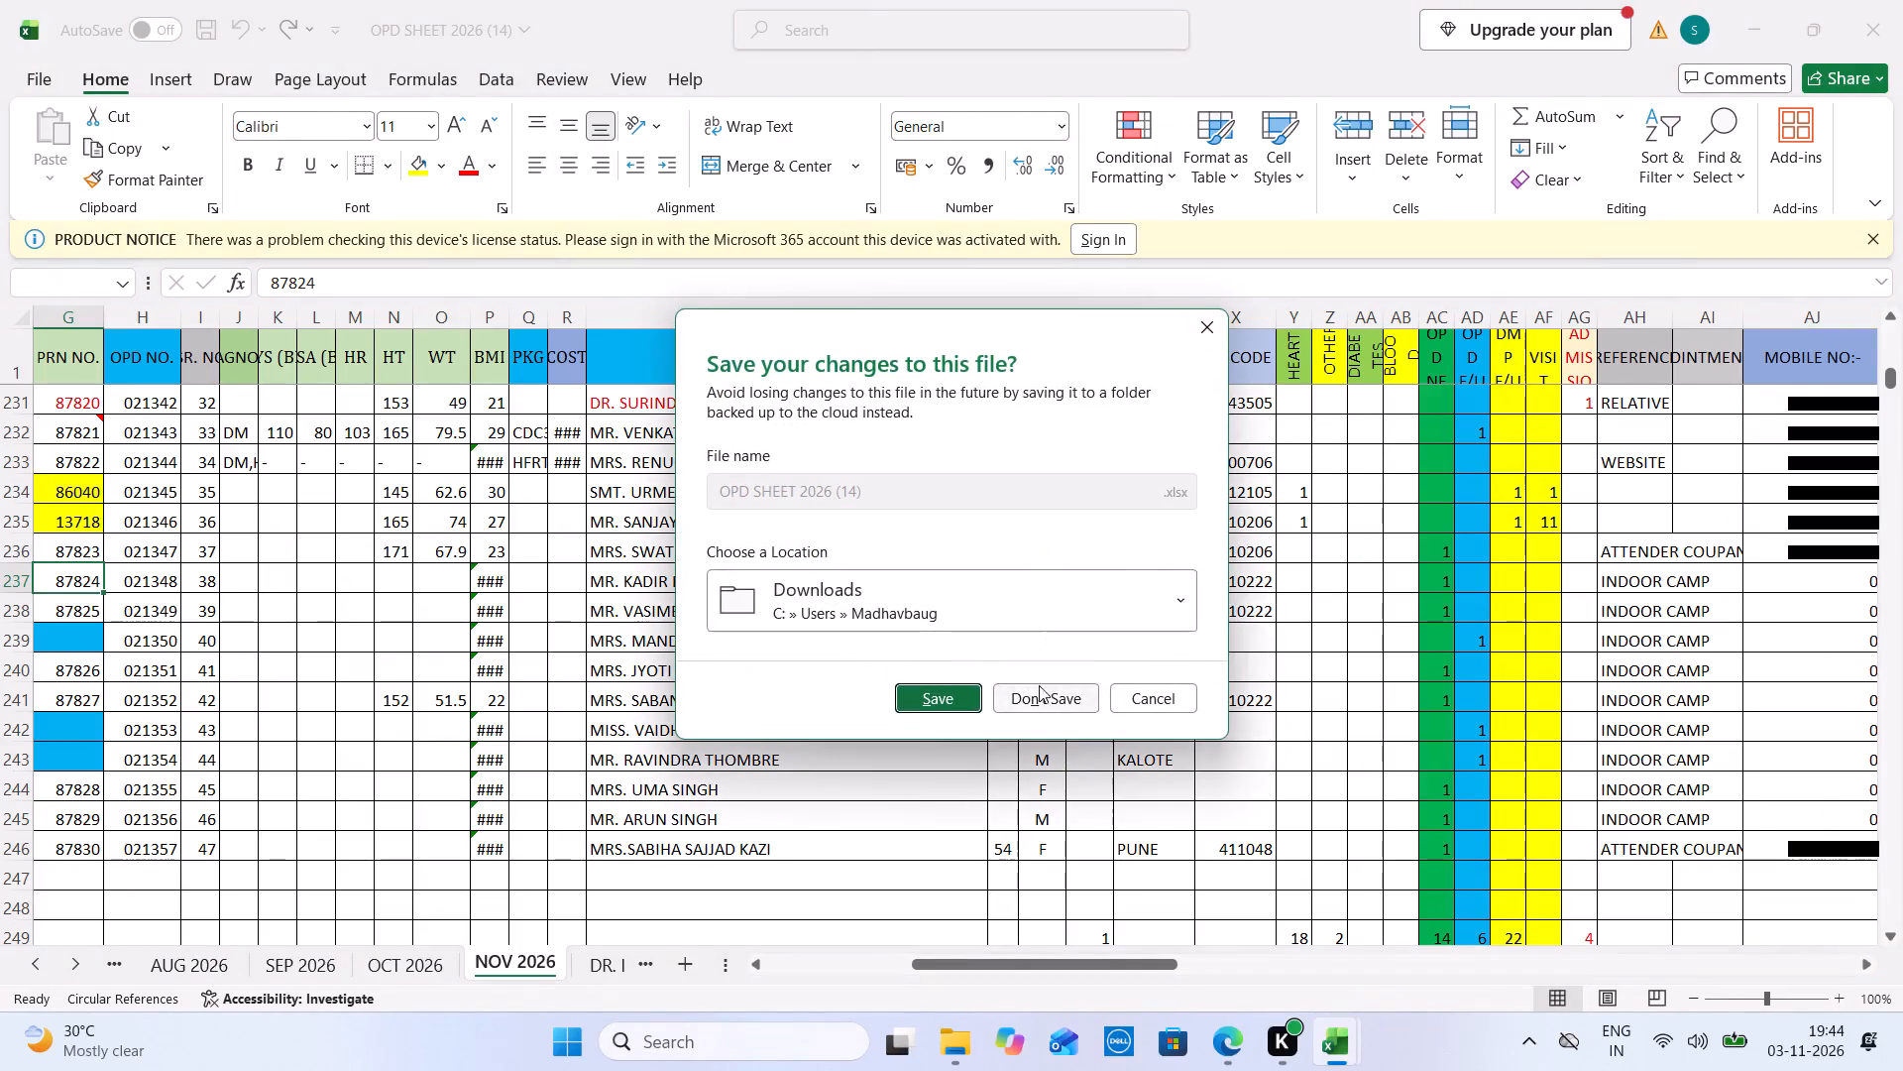
{"action": "left_click", "coordinate": [1054, 693]}
Total the 1 to 3 June collections in column U of the Daily MIS Jun sheet and enter 3203205 for Khopoli in C355 of MIS _4 Hospital.
{"action": "key", "text": "ctrl+Tab"}
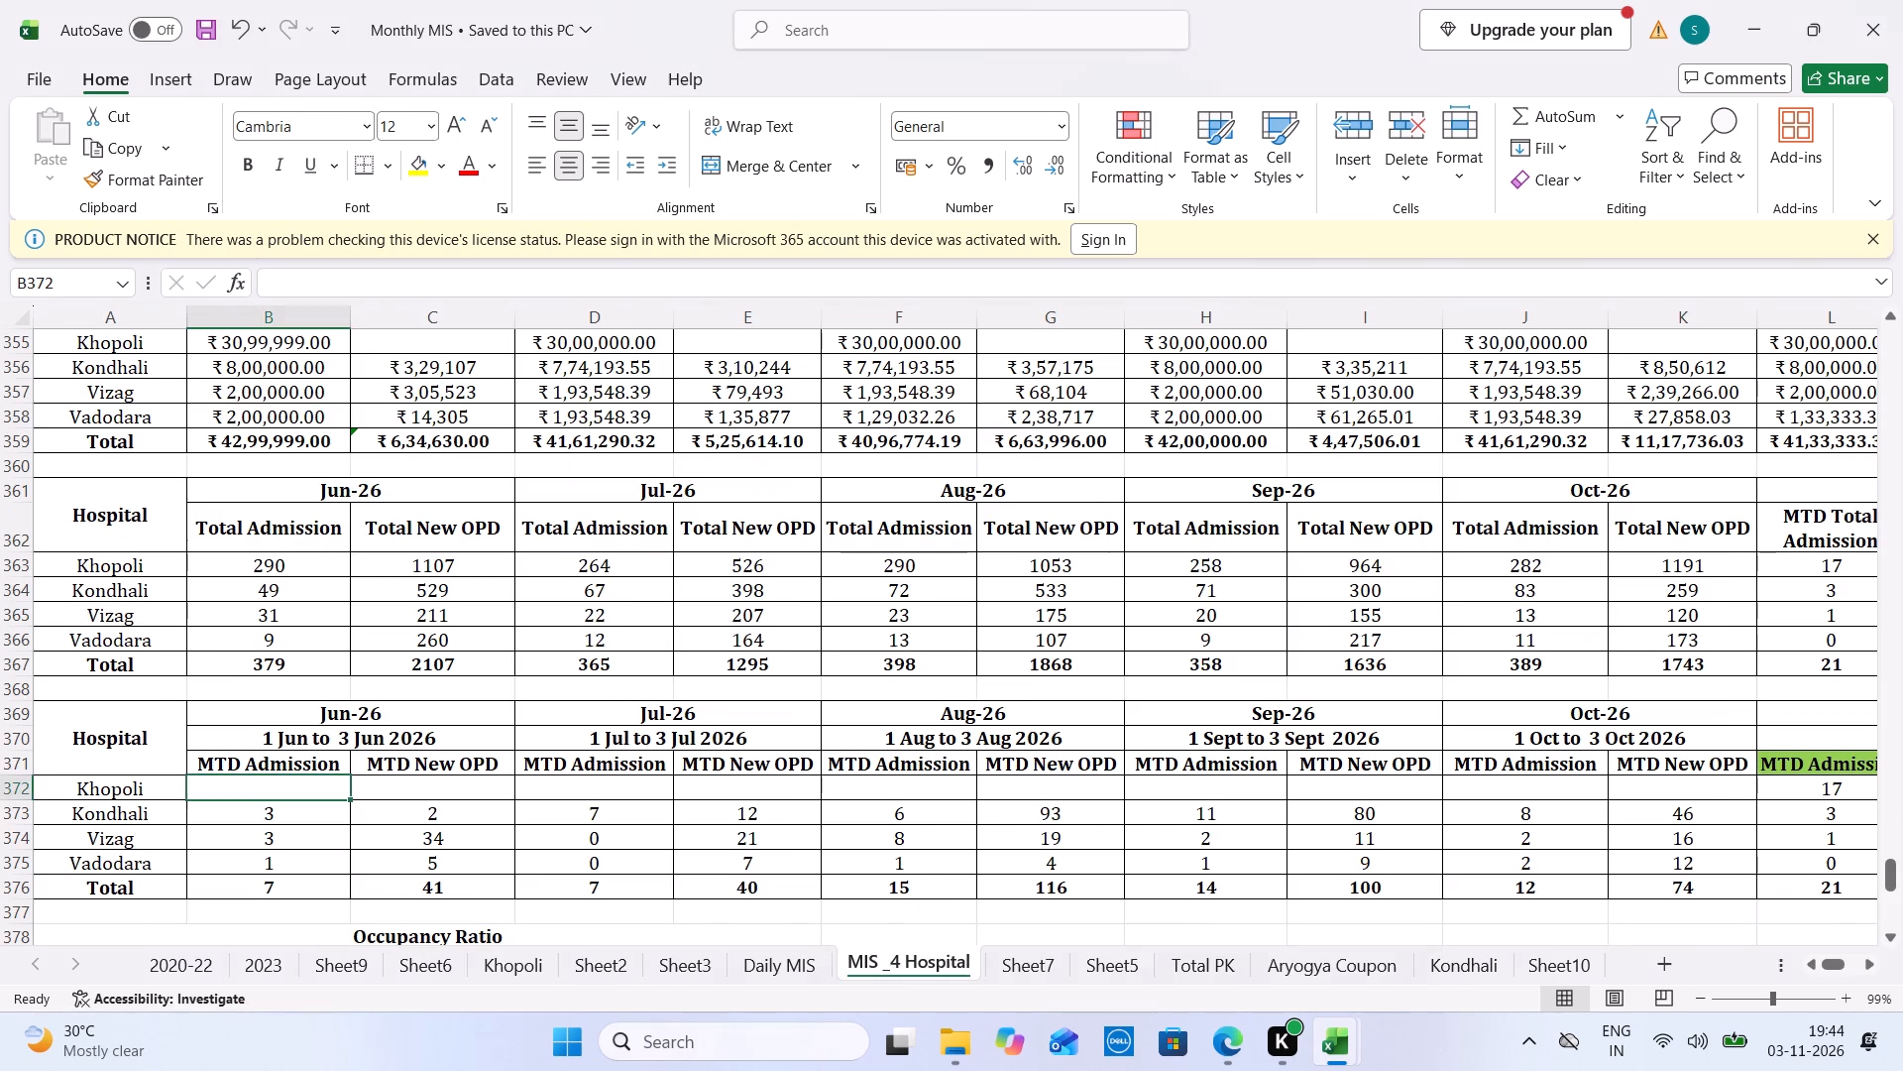
{"action": "key", "text": "ctrl+Tab"}
{"action": "left_click", "coordinate": [462, 972]}
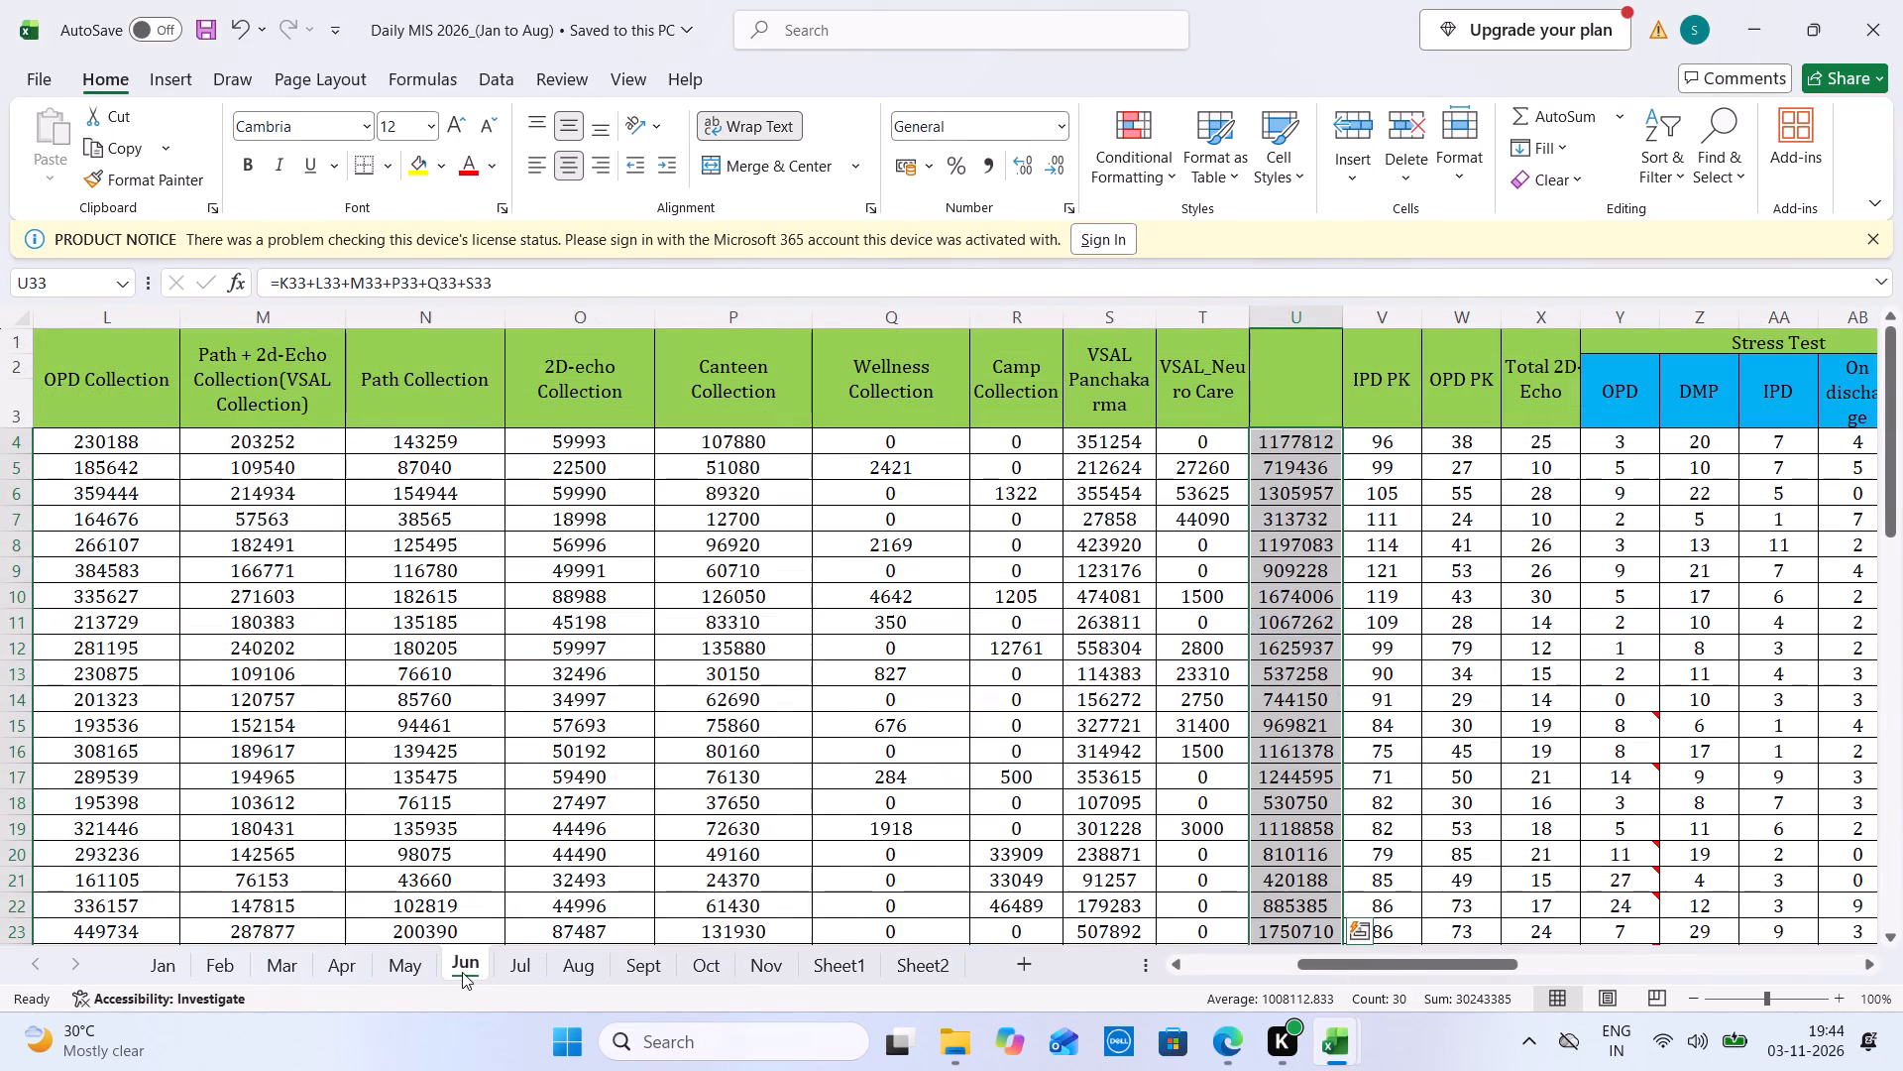
{"action": "left_click_drag", "start_coordinate": [1280, 434], "coordinate": [1281, 458]}
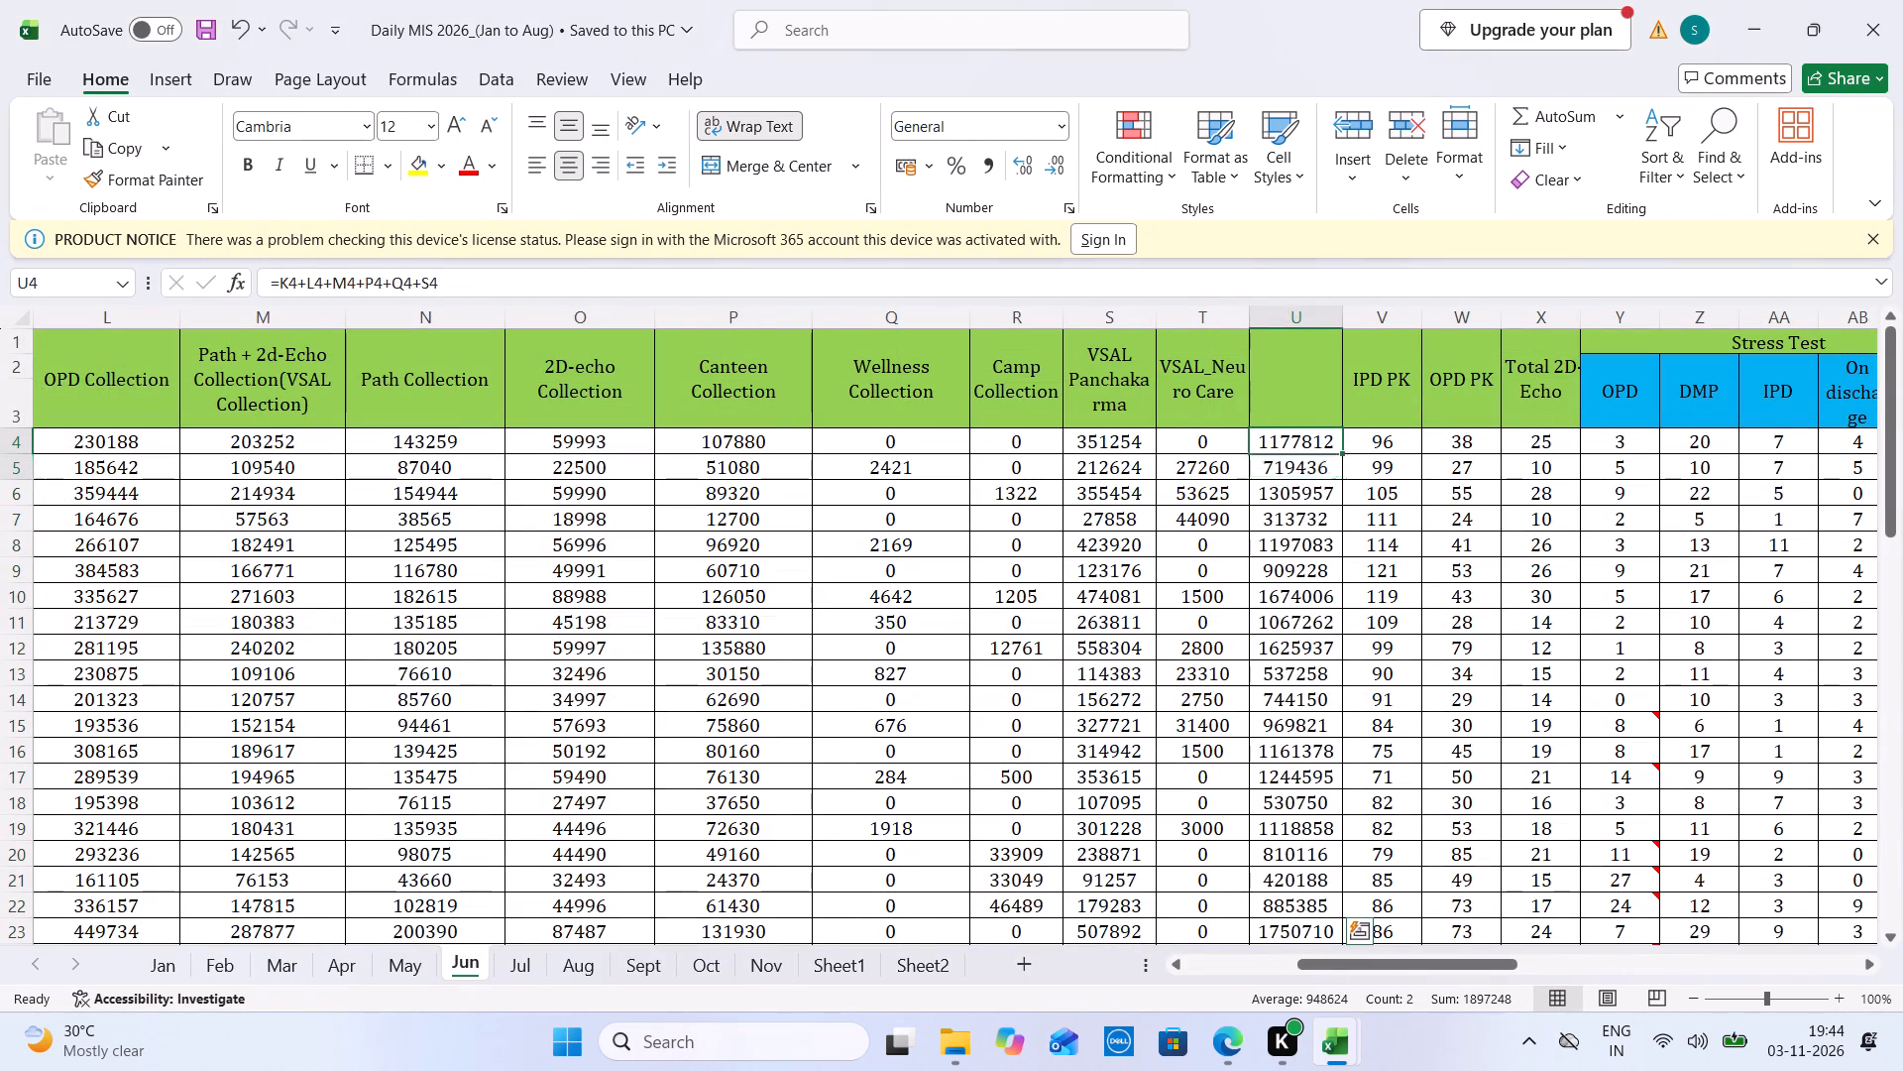
{"action": "left_click_drag", "start_coordinate": [1281, 458], "coordinate": [1286, 490]}
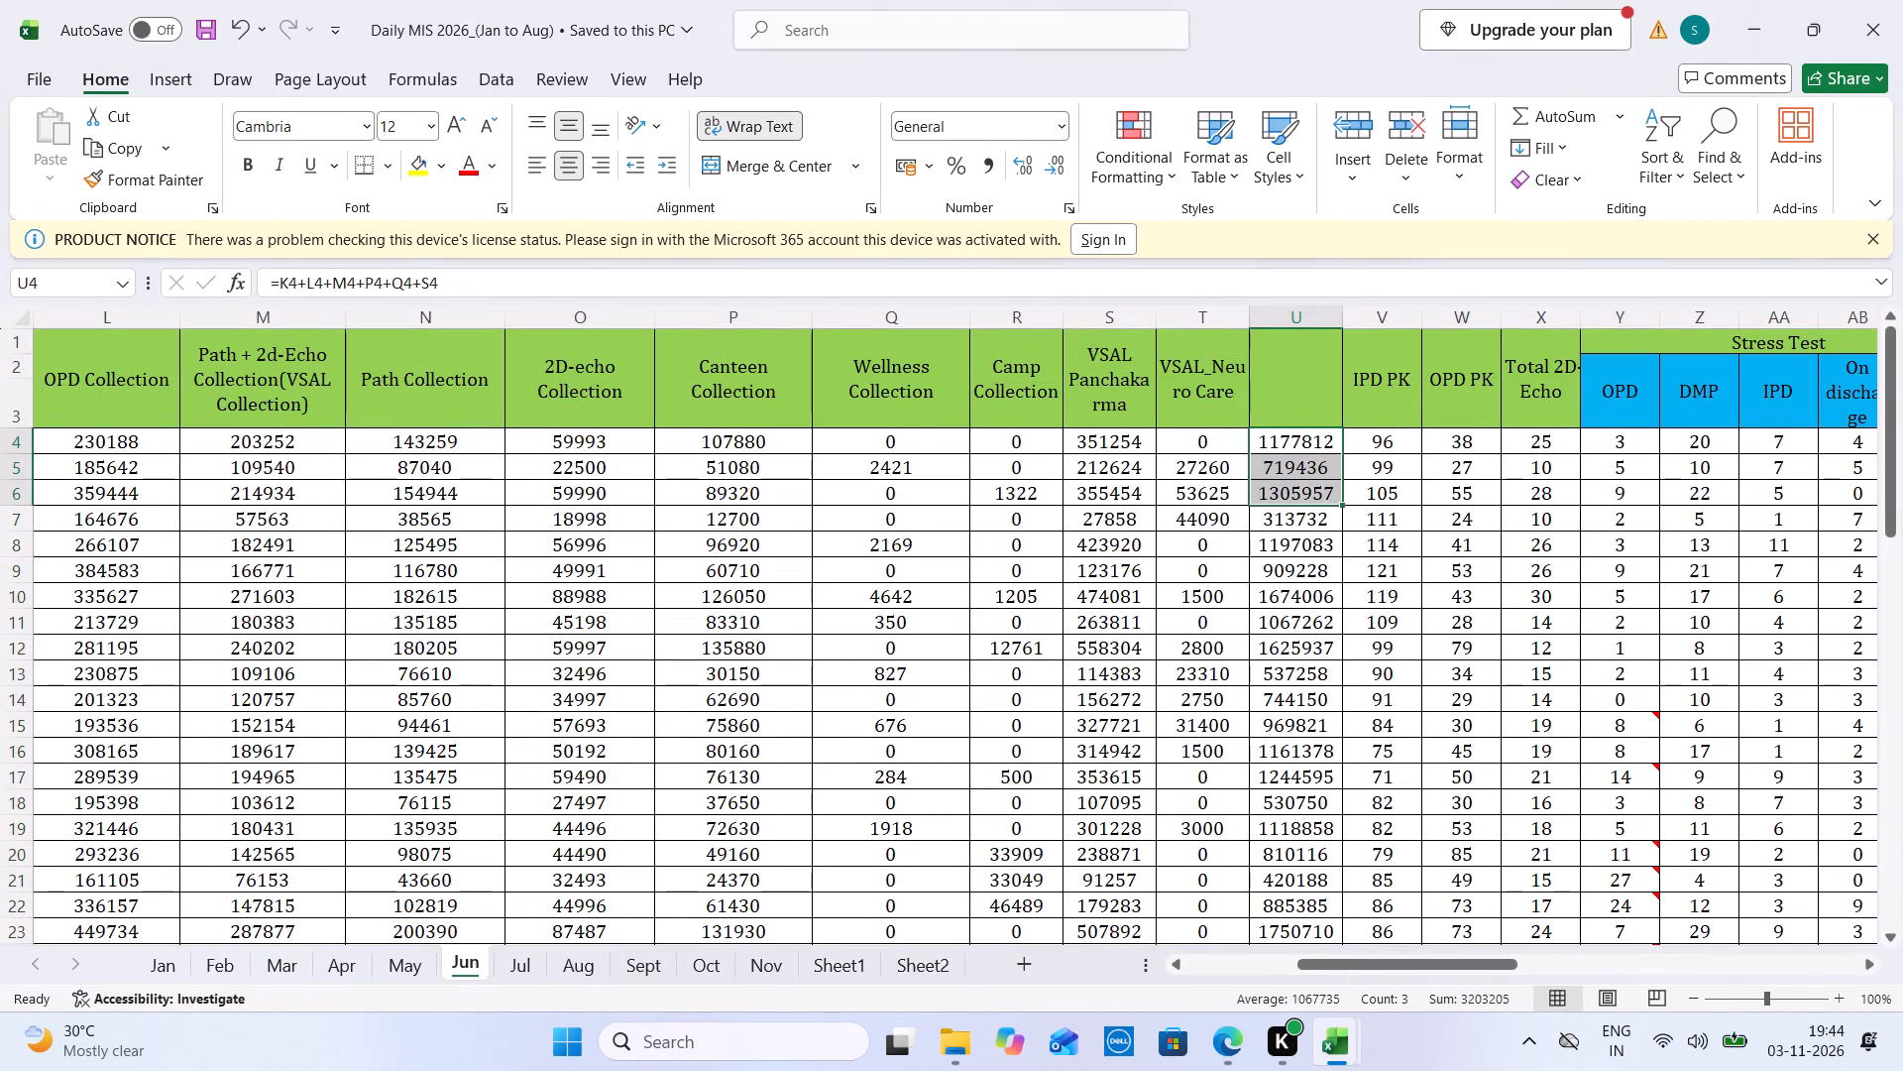
{"action": "key", "text": "ctrl+Tab"}
{"action": "left_click", "coordinate": [487, 351]}
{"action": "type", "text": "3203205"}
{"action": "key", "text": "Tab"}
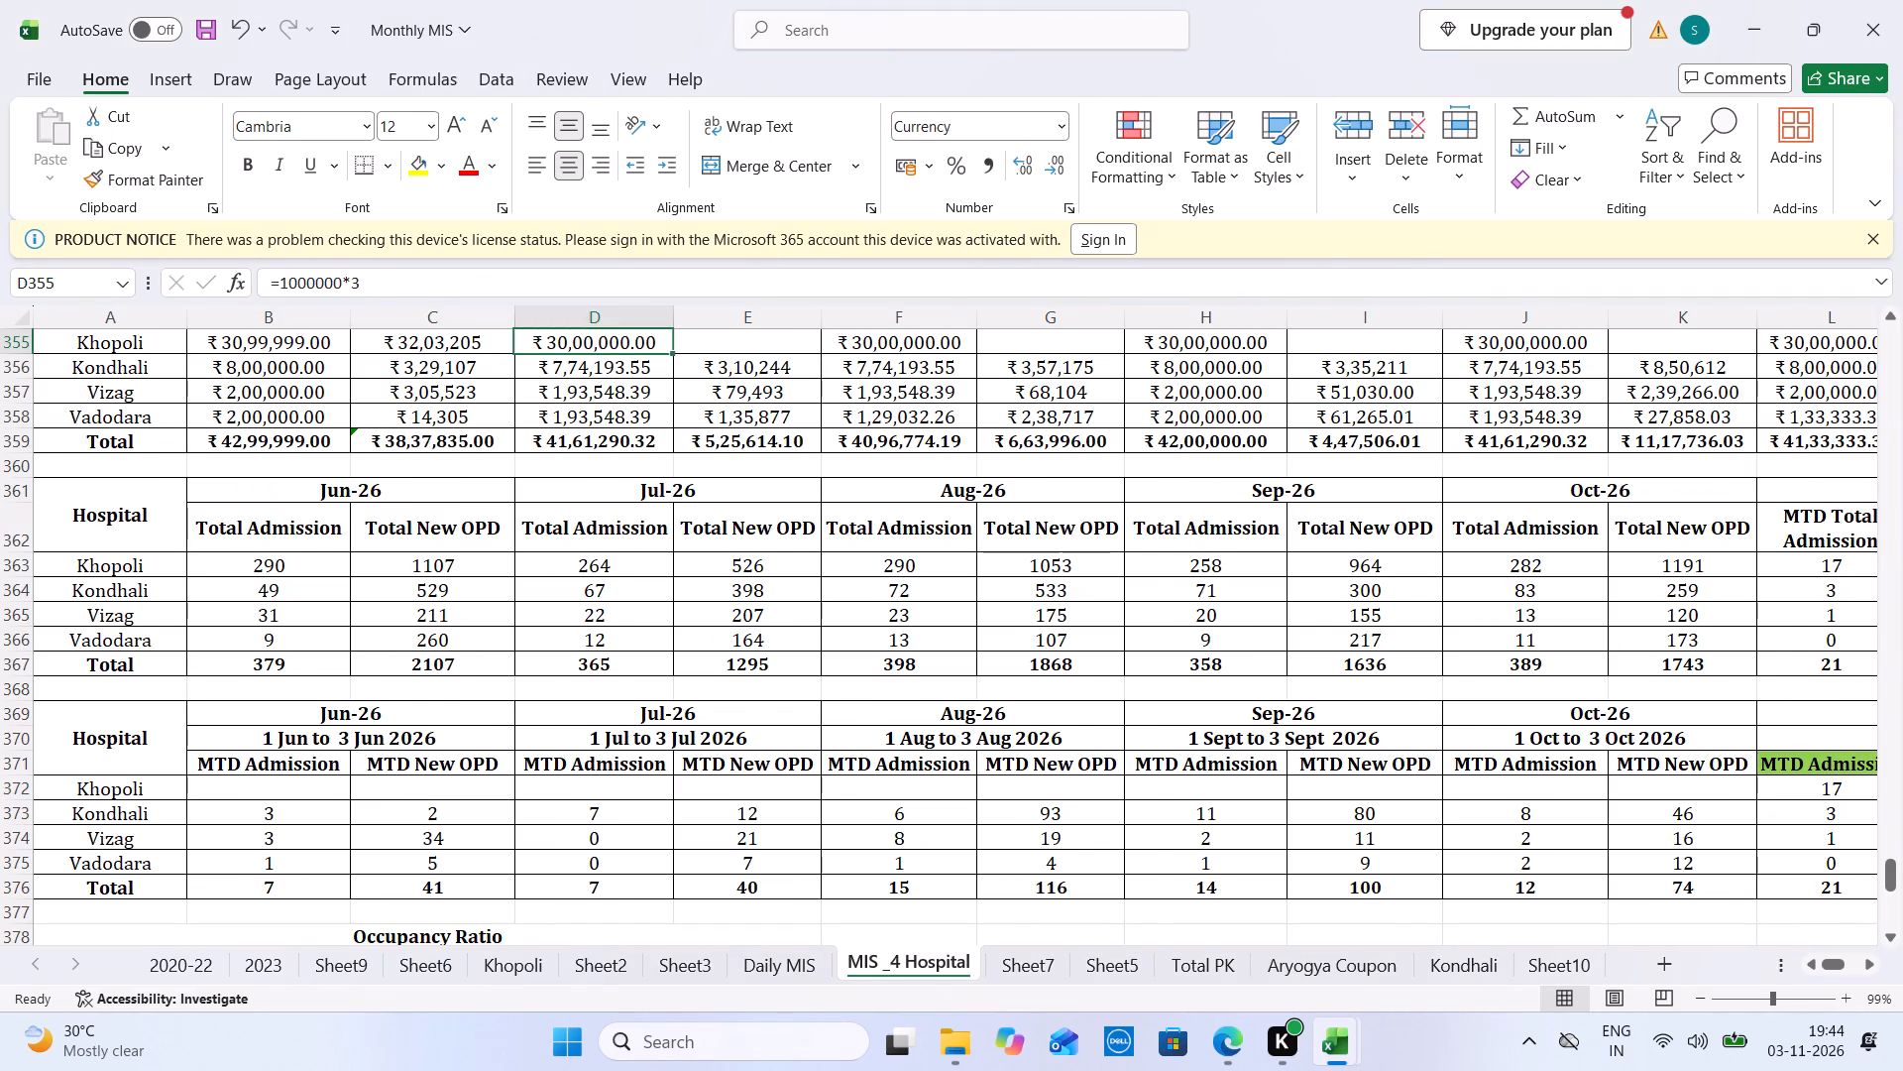
Total the 1 to 3 June New OPD counts in Daily MIS and enter 31 as Khopoli's Jun-26 MTD New OPD in Monthly MIS.
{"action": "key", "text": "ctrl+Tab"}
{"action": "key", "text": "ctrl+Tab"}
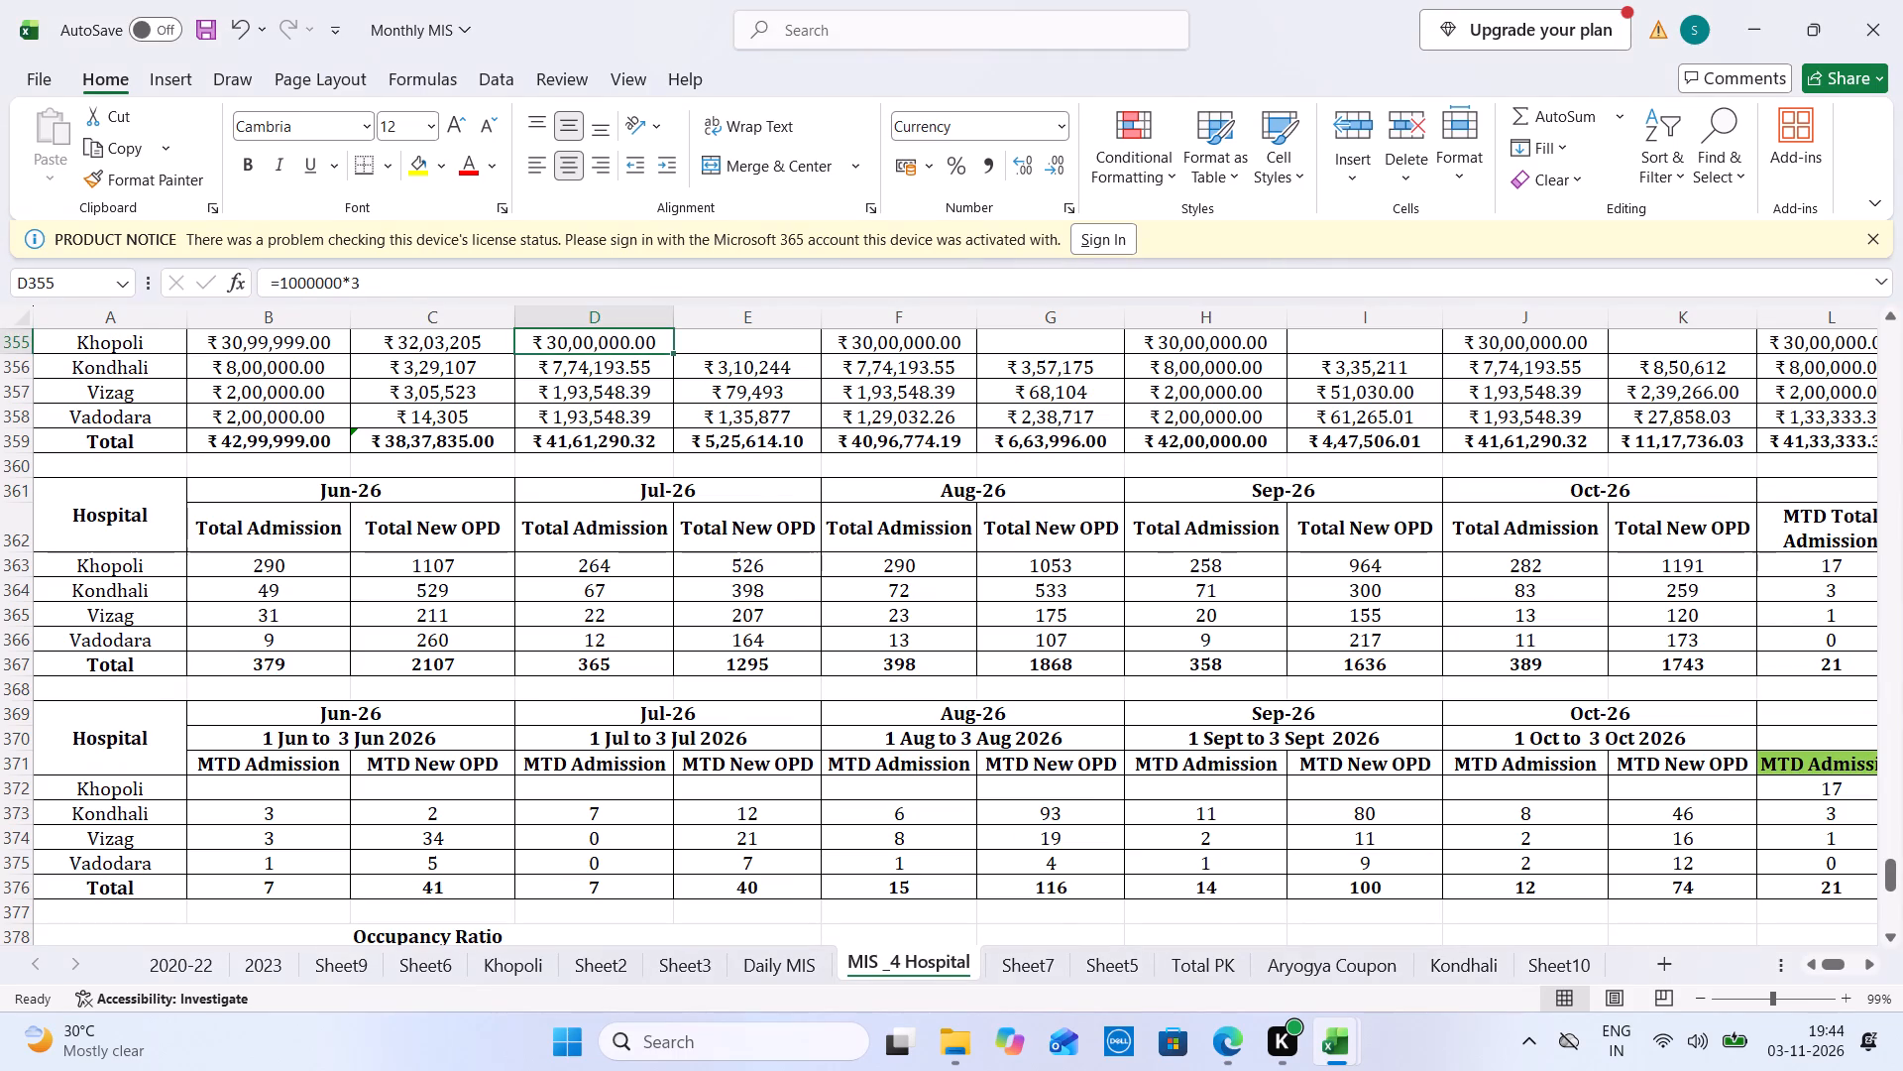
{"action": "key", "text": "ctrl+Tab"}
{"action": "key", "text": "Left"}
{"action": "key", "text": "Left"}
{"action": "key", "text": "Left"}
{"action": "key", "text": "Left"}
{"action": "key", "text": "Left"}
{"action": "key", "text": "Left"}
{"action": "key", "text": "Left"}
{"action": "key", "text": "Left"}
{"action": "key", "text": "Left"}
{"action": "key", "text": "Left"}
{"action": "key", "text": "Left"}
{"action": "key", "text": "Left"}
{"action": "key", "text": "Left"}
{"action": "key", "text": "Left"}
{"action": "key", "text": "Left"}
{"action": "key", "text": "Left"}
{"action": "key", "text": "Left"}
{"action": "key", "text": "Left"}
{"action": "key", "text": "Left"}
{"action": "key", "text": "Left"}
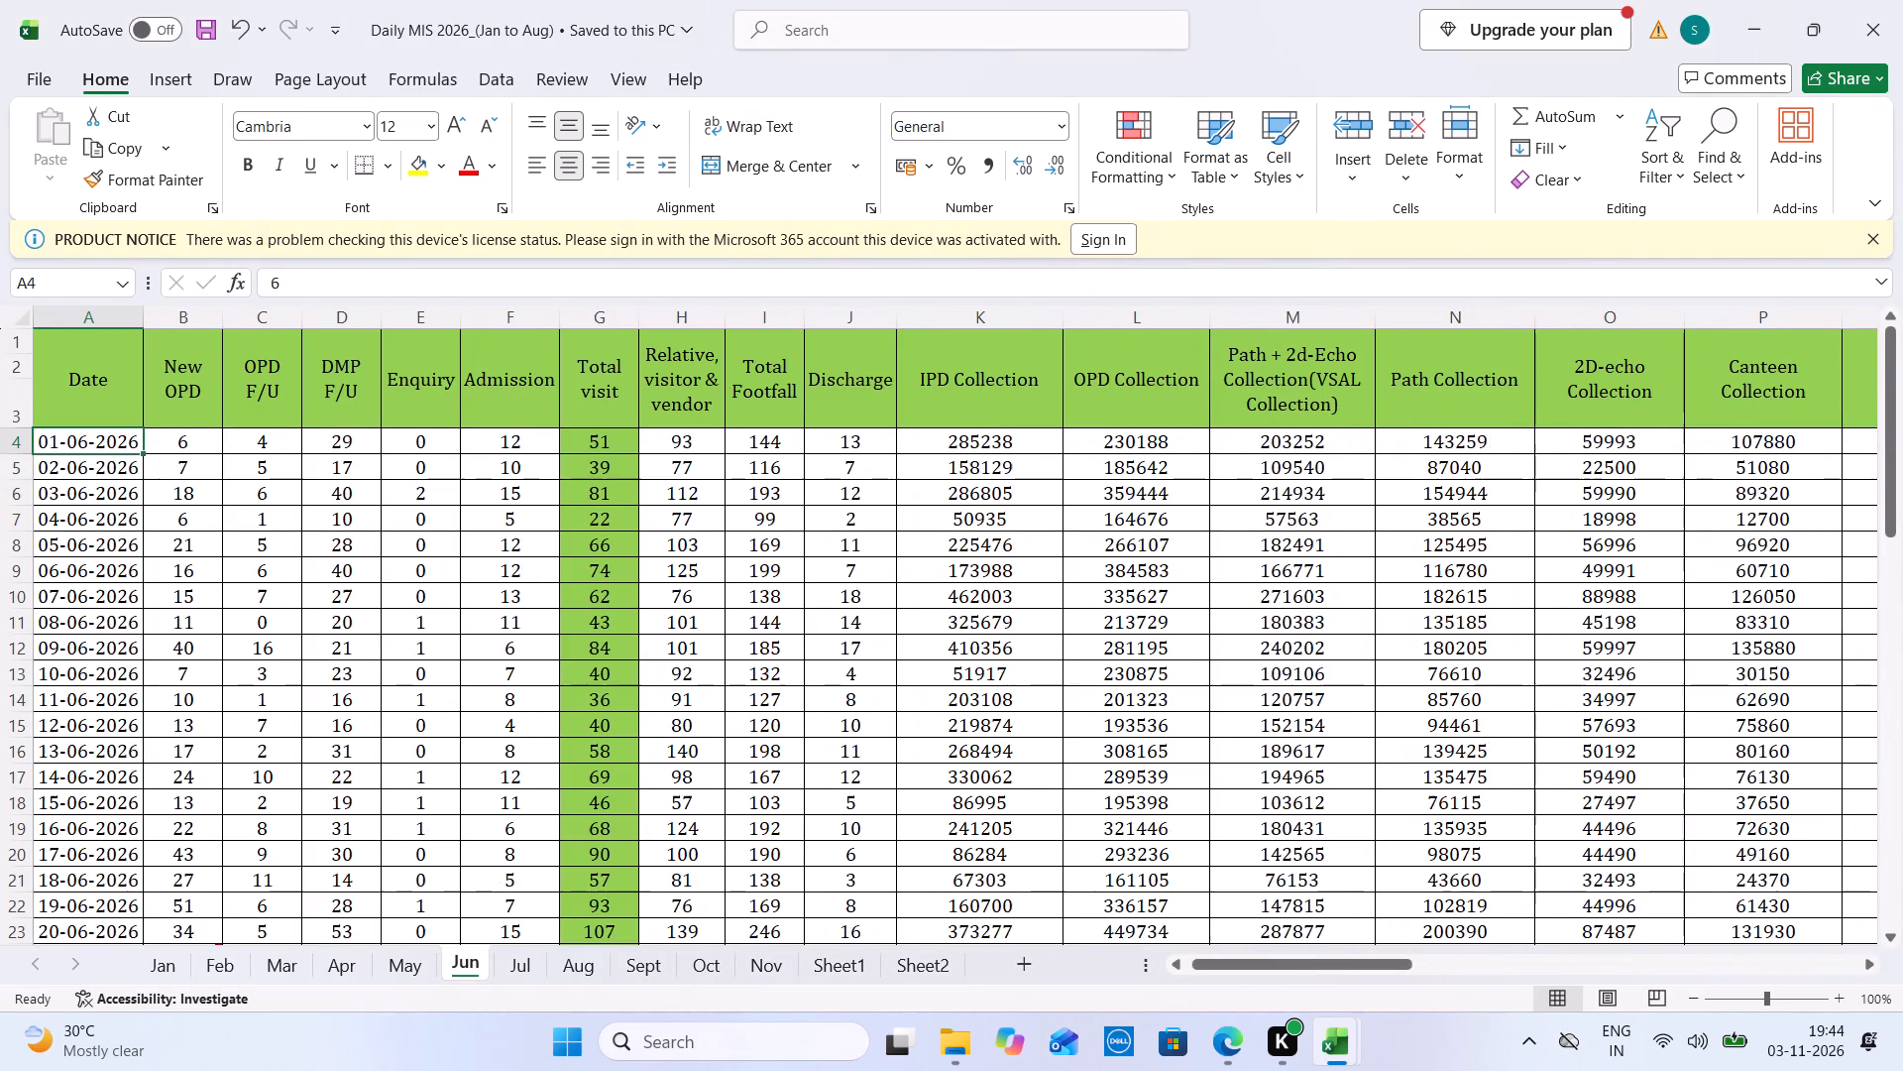
{"action": "left_click_drag", "start_coordinate": [170, 438], "coordinate": [184, 476]}
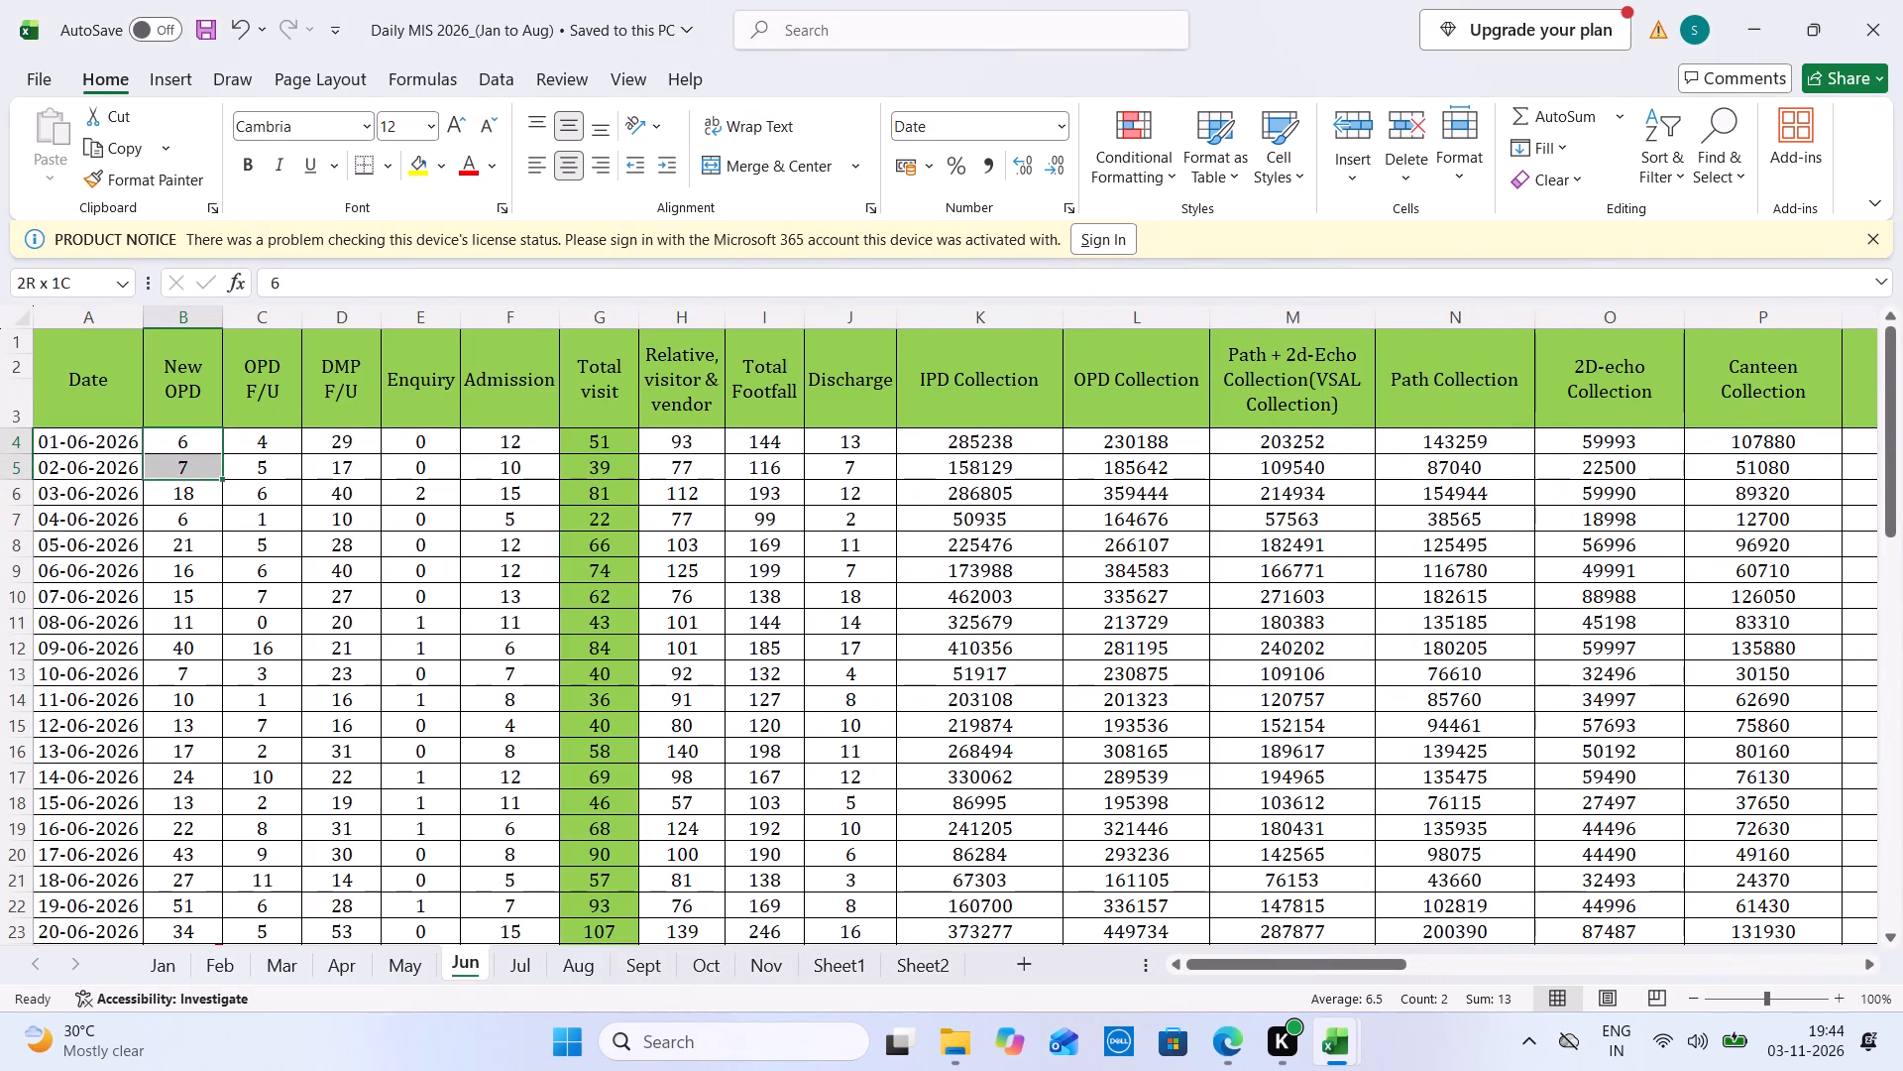
{"action": "left_click_drag", "start_coordinate": [184, 476], "coordinate": [189, 489]}
{"action": "key", "text": "ctrl+Tab"}
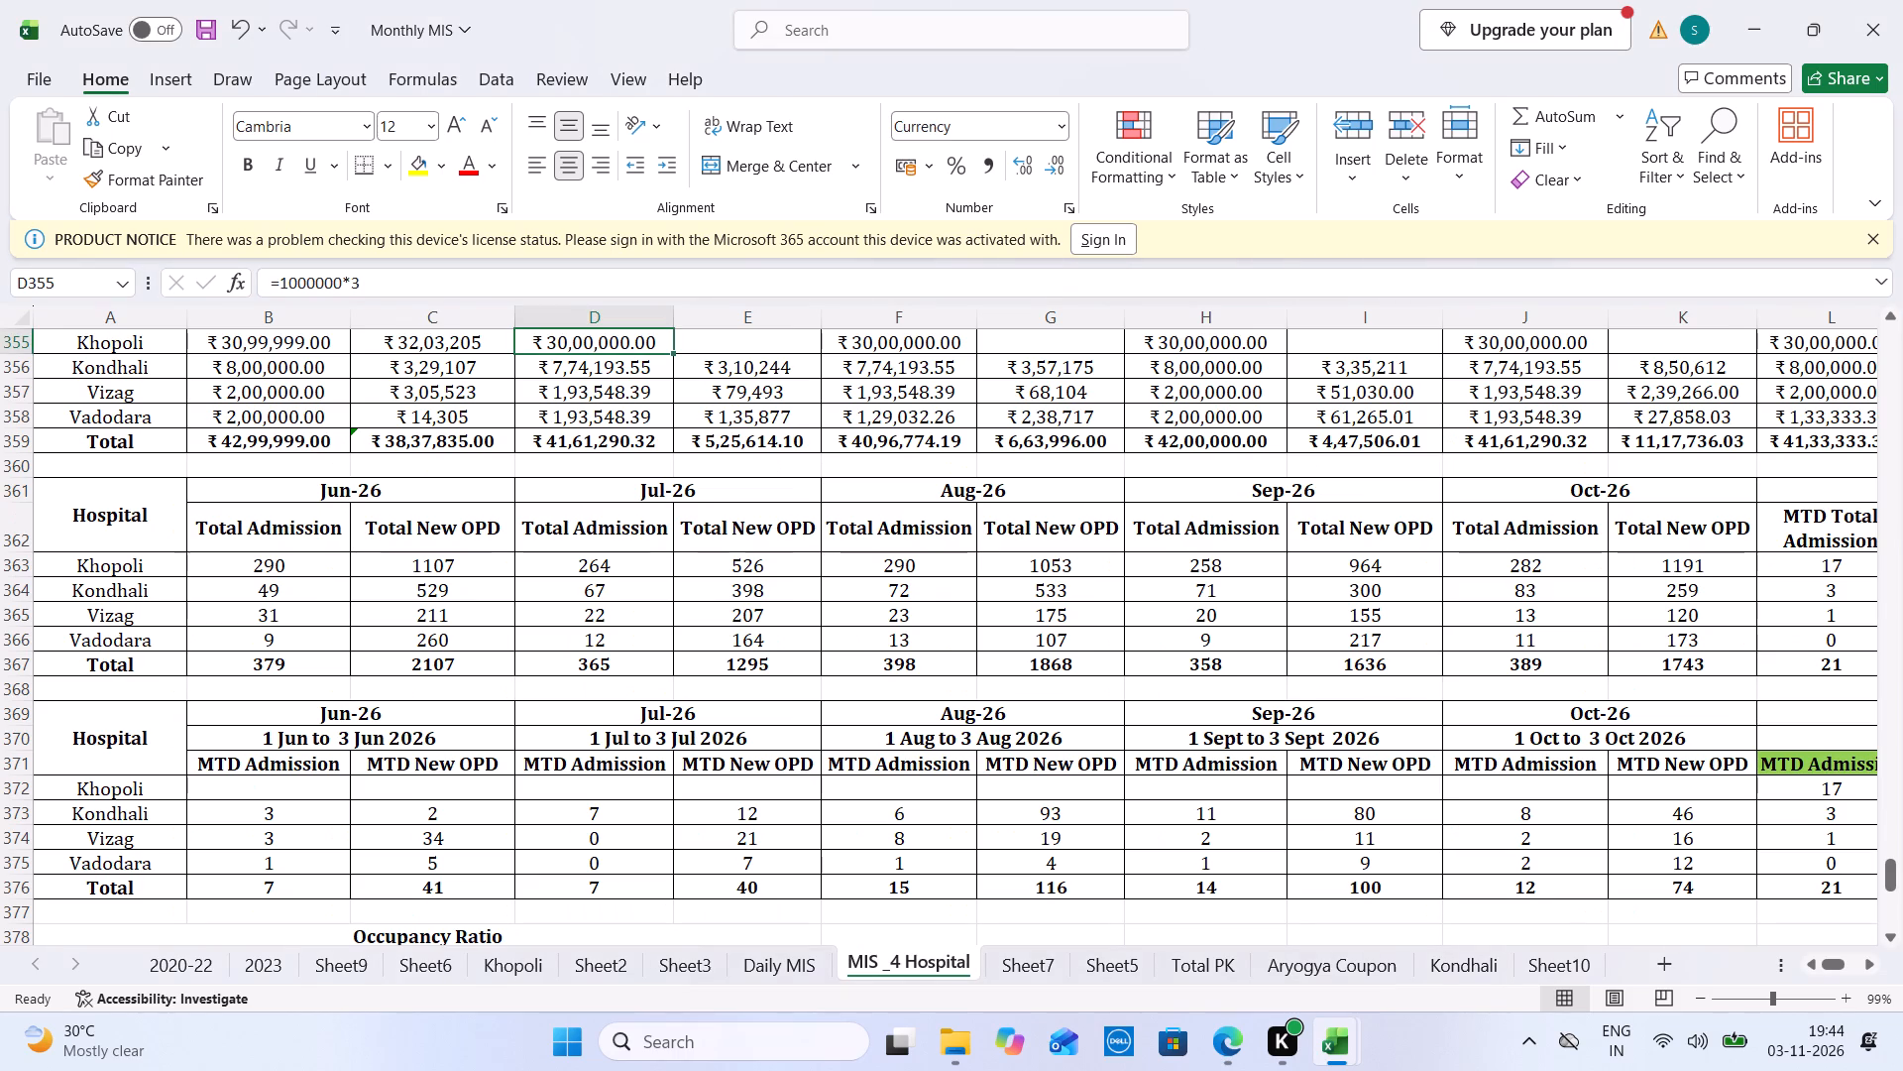
{"action": "left_click", "coordinate": [446, 777]}
{"action": "type", "text": "31"}
Total the 1 to 3 June admissions in Daily MIS and enter 37 as Khopoli's Jun-26 MTD Admission in Monthly MIS.
{"action": "key", "text": "ctrl+Tab"}
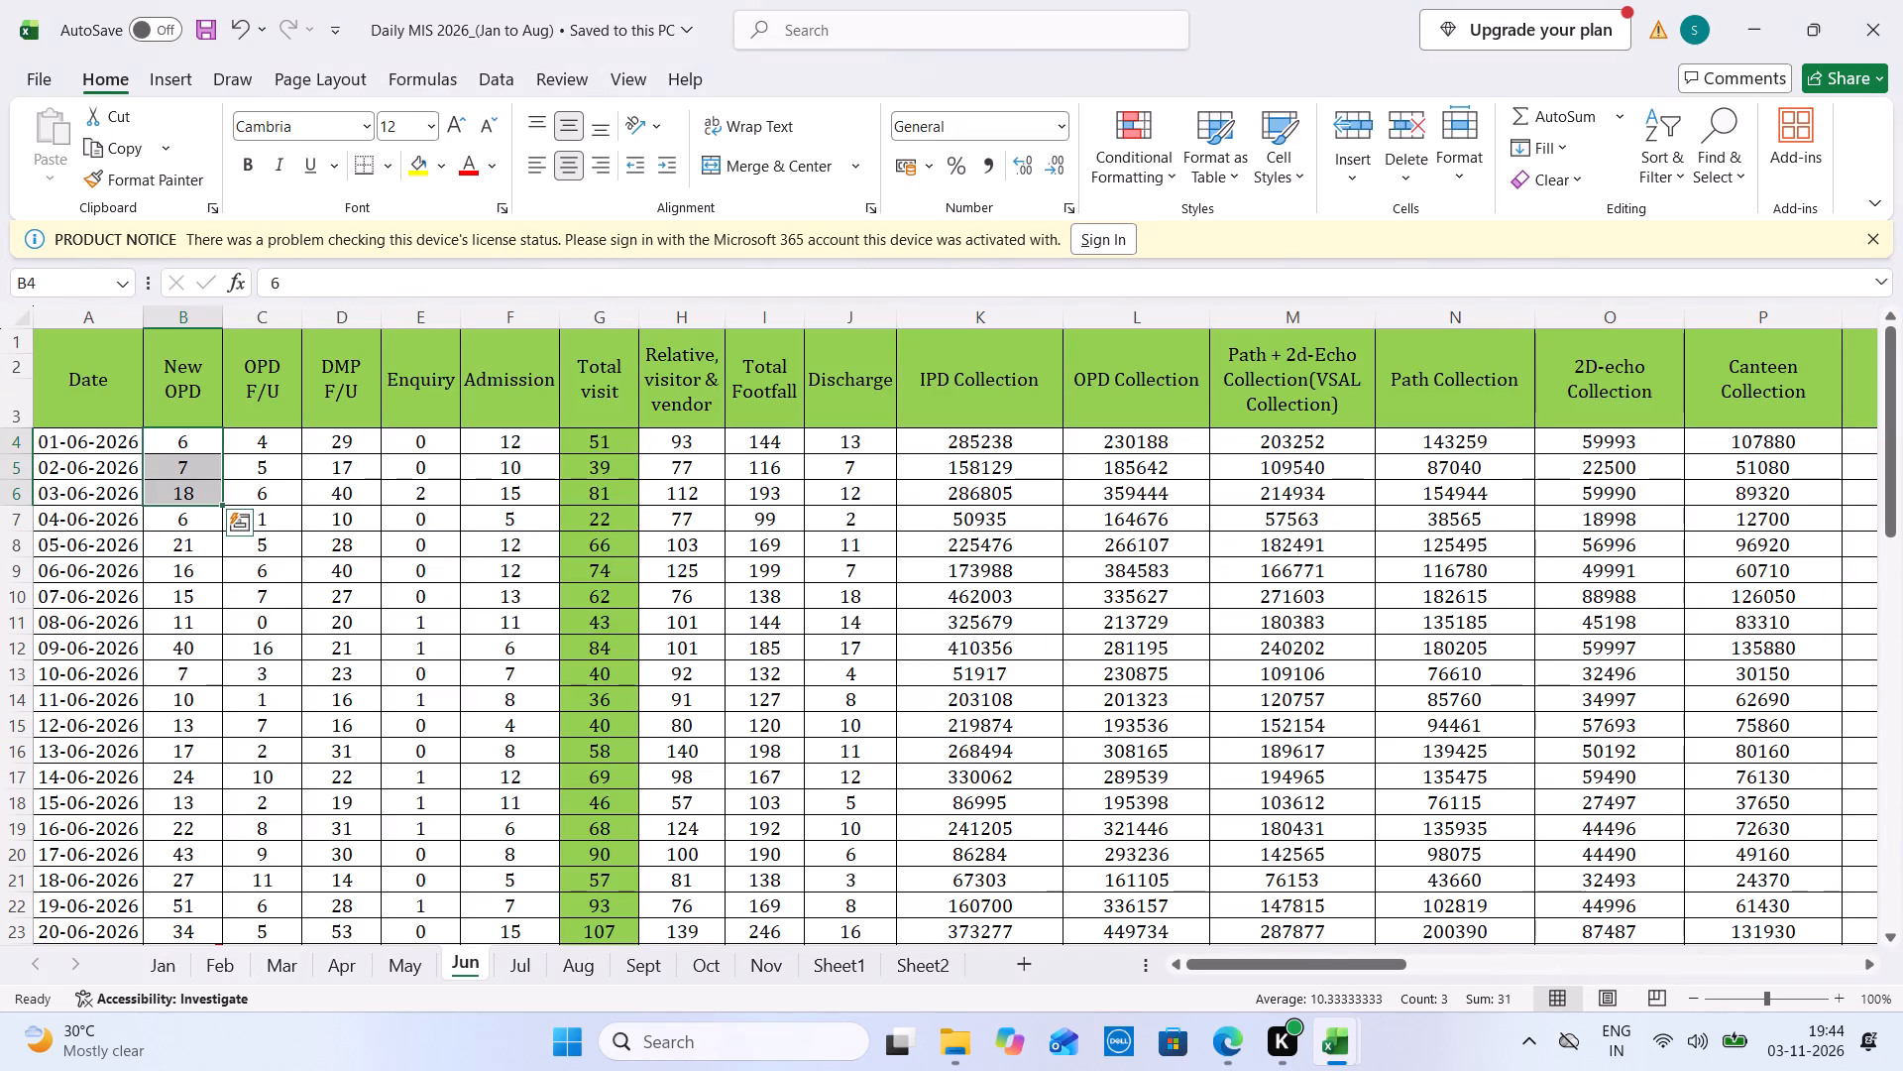
{"action": "left_click_drag", "start_coordinate": [531, 442], "coordinate": [521, 491]}
{"action": "key", "text": "ctrl+Tab"}
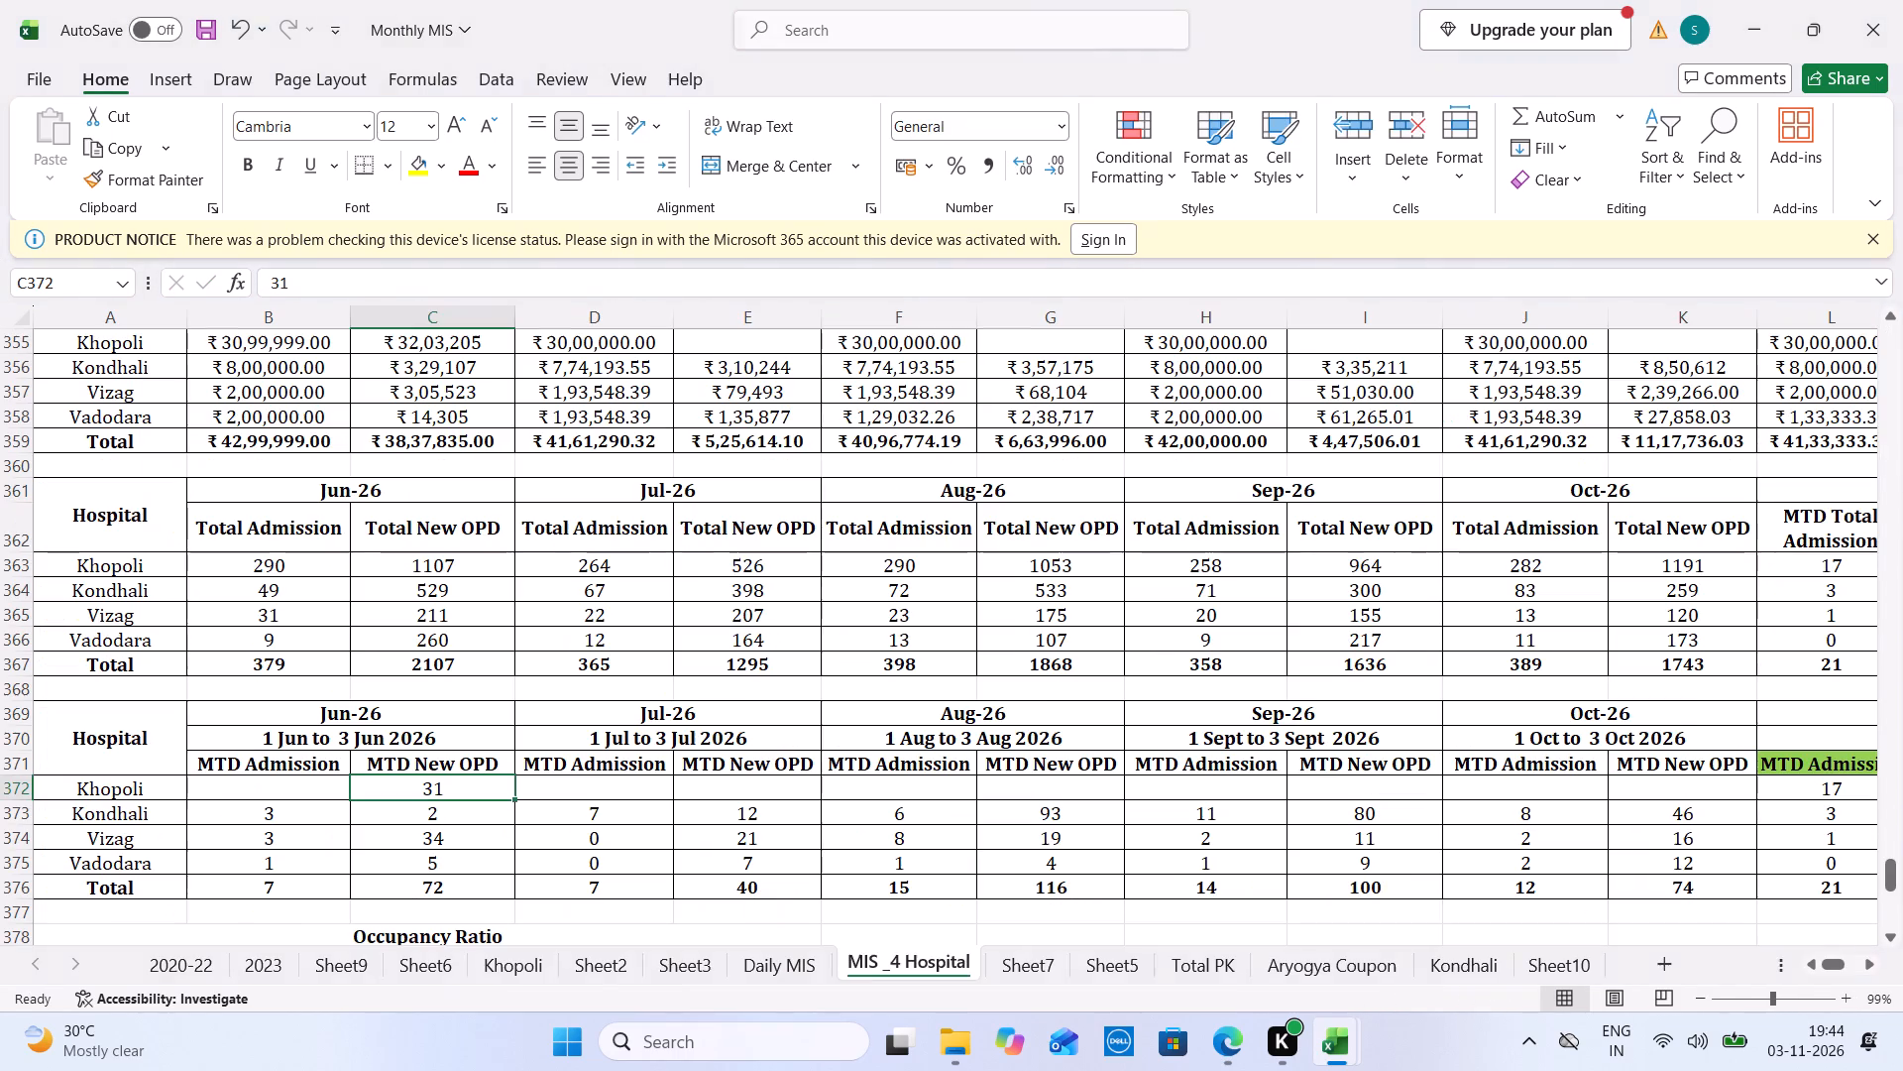
{"action": "left_click", "coordinate": [292, 782]}
{"action": "type", "text": "37"}
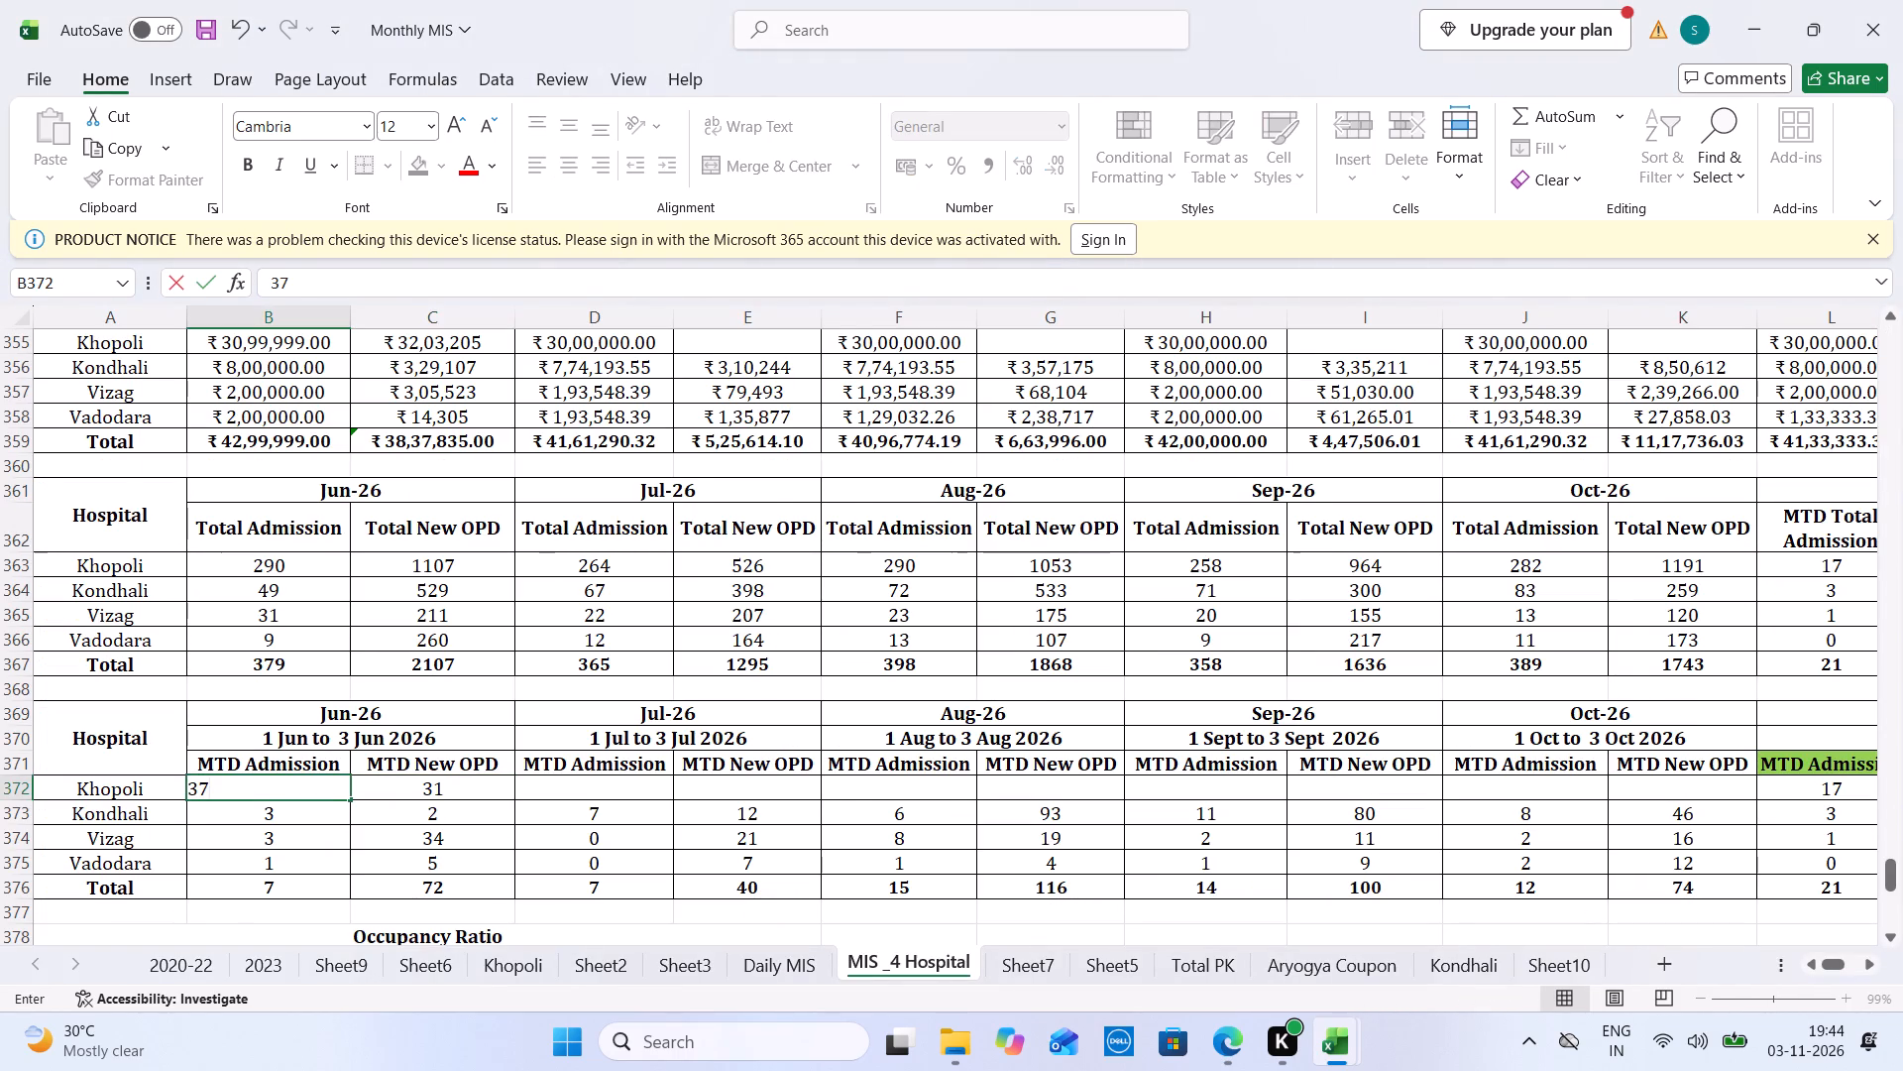
Total the 1 to 3 July New OPD counts on the Daily MIS Jul sheet and enter 20 as Khopoli's Jul-26 MTD New OPD.
{"action": "key", "text": "ctrl+Tab"}
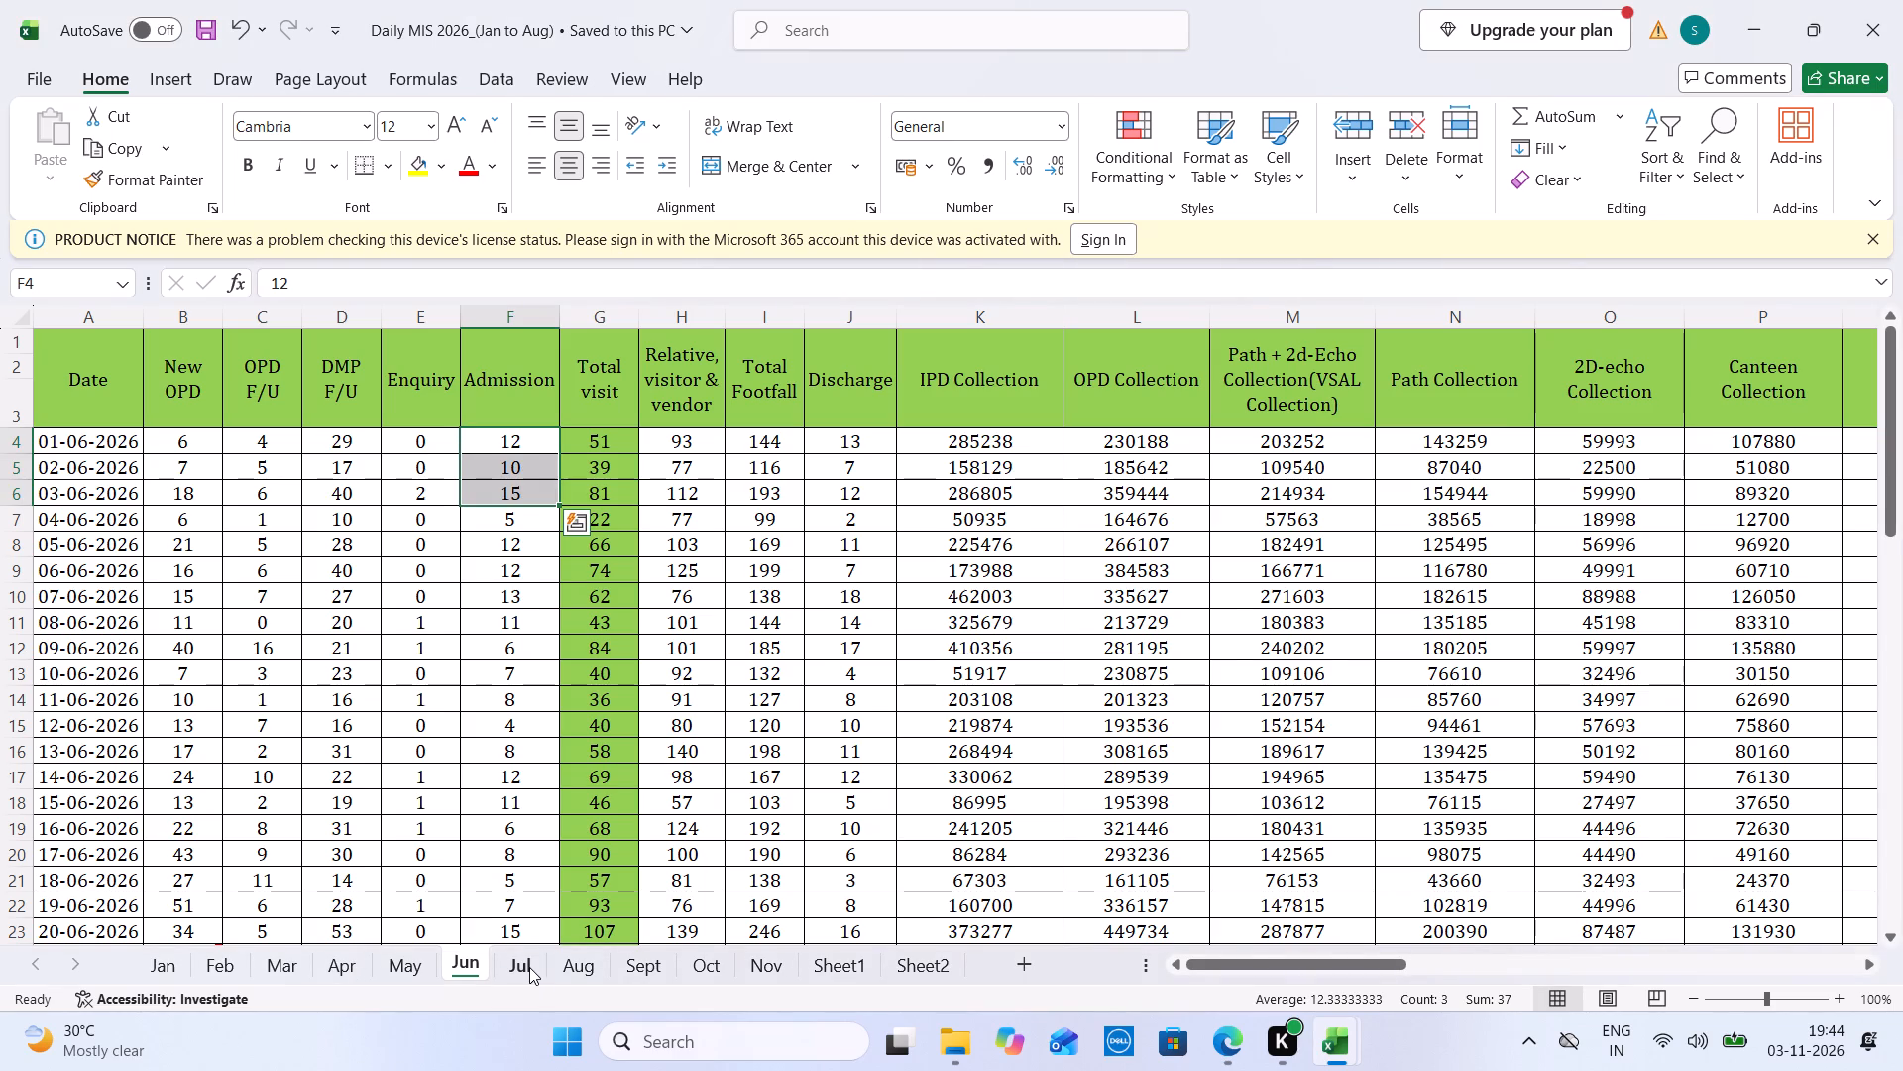
{"action": "left_click", "coordinate": [529, 967]}
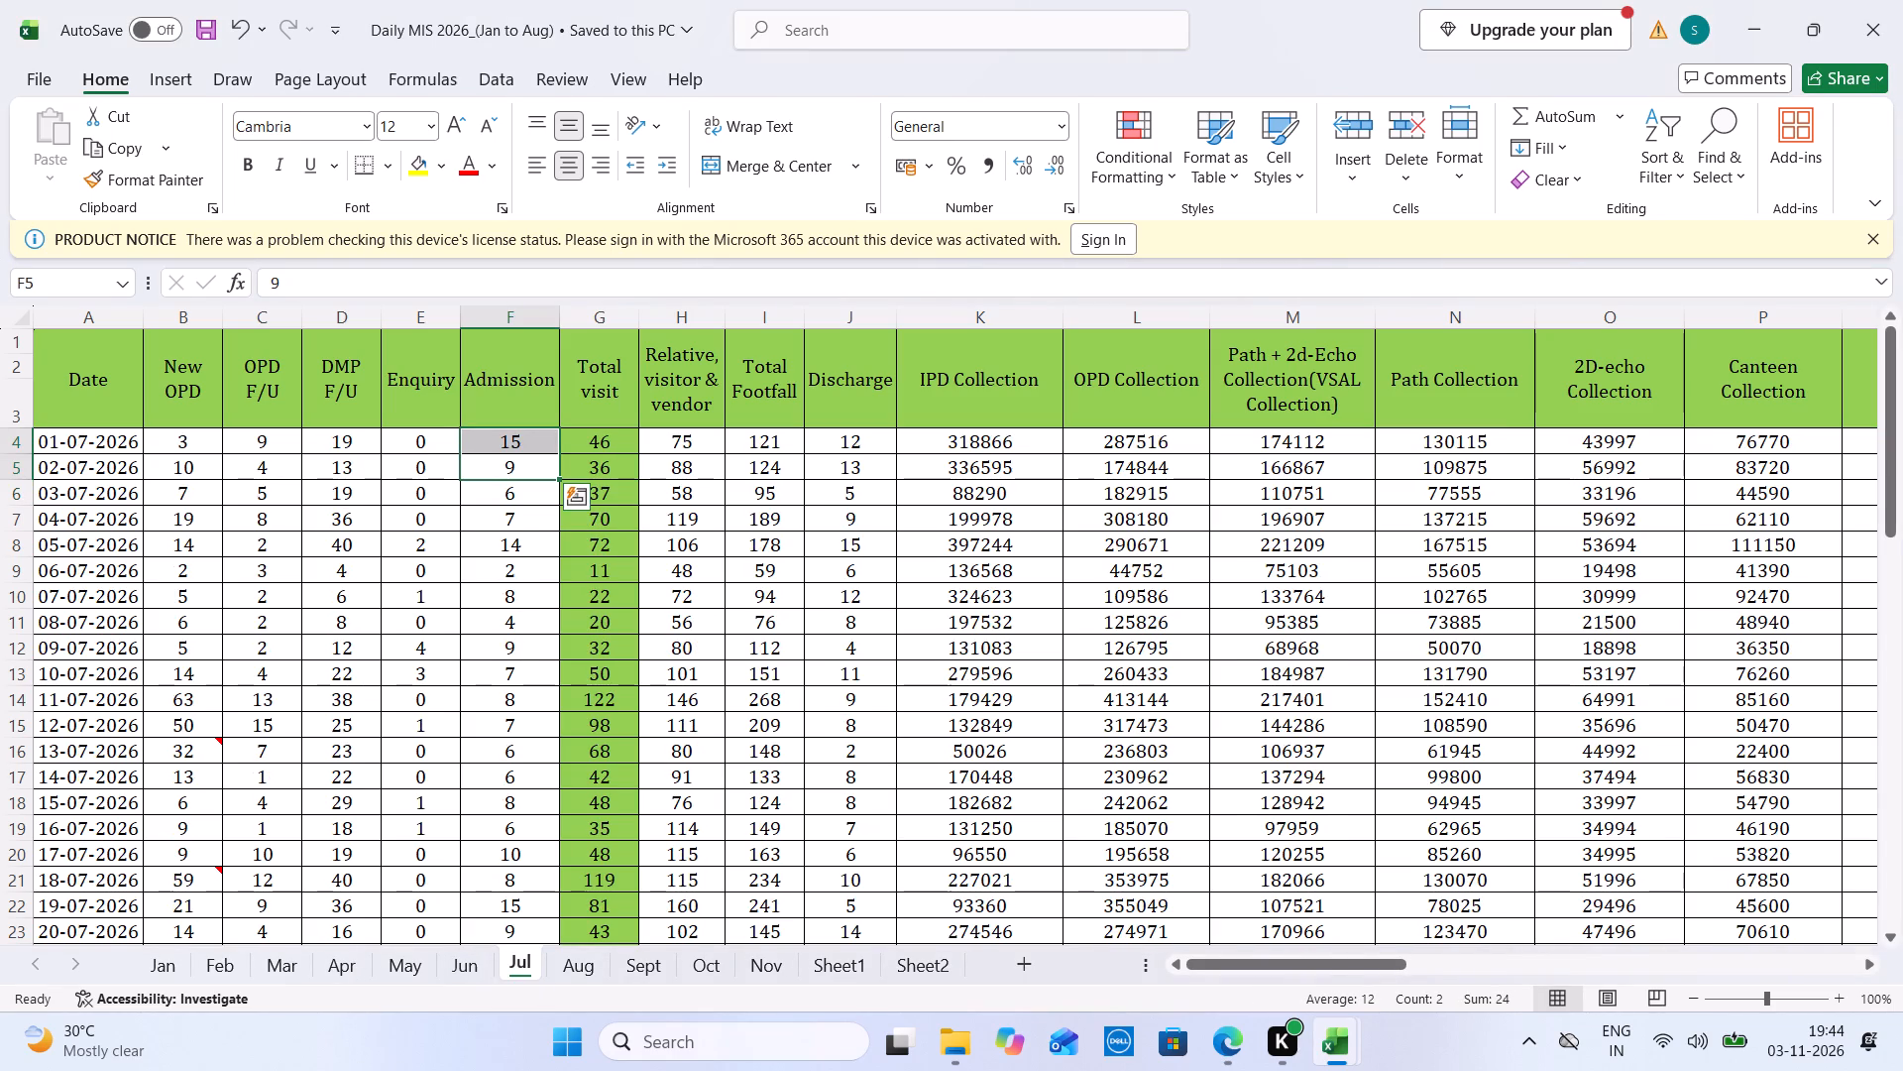
{"action": "left_click_drag", "start_coordinate": [176, 438], "coordinate": [202, 490]}
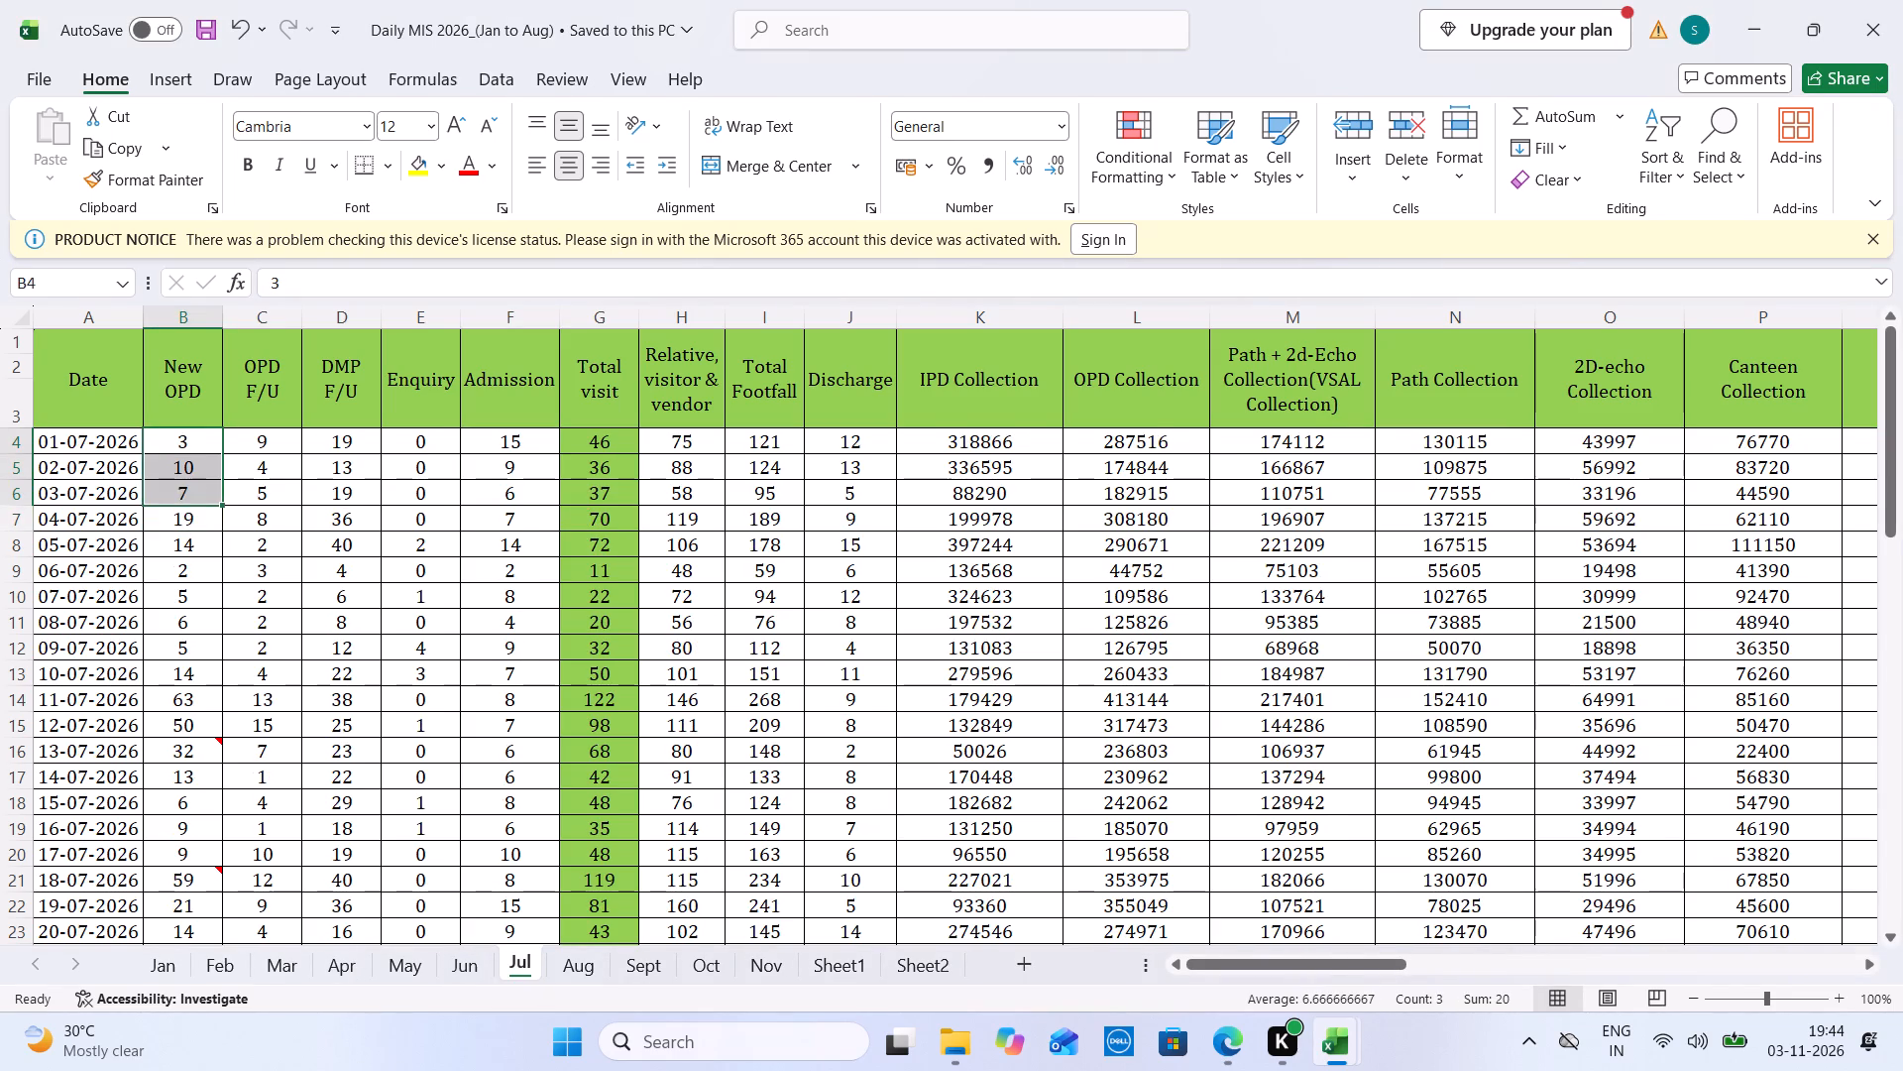
{"action": "key", "text": "ctrl+Tab"}
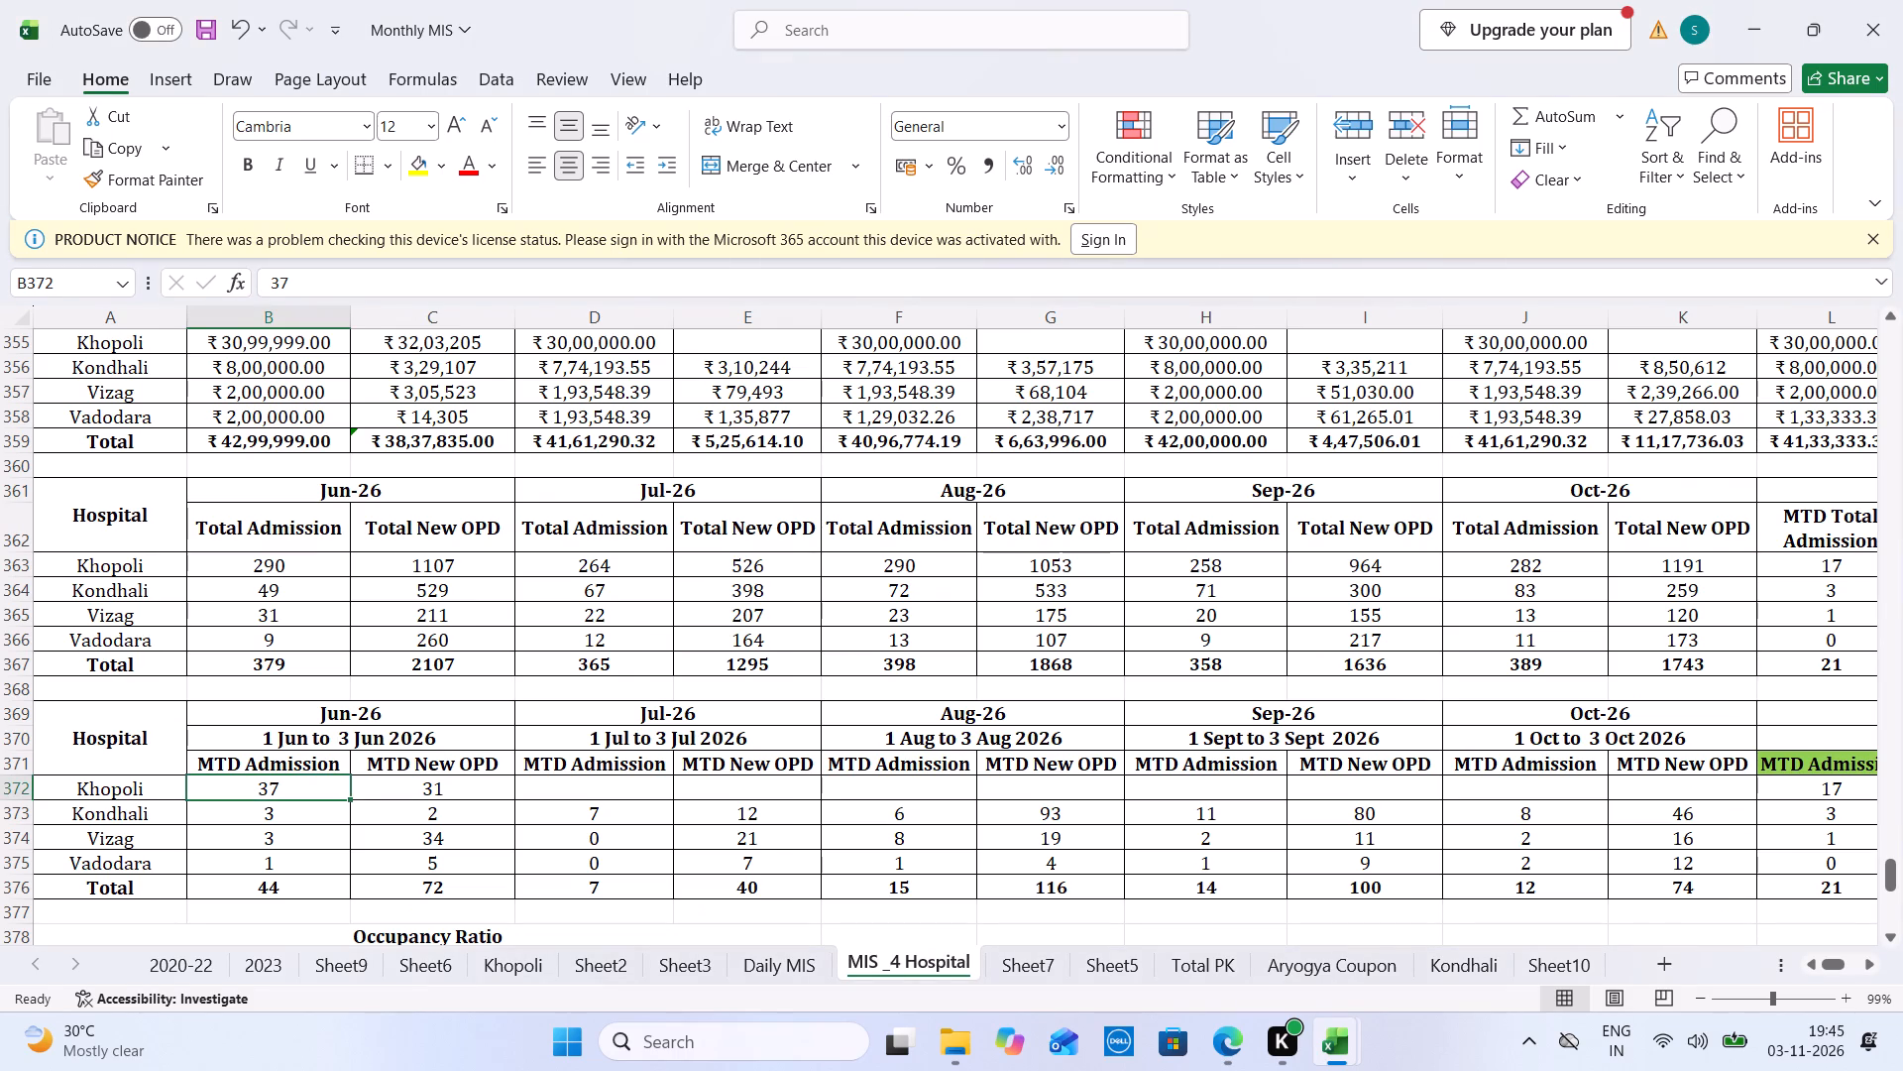
{"action": "left_click", "coordinate": [709, 777]}
{"action": "type", "text": "20"}
Total the 1 to 3 July admissions in Daily MIS and enter 30 as Khopoli's Jul-26 MTD Admission in Monthly MIS.
{"action": "key", "text": "ctrl+Tab"}
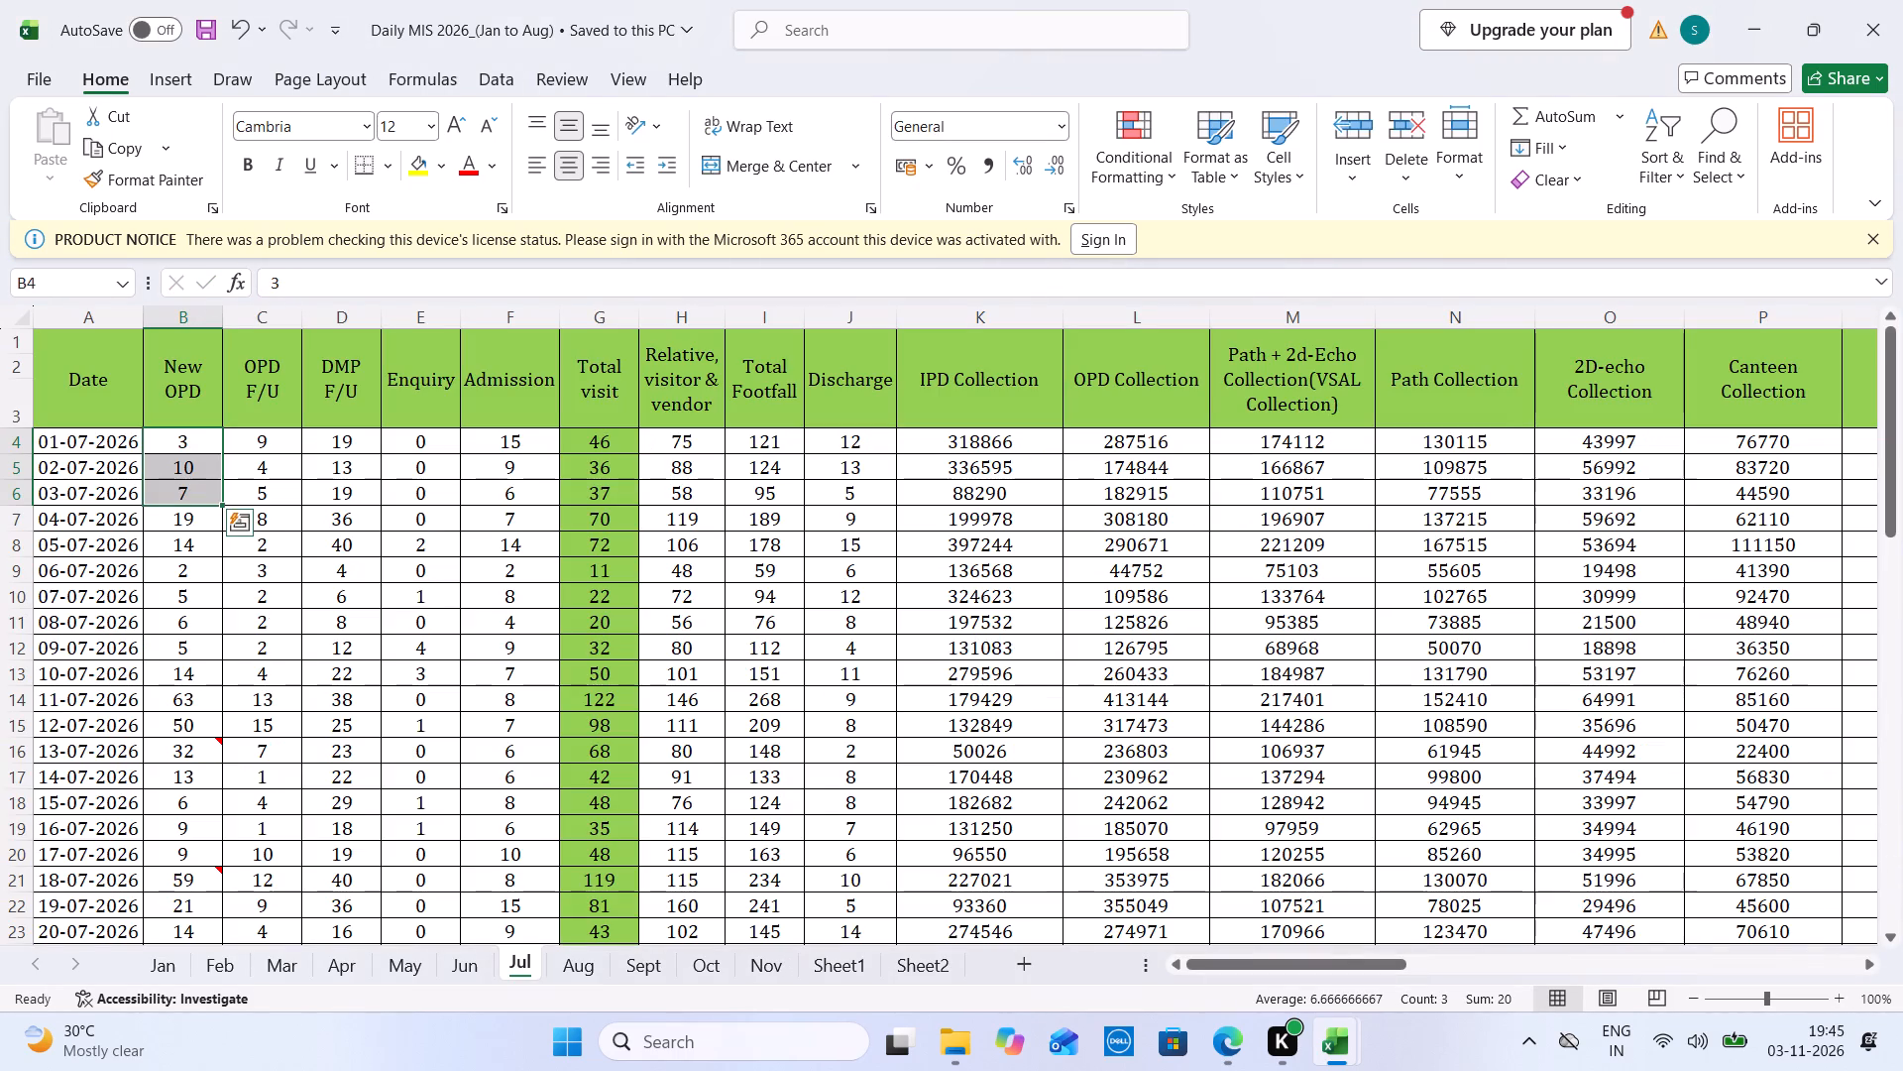
{"action": "left_click_drag", "start_coordinate": [514, 443], "coordinate": [513, 492]}
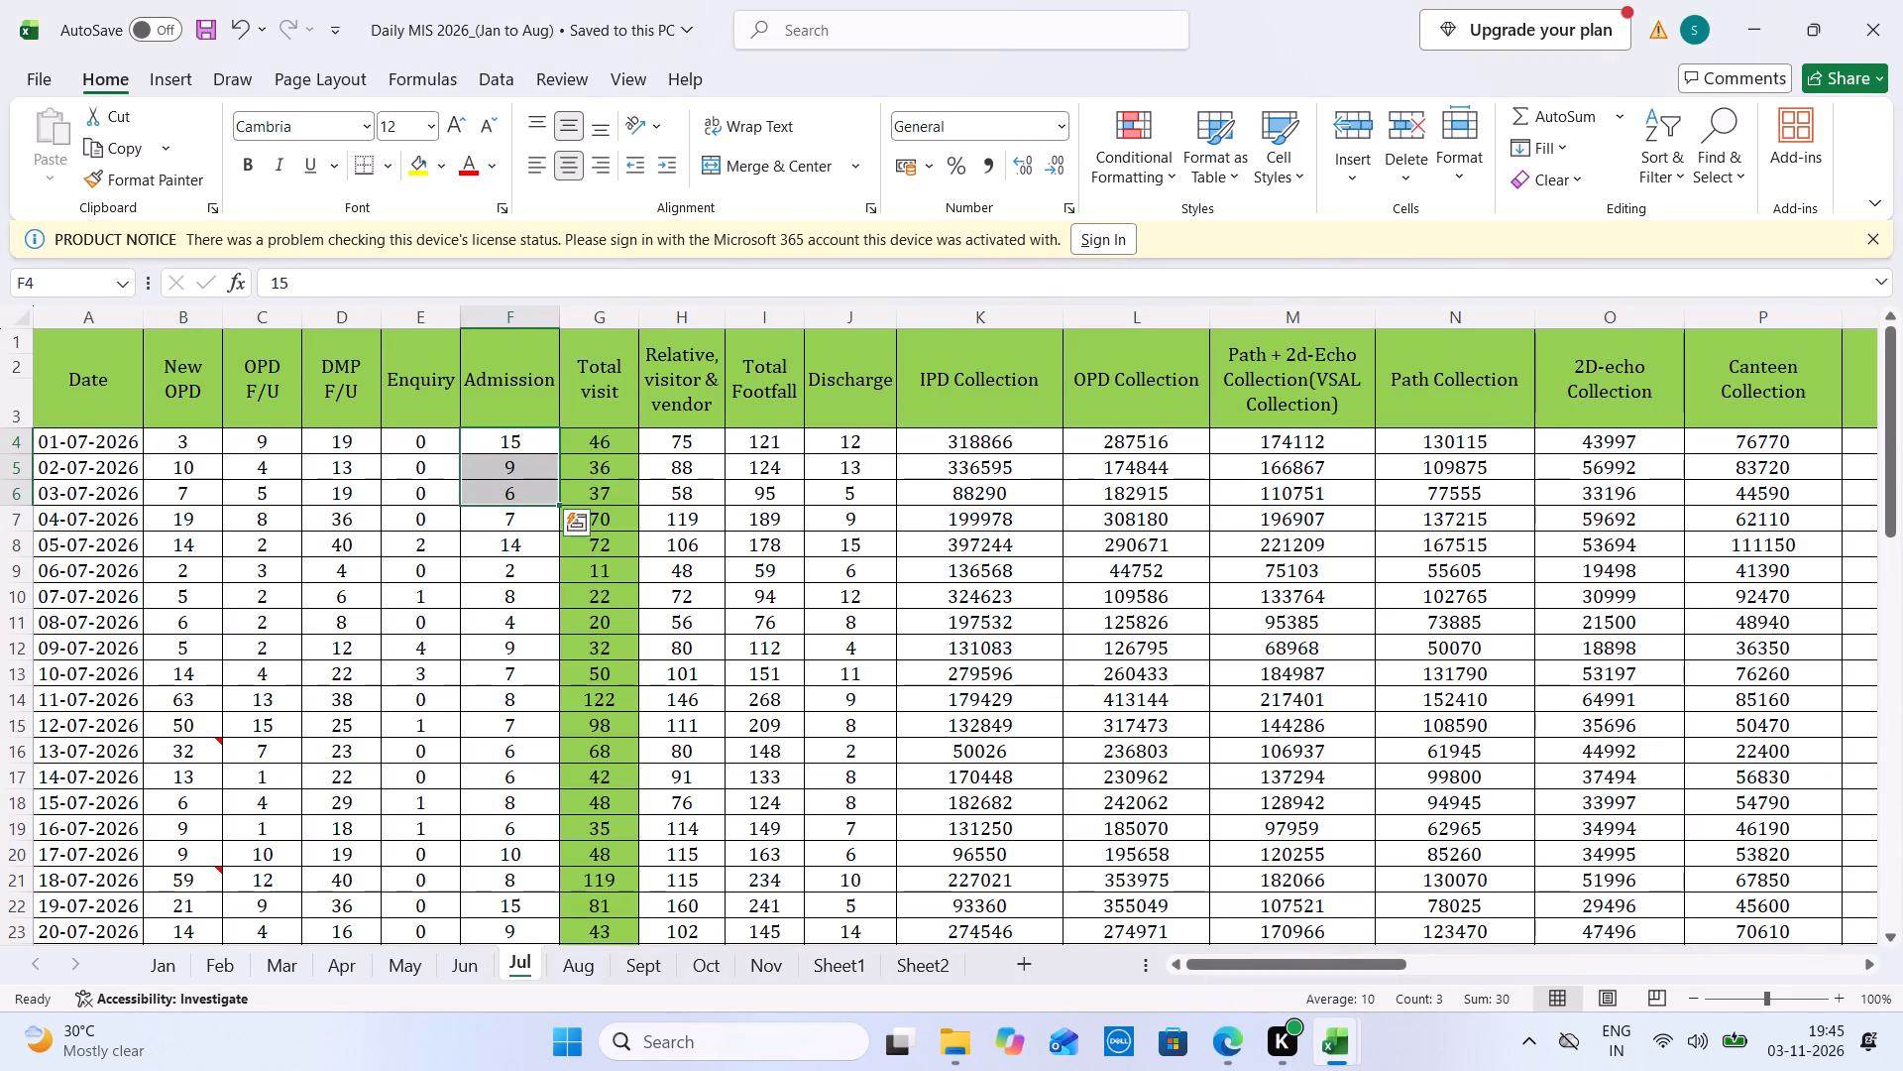
{"action": "key", "text": "ctrl+Tab"}
{"action": "left_click", "coordinate": [643, 787]}
{"action": "type", "text": "30"}
Total the 1 to 3 July collections in column U of Daily MIS and enter 2704908 for Khopoli in E355 of MIS _4 Hospital.
{"action": "key", "text": "ctrl+Tab"}
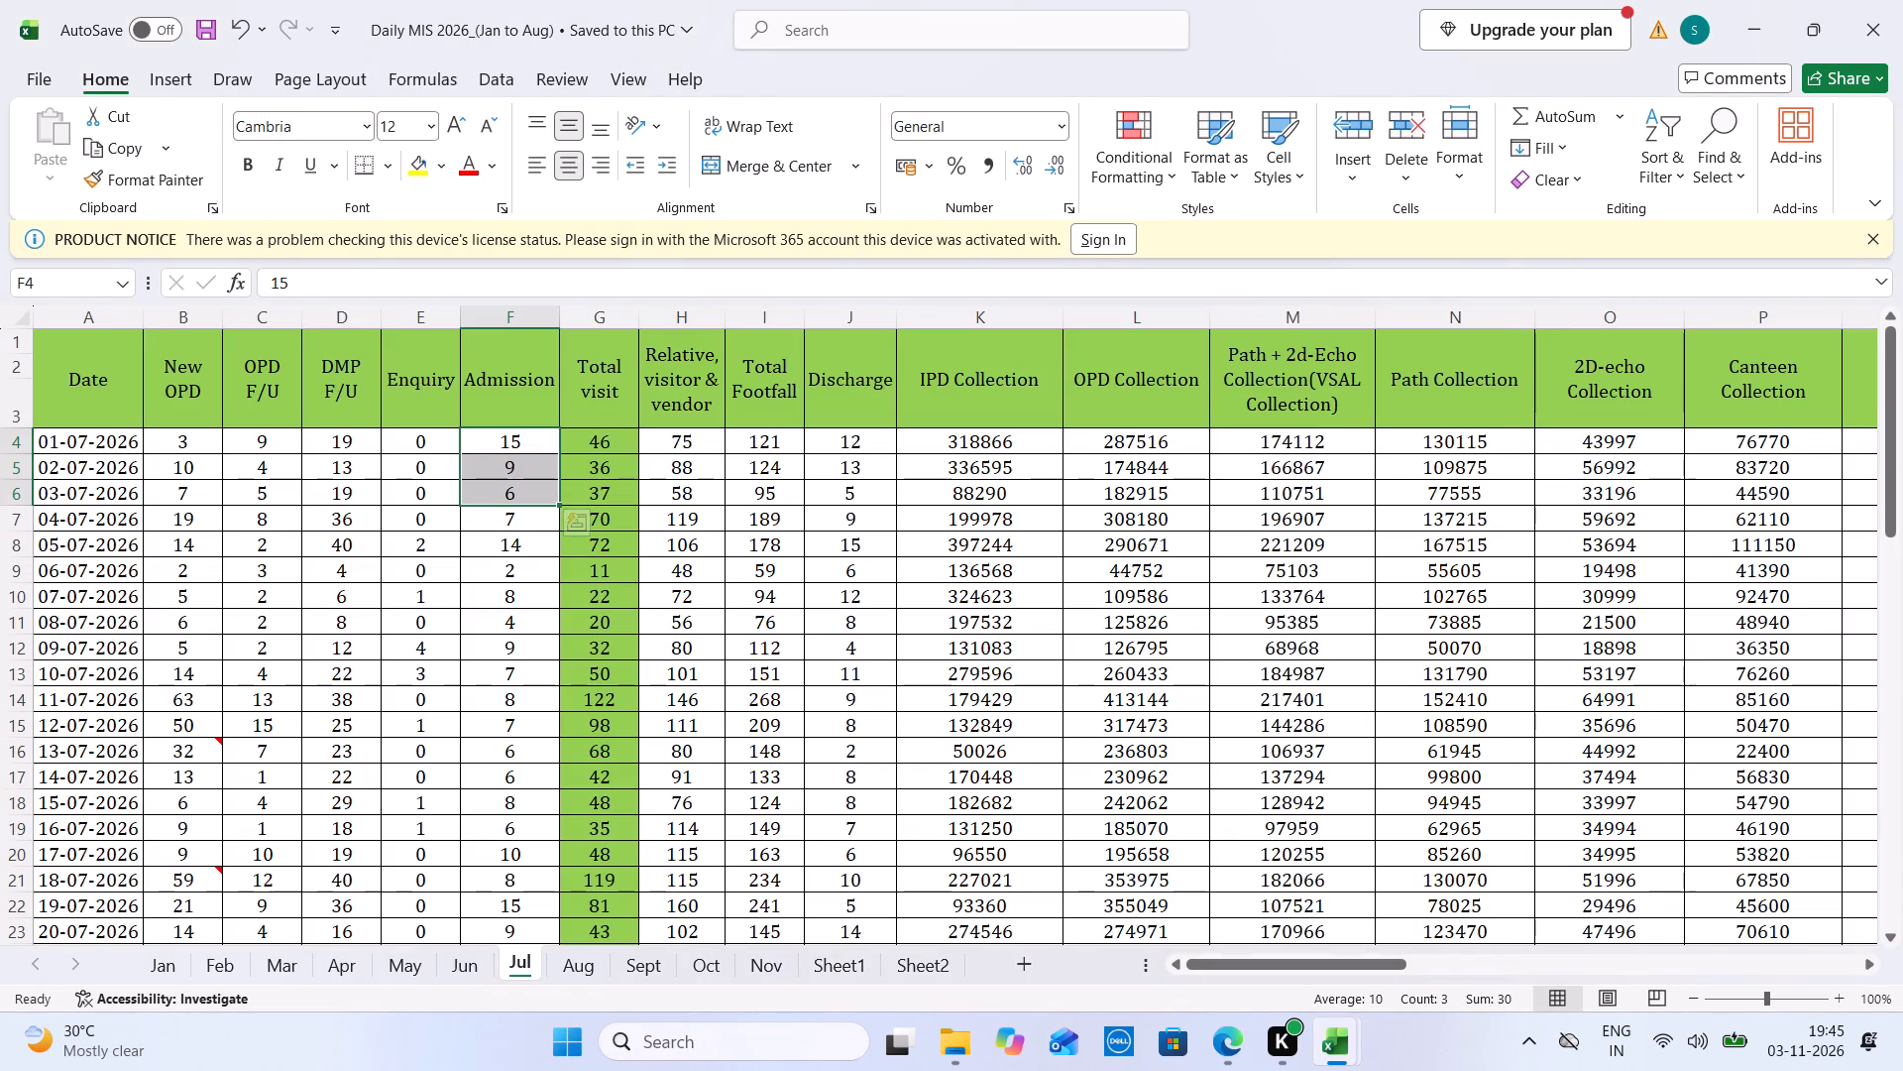
{"action": "key", "text": "Right"}
{"action": "key", "text": "Right"}
{"action": "key", "text": "Right"}
{"action": "key", "text": "Right"}
{"action": "key", "text": "Right"}
{"action": "key", "text": "Right"}
{"action": "key", "text": "Right"}
{"action": "key", "text": "Right"}
{"action": "key", "text": "Right"}
{"action": "key", "text": "Right"}
{"action": "key", "text": "Right"}
{"action": "key", "text": "Right"}
{"action": "key", "text": "Right"}
{"action": "key", "text": "Right"}
{"action": "key", "text": "Right"}
{"action": "key", "text": "Right"}
{"action": "key", "text": "Right"}
{"action": "key", "text": "Right"}
{"action": "key", "text": "Right"}
{"action": "key", "text": "Right"}
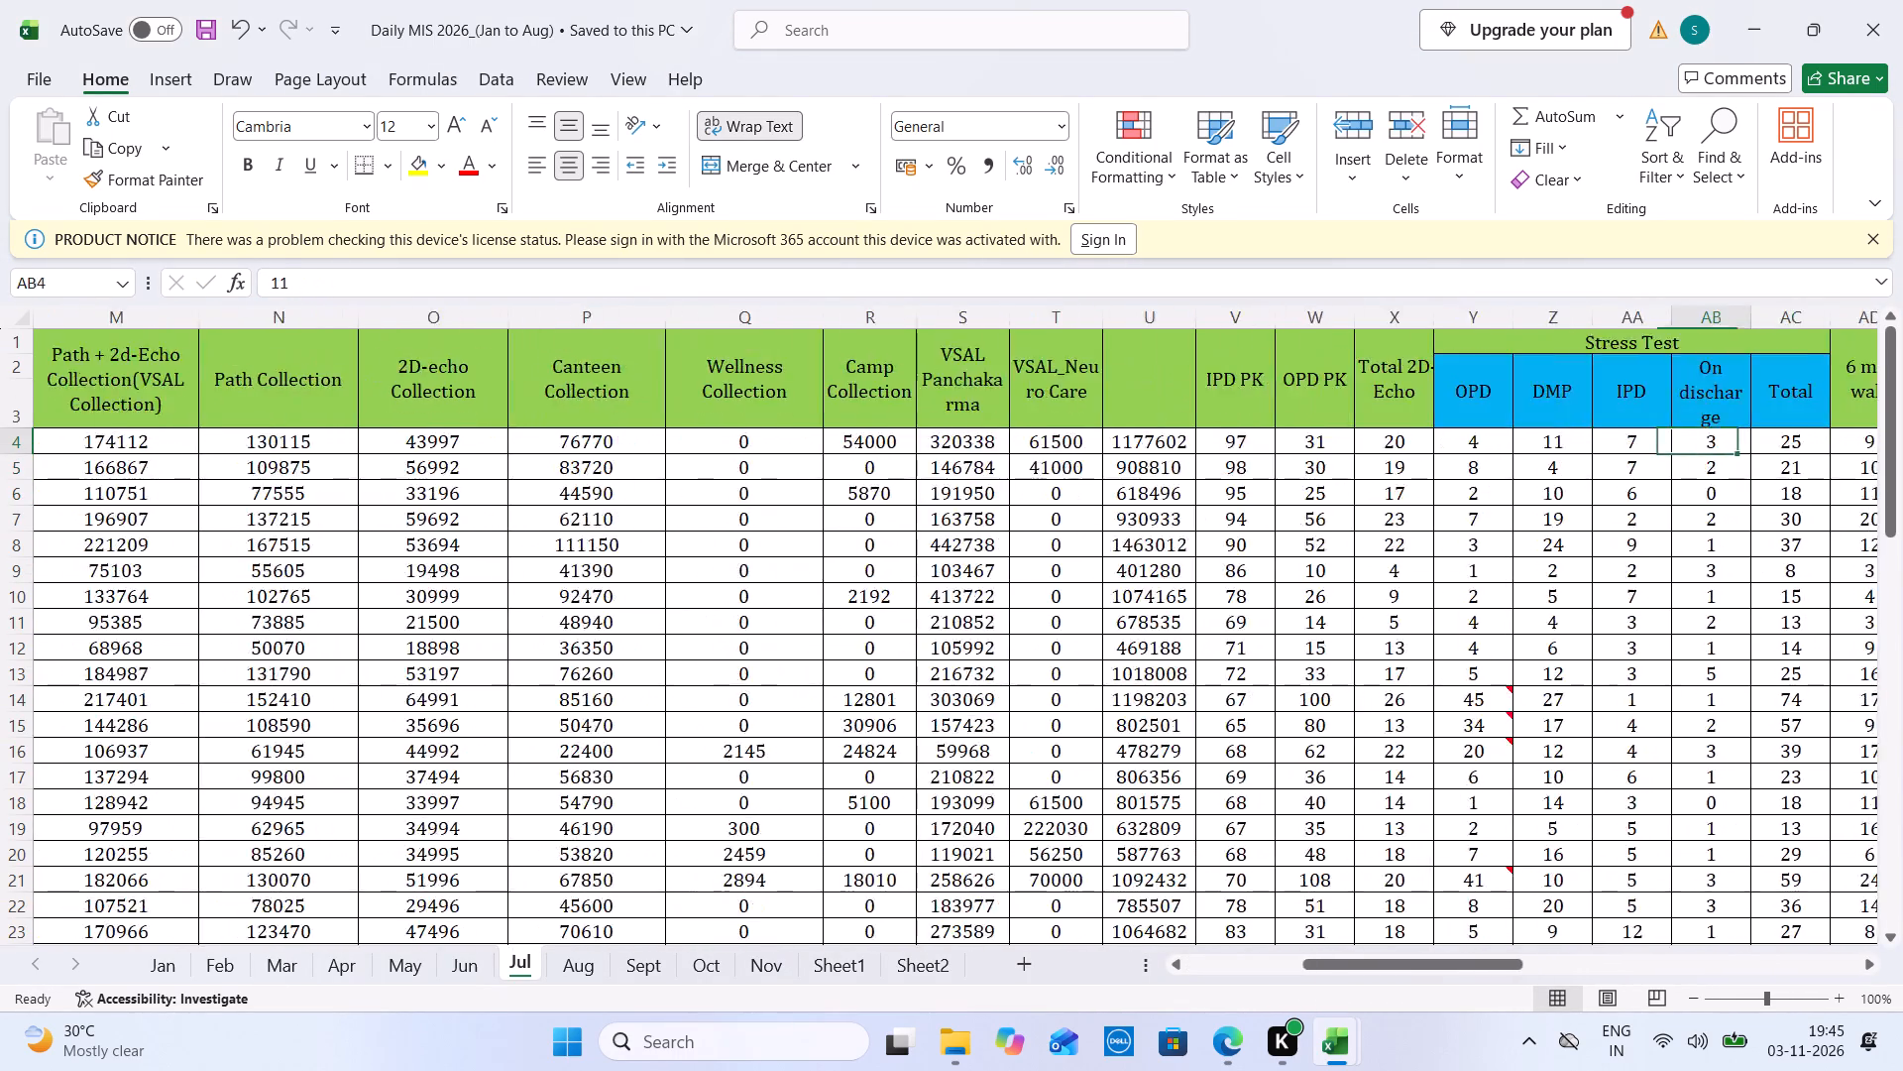
{"action": "left_click_drag", "start_coordinate": [193, 449], "coordinate": [195, 494]}
{"action": "key", "text": "ctrl+Tab"}
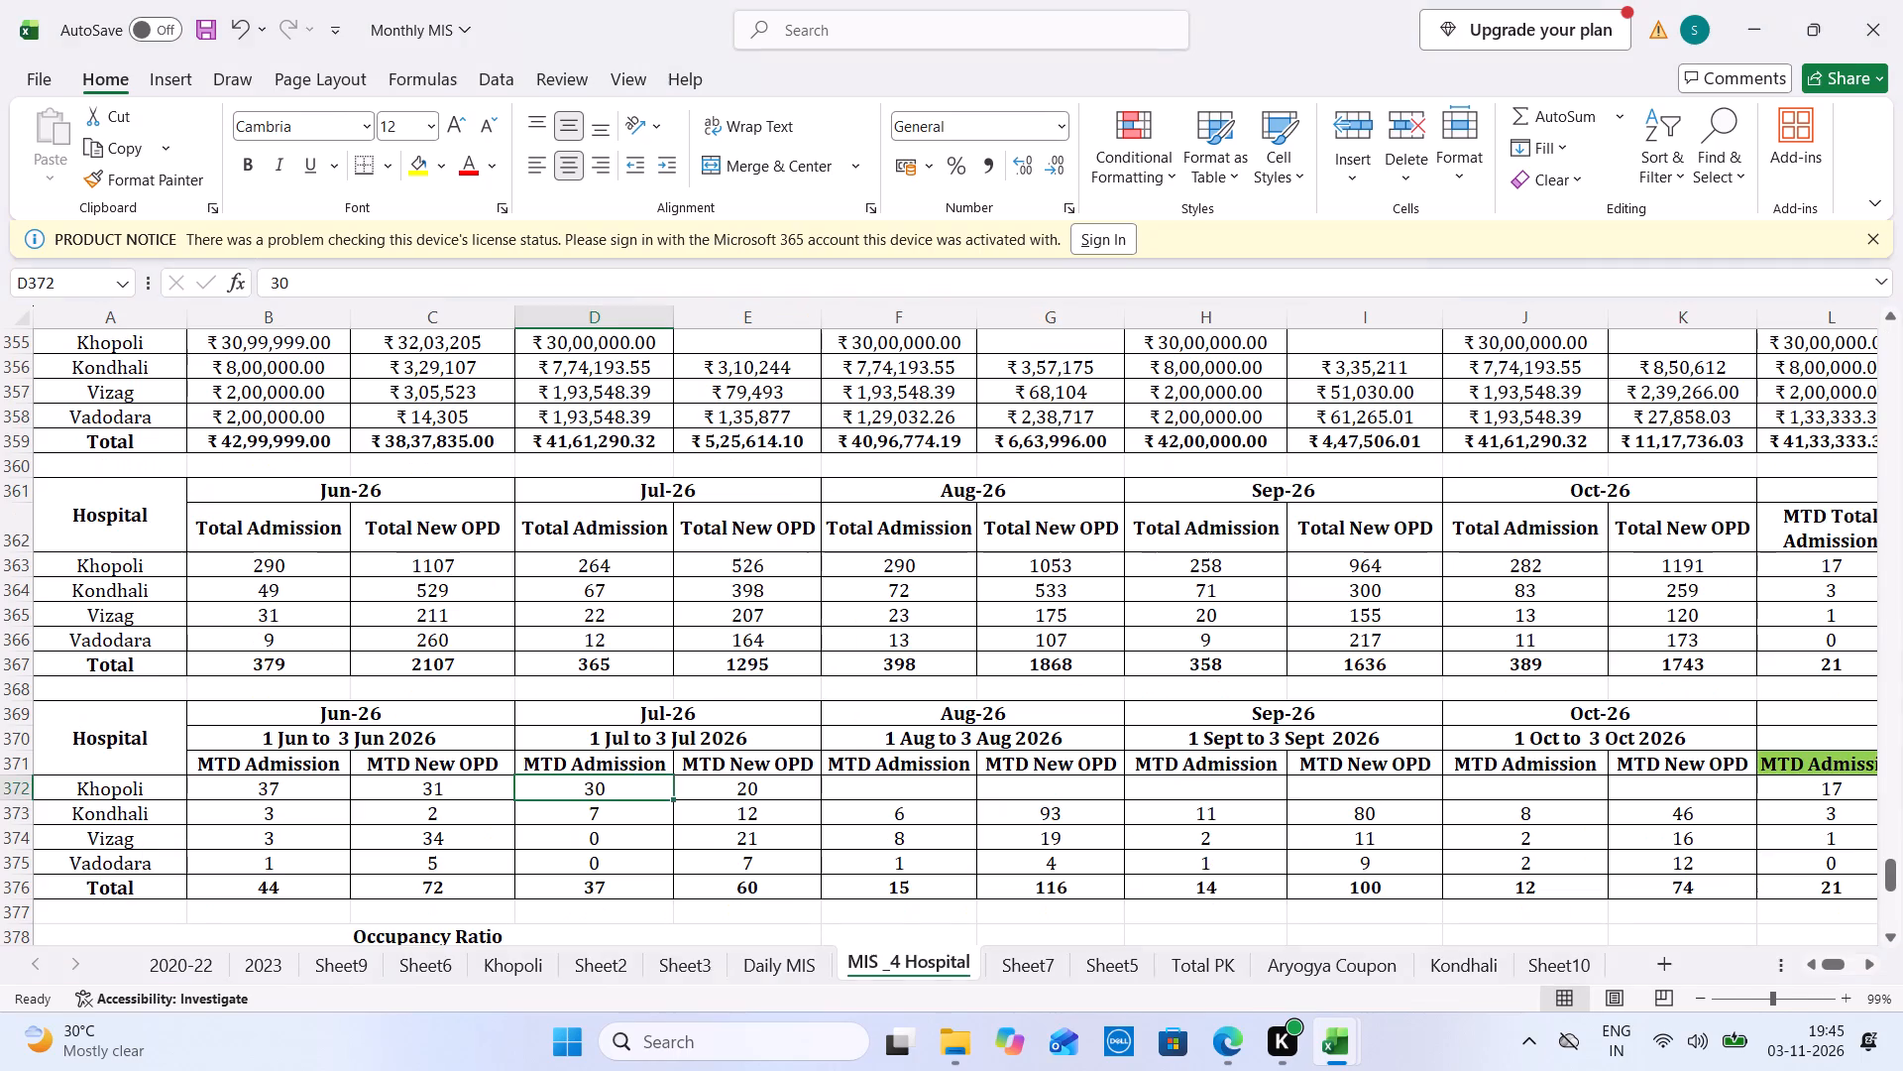
{"action": "left_click", "coordinate": [743, 335]}
{"action": "key", "text": "2"}
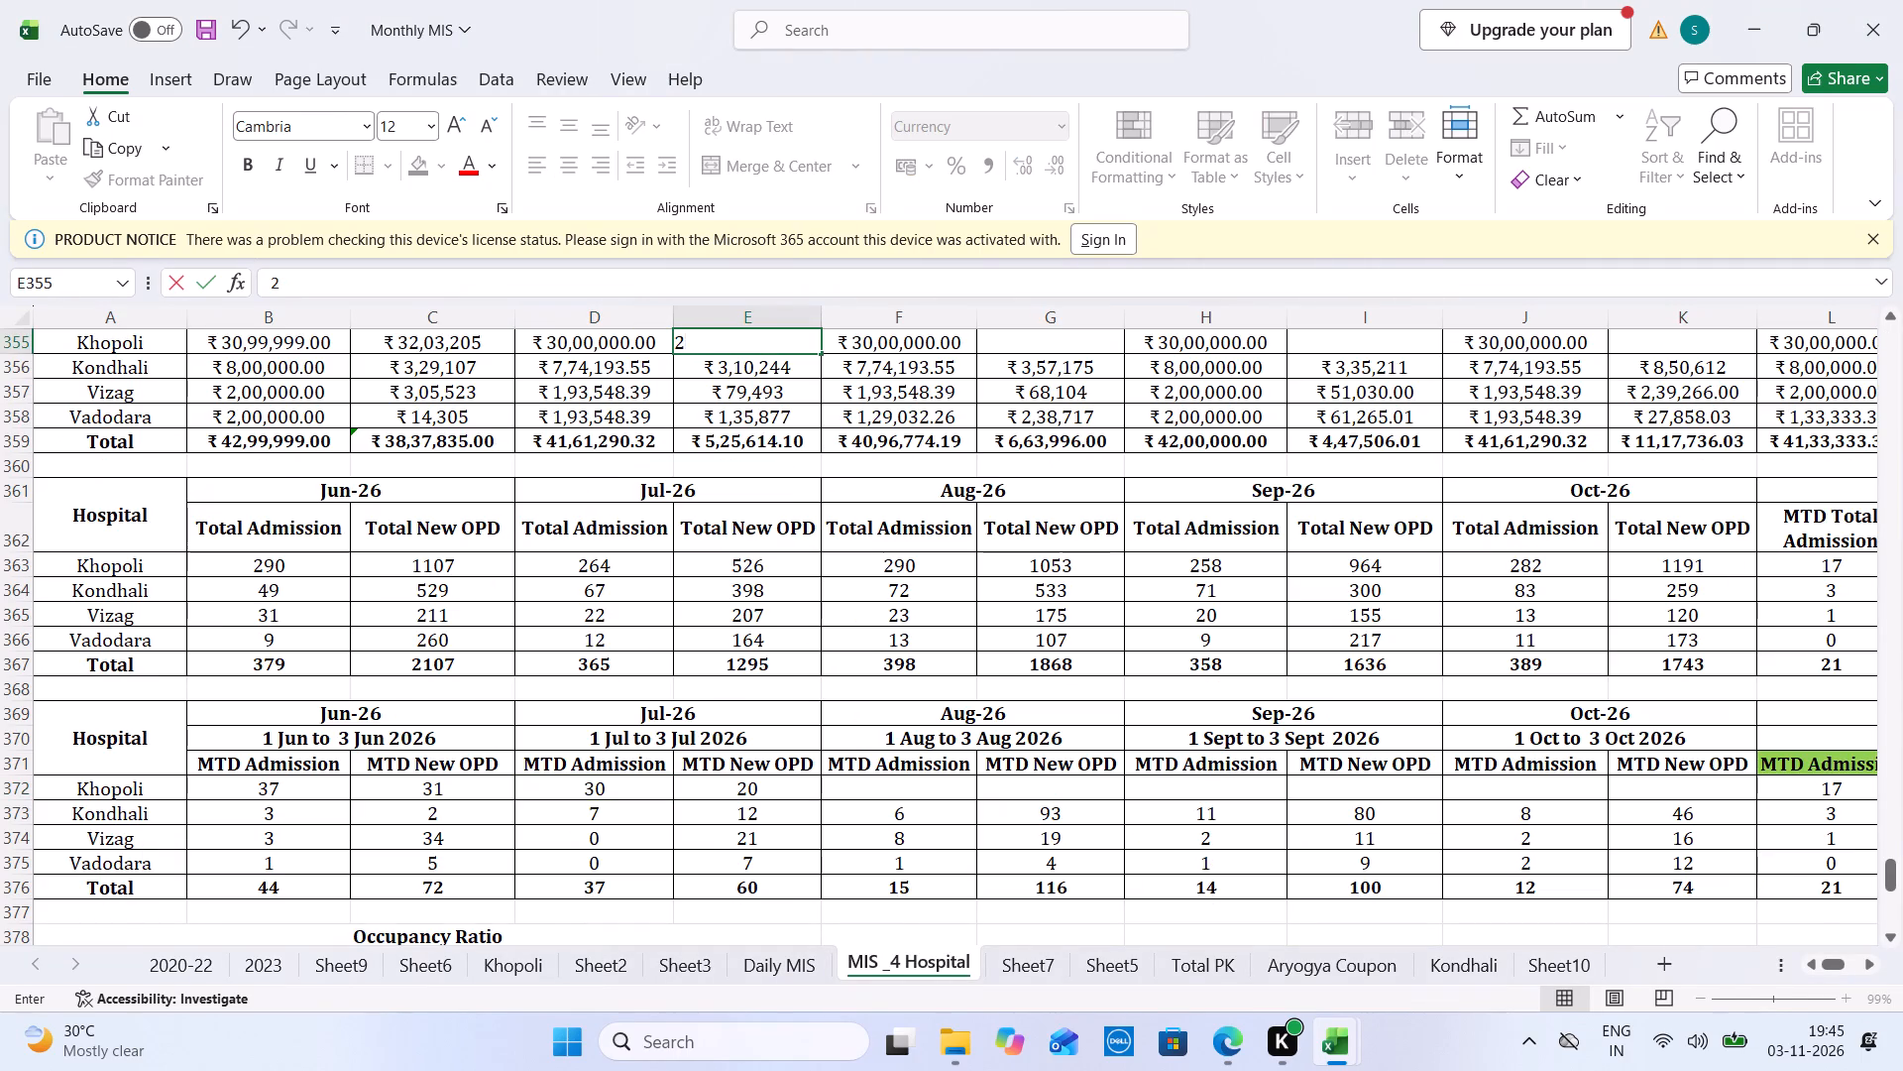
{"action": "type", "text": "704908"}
Total the 1 to 3 August New OPD counts on the Daily MIS Aug sheet and enter 101 as Khopoli's Aug-26 MTD New OPD.
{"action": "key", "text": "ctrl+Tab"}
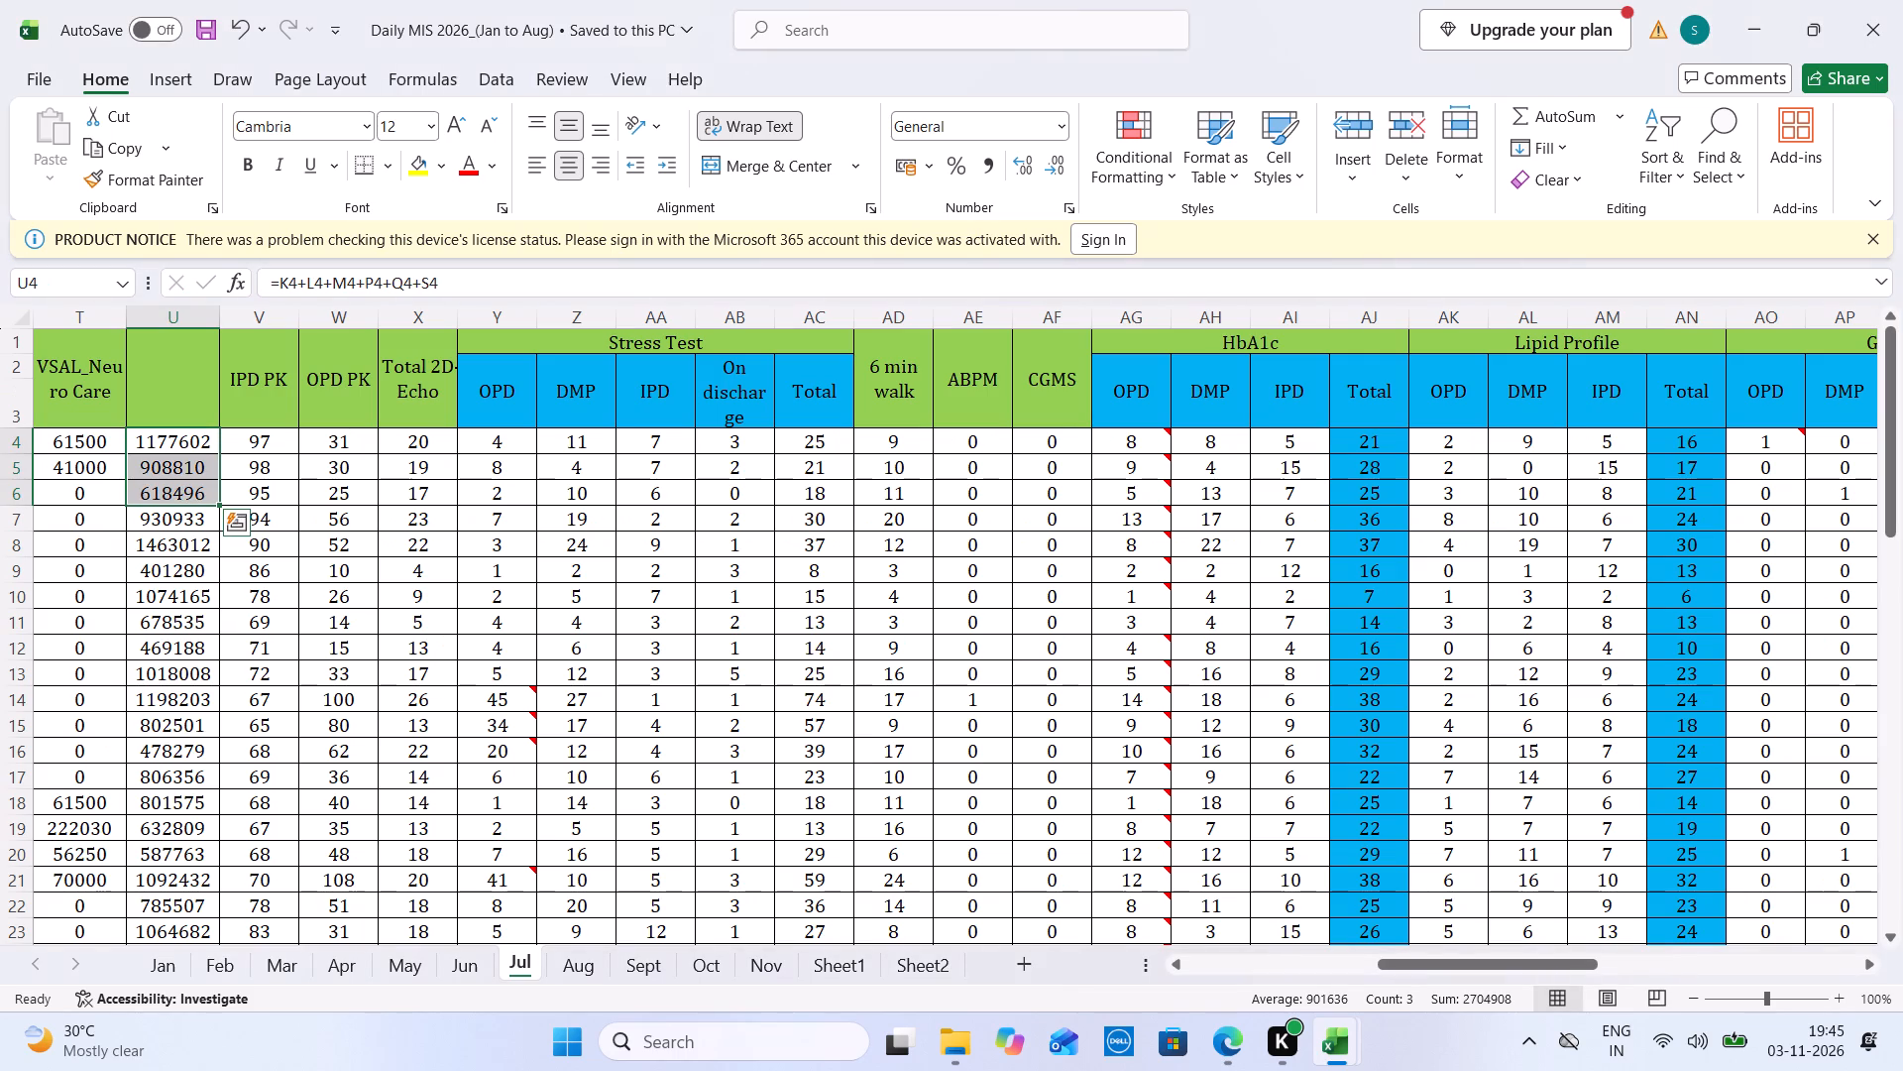
{"action": "left_click", "coordinate": [600, 958]}
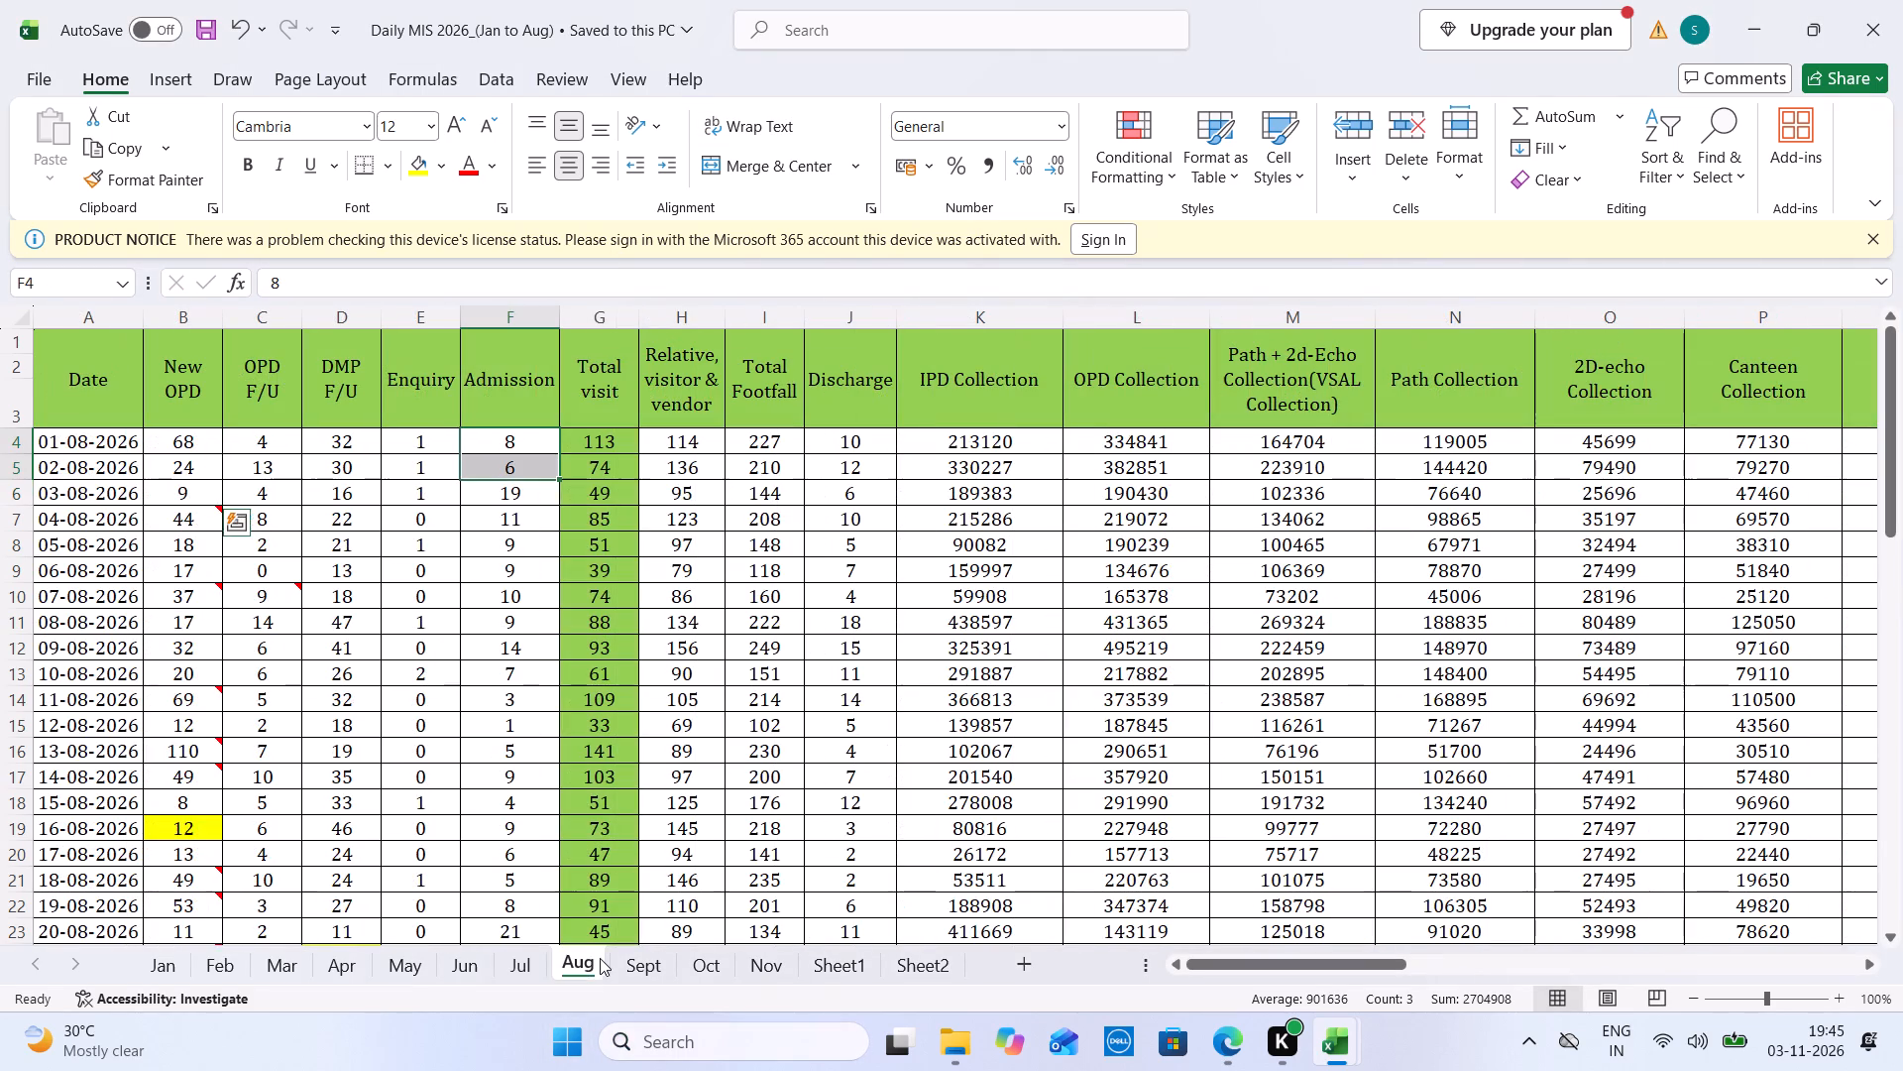
{"action": "left_click_drag", "start_coordinate": [186, 444], "coordinate": [194, 490]}
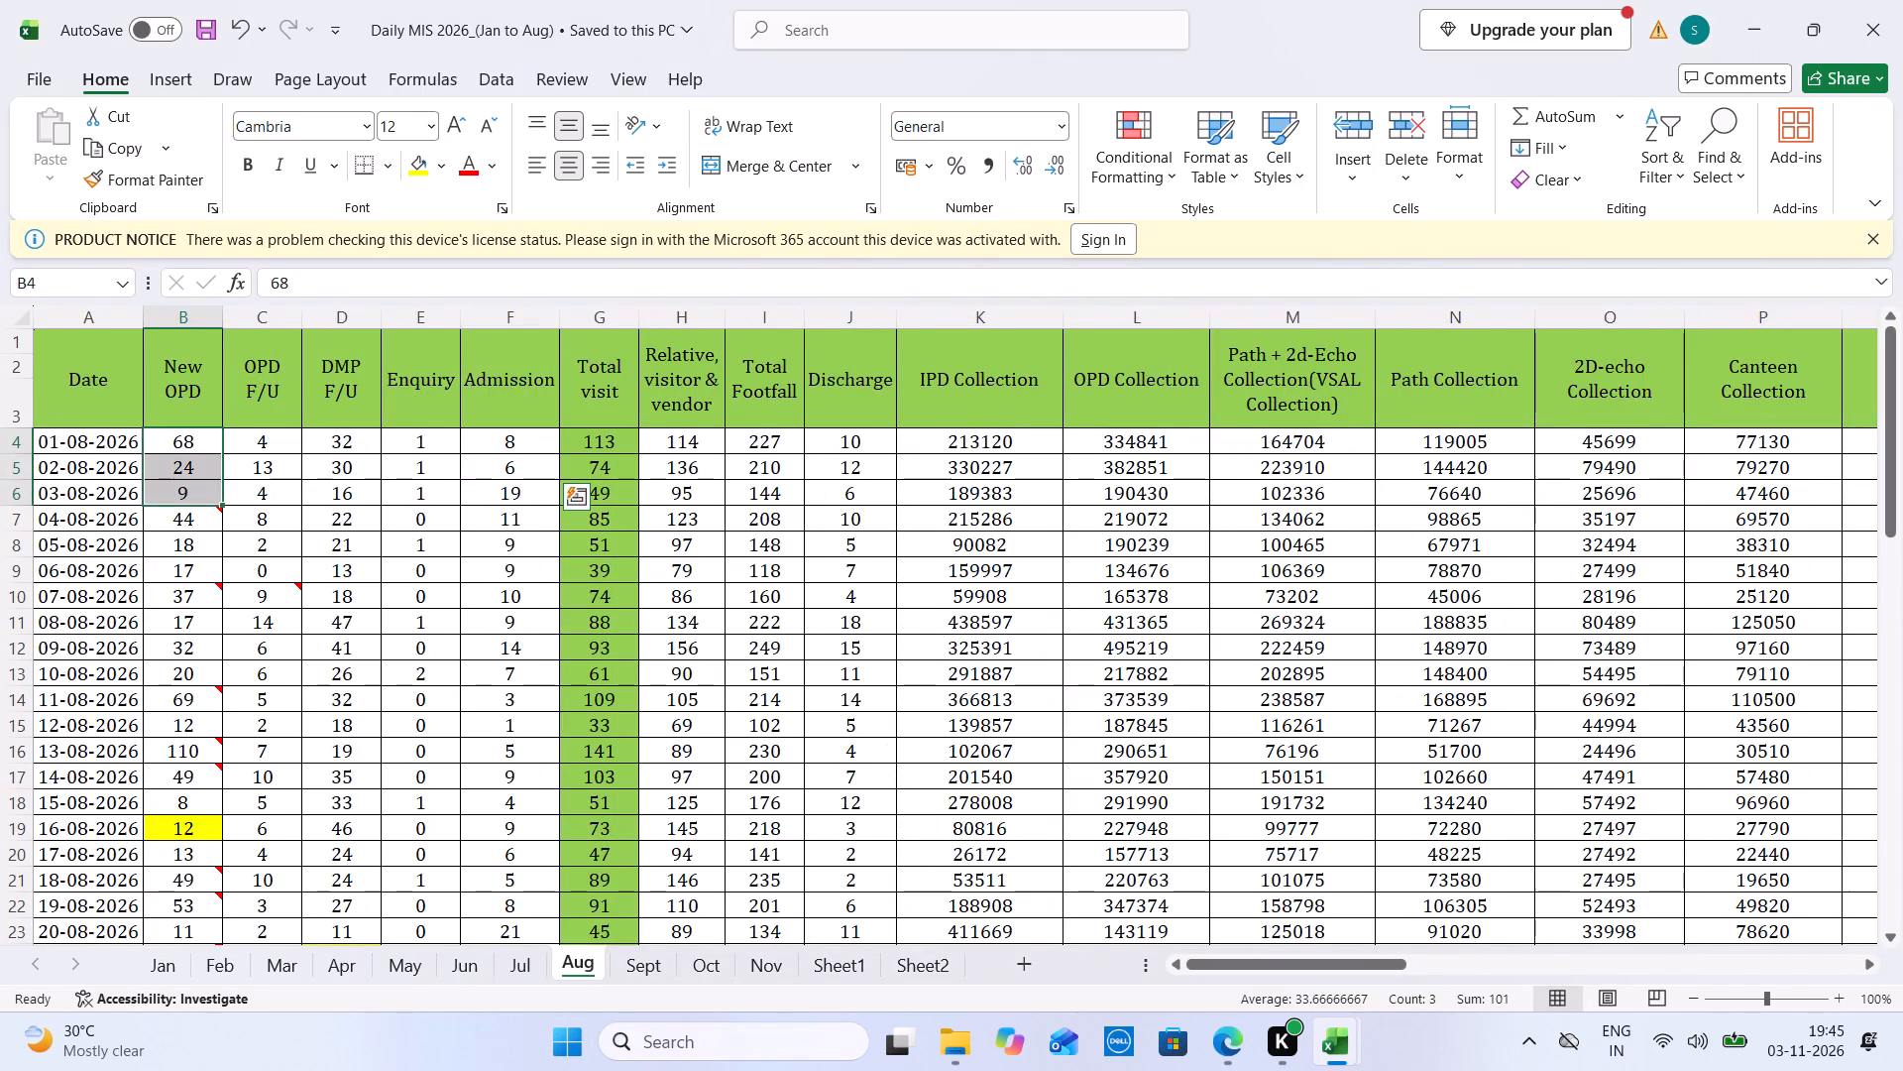
{"action": "key", "text": "ctrl+Tab"}
{"action": "left_click", "coordinate": [996, 789]}
{"action": "type", "text": "101"}
Total the 1 to 3 August admissions in Daily MIS and enter 33 as Khopoli's Aug-26 MTD Admission in Monthly MIS.
{"action": "key", "text": "ctrl+Tab"}
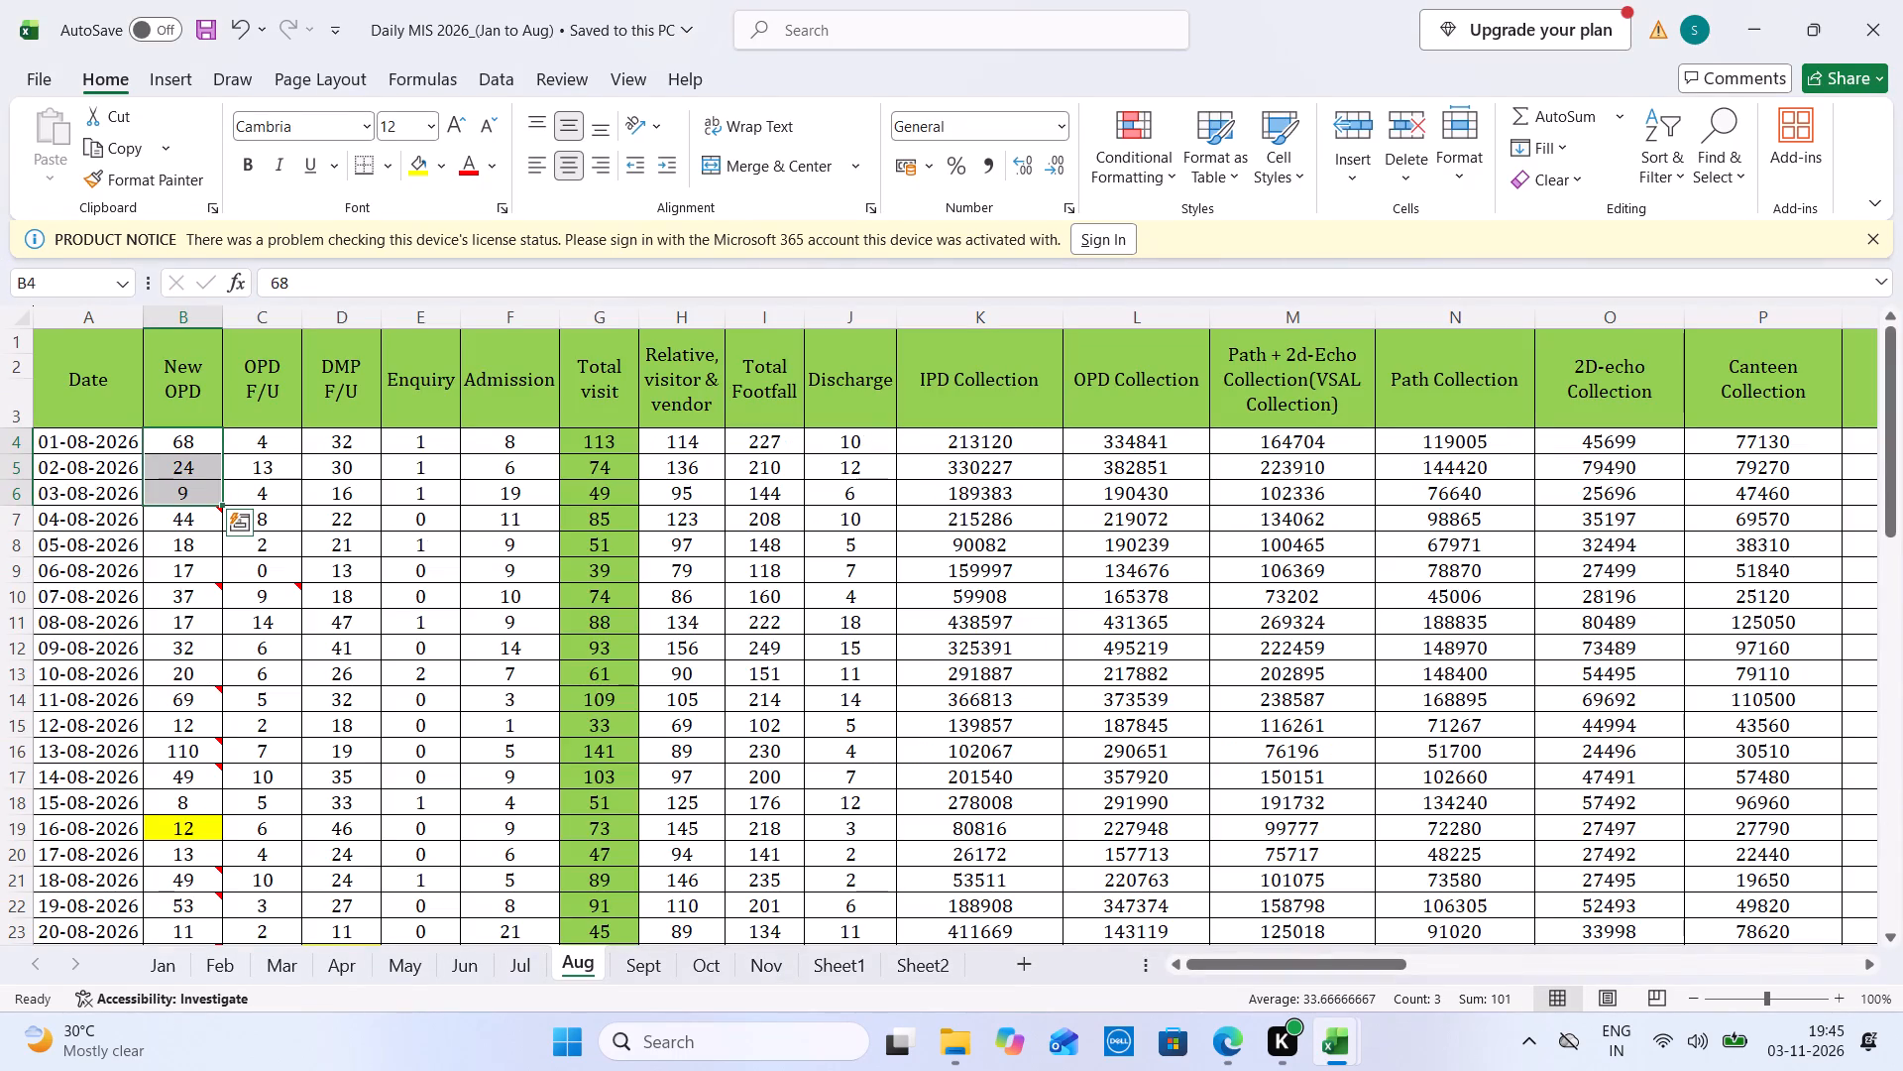
{"action": "left_click_drag", "start_coordinate": [497, 433], "coordinate": [513, 485]}
{"action": "key", "text": "ctrl+Tab"}
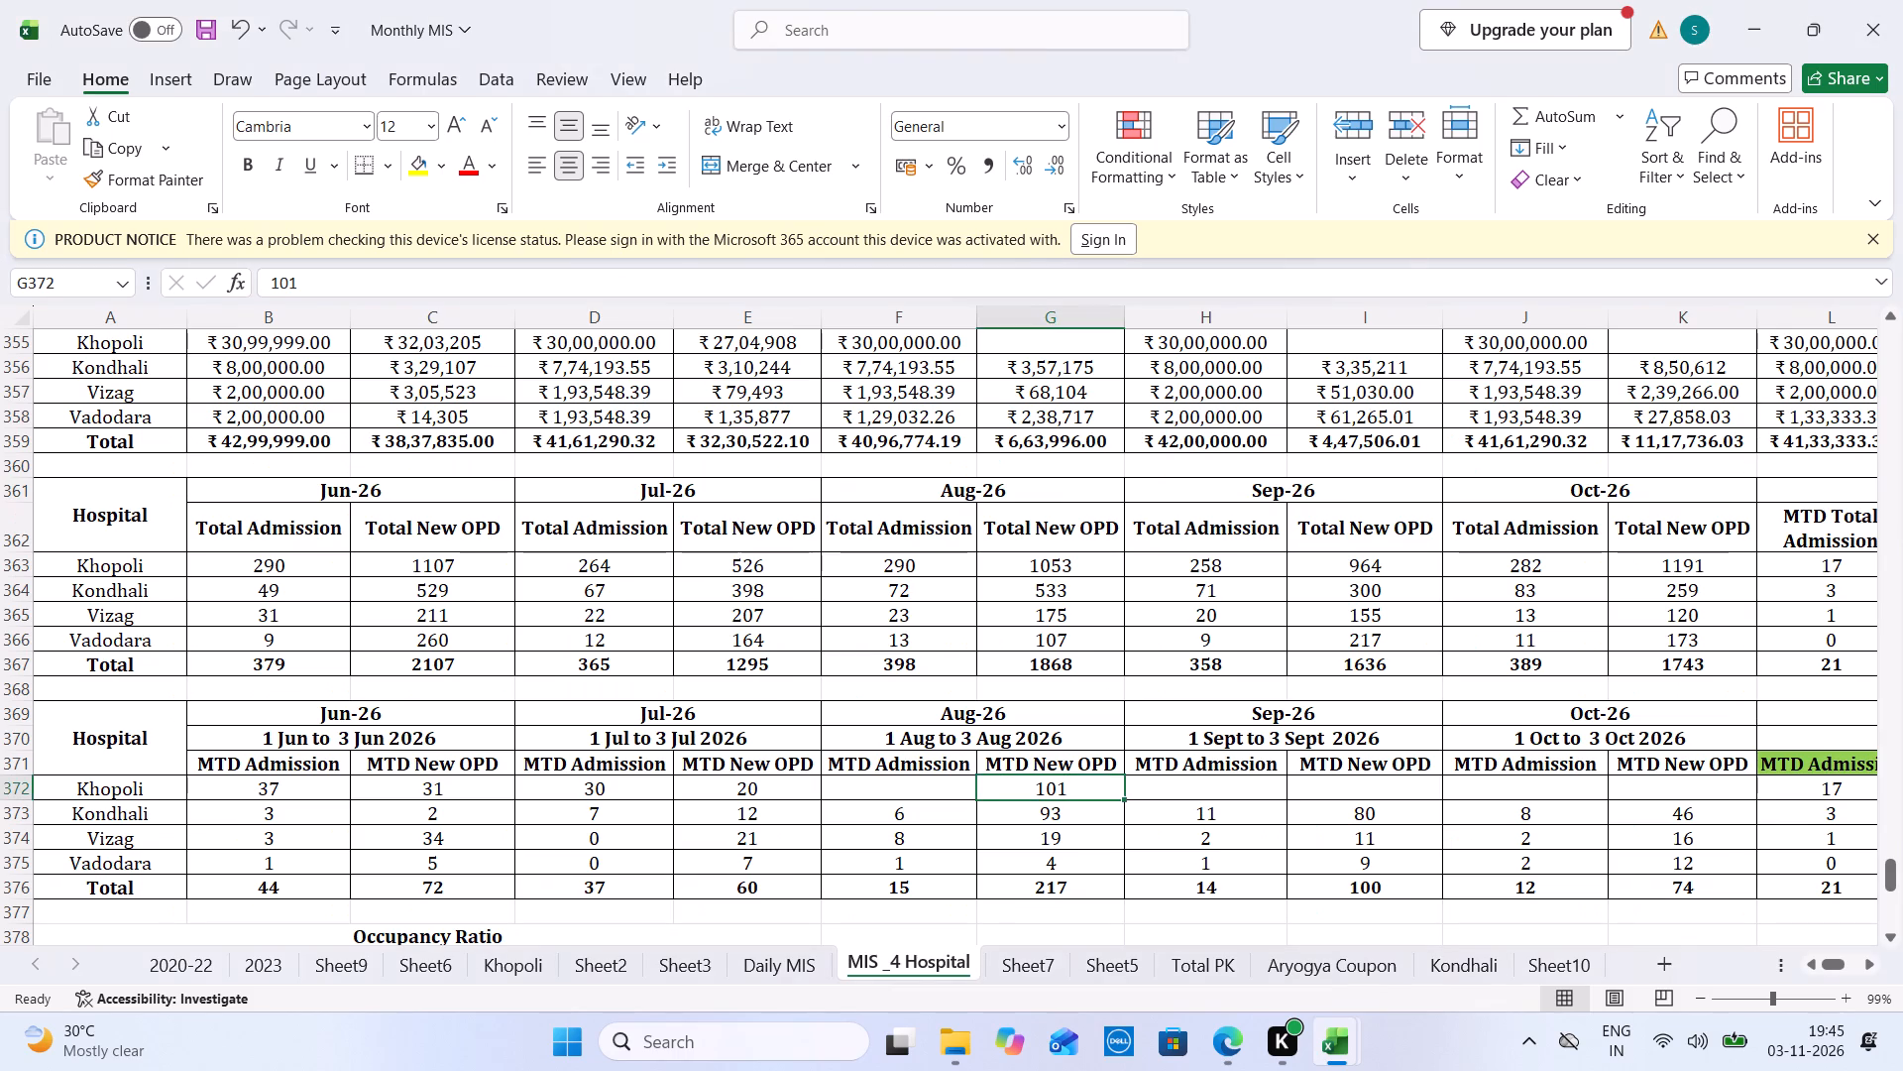
{"action": "left_click", "coordinate": [929, 794]}
{"action": "type", "text": "33"}
Total the 1 to 3 August collections in column U of Daily MIS and enter 2956019 for Khopoli in G355 of MIS _4 Hospital.
{"action": "key", "text": "ctrl+Tab"}
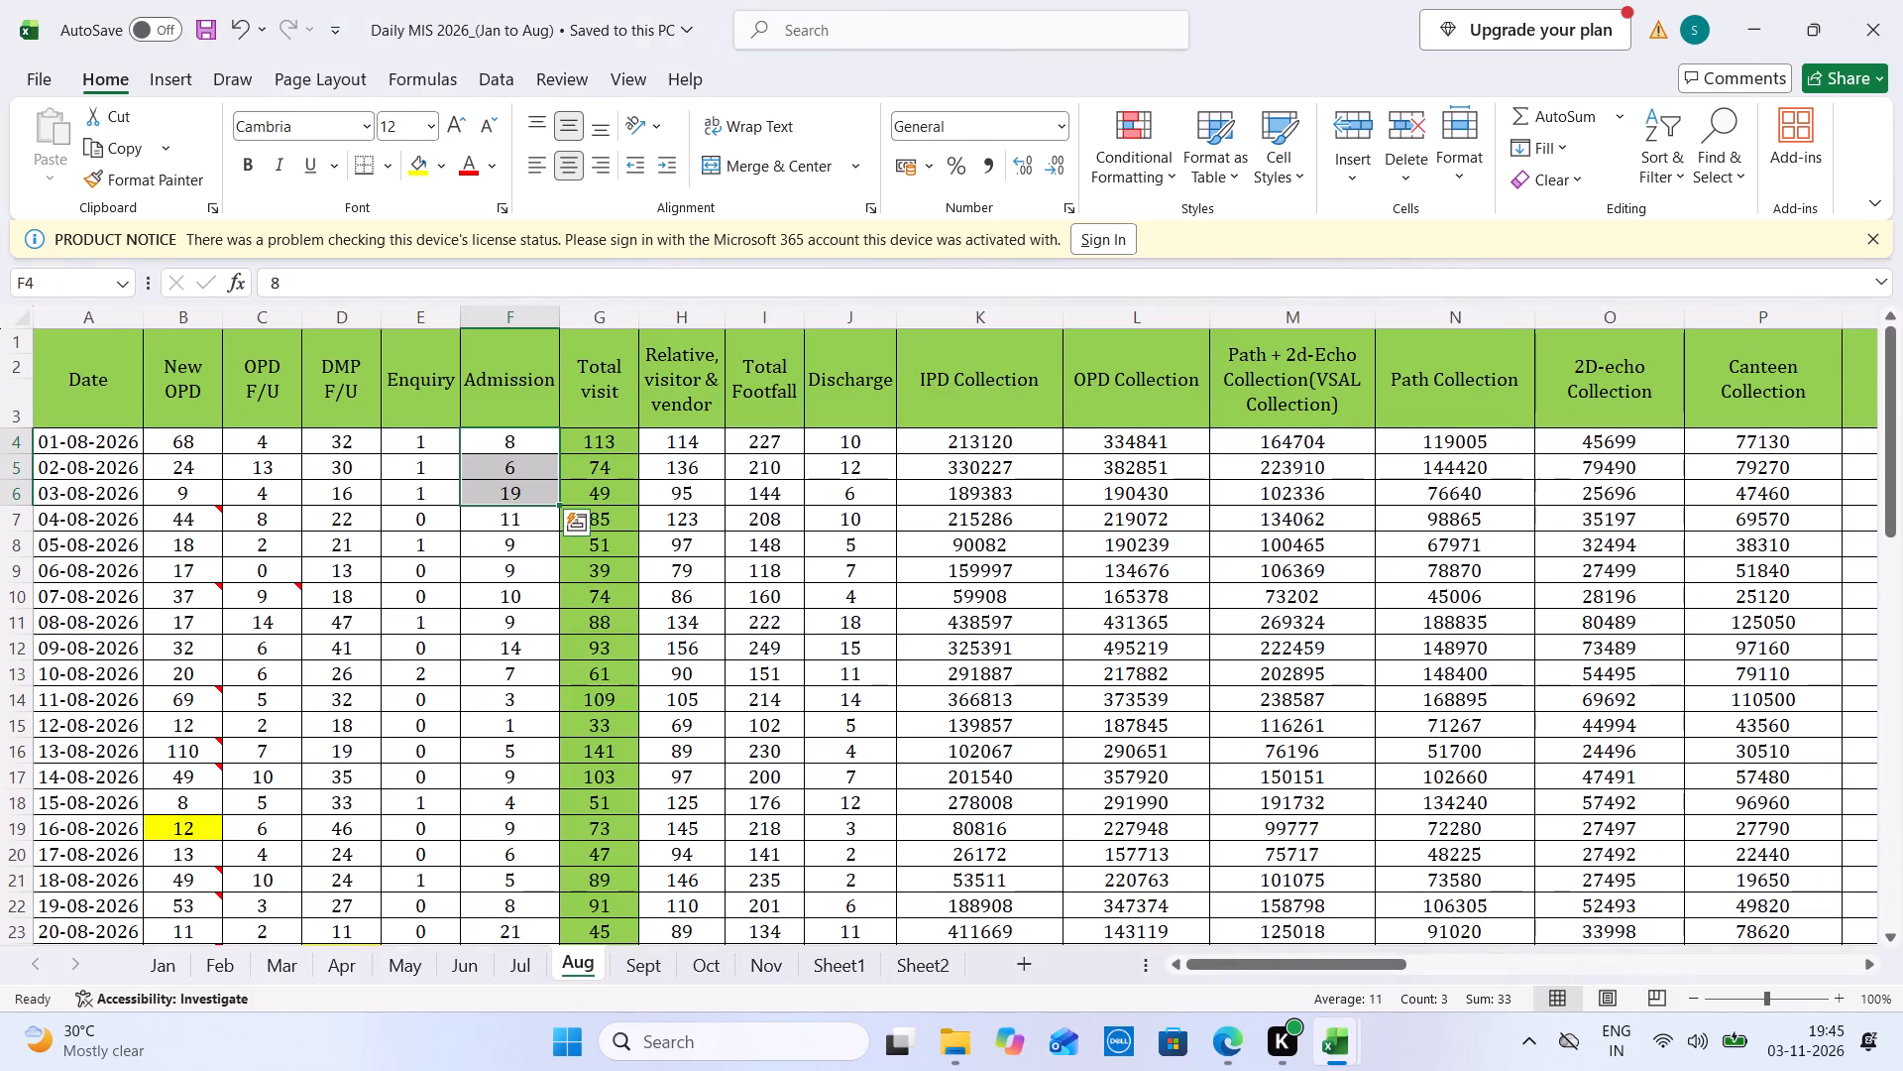
{"action": "key", "text": "Right"}
{"action": "key", "text": "Right"}
{"action": "key", "text": "Right"}
{"action": "key", "text": "Right"}
{"action": "key", "text": "Right"}
{"action": "key", "text": "Right"}
{"action": "key", "text": "Right"}
{"action": "key", "text": "Right"}
{"action": "key", "text": "Right"}
{"action": "key", "text": "Right"}
{"action": "key", "text": "Right"}
{"action": "key", "text": "Right"}
{"action": "key", "text": "Right"}
{"action": "key", "text": "Right"}
{"action": "key", "text": "Right"}
{"action": "key", "text": "Right"}
{"action": "key", "text": "Right"}
{"action": "key", "text": "Right"}
{"action": "key", "text": "Right"}
{"action": "key", "text": "Right"}
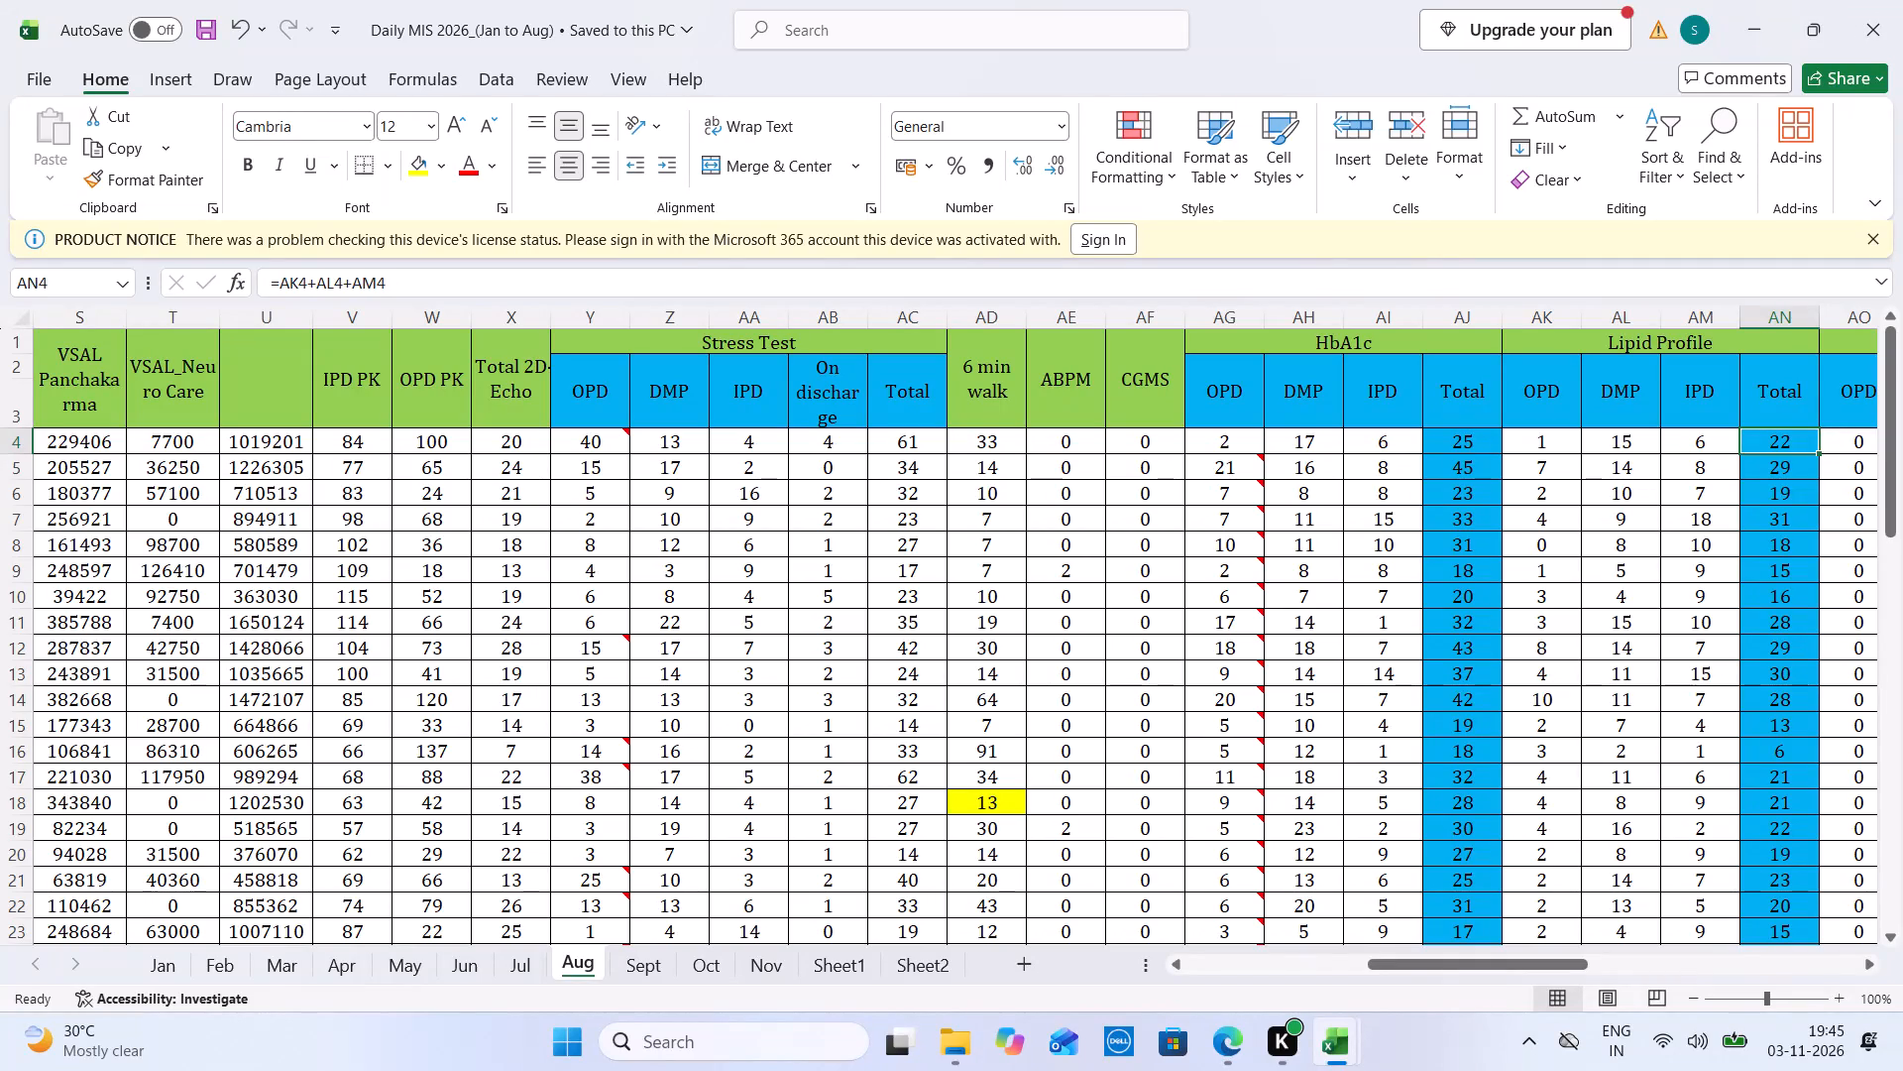
{"action": "left_click_drag", "start_coordinate": [252, 434], "coordinate": [256, 478]}
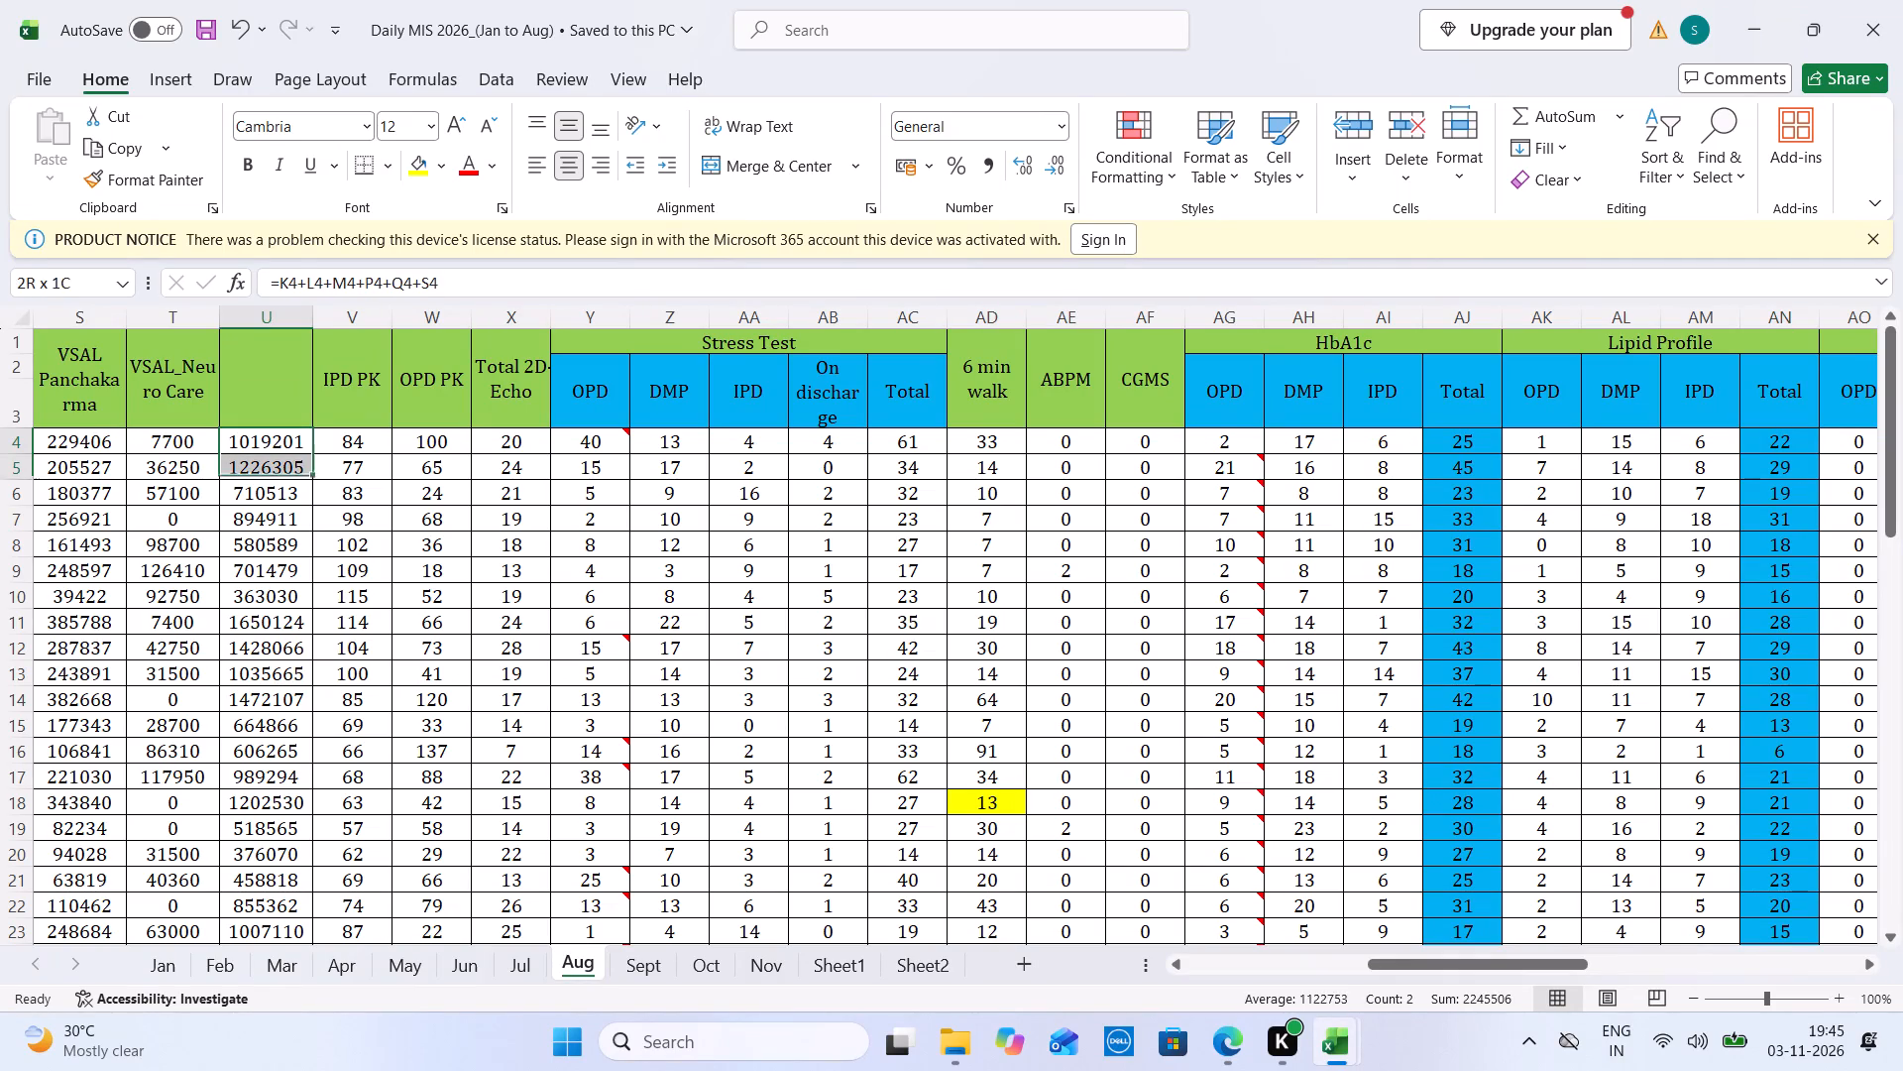
{"action": "left_click_drag", "start_coordinate": [256, 478], "coordinate": [258, 483]}
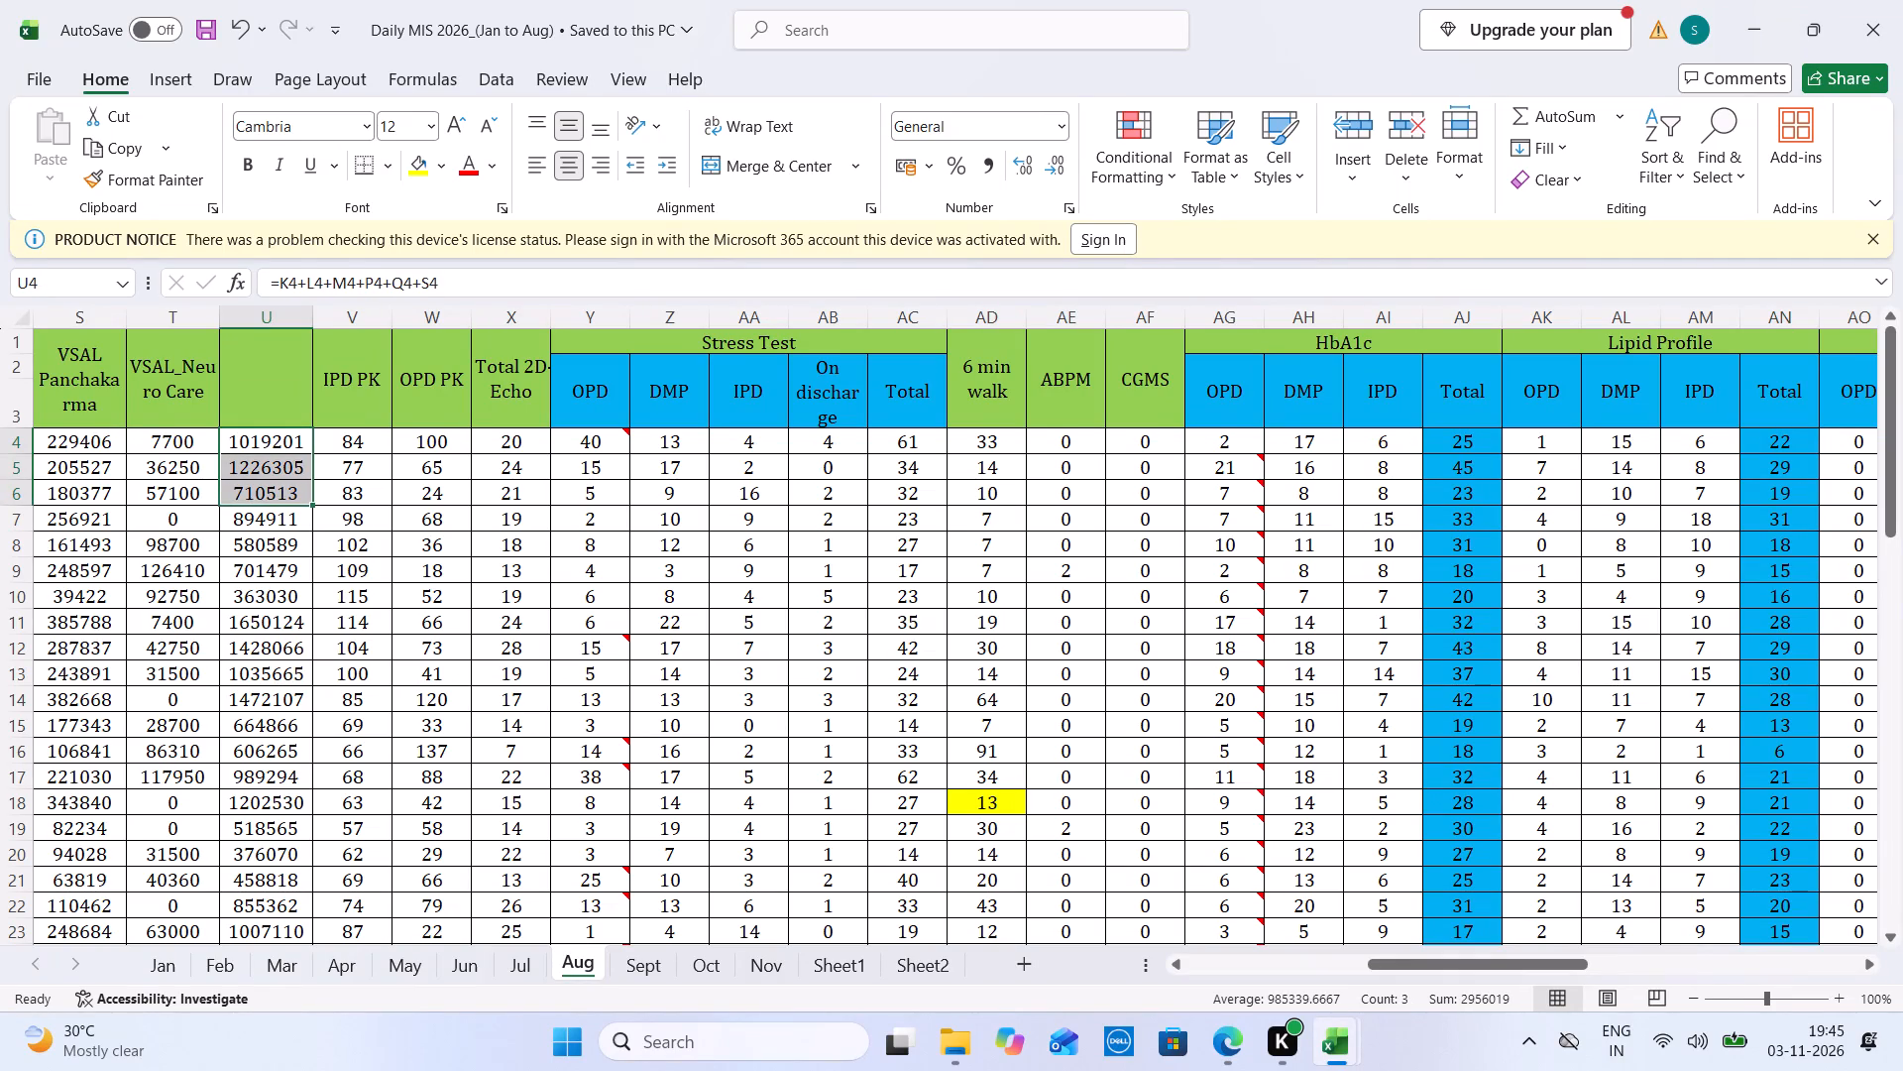
{"action": "key", "text": "ctrl+Tab"}
{"action": "left_click", "coordinate": [1052, 342]}
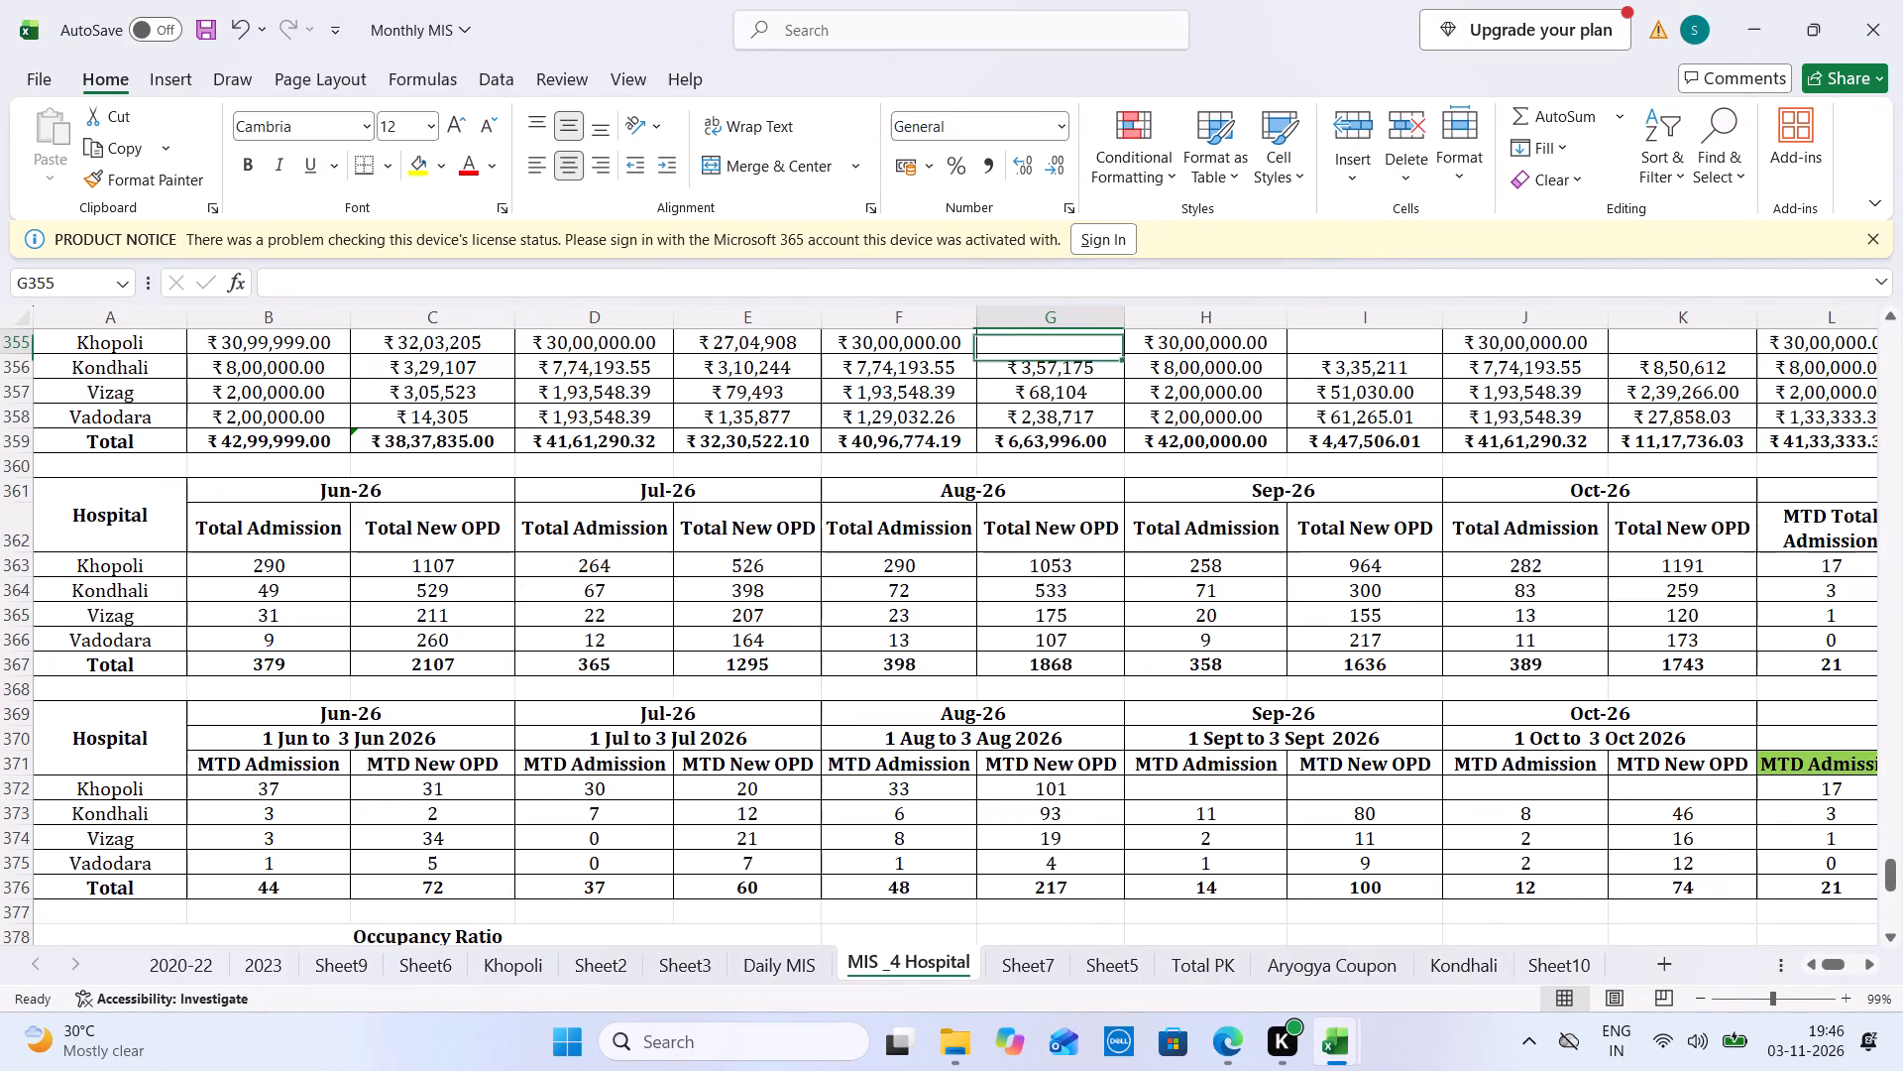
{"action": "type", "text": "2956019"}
Total the 1 to 3 September collections on the Daily MIS Sept sheet, enter 2512885 for Khopoli in I355 of Monthly MIS, and save.
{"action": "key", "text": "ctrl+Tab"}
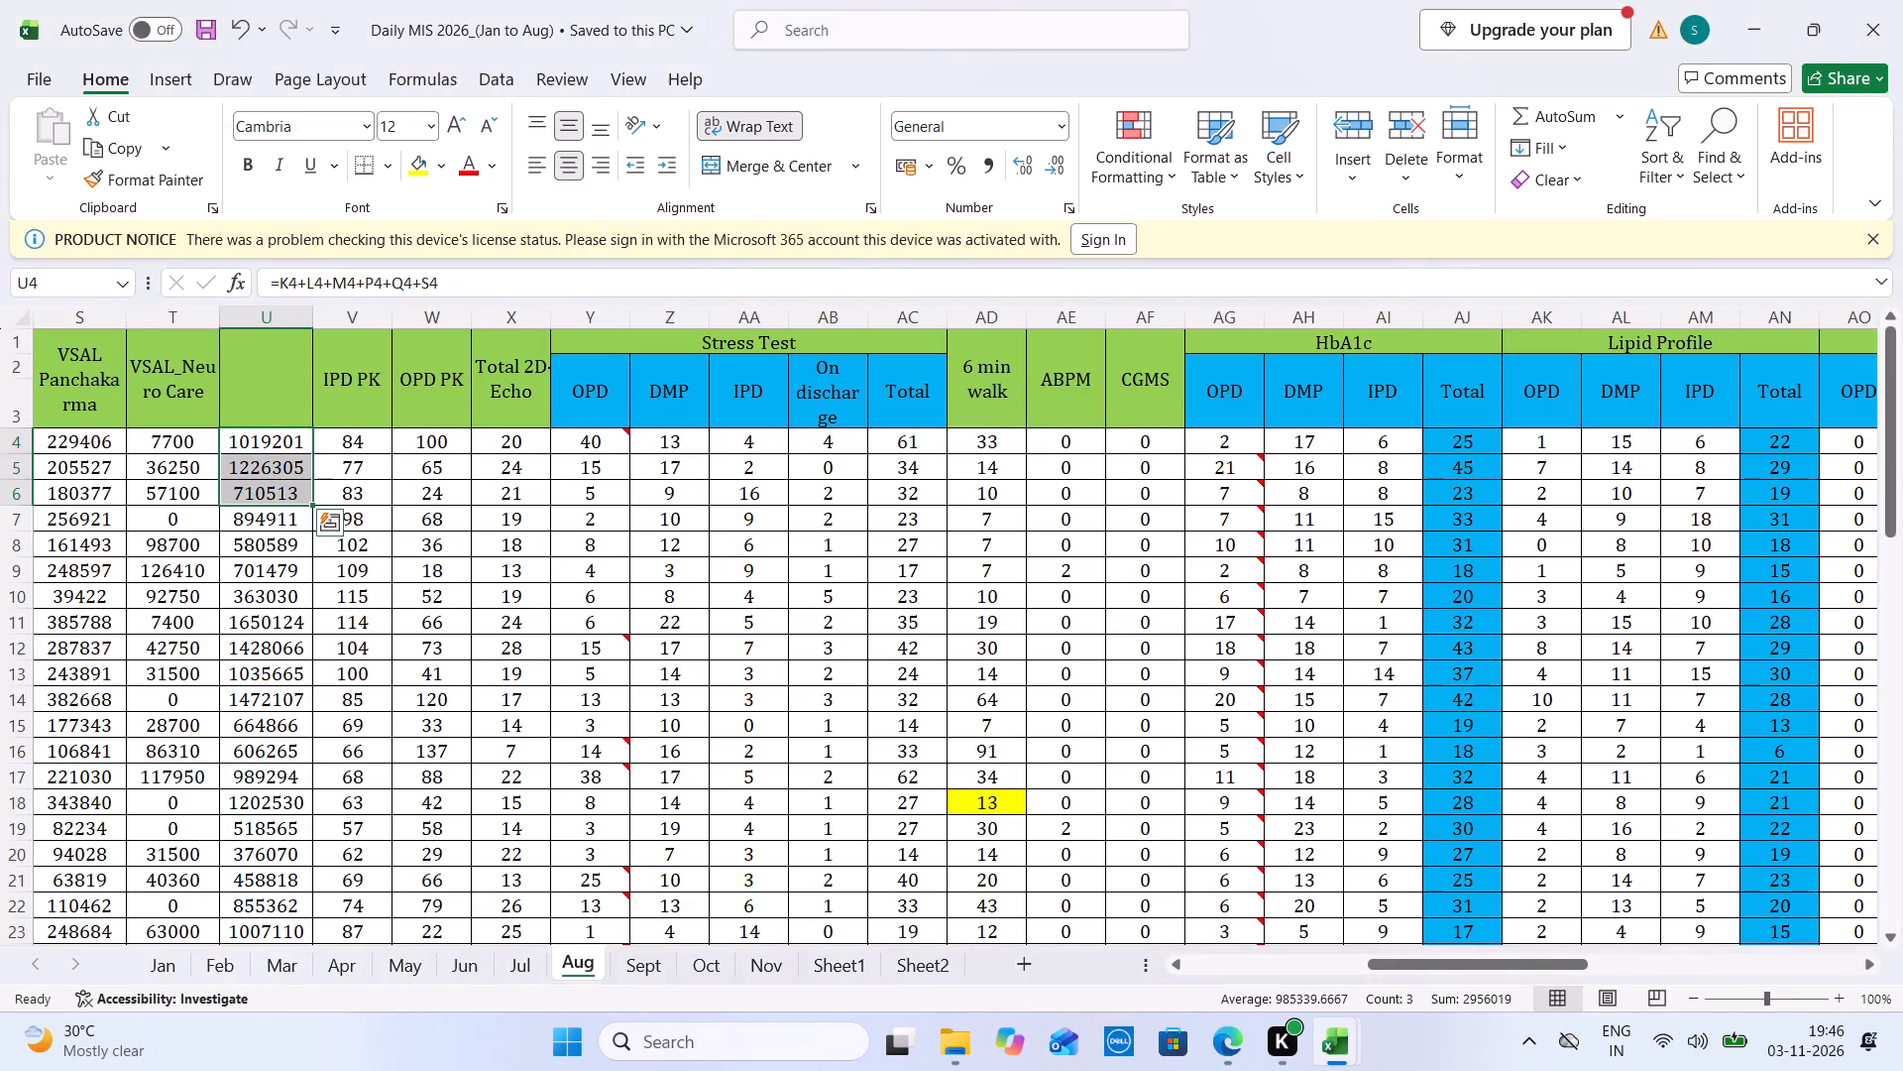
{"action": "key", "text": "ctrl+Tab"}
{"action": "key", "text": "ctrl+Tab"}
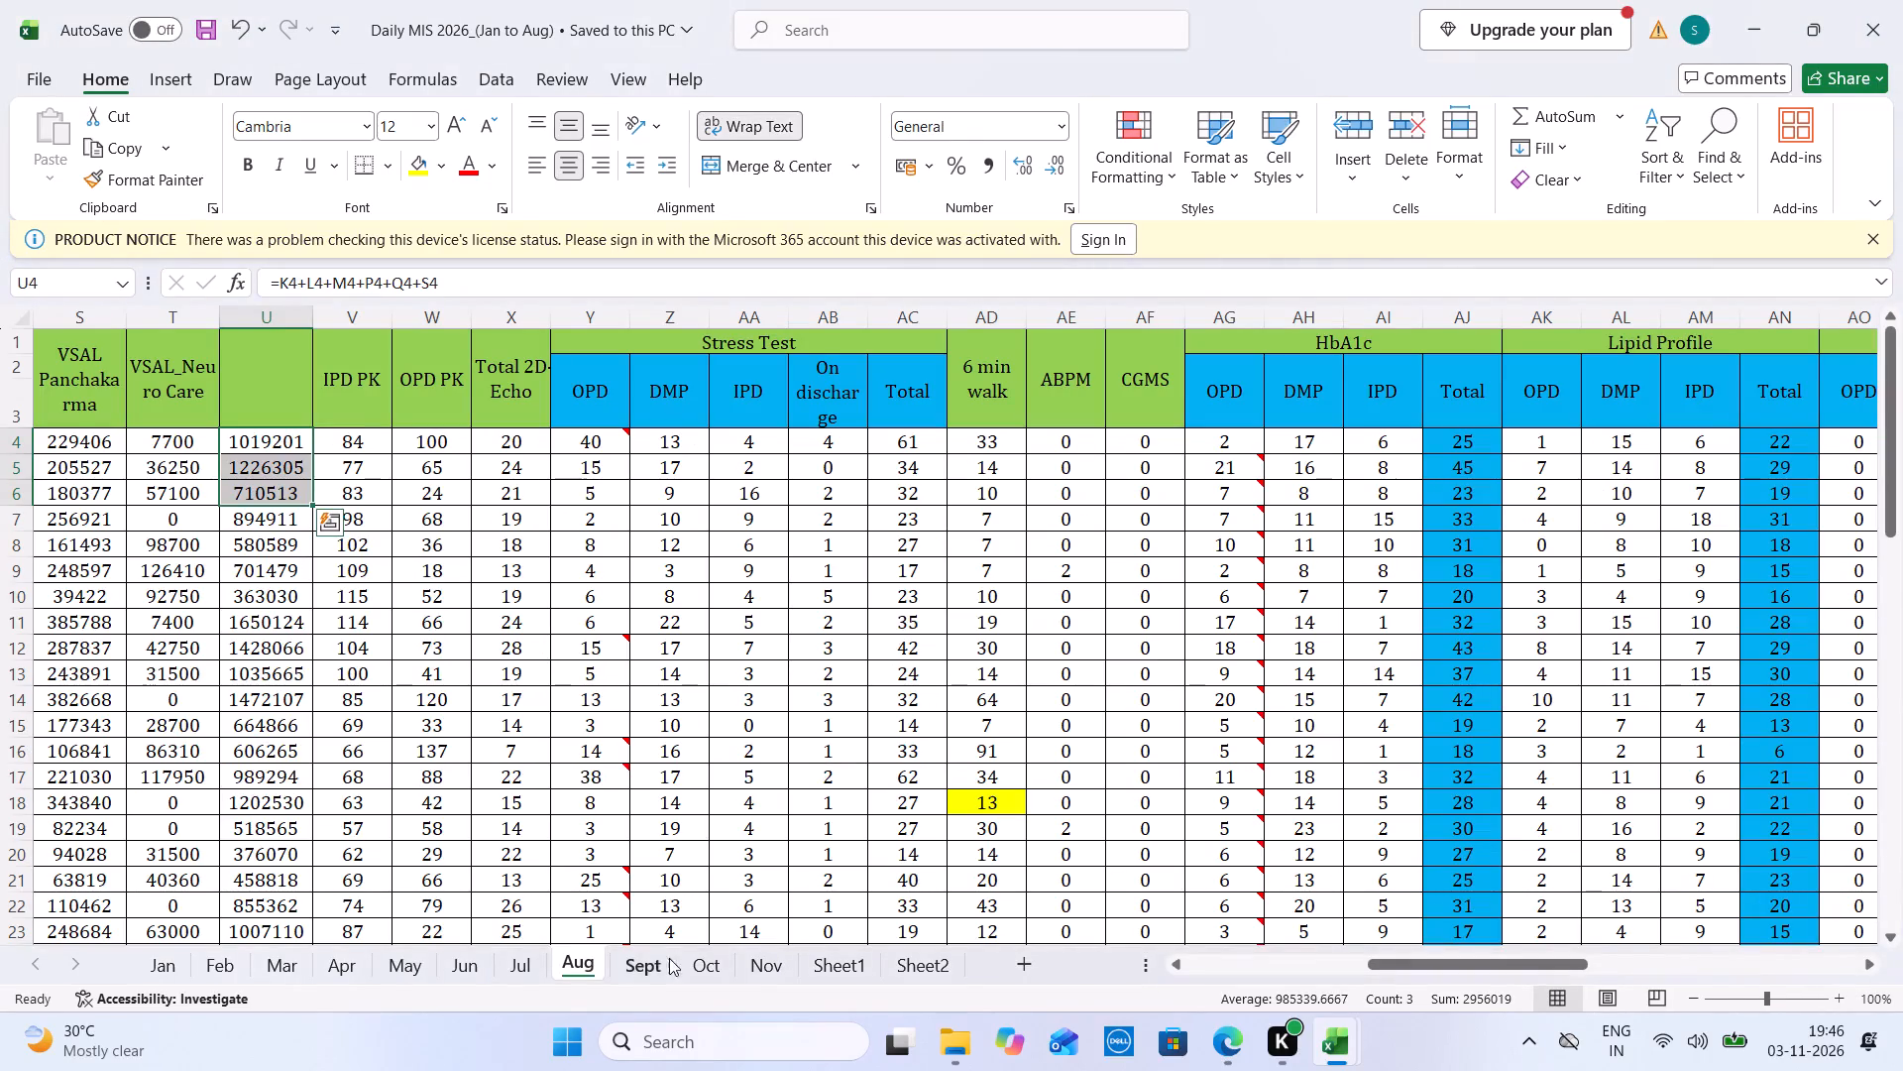
{"action": "left_click", "coordinate": [628, 961]}
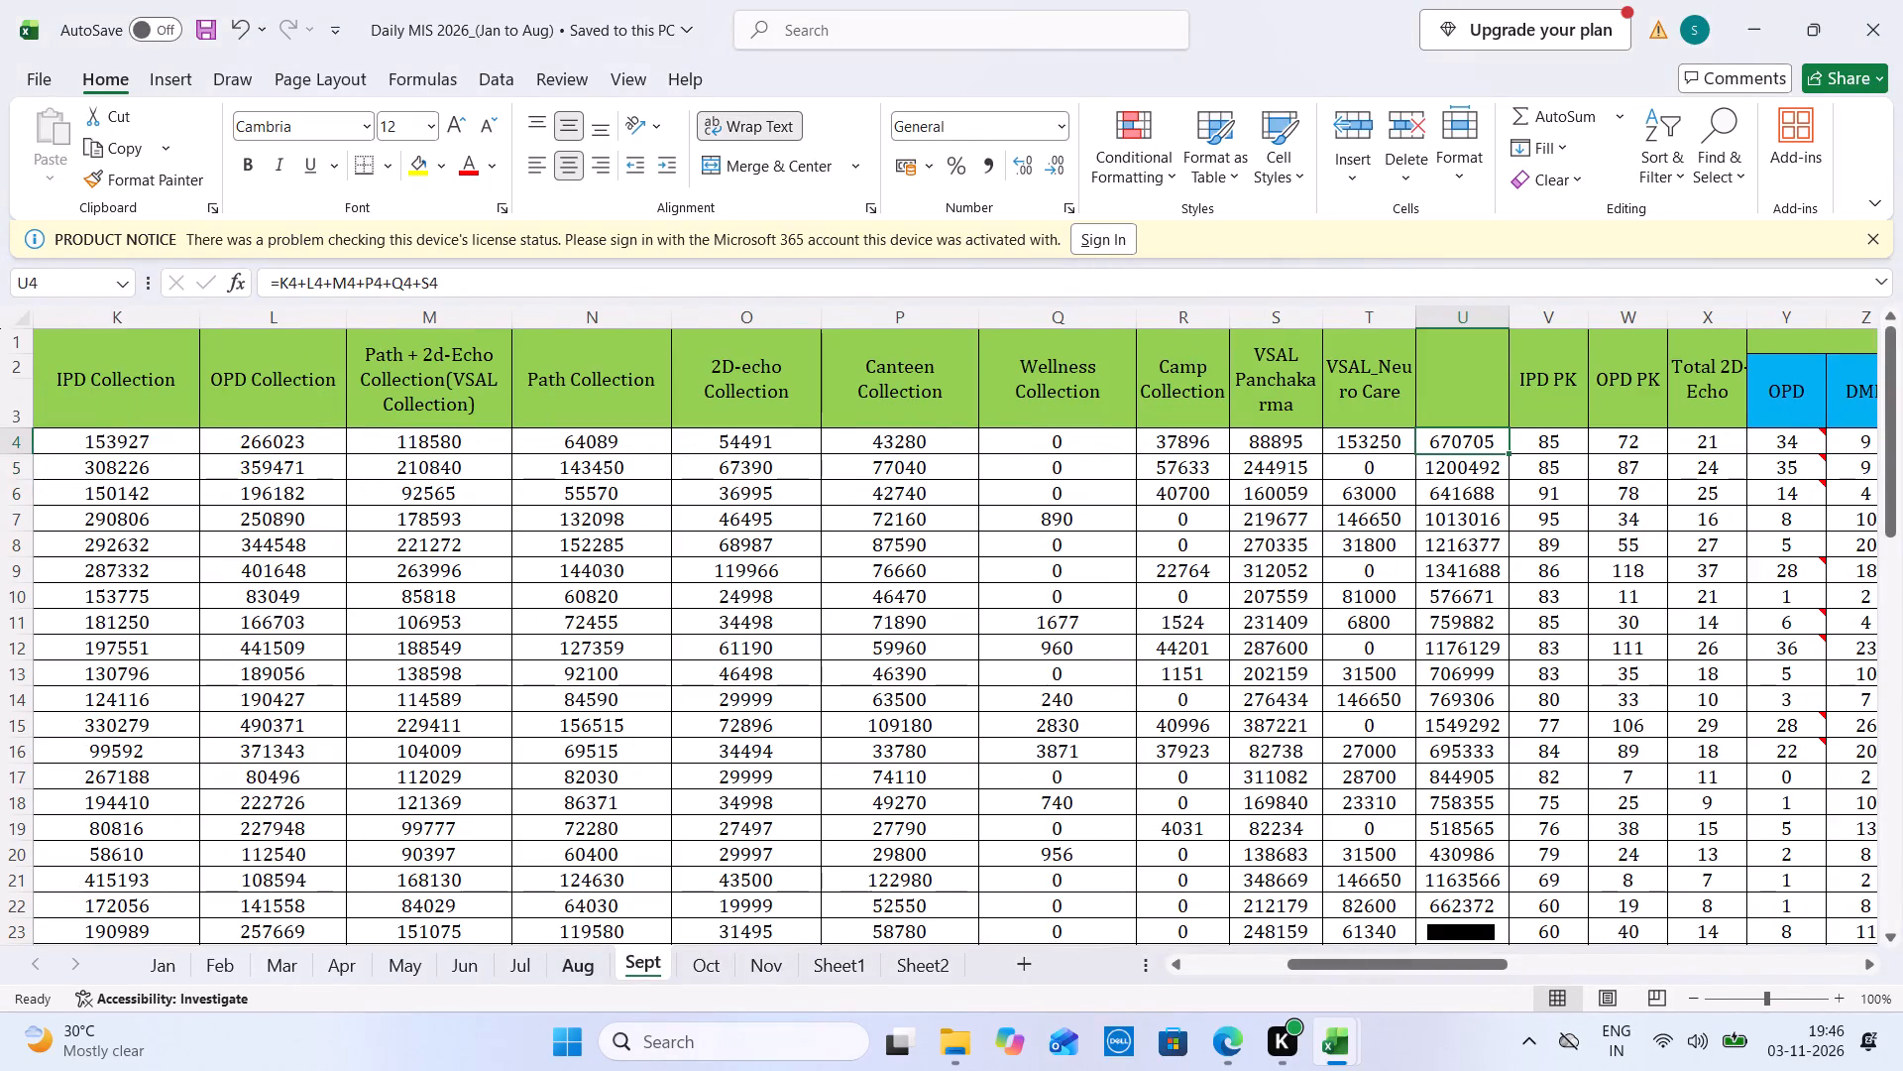
{"action": "left_click_drag", "start_coordinate": [1463, 434], "coordinate": [1457, 485]}
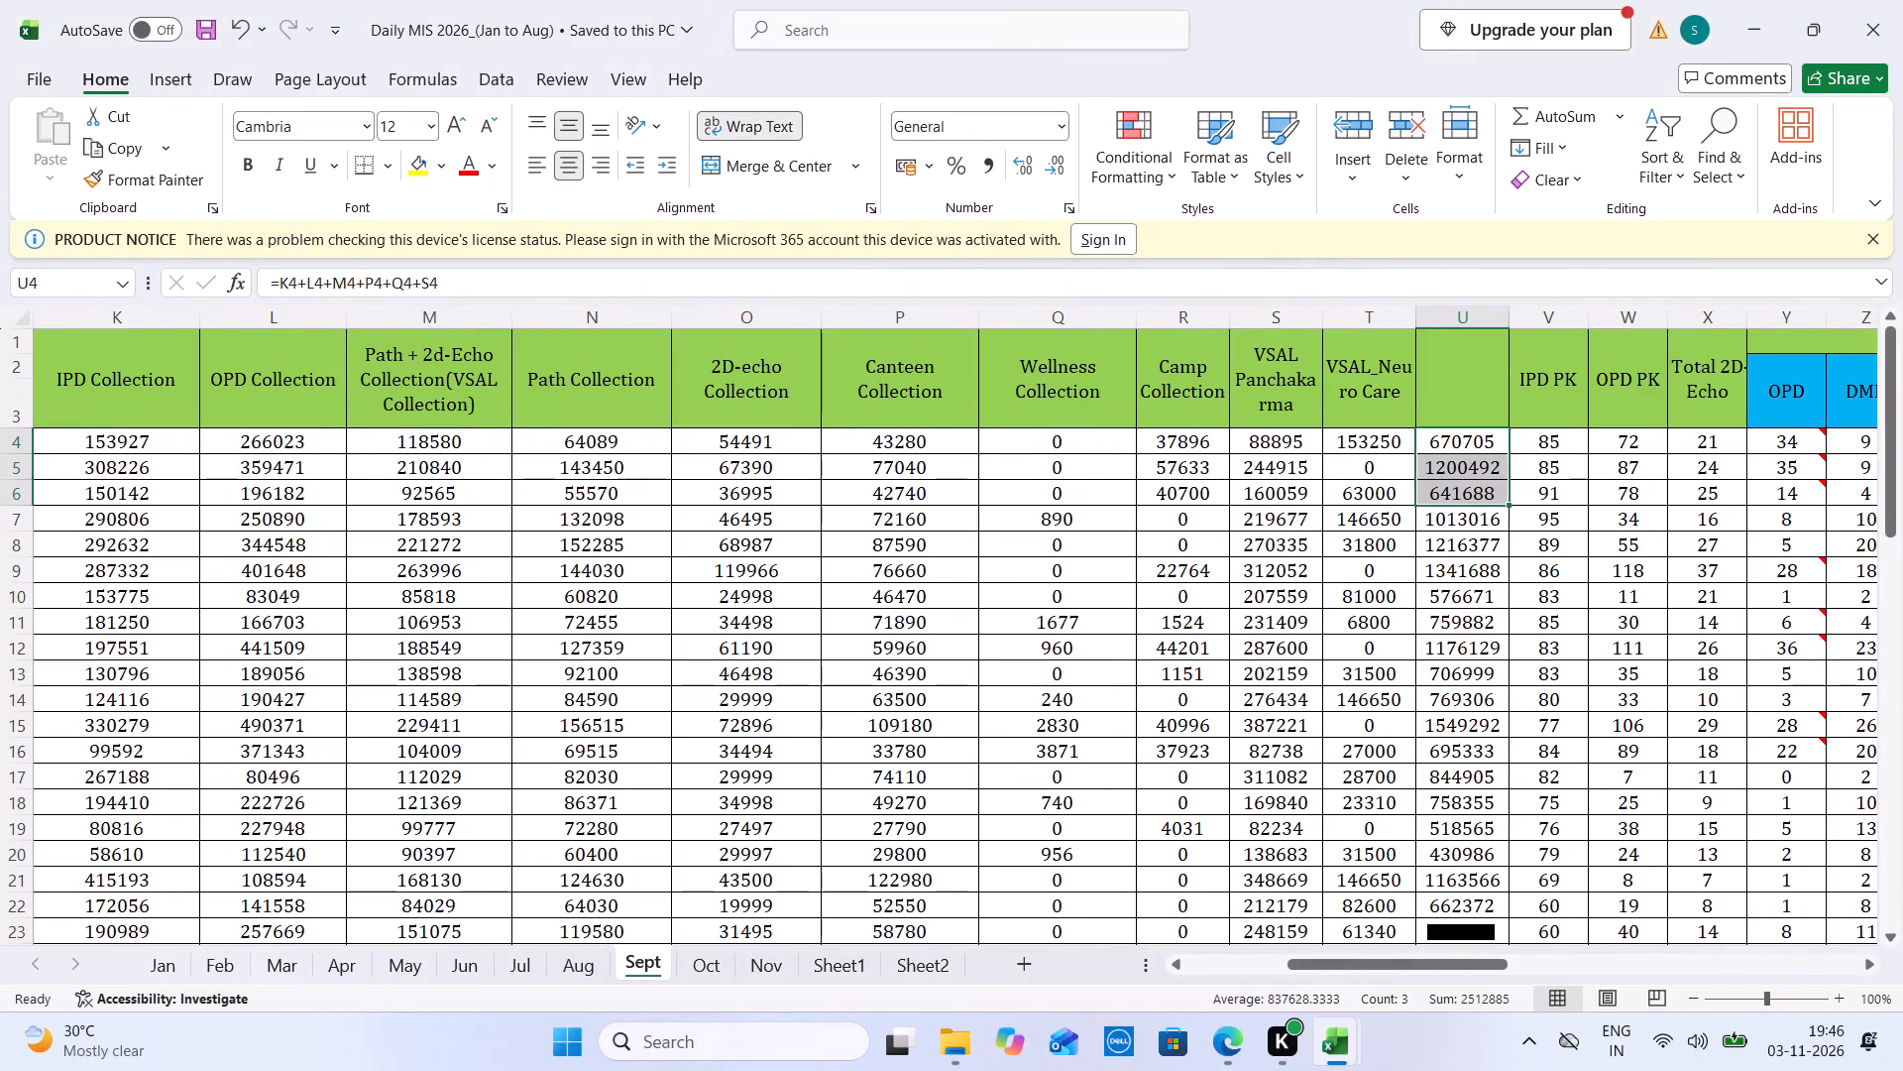
{"action": "key", "text": "ctrl+Tab"}
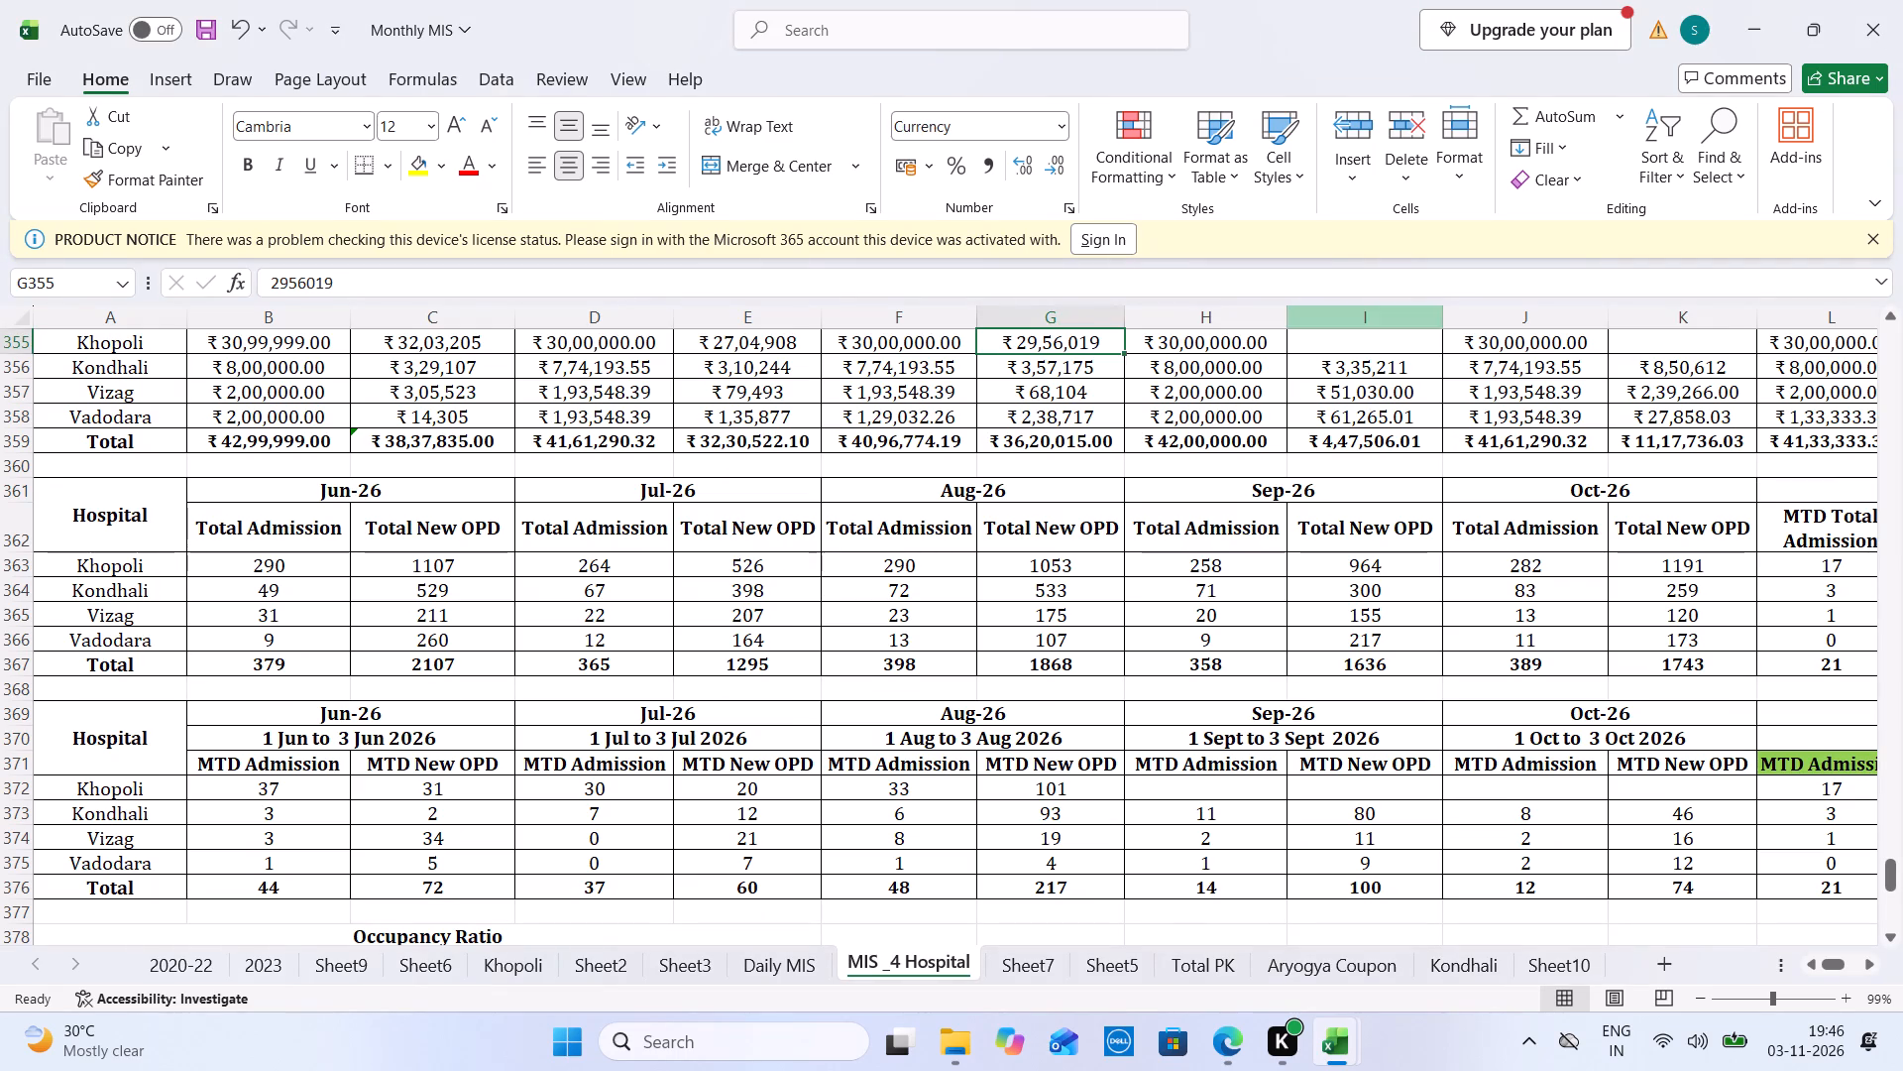
{"action": "left_click", "coordinate": [1380, 344]}
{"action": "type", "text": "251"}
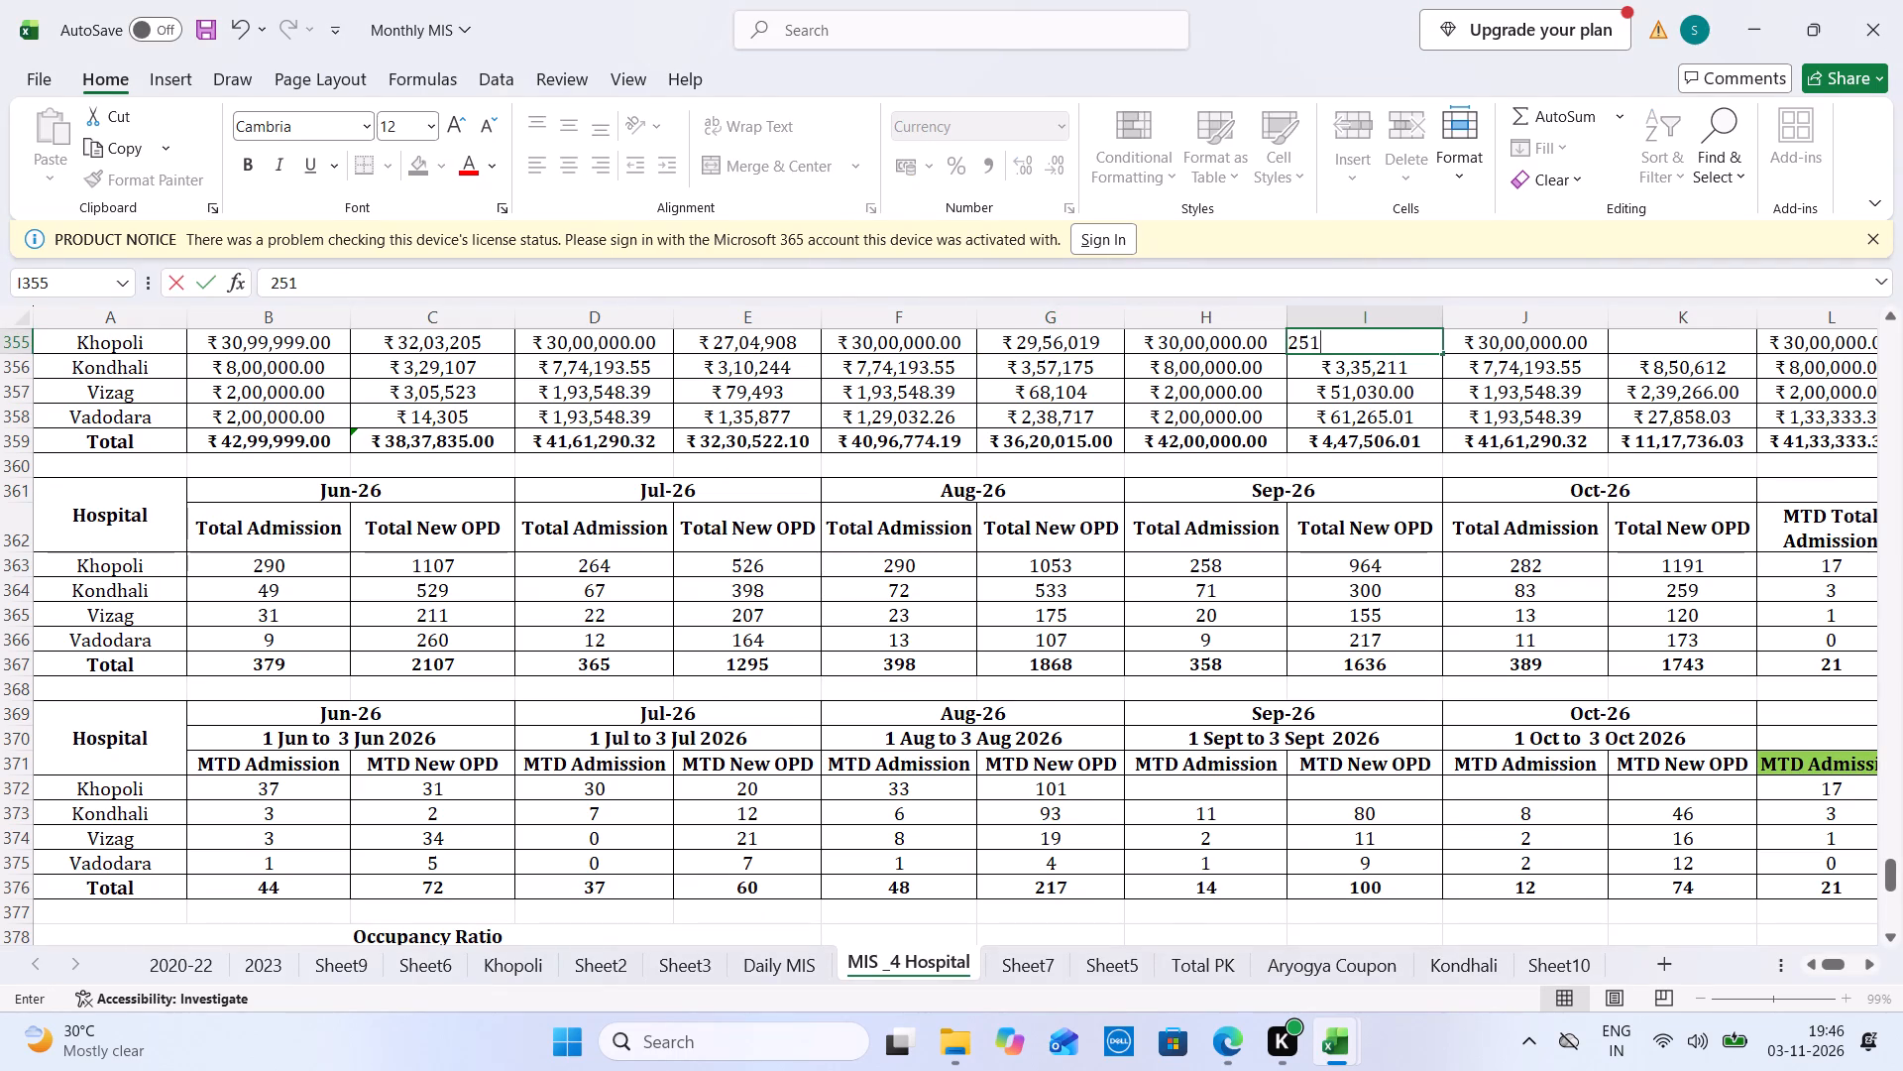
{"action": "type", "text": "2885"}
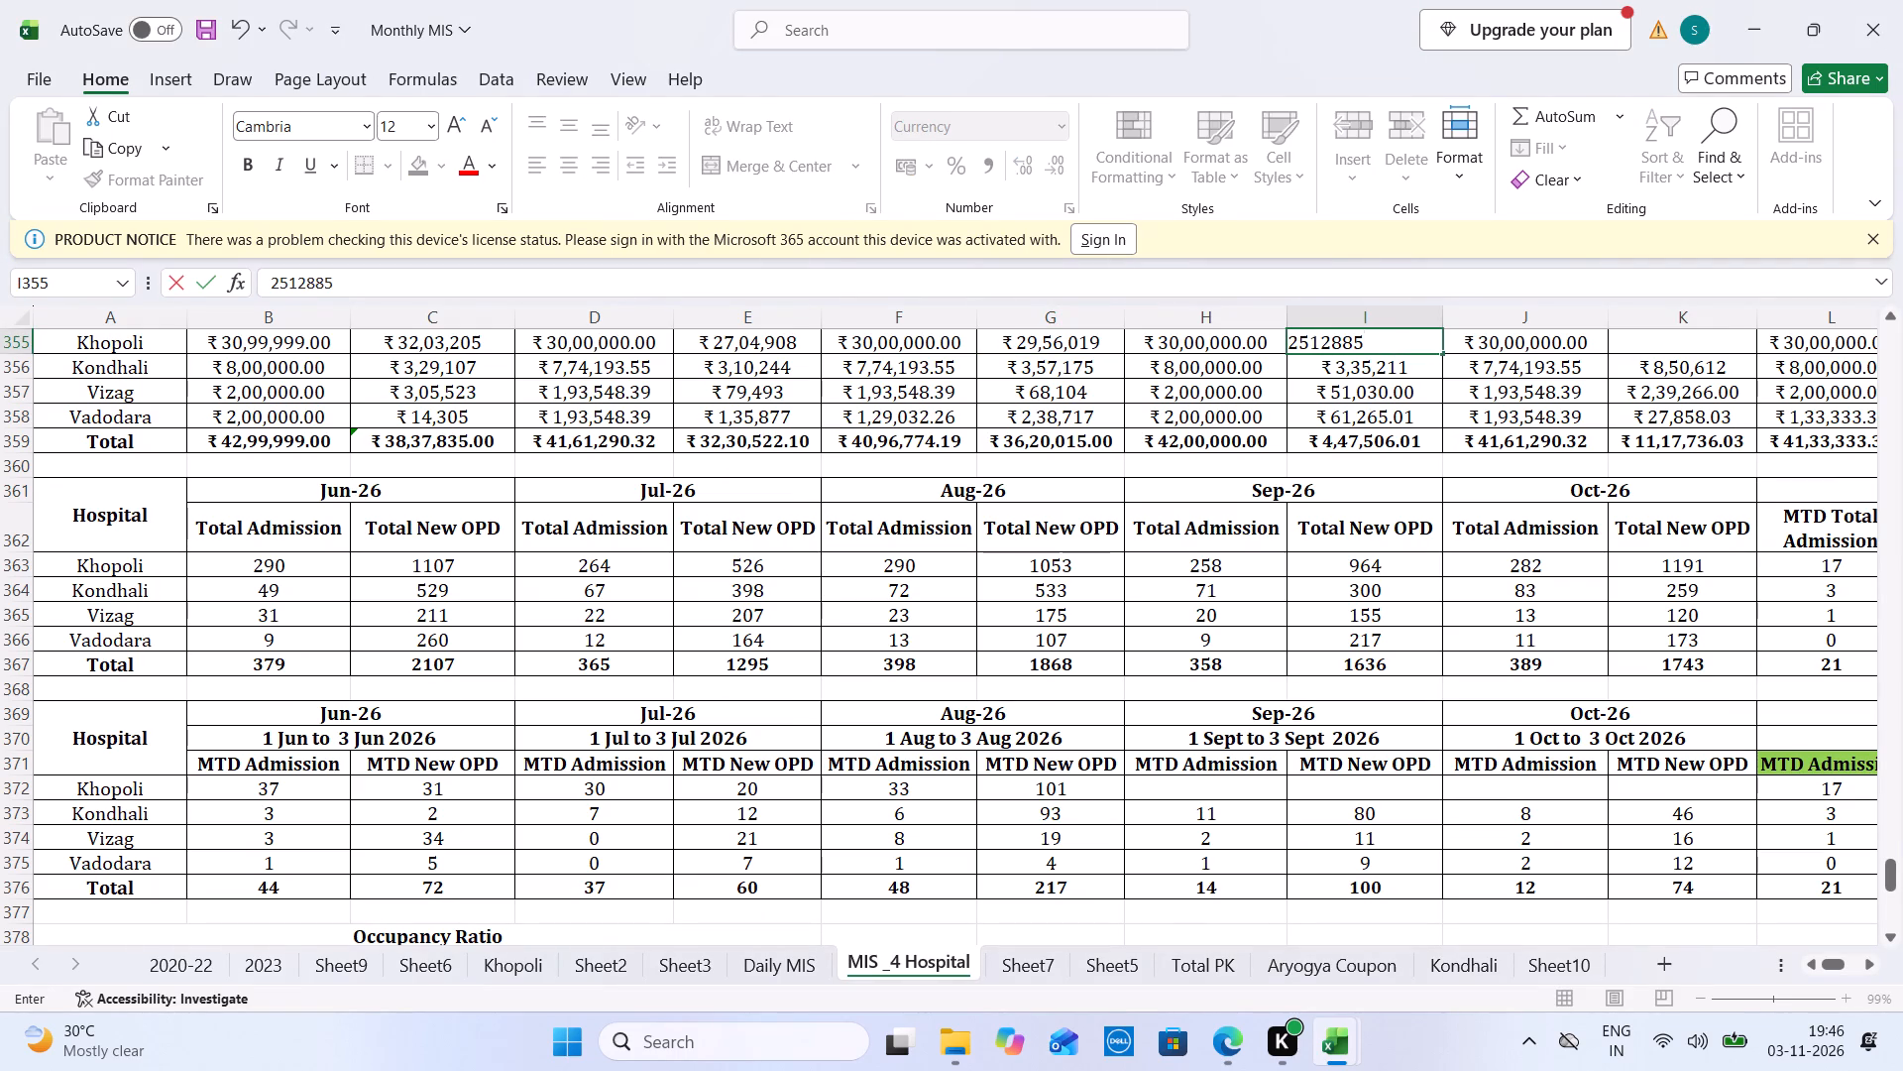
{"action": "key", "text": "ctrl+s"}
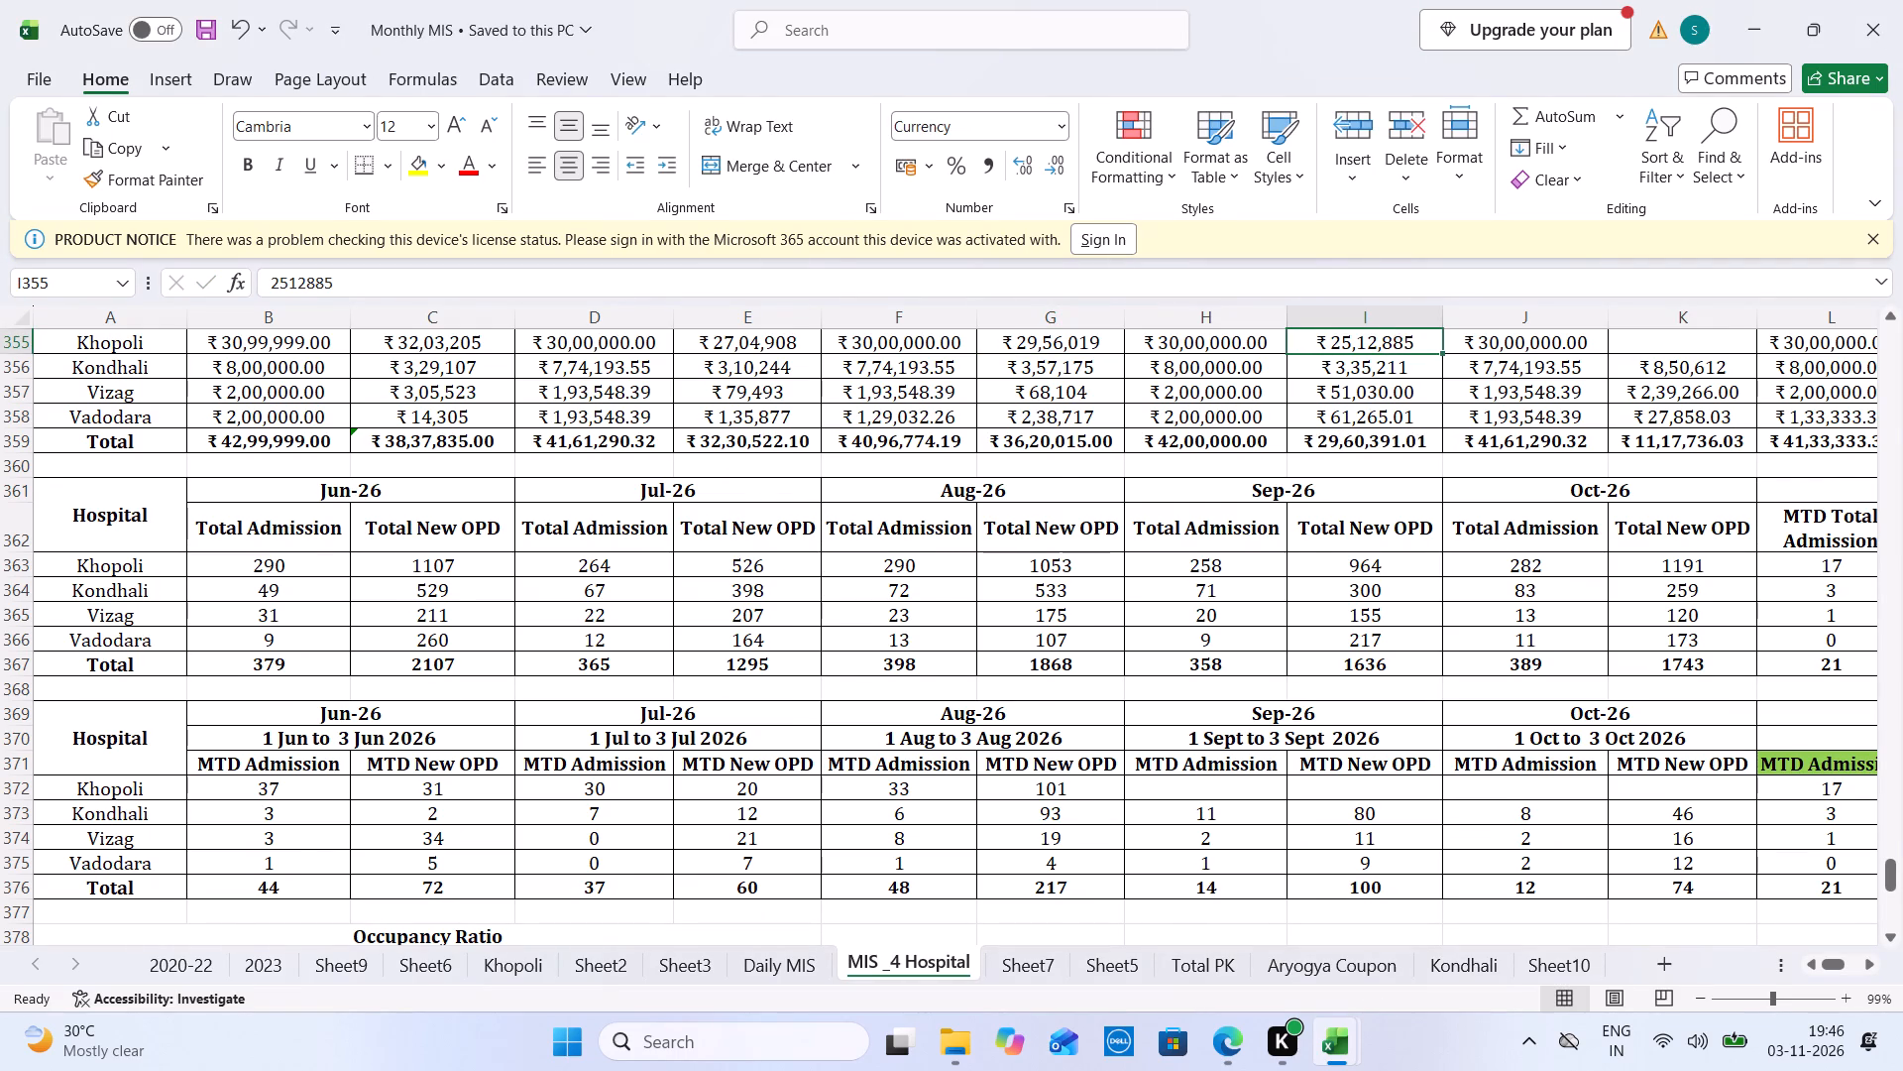
Total the 1 to 3 September New OPD counts in Daily MIS and enter 166 as Khopoli's Sep-26 MTD New OPD.
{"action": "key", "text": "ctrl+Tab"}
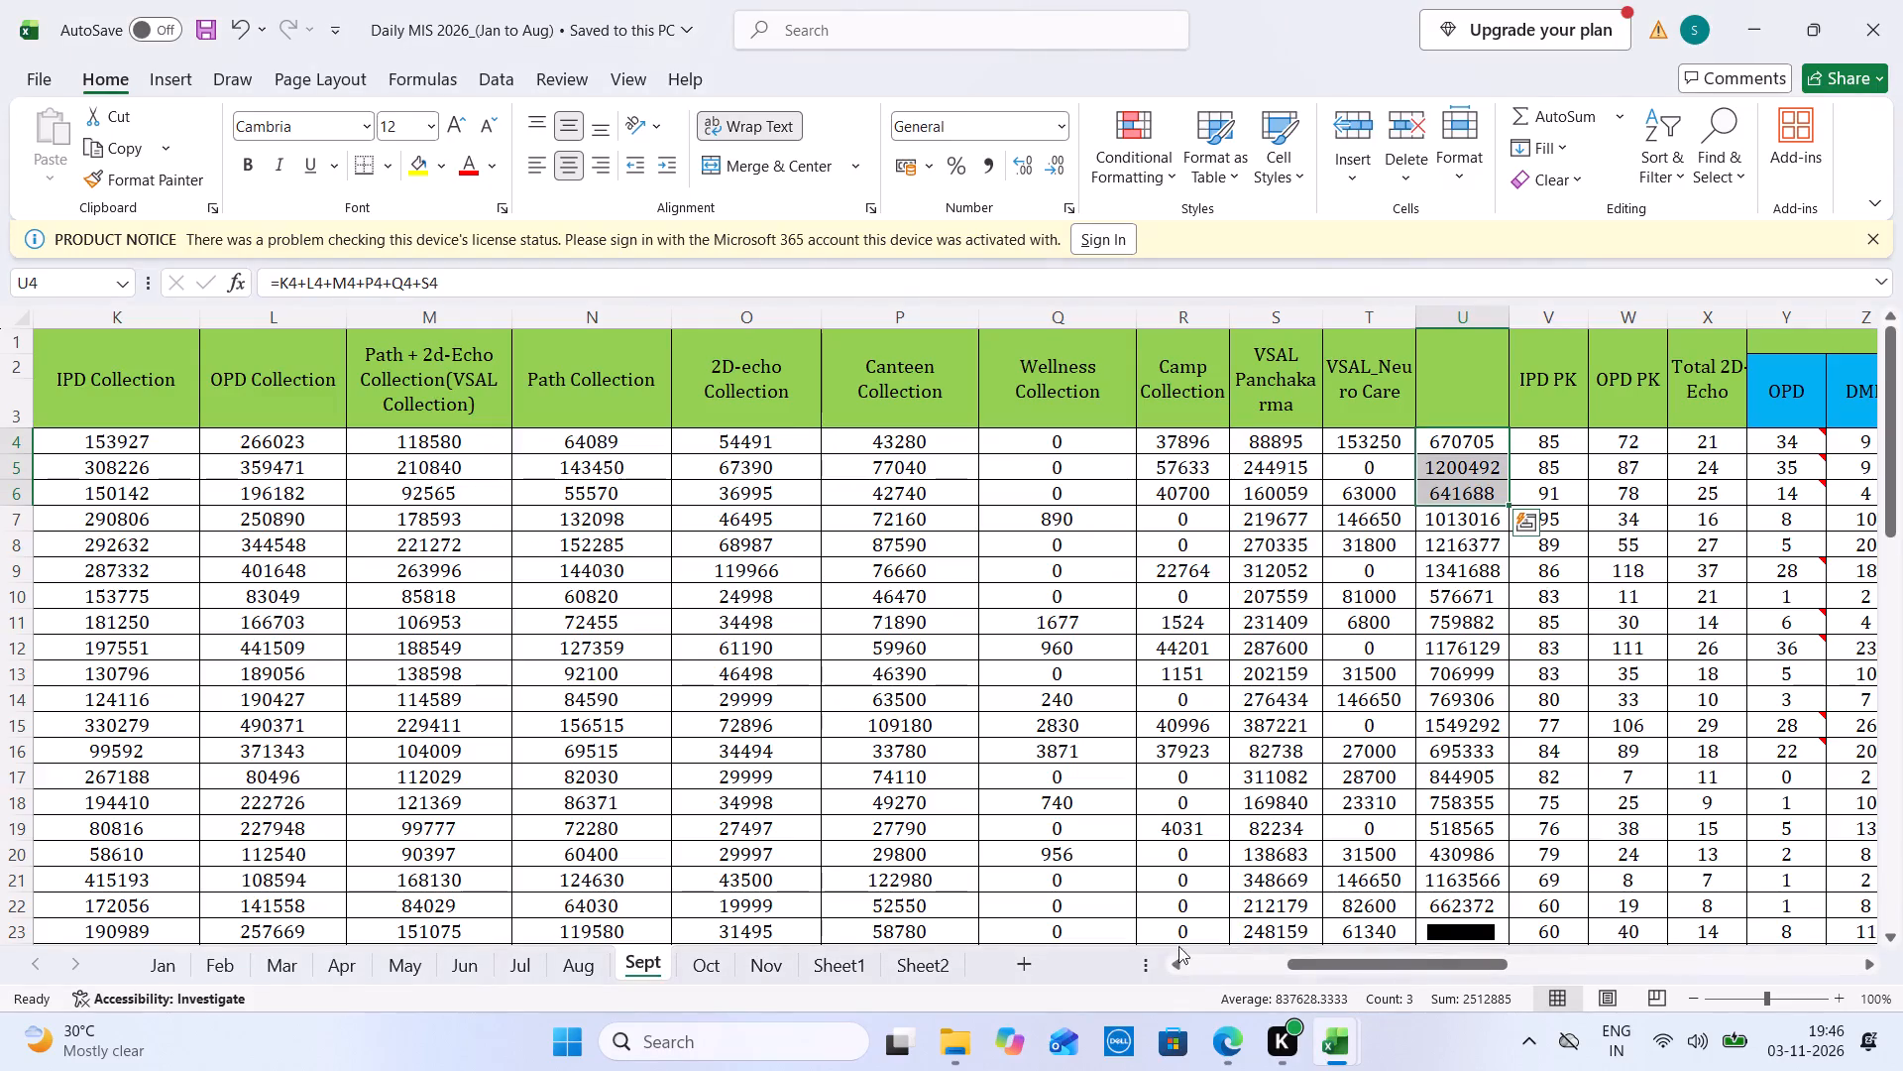
{"action": "left_click", "coordinate": [1222, 962]}
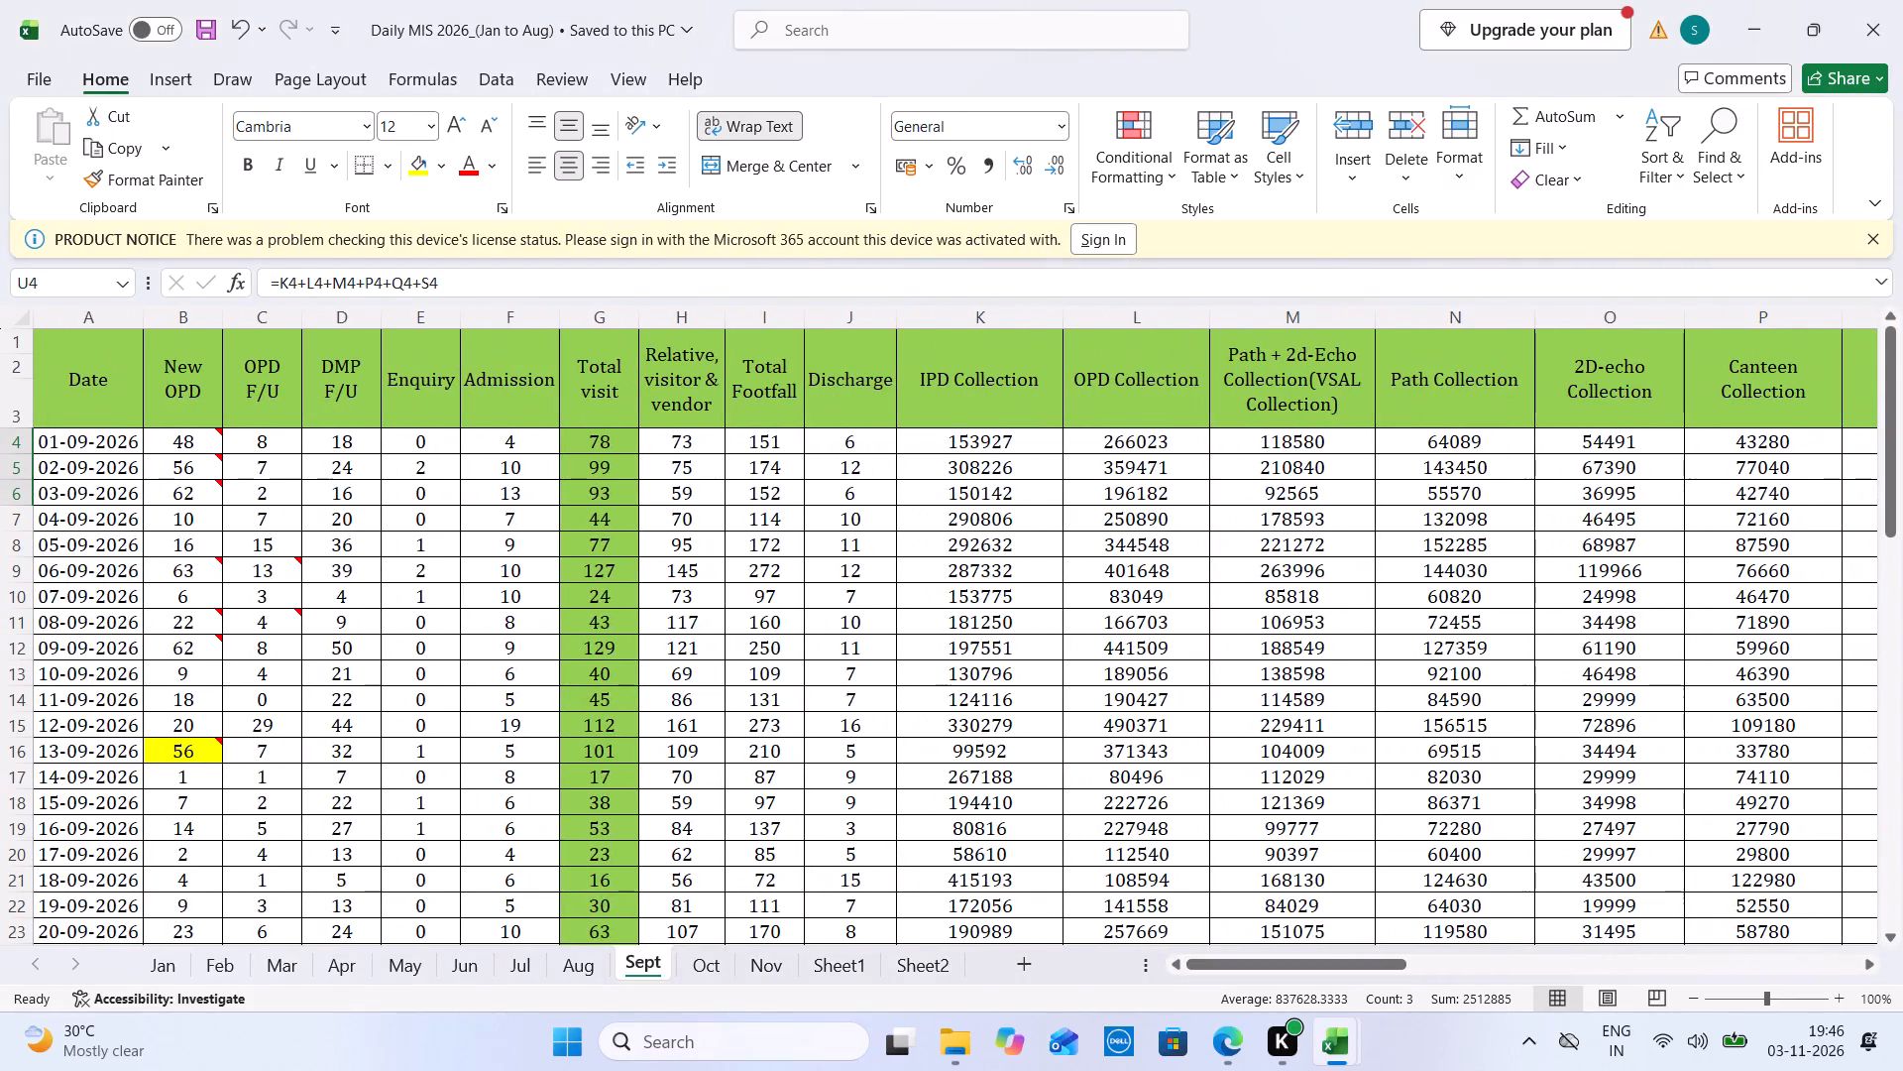
{"action": "left_click_drag", "start_coordinate": [178, 425], "coordinate": [185, 489]}
{"action": "left_click_drag", "start_coordinate": [185, 489], "coordinate": [185, 468]}
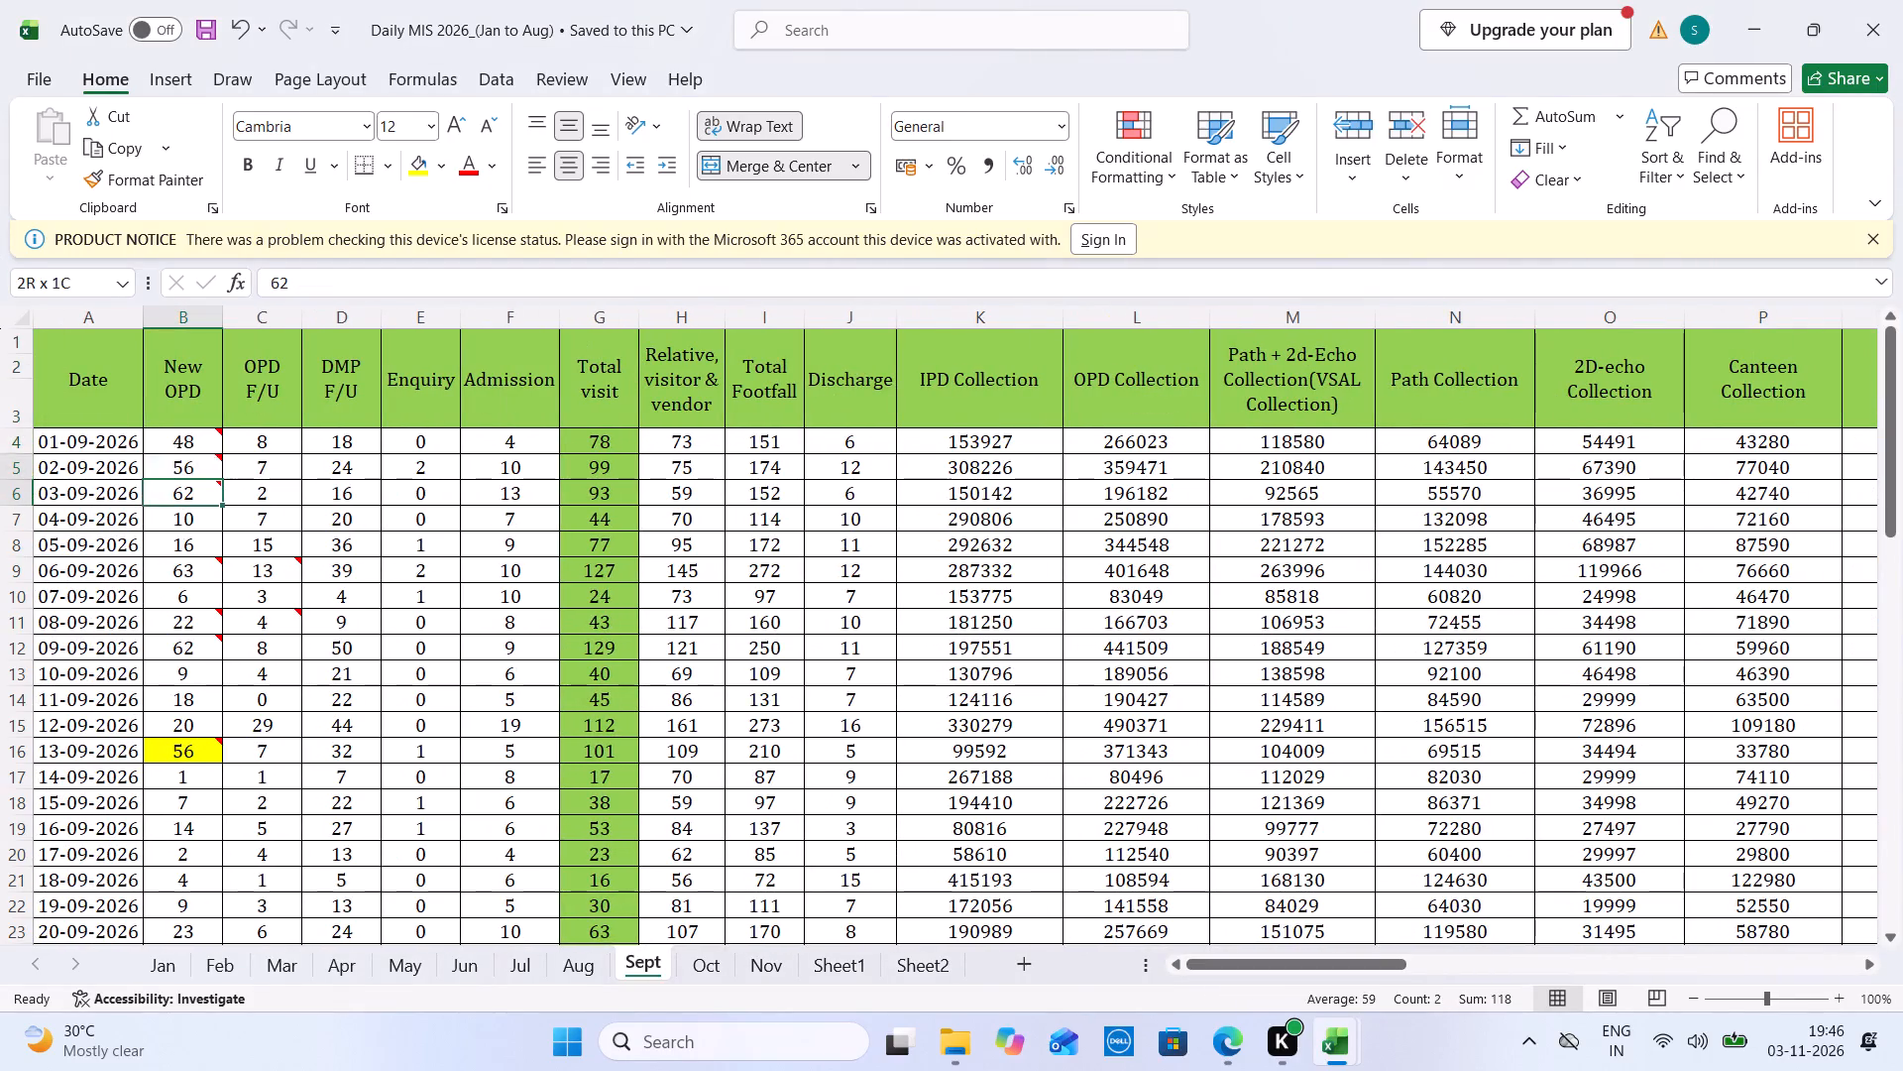
{"action": "left_click_drag", "start_coordinate": [185, 468], "coordinate": [184, 445]}
{"action": "key", "text": "ctrl+Tab"}
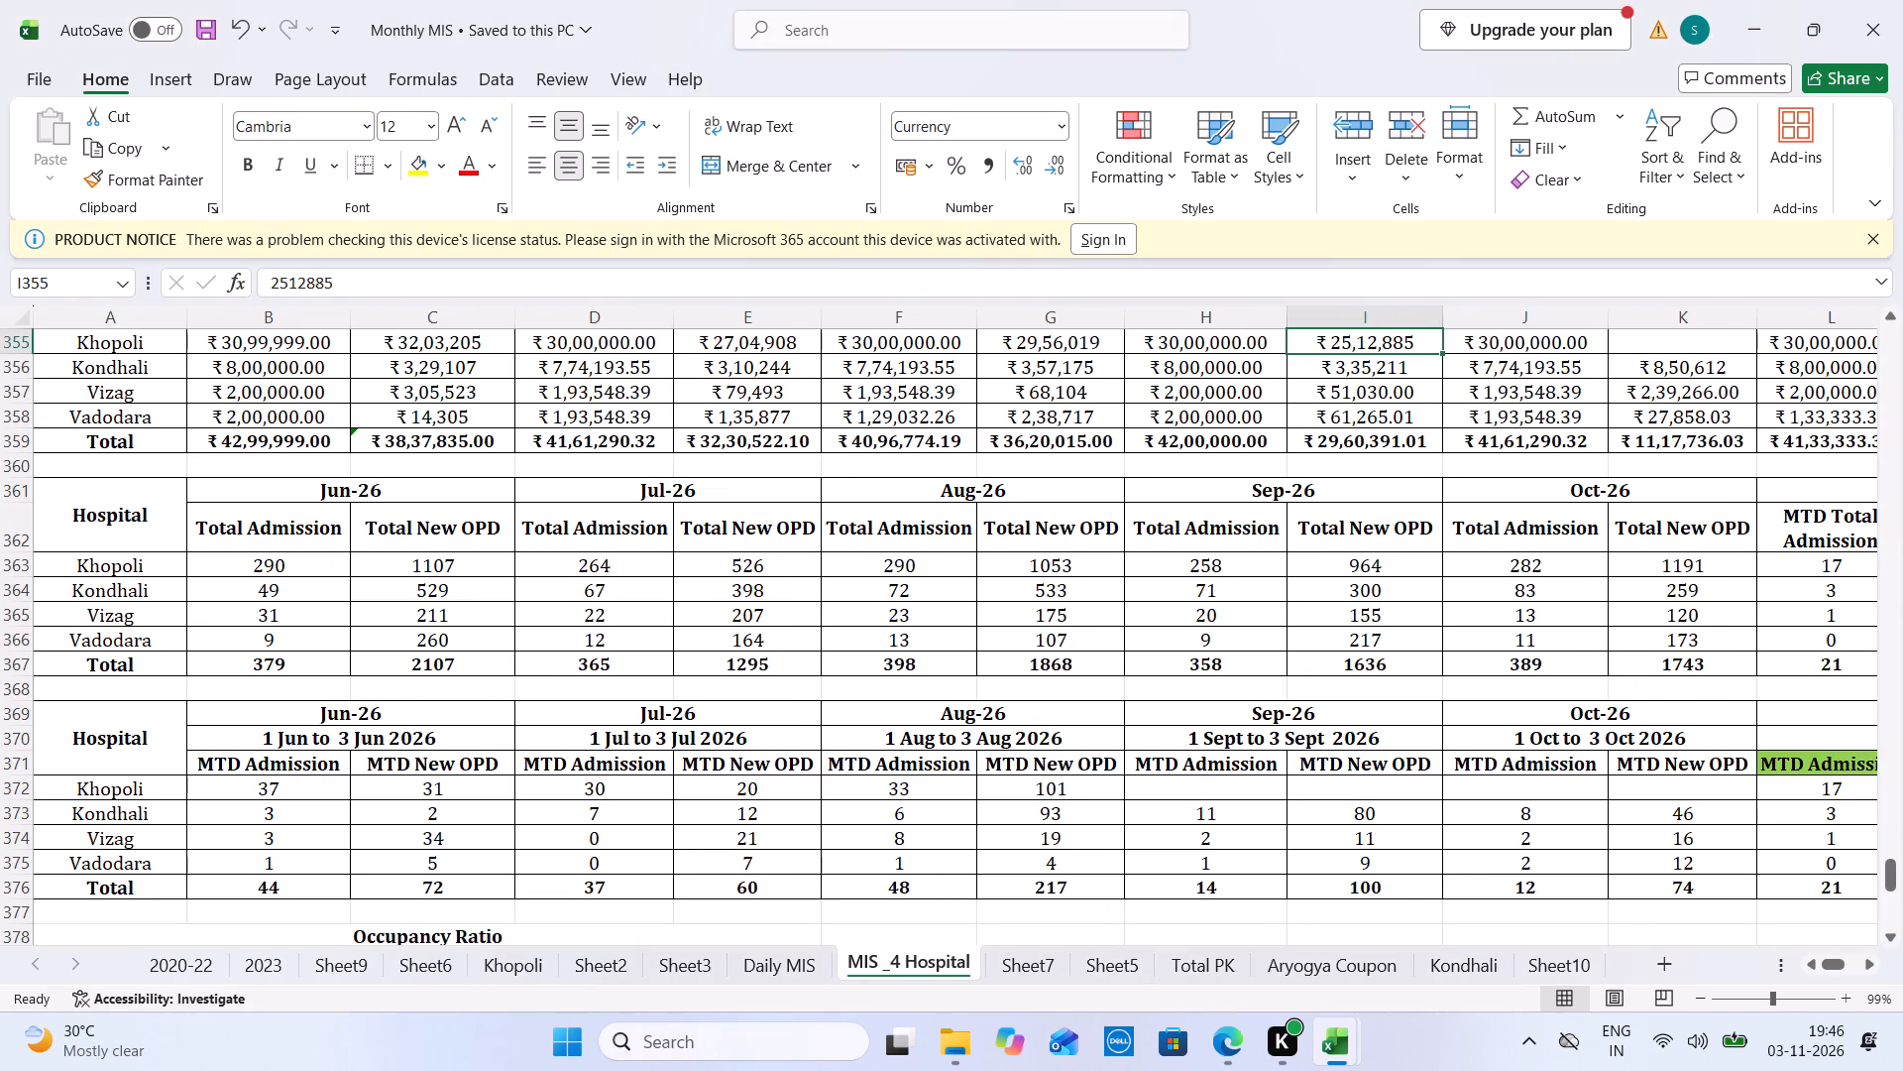
{"action": "left_click", "coordinate": [1318, 776]}
{"action": "type", "text": "166"}
Total the 1 to 3 September admissions in Daily MIS, enter 27 as Khopoli's Sep-26 MTD Admission in Monthly MIS, and save.
{"action": "key", "text": "ctrl+Tab"}
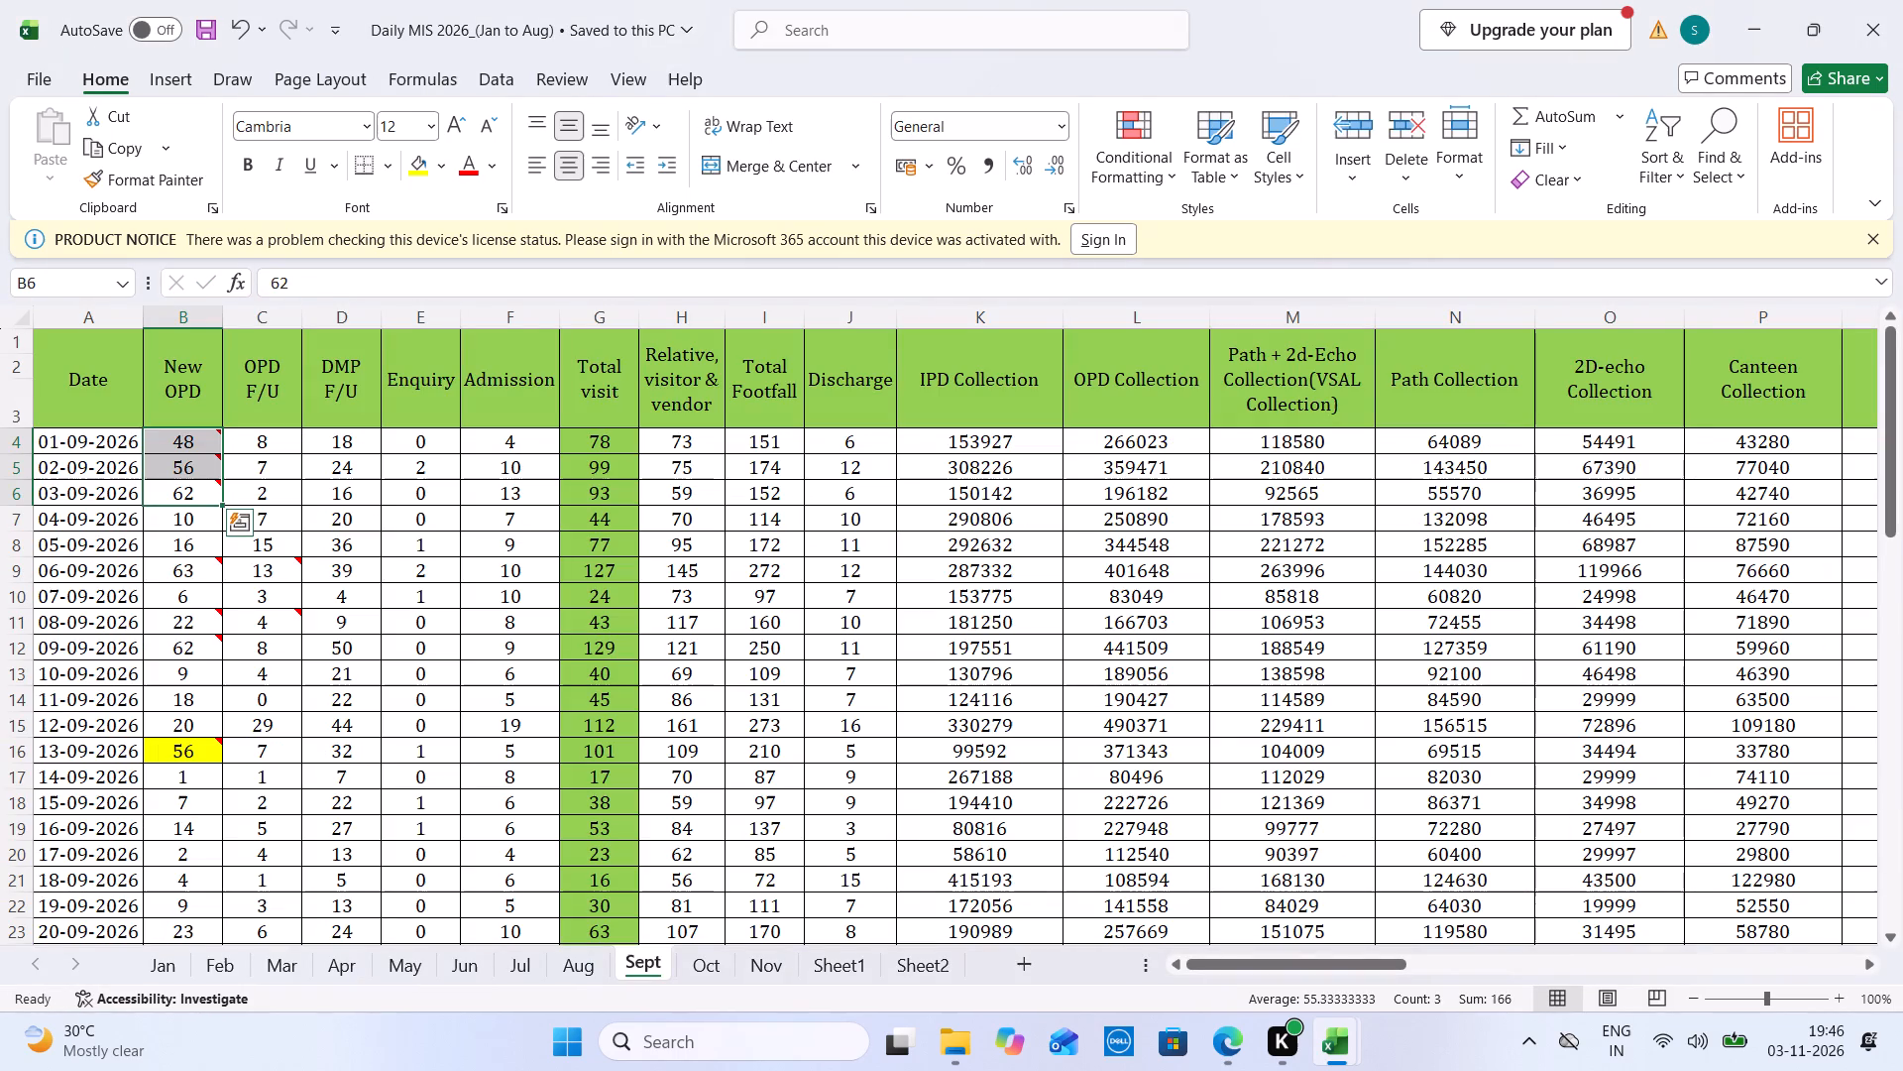
{"action": "left_click_drag", "start_coordinate": [531, 433], "coordinate": [532, 491]}
{"action": "key", "text": "ctrl+Tab"}
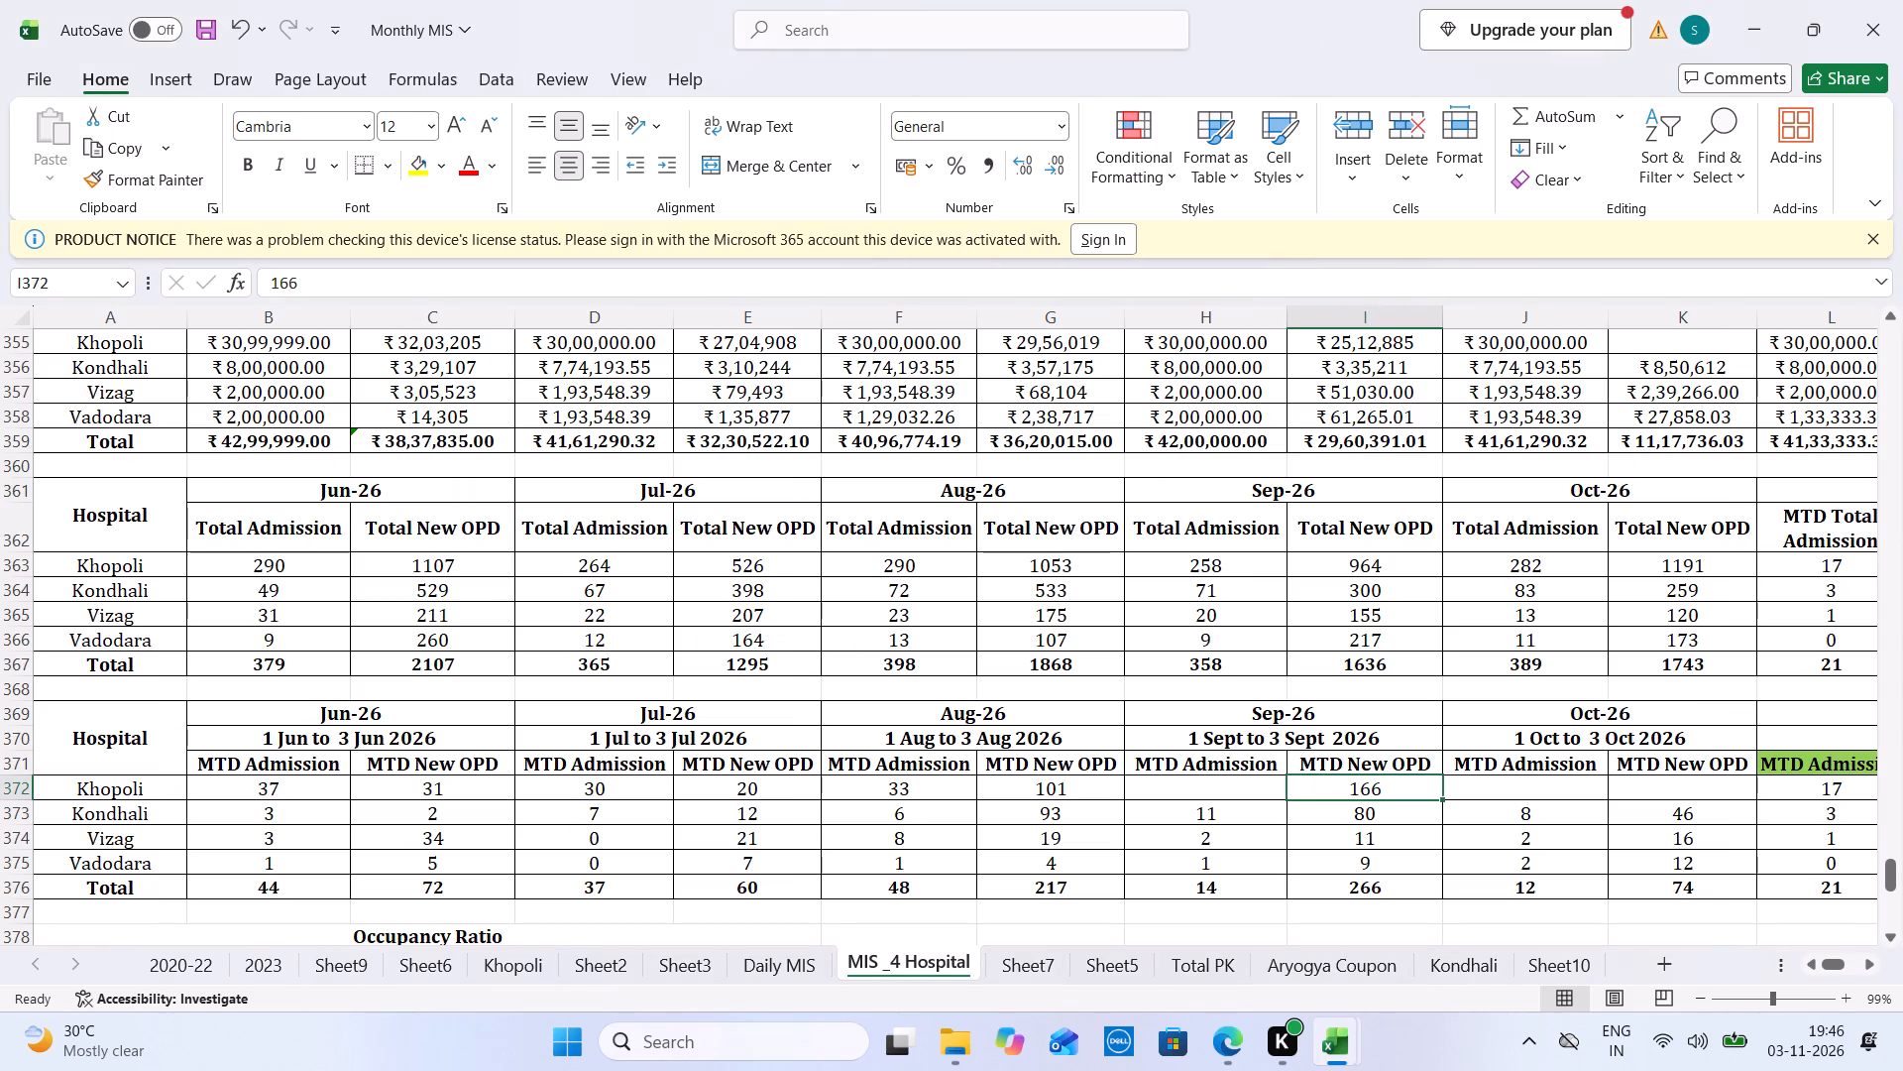
{"action": "left_click", "coordinate": [1166, 791]}
{"action": "type", "text": "27"}
{"action": "key", "text": "ctrl+s"}
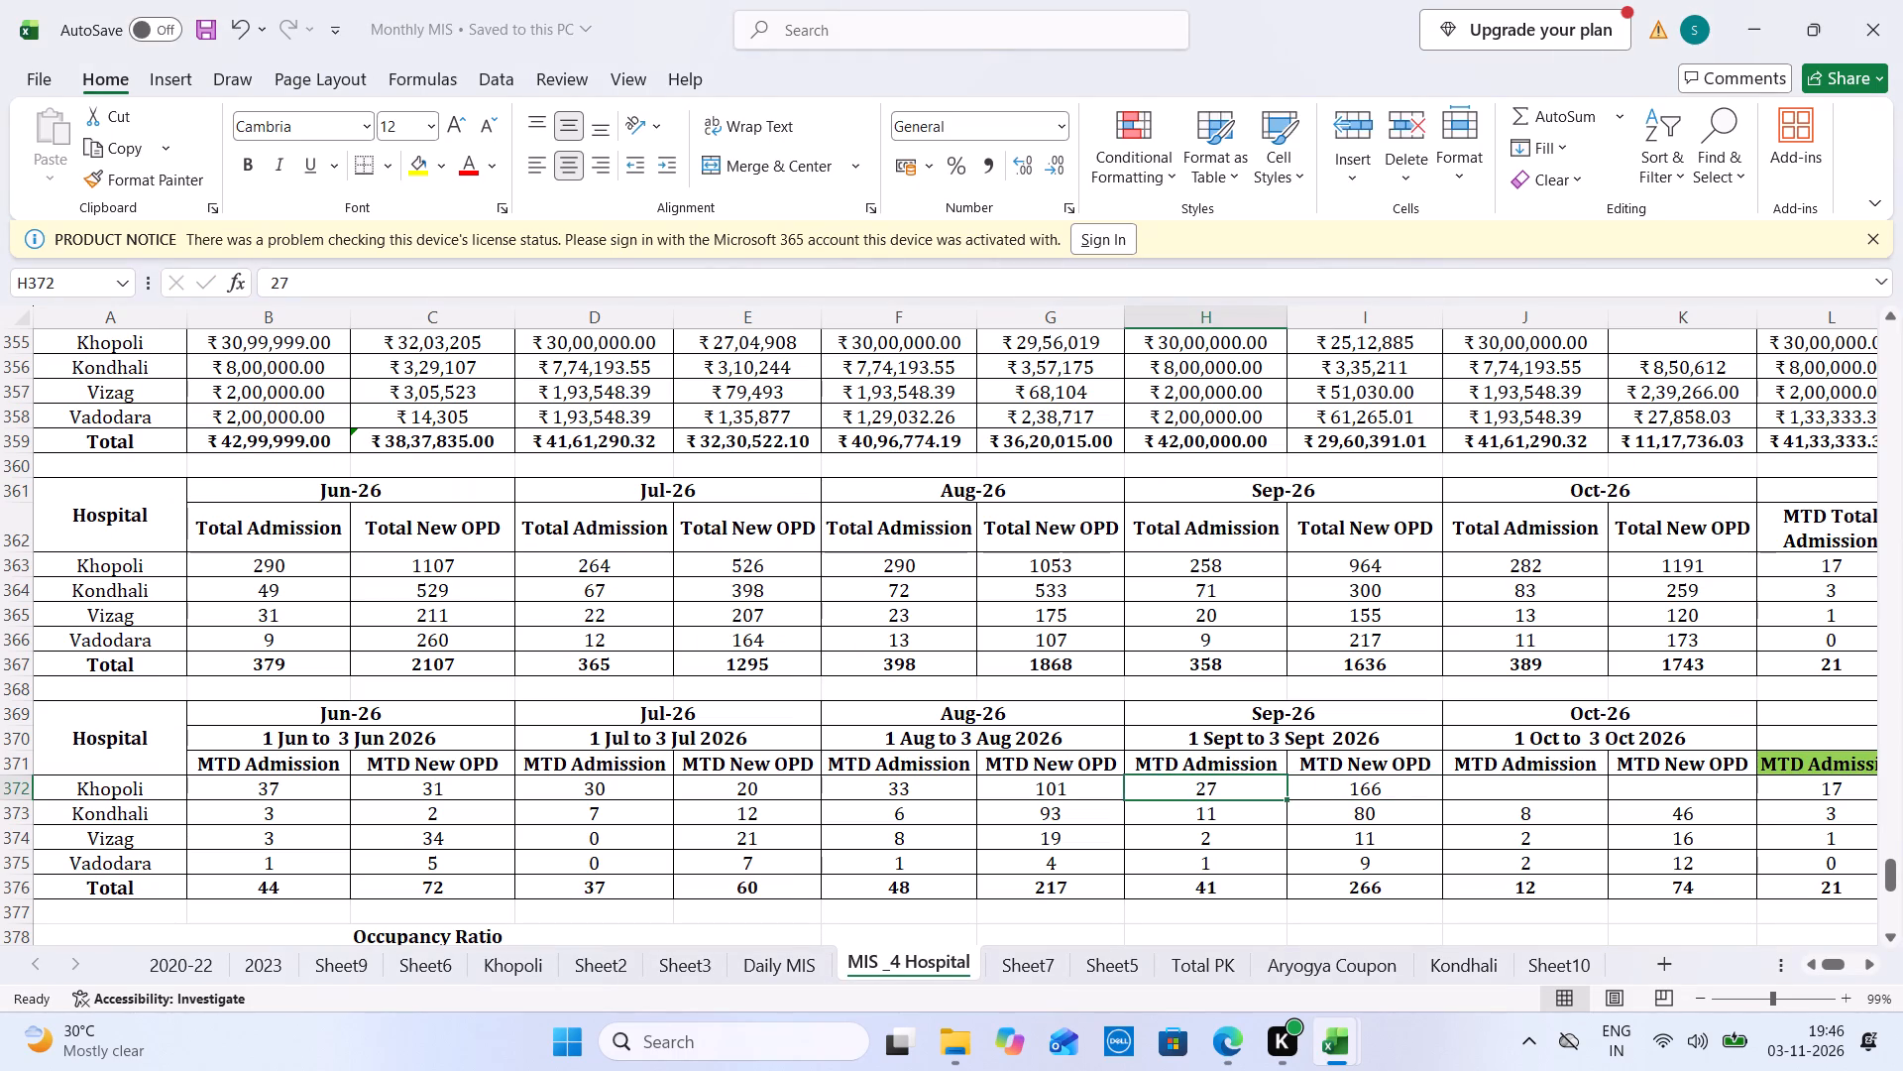
Total the 1 to 3 October New OPD counts on the Daily MIS Oct sheet and enter 195 as Khopoli's Oct-26 MTD New OPD.
{"action": "key", "text": "Right"}
{"action": "key", "text": "Right"}
{"action": "key", "text": "Right"}
{"action": "key", "text": "Right"}
{"action": "key", "text": "Right"}
{"action": "key", "text": "Right"}
{"action": "key", "text": "Right"}
{"action": "key", "text": "Right"}
{"action": "key", "text": "Right"}
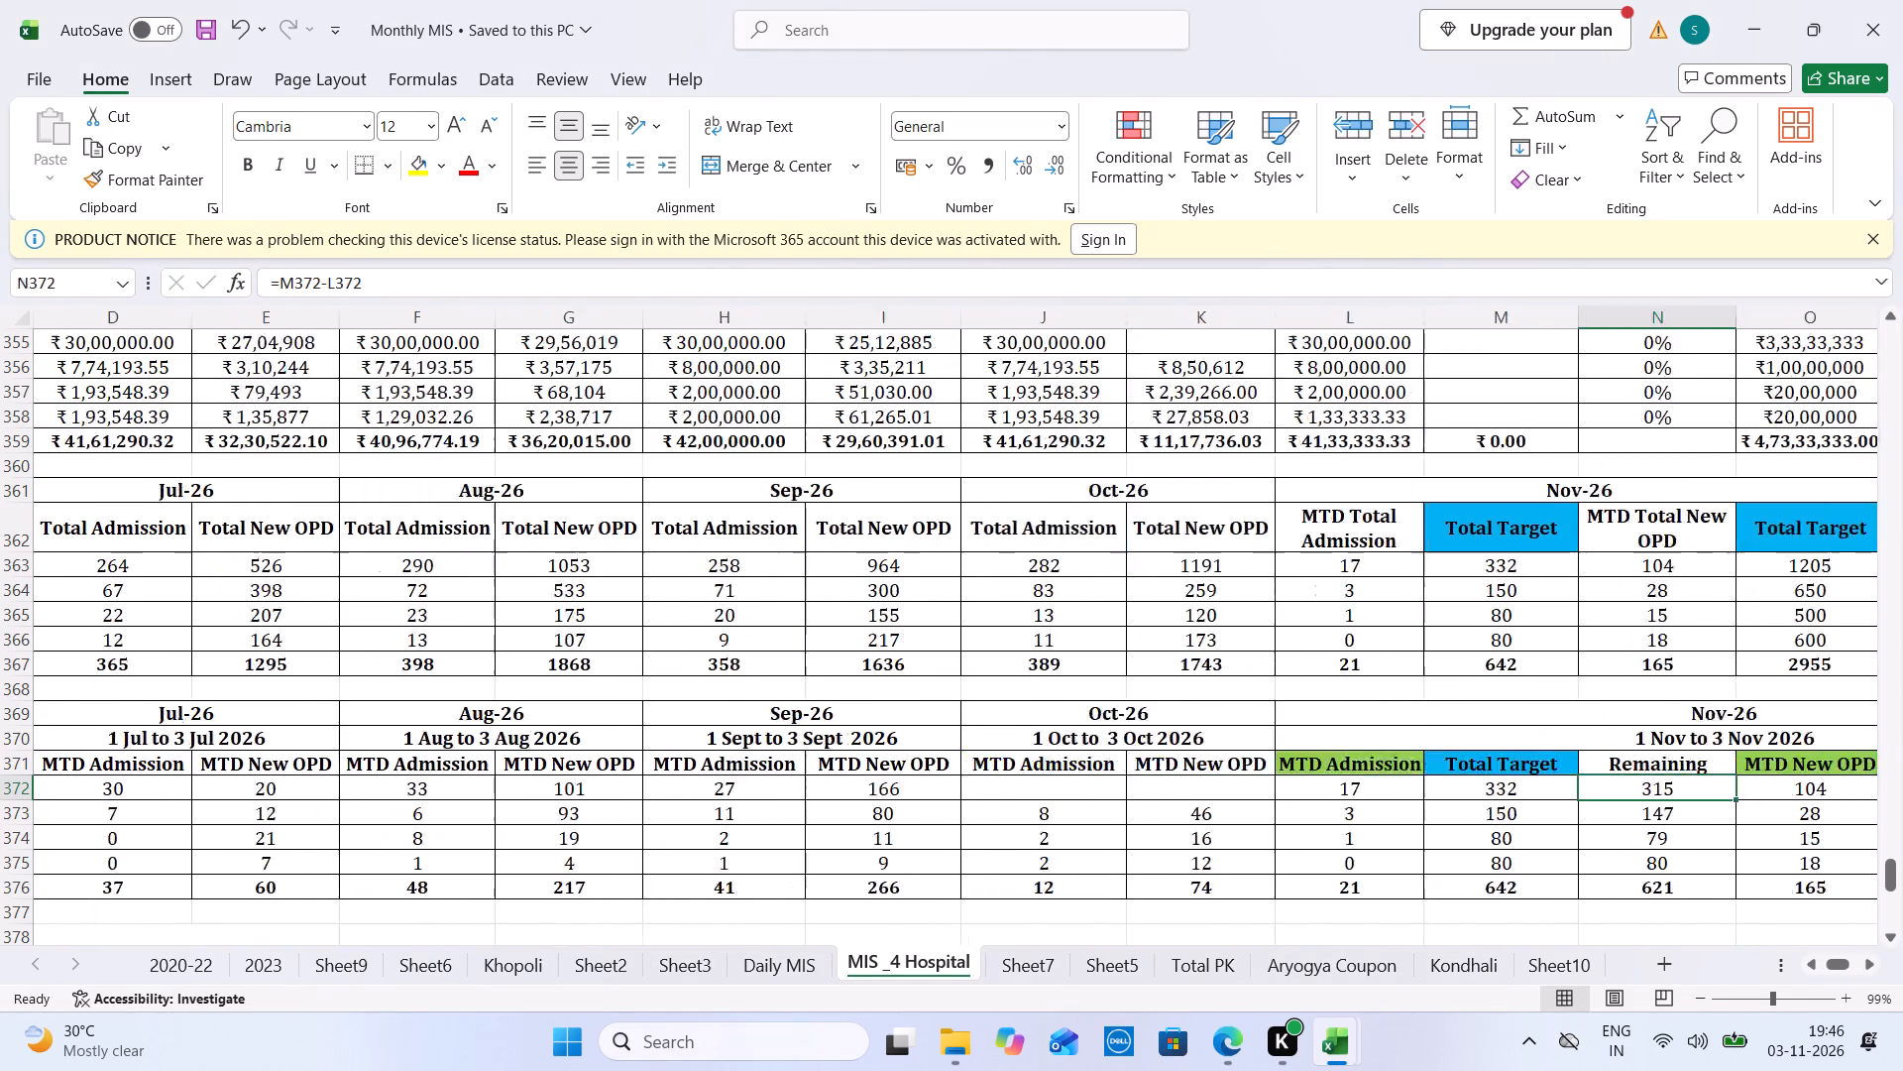
{"action": "key", "text": "ctrl+Tab"}
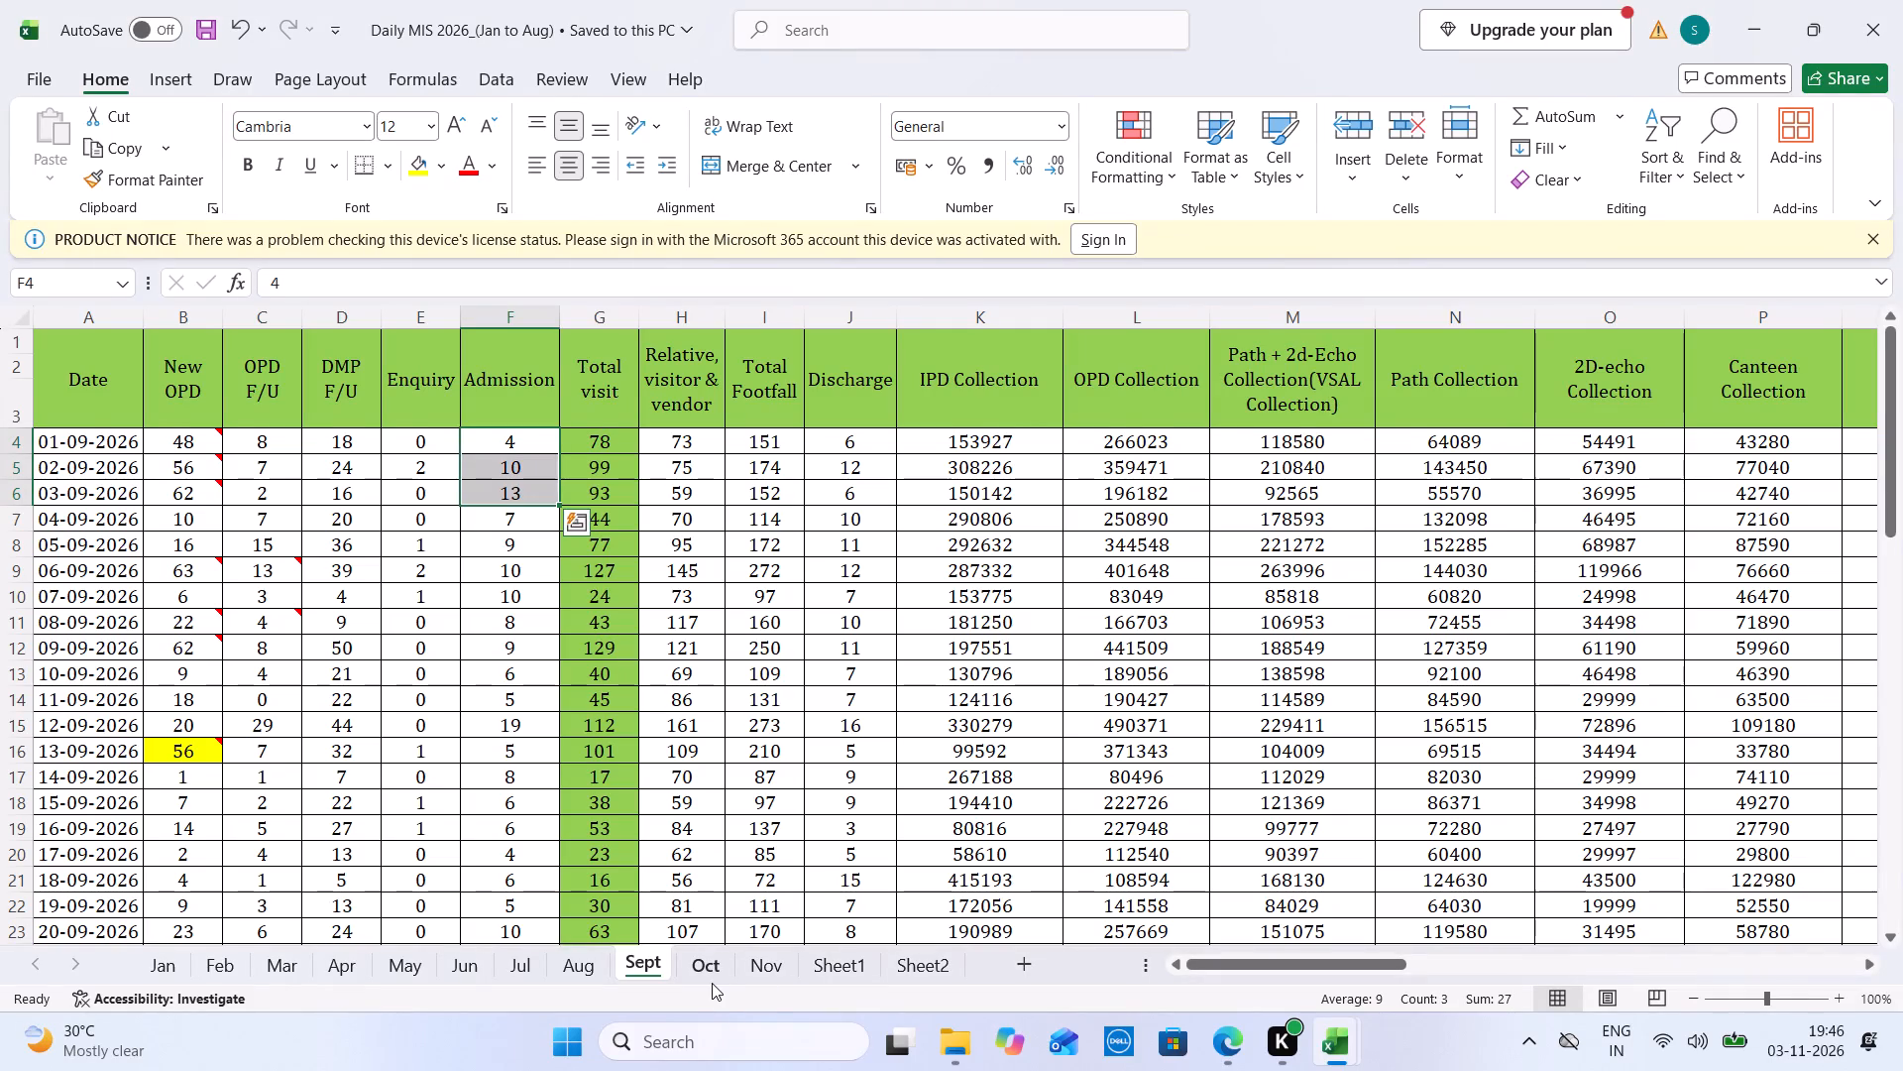
{"action": "left_click", "coordinate": [710, 980]}
{"action": "left_click_drag", "start_coordinate": [1887, 375], "coordinate": [1884, 352]}
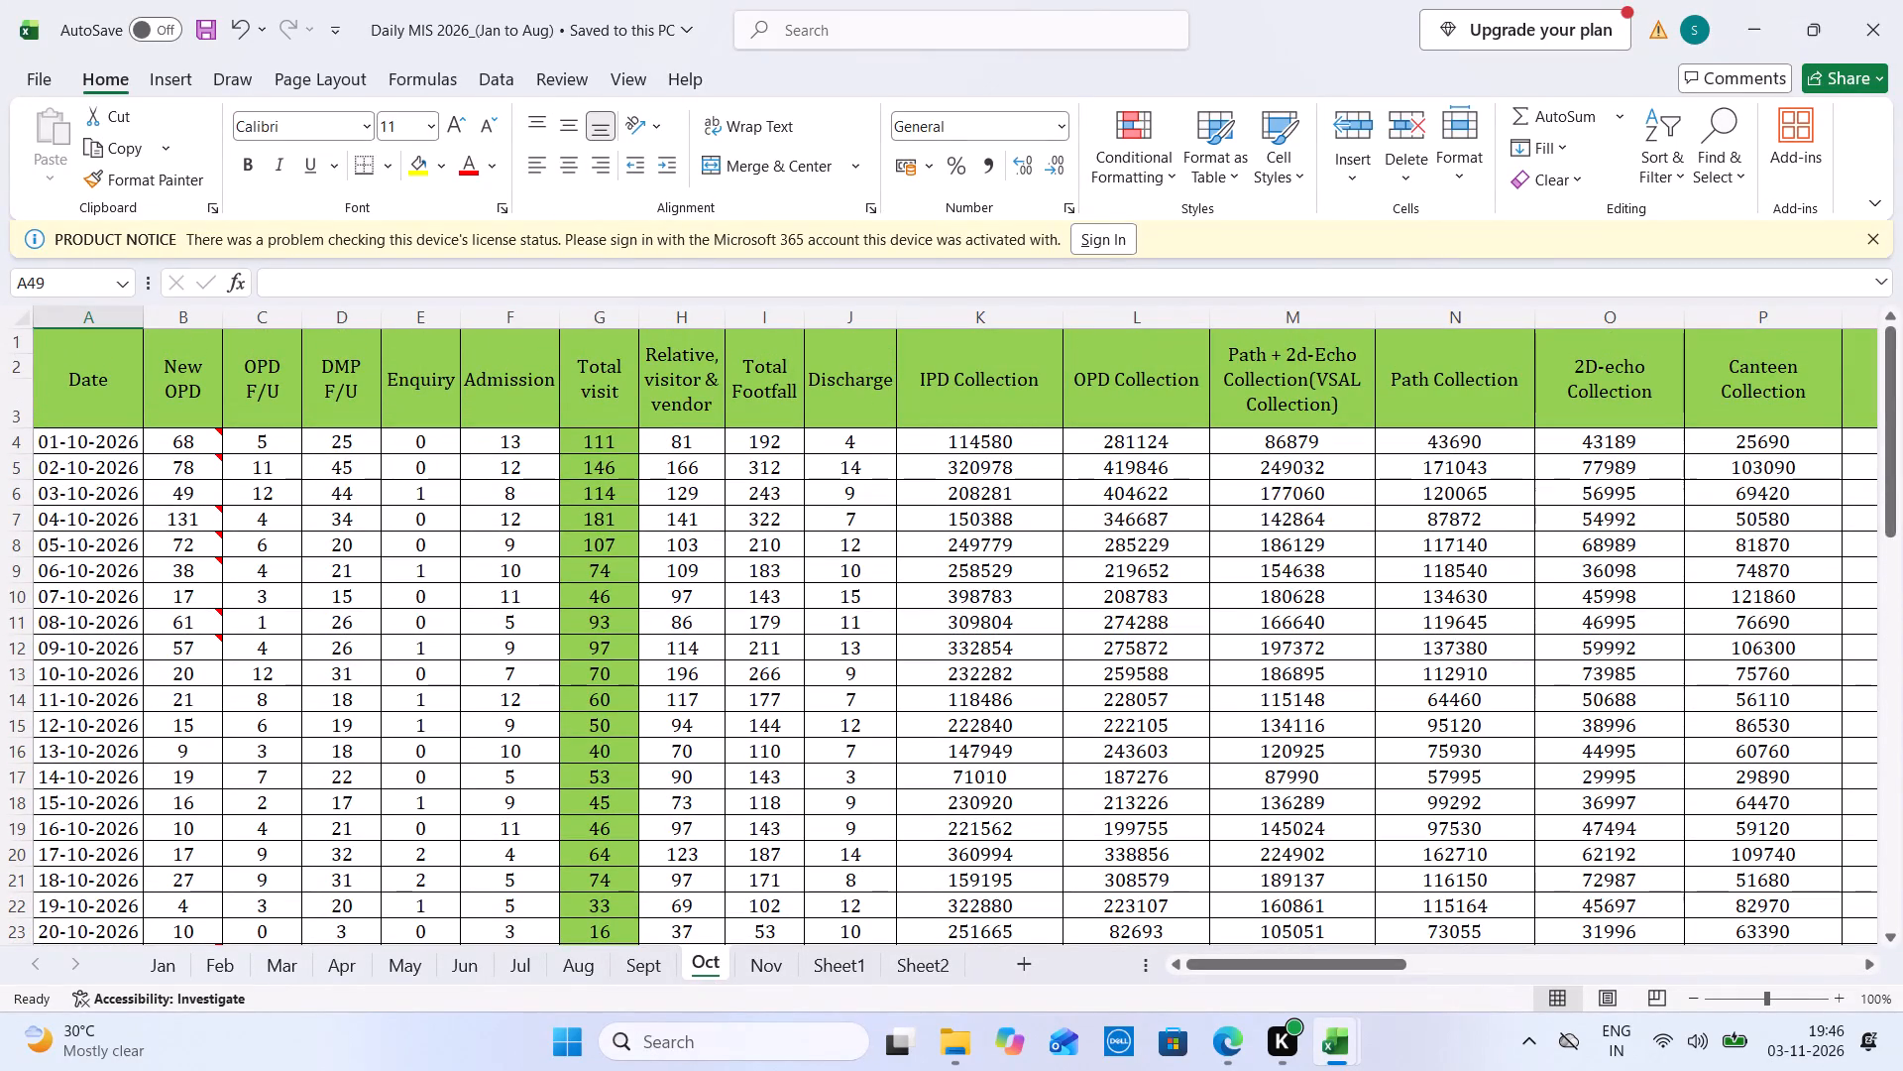
{"action": "left_click_drag", "start_coordinate": [165, 434], "coordinate": [181, 495]}
{"action": "key", "text": "ctrl+Tab"}
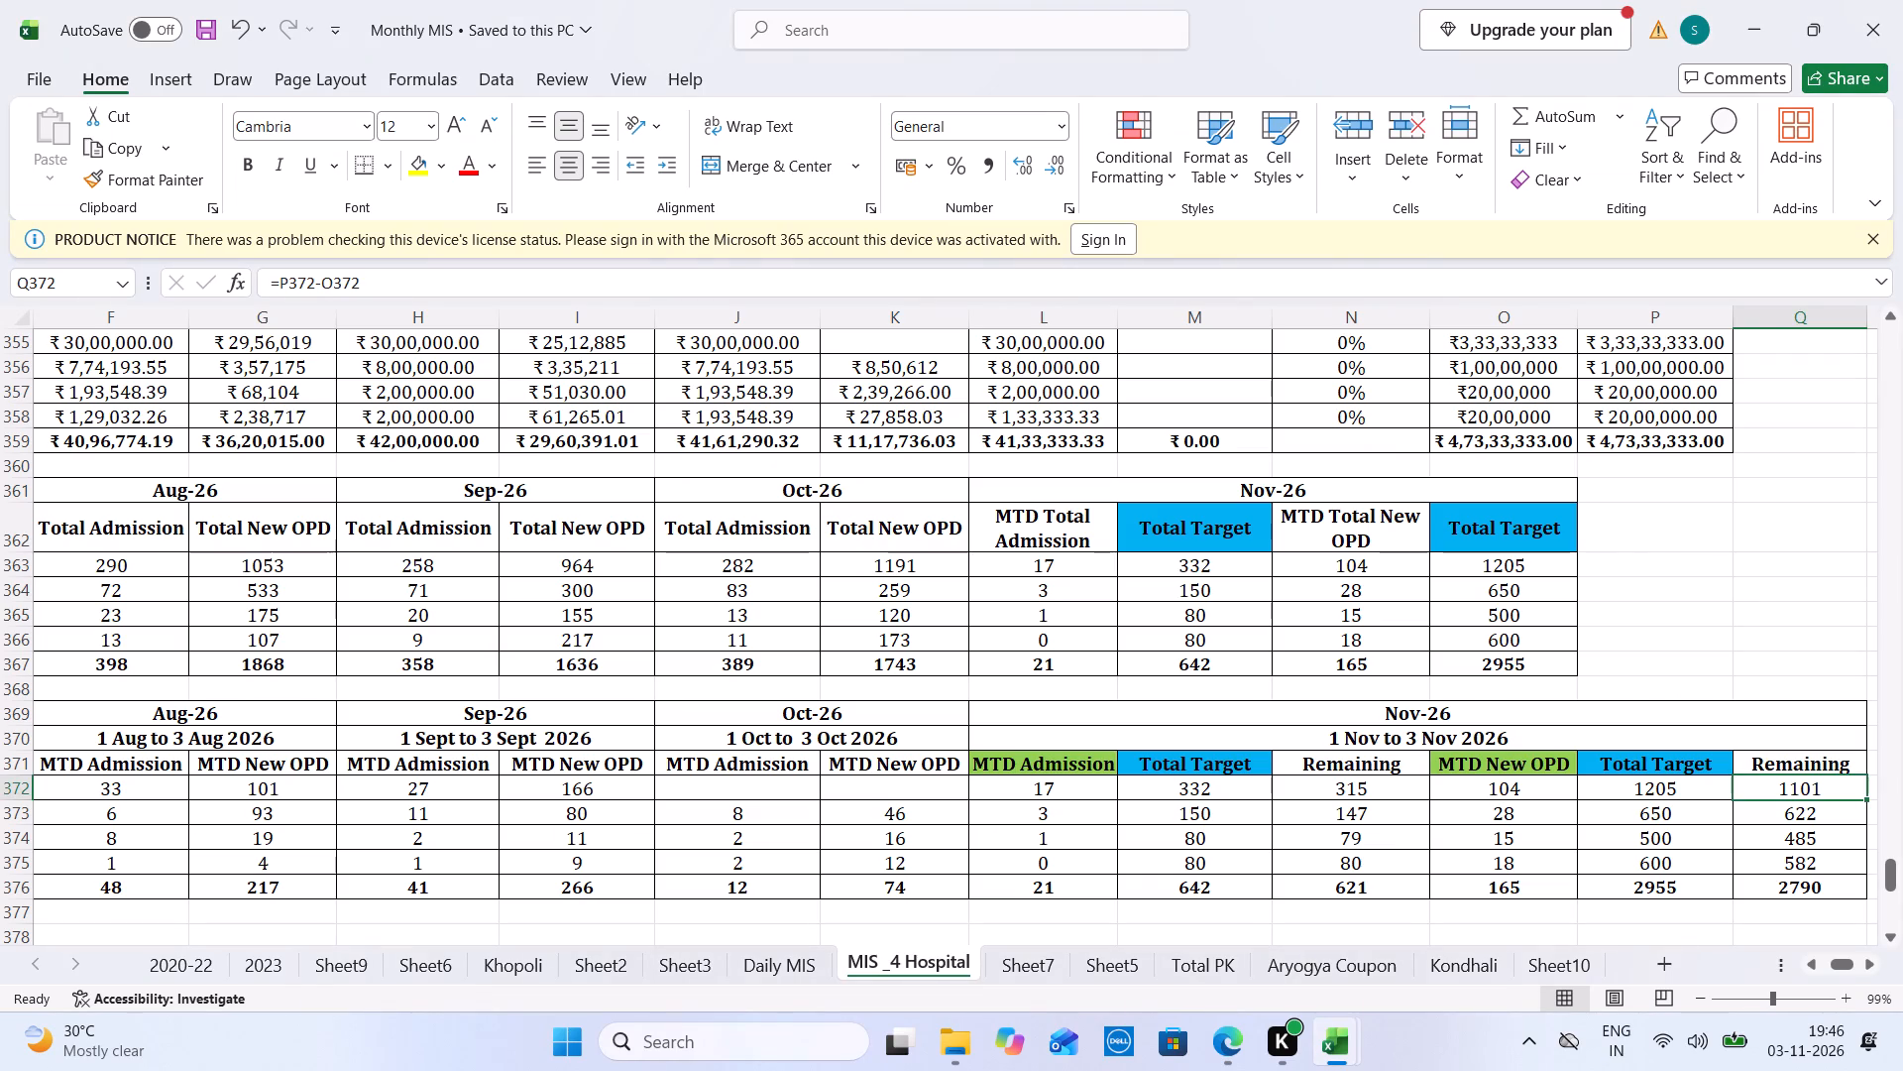
{"action": "left_click", "coordinate": [912, 787]}
{"action": "type", "text": "195"}
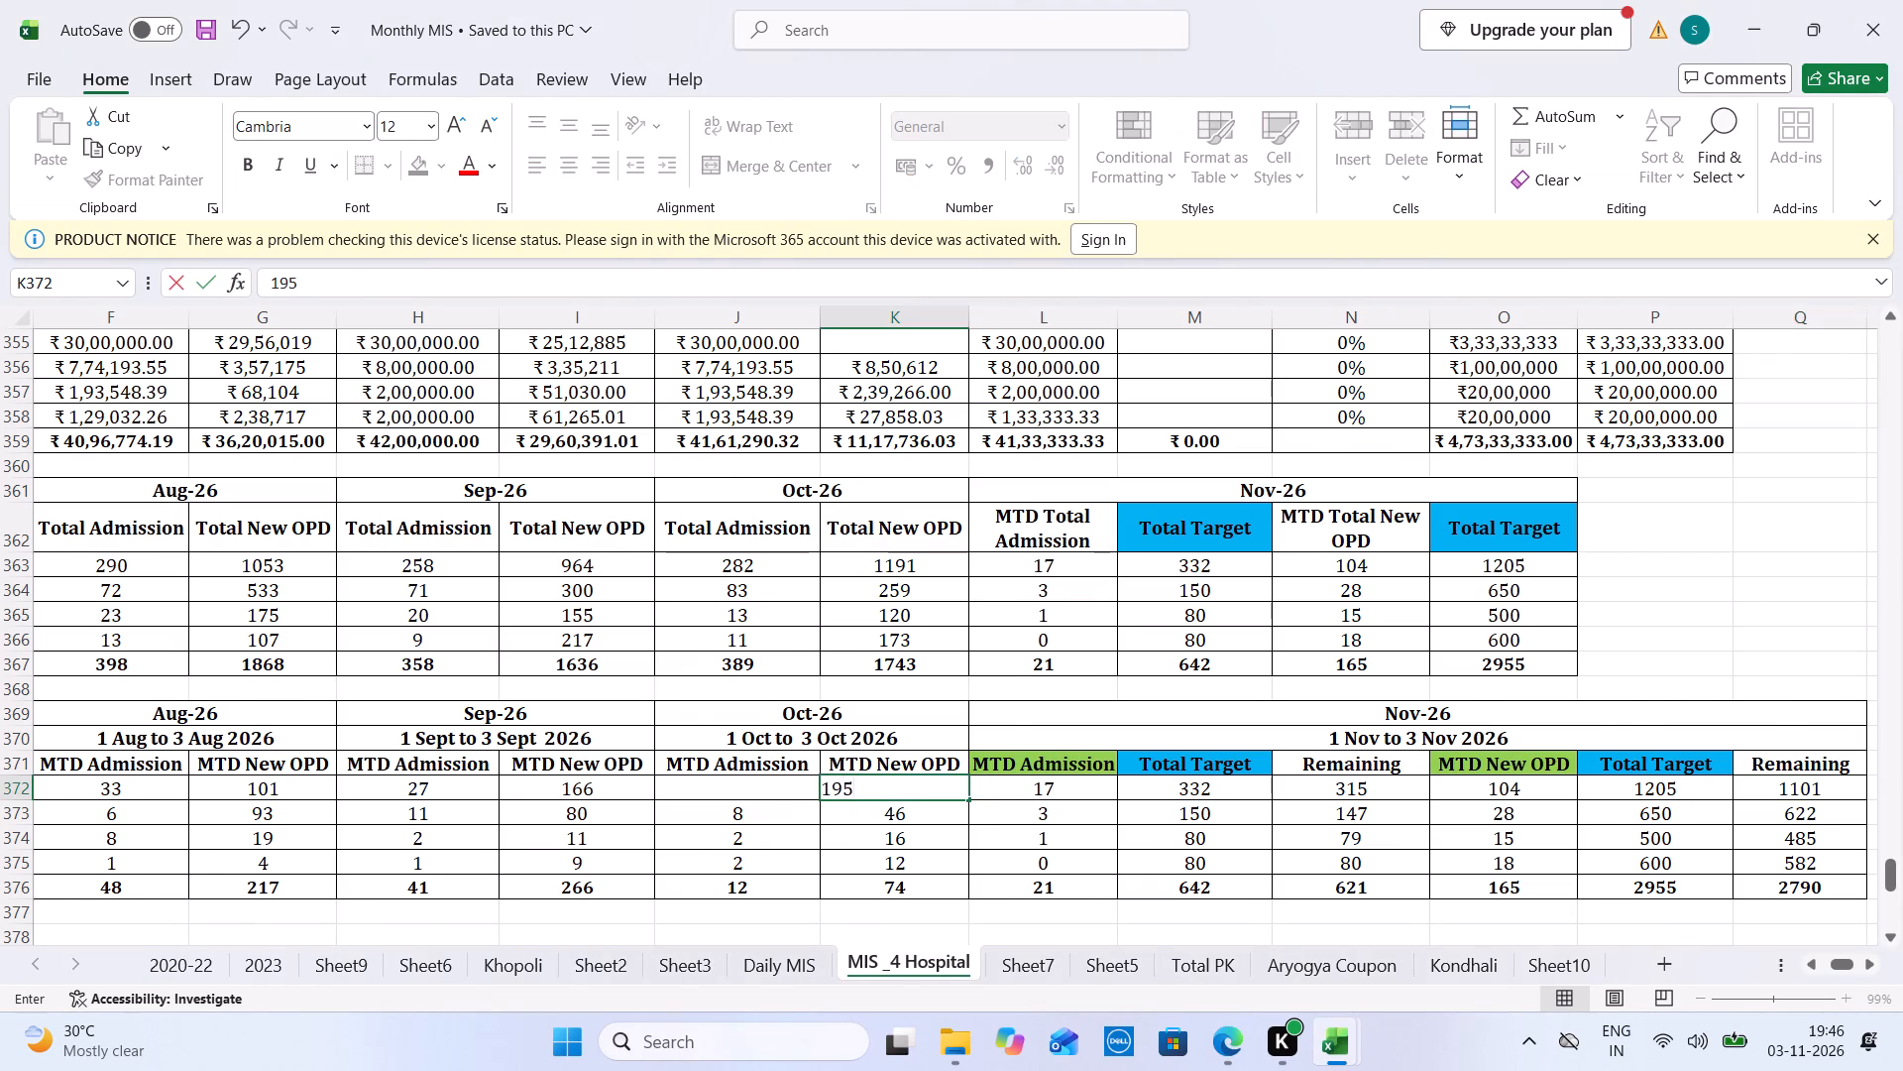
Total the 1 to 3 October admissions in Daily MIS and enter 33 as Khopoli's Oct-26 MTD Admission in Monthly MIS.
{"action": "key", "text": "ctrl+Tab"}
{"action": "left_click_drag", "start_coordinate": [526, 432], "coordinate": [531, 502]}
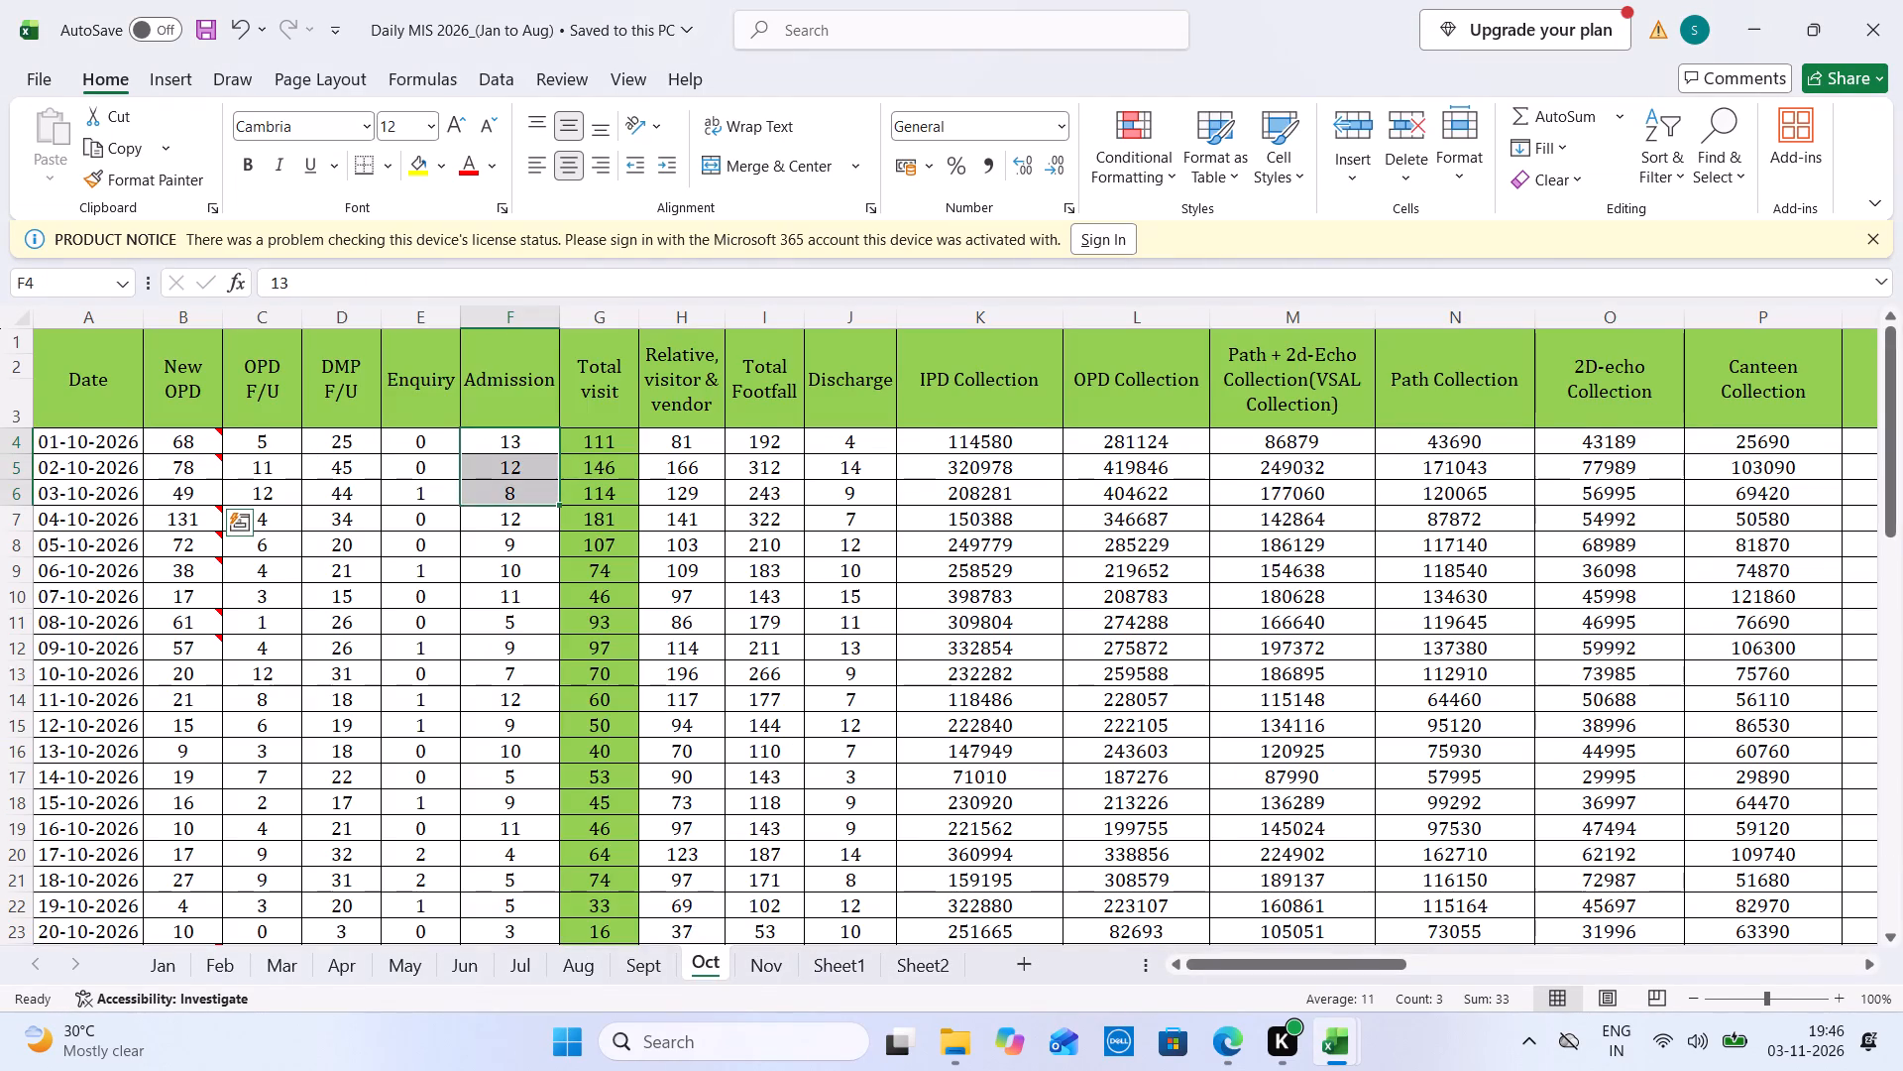
{"action": "key", "text": "ctrl+Tab"}
{"action": "left_click", "coordinate": [759, 788]}
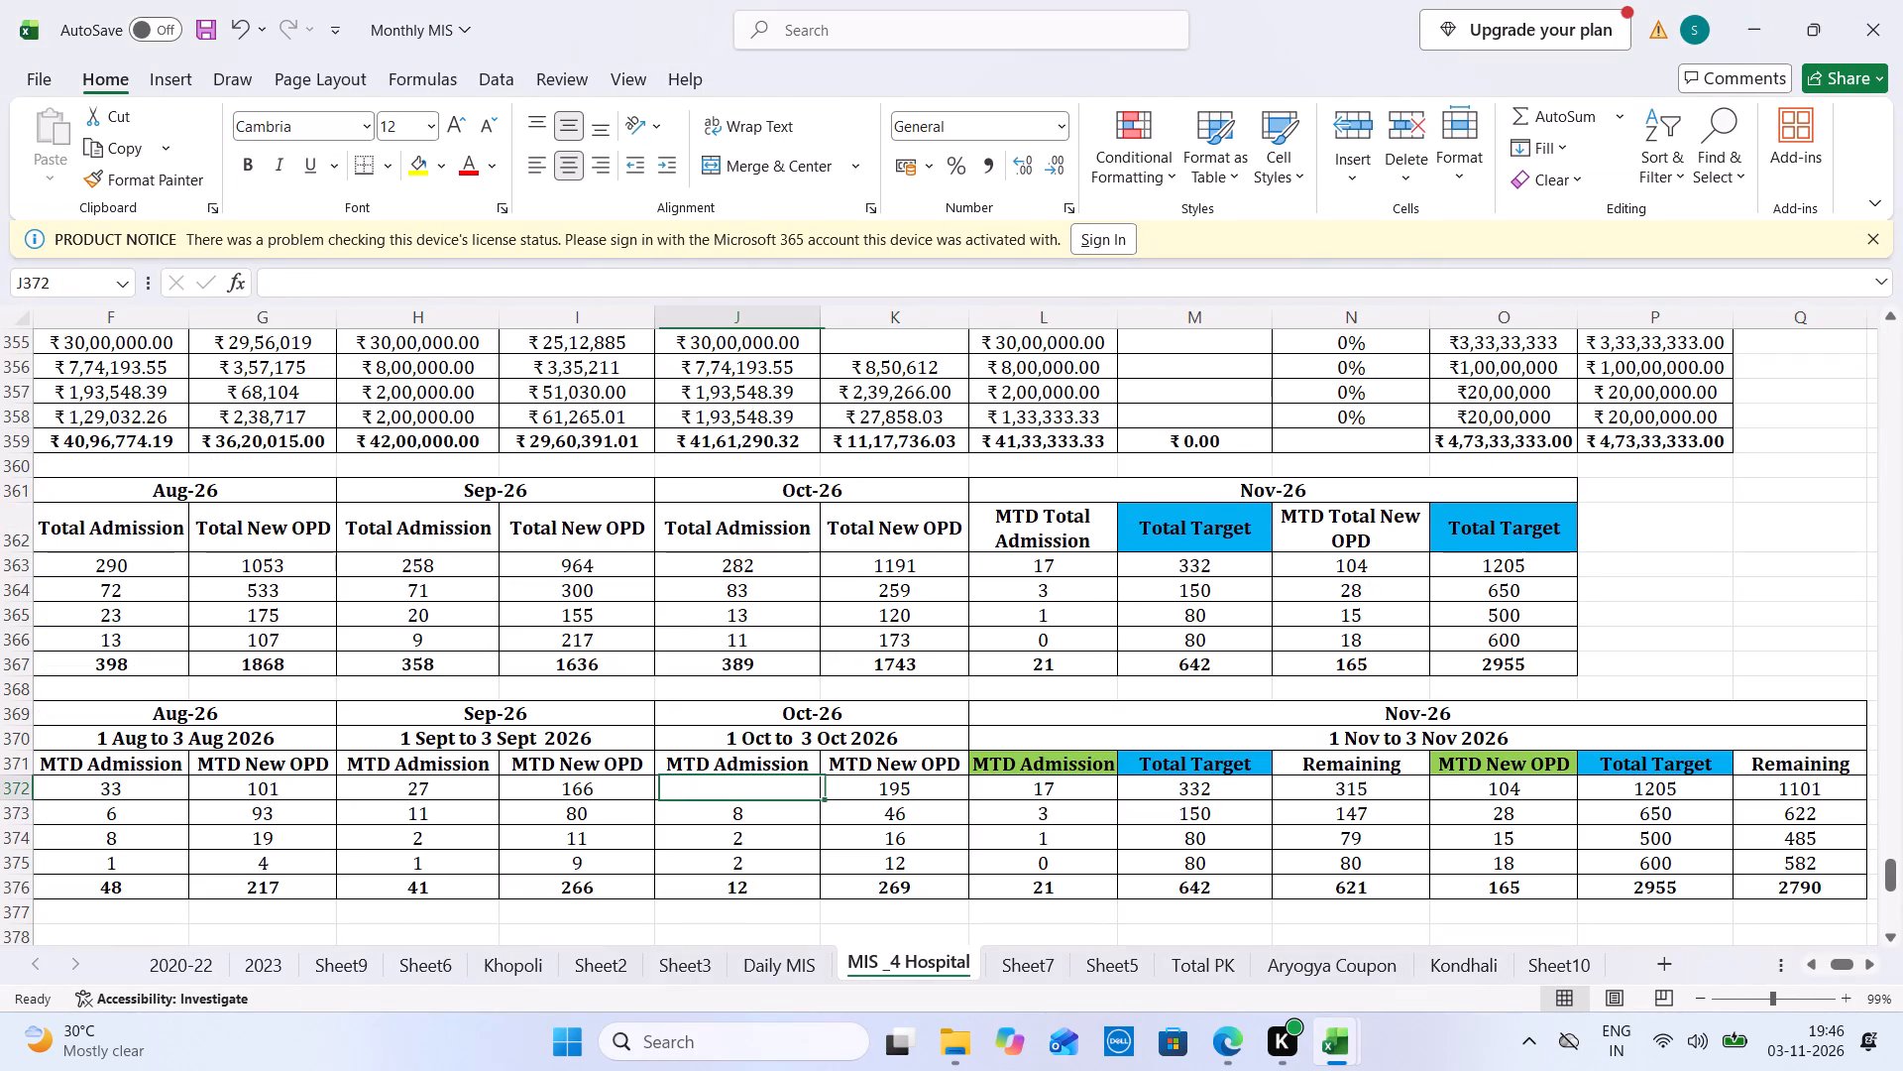
{"action": "type", "text": "33"}
{"action": "key", "text": "Tab"}
Copy the daily collection formula from U5 to U6 on the Daily MIS Oct sheet to cover 3 October.
{"action": "key", "text": "ctrl+Tab"}
{"action": "key", "text": "Right"}
{"action": "key", "text": "Right"}
{"action": "key", "text": "Right"}
{"action": "key", "text": "Right"}
{"action": "key", "text": "Right"}
{"action": "key", "text": "Right"}
{"action": "key", "text": "Right"}
{"action": "key", "text": "Right"}
{"action": "key", "text": "Right"}
{"action": "key", "text": "Right"}
{"action": "key", "text": "Right"}
{"action": "key", "text": "Right"}
{"action": "key", "text": "Right"}
{"action": "key", "text": "Right"}
{"action": "key", "text": "Right"}
{"action": "key", "text": "Right"}
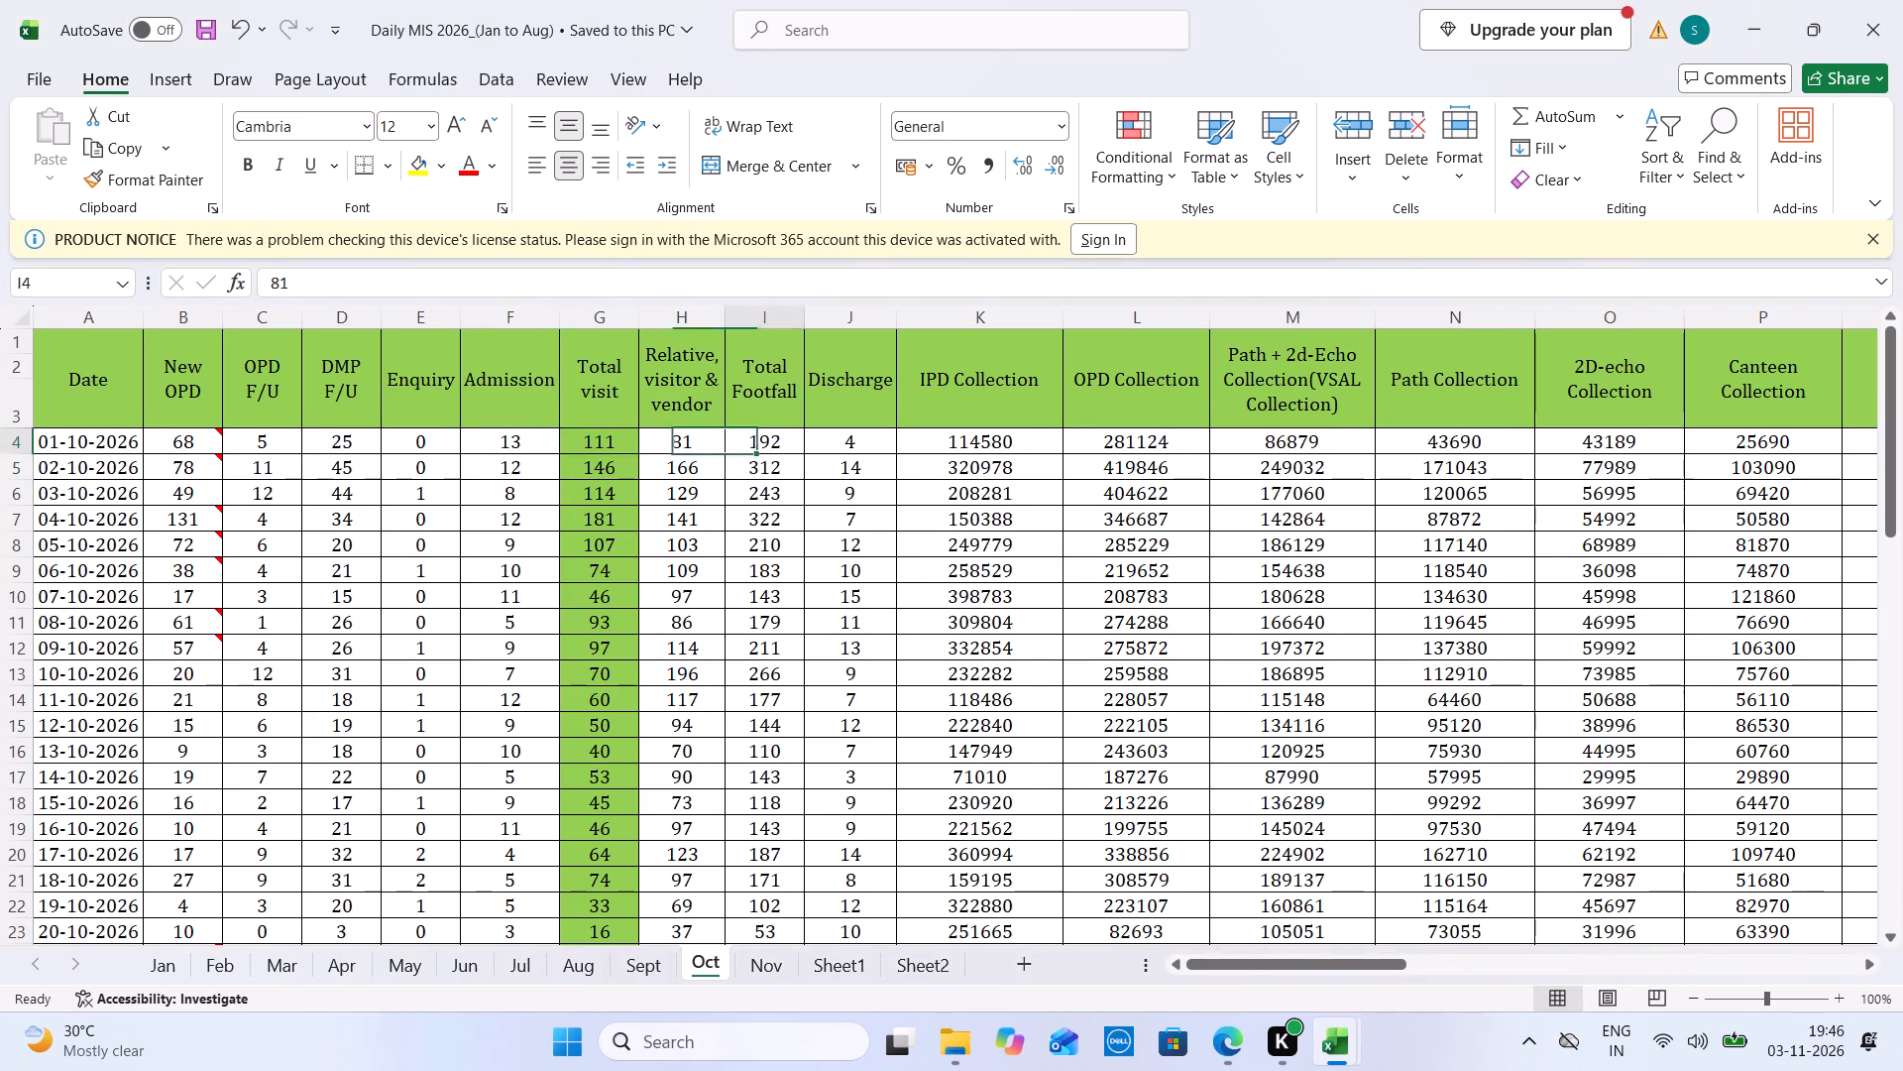
{"action": "left_click", "coordinate": [1701, 466]}
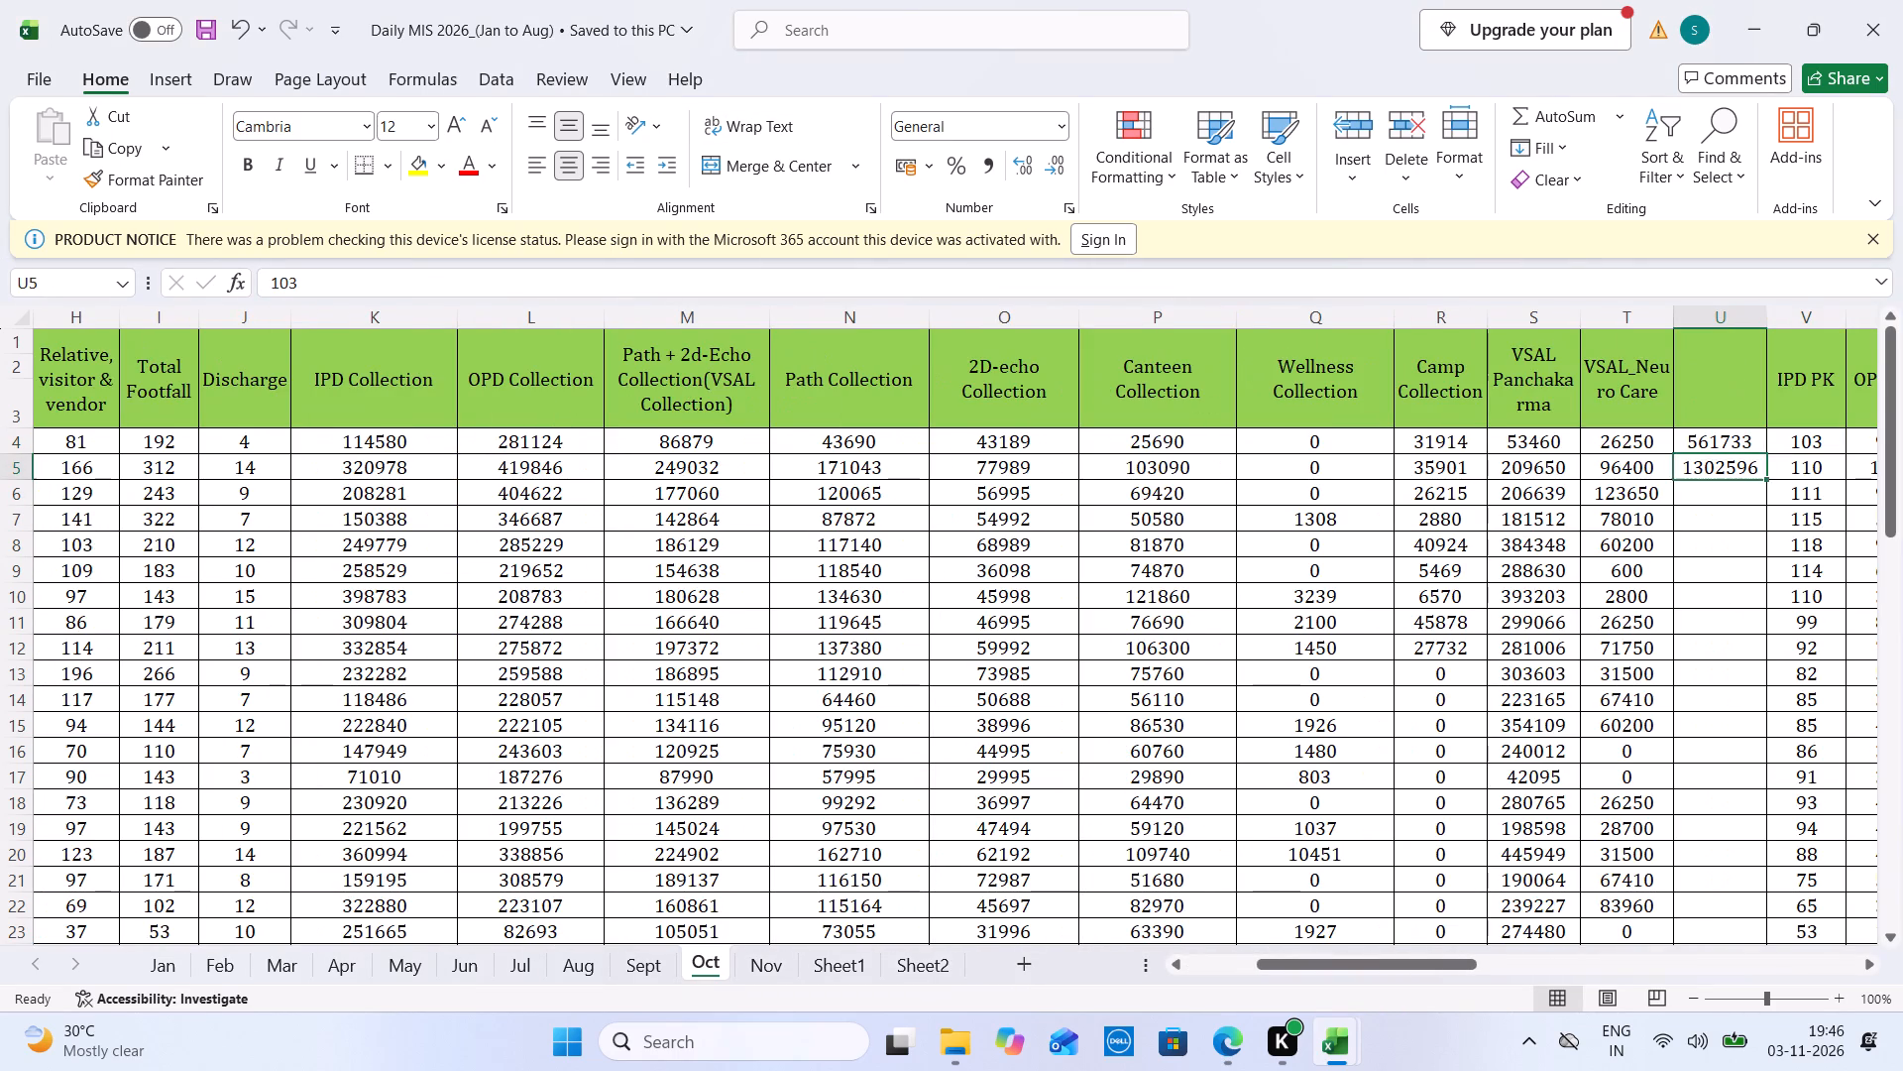
{"action": "key", "text": "ctrl+c"}
{"action": "key", "text": "Down"}
{"action": "key", "text": "ctrl+v"}
Total the 1 to 3 October collections in column U and enter 2930351 for Khopoli in K355 of MIS _4 Hospital.
{"action": "left_click_drag", "start_coordinate": [1701, 439], "coordinate": [1705, 505]}
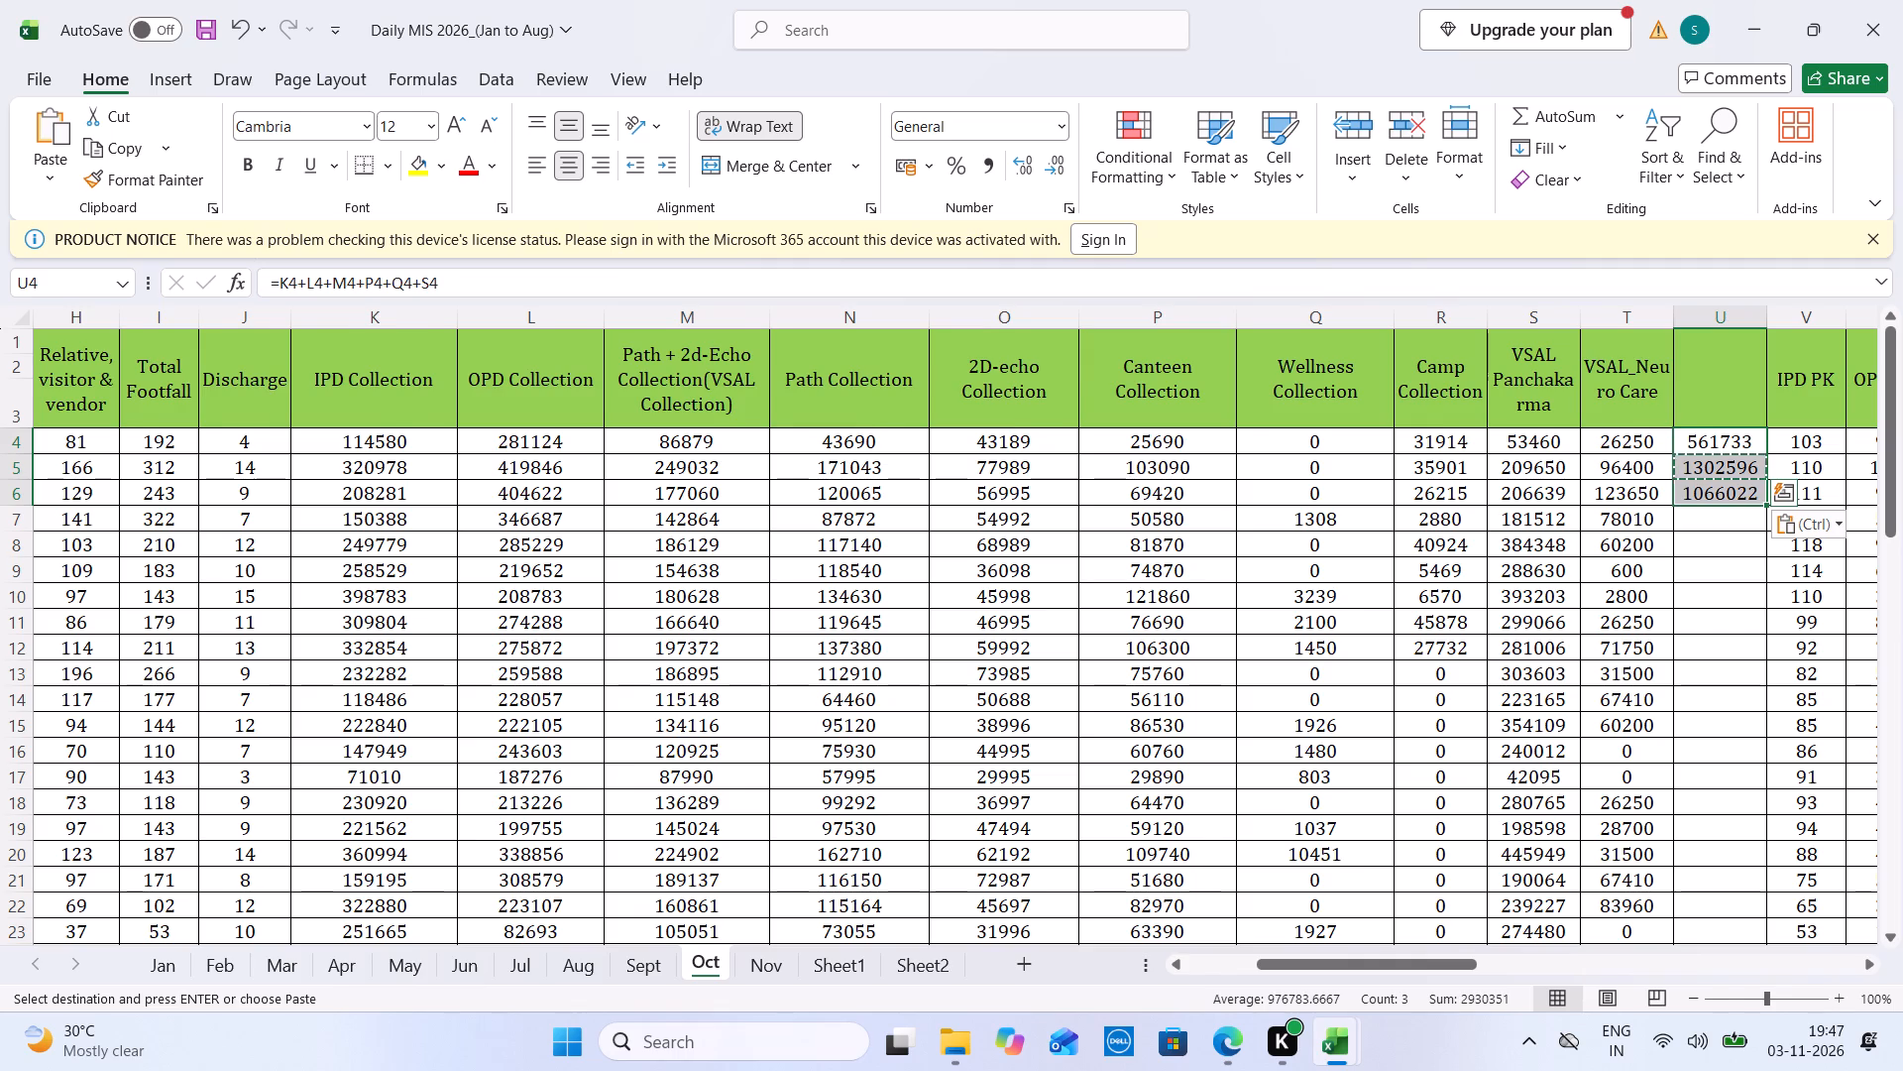
{"action": "key", "text": "ctrl+Tab"}
{"action": "left_click", "coordinate": [939, 337]}
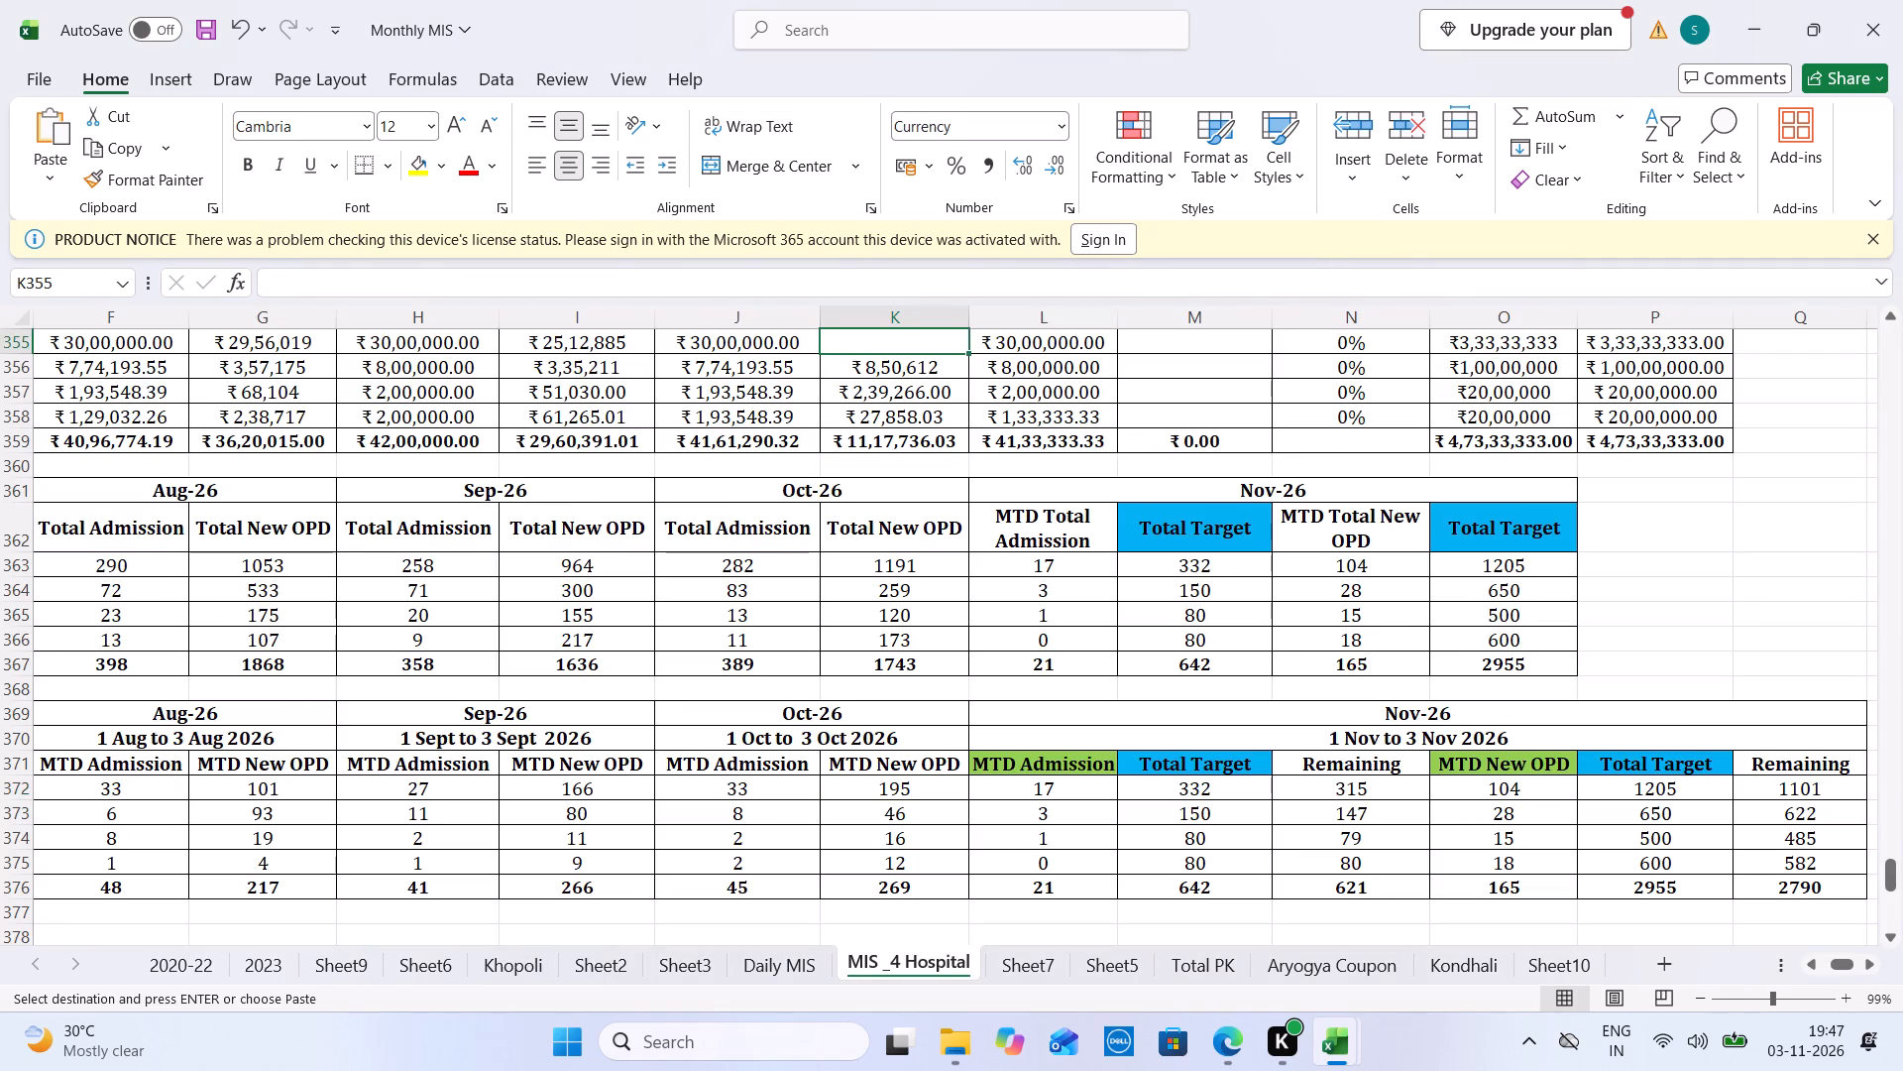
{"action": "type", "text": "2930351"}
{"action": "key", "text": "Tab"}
Copy Khopoli's 1 to 3 October collection of 2930351 from K355 into its 1 Oct to 3 Oct Total Sale cell, H338.
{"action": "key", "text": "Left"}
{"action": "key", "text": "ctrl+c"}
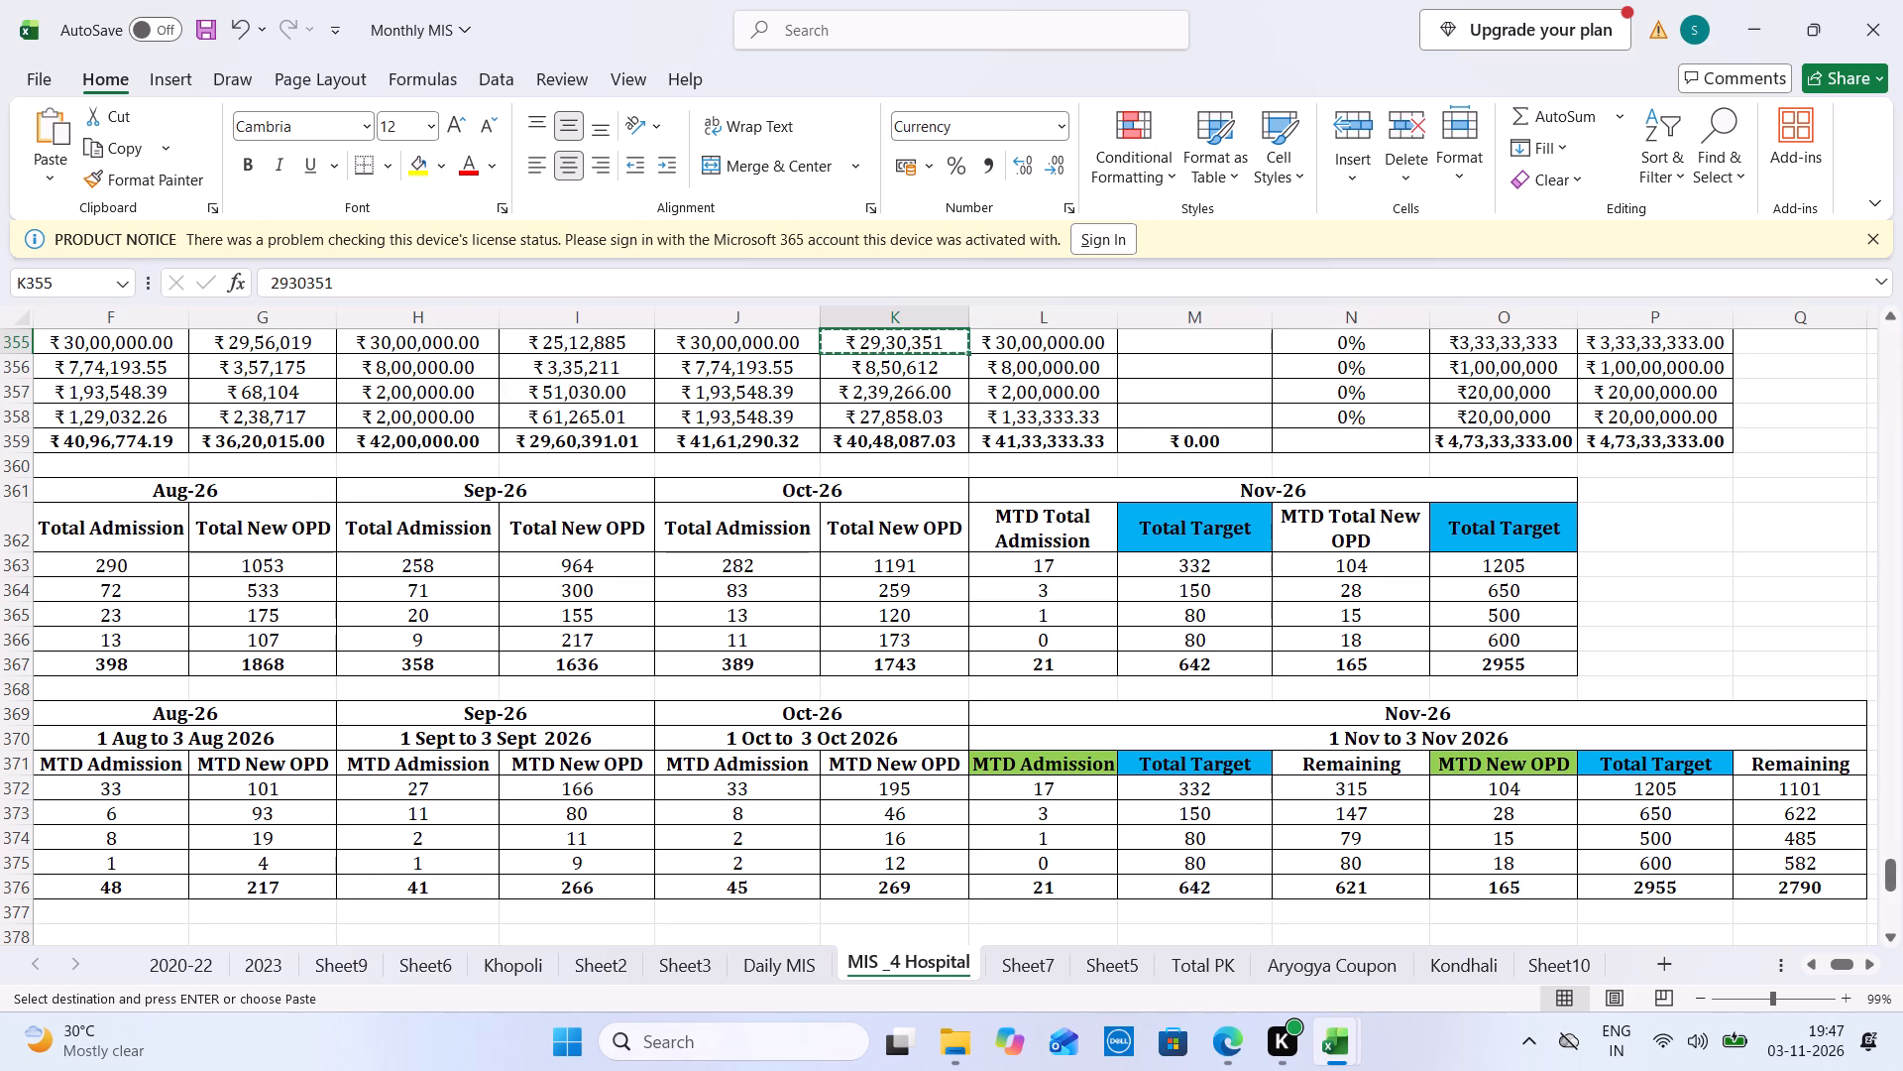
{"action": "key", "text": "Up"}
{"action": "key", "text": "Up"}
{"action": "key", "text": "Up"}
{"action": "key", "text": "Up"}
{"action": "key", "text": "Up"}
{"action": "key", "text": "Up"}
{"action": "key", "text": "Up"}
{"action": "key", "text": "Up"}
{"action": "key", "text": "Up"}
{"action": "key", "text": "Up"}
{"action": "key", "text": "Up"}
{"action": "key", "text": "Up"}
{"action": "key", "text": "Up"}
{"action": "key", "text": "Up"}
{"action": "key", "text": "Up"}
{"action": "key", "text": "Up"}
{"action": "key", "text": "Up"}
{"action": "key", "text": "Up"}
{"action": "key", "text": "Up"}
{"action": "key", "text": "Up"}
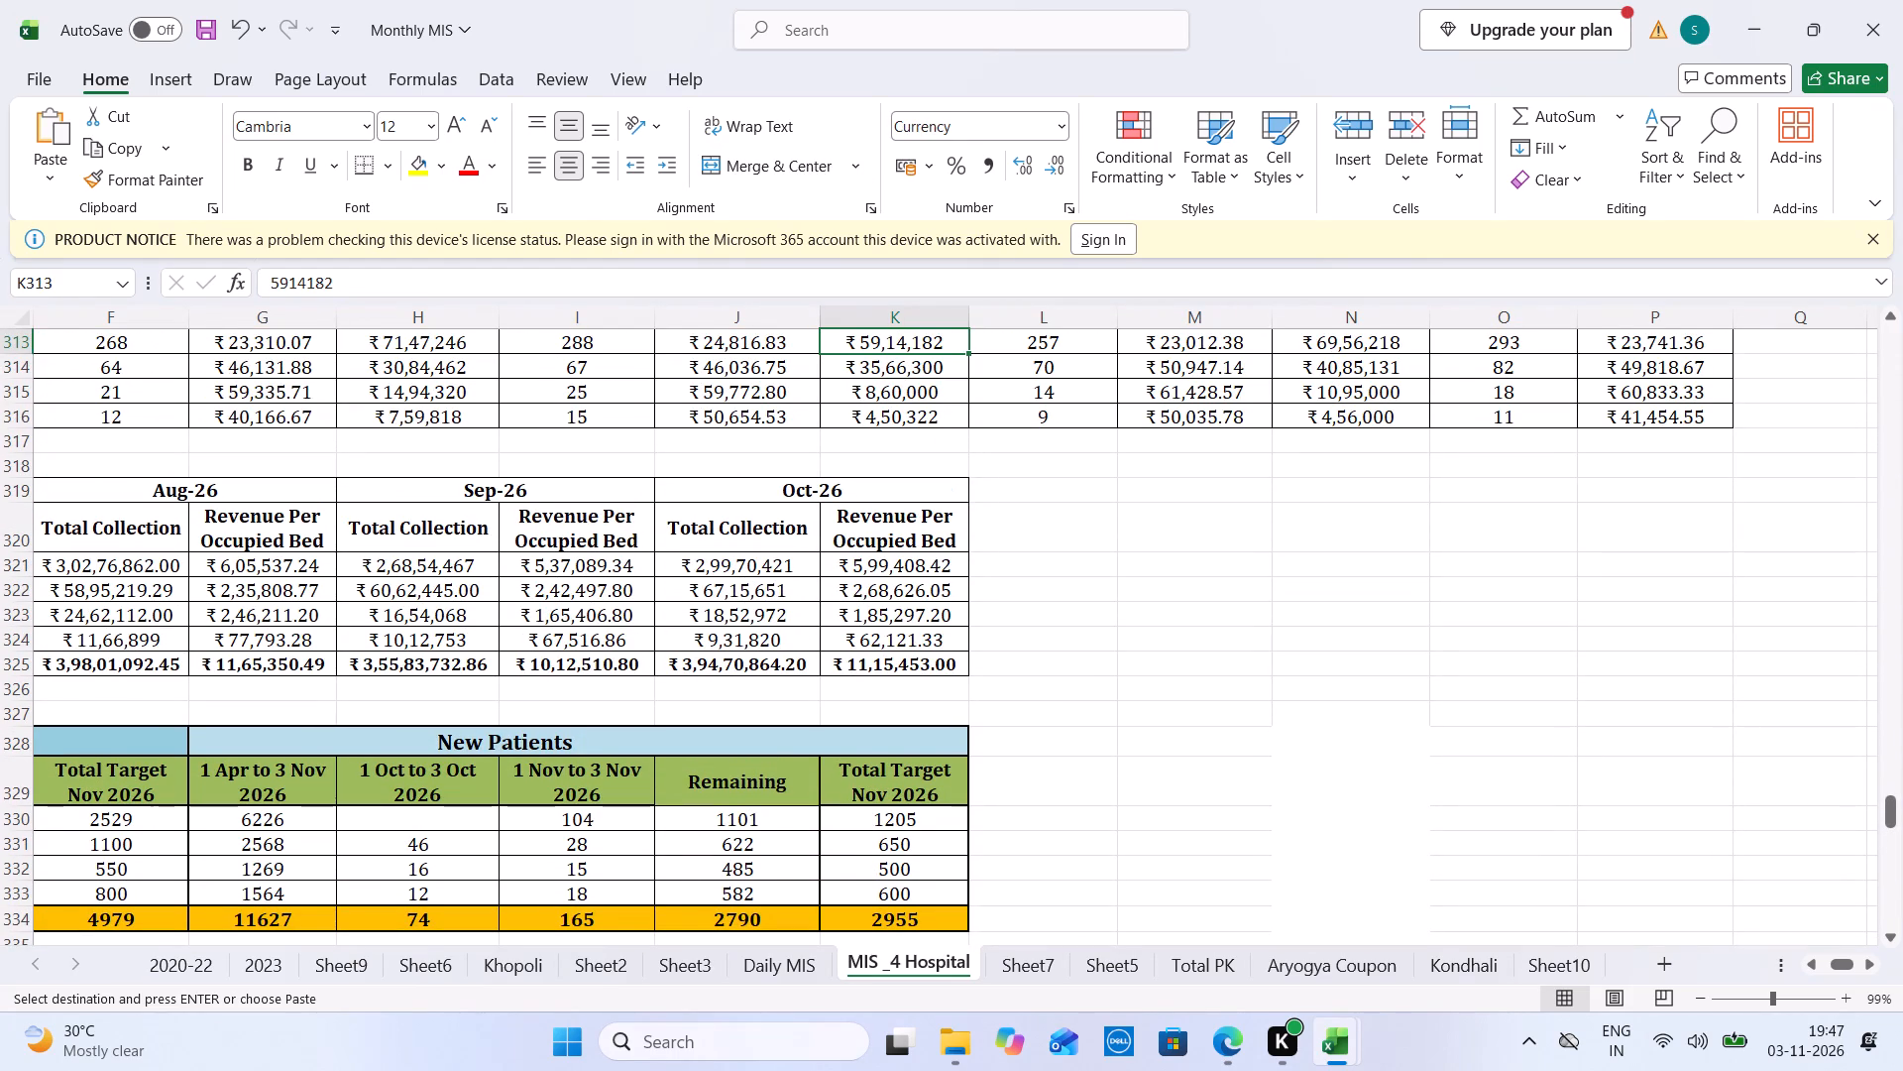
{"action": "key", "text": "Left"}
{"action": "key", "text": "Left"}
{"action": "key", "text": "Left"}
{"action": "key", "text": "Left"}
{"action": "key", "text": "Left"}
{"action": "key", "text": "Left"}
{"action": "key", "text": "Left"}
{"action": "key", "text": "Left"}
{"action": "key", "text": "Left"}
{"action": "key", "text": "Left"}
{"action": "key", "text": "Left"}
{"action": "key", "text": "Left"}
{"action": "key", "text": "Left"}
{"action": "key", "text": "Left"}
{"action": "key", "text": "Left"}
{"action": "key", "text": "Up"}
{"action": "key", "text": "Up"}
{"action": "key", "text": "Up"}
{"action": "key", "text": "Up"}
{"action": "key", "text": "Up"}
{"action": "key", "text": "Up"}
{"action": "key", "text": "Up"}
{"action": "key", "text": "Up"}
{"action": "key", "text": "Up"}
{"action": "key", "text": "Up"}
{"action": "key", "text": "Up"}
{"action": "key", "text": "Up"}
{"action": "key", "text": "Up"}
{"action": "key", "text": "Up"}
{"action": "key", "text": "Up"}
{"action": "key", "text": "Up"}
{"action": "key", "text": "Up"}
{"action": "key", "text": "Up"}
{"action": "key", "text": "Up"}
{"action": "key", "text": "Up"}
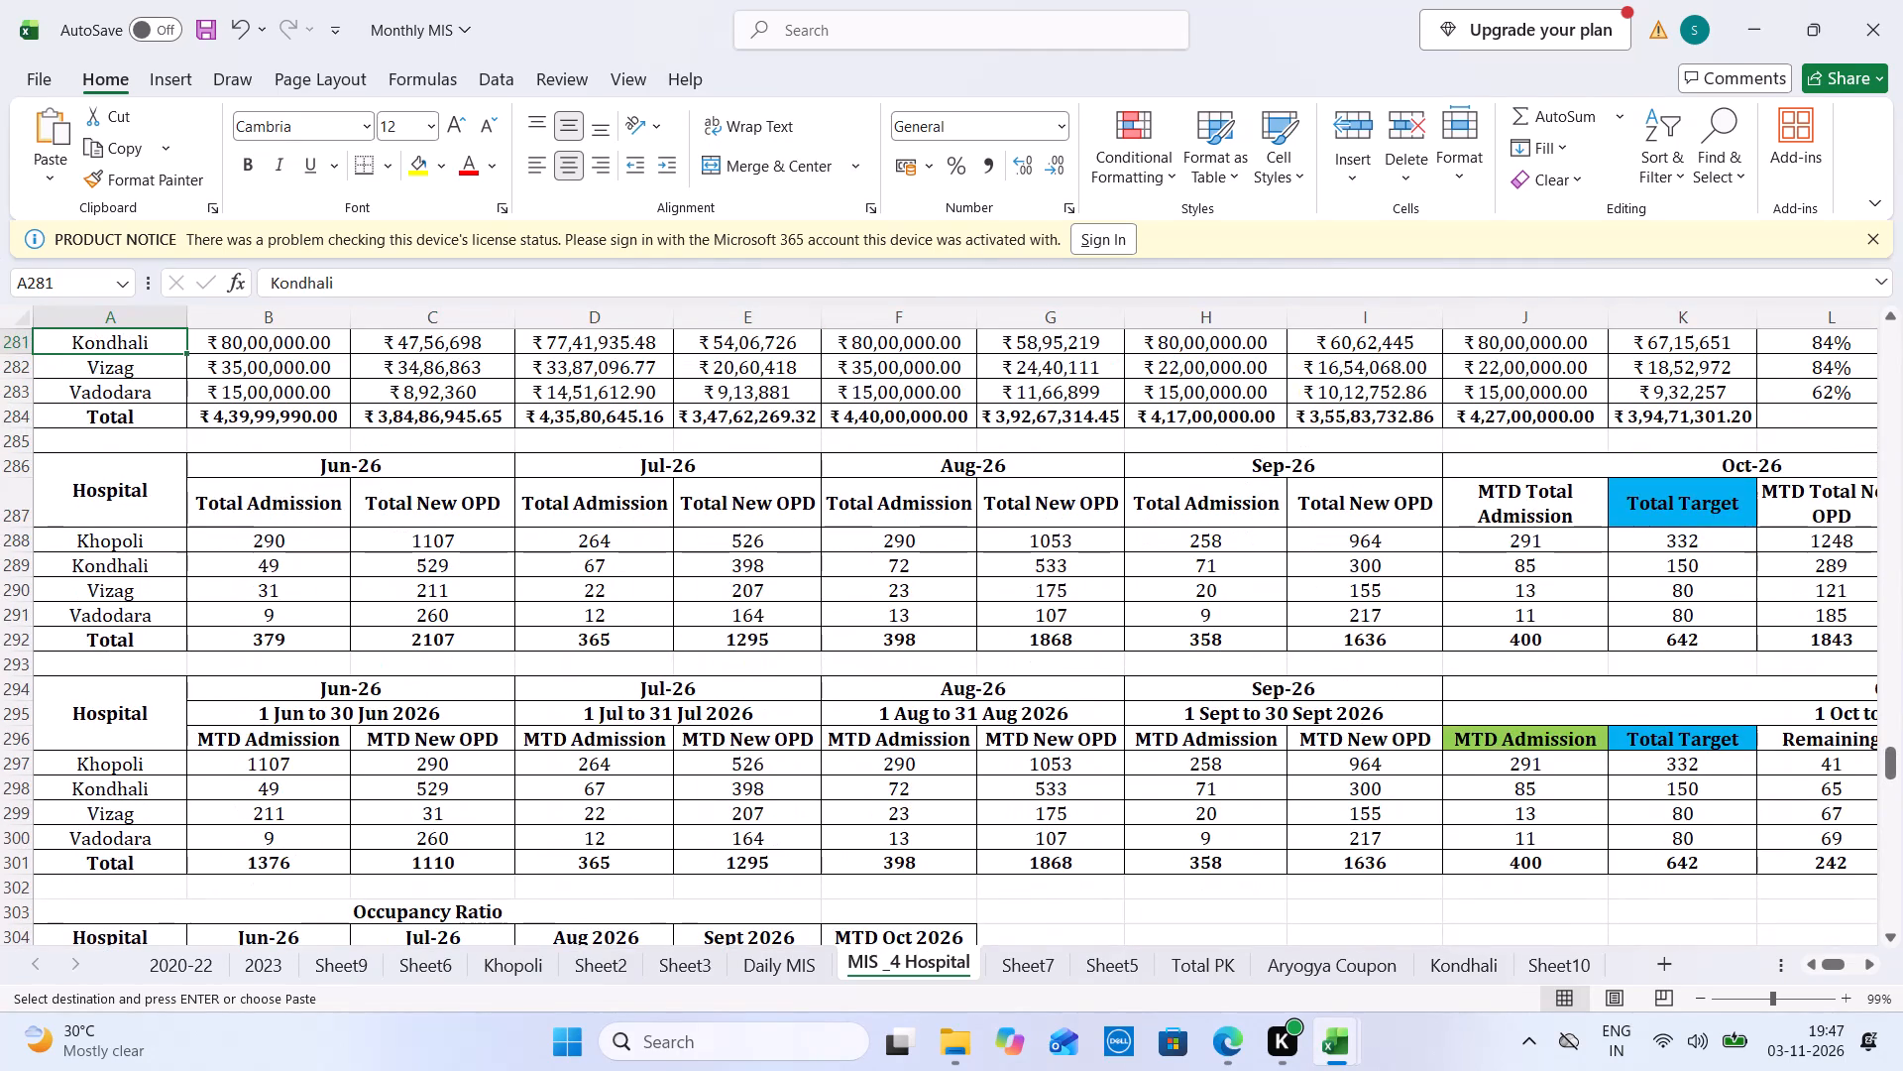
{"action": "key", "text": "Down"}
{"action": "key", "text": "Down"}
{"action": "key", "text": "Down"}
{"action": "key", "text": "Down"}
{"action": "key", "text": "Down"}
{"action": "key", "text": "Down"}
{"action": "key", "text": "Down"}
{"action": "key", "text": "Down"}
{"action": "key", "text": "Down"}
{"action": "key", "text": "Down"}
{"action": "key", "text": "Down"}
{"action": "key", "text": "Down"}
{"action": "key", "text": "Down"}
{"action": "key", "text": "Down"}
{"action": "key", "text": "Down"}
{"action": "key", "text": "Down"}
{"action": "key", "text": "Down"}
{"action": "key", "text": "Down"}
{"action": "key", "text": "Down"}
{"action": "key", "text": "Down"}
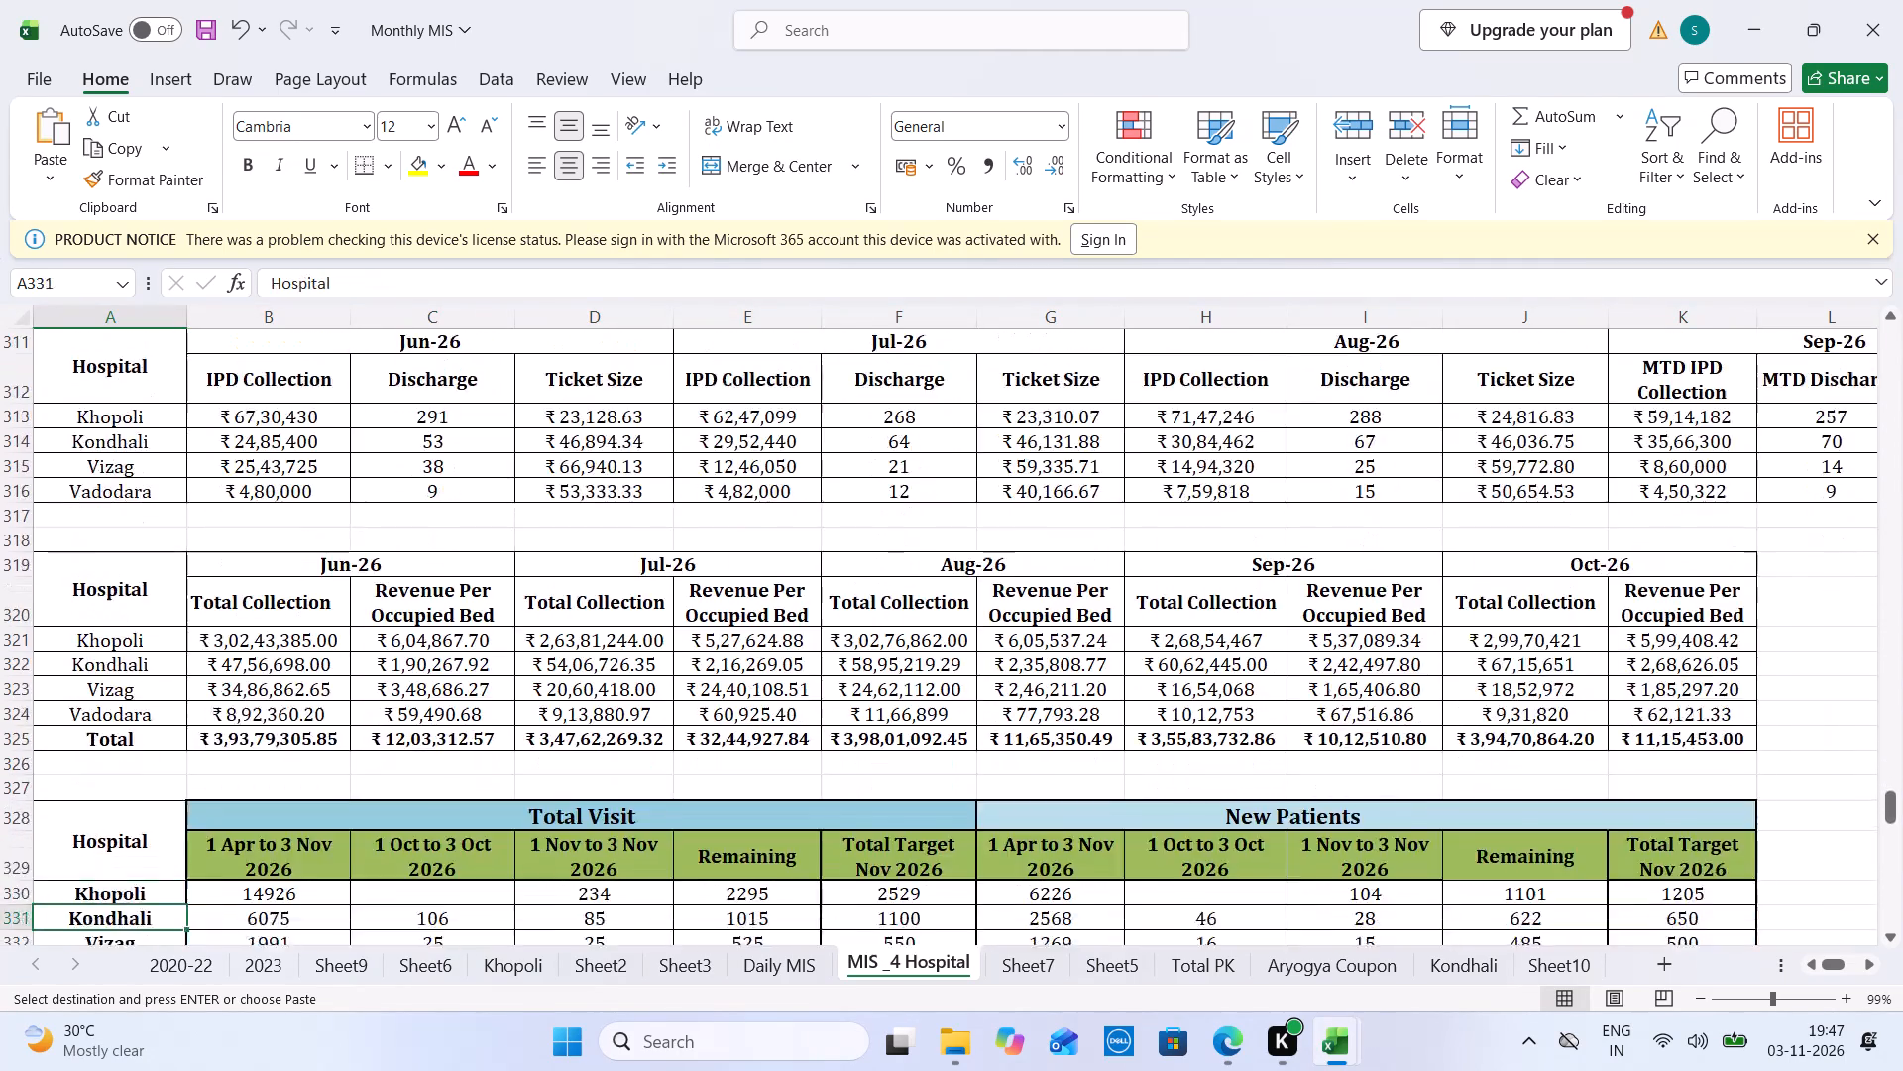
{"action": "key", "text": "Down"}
{"action": "key", "text": "Down"}
{"action": "key", "text": "Down"}
{"action": "key", "text": "Down"}
{"action": "key", "text": "Down"}
{"action": "key", "text": "Down"}
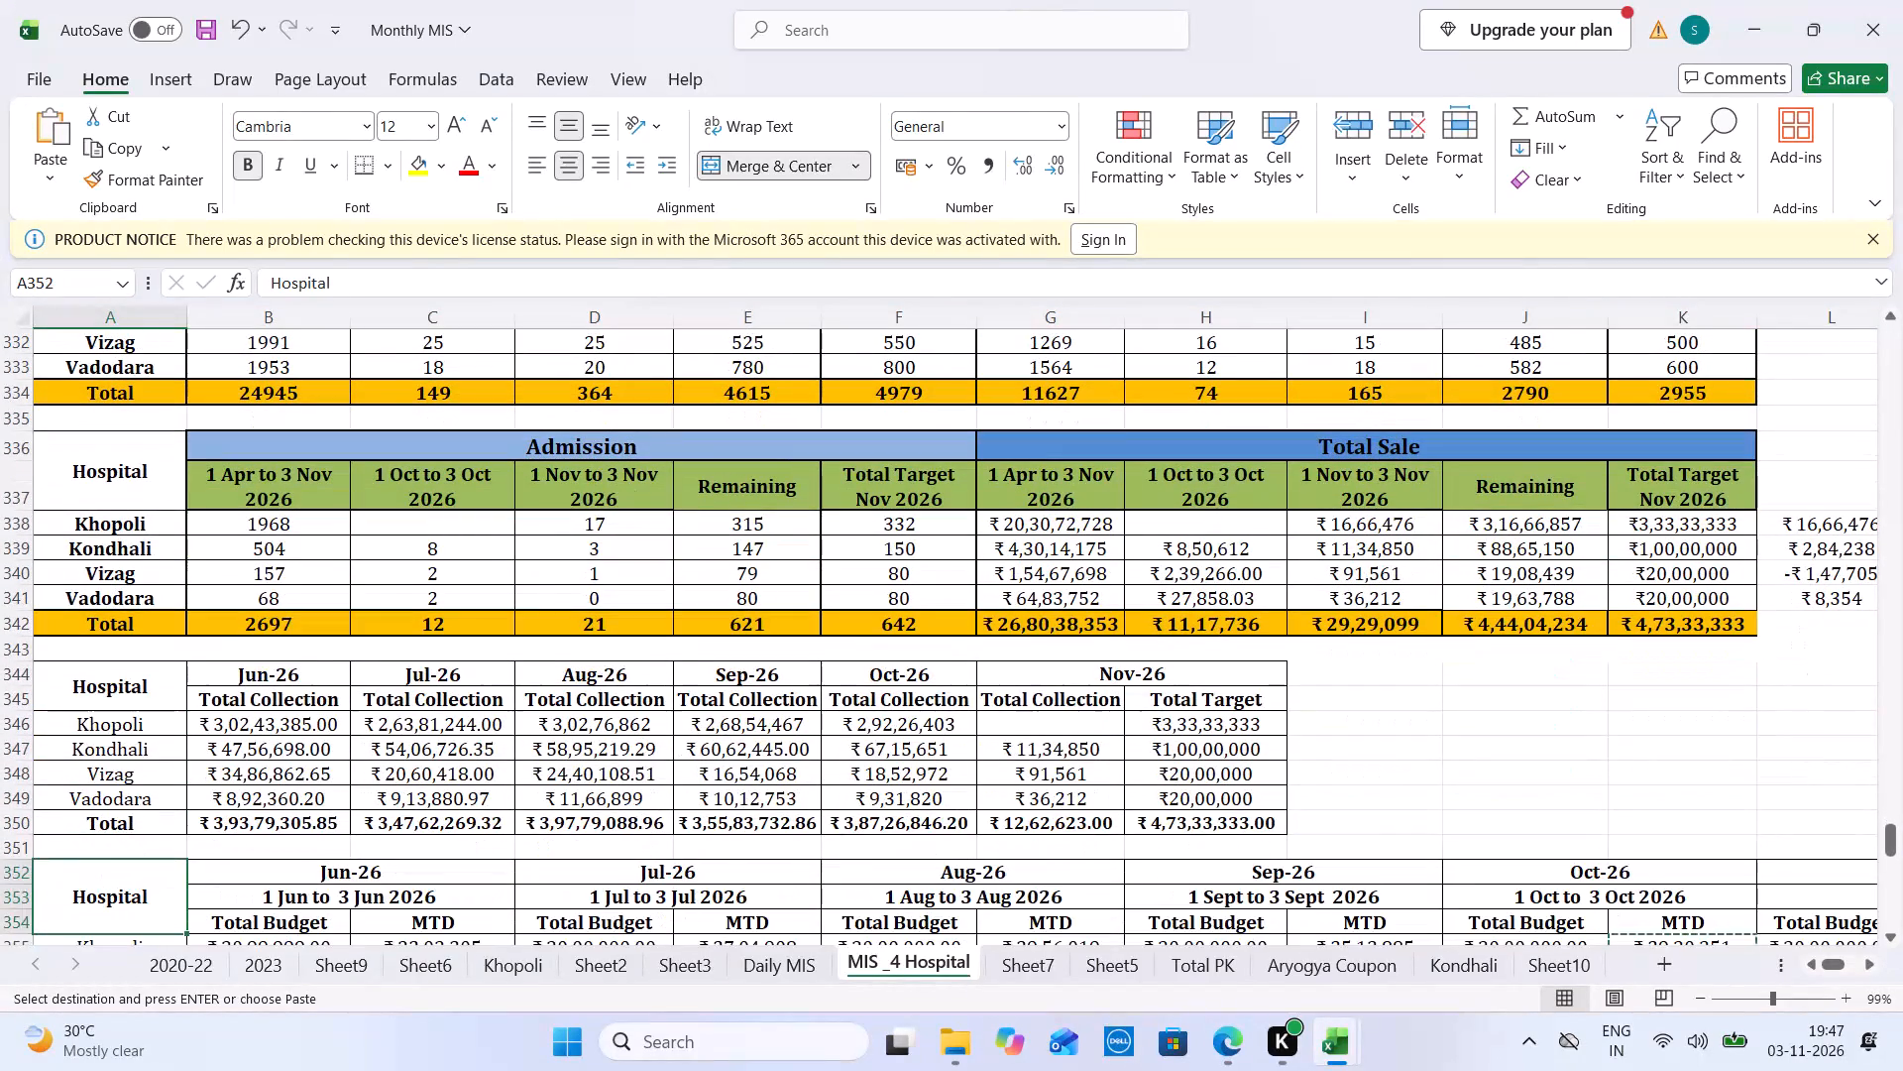
{"action": "left_click", "coordinate": [1181, 534]}
{"action": "key", "text": "ctrl+v"}
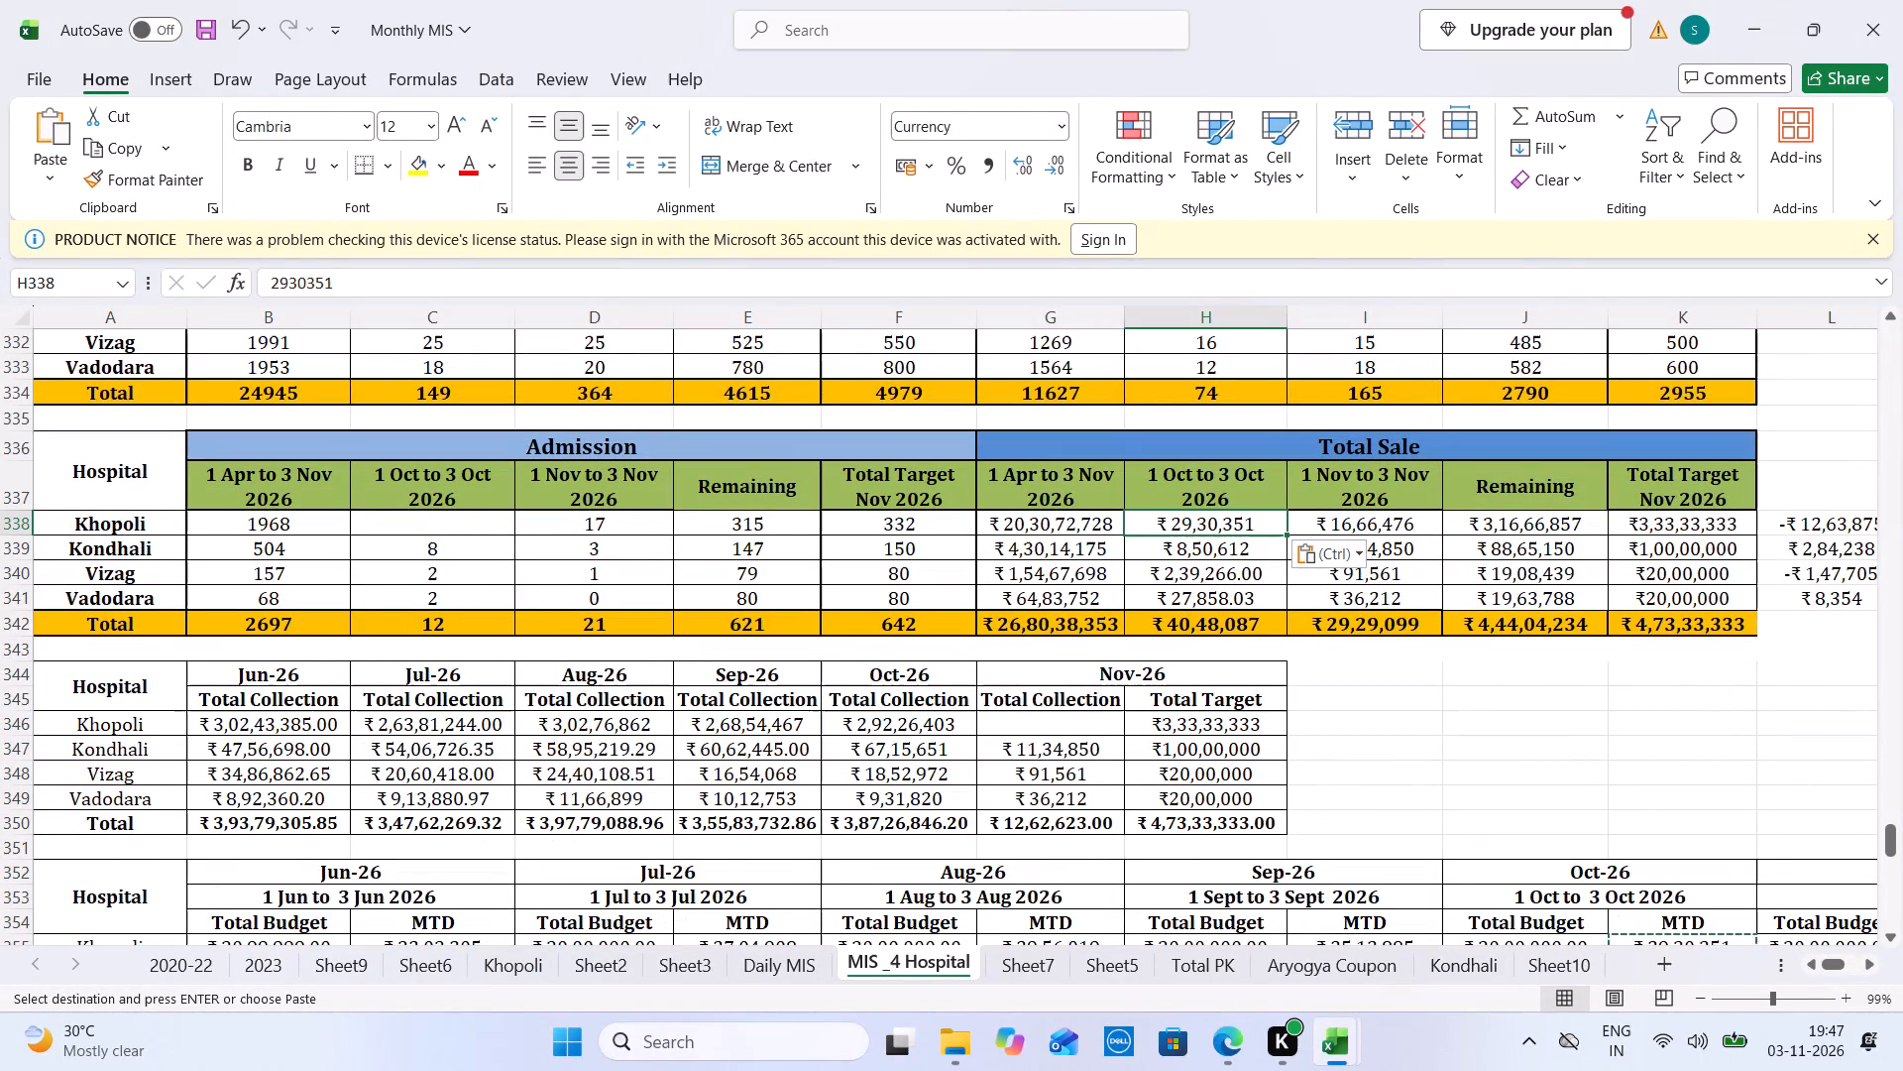
Enter Khopoli's 1 Oct to 3 Oct summary figures: 195 under New Patients in H330 and 33 under Admission in C338.
{"action": "left_click", "coordinate": [1216, 337]}
{"action": "key", "text": "Up"}
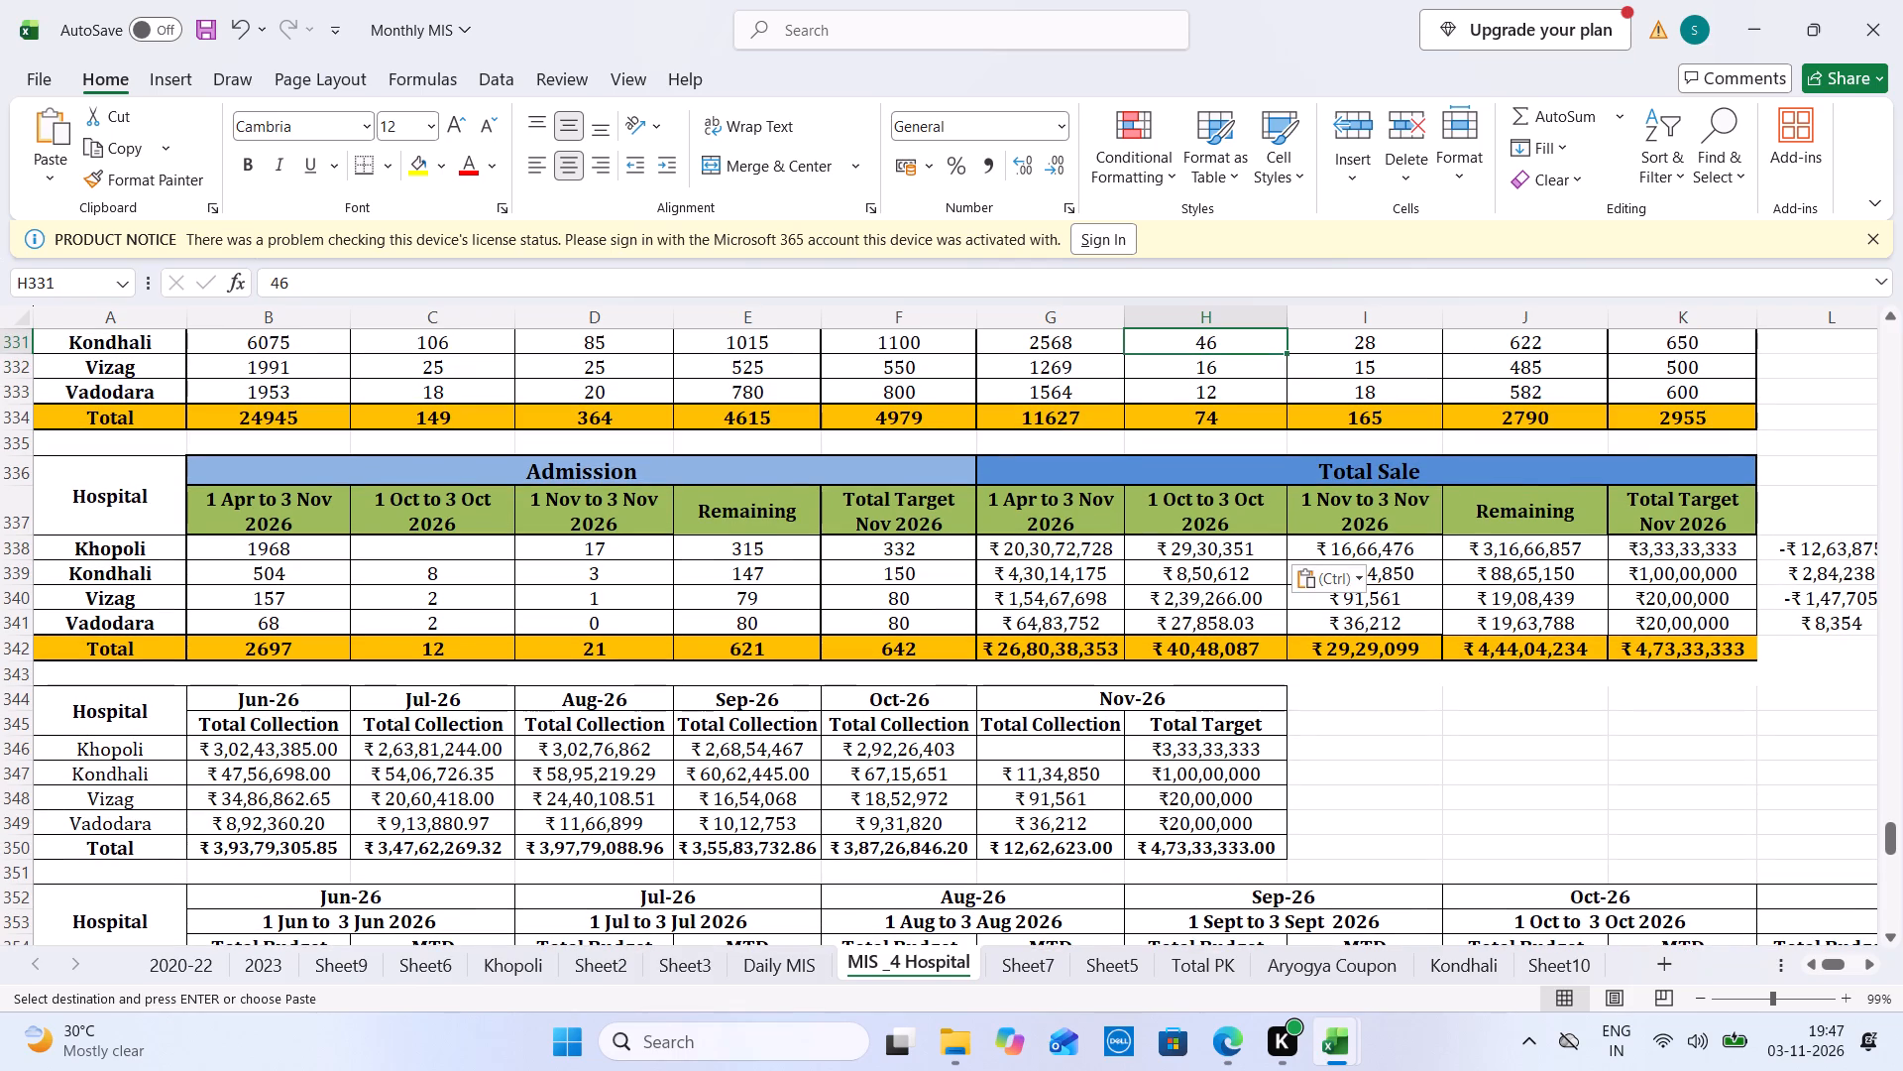
{"action": "key", "text": "Up"}
{"action": "type", "text": "195"}
{"action": "left_click", "coordinate": [435, 574]}
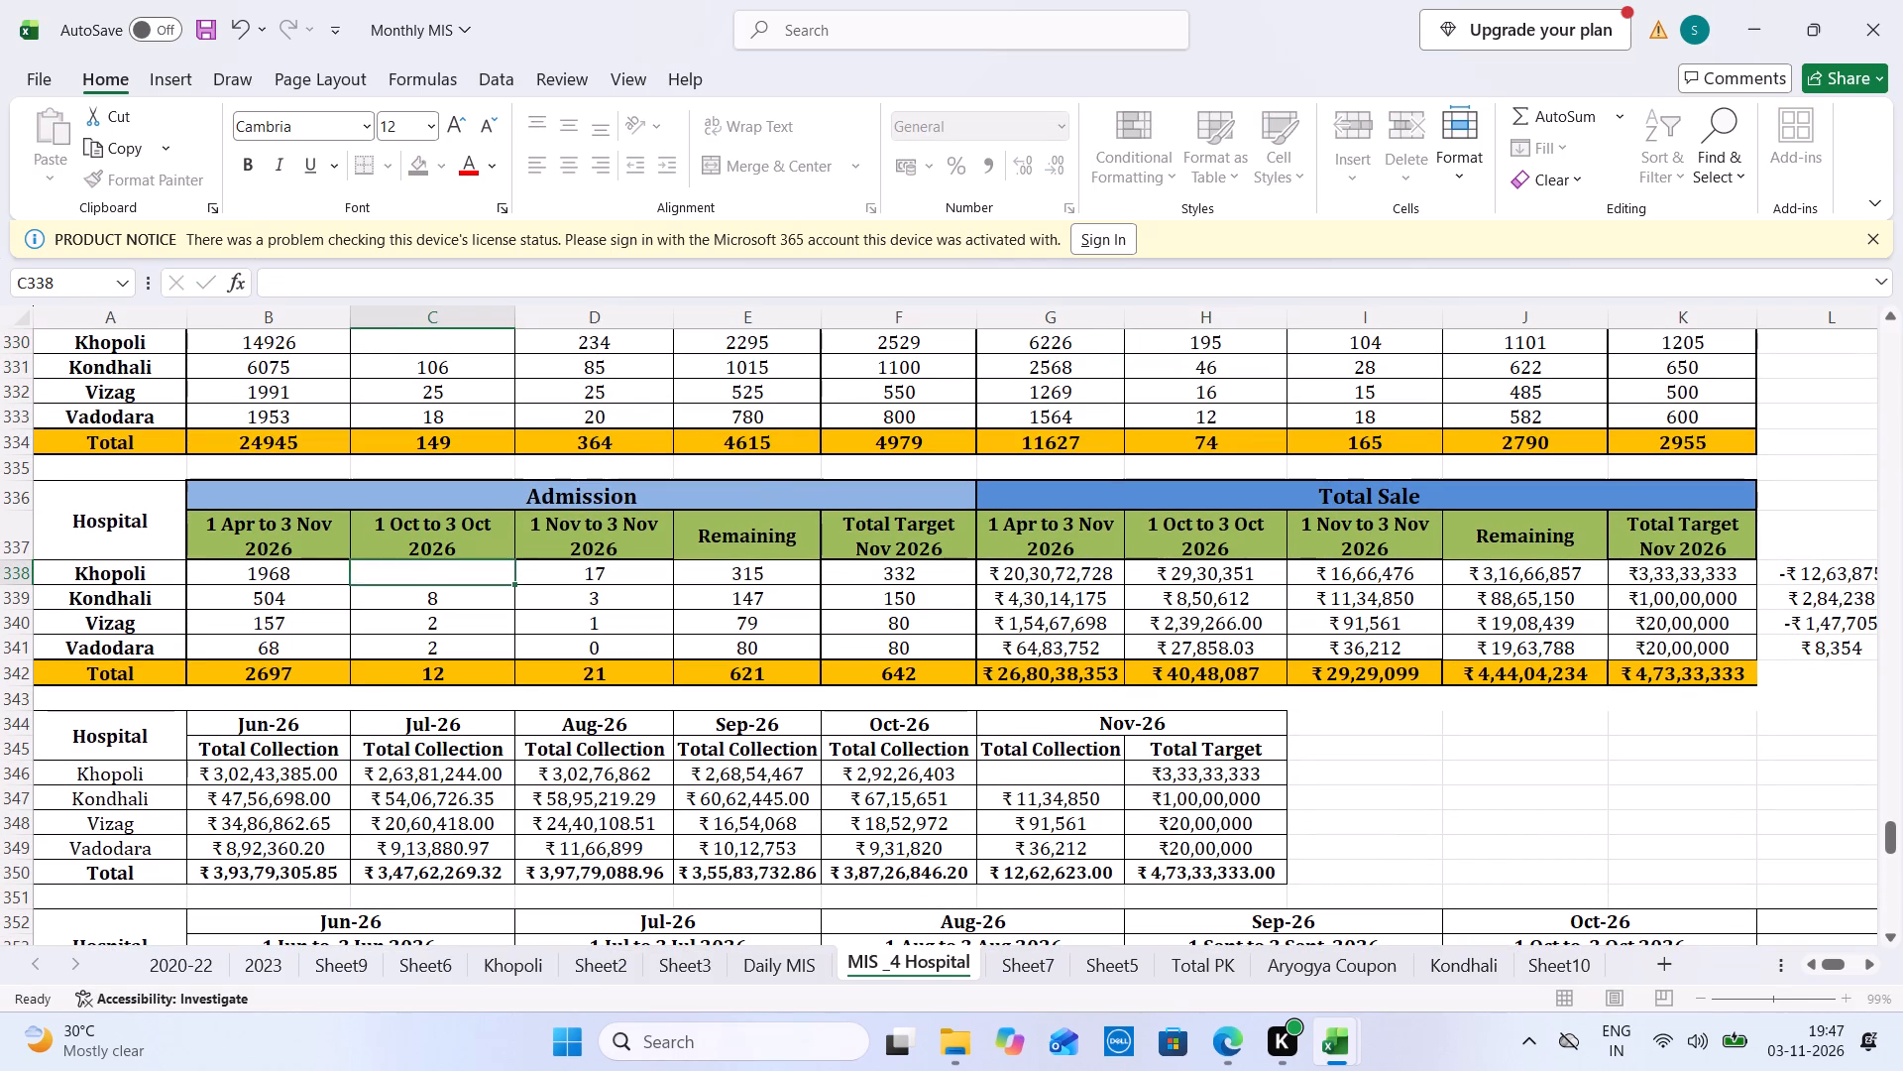
{"action": "type", "text": "33"}
Total the 1 to 3 October visits on the Daily MIS Oct sheet, enter 371 as Khopoli's Total Visit in C330 of Monthly MIS, and save.
{"action": "key", "text": "ctrl+Tab"}
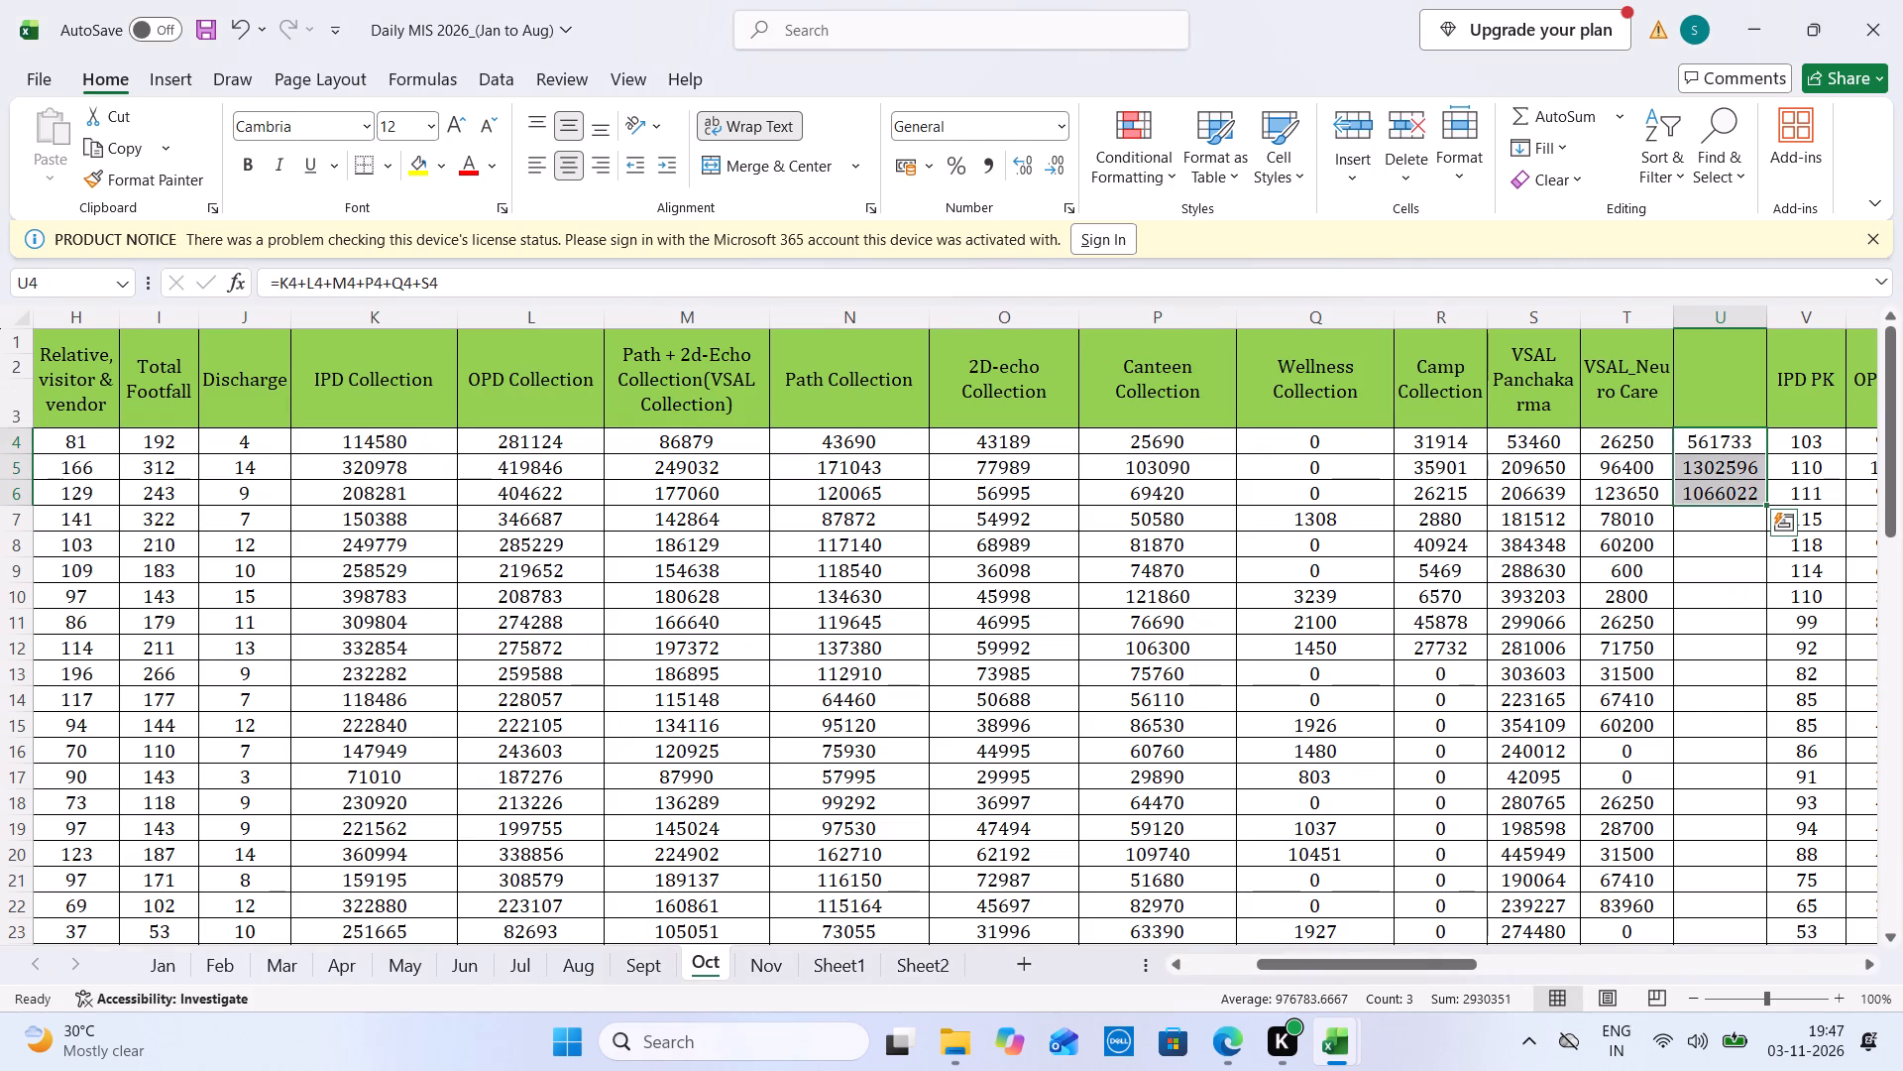
{"action": "key", "text": "Left"}
{"action": "key", "text": "Left"}
{"action": "key", "text": "Left"}
{"action": "key", "text": "Left"}
{"action": "key", "text": "Left"}
{"action": "key", "text": "Left"}
{"action": "key", "text": "Left"}
{"action": "key", "text": "Left"}
{"action": "key", "text": "Left"}
{"action": "key", "text": "Left"}
{"action": "key", "text": "Left"}
{"action": "key", "text": "Left"}
{"action": "key", "text": "Left"}
{"action": "key", "text": "Left"}
{"action": "key", "text": "Left"}
{"action": "key", "text": "Left"}
{"action": "key", "text": "Left"}
{"action": "key", "text": "Left"}
{"action": "key", "text": "Left"}
{"action": "key", "text": "Left"}
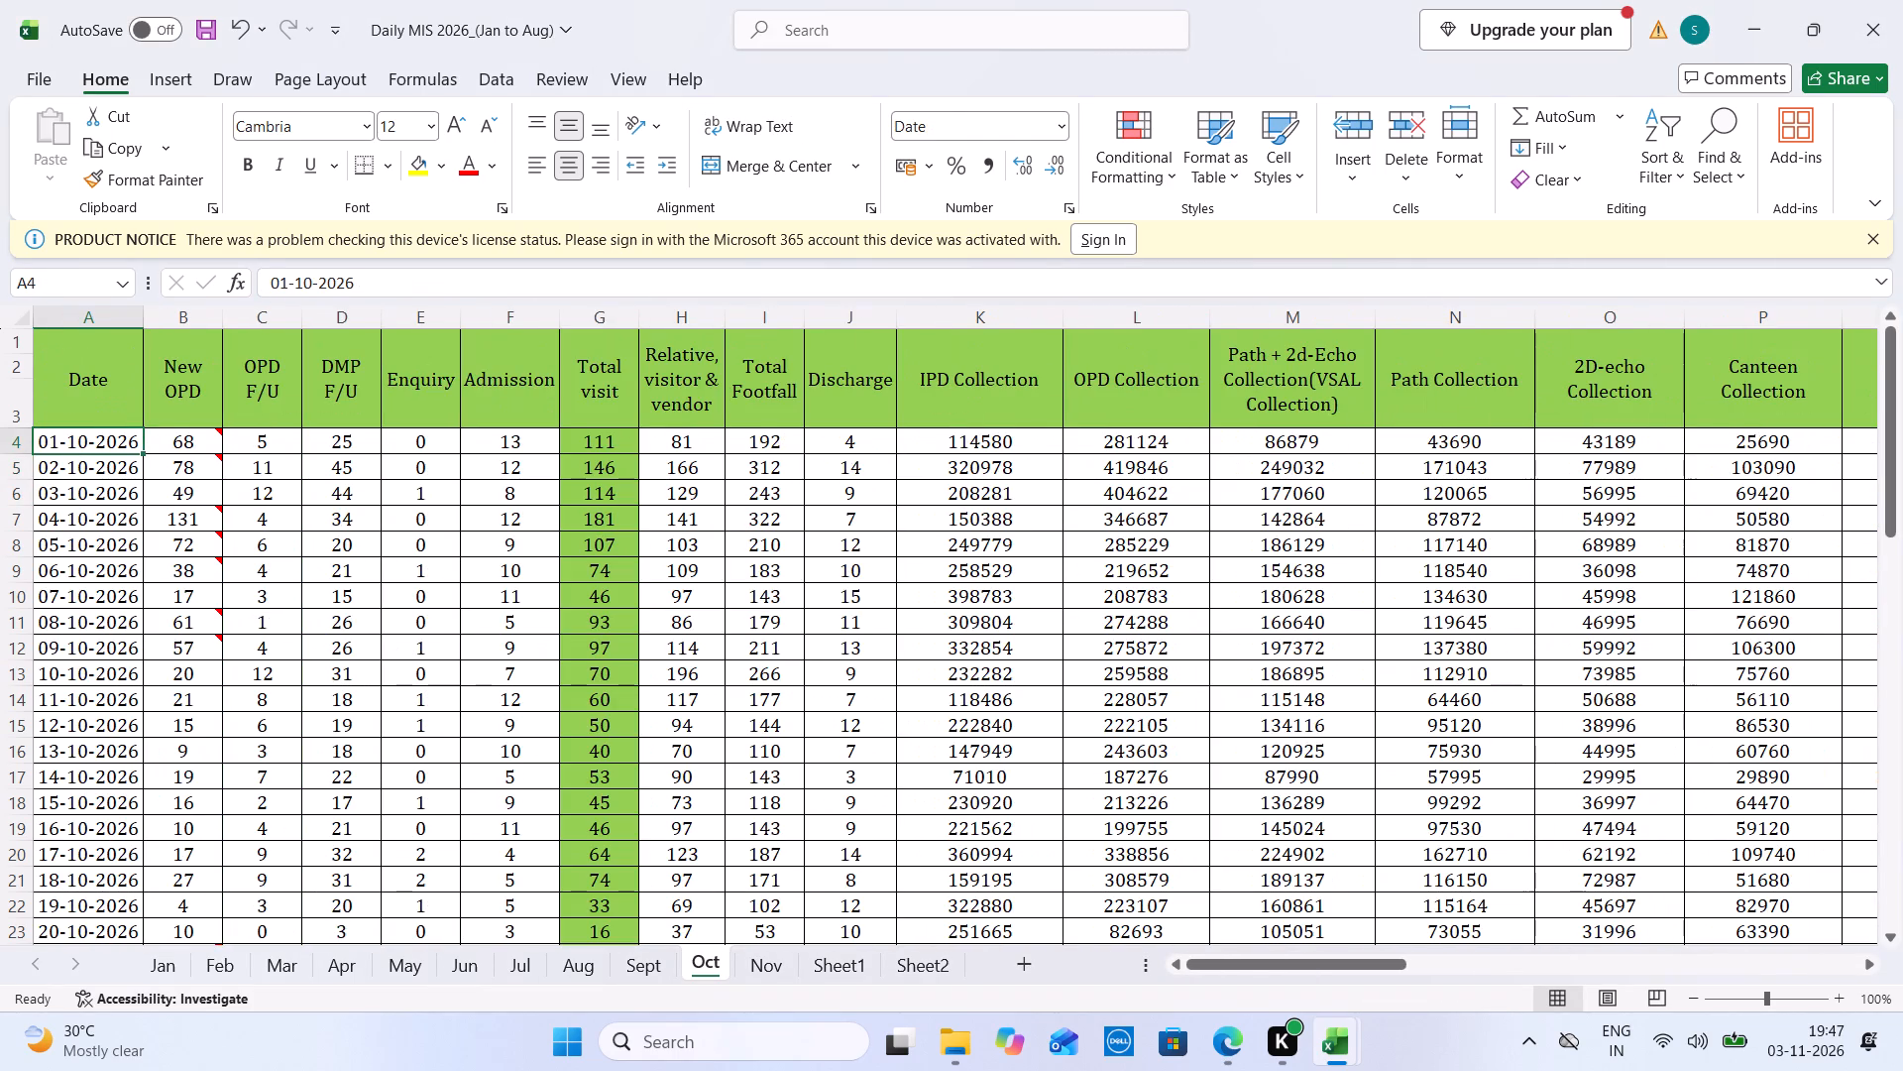
{"action": "left_click_drag", "start_coordinate": [594, 436], "coordinate": [597, 485]}
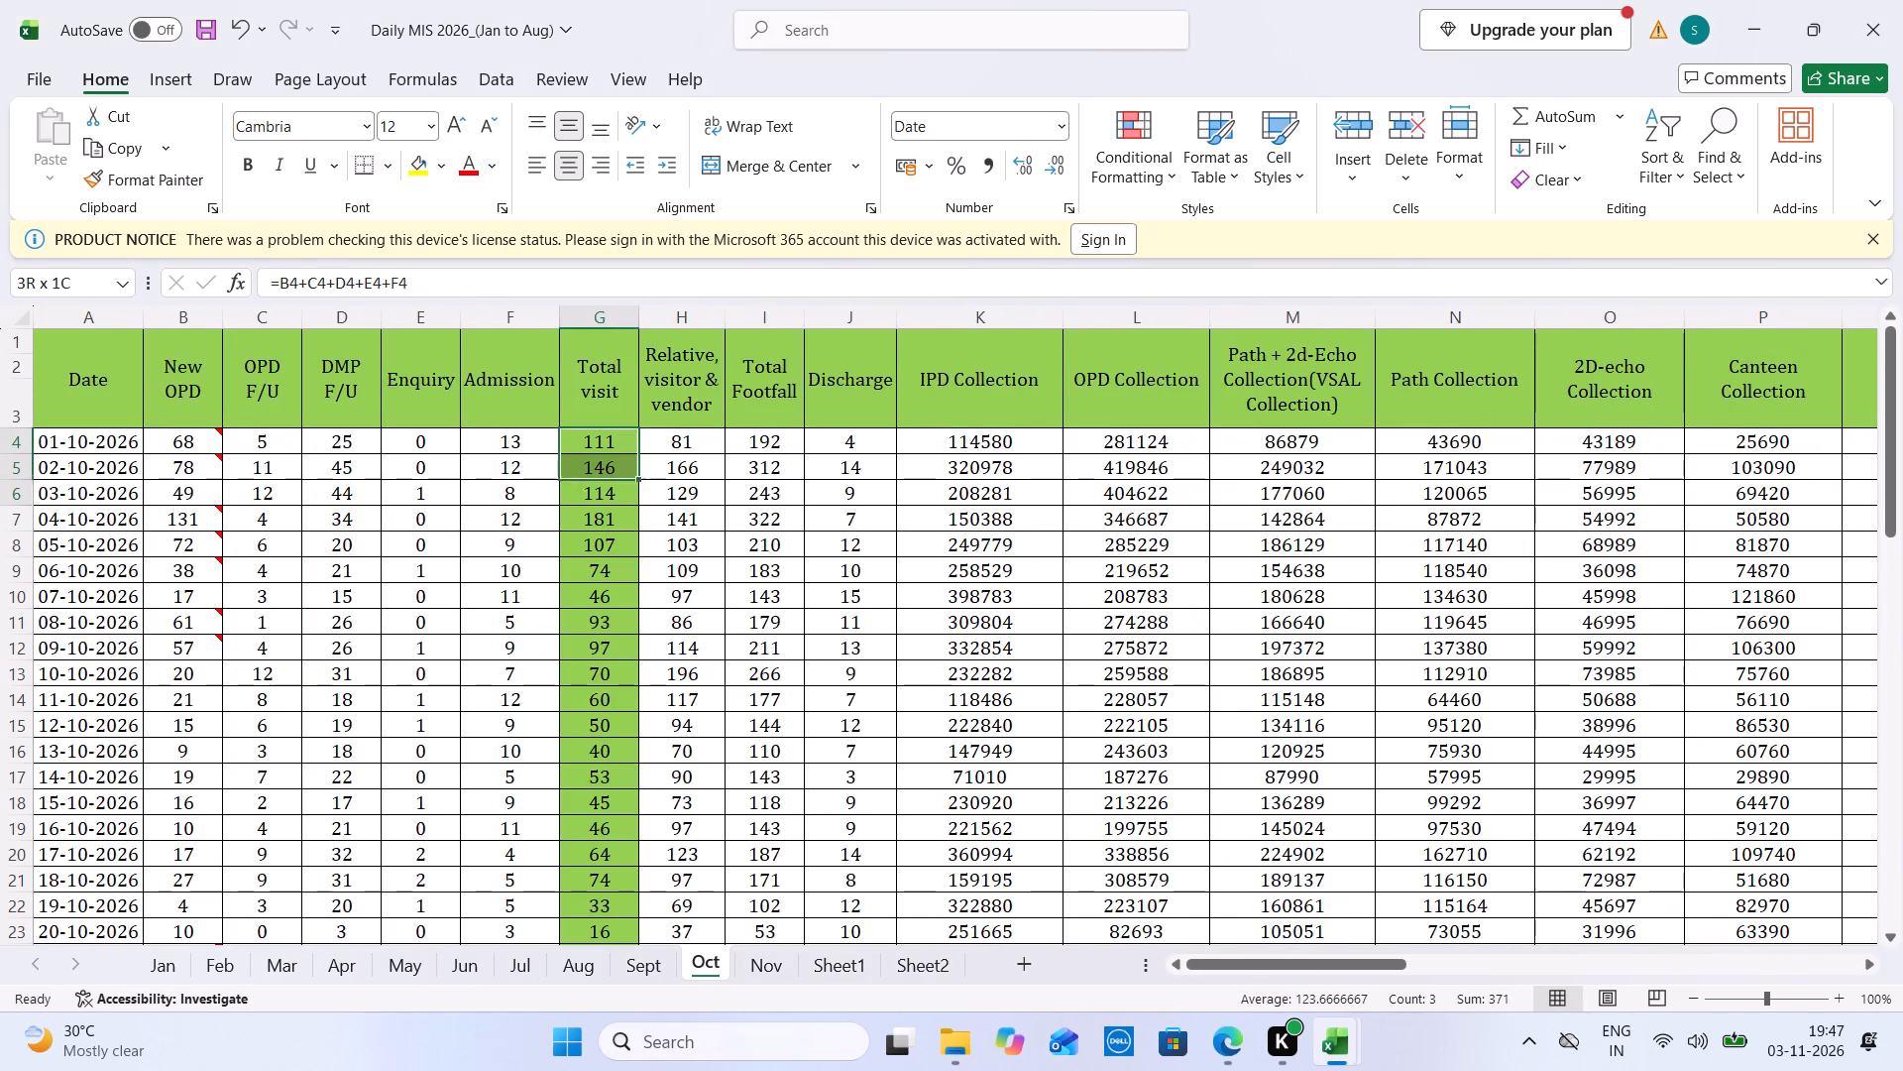
{"action": "left_click_drag", "start_coordinate": [597, 485], "coordinate": [599, 497]}
{"action": "key", "text": "ctrl+Tab"}
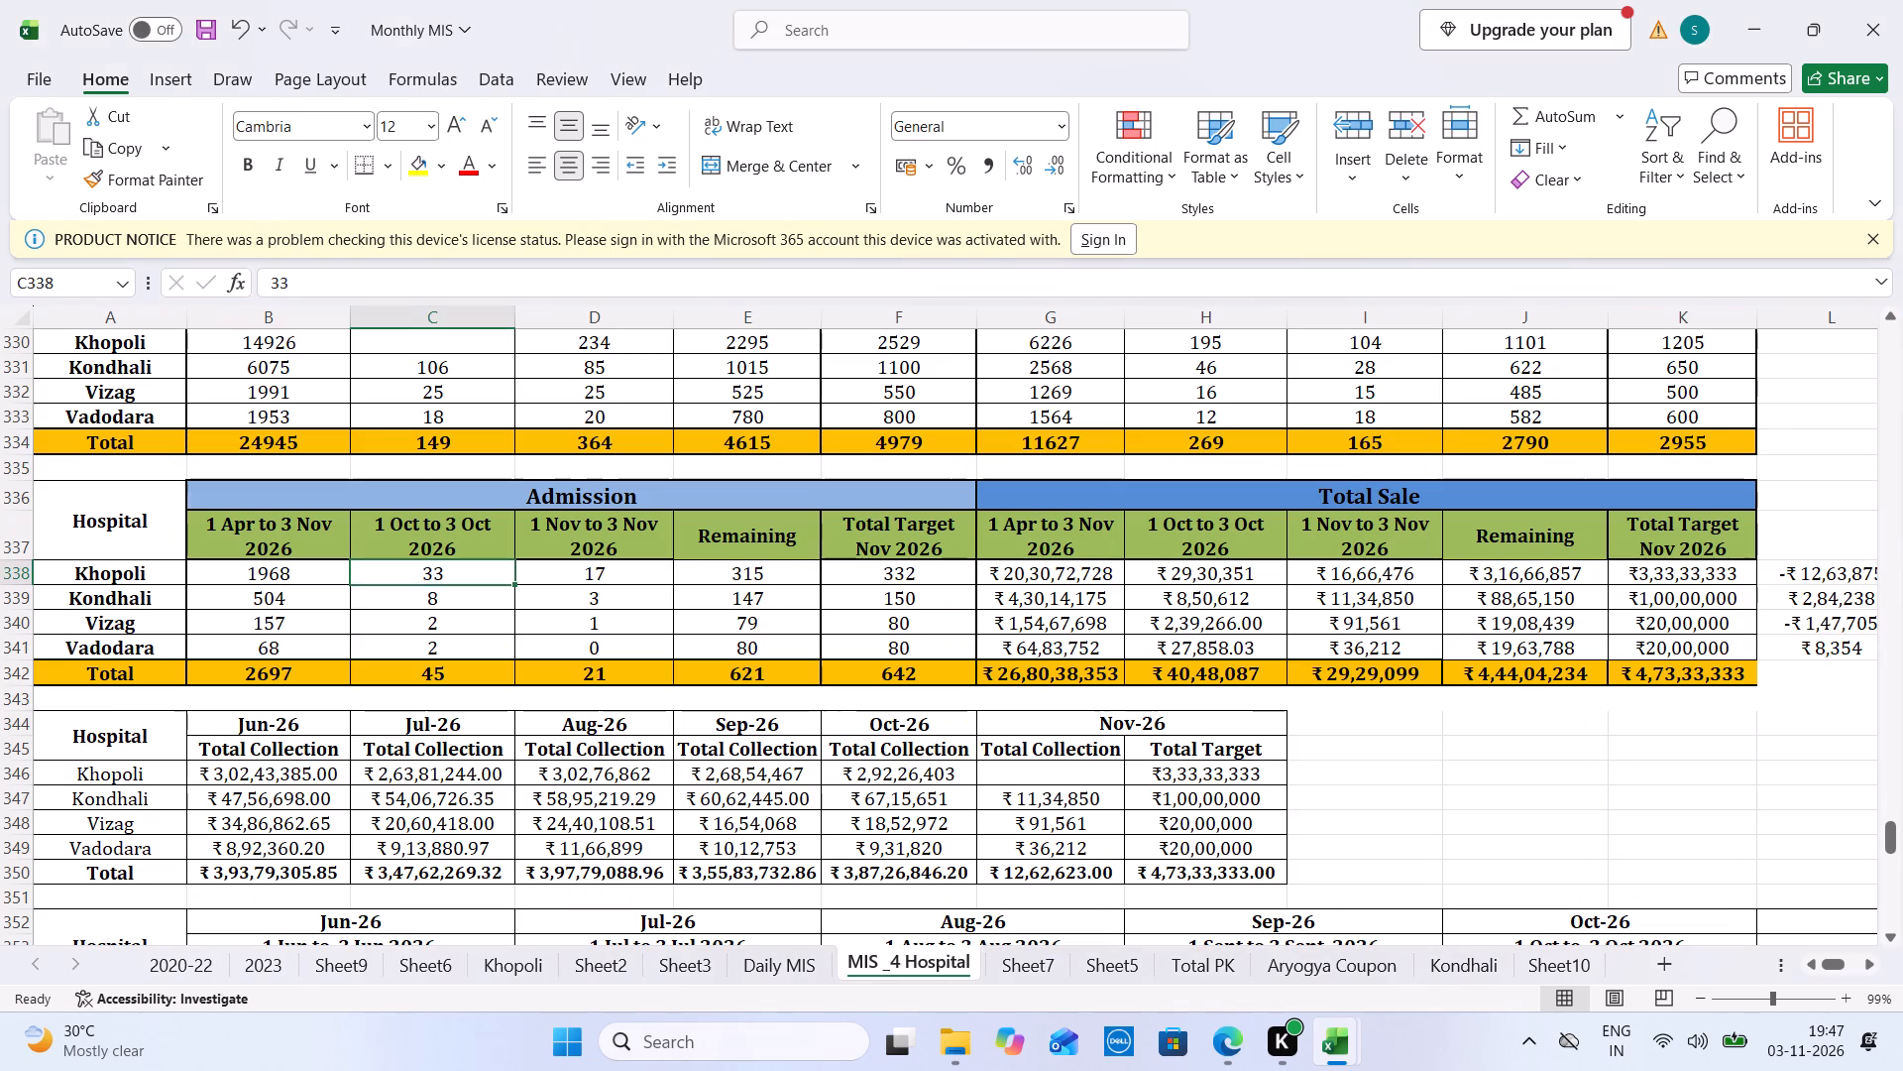
{"action": "left_click", "coordinate": [489, 350]}
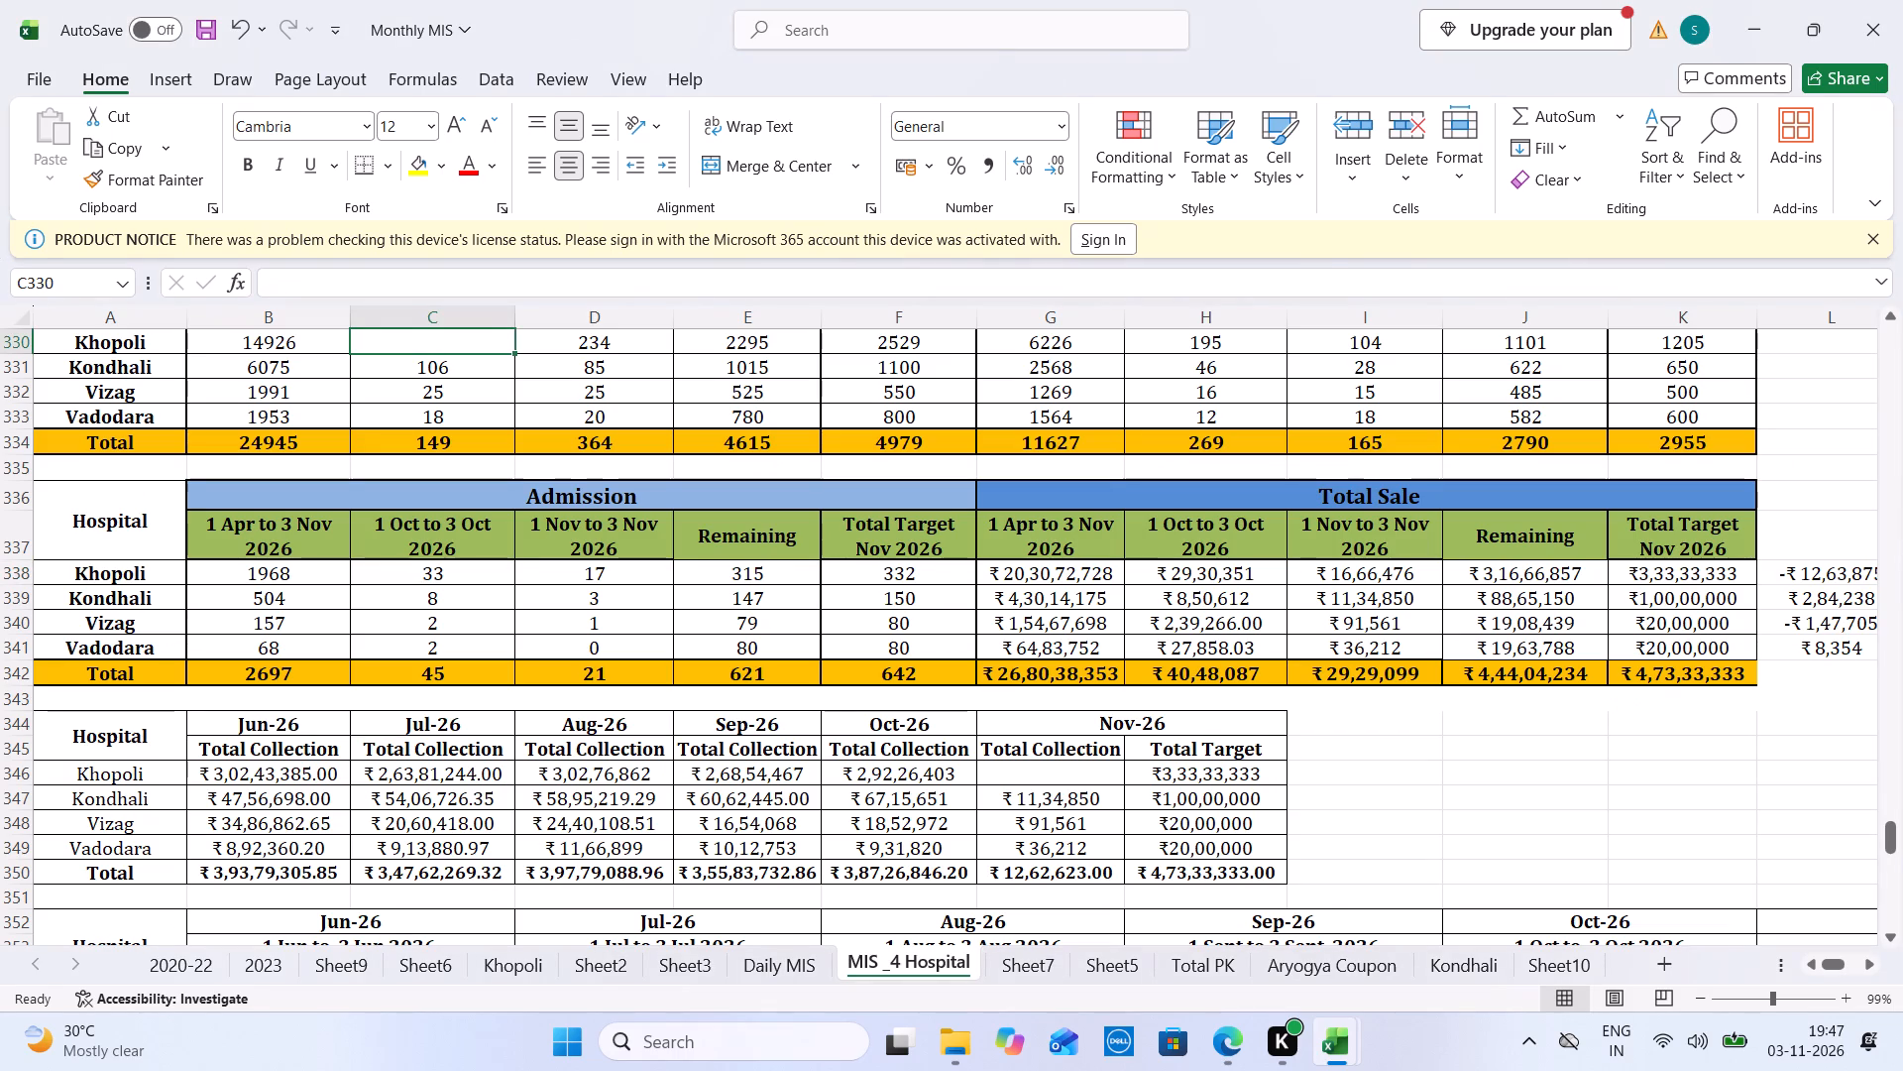
{"action": "type", "text": "371"}
{"action": "key", "text": "ctrl+s"}
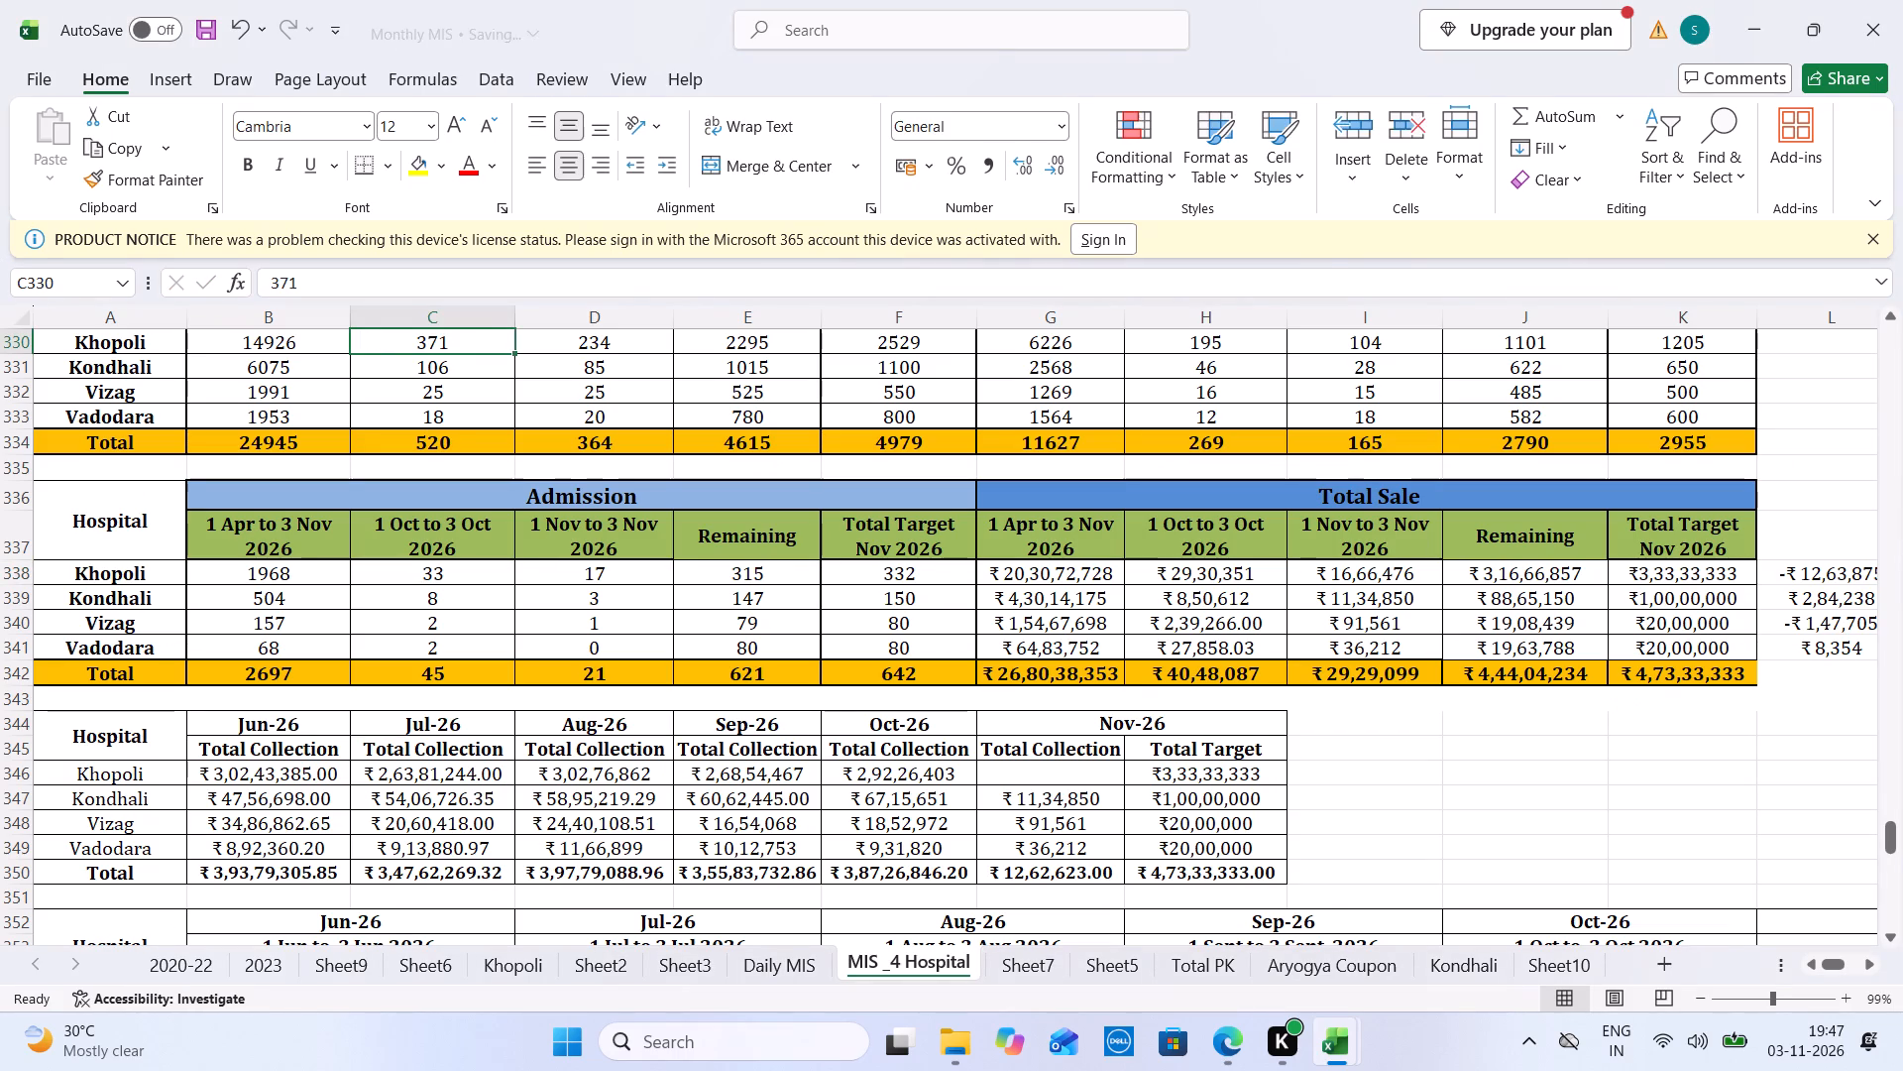
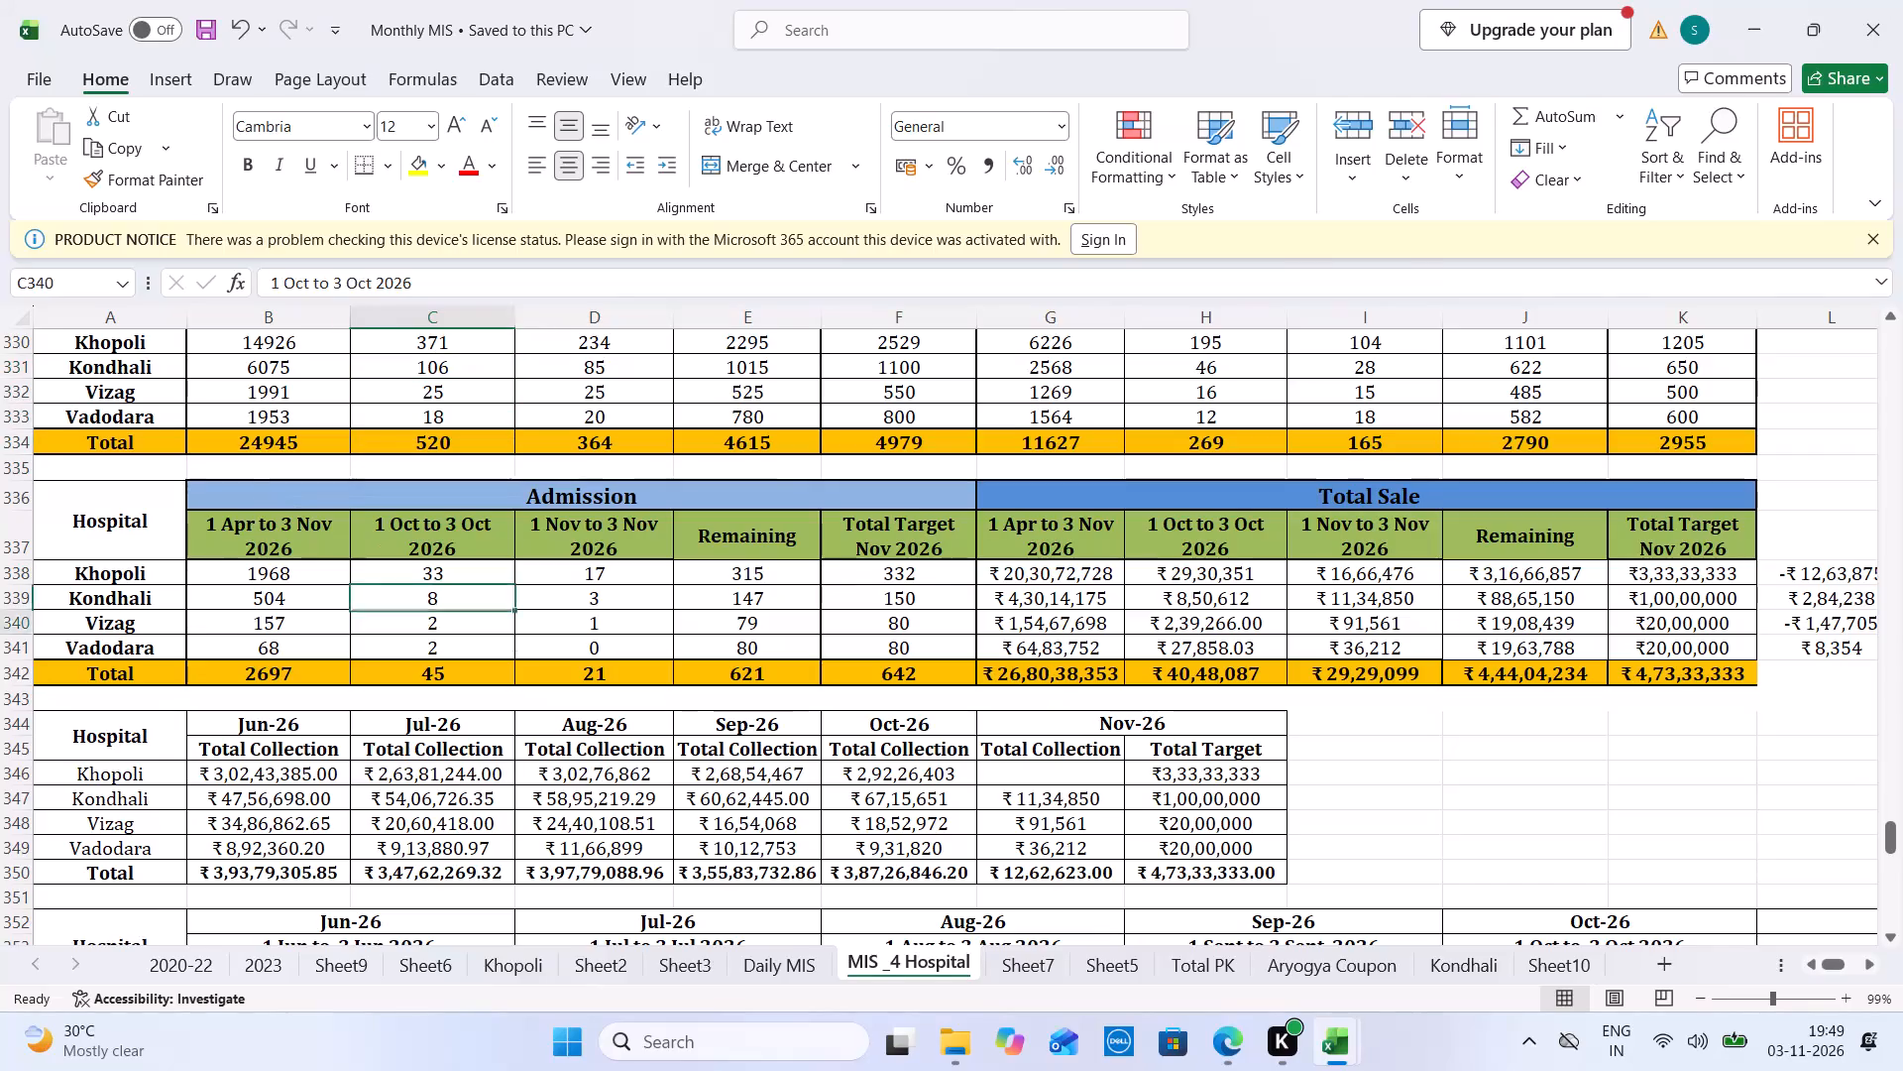
Review the remaining MIS _4 Hospital tables below Admission and Total Sale, through Ticket Size and Revenue Per Occupied Bed up to Nov-26.
{"action": "key", "text": "Down"}
{"action": "key", "text": "Down"}
{"action": "key", "text": "Down"}
{"action": "key", "text": "Down"}
{"action": "key", "text": "Down"}
{"action": "key", "text": "Down"}
{"action": "key", "text": "Down"}
{"action": "key", "text": "Down"}
{"action": "key", "text": "Down"}
{"action": "key", "text": "Down"}
{"action": "key", "text": "Down"}
{"action": "key", "text": "Down"}
{"action": "key", "text": "Down"}
{"action": "key", "text": "Down"}
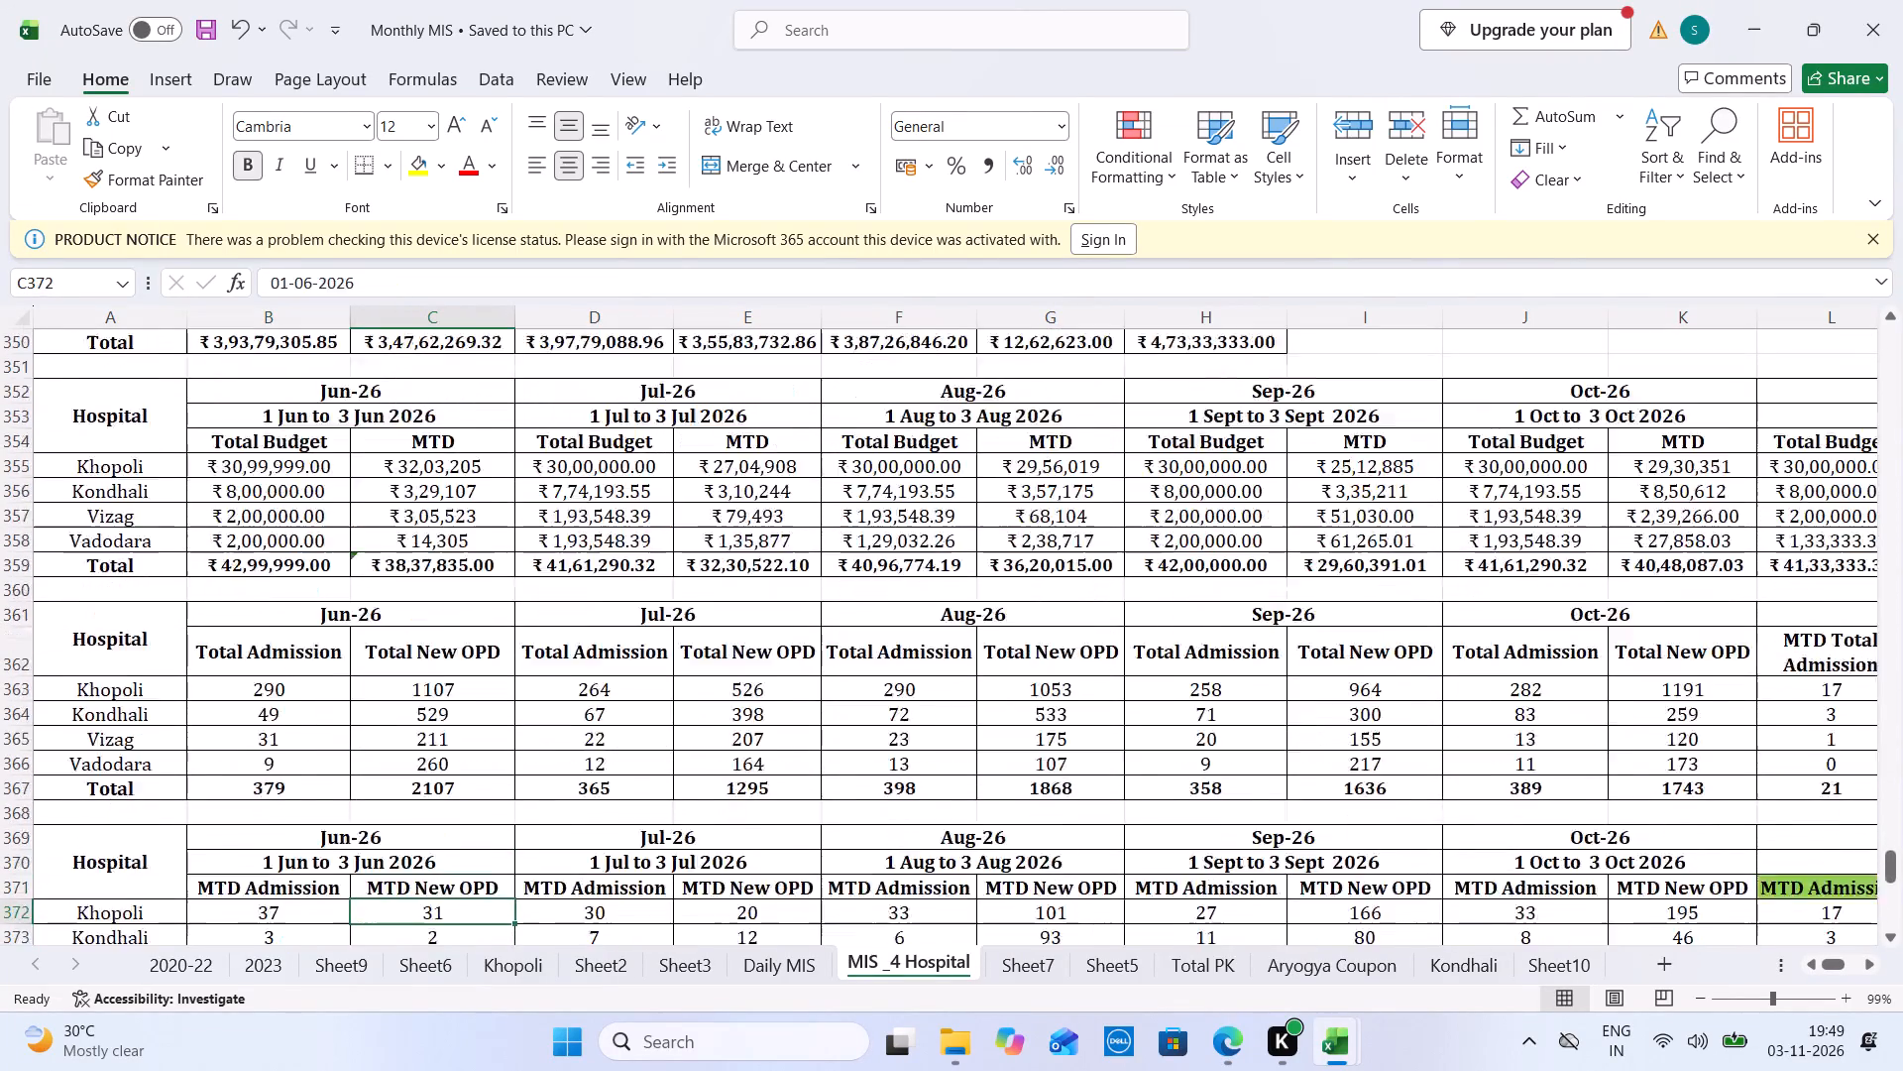
{"action": "key", "text": "Down"}
{"action": "key", "text": "Down"}
{"action": "key", "text": "Down"}
{"action": "key", "text": "Down"}
{"action": "key", "text": "Down"}
{"action": "key", "text": "Down"}
{"action": "key", "text": "Down"}
{"action": "key", "text": "Down"}
{"action": "key", "text": "Down"}
{"action": "key", "text": "Down"}
{"action": "key", "text": "Down"}
{"action": "key", "text": "Down"}
{"action": "key", "text": "Down"}
{"action": "key", "text": "Down"}
{"action": "key", "text": "Down"}
{"action": "key", "text": "Down"}
{"action": "key", "text": "Down"}
{"action": "key", "text": "Down"}
{"action": "key", "text": "Down"}
{"action": "key", "text": "Down"}
{"action": "key", "text": "Down"}
{"action": "key", "text": "Down"}
{"action": "key", "text": "Down"}
{"action": "key", "text": "Down"}
{"action": "key", "text": "Down"}
{"action": "key", "text": "Down"}
{"action": "key", "text": "Down"}
{"action": "key", "text": "Down"}
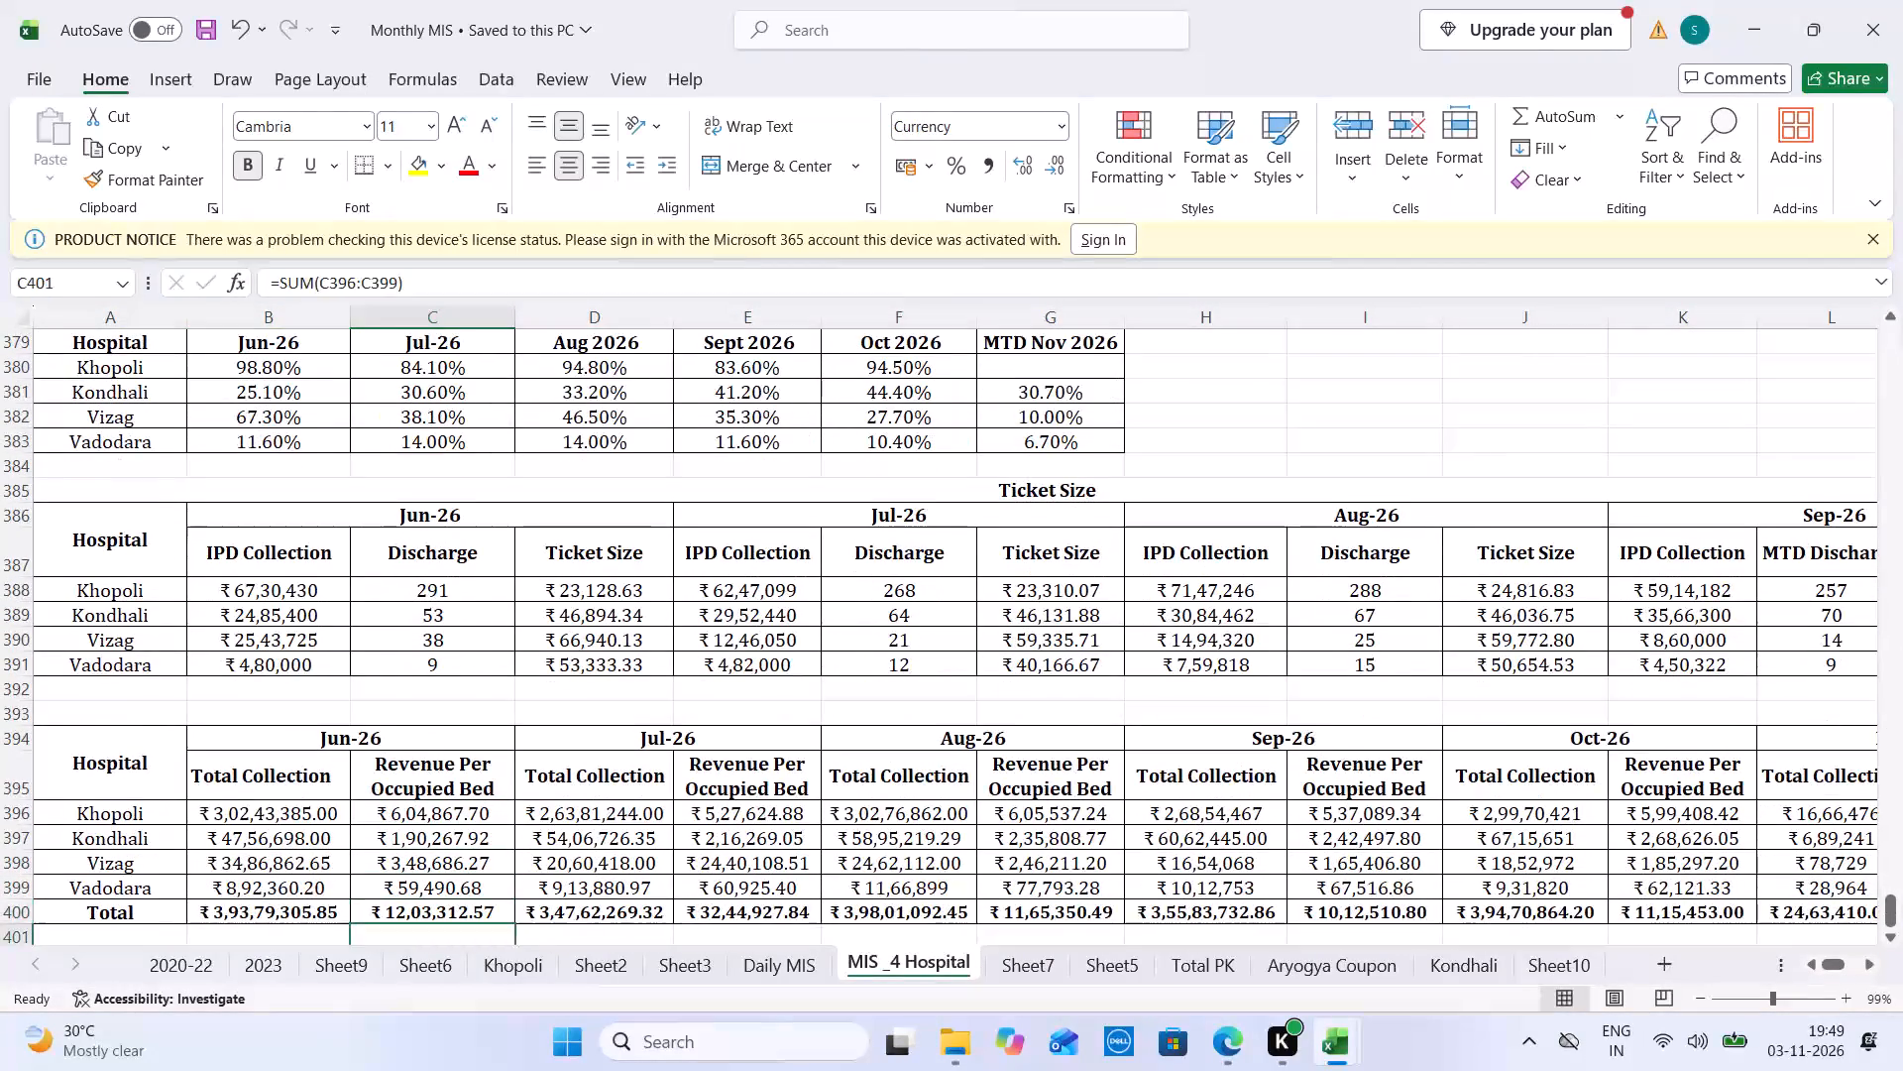
{"action": "key", "text": "Right"}
{"action": "key", "text": "Right"}
{"action": "key", "text": "Right"}
{"action": "key", "text": "Right"}
{"action": "key", "text": "Right"}
{"action": "key", "text": "Right"}
{"action": "key", "text": "Right"}
{"action": "key", "text": "Right"}
{"action": "key", "text": "Right"}
{"action": "key", "text": "Right"}
{"action": "key", "text": "Right"}
{"action": "key", "text": "Right"}
{"action": "key", "text": "Right"}
{"action": "key", "text": "Right"}
{"action": "key", "text": "Right"}
{"action": "key", "text": "Right"}
{"action": "key", "text": "Right"}
{"action": "key", "text": "Right"}
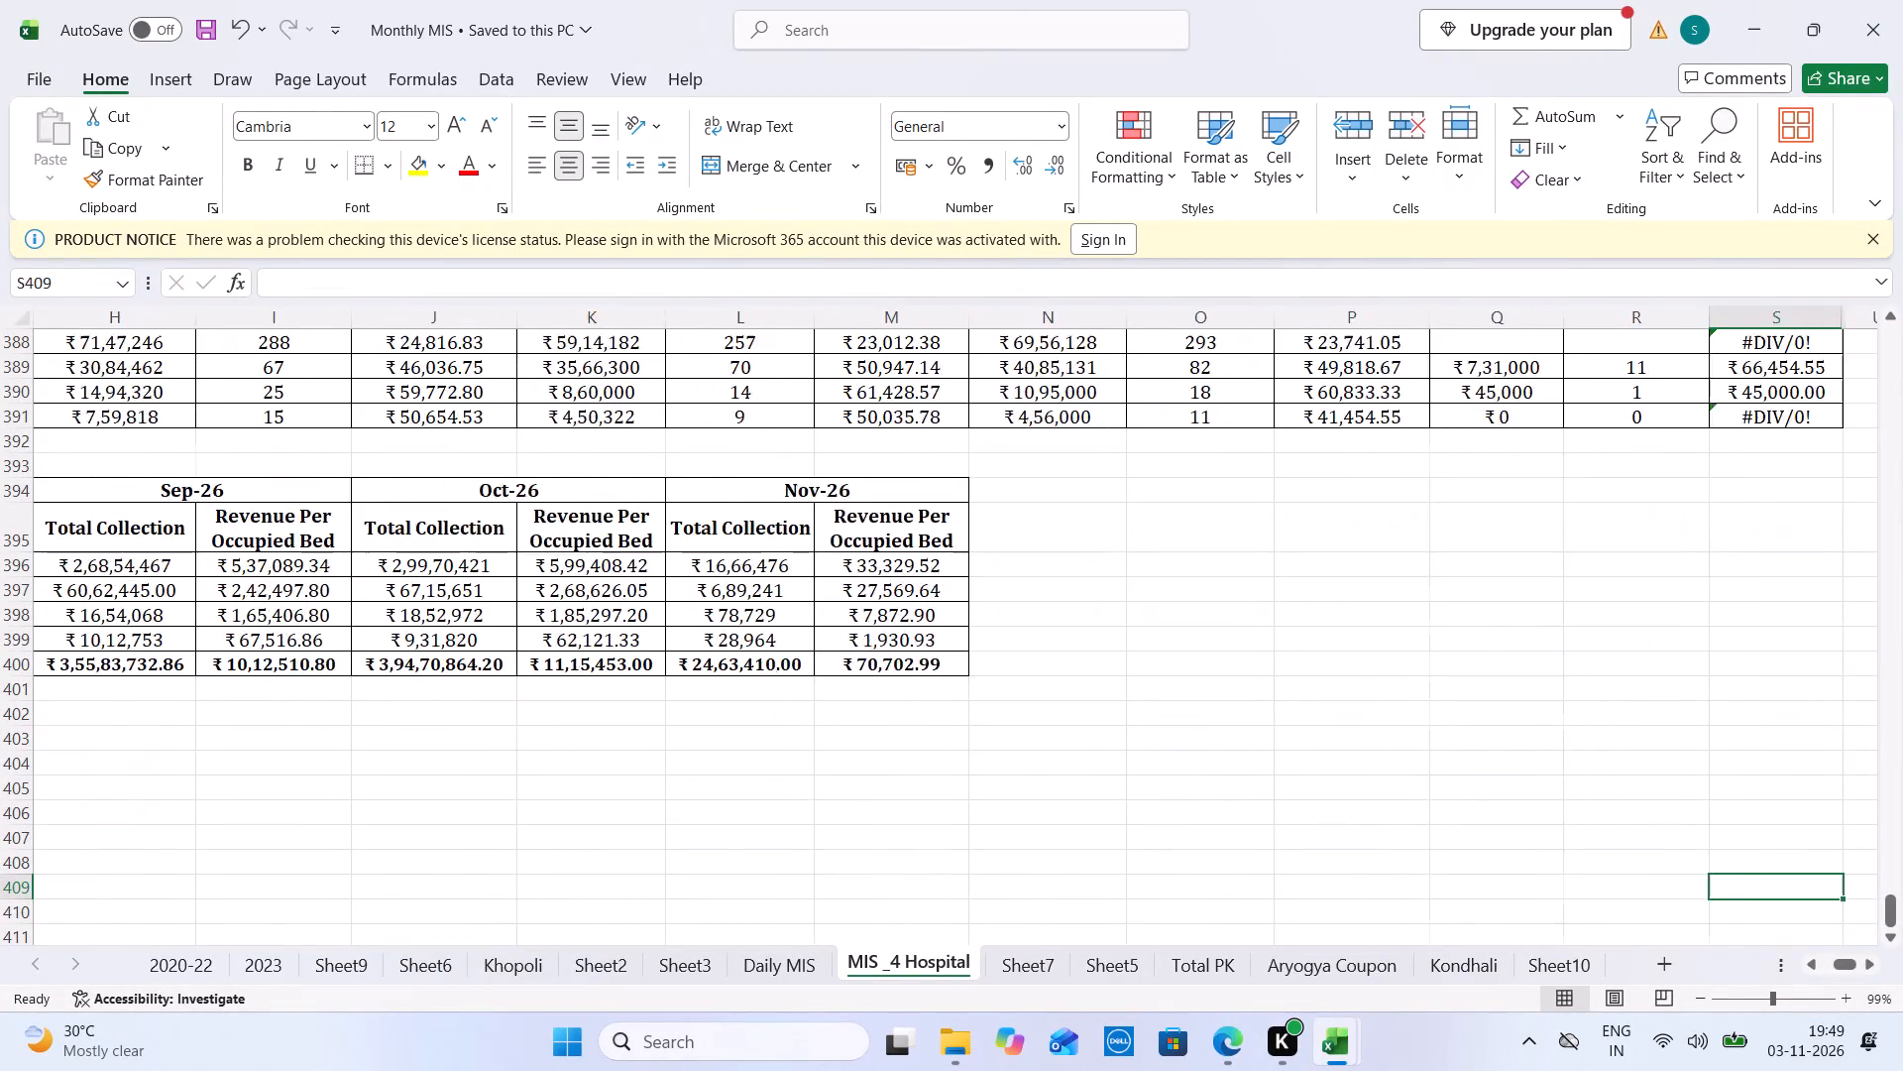
{"action": "key", "text": "Up"}
{"action": "key", "text": "Up"}
{"action": "key", "text": "Up"}
{"action": "key", "text": "Up"}
{"action": "key", "text": "Up"}
{"action": "key", "text": "Up"}
{"action": "key", "text": "Up"}
{"action": "key", "text": "Up"}
{"action": "key", "text": "Up"}
{"action": "key", "text": "Up"}
{"action": "key", "text": "Up"}
{"action": "key", "text": "Up"}
{"action": "key", "text": "Up"}
{"action": "key", "text": "Up"}
{"action": "key", "text": "Up"}
{"action": "key", "text": "Up"}
{"action": "key", "text": "Up"}
{"action": "key", "text": "Up"}
{"action": "key", "text": "Up"}
{"action": "key", "text": "Up"}
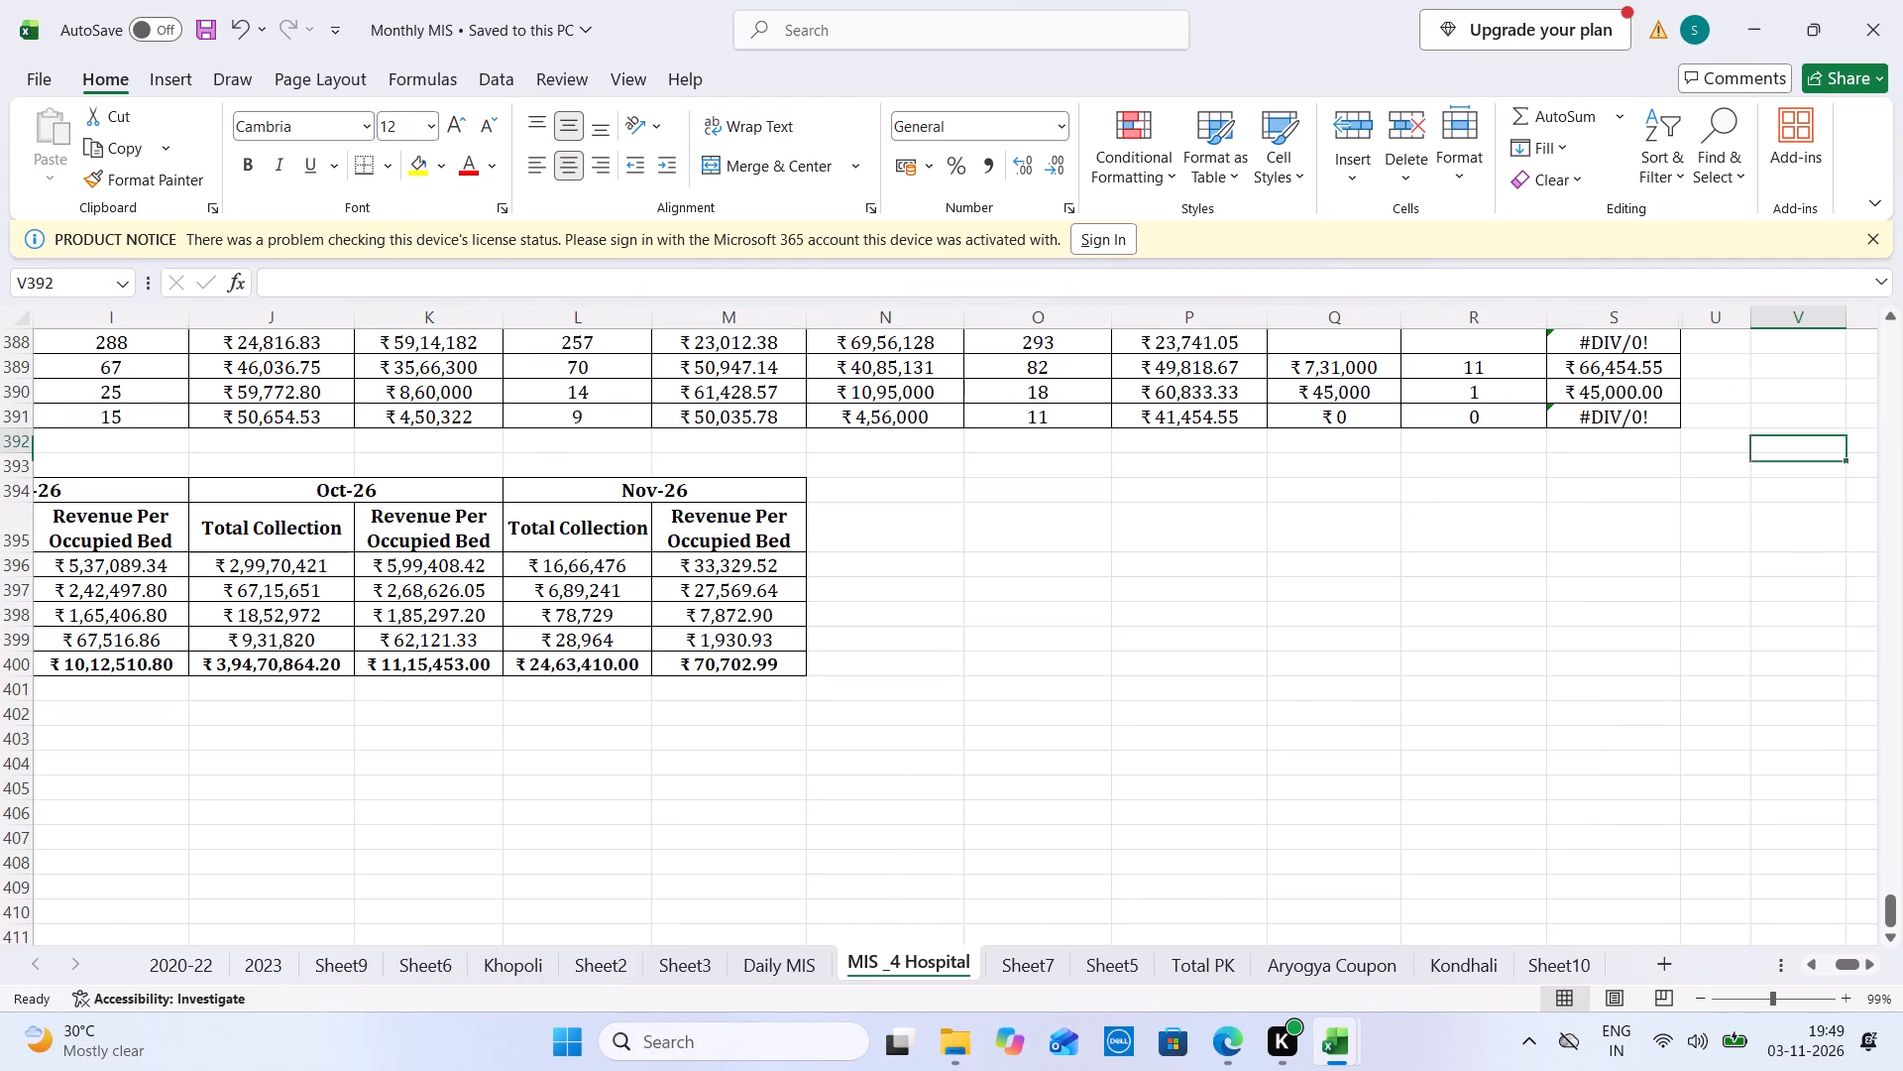
Inspect the Oct-26 Revenue Per Occupied Bed formulas for the four hospitals in K396 to K399.
{"action": "left_click", "coordinate": [426, 706]}
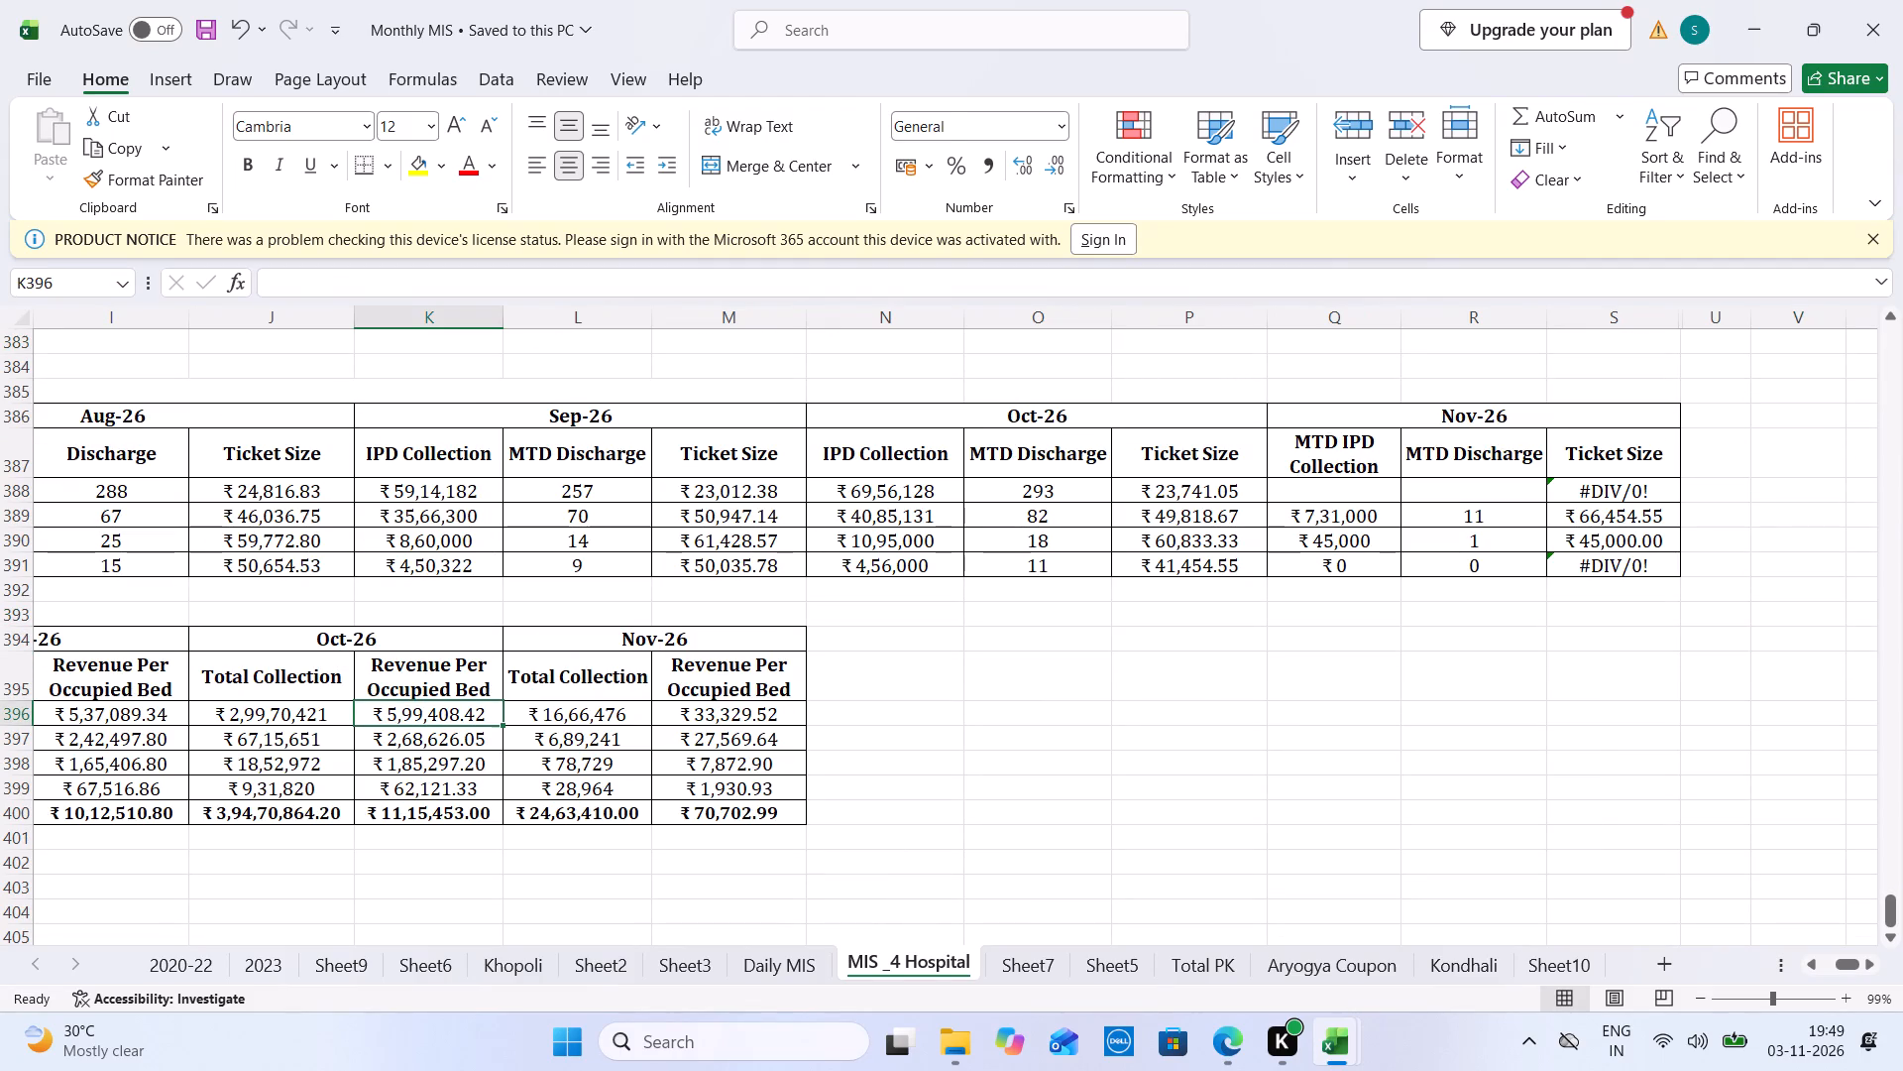
{"action": "left_click", "coordinate": [454, 726]}
{"action": "key", "text": "Down"}
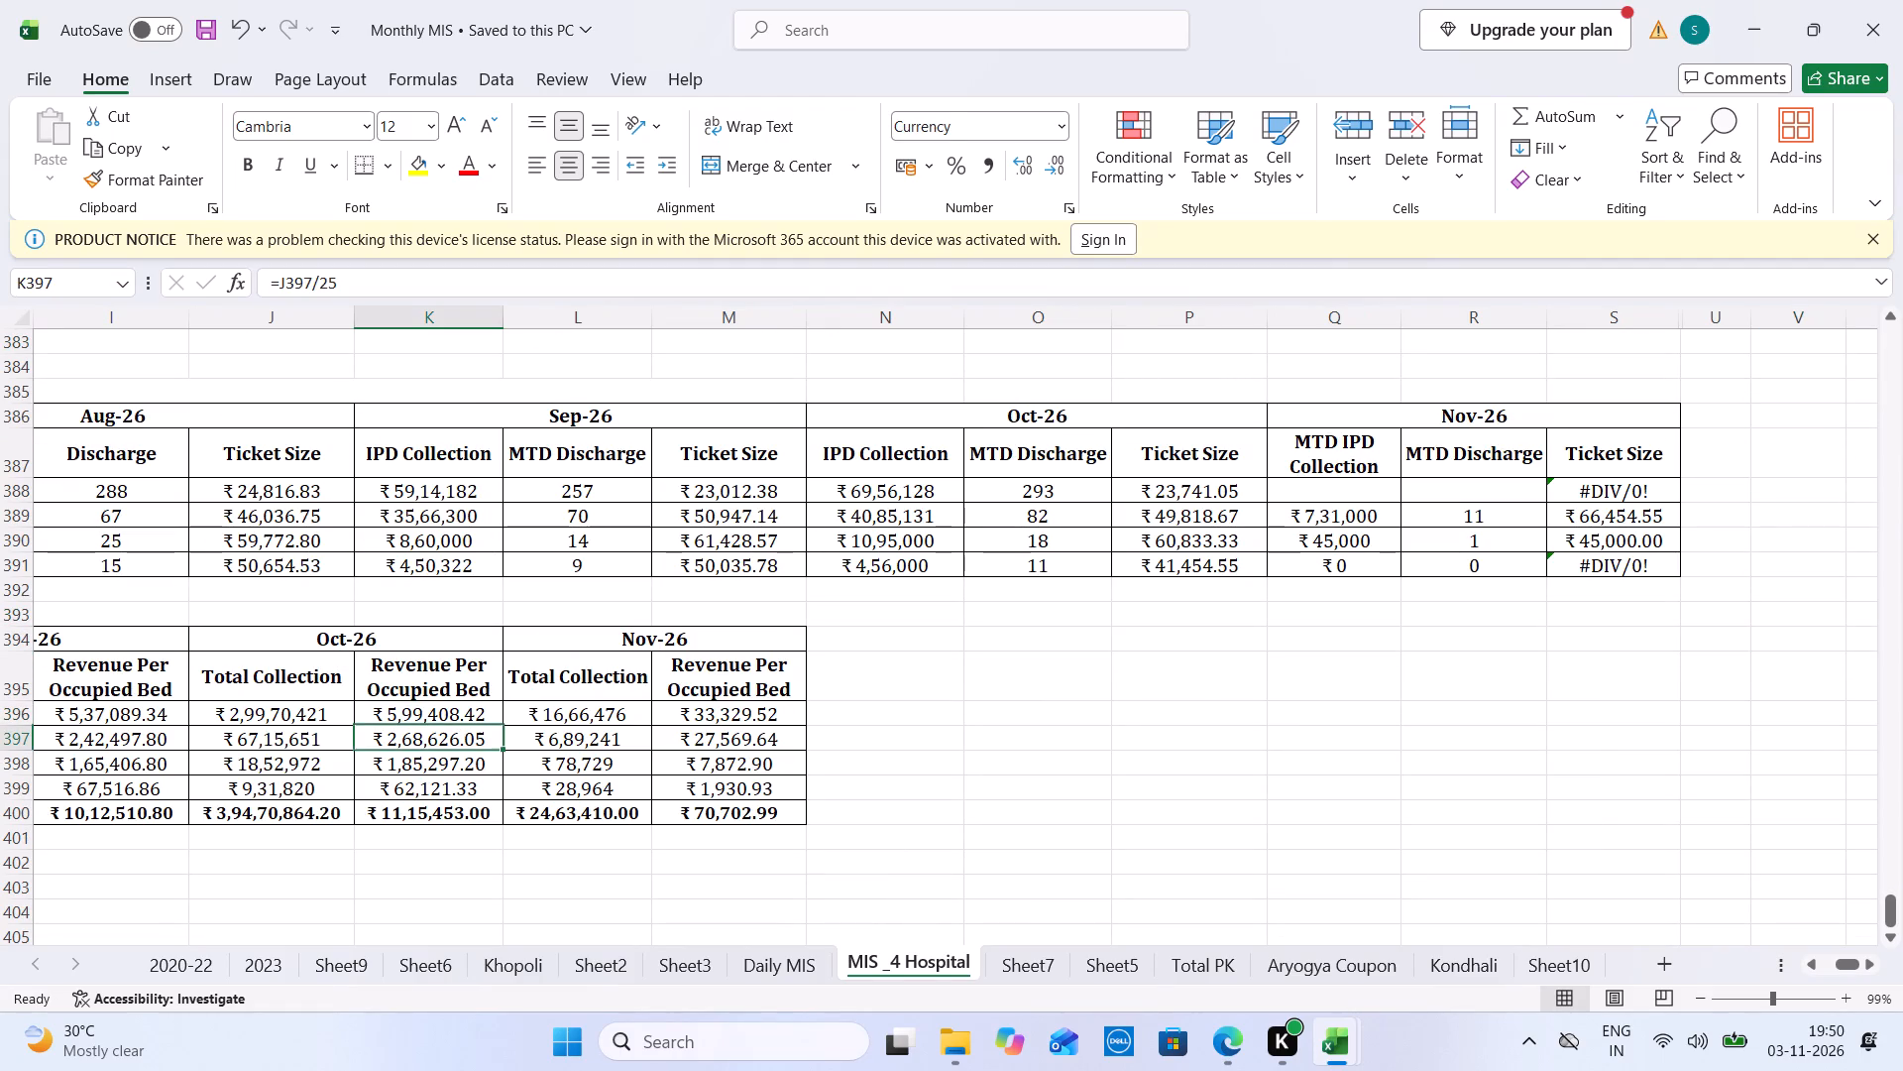
{"action": "key", "text": "Down"}
{"action": "key", "text": "Down"}
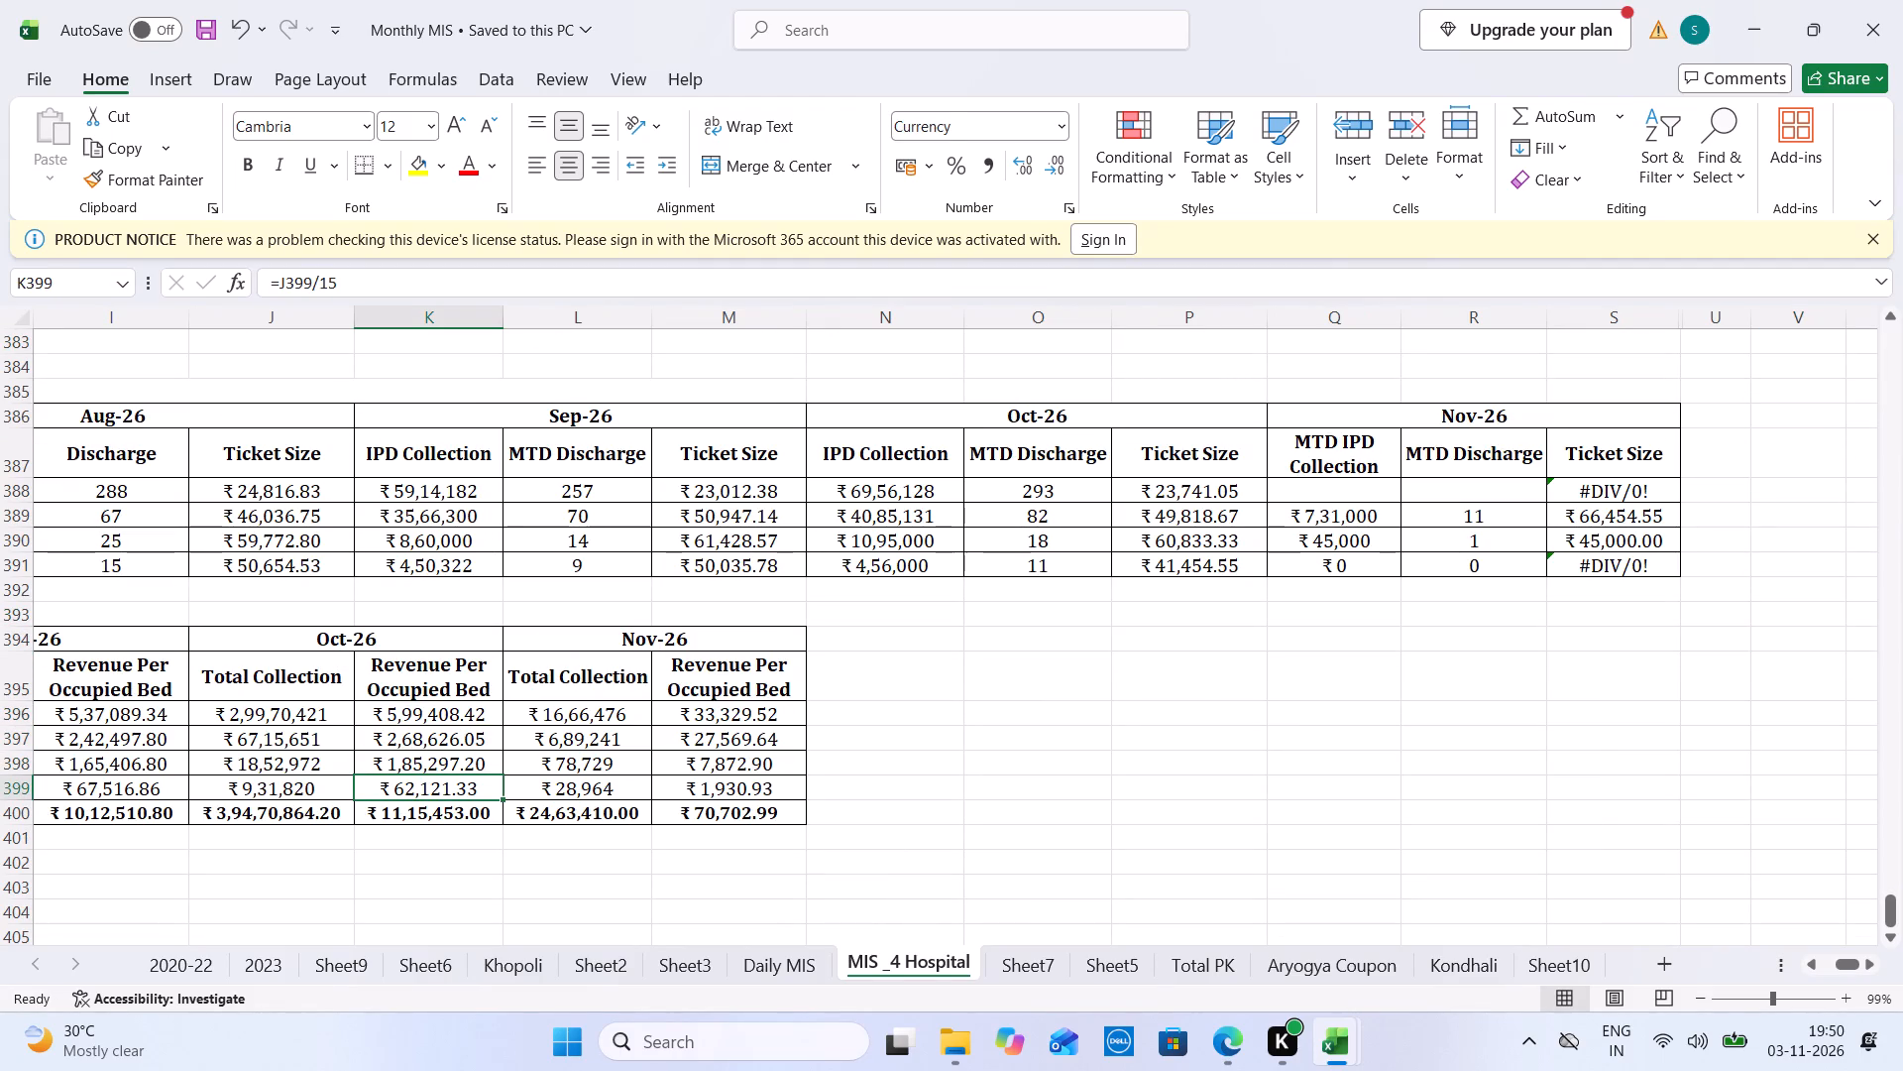
{"action": "key", "text": "Up"}
{"action": "key", "text": "Up"}
{"action": "key", "text": "Up"}
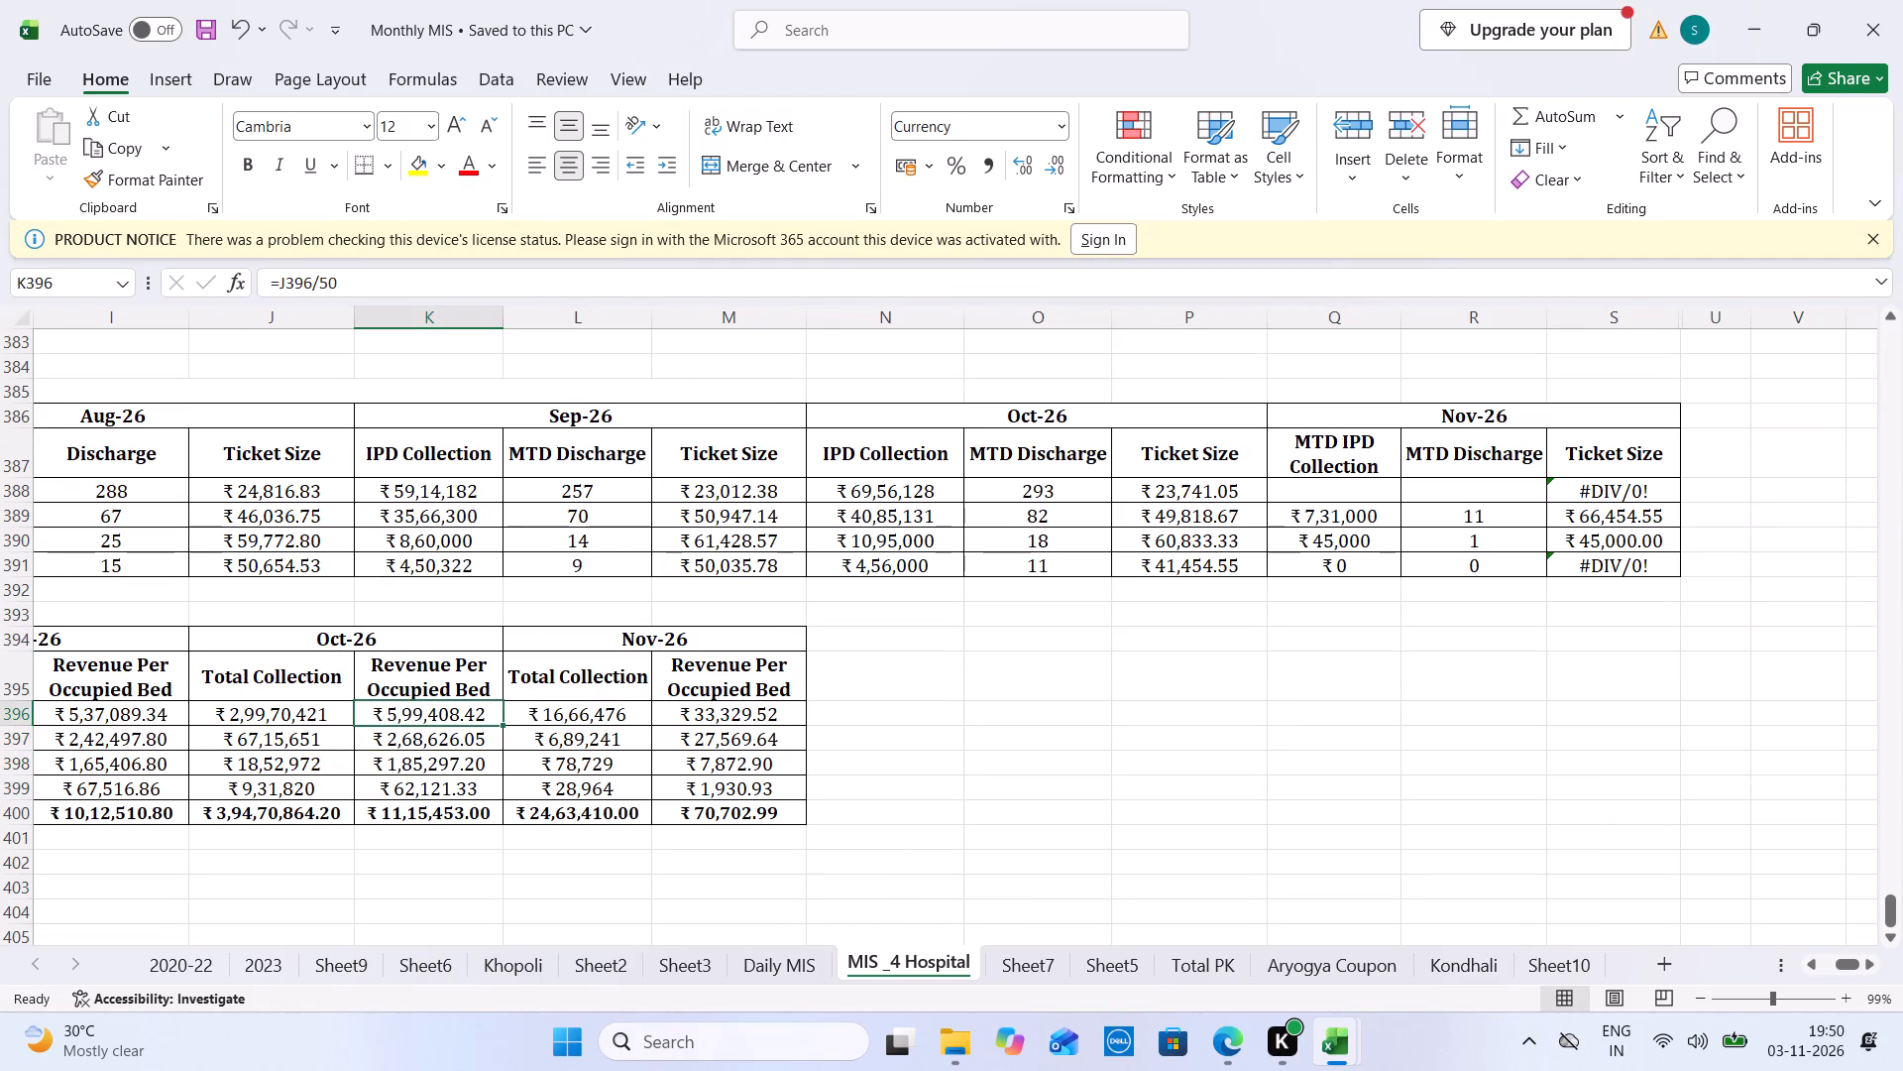
Save and close the Monthly MIS workbook, and close Daily MIS 2026_(Jan to Aug) with its changes saved.
{"action": "key", "text": "ctrl+s"}
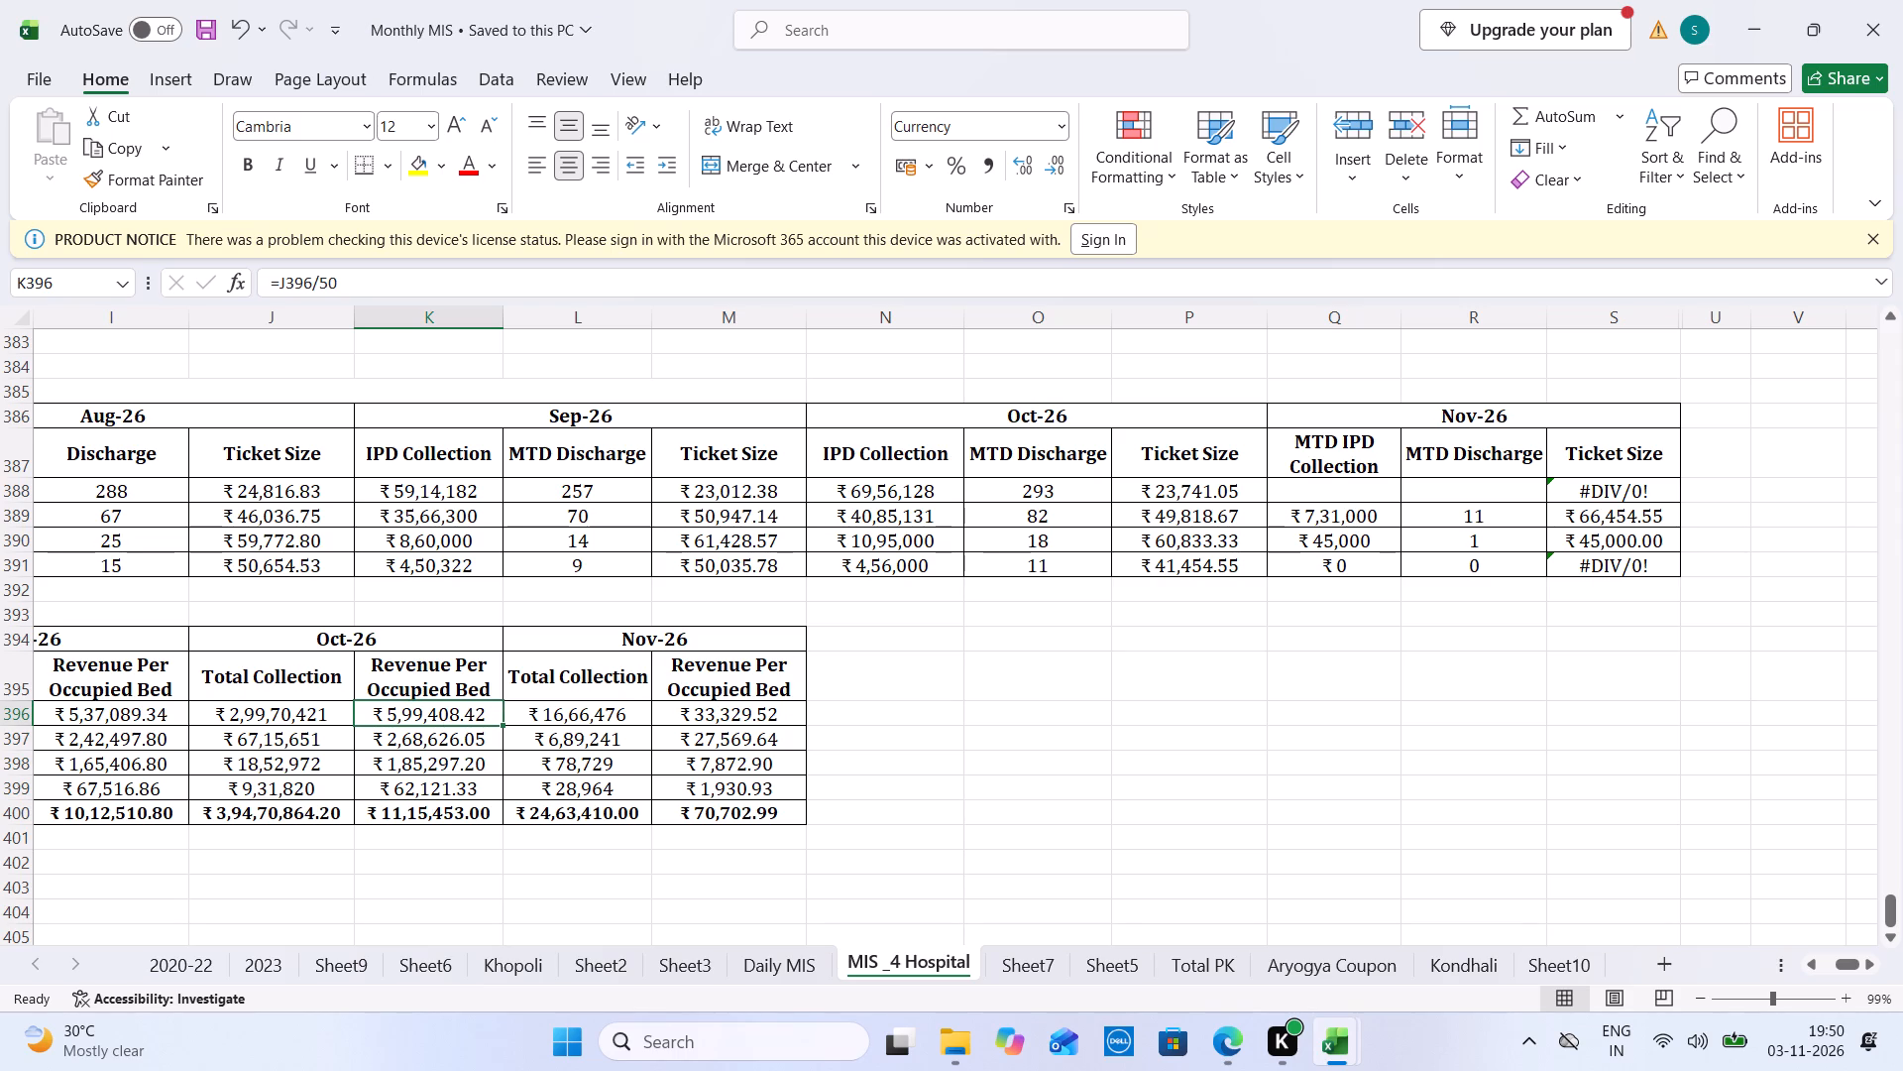
{"action": "left_click", "coordinate": [1902, 0]}
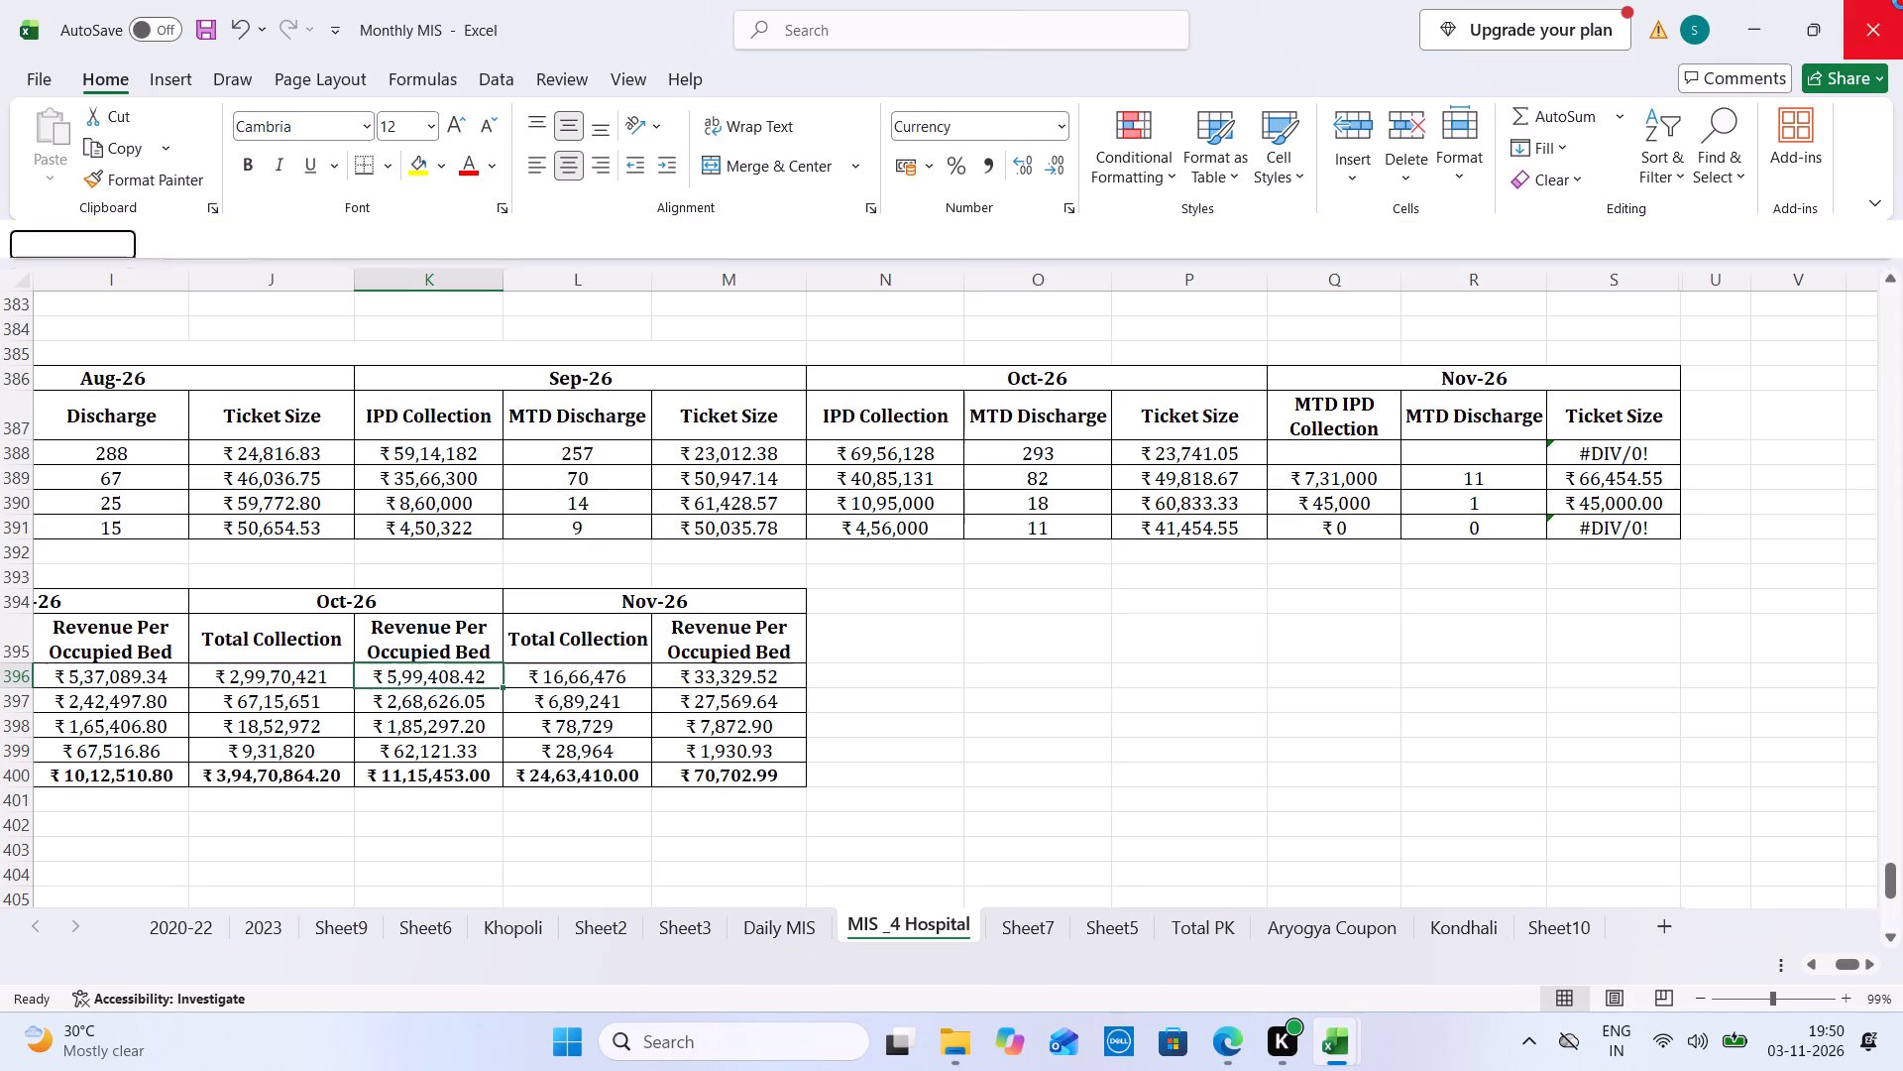
{"action": "left_click", "coordinate": [1902, 0]}
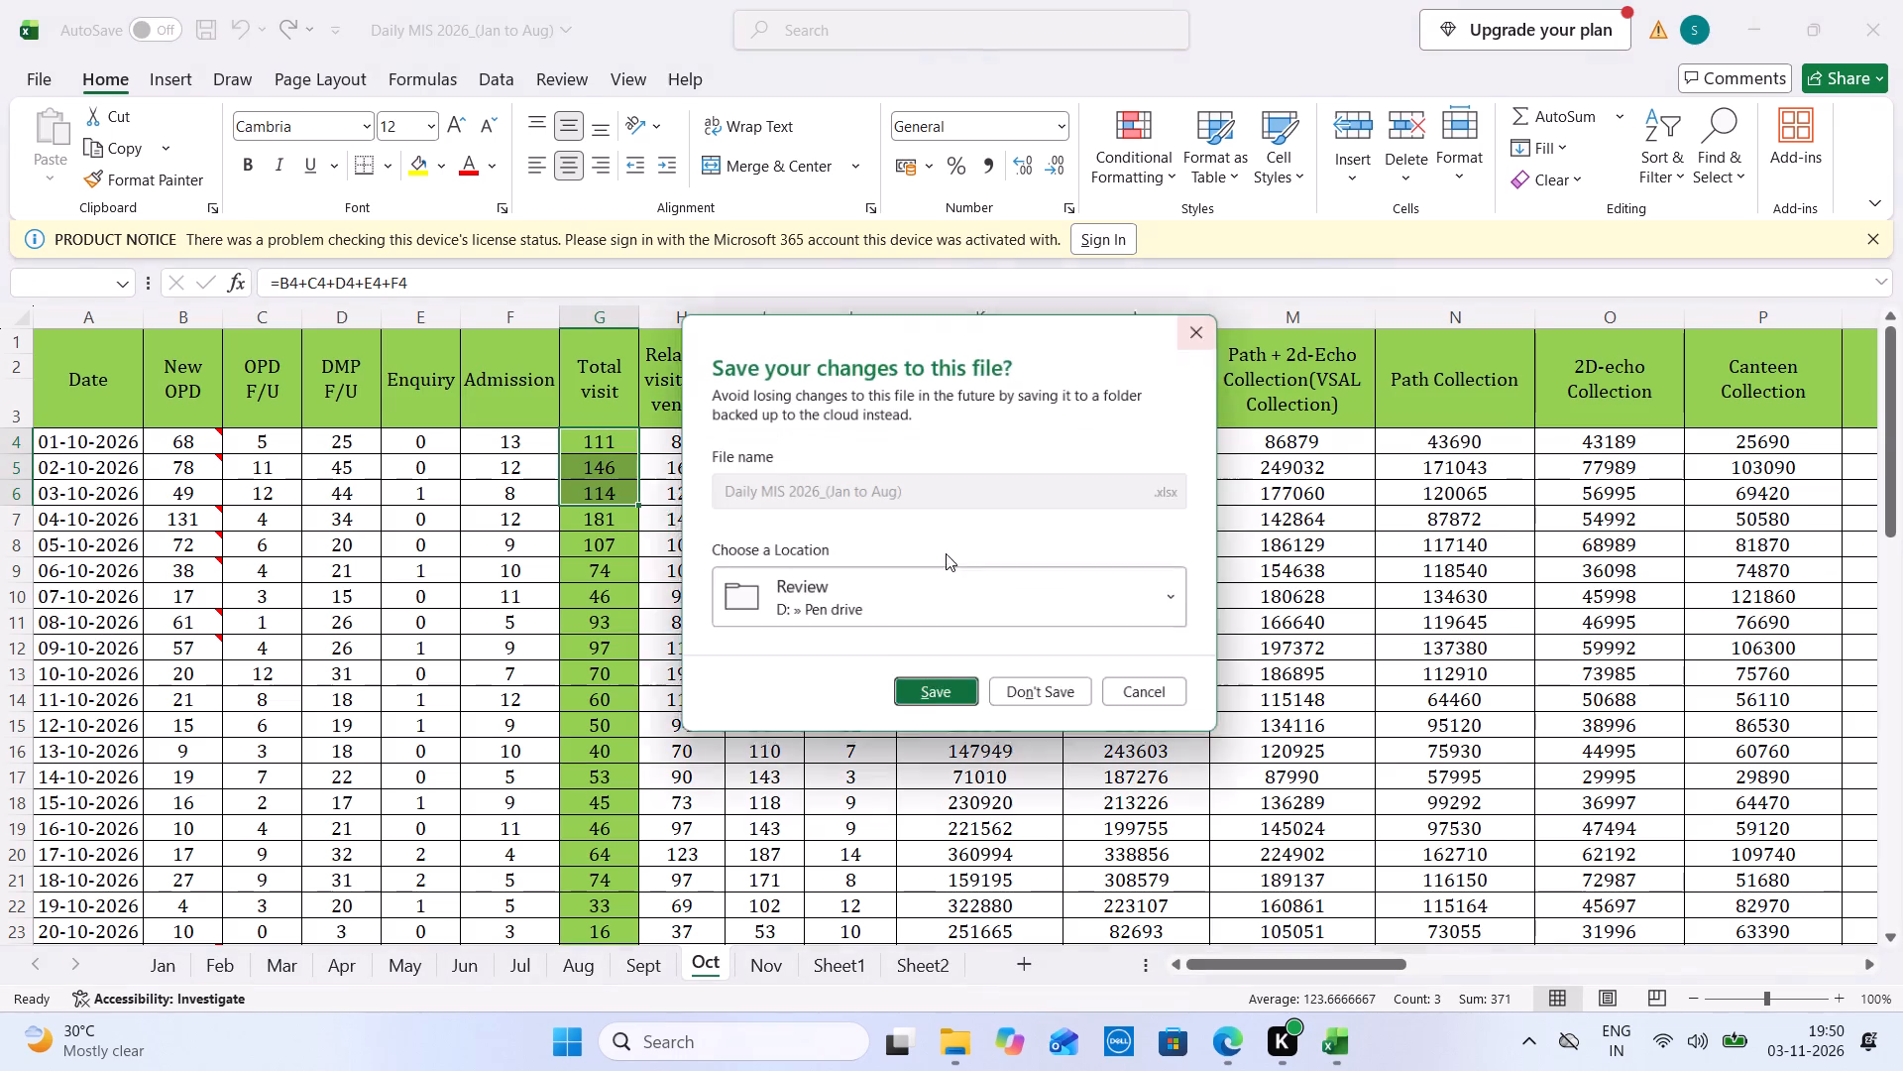
{"action": "left_click", "coordinate": [945, 693]}
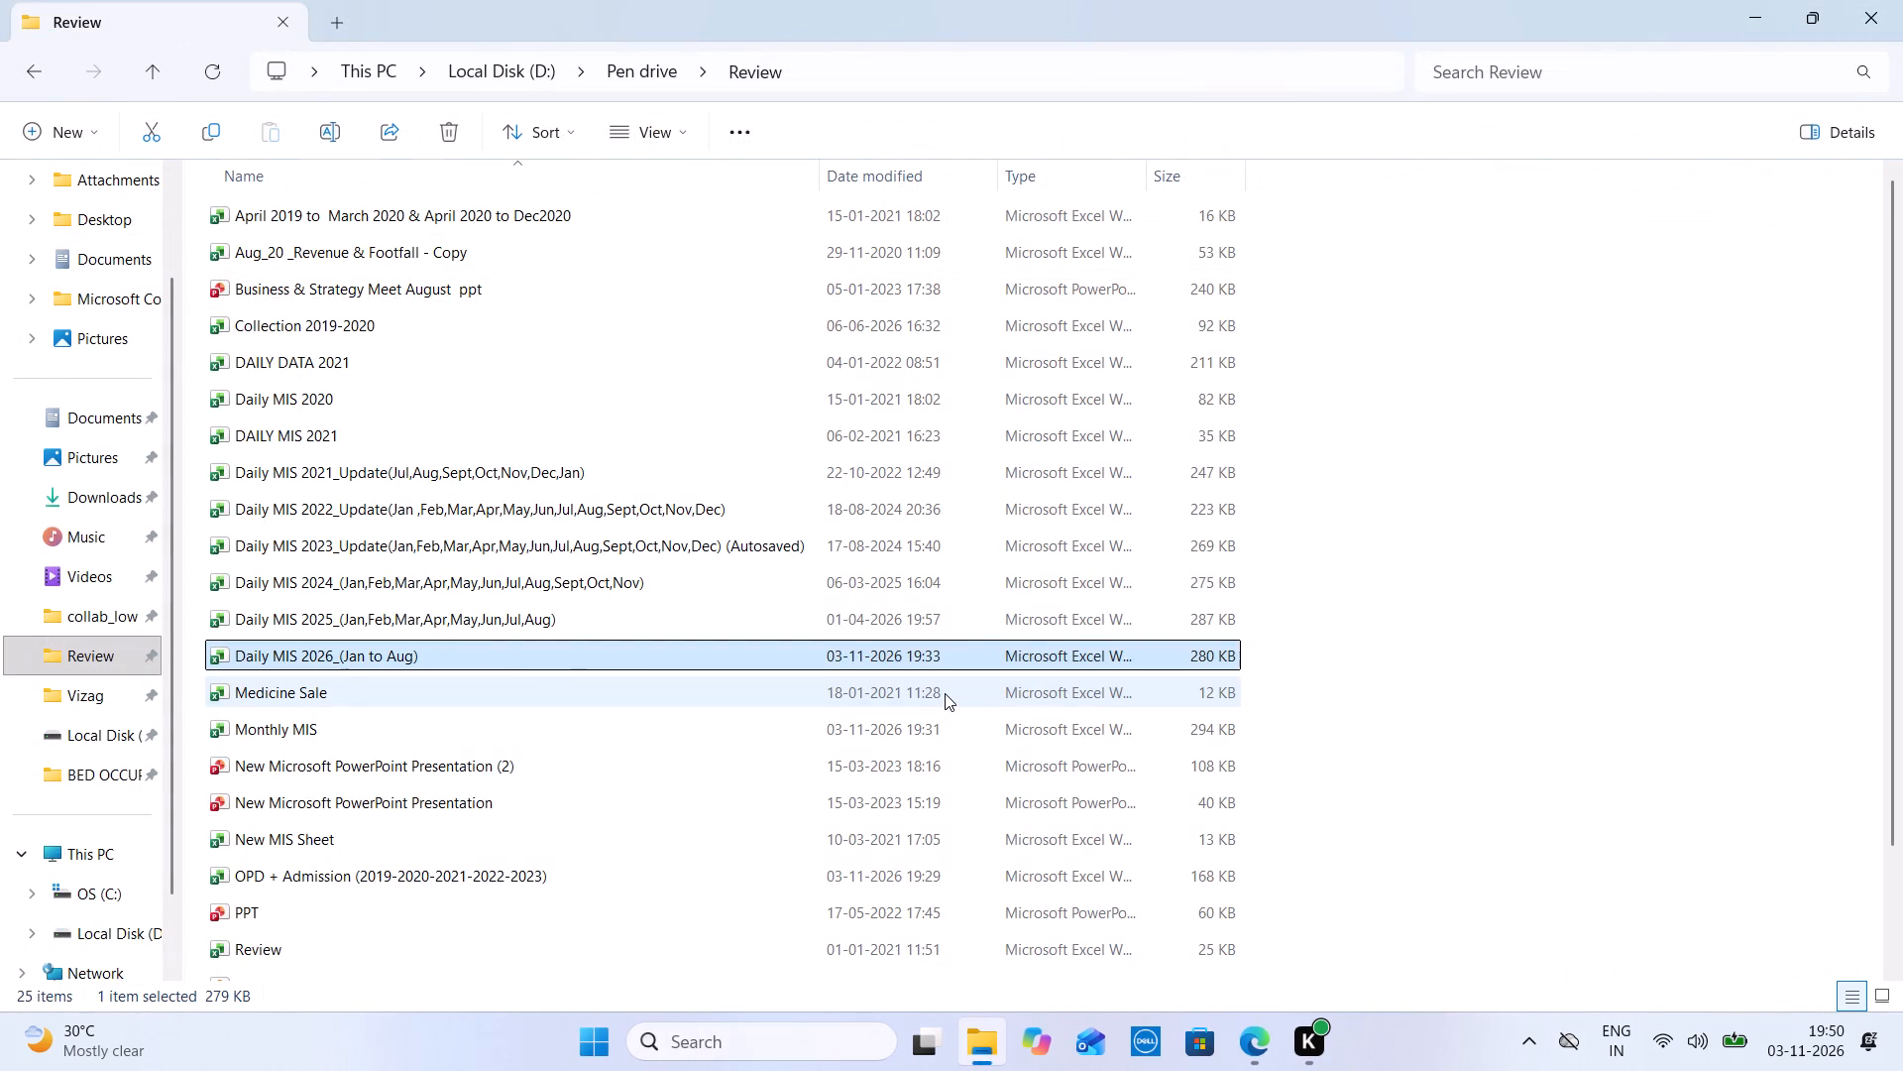